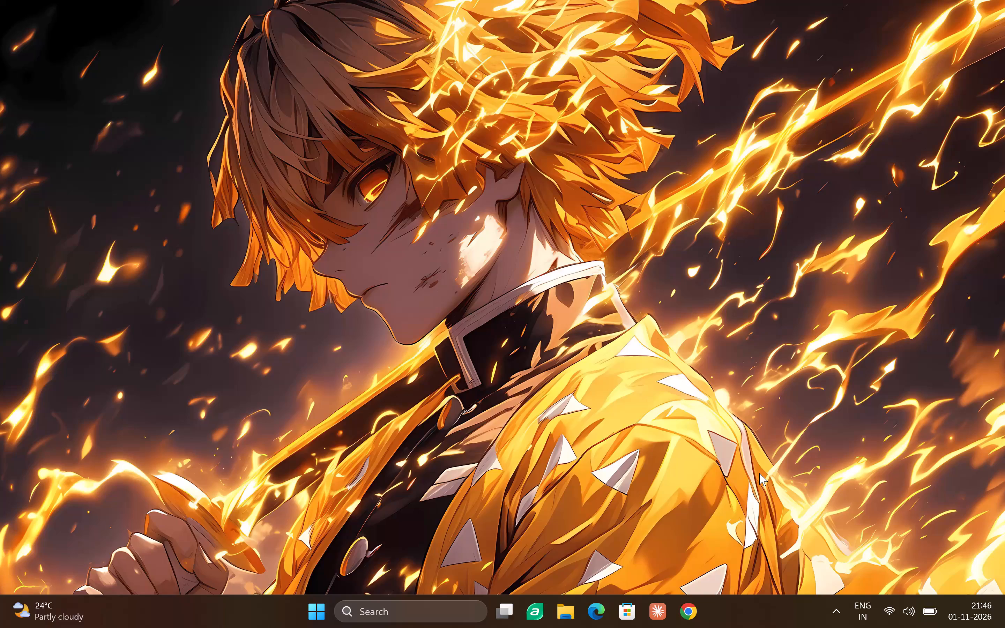
Launch DaVinci Resolve.
{"action": "type", "text": "davi"}
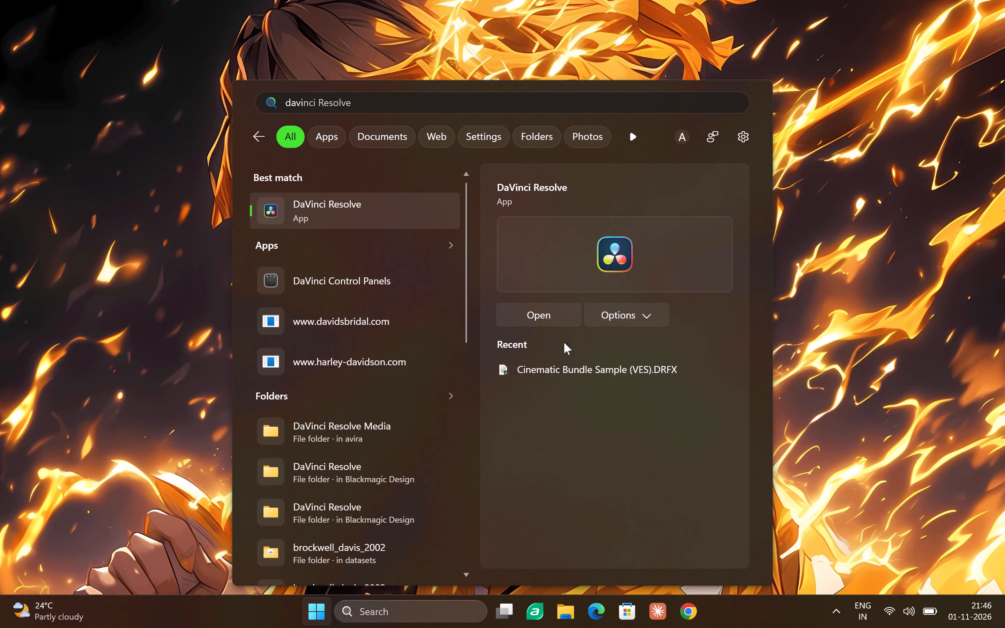
{"action": "left_click", "coordinate": [545, 318]}
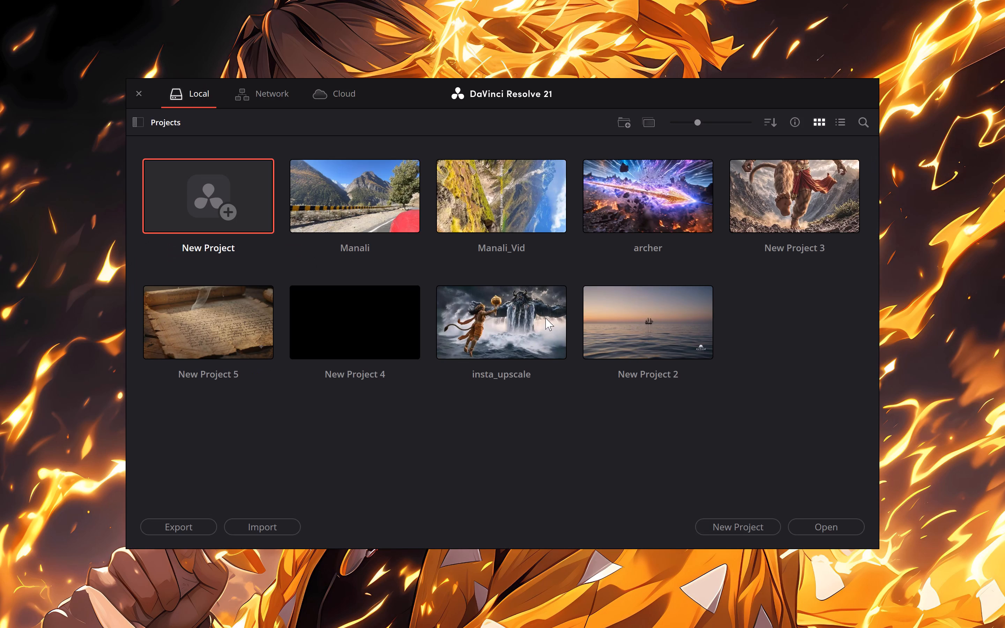
Open the local project Manali_Vid.
{"action": "left_click", "coordinate": [362, 203]}
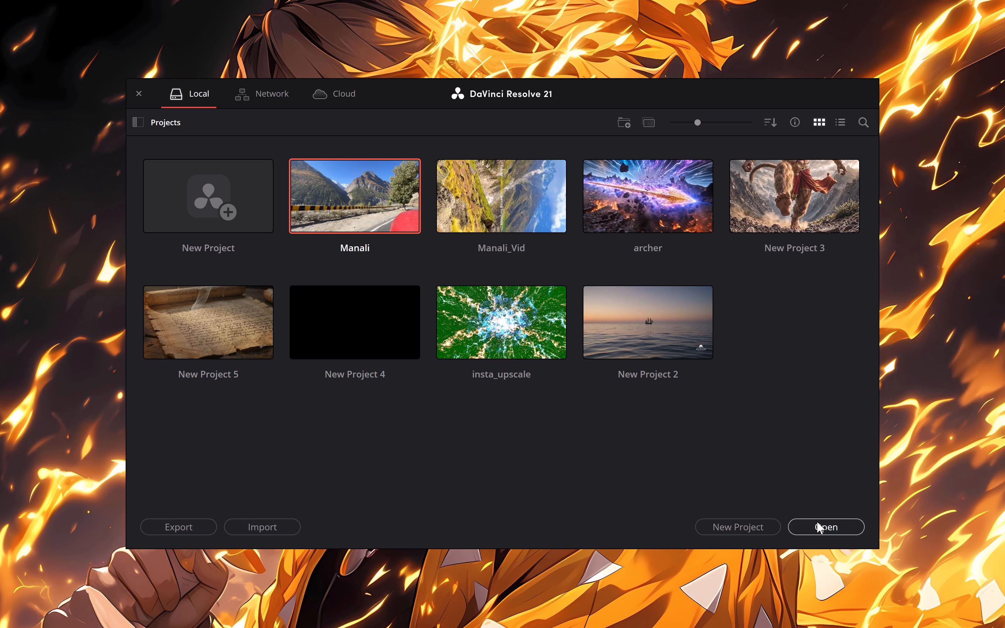
{"action": "left_click", "coordinate": [534, 224]}
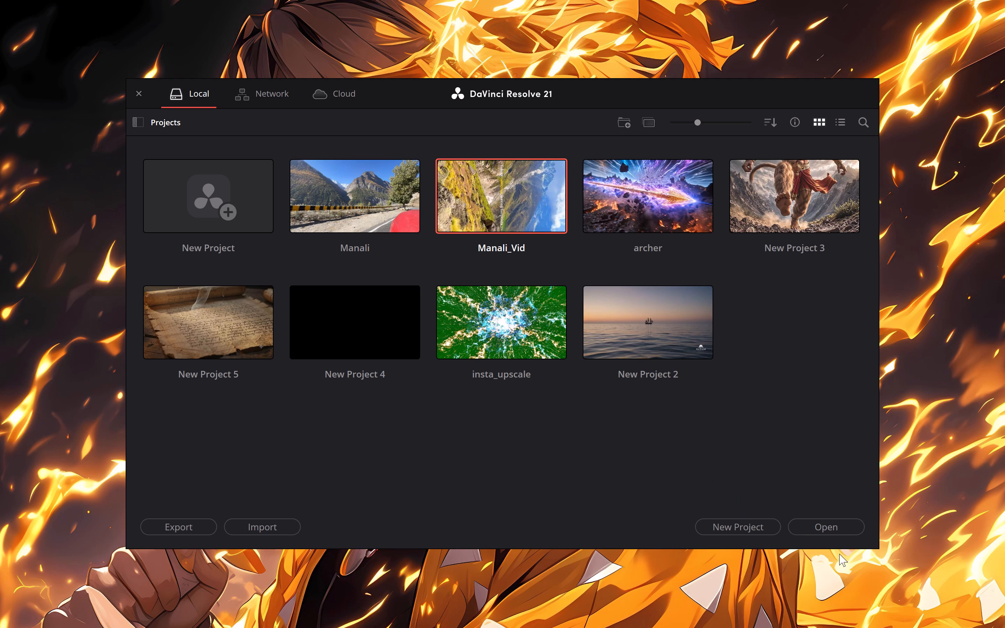
{"action": "left_click", "coordinate": [834, 530]}
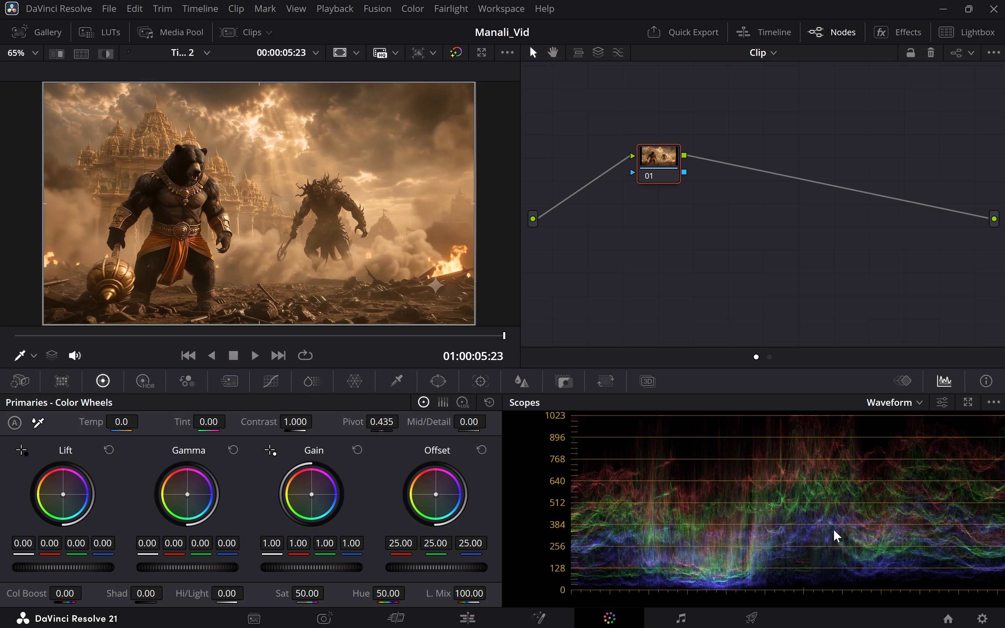
Play Timeline 2 from its start on the Cut page to review the clip, and return the playhead to 01:00:00:00.
{"action": "left_click", "coordinate": [399, 622]}
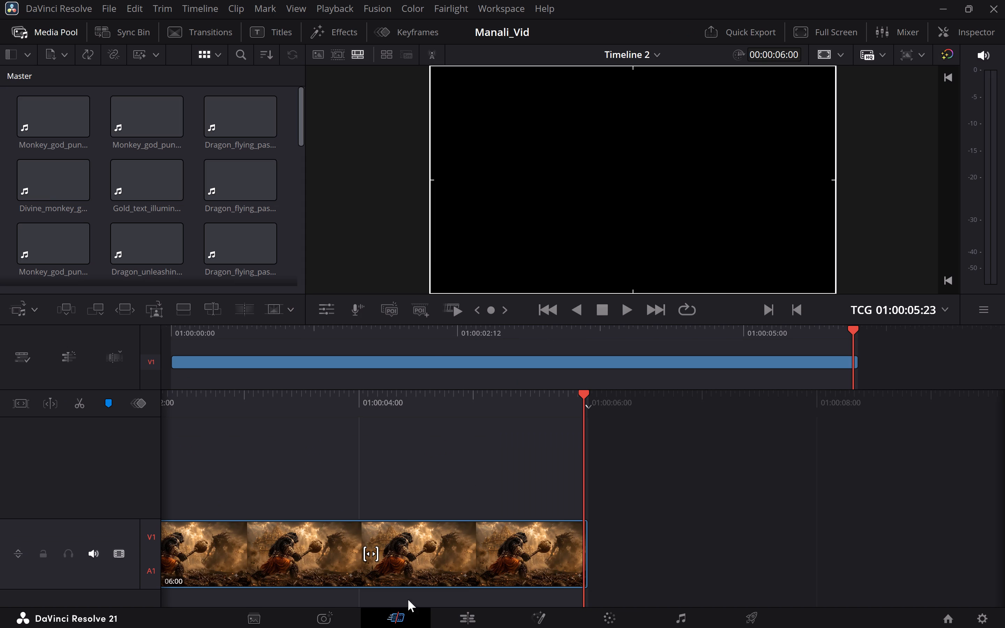
{"action": "scroll", "coordinate": [551, 534], "scroll_direction": "right", "scroll_amount": 1}
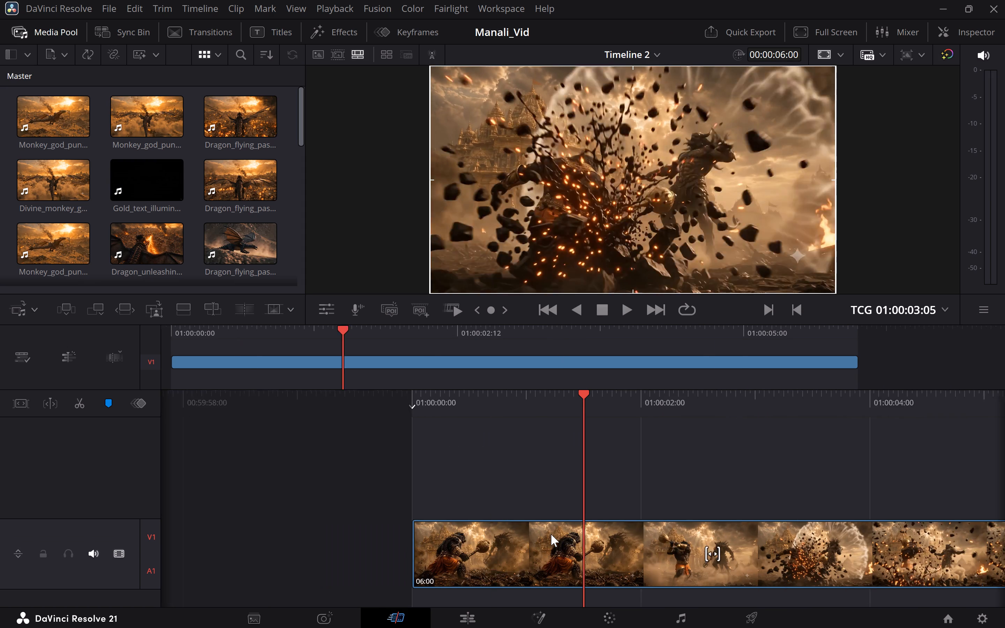
{"action": "scroll", "coordinate": [551, 534], "scroll_direction": "right", "scroll_amount": 2}
{"action": "left_click", "coordinate": [537, 404]}
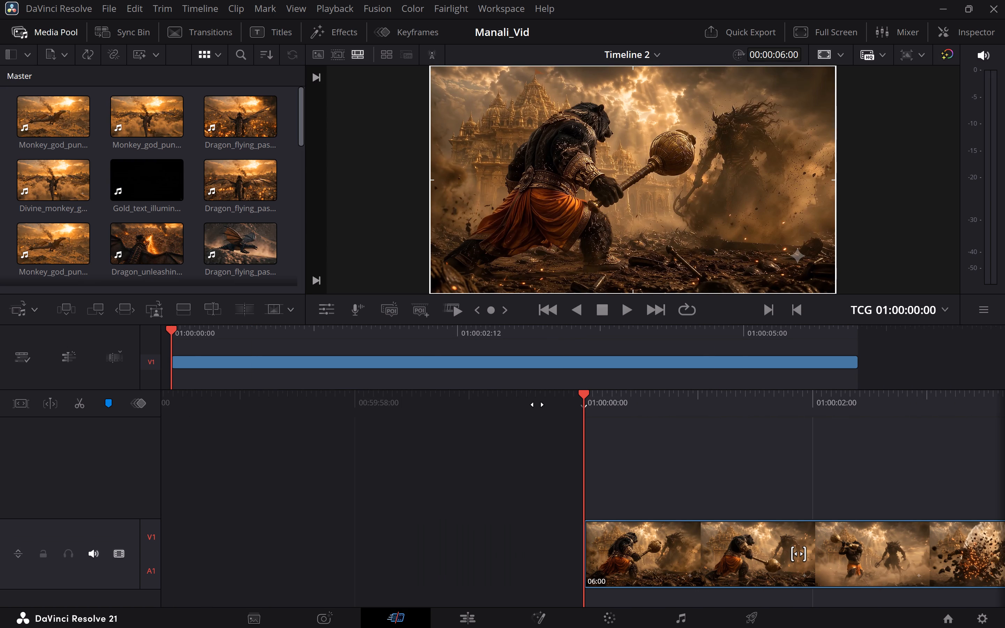
{"action": "key", "text": "space"}
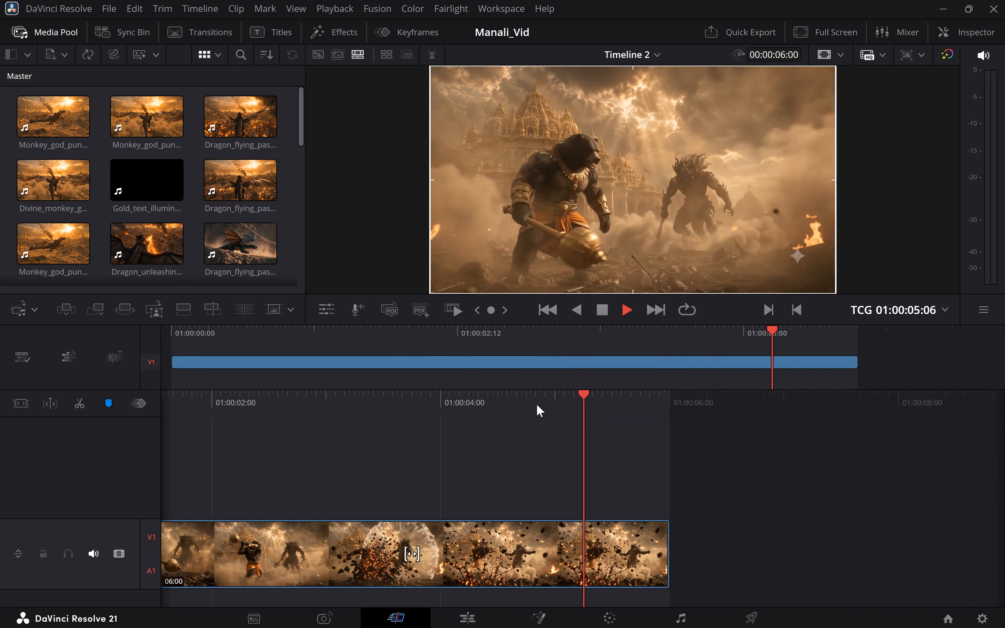
{"action": "scroll", "coordinate": [537, 404], "scroll_direction": "right", "scroll_amount": 2}
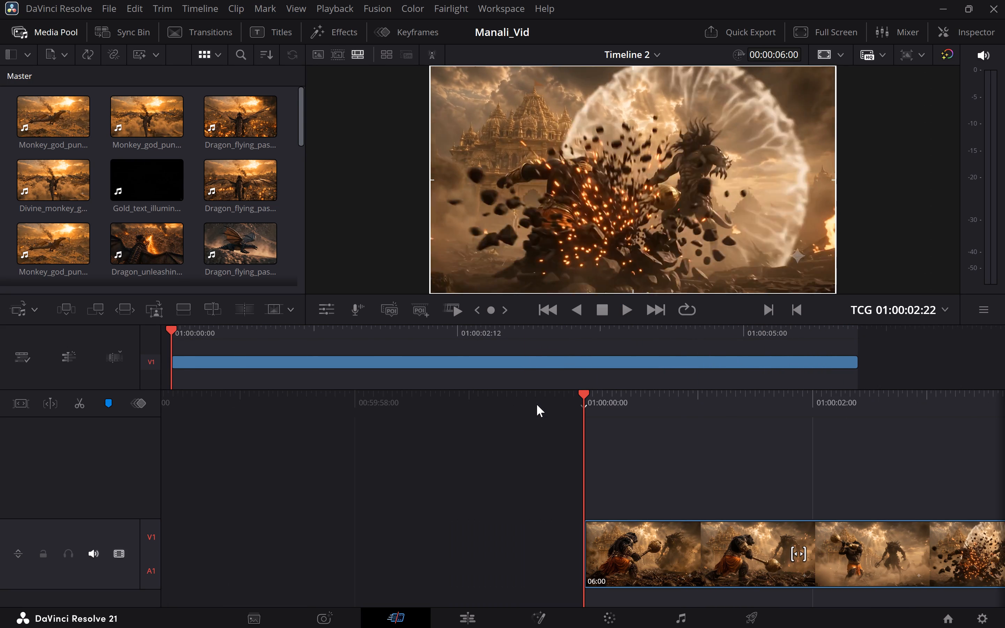
{"action": "scroll", "coordinate": [537, 404], "scroll_direction": "right", "scroll_amount": 2}
{"action": "left_click", "coordinate": [514, 401]}
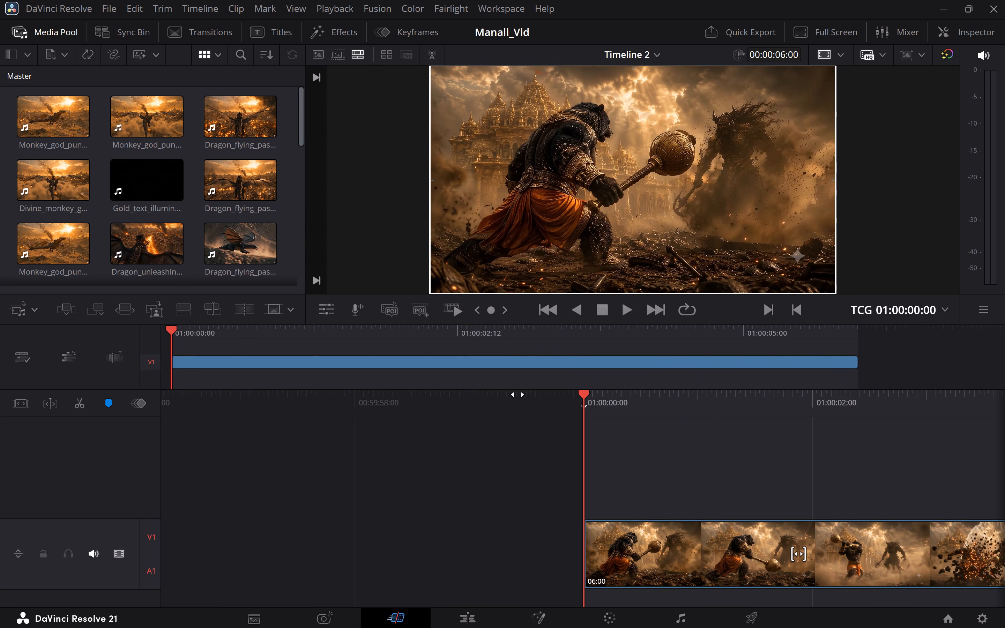
{"action": "left_click", "coordinate": [528, 395]}
On the Edit page, enlarge the timeline scale and play the bear warrior clip from the start several times to study its motion.
{"action": "left_click", "coordinate": [466, 626]}
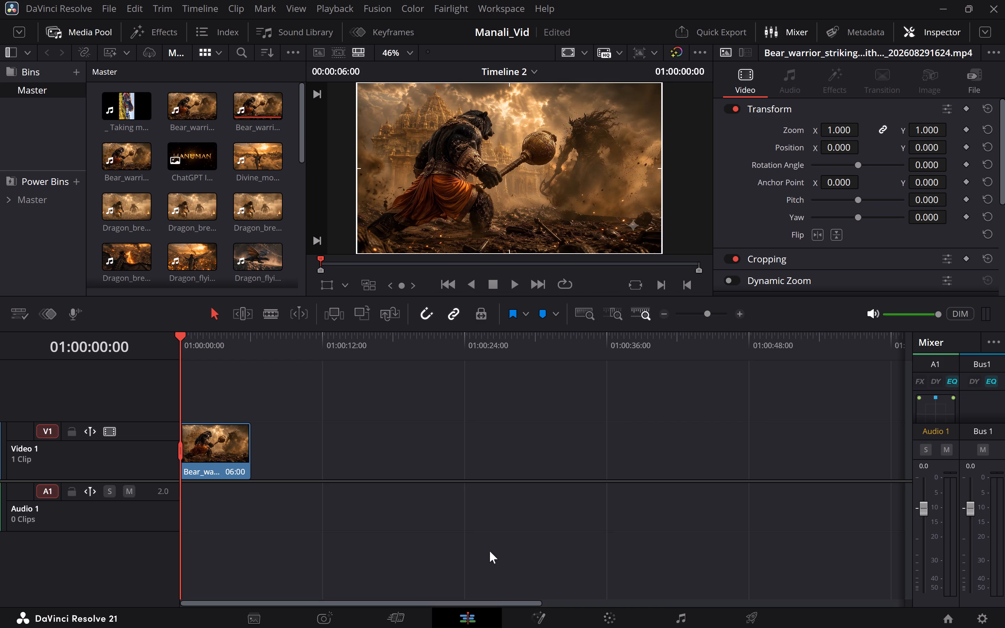
{"action": "left_click", "coordinate": [714, 313]}
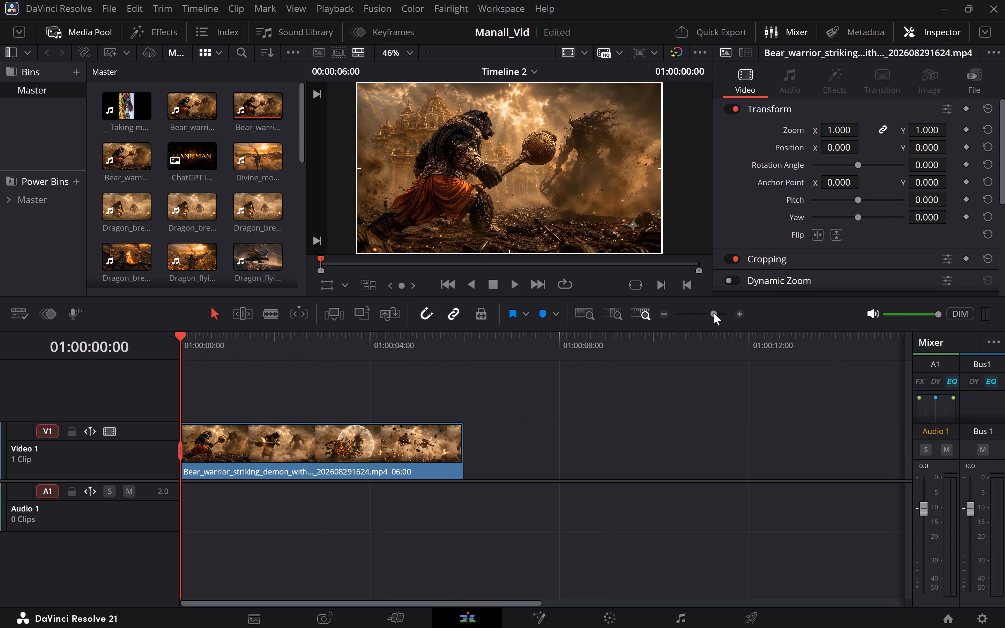
{"action": "scroll", "coordinate": [426, 484], "scroll_direction": "right", "scroll_amount": 2}
{"action": "key", "text": "space"}
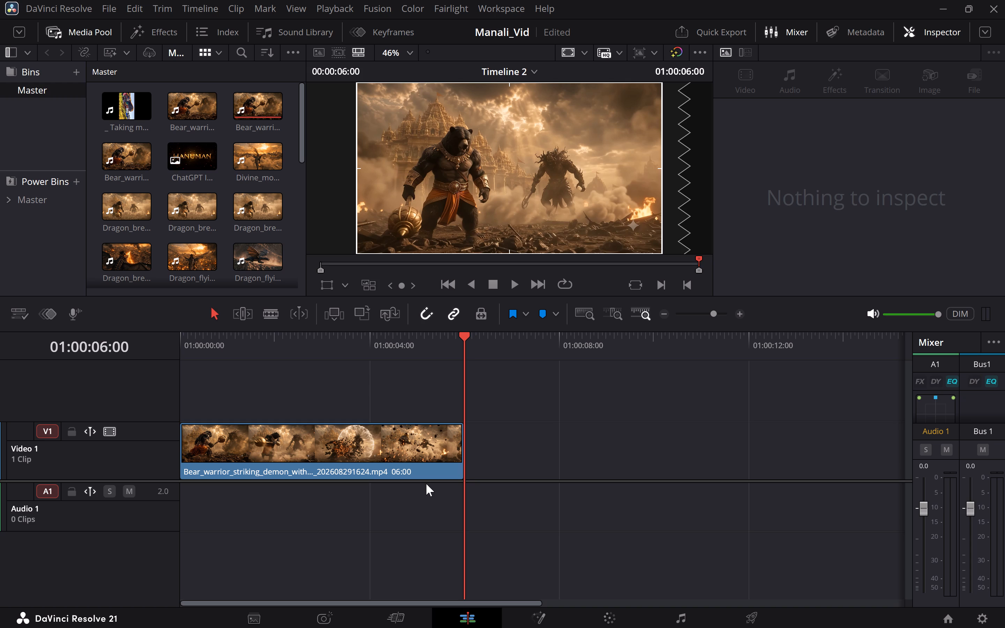
{"action": "left_click", "coordinate": [183, 338]}
{"action": "key", "text": "space"}
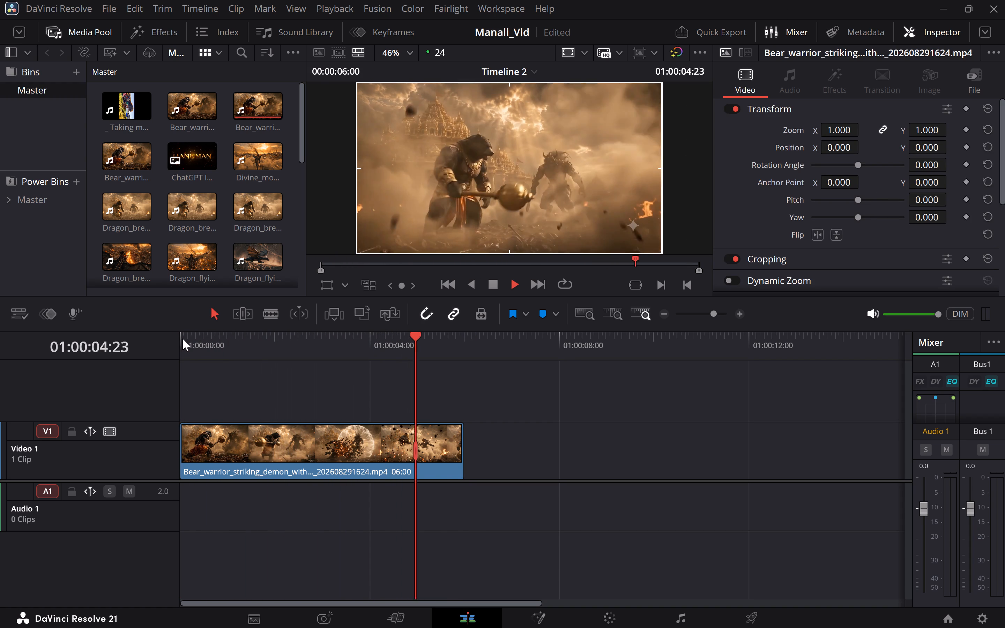
{"action": "left_click", "coordinate": [183, 338]}
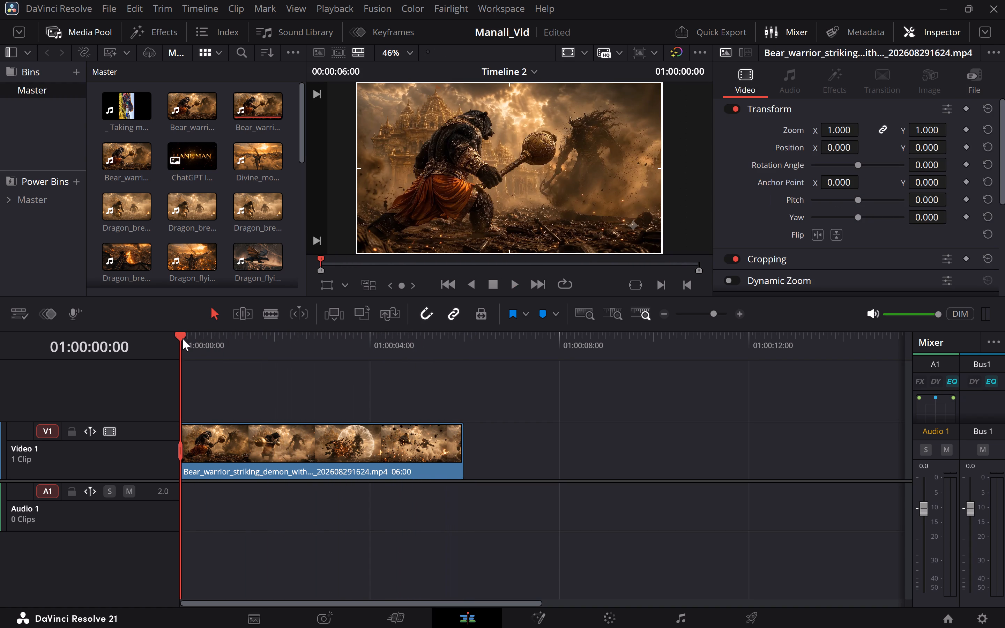
{"action": "key", "text": "space"}
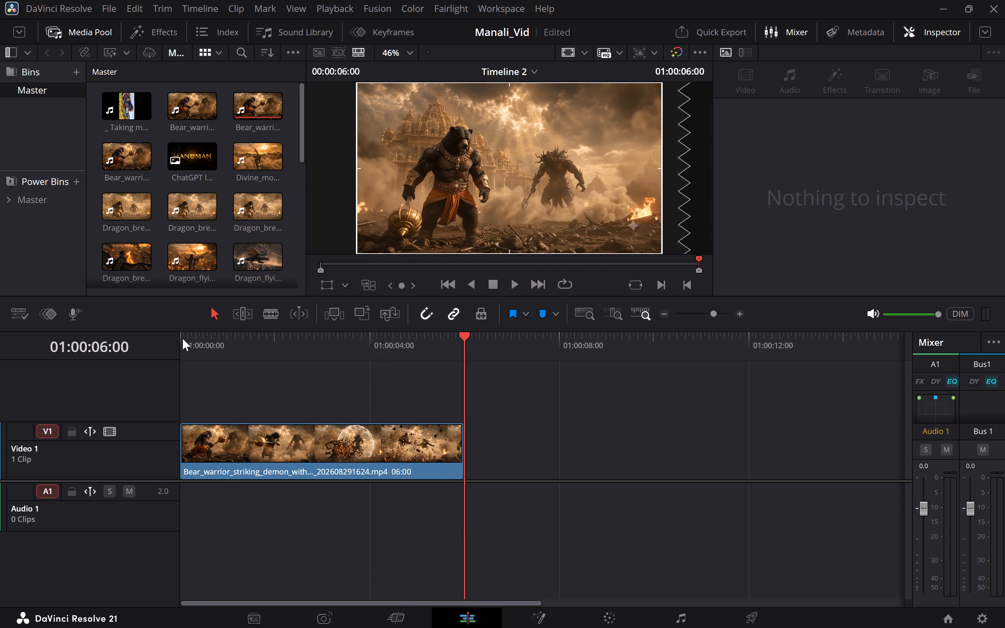
{"action": "left_click", "coordinate": [183, 338]}
{"action": "key", "text": "space"}
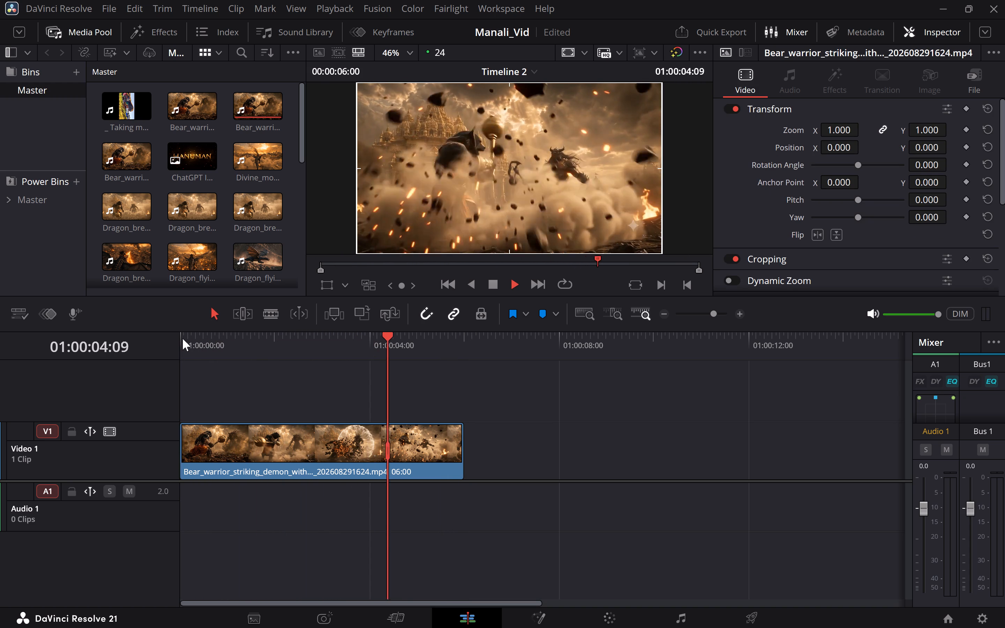
{"action": "left_click", "coordinate": [183, 338]}
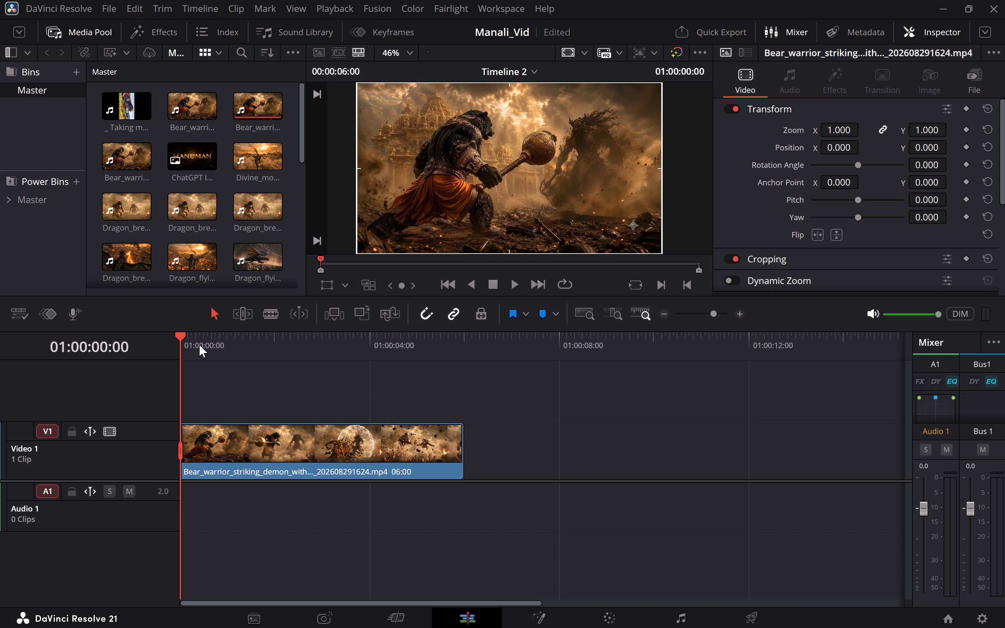
Confirm Headset as the plugged-in device in the Realtek Audio Console prompt.
{"action": "left_click", "coordinate": [827, 563]}
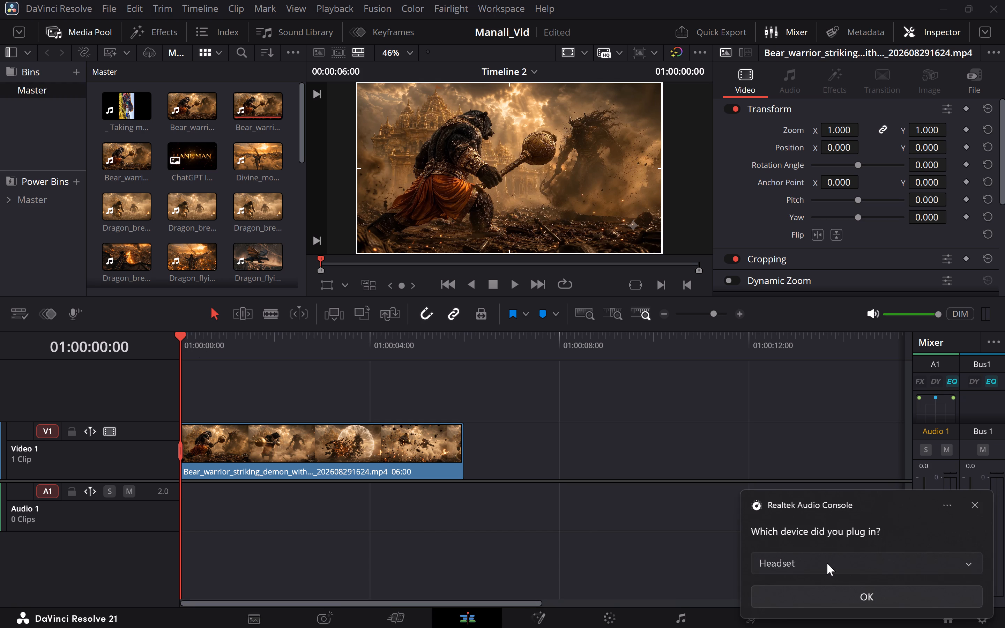
{"action": "left_click", "coordinate": [837, 595]}
{"action": "left_click", "coordinate": [858, 598]}
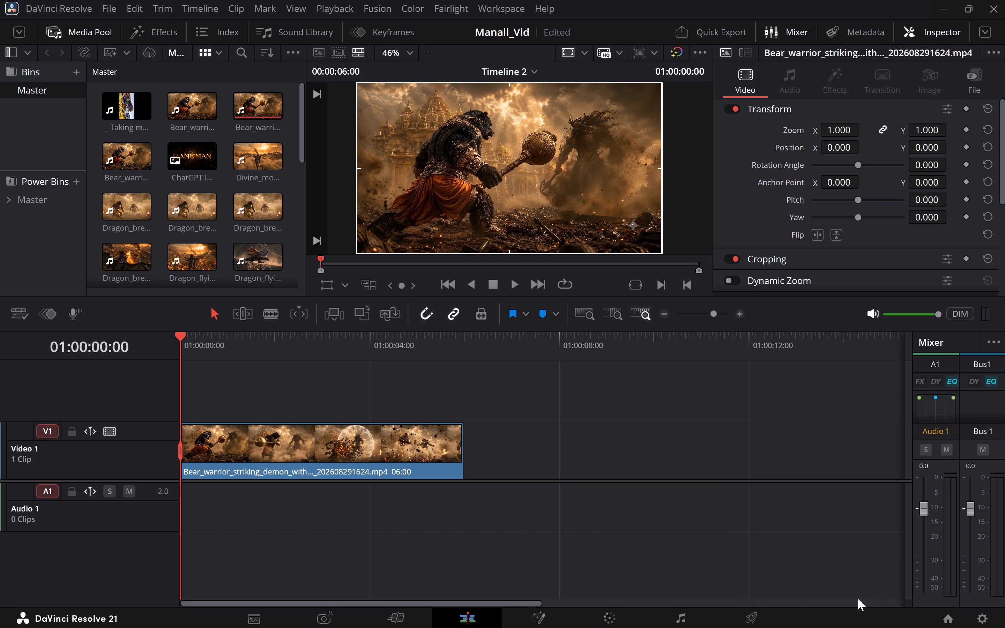
Play the bear warrior clip through to its end once more.
{"action": "key", "text": "space"}
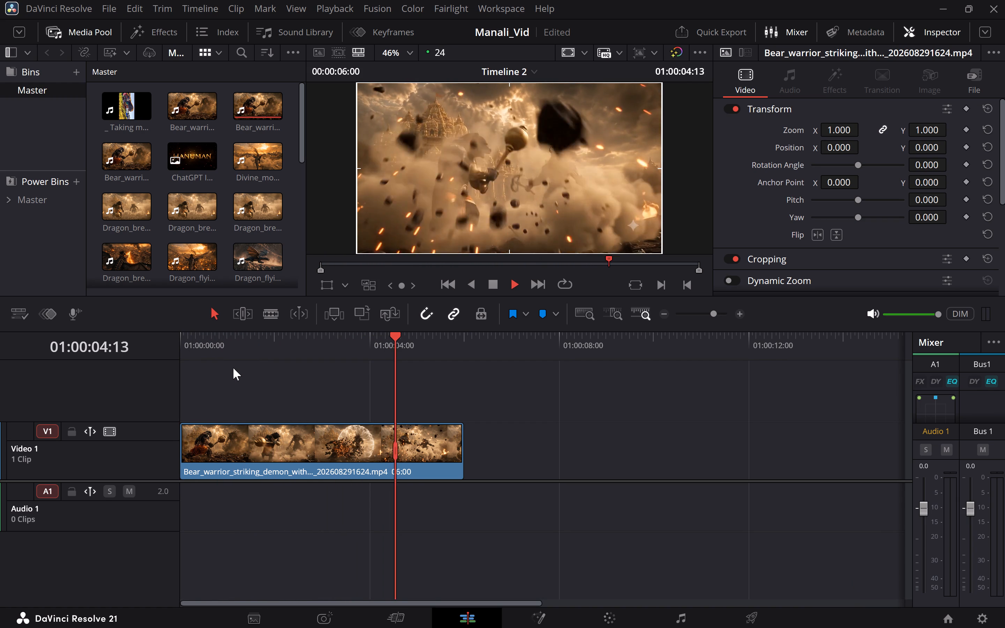
Show the bear warrior clip's keyframe parameters in an enlarged area below the timeline, and turn on the curves for the Speed group.
{"action": "left_click", "coordinate": [293, 457]}
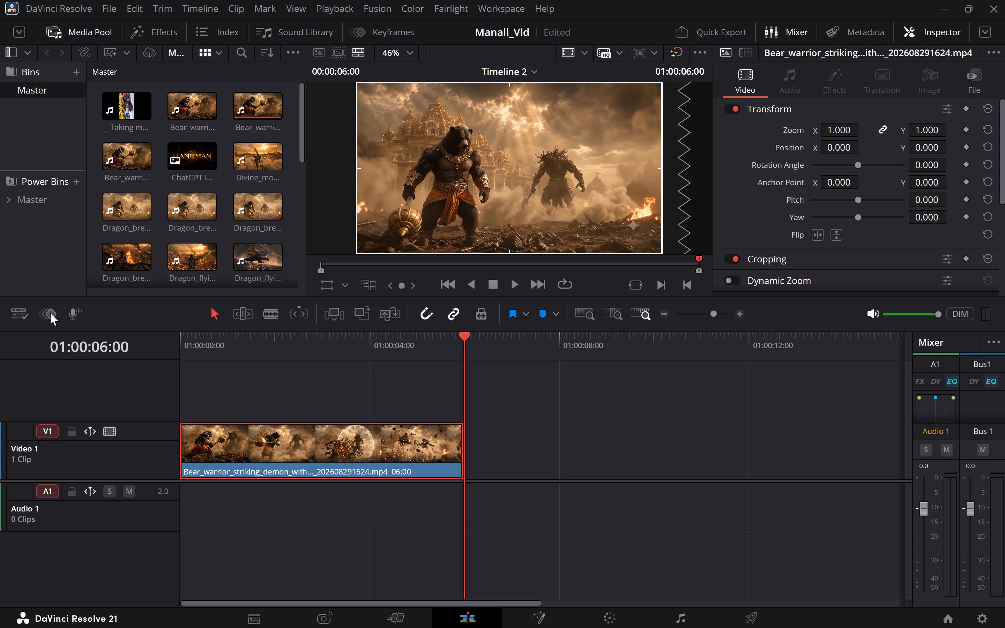
{"action": "left_click", "coordinate": [50, 313]}
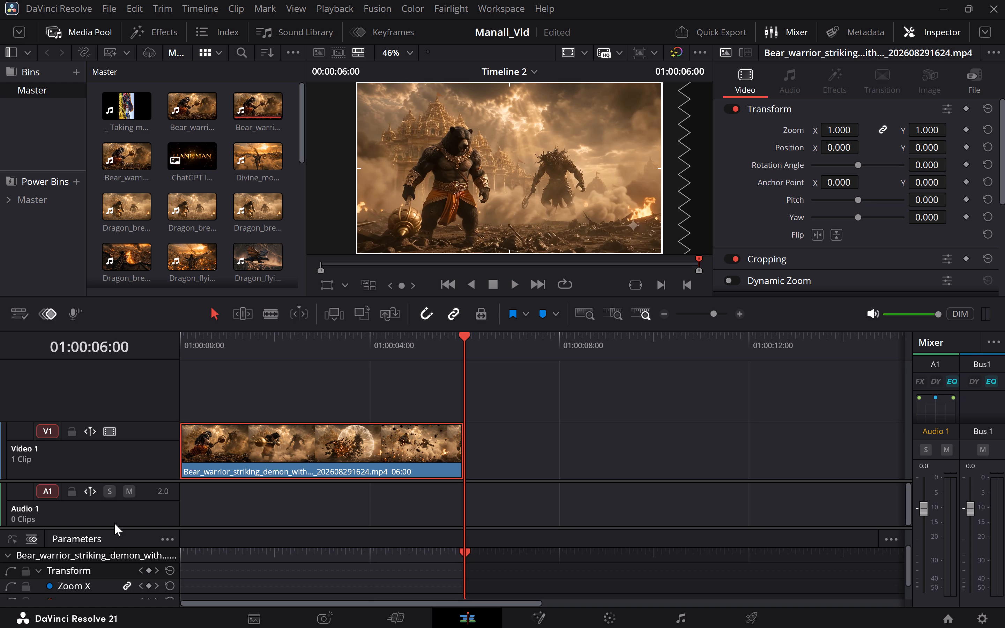
{"action": "left_click_drag", "start_coordinate": [114, 526], "coordinate": [138, 419]}
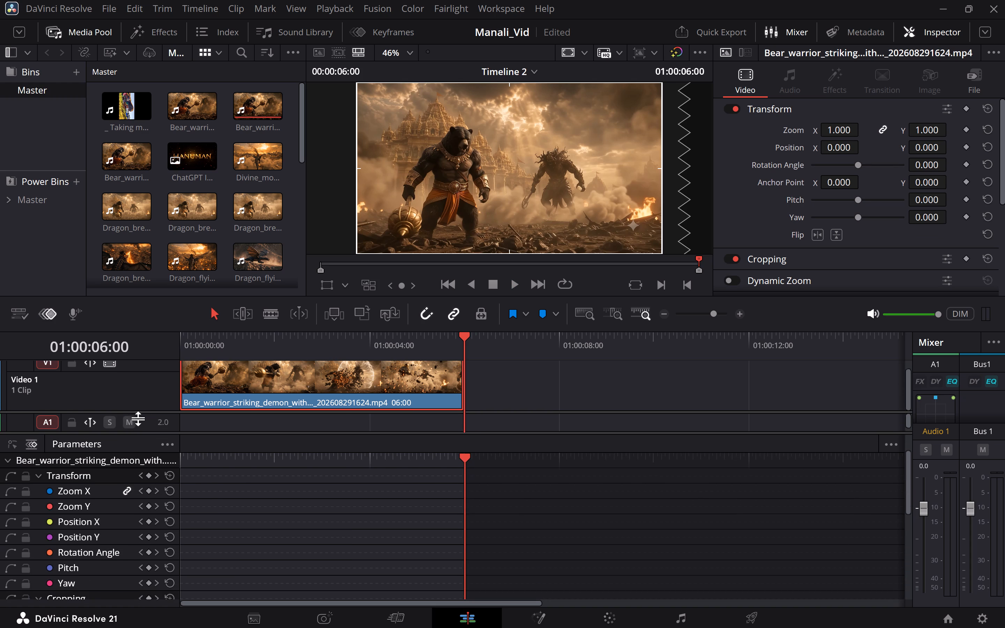
{"action": "left_click_drag", "start_coordinate": [138, 419], "coordinate": [147, 397]}
{"action": "scroll", "coordinate": [87, 539], "scroll_direction": "down", "scroll_amount": 5}
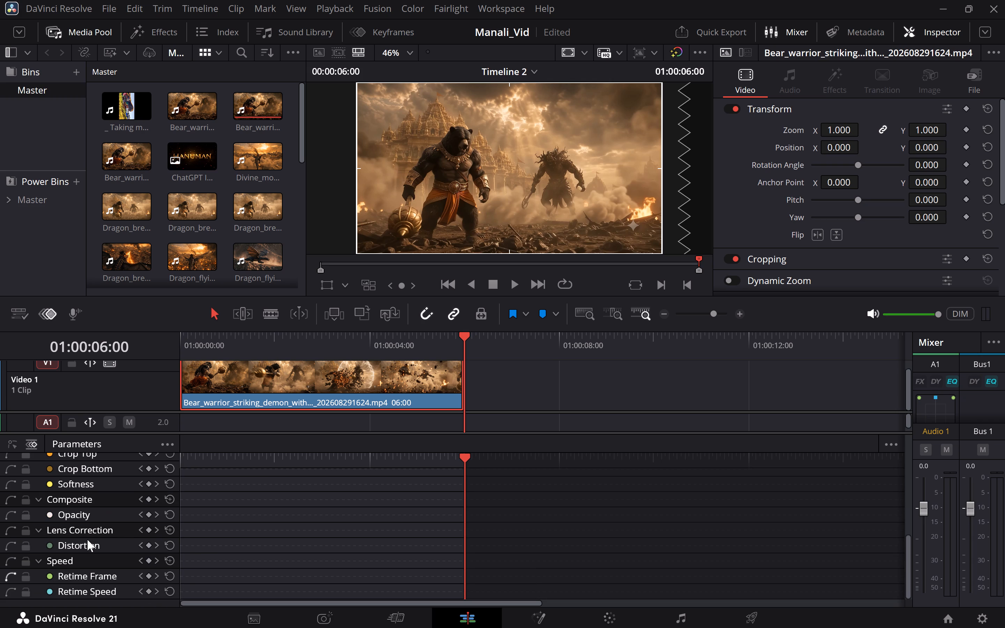
{"action": "scroll", "coordinate": [87, 539], "scroll_direction": "down", "scroll_amount": 1}
{"action": "left_click", "coordinate": [9, 561]}
Play the clip from its start and stop the playhead at 01:00:00:15.
{"action": "left_click", "coordinate": [186, 338]}
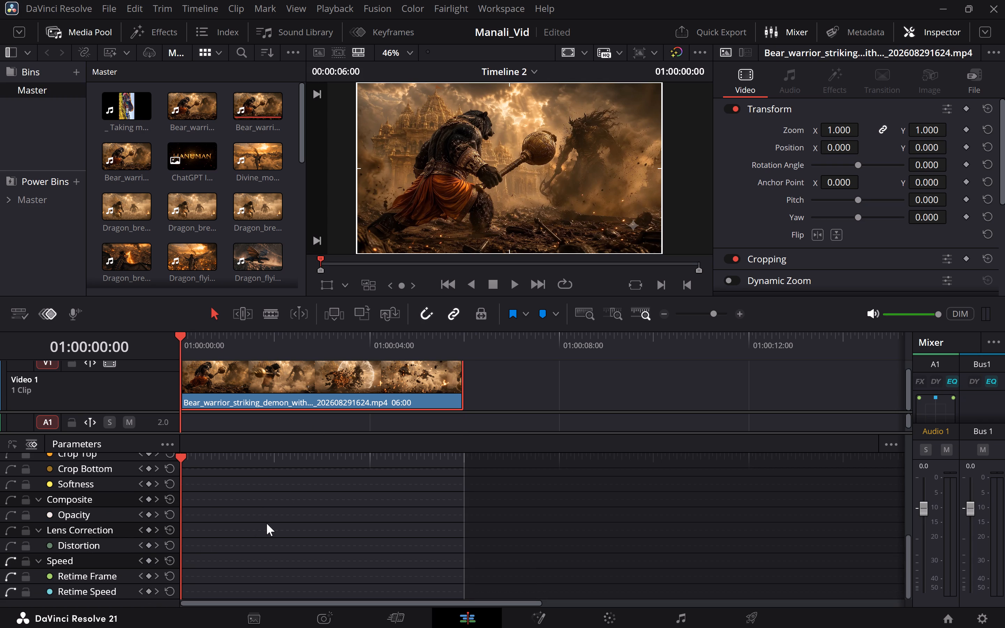
{"action": "key", "text": "space"}
{"action": "key", "text": "space"}
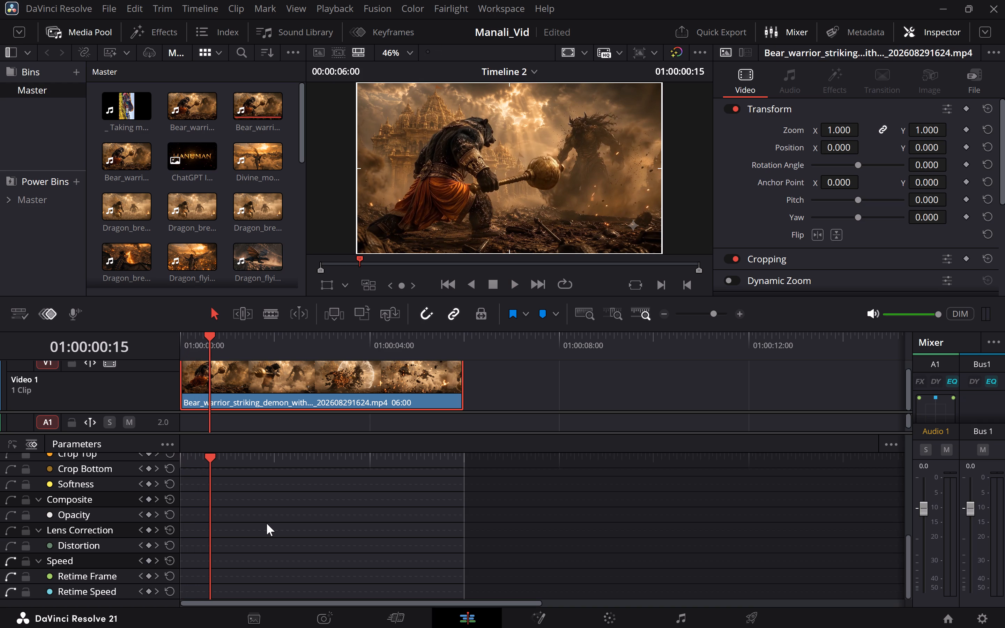
Turn off the Retime Speed curve for the bear warrior clip.
{"action": "scroll", "coordinate": [267, 523], "scroll_direction": "down", "scroll_amount": 2}
{"action": "left_click", "coordinate": [301, 392]}
{"action": "left_click", "coordinate": [6, 588]}
Toggle the Speed group's curves so that only Retime Frame is enabled, and select the Retime Frame parameter.
{"action": "left_click", "coordinate": [8, 559]}
{"action": "left_click", "coordinate": [8, 590]}
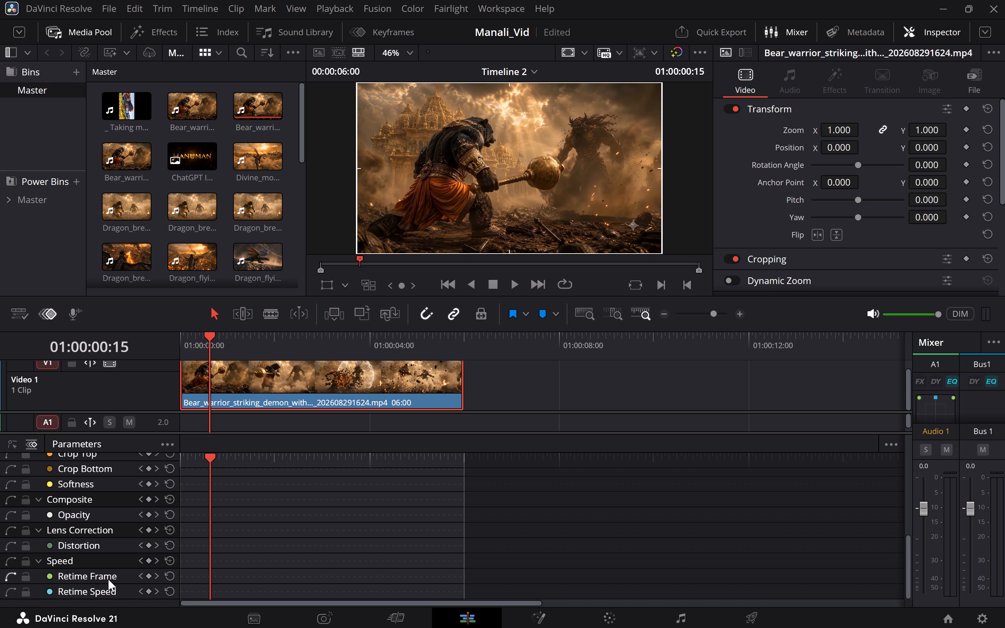
{"action": "left_click", "coordinate": [108, 579]}
{"action": "left_click", "coordinate": [108, 579]}
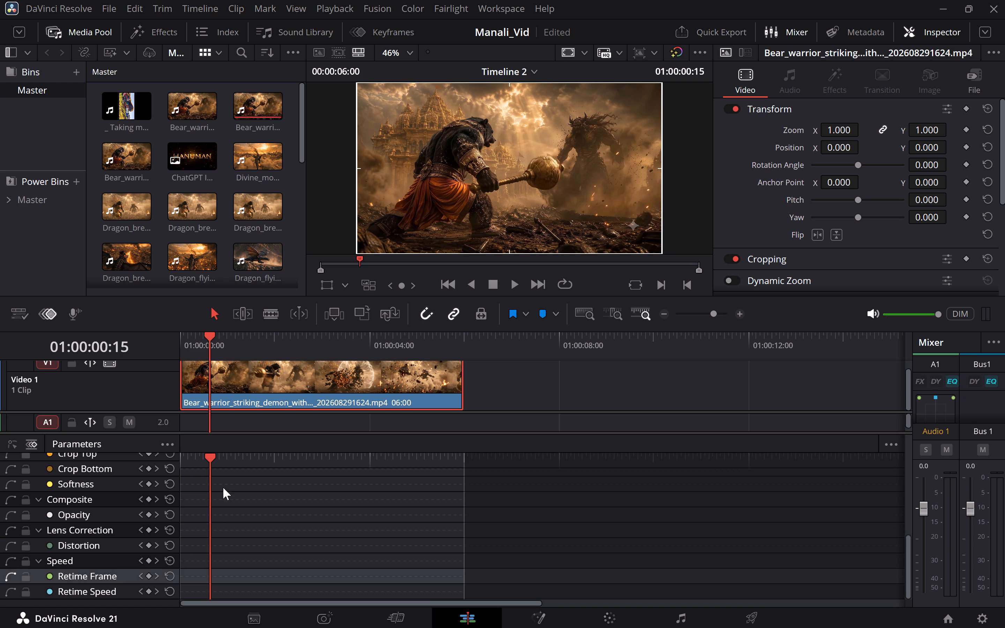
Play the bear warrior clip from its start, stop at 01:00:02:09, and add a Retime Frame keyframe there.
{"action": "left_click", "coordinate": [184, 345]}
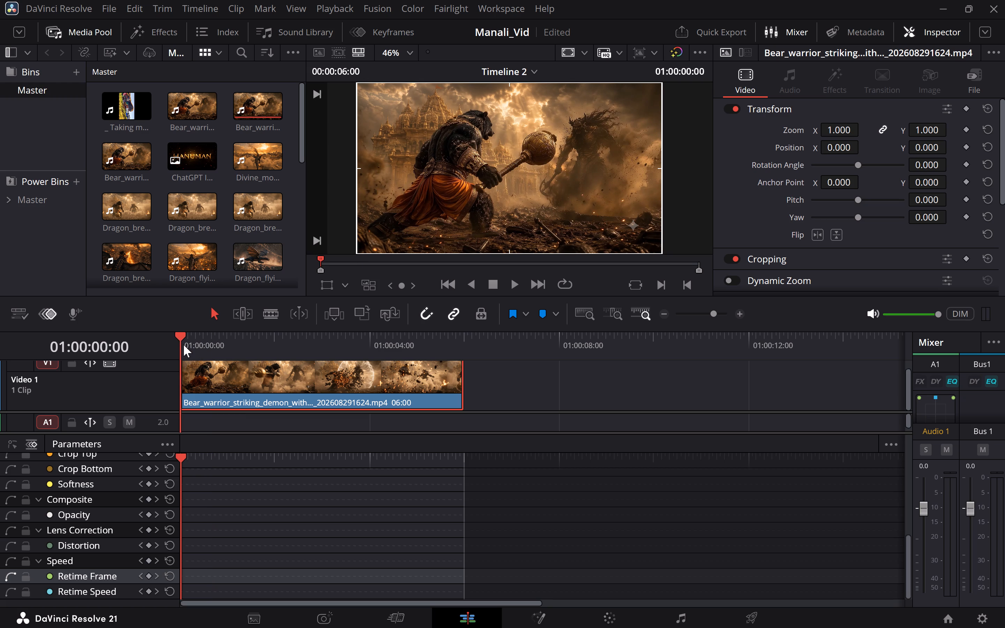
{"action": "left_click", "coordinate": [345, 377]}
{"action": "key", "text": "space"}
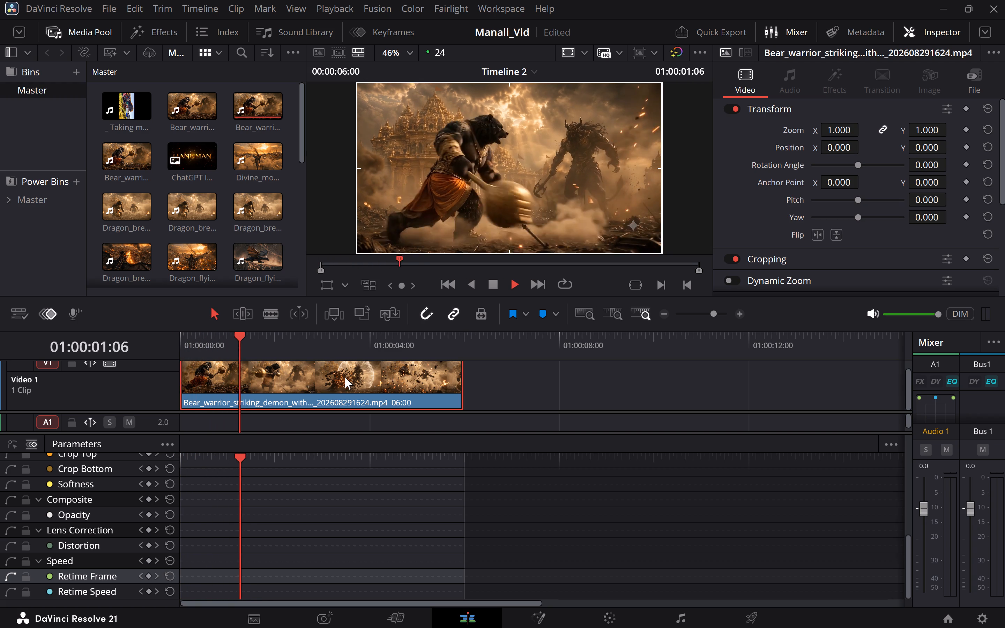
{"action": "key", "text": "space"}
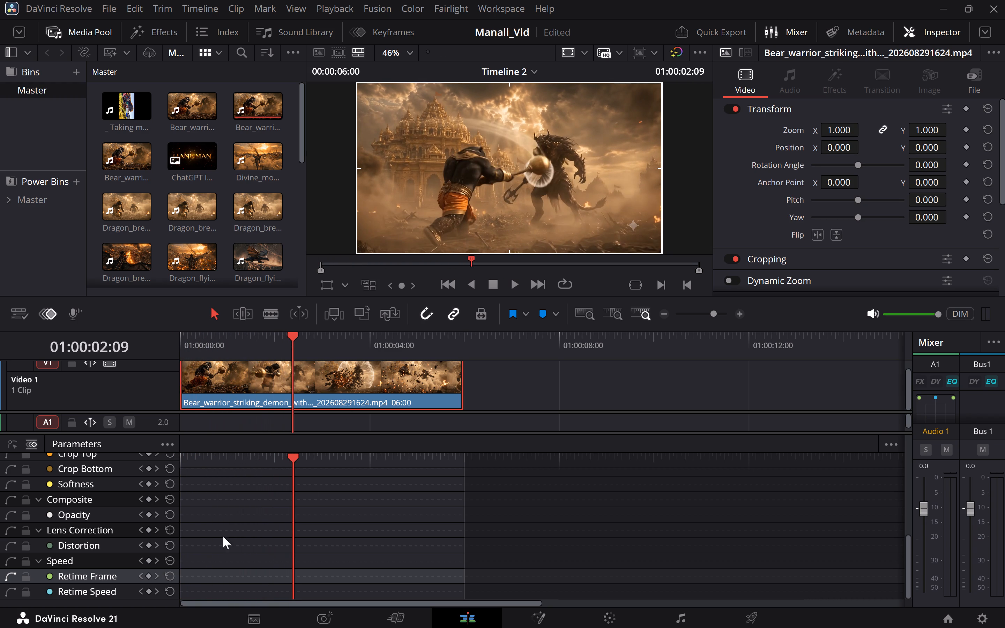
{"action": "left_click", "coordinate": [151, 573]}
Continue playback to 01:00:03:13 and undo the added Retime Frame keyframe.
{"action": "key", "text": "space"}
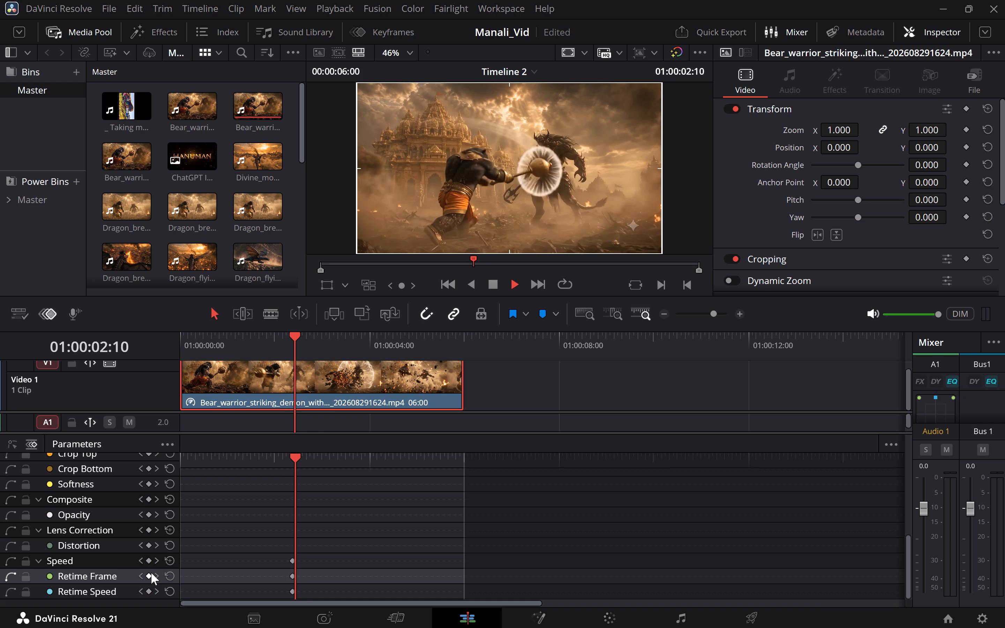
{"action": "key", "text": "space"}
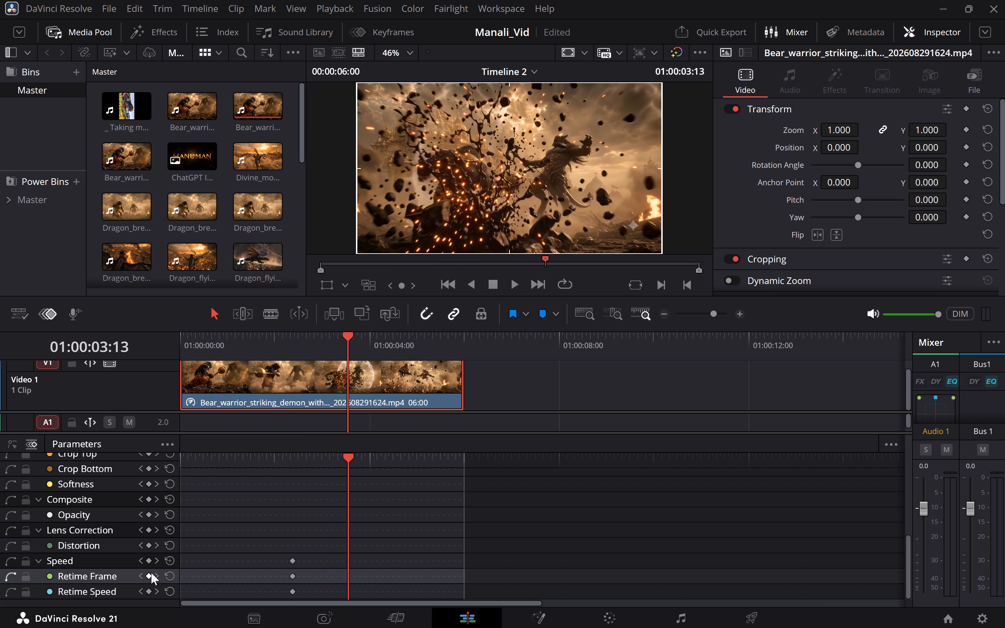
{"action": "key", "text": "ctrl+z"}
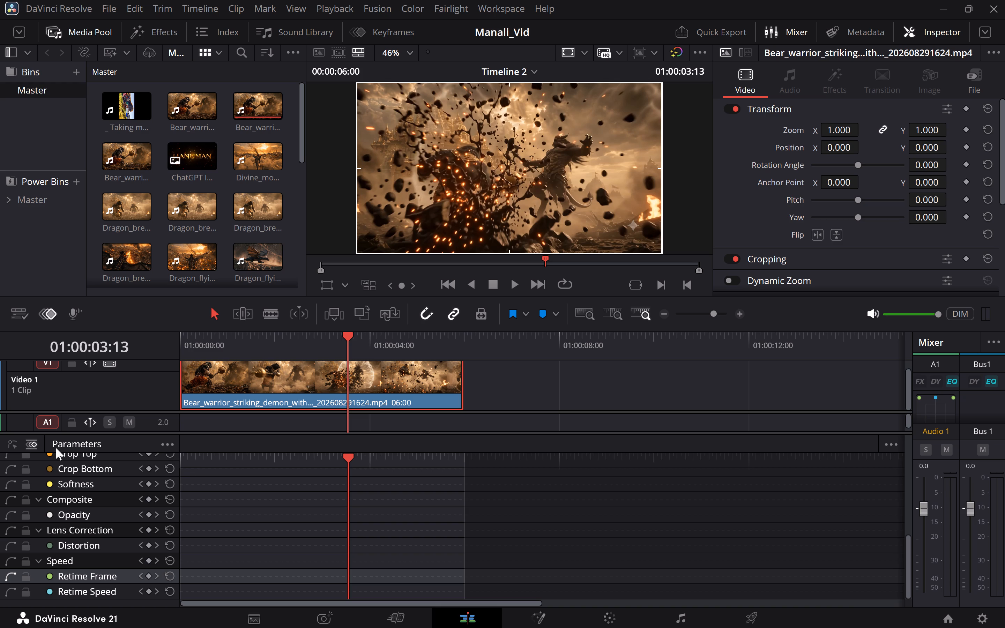
Switch the keyframe area to the curve view to display the clip's Retime Frame curve.
{"action": "left_click", "coordinate": [9, 442]}
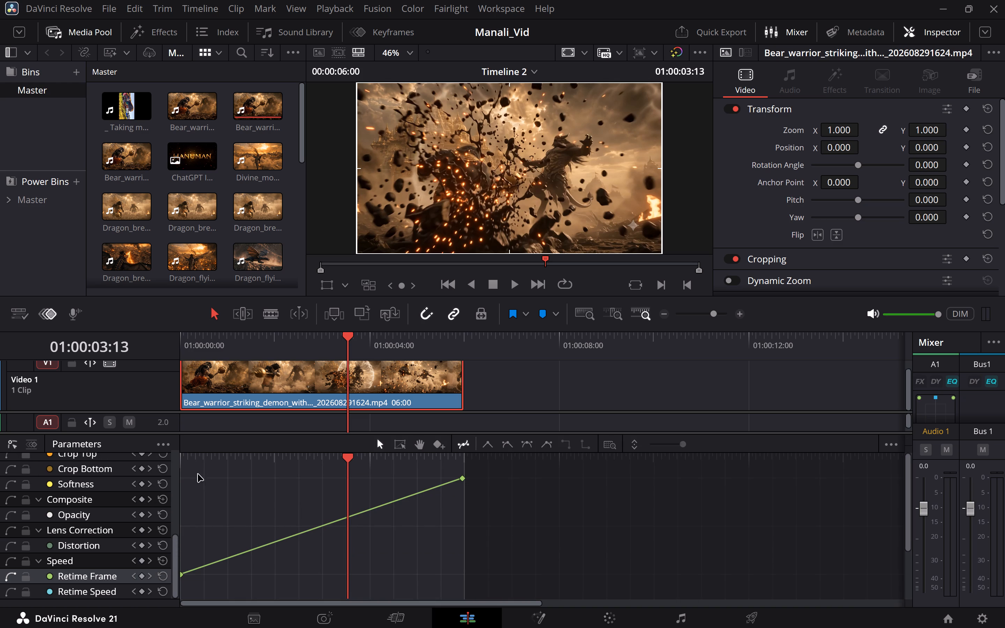
Play the opening of the clip up to 01:00:00:16 and return the playhead to 01:00:00:00.
{"action": "left_click", "coordinate": [185, 461]}
{"action": "key", "text": "space"}
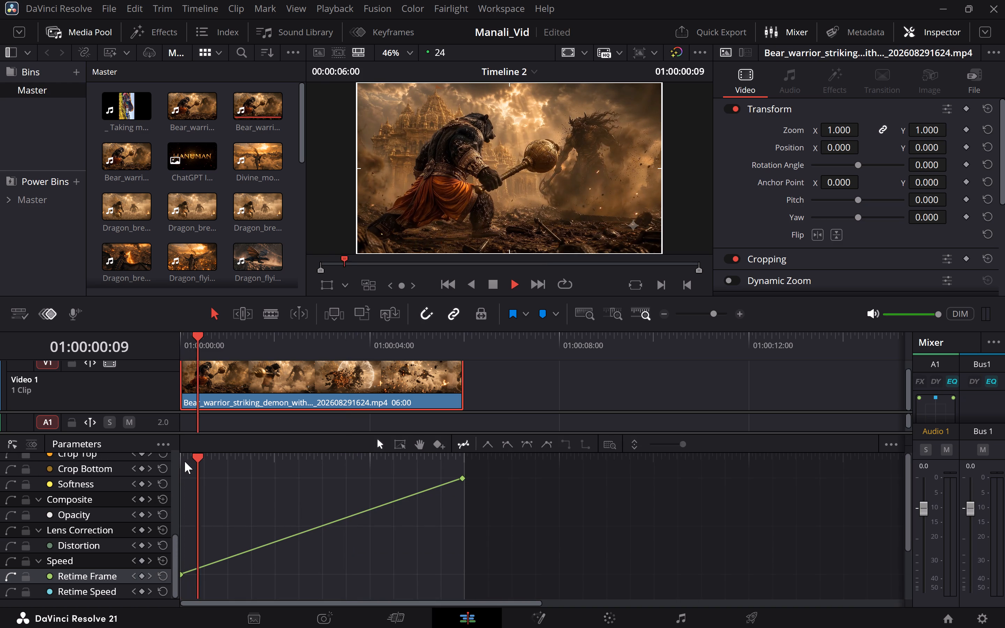
{"action": "key", "text": "space"}
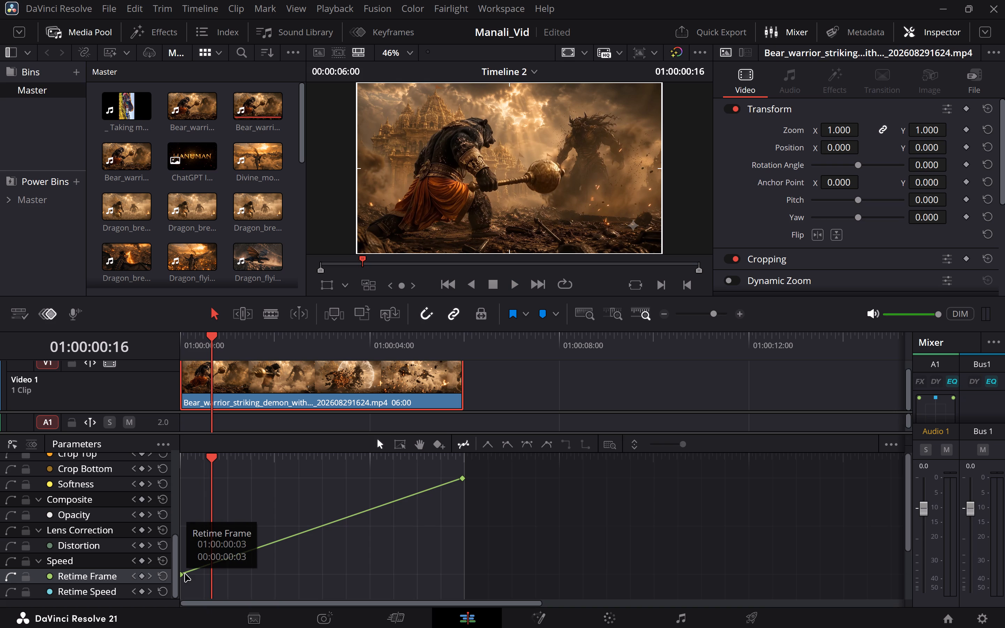
{"action": "left_click_drag", "start_coordinate": [213, 455], "coordinate": [170, 462]}
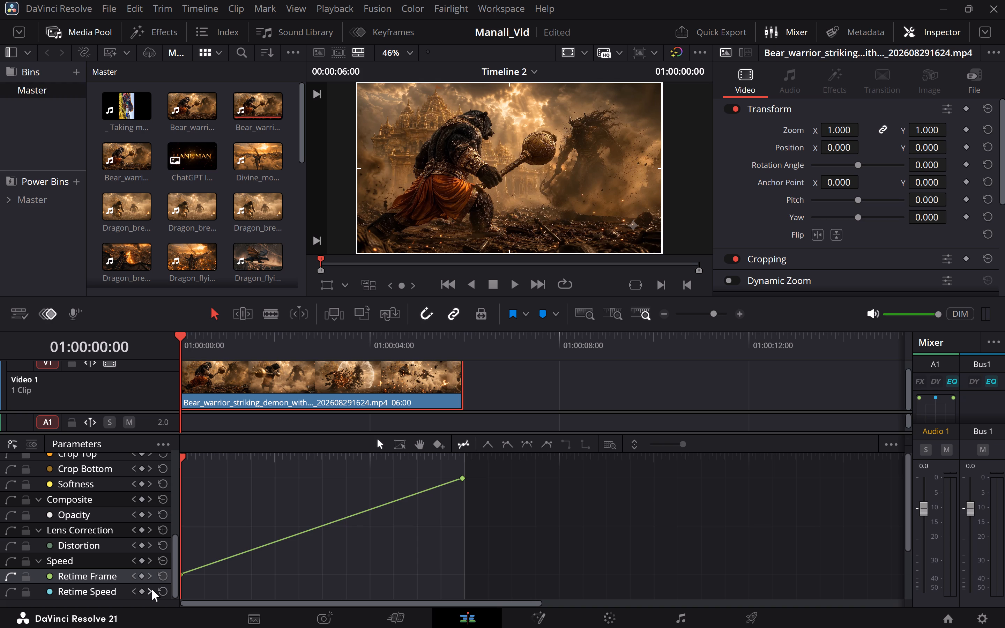
Switch to Google Chrome and open it with the Work profile.
{"action": "left_click", "coordinate": [680, 612]}
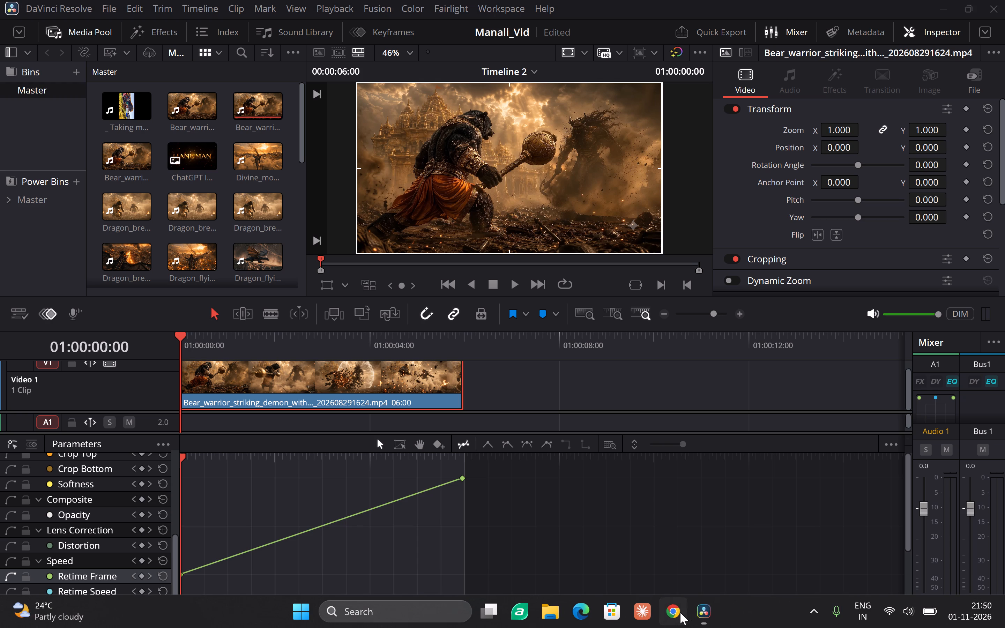
{"action": "scroll", "coordinate": [543, 286], "scroll_direction": "down", "scroll_amount": 6}
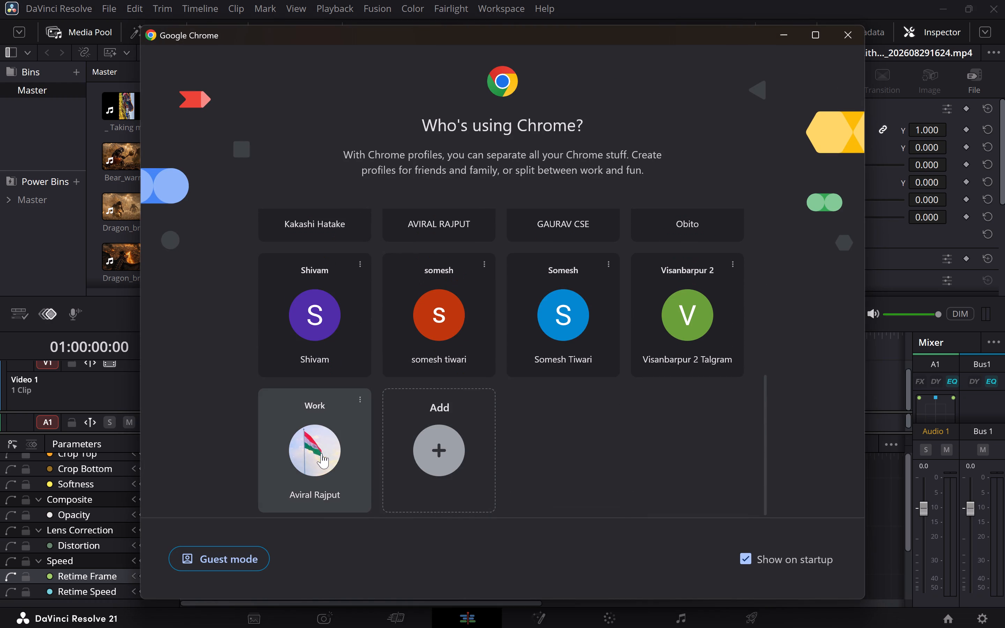
{"action": "left_click", "coordinate": [321, 453]}
Search Google for "in davinci we use both retime frame and retime speed in same clip at saem time or only one".
{"action": "left_click", "coordinate": [328, 264]}
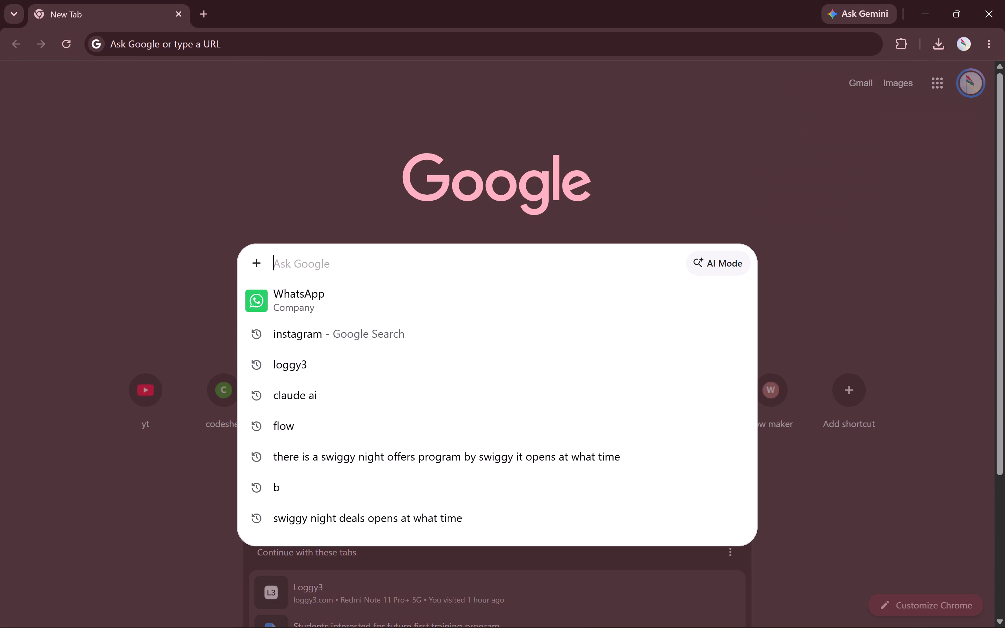
{"action": "type", "text": "in davinci we use both"}
{"action": "key", "text": "space"}
{"action": "type", "text": "retime frame adn"}
{"action": "key", "text": "space"}
{"action": "key", "text": "BackSpace"}
{"action": "key", "text": "BackSpace"}
{"action": "key", "text": "BackSpace"}
{"action": "type", "text": "nd retime speed in"}
{"action": "key", "text": "space"}
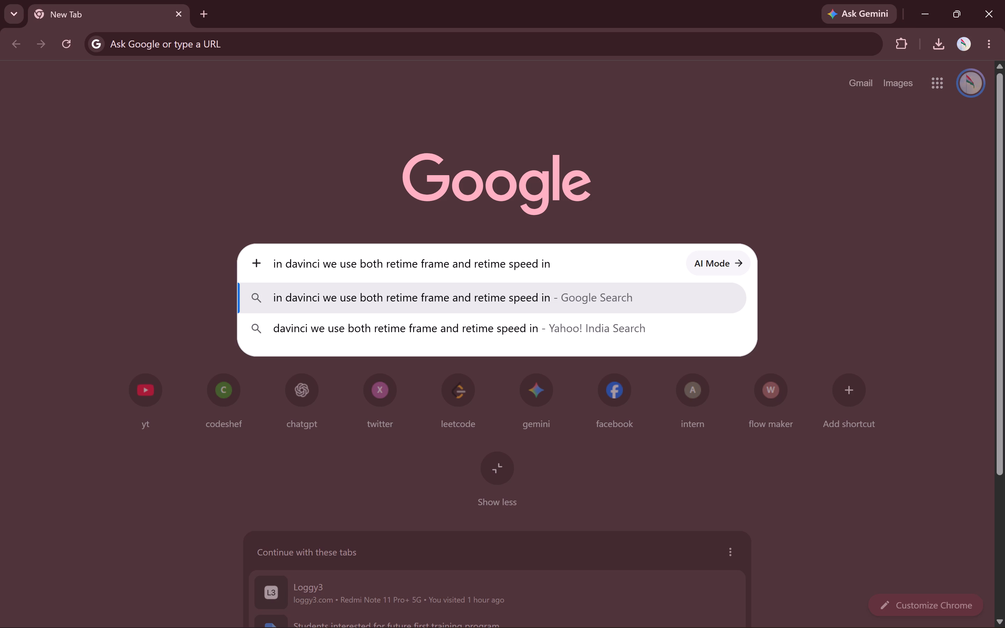
{"action": "type", "text": "sem"}
{"action": "key", "text": "BackSpace"}
{"action": "key", "text": "BackSpace"}
{"action": "type", "text": "ame clip i"}
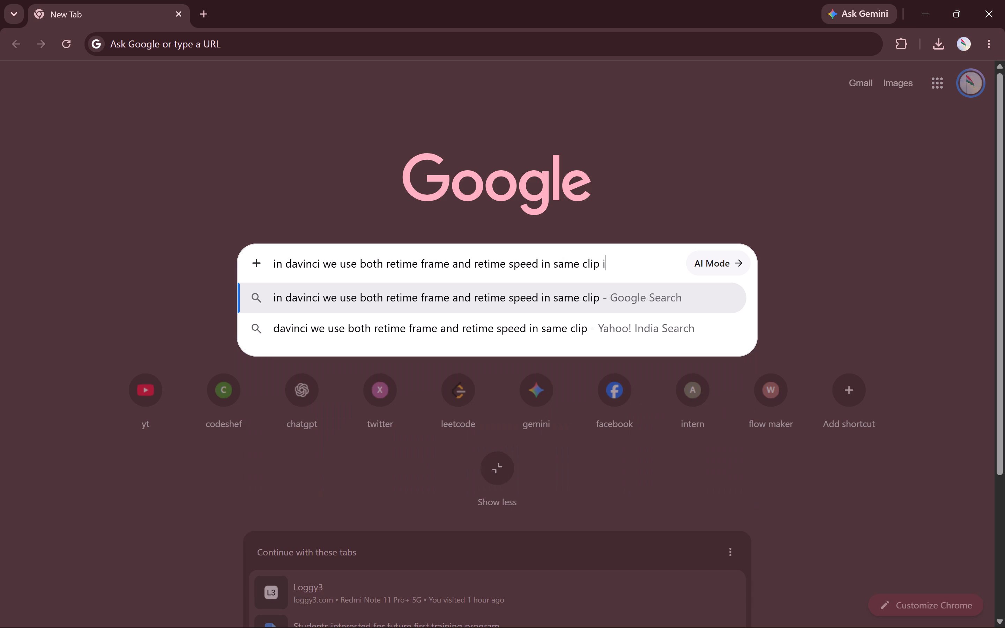
{"action": "key", "text": "BackSpace"}
{"action": "type", "text": "at"}
{"action": "key", "text": "space"}
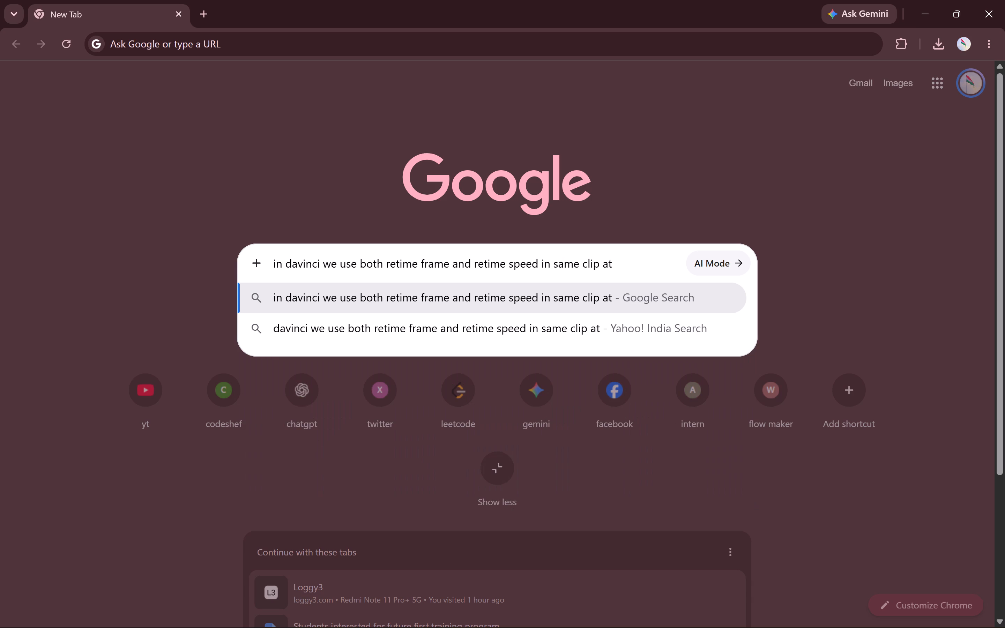
{"action": "type", "text": "saem time or only woek\\"}
{"action": "key", "text": "BackSpace"}
{"action": "key", "text": "BackSpace"}
{"action": "key", "text": "BackSpace"}
{"action": "key", "text": "BackSpace"}
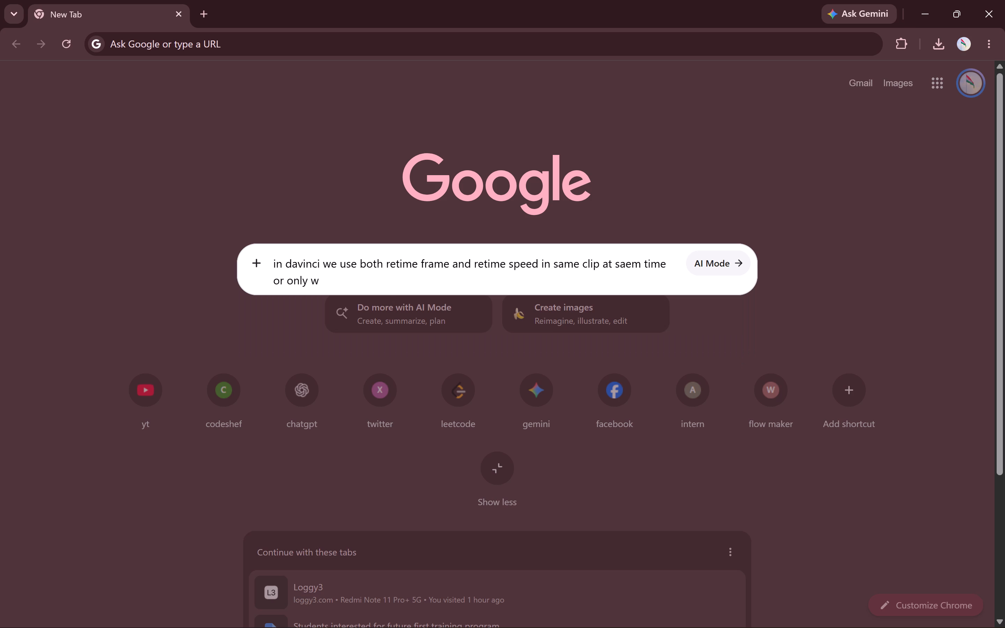
{"action": "key", "text": "BackSpace"}
{"action": "type", "text": "one"}
{"action": "key", "text": "Return"}
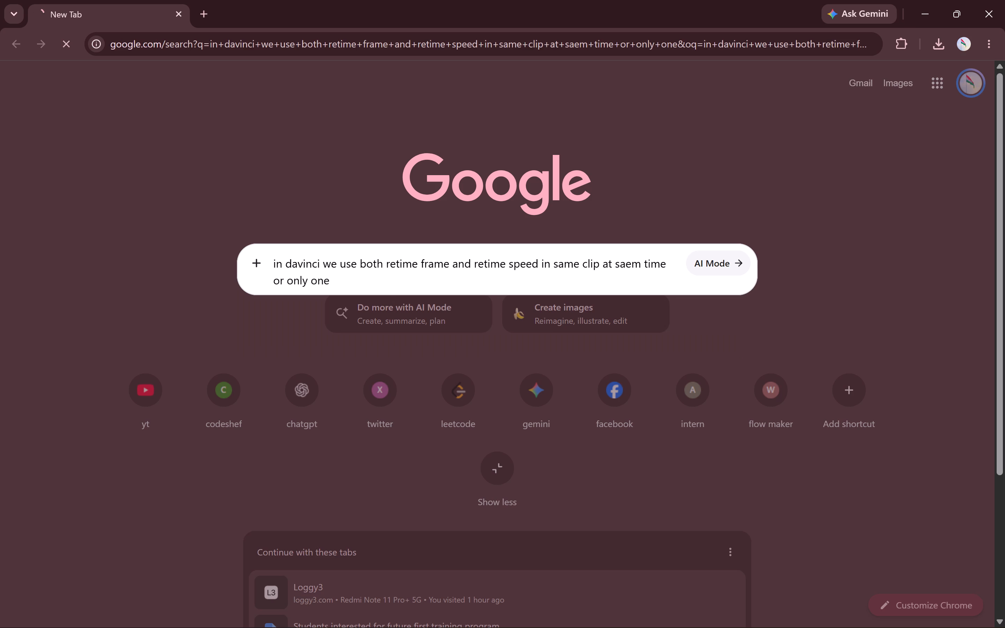
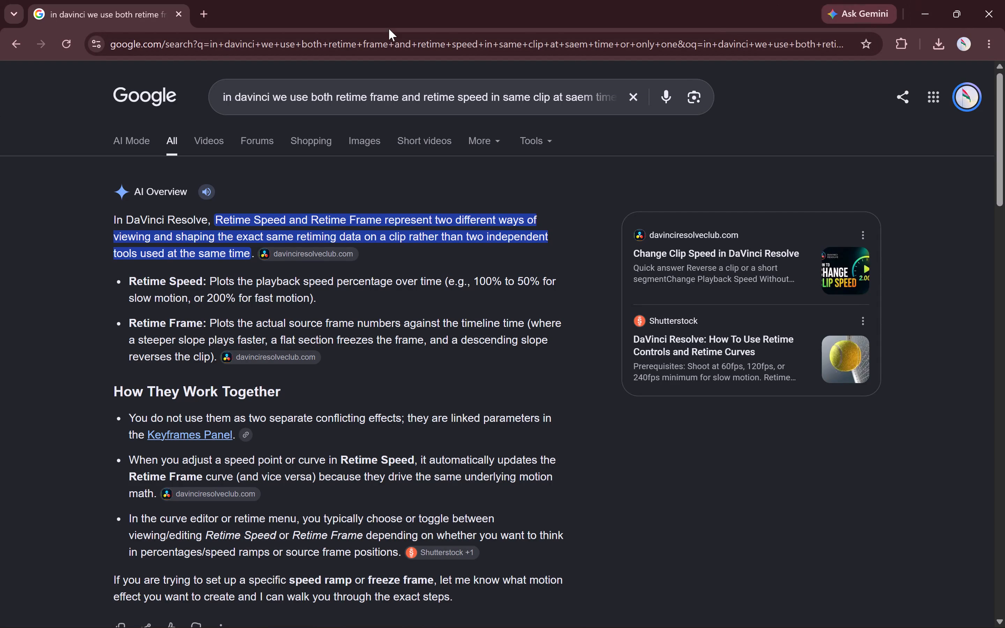
Open ChatGPT in a new browser tab and switch back to DaVinci Resolve.
{"action": "left_click", "coordinate": [204, 9]}
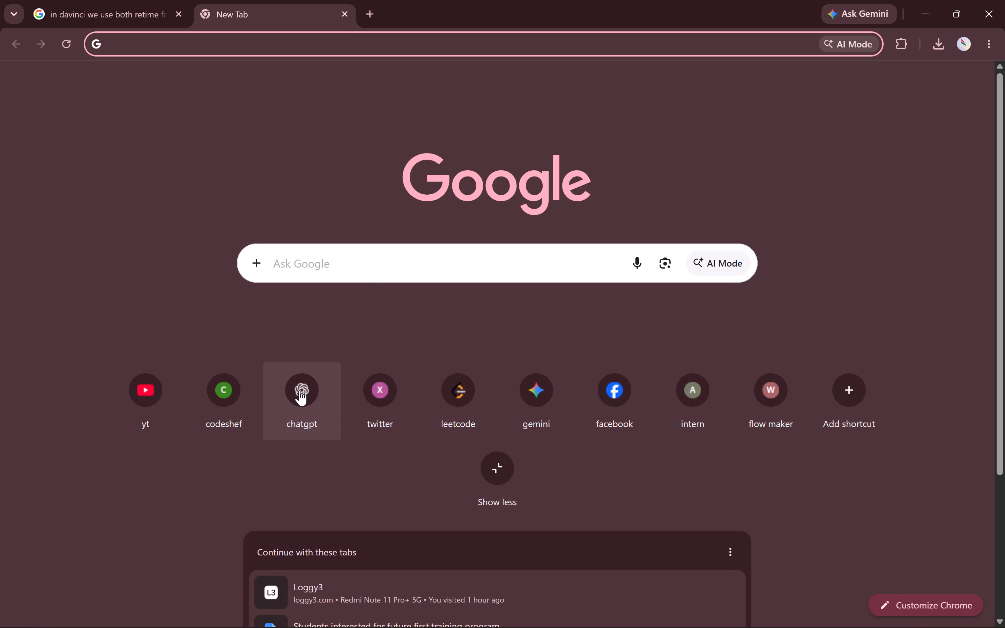
{"action": "left_click", "coordinate": [299, 390]}
{"action": "left_click", "coordinate": [935, 0]}
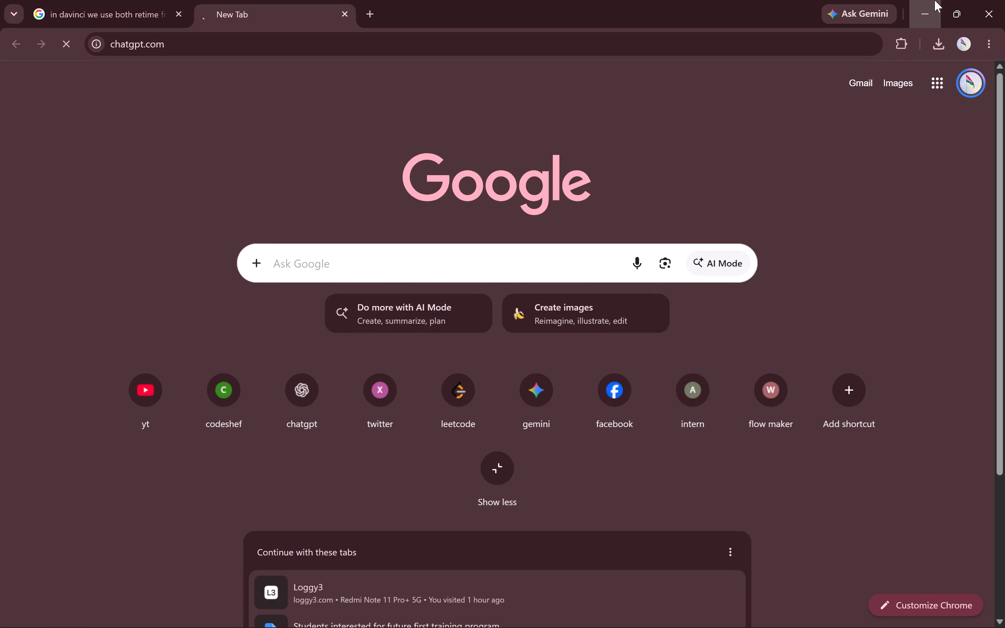
Play the opening of the bear warrior clip up to 01:00:01:06.
{"action": "key", "text": "space"}
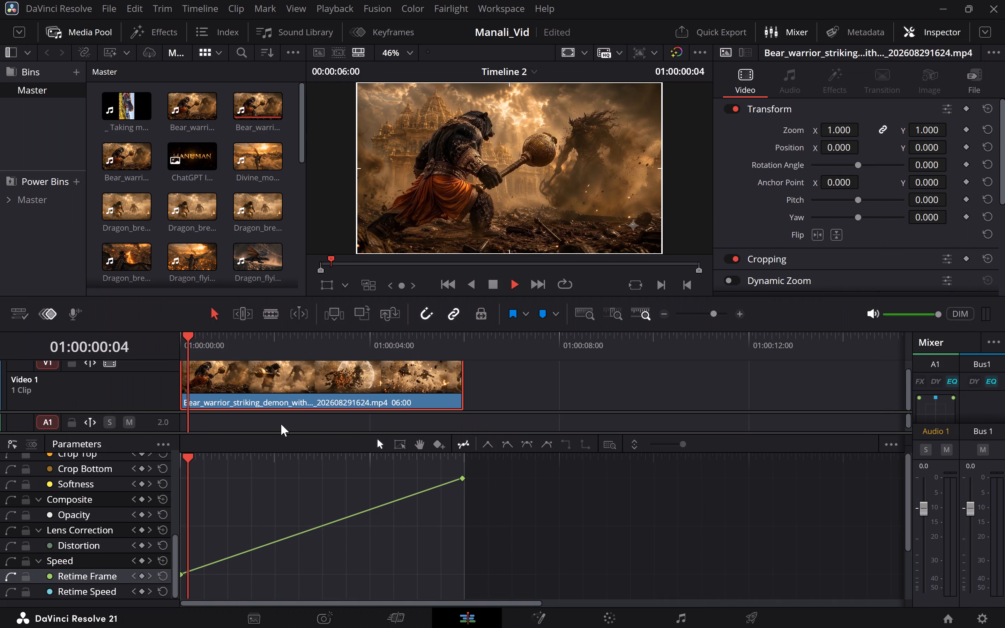
{"action": "key", "text": "space"}
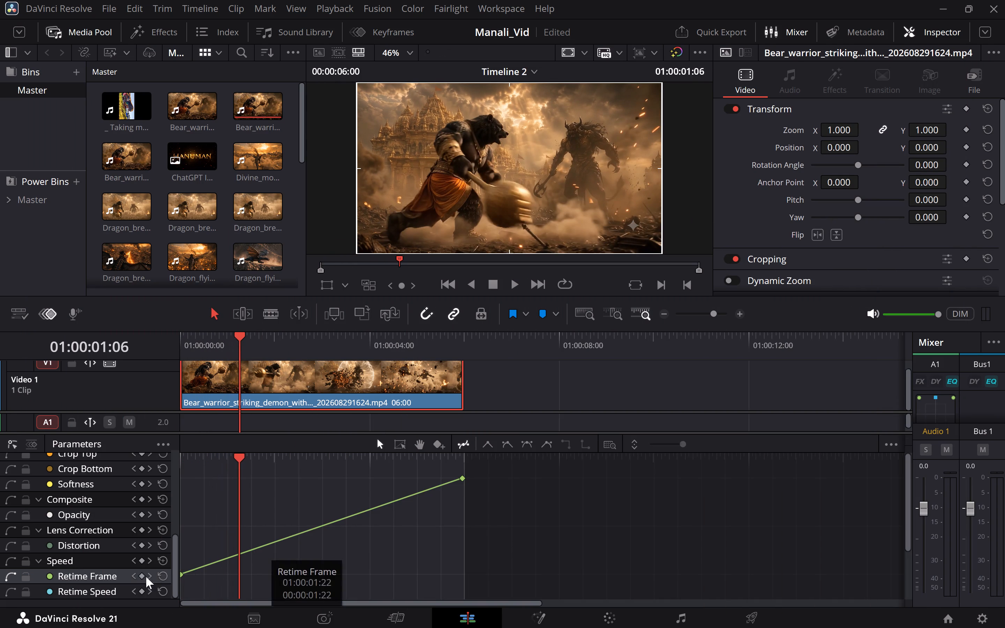
Display the curves of the whole Speed group, showing Retime Frame and Retime Speed together.
{"action": "left_click", "coordinate": [10, 560]}
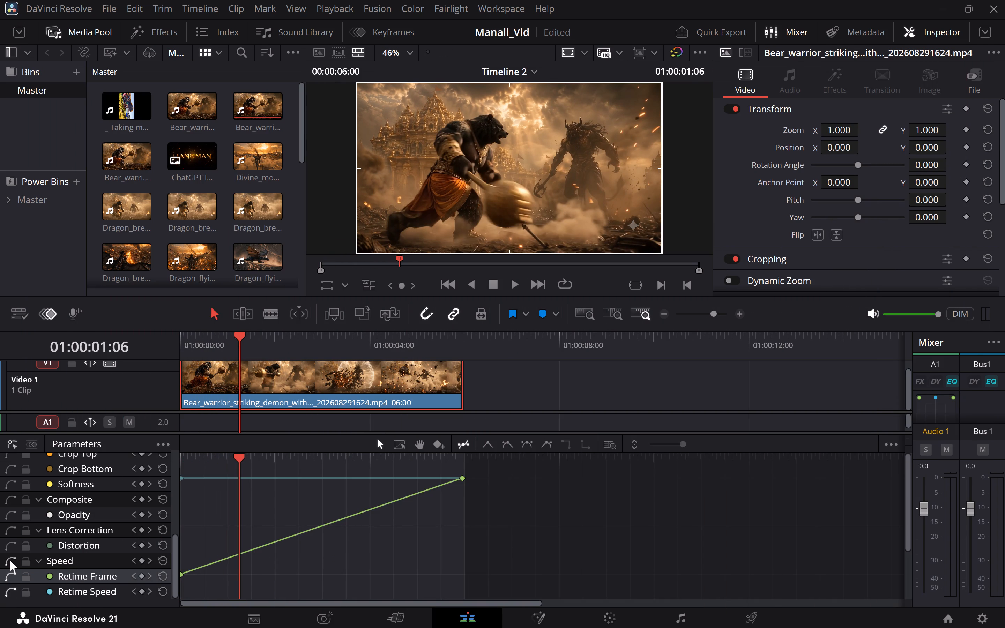
Play the clip from its start up to 01:00:02:19, pausing on the way at 01:00:01:02.
{"action": "left_click", "coordinate": [183, 454]}
{"action": "key", "text": "space"}
{"action": "key", "text": "space"}
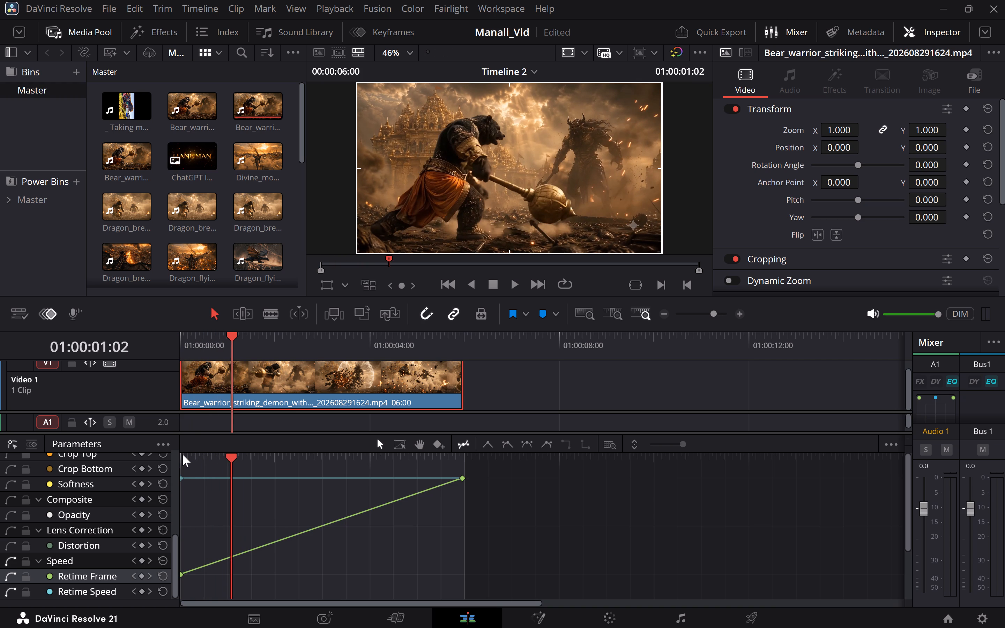
{"action": "key", "text": "space"}
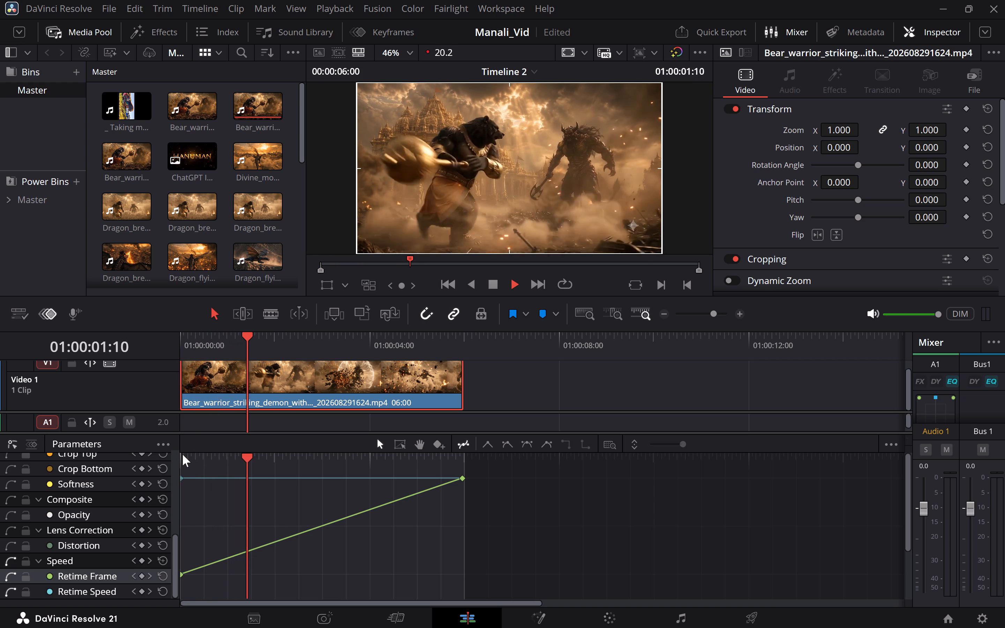
{"action": "key", "text": "space"}
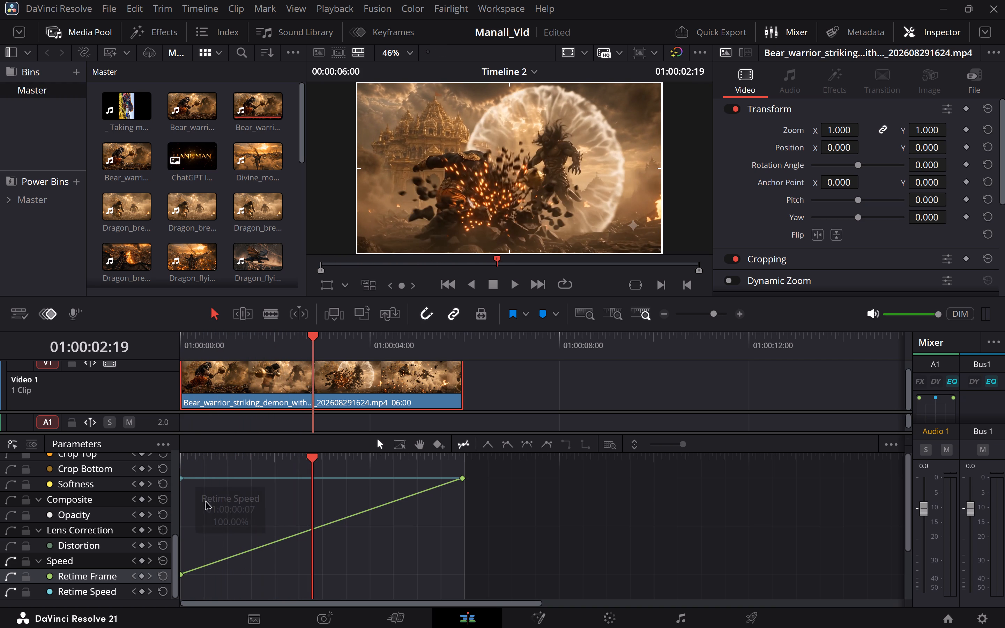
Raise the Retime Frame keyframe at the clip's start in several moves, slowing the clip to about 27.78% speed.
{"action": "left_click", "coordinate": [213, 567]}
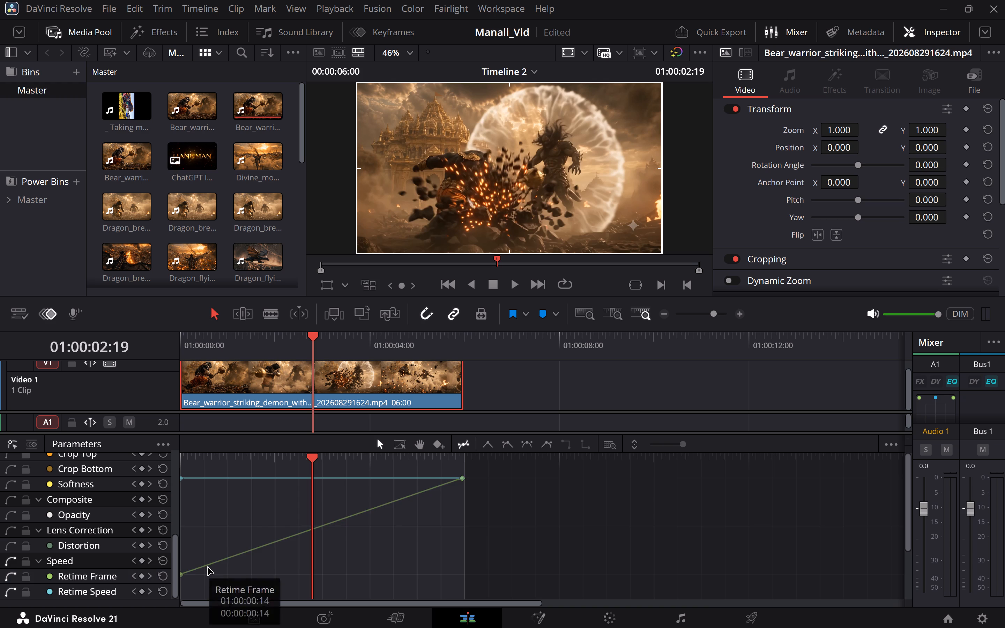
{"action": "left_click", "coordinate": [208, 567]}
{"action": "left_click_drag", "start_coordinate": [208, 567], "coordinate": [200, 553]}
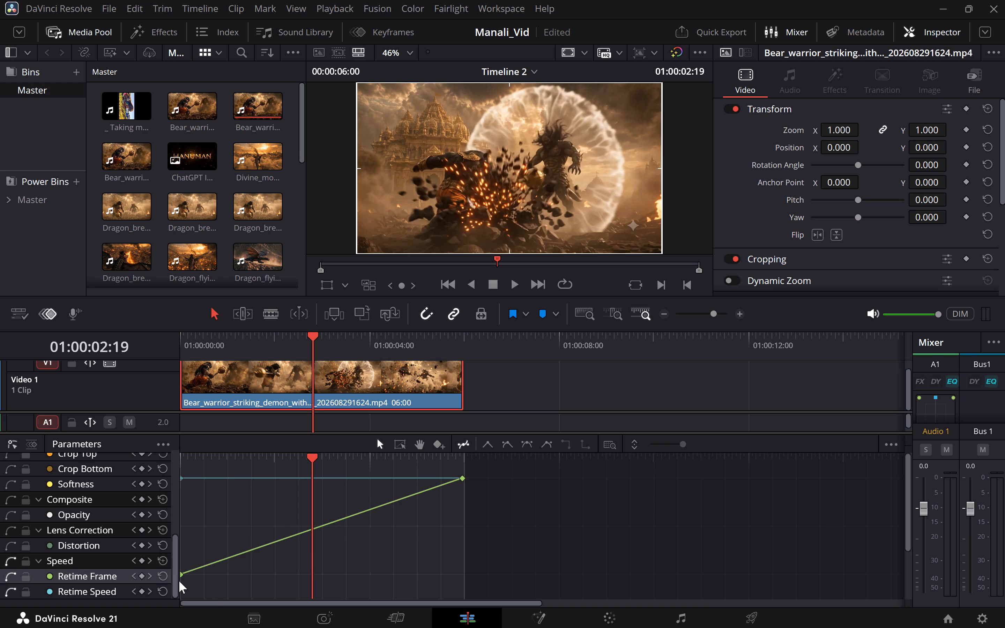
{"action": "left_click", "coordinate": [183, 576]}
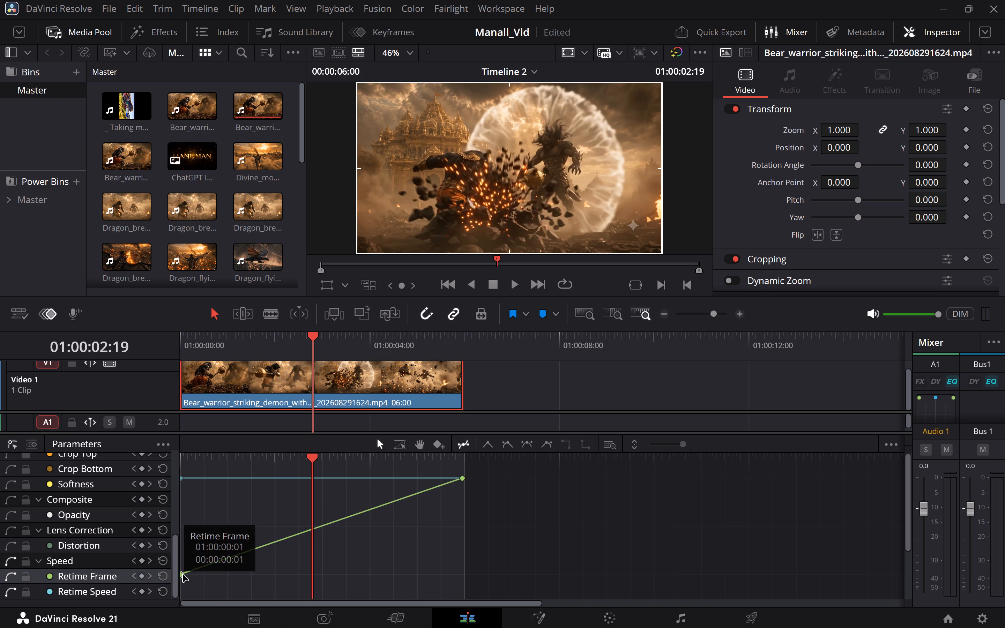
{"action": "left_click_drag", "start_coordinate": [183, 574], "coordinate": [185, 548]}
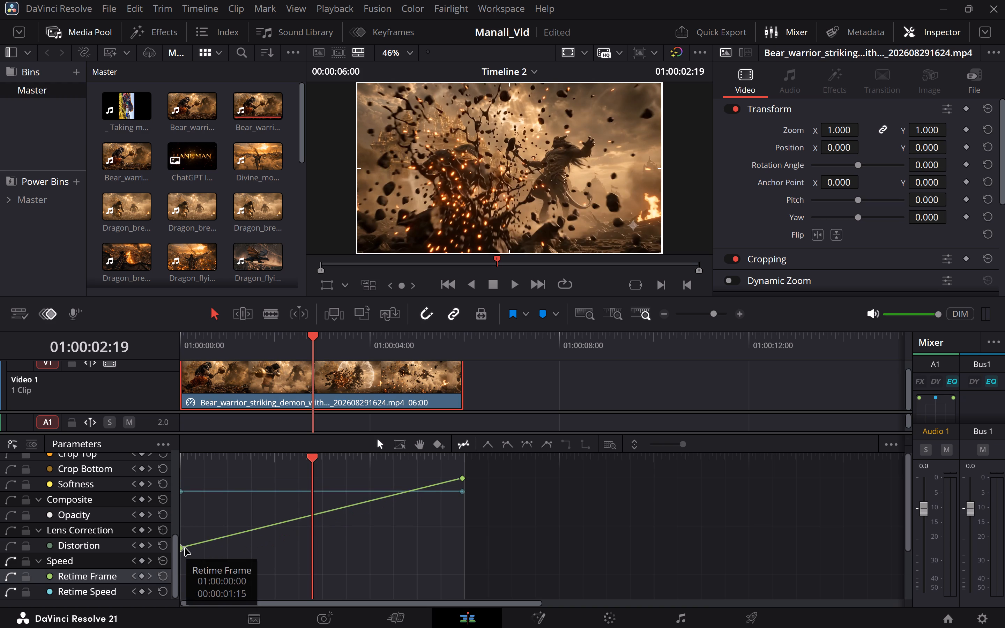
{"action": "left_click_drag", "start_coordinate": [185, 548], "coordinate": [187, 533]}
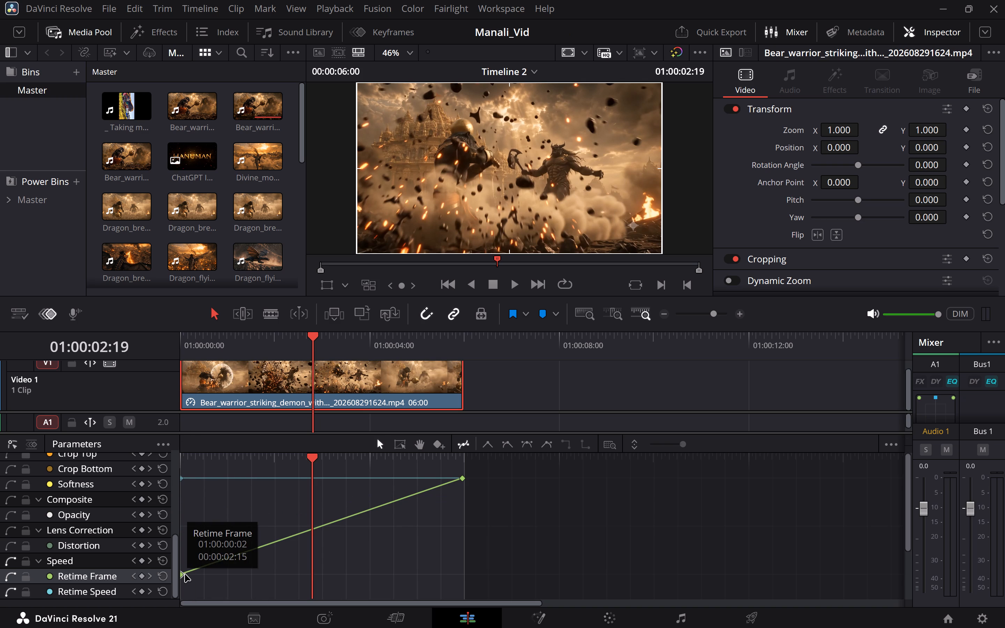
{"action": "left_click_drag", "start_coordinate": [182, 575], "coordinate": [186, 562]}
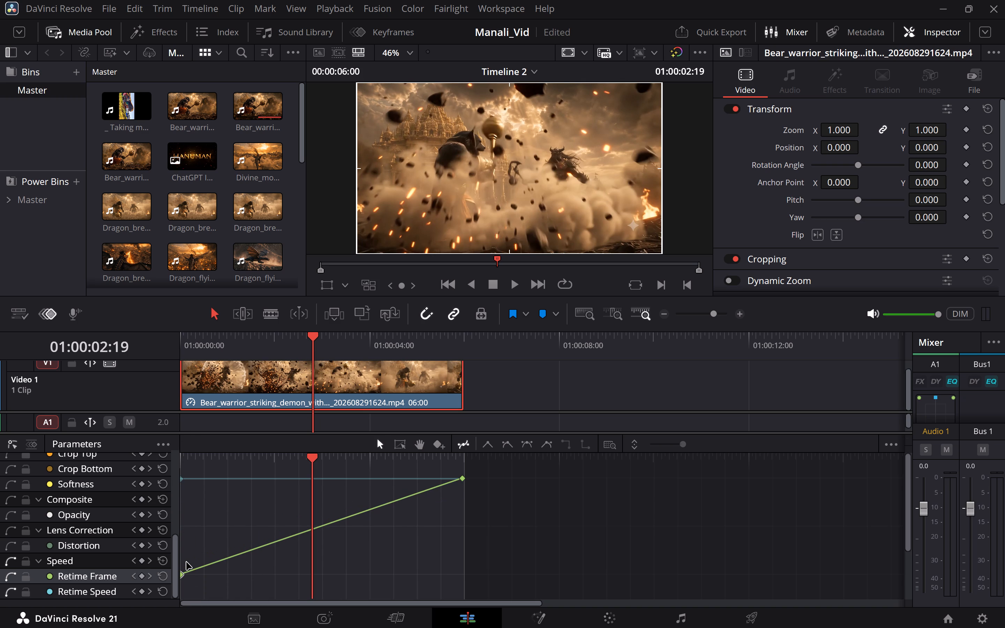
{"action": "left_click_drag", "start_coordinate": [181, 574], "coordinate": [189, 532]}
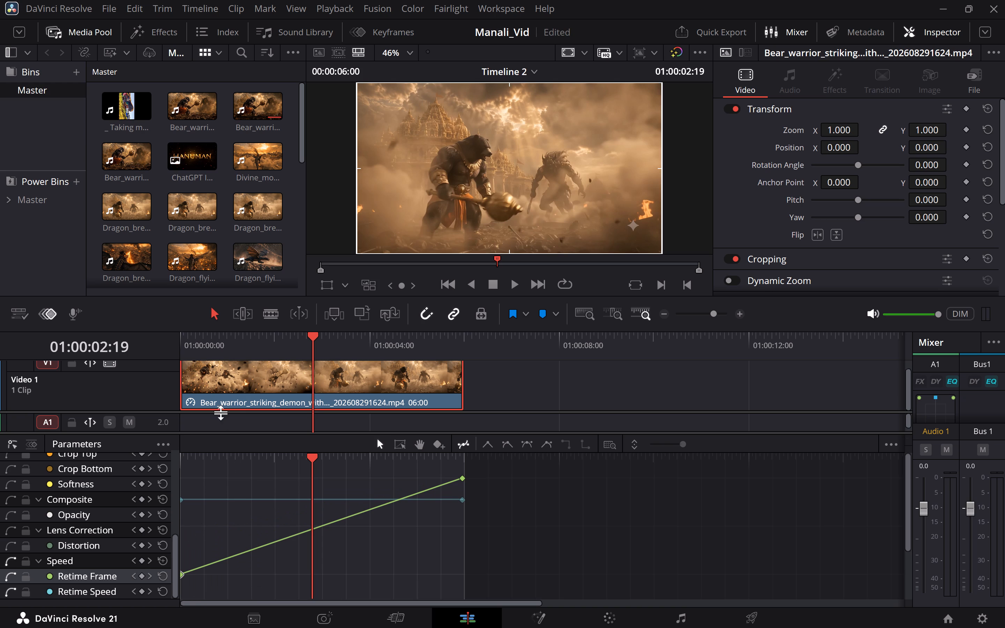
Play the slowed clip from its start to its end at 01:00:06:00 to review the motion.
{"action": "left_click", "coordinate": [181, 344]}
{"action": "key", "text": "space"}
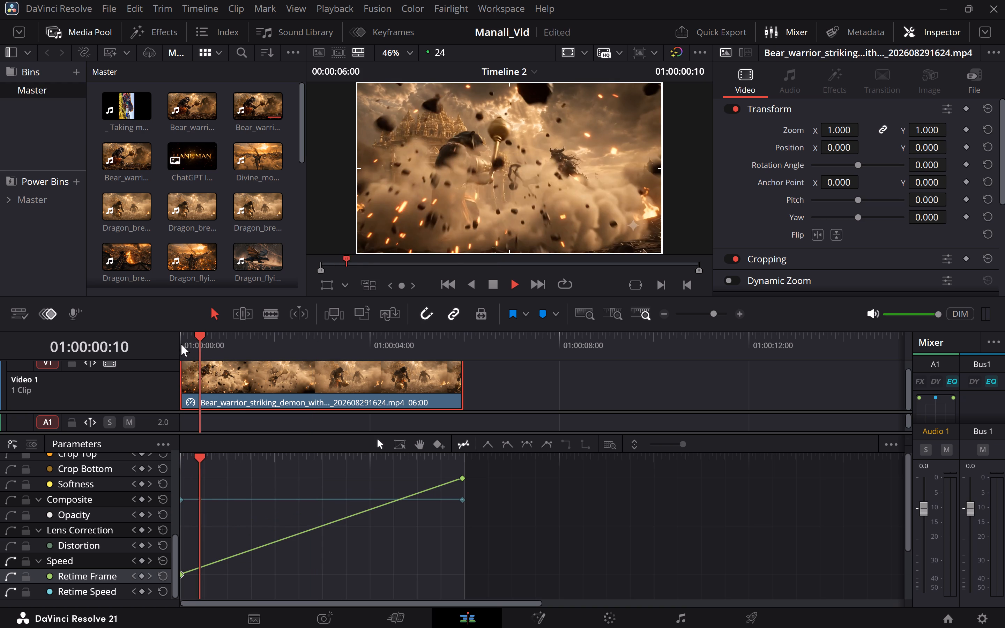
{"action": "key", "text": "space"}
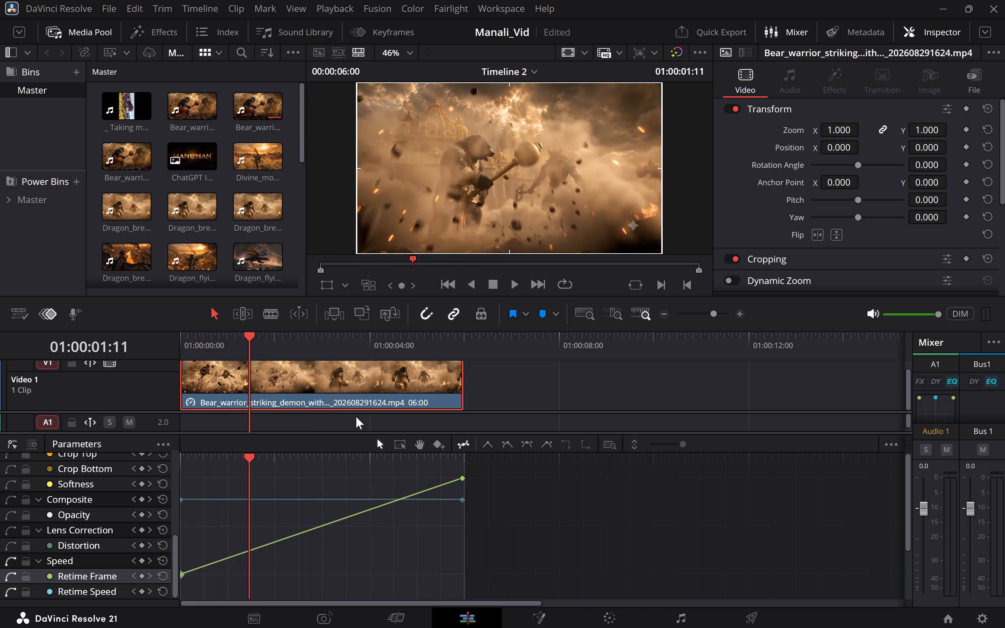
{"action": "scroll", "coordinate": [356, 417], "scroll_direction": "right", "scroll_amount": 1}
{"action": "scroll", "coordinate": [395, 561], "scroll_direction": "right", "scroll_amount": 1}
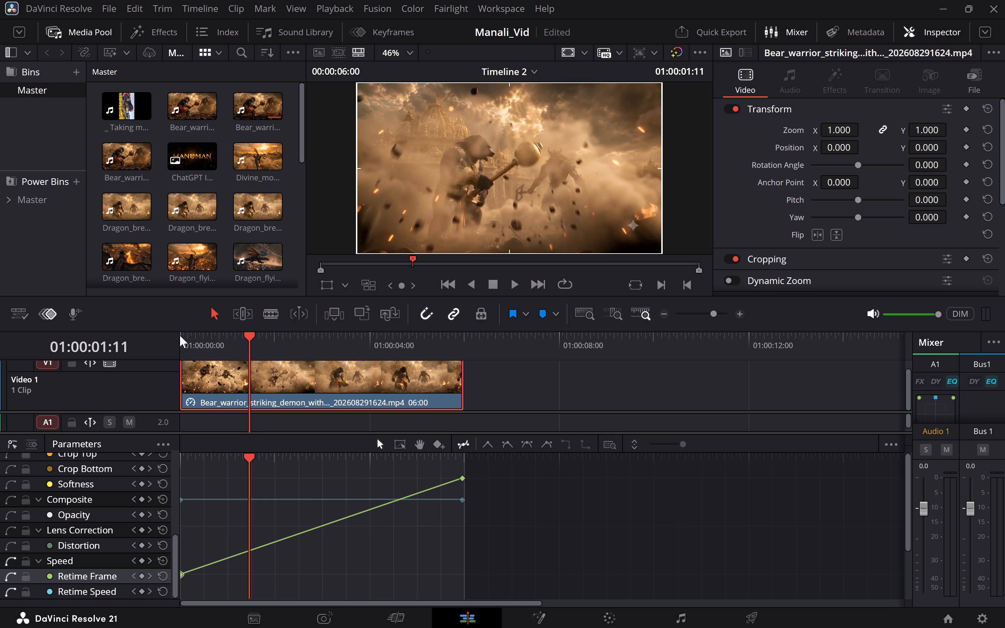
{"action": "left_click", "coordinate": [180, 335]}
{"action": "key", "text": "space"}
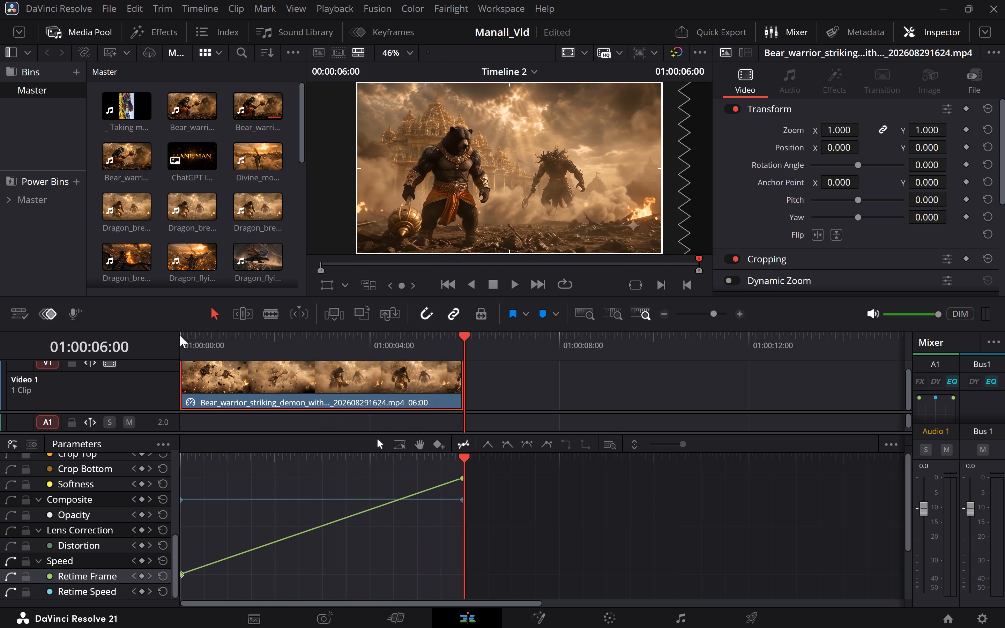
Expand the clip's Speed Change settings in the video properties.
{"action": "scroll", "coordinate": [805, 248], "scroll_direction": "down", "scroll_amount": 6}
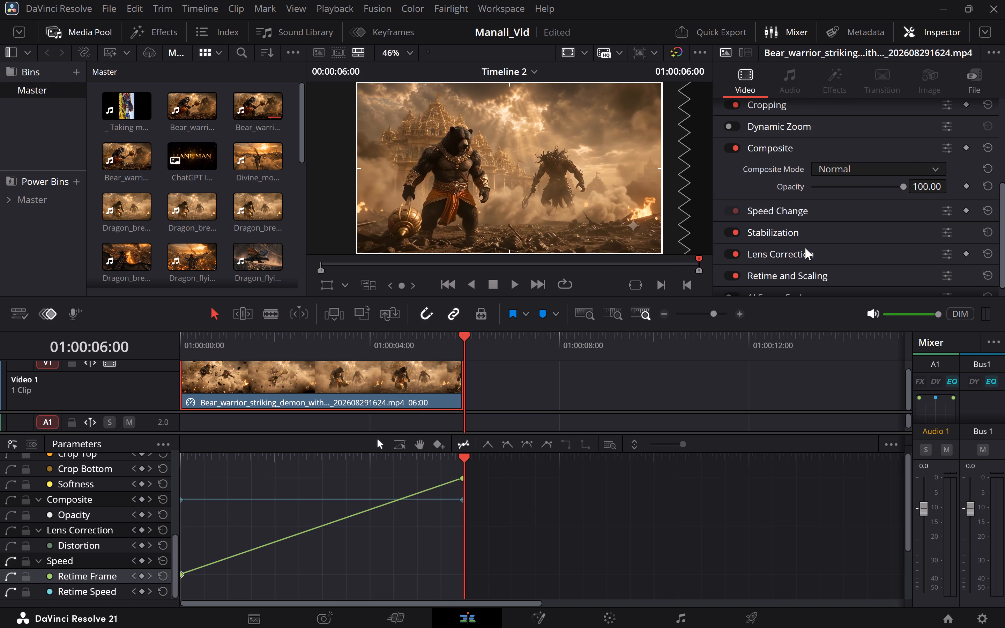
{"action": "left_click", "coordinate": [752, 198]}
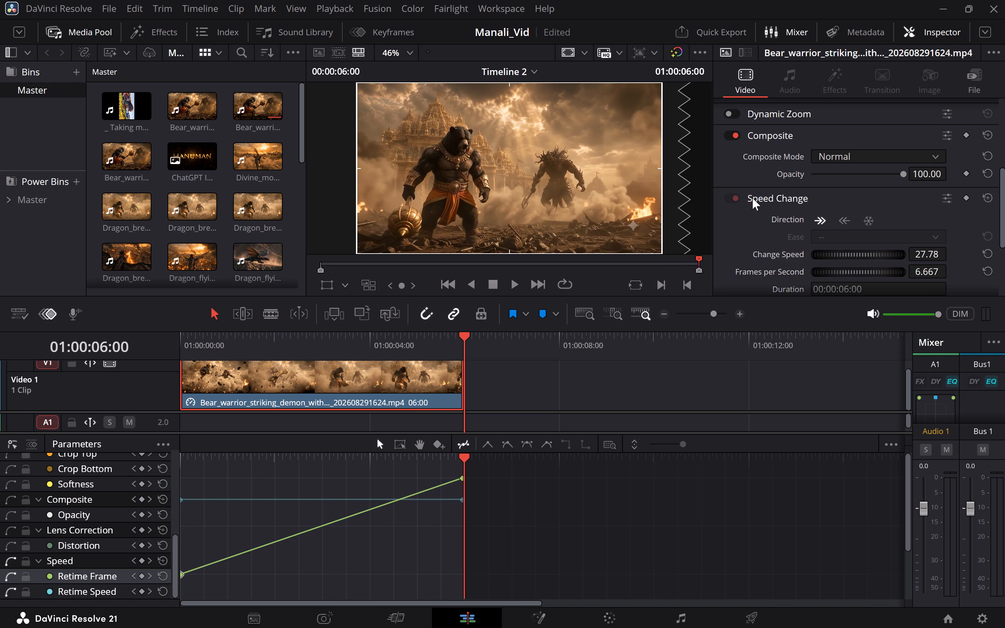
{"action": "scroll", "coordinate": [739, 262], "scroll_direction": "down", "scroll_amount": 1}
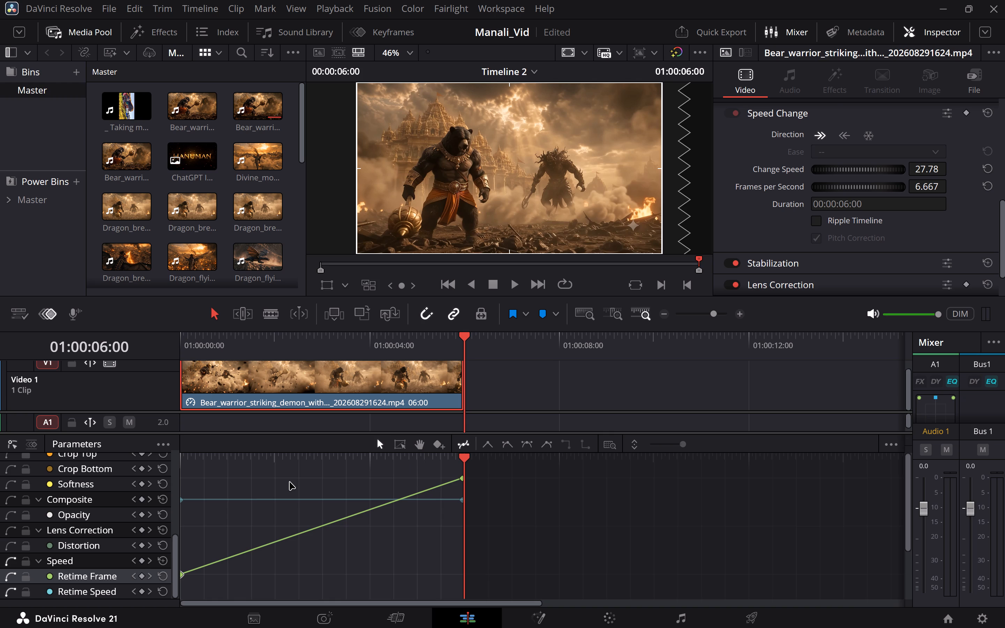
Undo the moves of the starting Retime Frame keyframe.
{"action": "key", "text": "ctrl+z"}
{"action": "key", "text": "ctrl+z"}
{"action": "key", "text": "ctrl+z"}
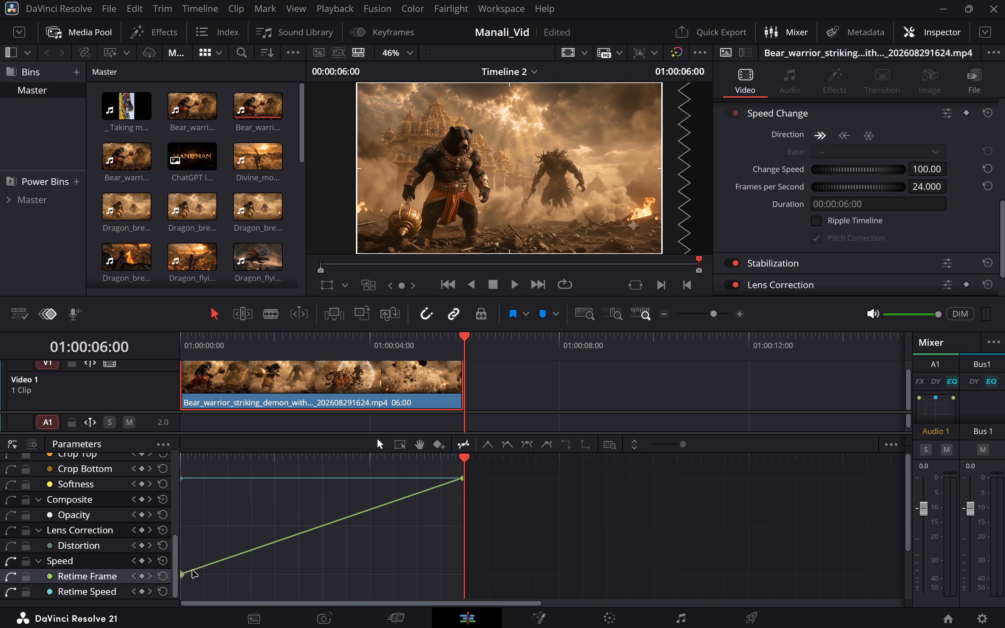
Raise the starting Retime Frame keyframe by varying amounts, settling on a clip speed of about 88.41%.
{"action": "left_click_drag", "start_coordinate": [181, 575], "coordinate": [187, 574]}
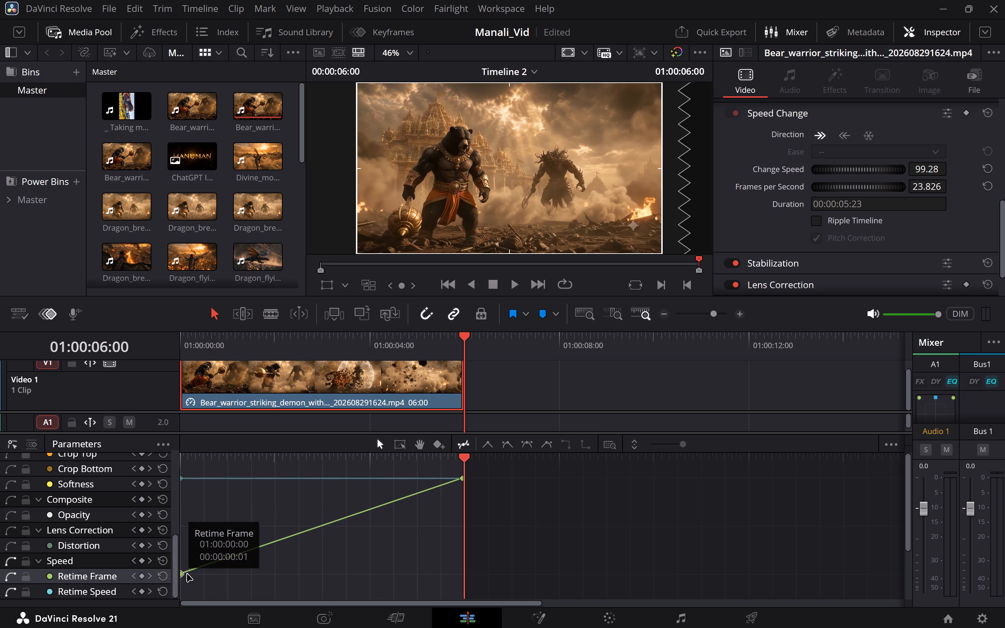
{"action": "left_click_drag", "start_coordinate": [187, 574], "coordinate": [249, 567]}
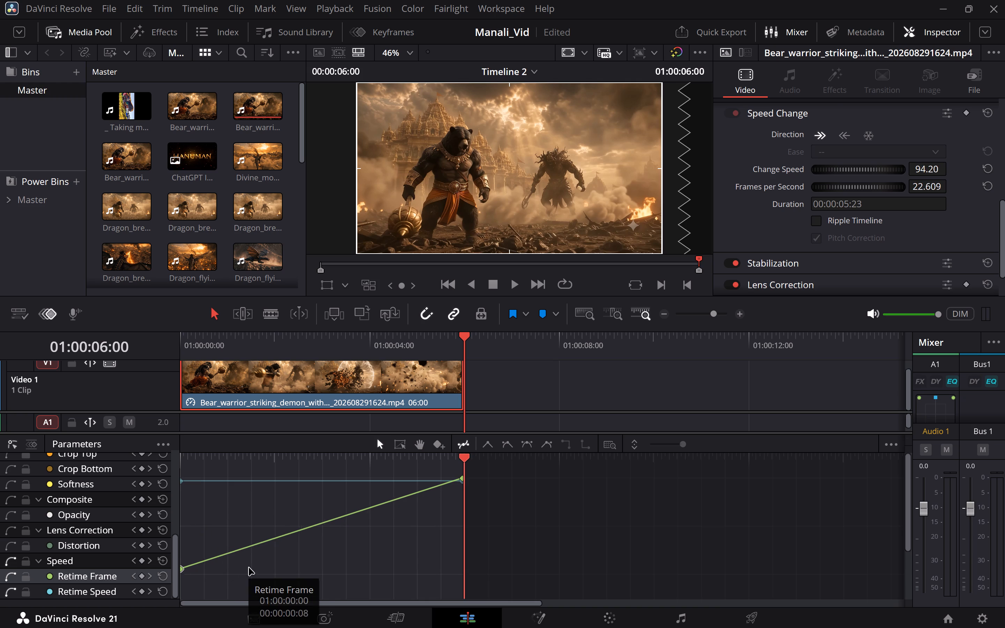
{"action": "left_click_drag", "start_coordinate": [249, 567], "coordinate": [330, 553]}
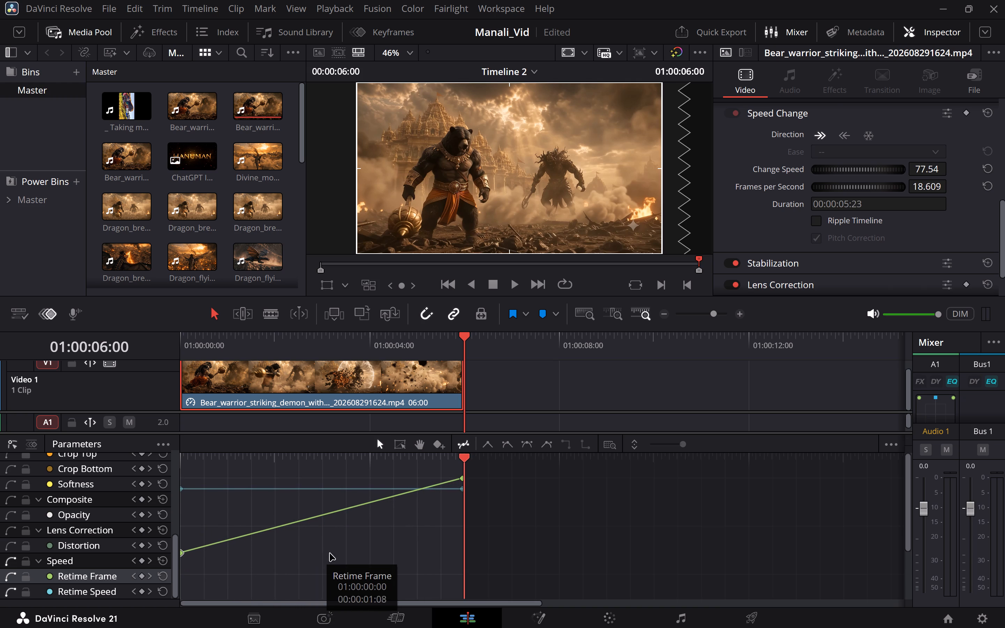
{"action": "left_click_drag", "start_coordinate": [330, 553], "coordinate": [220, 553]}
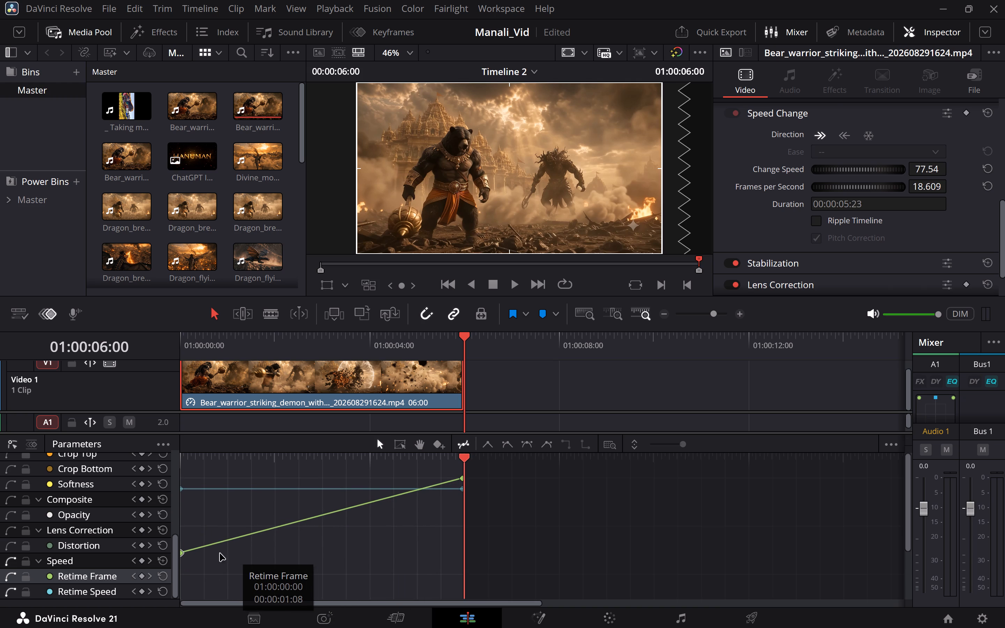
{"action": "left_click_drag", "start_coordinate": [220, 553], "coordinate": [116, 563]}
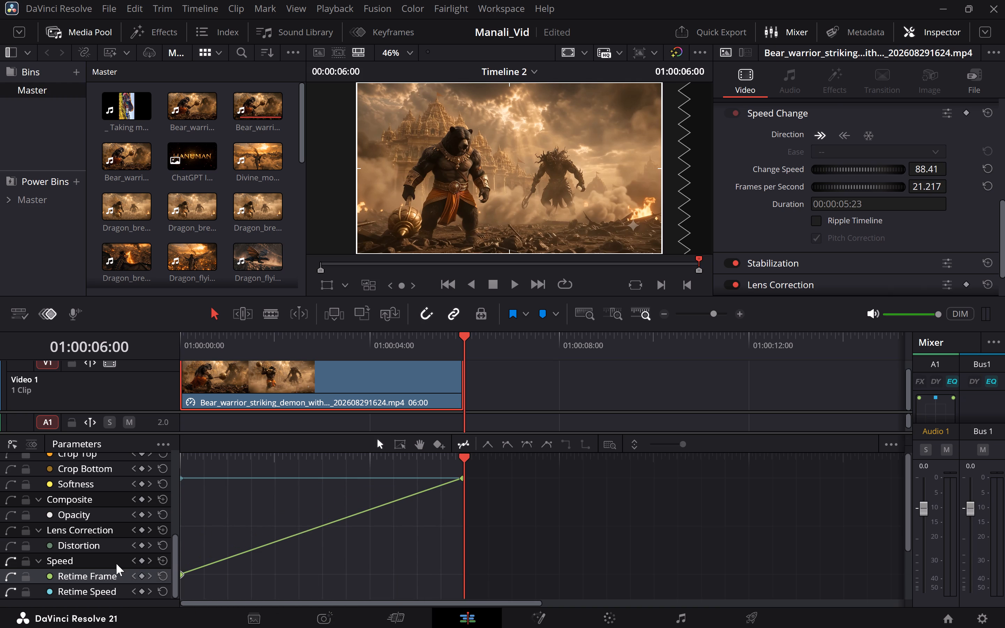
Reset the clip's Change Speed setting to 100%.
{"action": "left_click", "coordinate": [989, 166]}
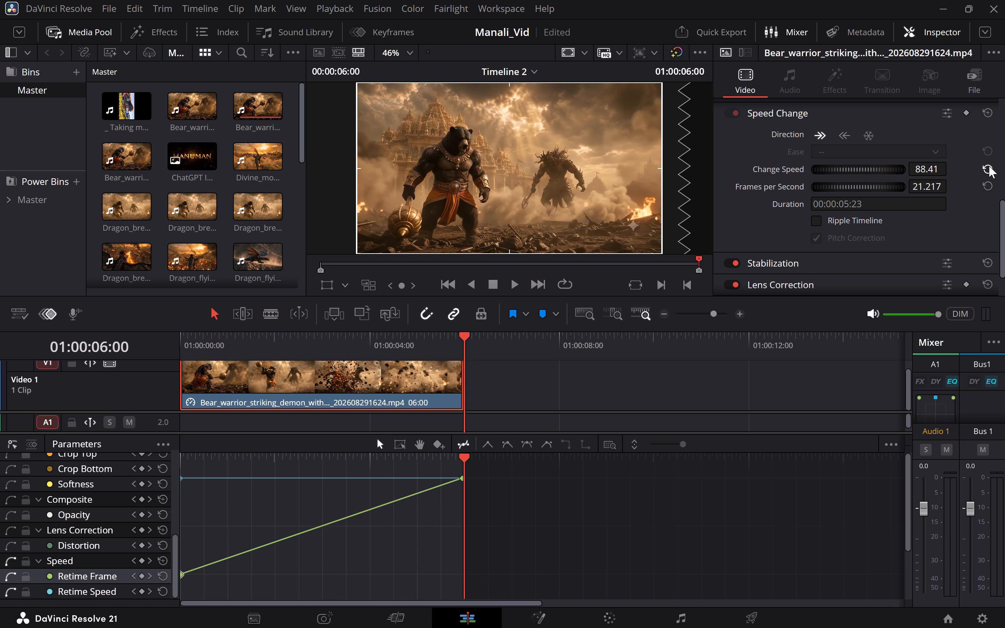
Return the playhead to the start of the timeline at 01:00:00:00.
{"action": "scroll", "coordinate": [612, 512], "scroll_direction": "right", "scroll_amount": 1}
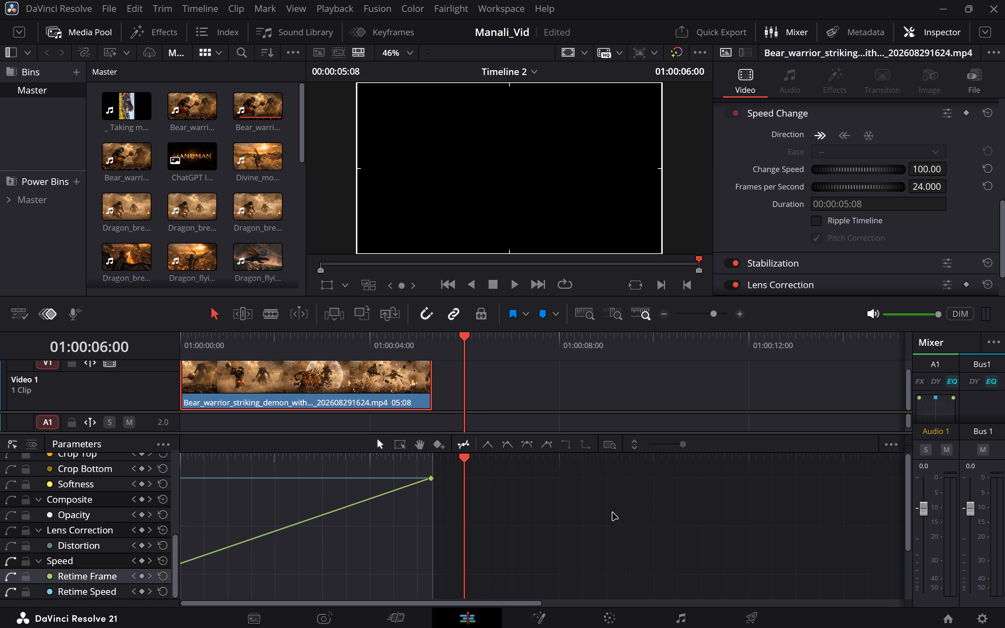
{"action": "scroll", "coordinate": [612, 512], "scroll_direction": "right", "scroll_amount": 2}
{"action": "scroll", "coordinate": [359, 528], "scroll_direction": "right", "scroll_amount": 3}
{"action": "scroll", "coordinate": [370, 459], "scroll_direction": "right", "scroll_amount": 2}
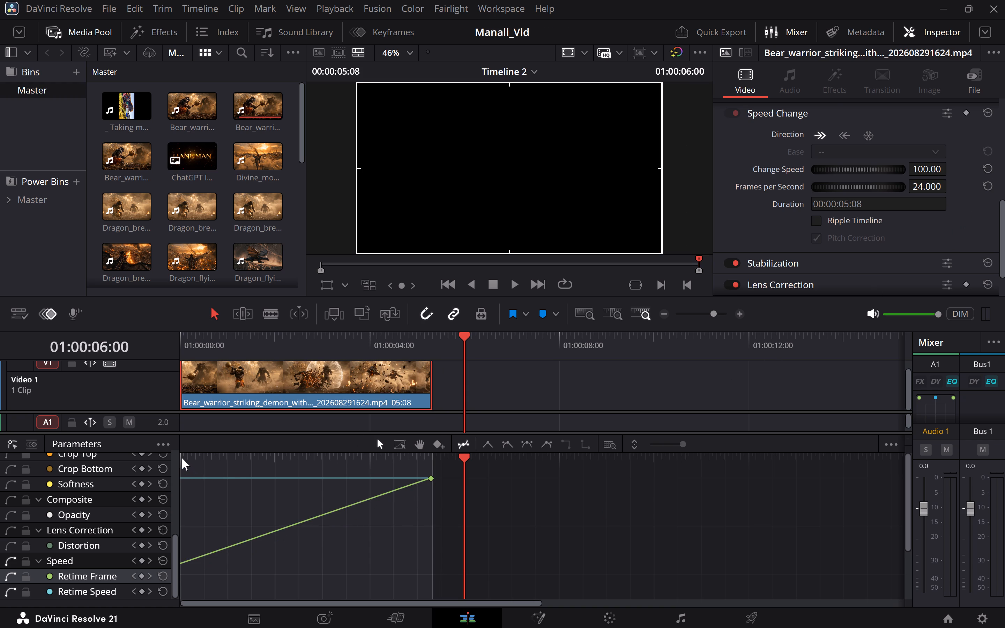
{"action": "left_click", "coordinate": [182, 458]}
Move the bear warrior clip about 2 seconds later on the Video 1 track.
{"action": "scroll", "coordinate": [351, 468], "scroll_direction": "right", "scroll_amount": 1}
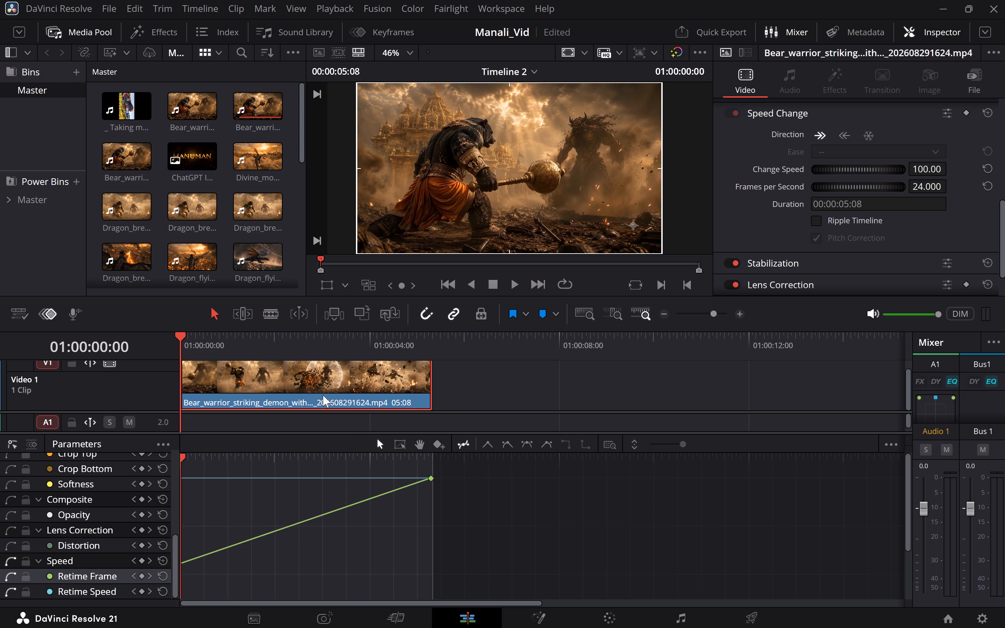
{"action": "left_click_drag", "start_coordinate": [323, 395], "coordinate": [416, 386]}
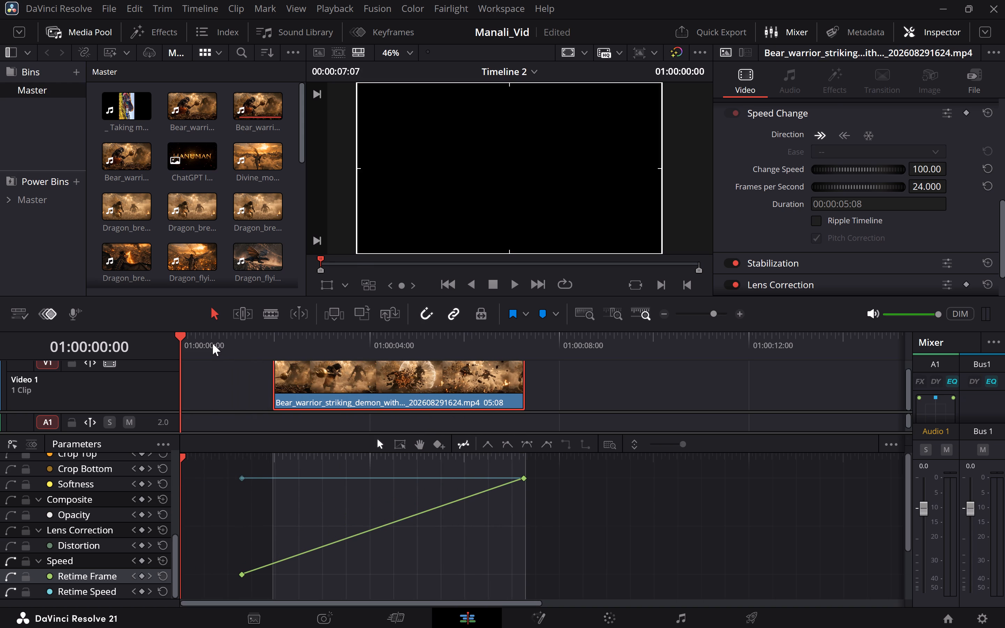
Play Timeline 2 from its beginning into the repositioned bear warrior clip to about 01:00:04:22.
{"action": "left_click", "coordinate": [213, 343]}
{"action": "key", "text": "space"}
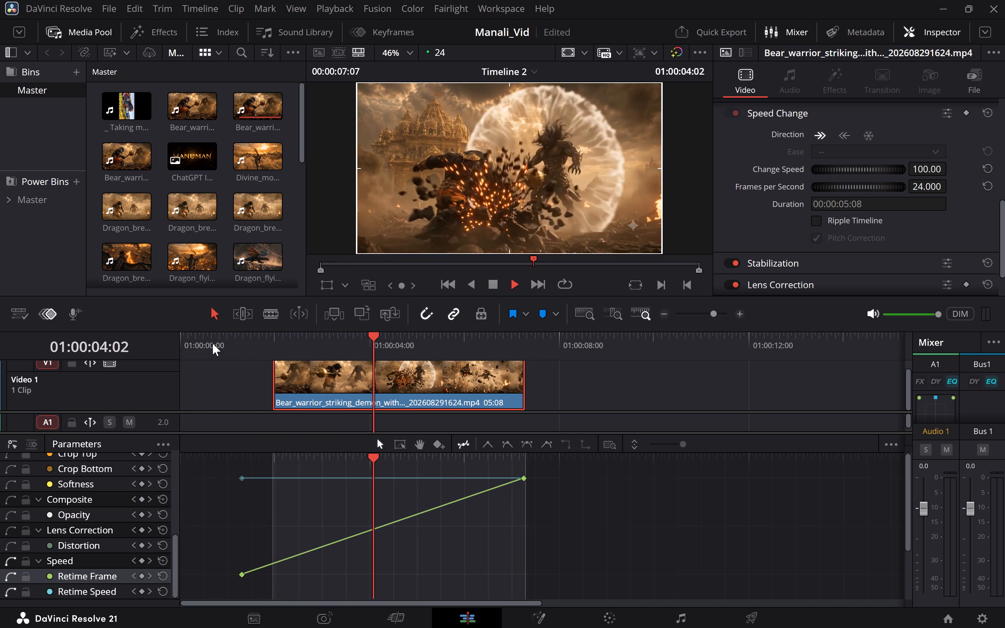
{"action": "key", "text": "space"}
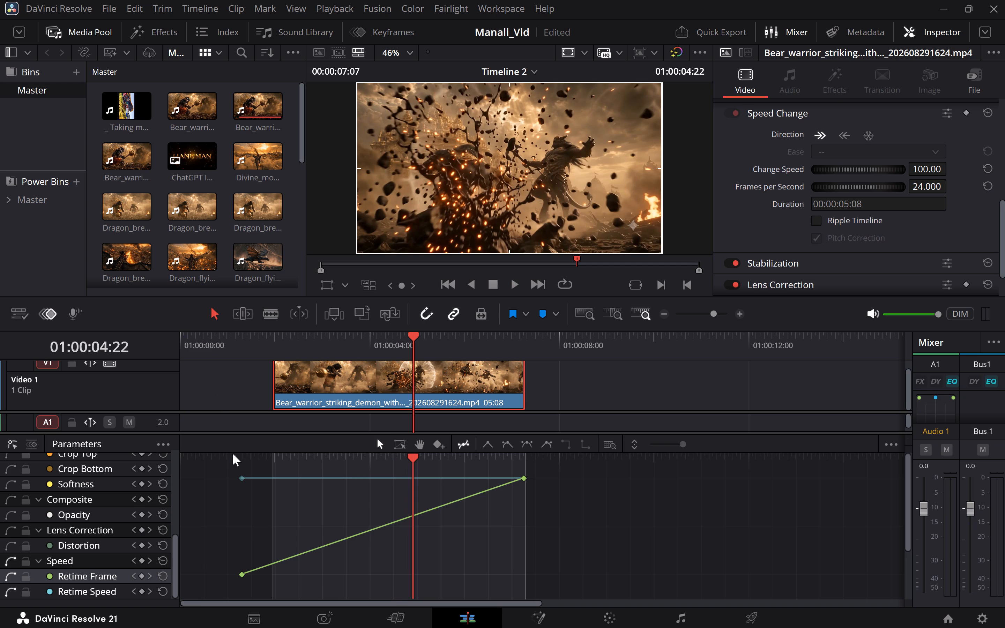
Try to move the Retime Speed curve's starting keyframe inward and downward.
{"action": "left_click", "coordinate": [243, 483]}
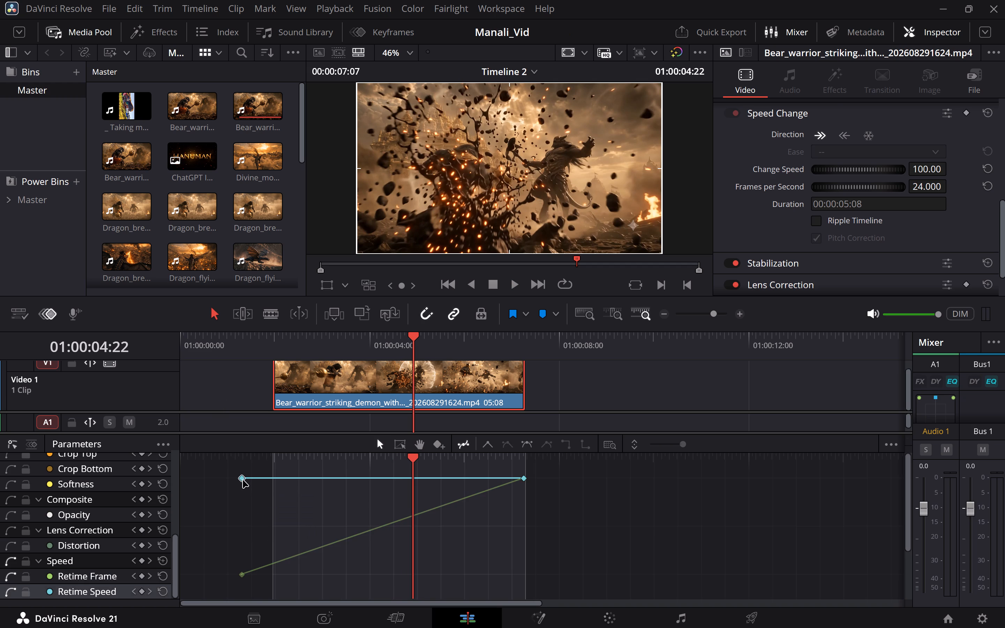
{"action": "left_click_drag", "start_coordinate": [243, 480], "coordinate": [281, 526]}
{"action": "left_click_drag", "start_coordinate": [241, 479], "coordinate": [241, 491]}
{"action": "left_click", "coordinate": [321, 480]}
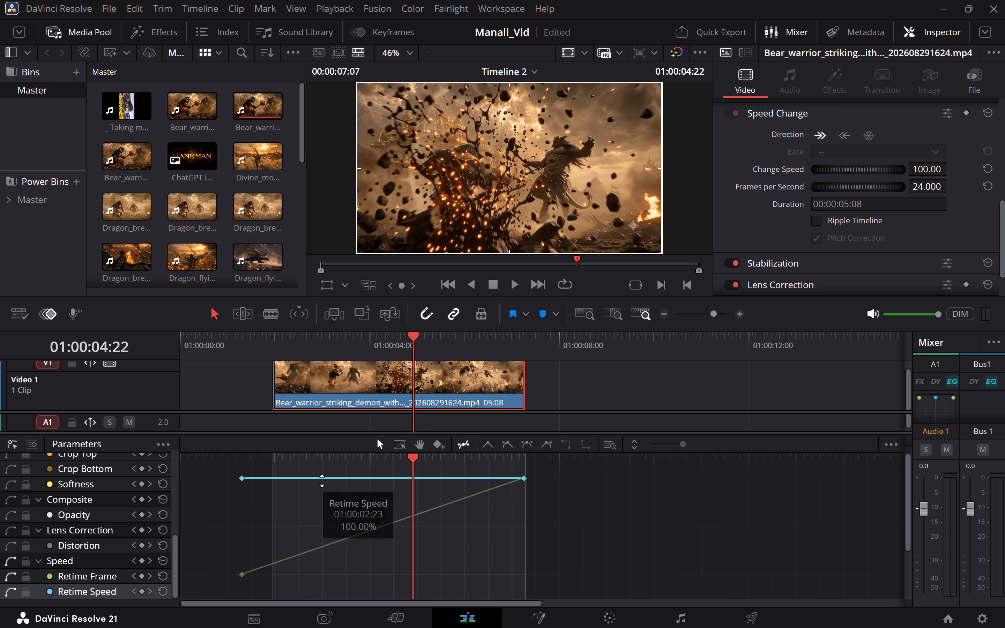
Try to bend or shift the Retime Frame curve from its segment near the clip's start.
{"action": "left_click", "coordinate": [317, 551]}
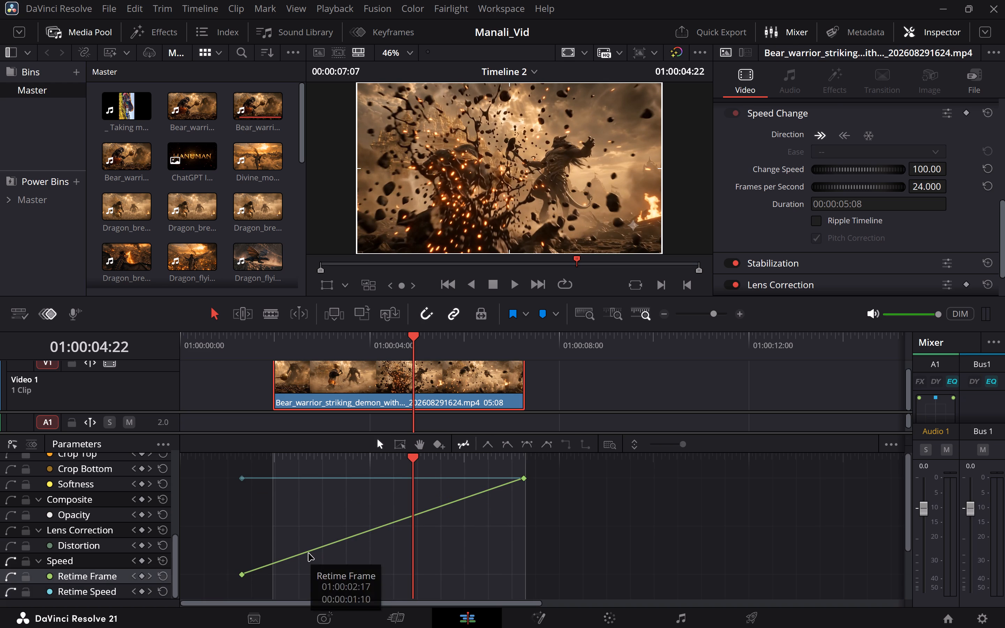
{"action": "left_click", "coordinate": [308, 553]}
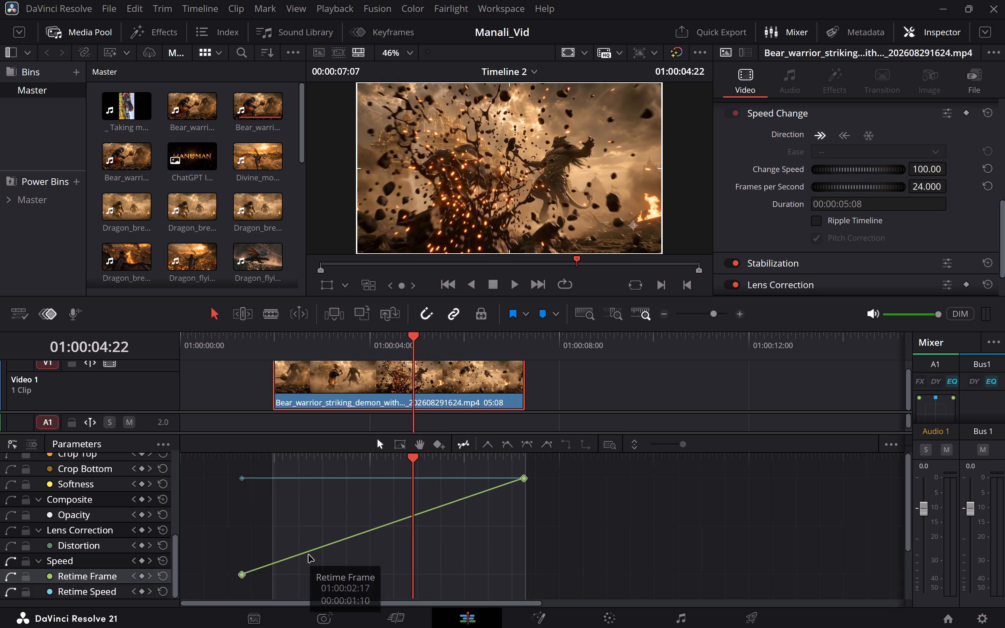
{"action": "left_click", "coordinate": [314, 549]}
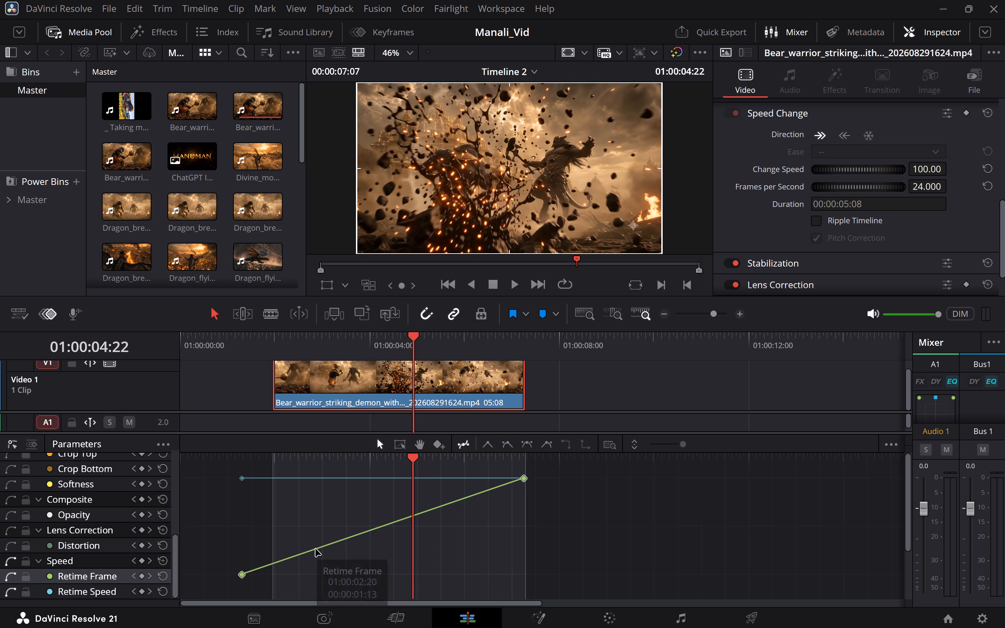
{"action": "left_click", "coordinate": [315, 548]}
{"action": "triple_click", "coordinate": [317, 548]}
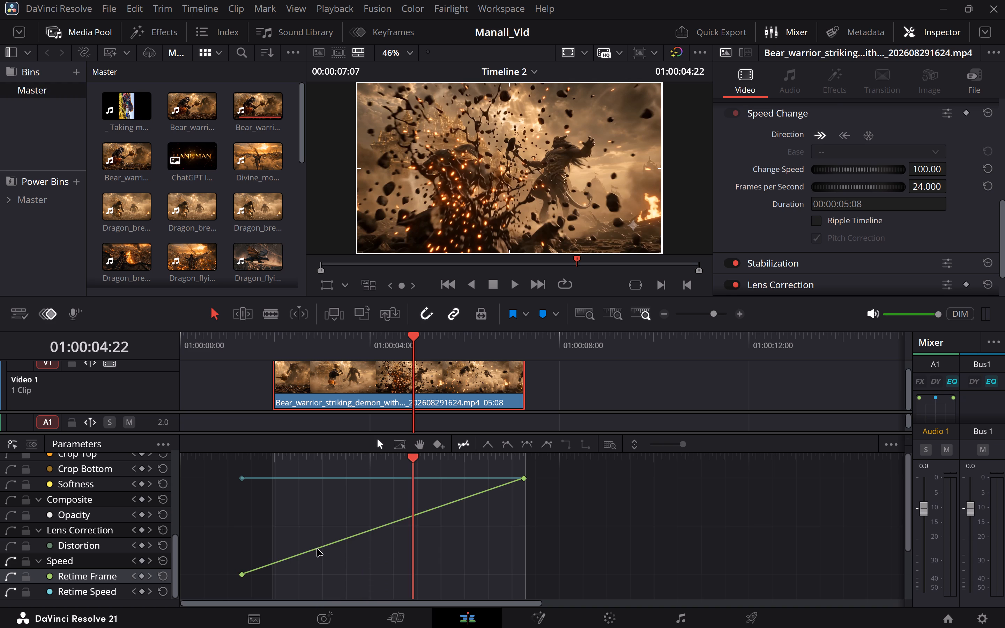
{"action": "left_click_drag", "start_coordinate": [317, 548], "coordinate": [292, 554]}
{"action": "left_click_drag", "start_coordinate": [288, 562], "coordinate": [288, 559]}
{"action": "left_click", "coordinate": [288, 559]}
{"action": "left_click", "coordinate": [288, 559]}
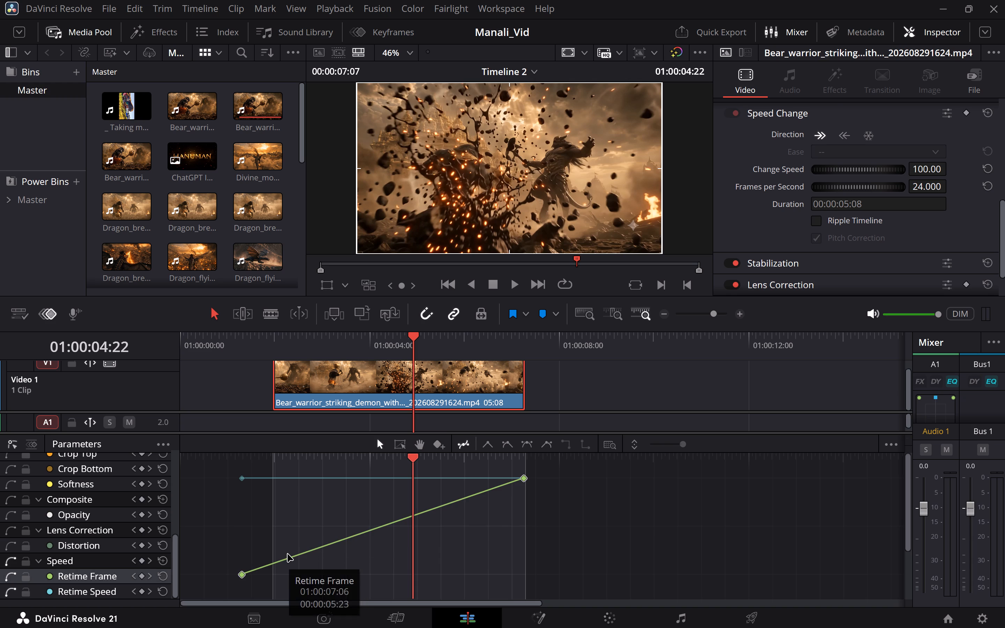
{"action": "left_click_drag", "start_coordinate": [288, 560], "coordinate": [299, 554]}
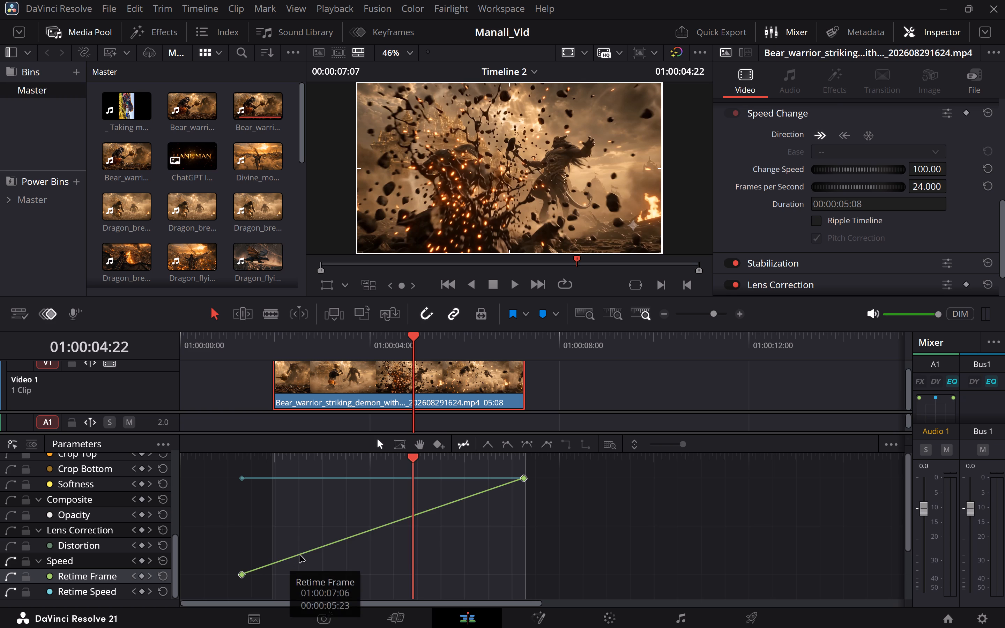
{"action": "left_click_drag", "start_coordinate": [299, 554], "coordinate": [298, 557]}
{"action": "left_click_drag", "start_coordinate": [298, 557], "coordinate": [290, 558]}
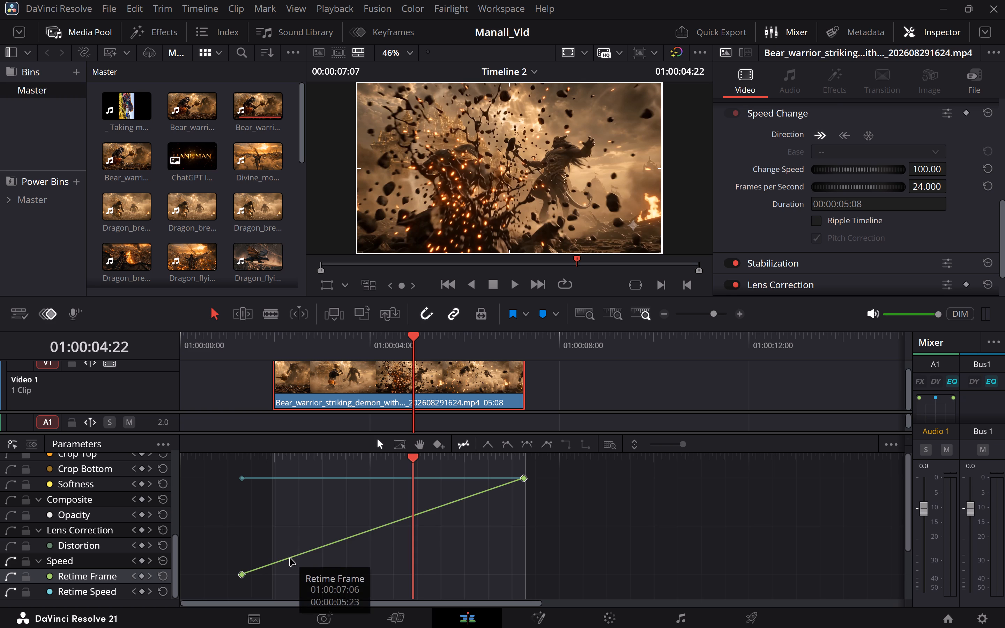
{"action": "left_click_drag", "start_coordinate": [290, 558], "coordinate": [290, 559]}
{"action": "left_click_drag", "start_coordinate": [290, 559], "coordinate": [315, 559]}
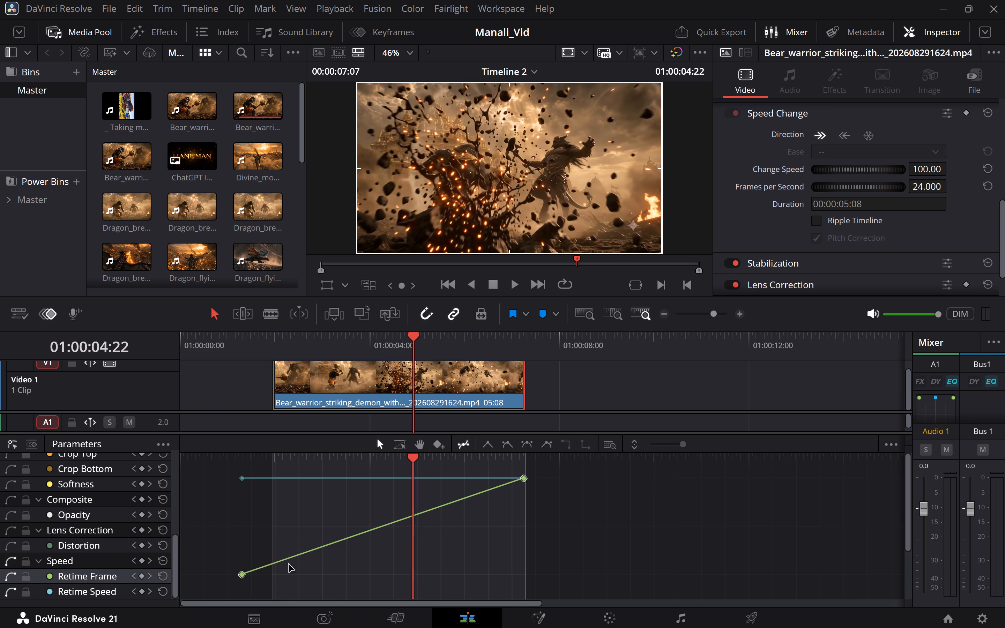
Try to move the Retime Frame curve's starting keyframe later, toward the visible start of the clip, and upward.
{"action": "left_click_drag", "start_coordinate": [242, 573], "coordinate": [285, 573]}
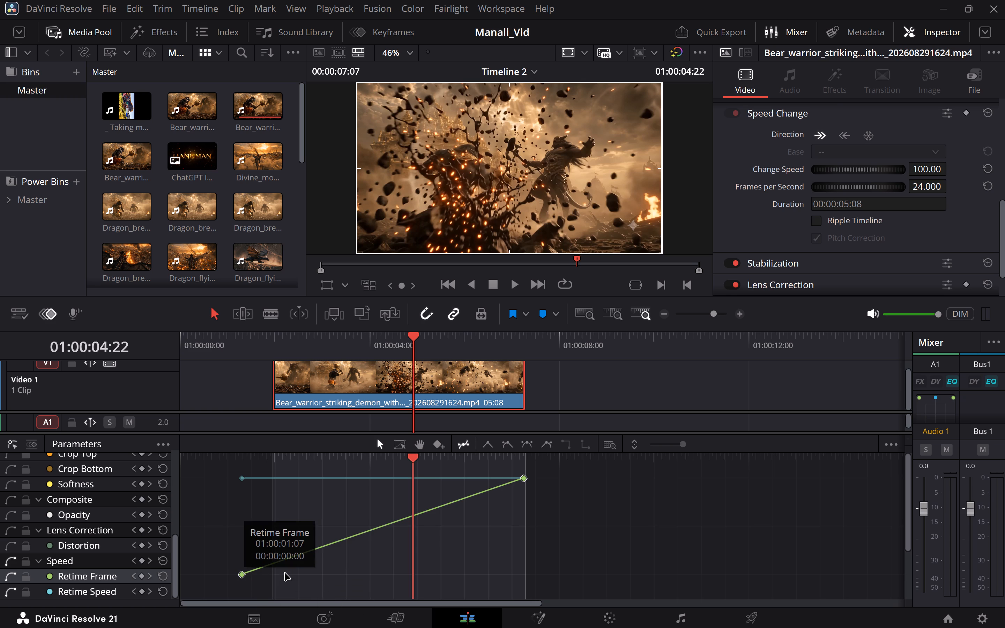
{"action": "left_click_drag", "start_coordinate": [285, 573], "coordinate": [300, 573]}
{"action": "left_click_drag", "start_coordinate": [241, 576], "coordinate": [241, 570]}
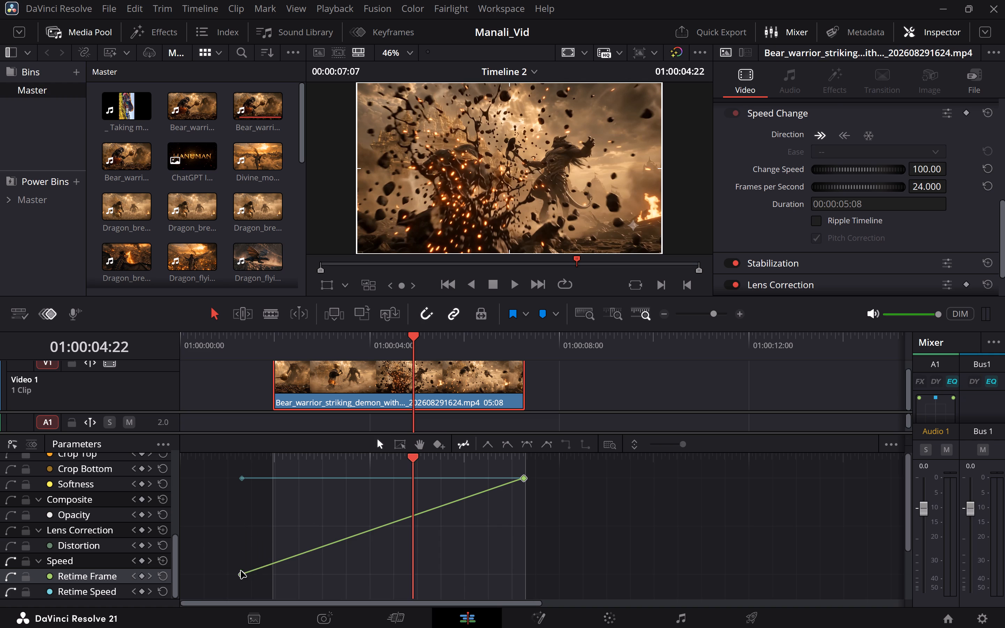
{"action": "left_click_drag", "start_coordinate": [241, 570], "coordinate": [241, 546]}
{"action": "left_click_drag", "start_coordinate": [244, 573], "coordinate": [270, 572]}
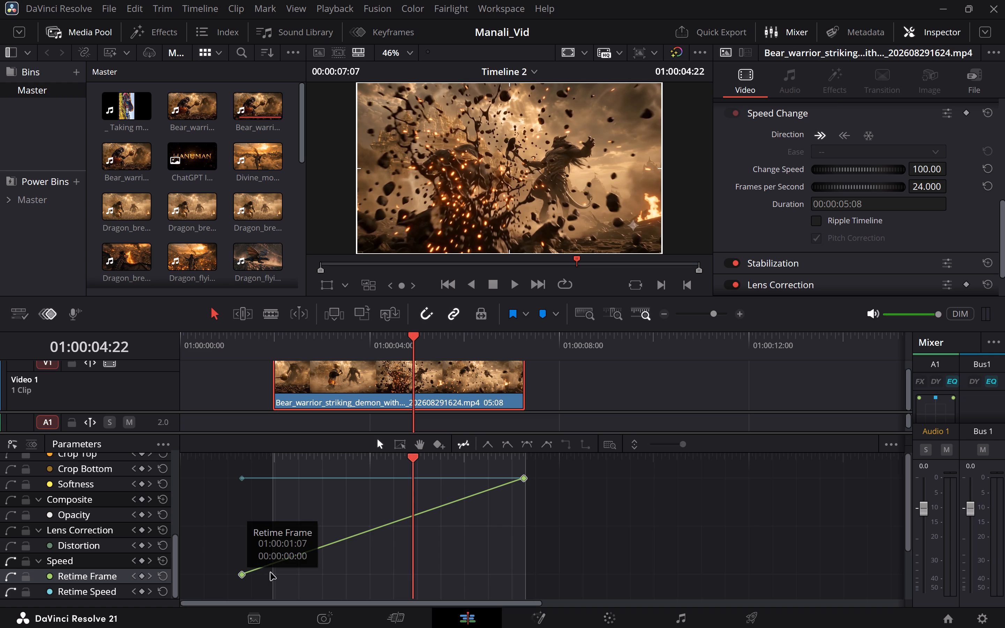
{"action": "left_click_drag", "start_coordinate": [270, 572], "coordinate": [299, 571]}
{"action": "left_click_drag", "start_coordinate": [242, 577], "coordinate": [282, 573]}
Undo the recent clip move, speed and trim changes, back to the full 6-second clip at the timeline start.
{"action": "key", "text": "ctrl+z"}
{"action": "key", "text": "ctrl+z"}
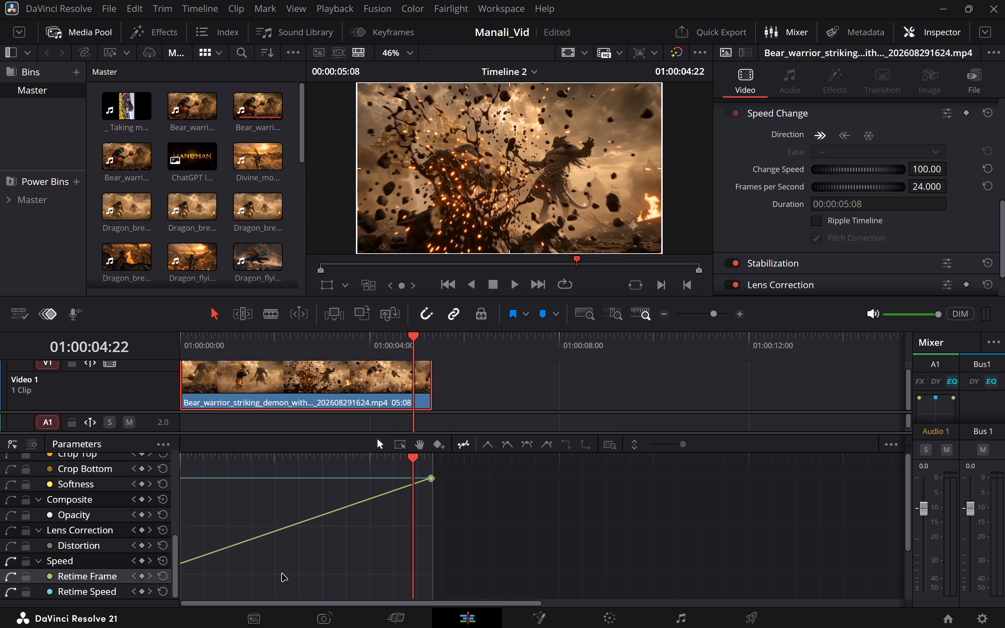
{"action": "key", "text": "ctrl+z"}
{"action": "key", "text": "ctrl+z"}
{"action": "key", "text": "ctrl+z"}
{"action": "key", "text": "ctrl+z"}
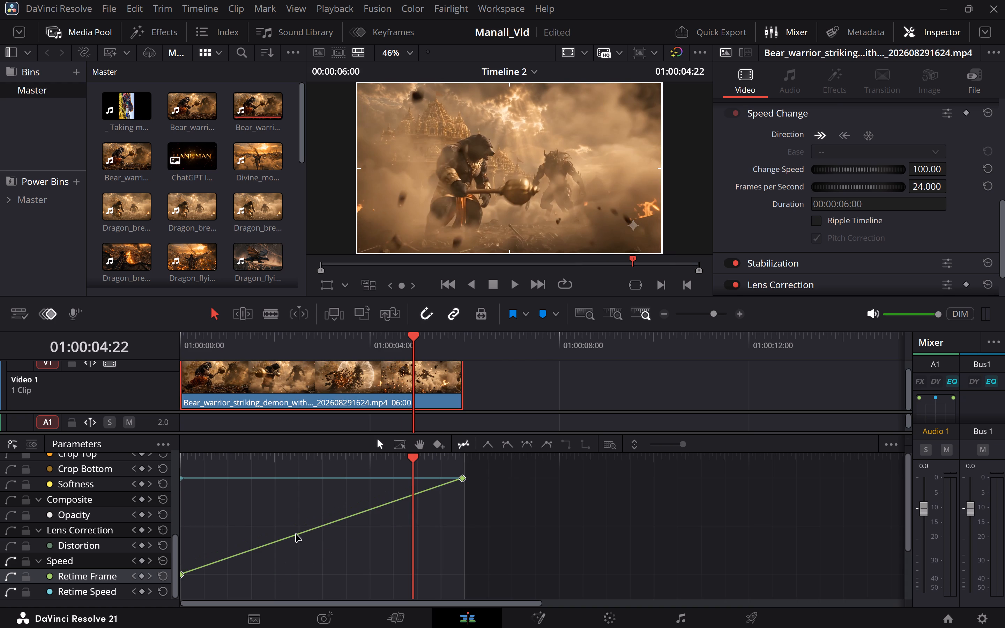
Move the full-length bear warrior clip about 3 seconds later on the Video 1 track.
{"action": "scroll", "coordinate": [344, 502], "scroll_direction": "right", "scroll_amount": 1}
{"action": "left_click_drag", "start_coordinate": [313, 382], "coordinate": [458, 380]}
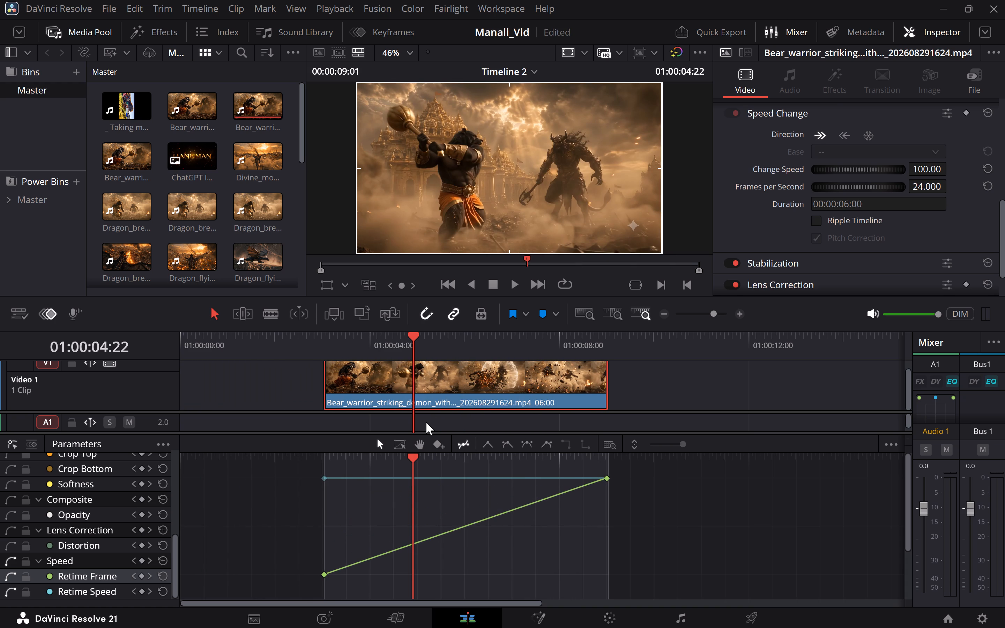
Play the bear warrior clip from its start at 01:00:03:01 to about 01:00:04:11.
{"action": "left_click", "coordinate": [321, 340]}
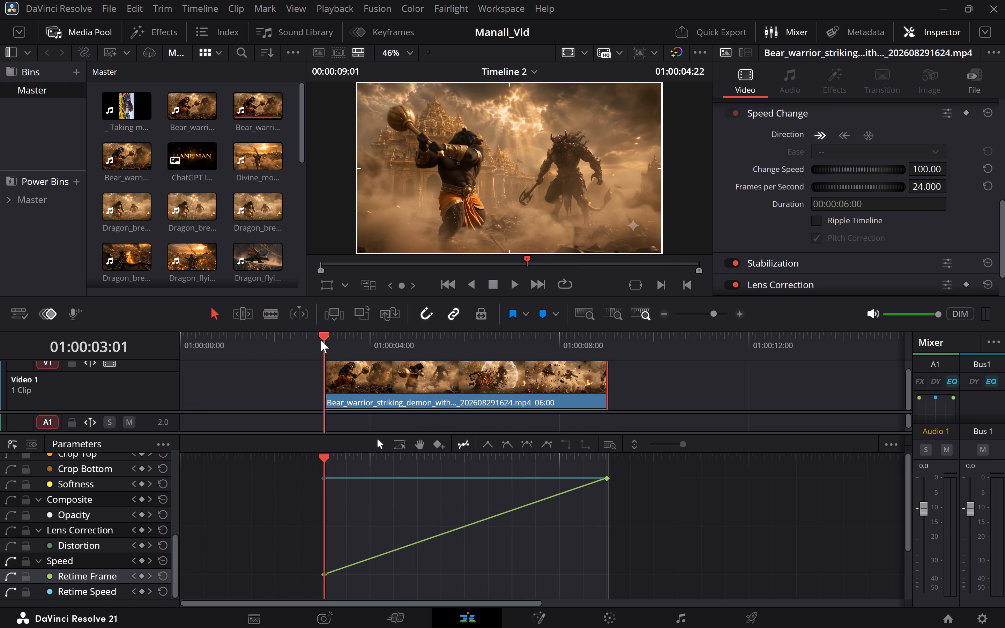
{"action": "key", "text": "space"}
{"action": "key", "text": "space"}
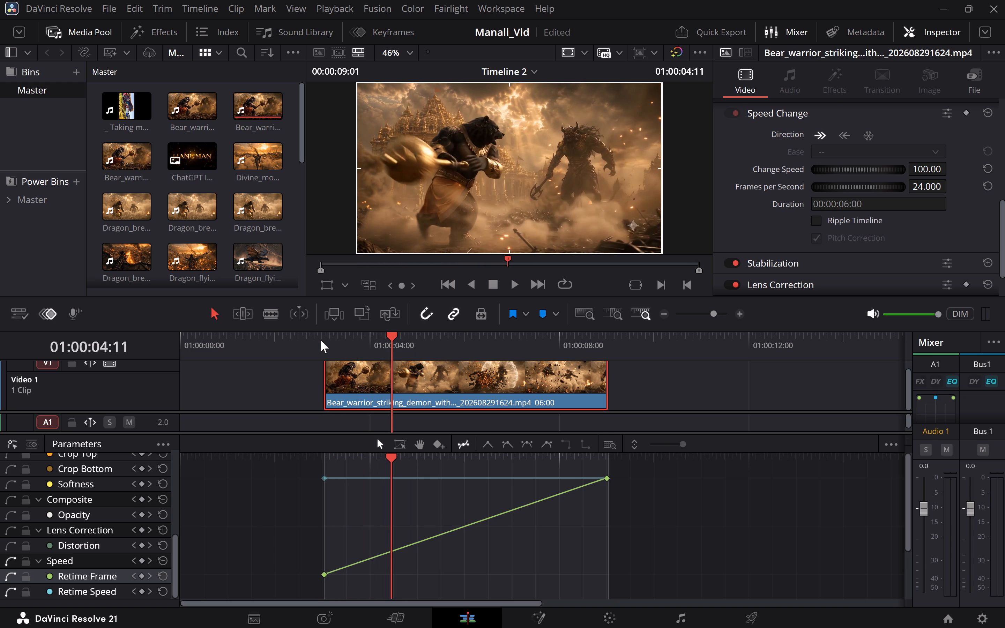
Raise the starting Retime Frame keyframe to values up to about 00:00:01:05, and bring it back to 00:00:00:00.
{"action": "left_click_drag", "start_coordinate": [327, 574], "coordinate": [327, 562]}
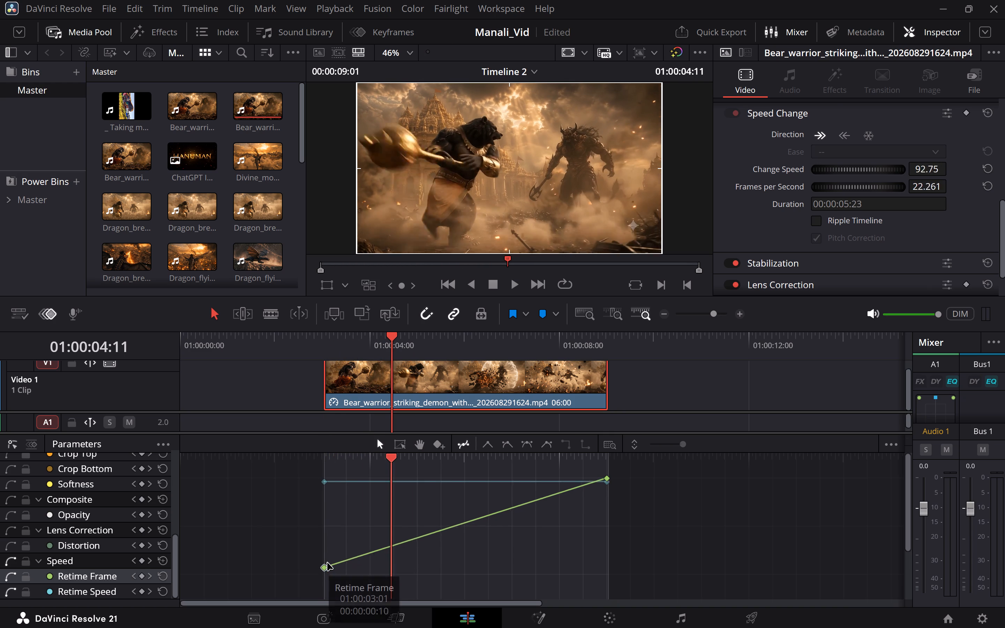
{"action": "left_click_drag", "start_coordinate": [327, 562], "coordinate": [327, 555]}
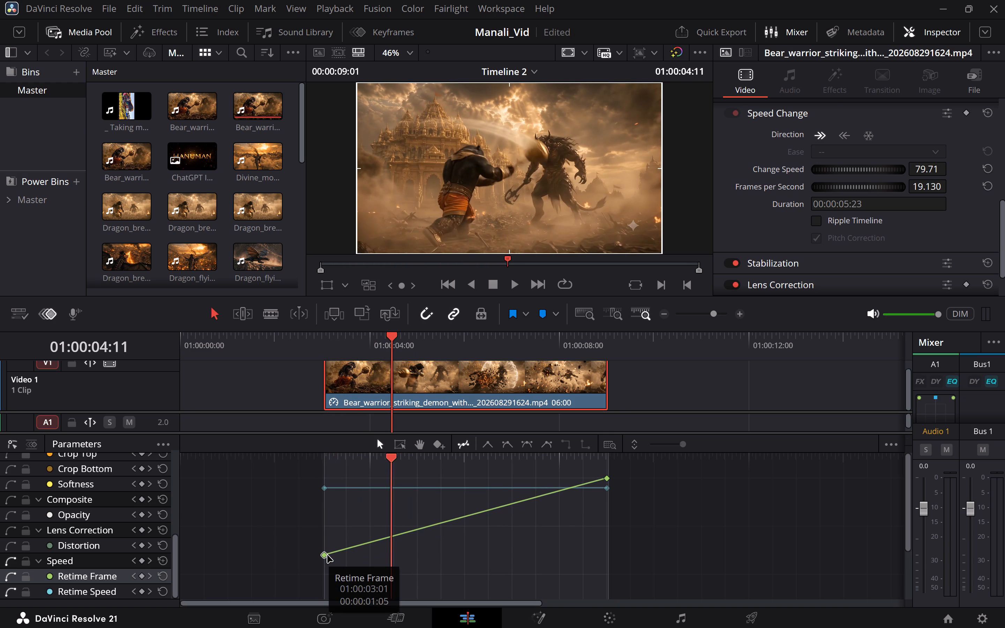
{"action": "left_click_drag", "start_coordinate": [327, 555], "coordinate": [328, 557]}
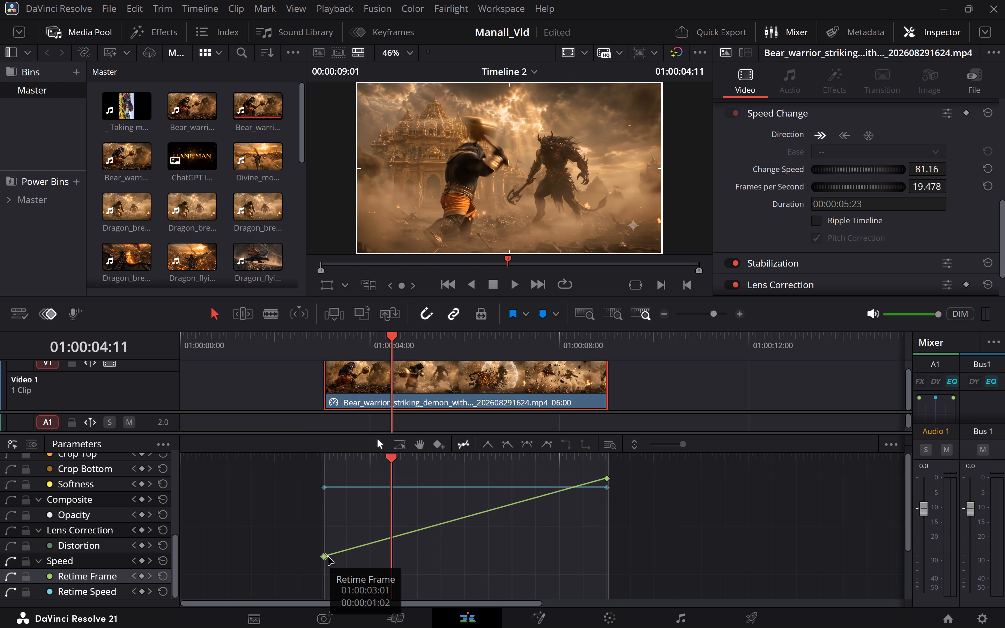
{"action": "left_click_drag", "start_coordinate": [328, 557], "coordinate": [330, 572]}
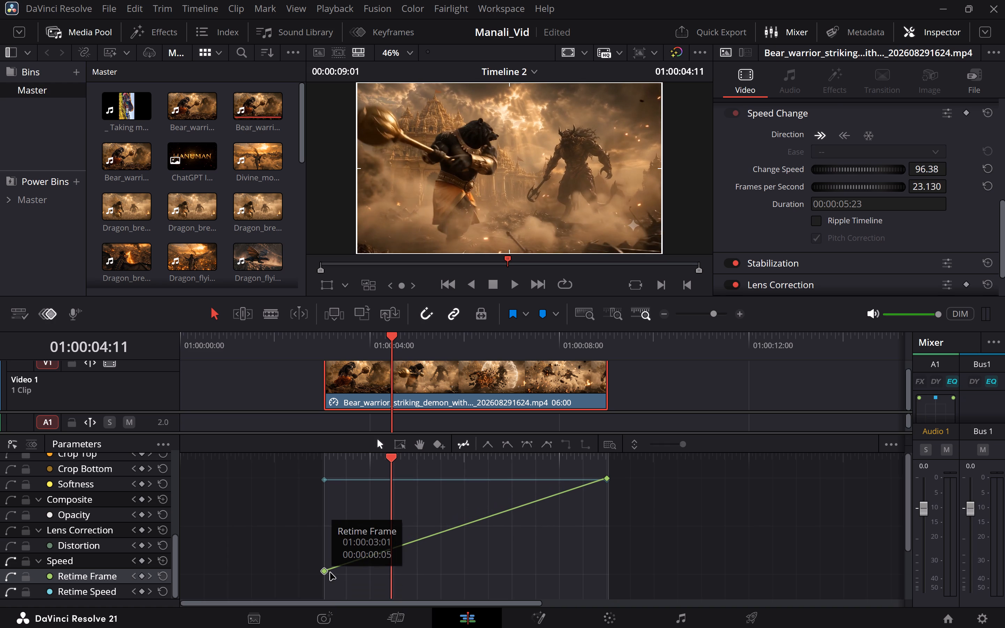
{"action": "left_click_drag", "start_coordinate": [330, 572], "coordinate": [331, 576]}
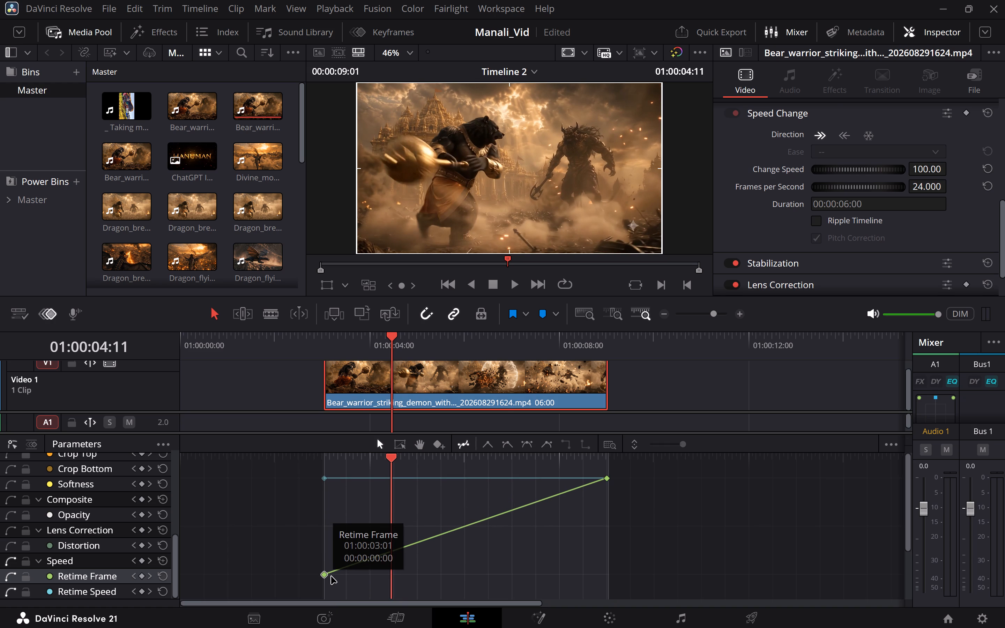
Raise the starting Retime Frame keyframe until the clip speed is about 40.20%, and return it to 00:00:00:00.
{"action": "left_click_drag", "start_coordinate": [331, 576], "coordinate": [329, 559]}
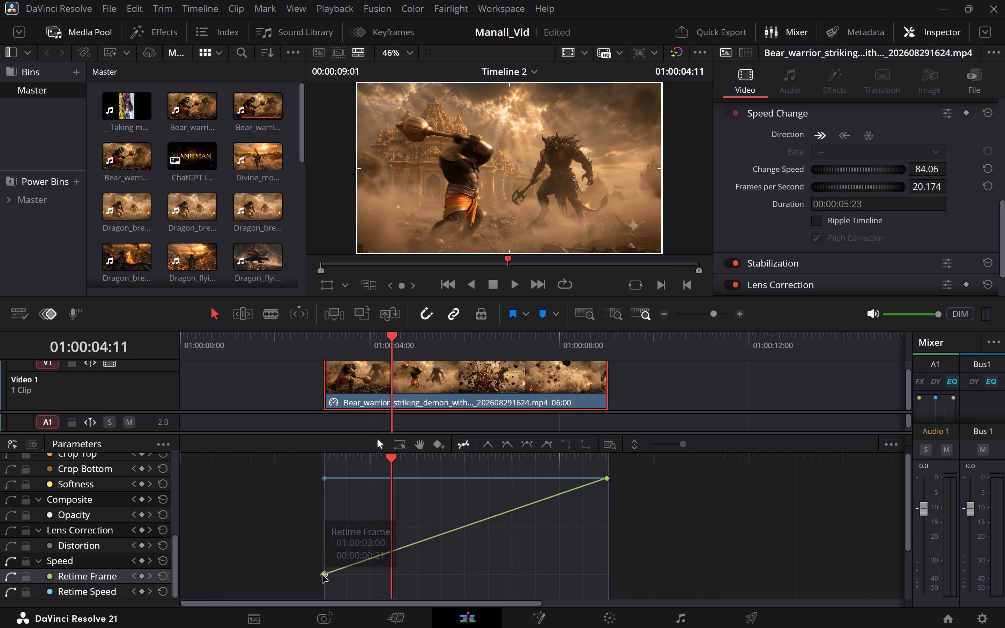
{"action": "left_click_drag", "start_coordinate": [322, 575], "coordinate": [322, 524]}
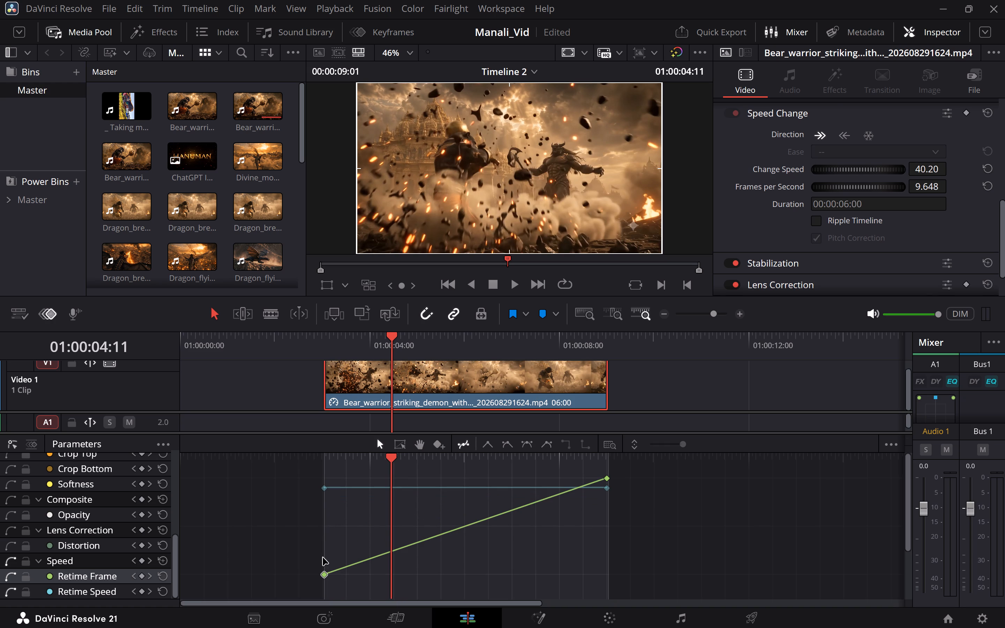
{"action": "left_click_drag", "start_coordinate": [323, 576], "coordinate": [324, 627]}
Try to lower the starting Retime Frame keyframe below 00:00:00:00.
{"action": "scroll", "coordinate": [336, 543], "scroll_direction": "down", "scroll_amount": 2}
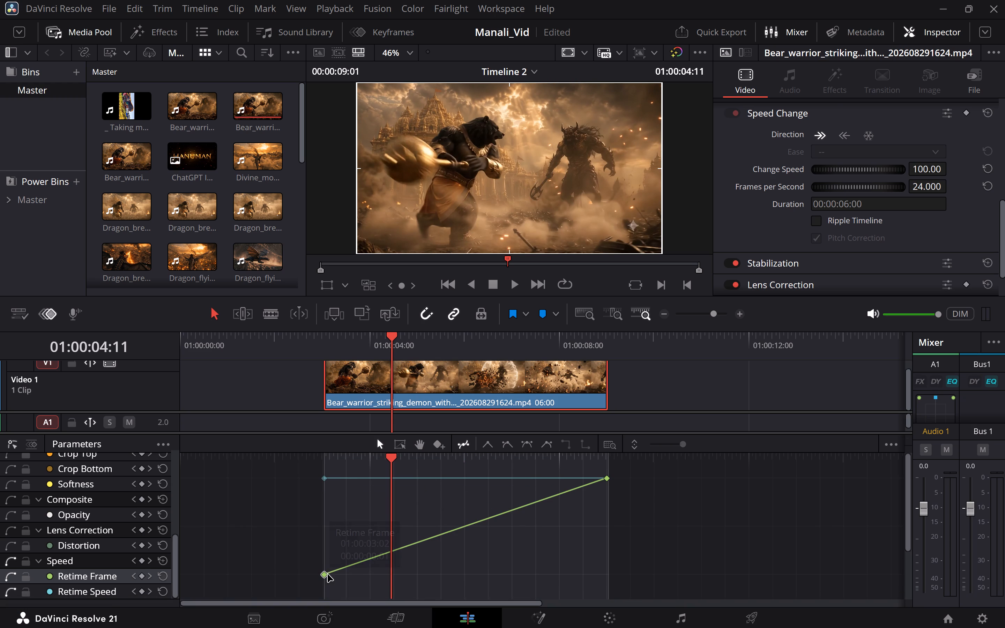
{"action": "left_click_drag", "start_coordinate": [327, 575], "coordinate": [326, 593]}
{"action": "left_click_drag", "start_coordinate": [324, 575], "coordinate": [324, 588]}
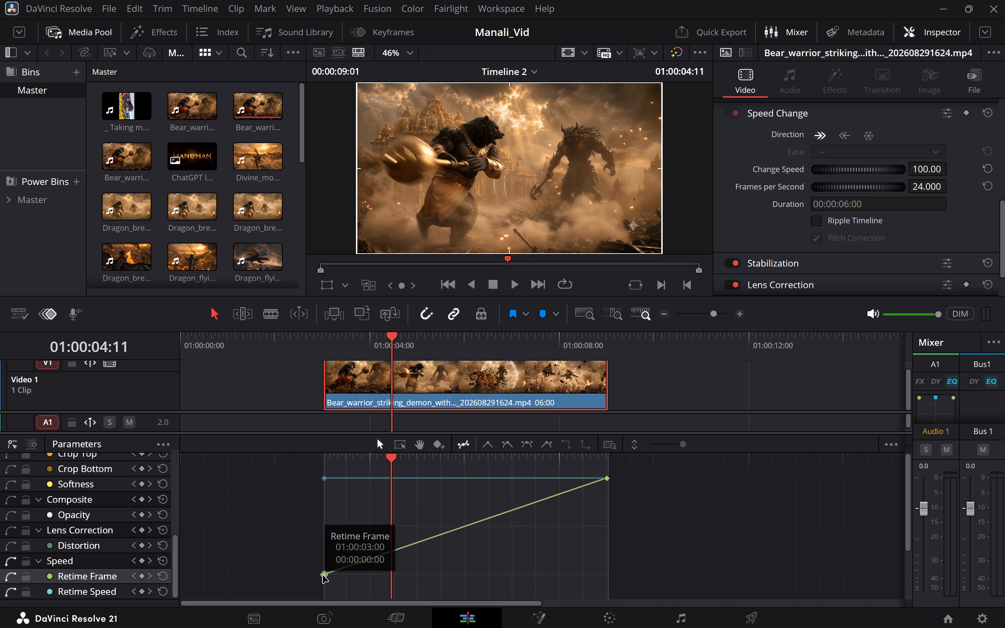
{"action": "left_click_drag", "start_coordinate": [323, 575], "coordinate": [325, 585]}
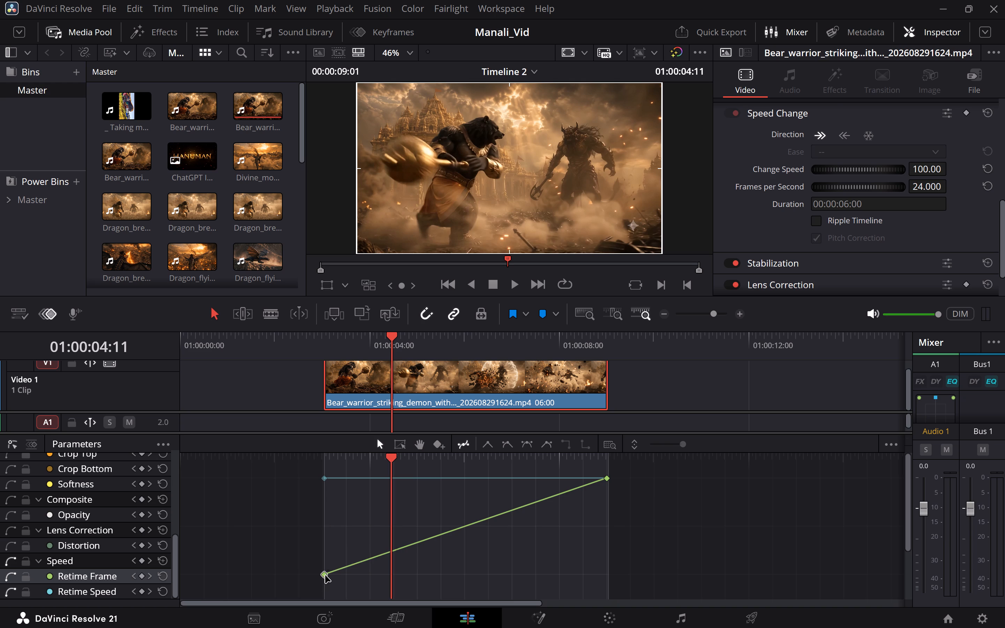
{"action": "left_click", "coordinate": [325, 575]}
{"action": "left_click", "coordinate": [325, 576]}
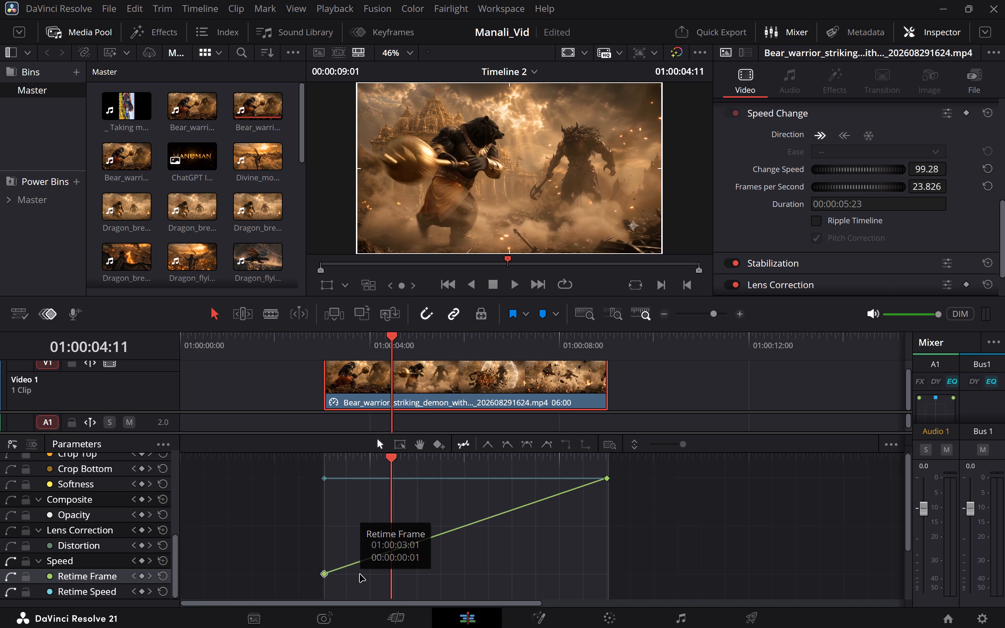
Apply Ease In to the Retime Frame curve's starting keyframe at 00:00:00:00.
{"action": "left_click", "coordinate": [326, 575]}
{"action": "left_click", "coordinate": [326, 575]}
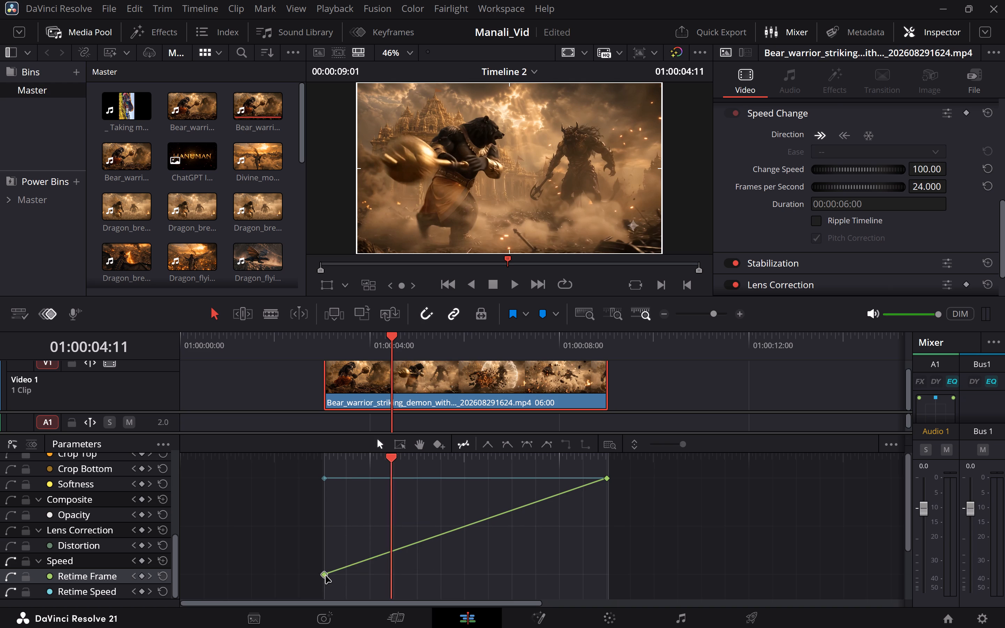
{"action": "left_click", "coordinate": [507, 443]}
Apply easing to the starting Retime Frame keyframe at 01:00:03:01 so it gets an outgoing curve handle.
{"action": "left_click_drag", "start_coordinate": [325, 578], "coordinate": [325, 597]}
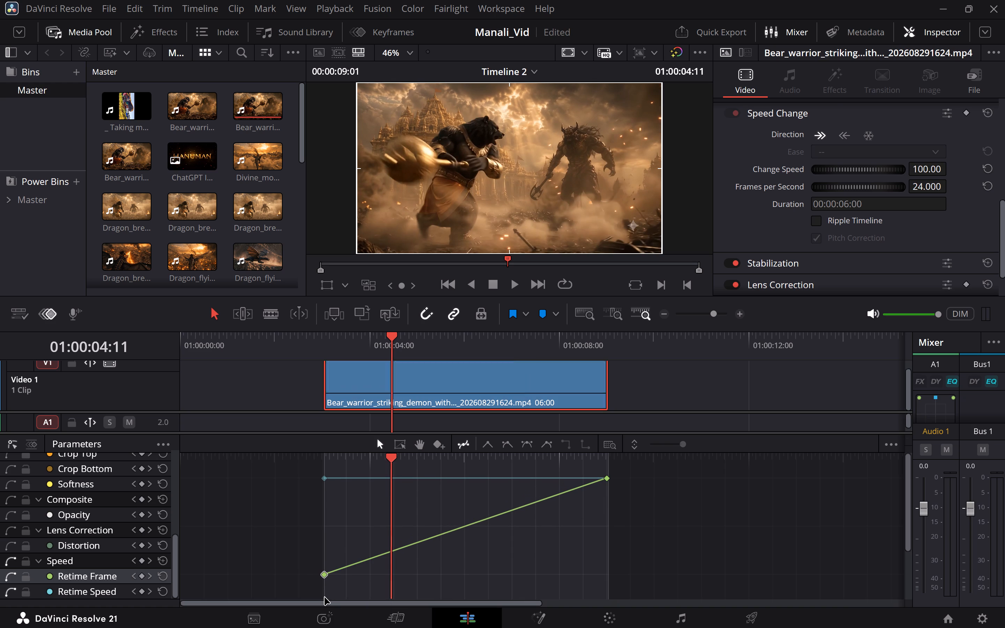
{"action": "left_click", "coordinate": [324, 576]}
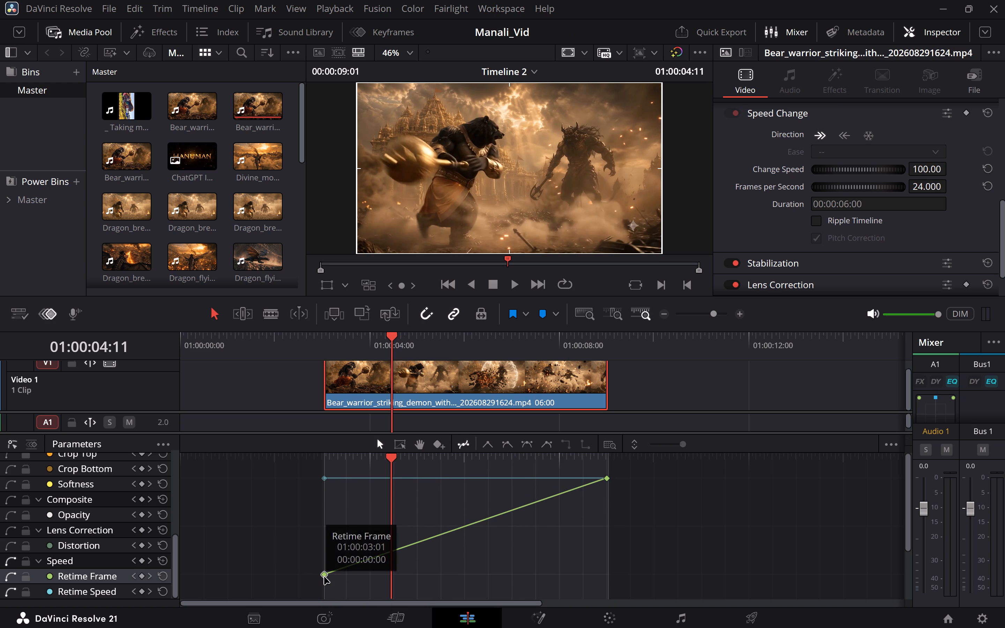
{"action": "left_click", "coordinate": [545, 446]}
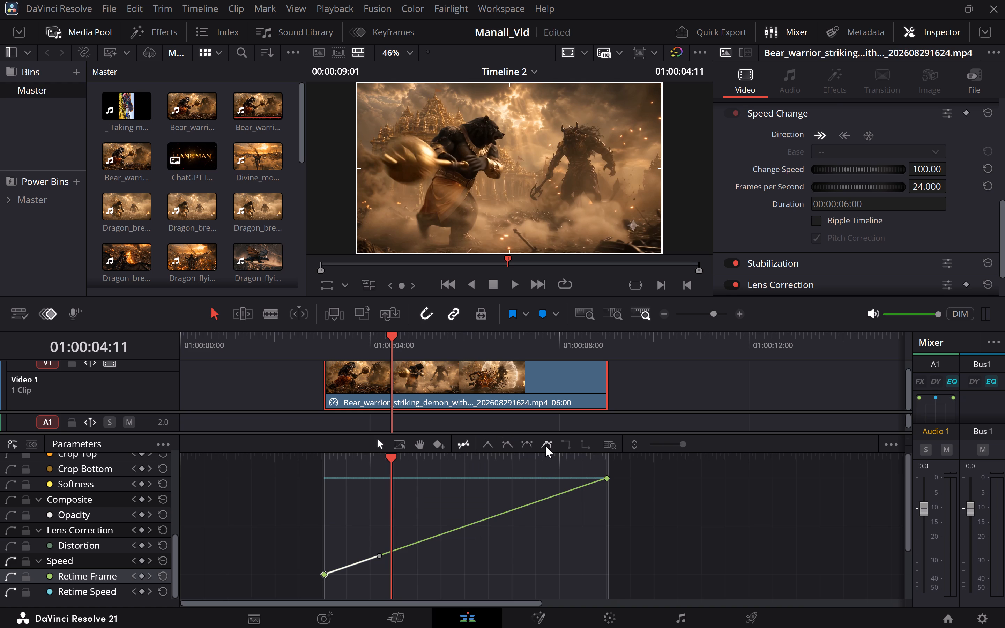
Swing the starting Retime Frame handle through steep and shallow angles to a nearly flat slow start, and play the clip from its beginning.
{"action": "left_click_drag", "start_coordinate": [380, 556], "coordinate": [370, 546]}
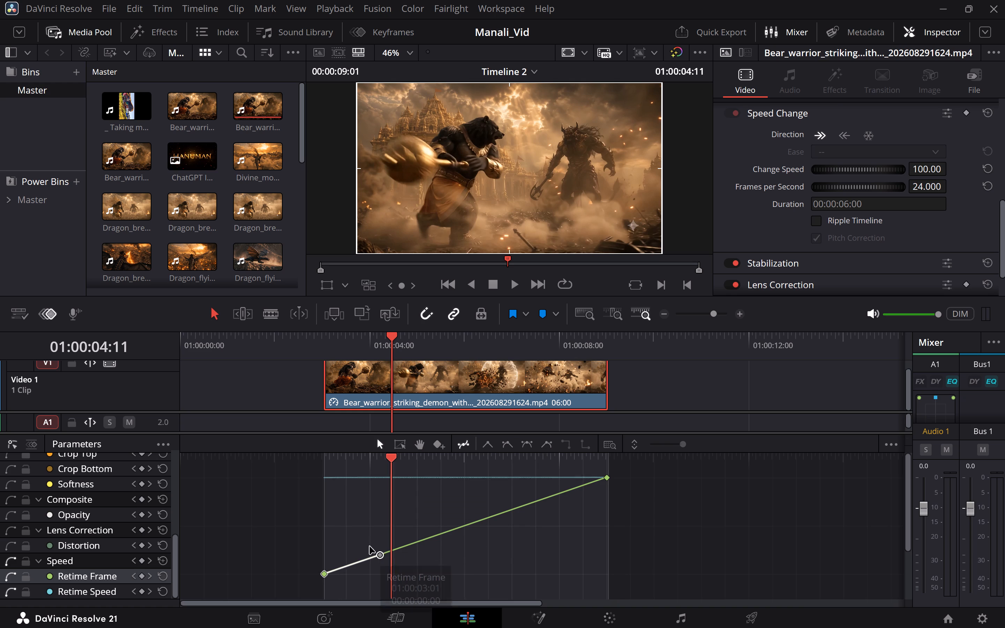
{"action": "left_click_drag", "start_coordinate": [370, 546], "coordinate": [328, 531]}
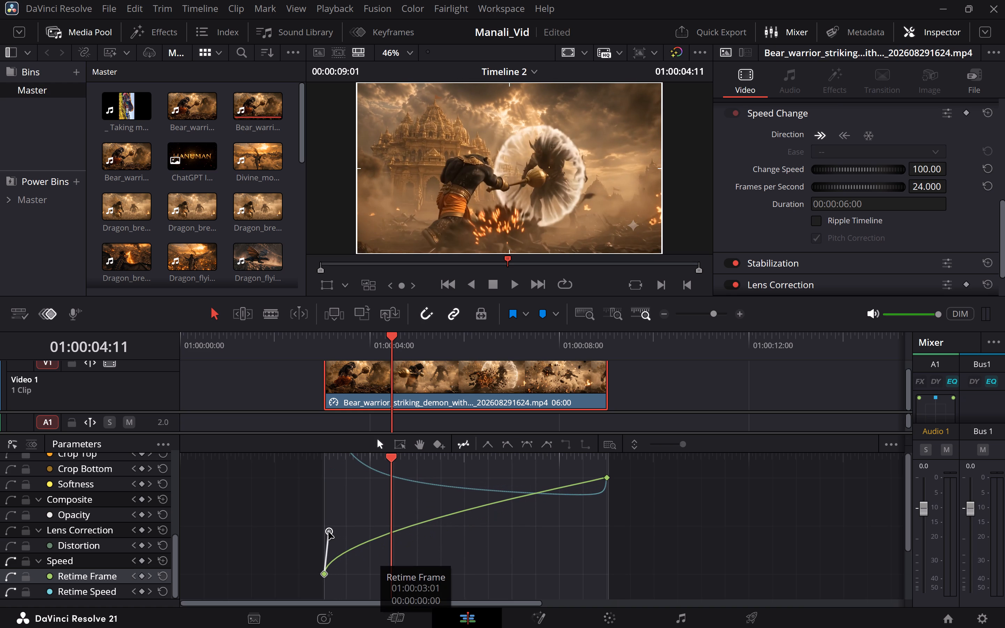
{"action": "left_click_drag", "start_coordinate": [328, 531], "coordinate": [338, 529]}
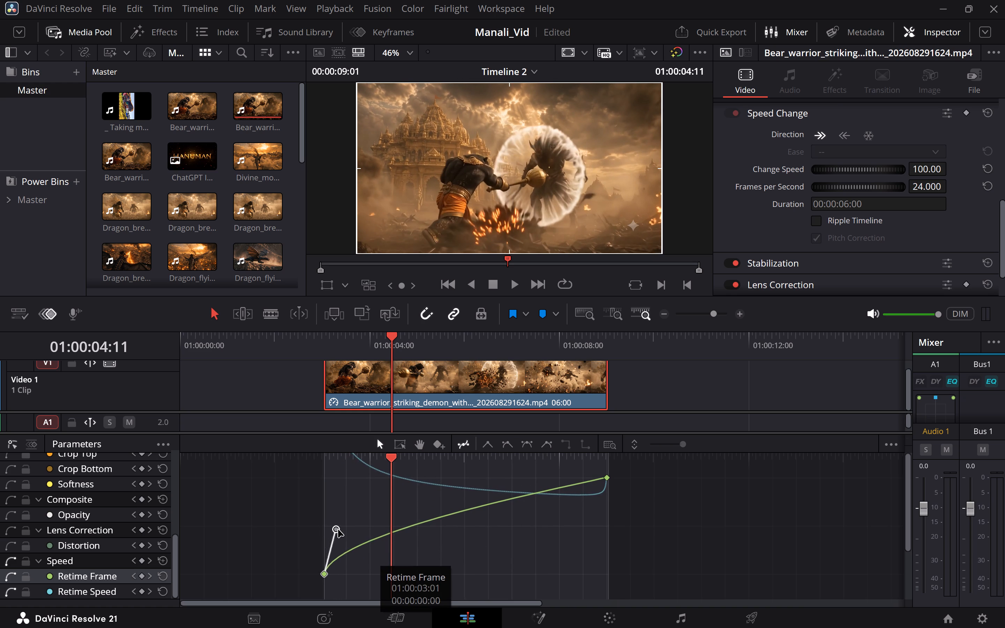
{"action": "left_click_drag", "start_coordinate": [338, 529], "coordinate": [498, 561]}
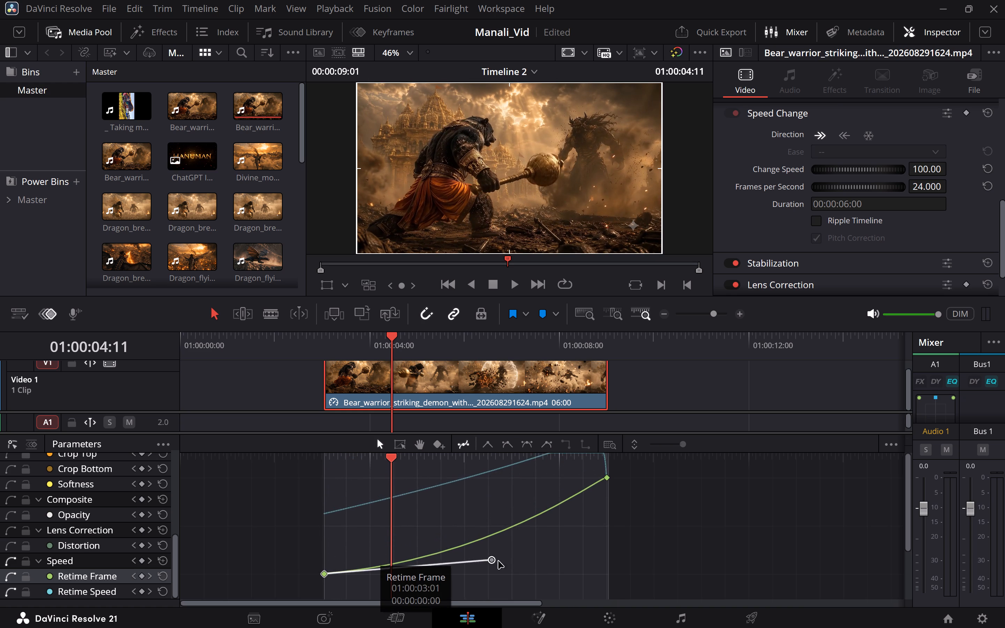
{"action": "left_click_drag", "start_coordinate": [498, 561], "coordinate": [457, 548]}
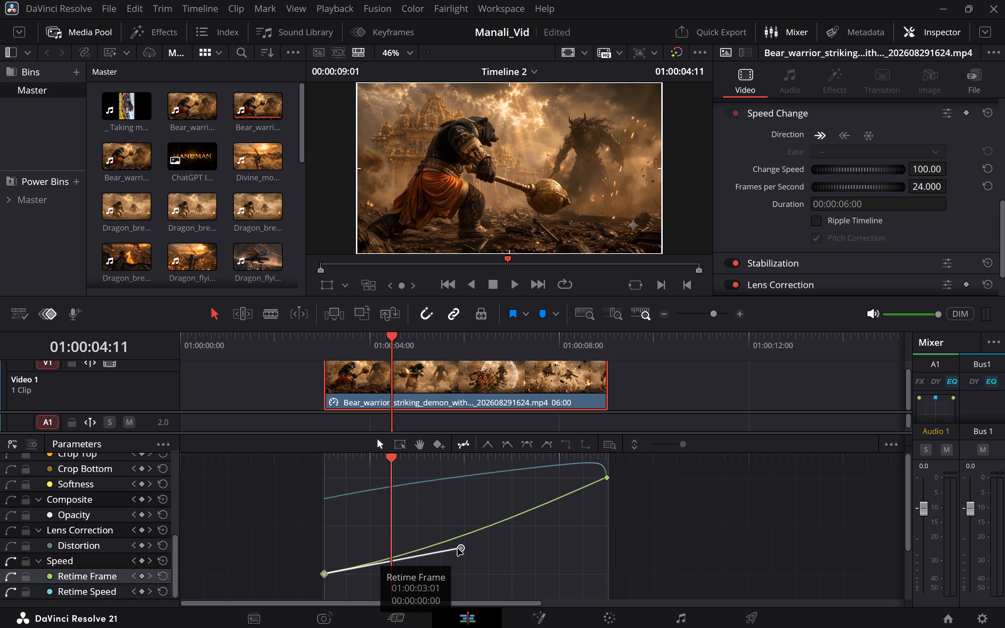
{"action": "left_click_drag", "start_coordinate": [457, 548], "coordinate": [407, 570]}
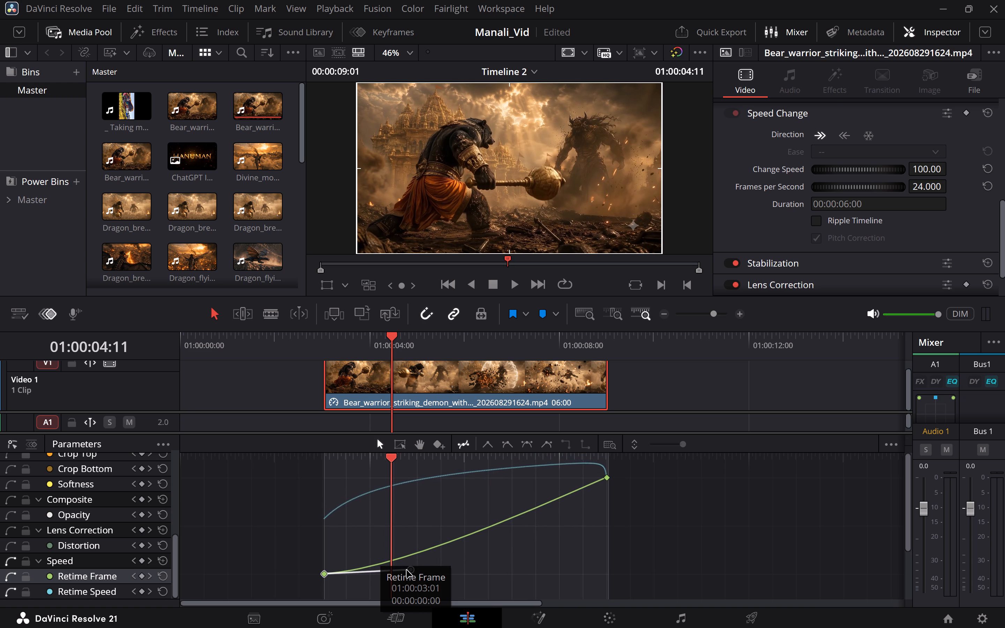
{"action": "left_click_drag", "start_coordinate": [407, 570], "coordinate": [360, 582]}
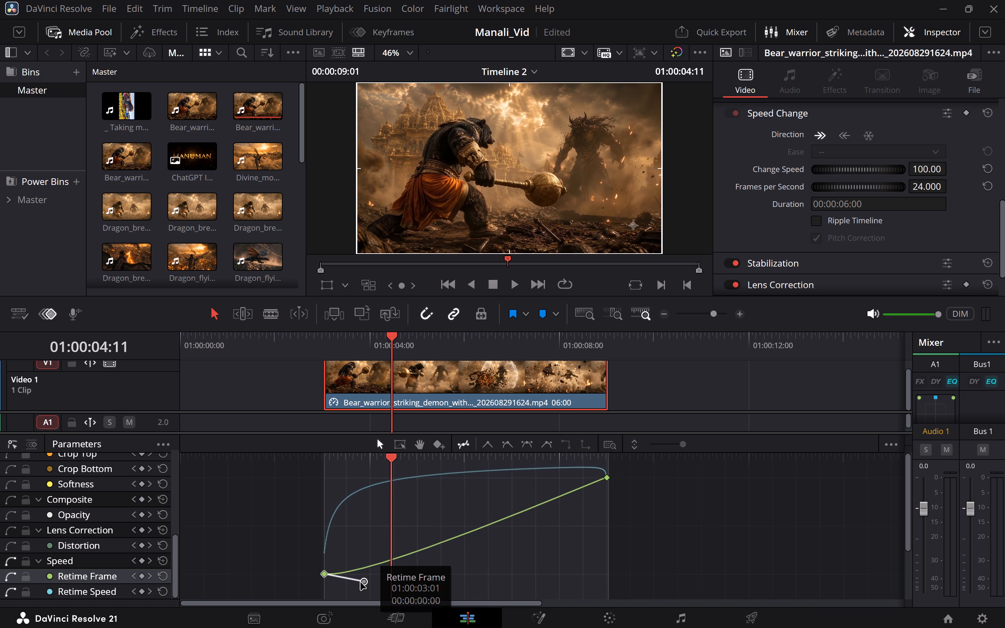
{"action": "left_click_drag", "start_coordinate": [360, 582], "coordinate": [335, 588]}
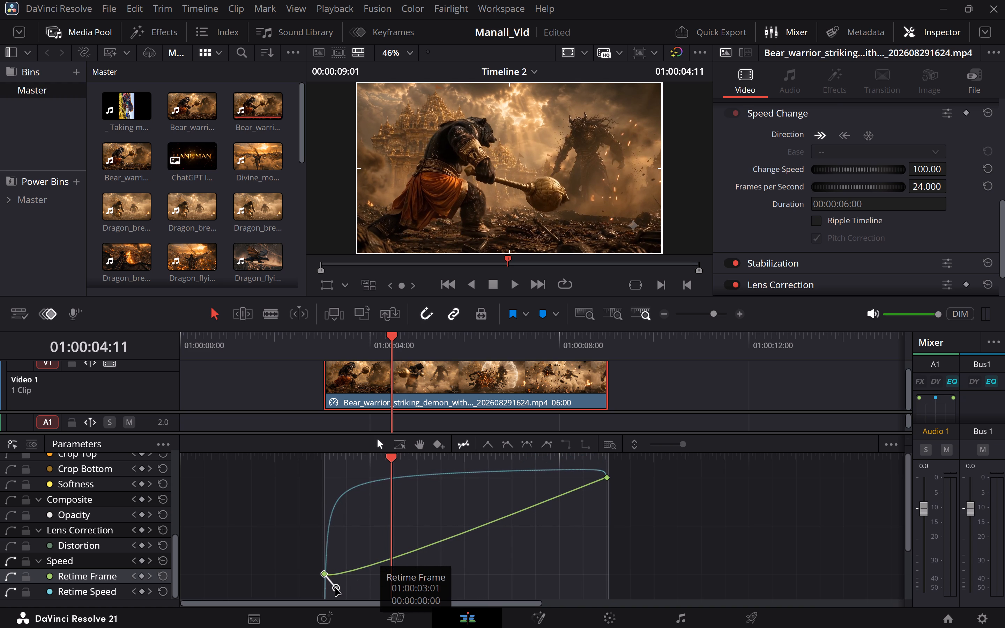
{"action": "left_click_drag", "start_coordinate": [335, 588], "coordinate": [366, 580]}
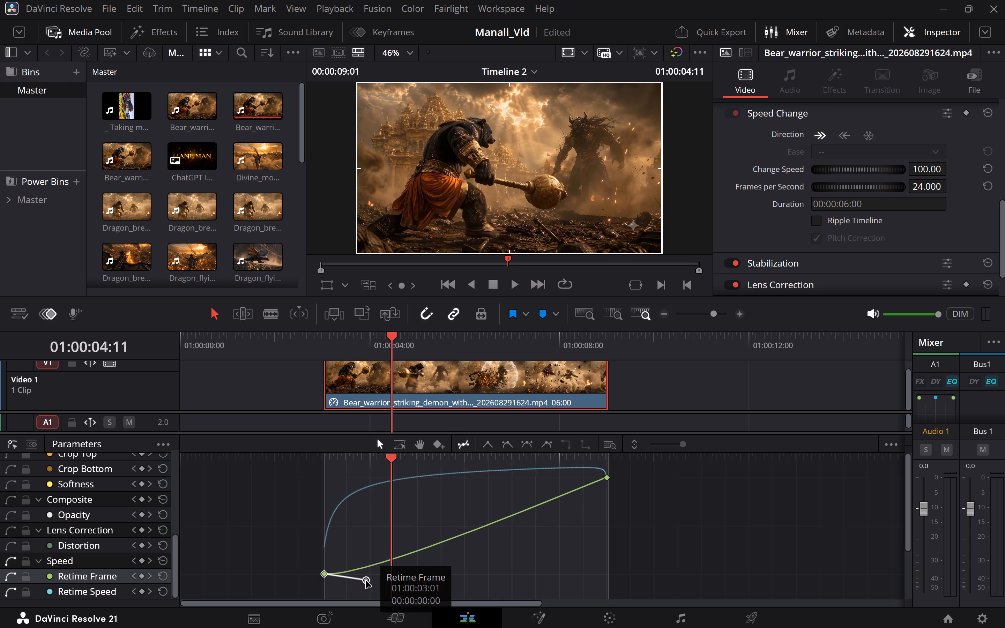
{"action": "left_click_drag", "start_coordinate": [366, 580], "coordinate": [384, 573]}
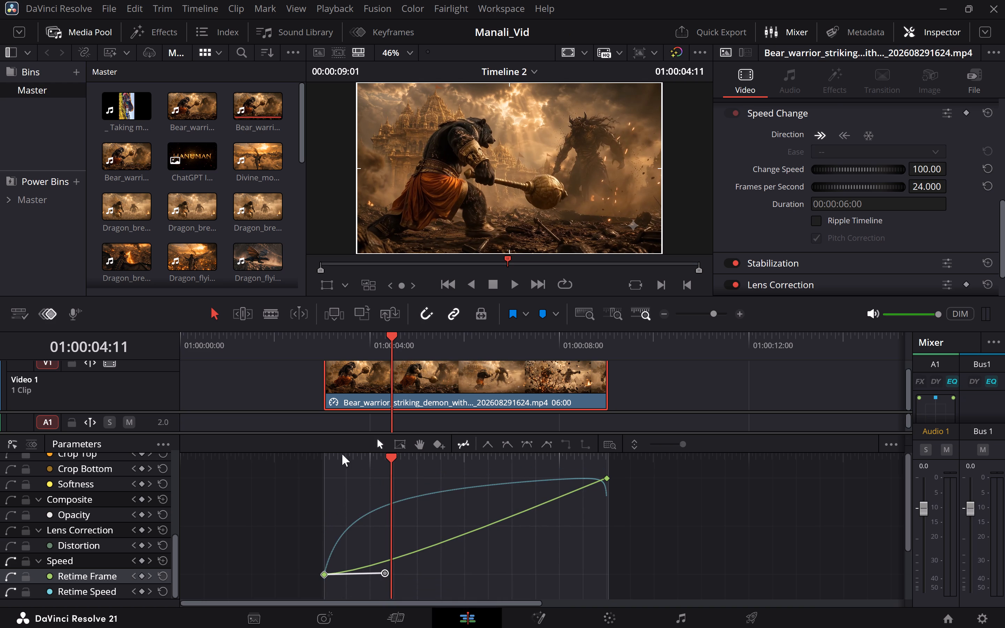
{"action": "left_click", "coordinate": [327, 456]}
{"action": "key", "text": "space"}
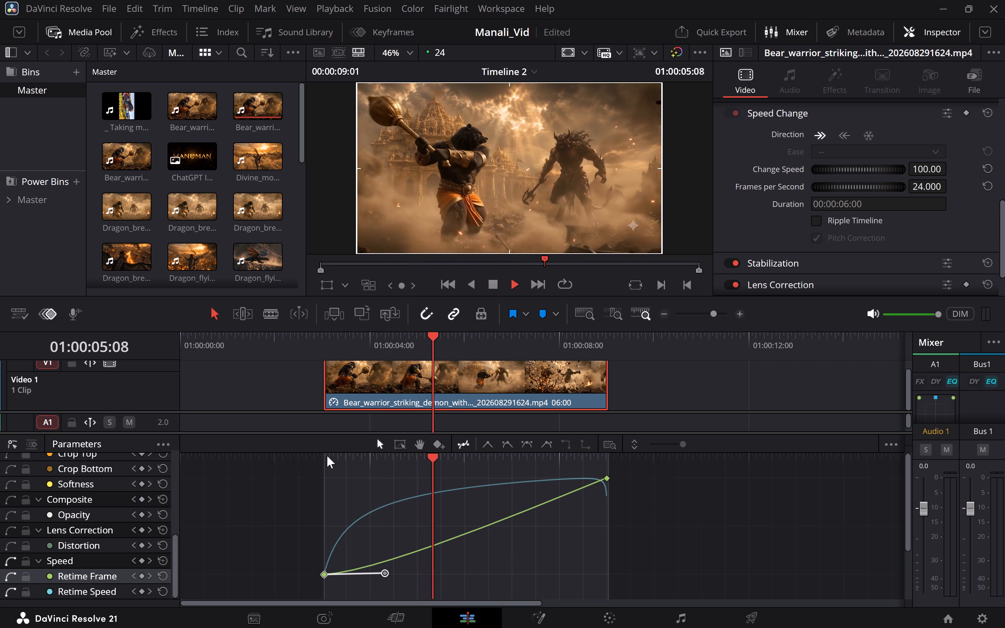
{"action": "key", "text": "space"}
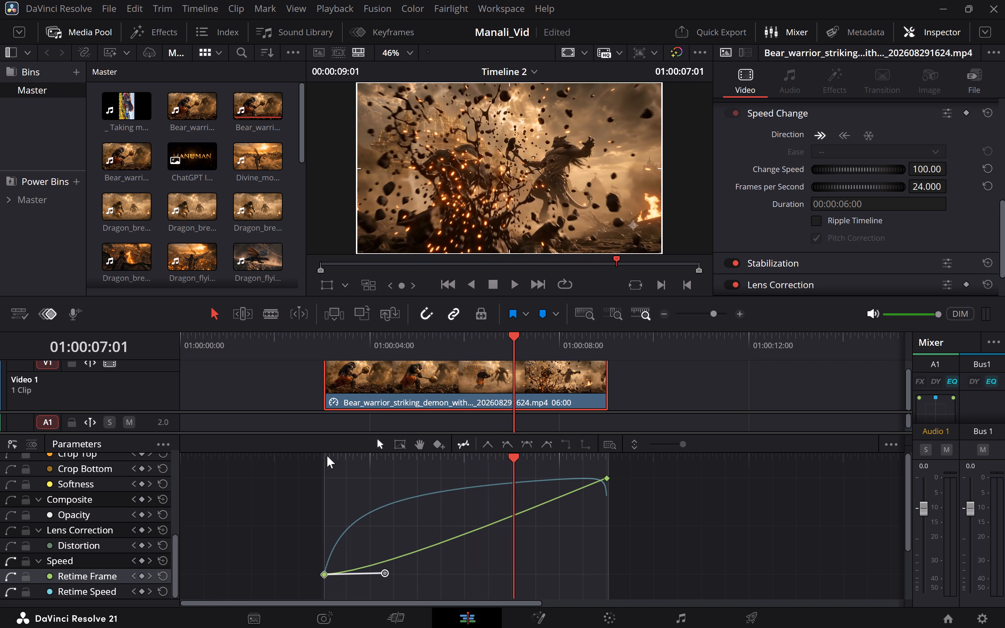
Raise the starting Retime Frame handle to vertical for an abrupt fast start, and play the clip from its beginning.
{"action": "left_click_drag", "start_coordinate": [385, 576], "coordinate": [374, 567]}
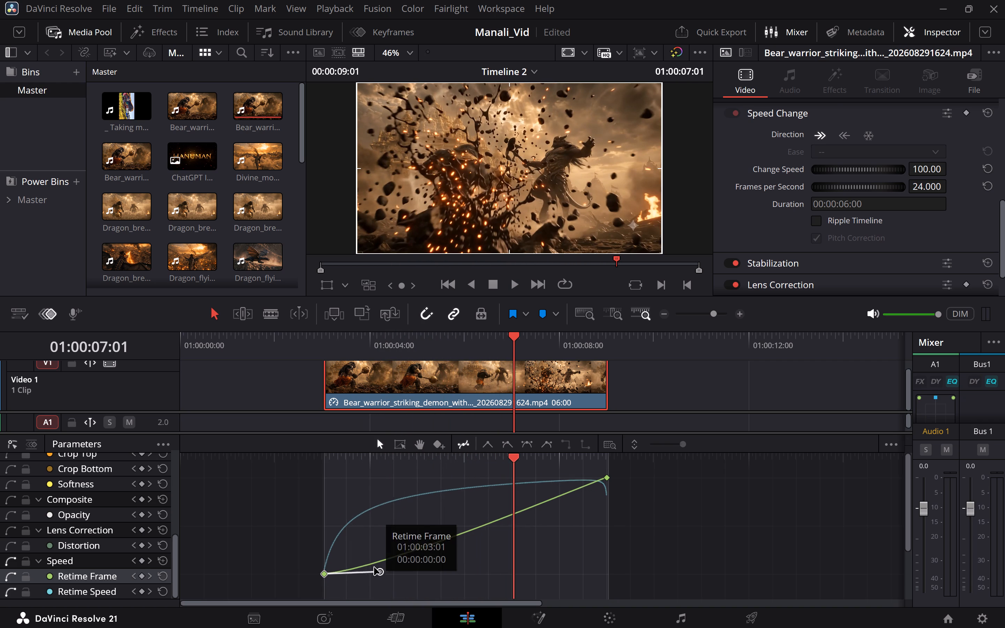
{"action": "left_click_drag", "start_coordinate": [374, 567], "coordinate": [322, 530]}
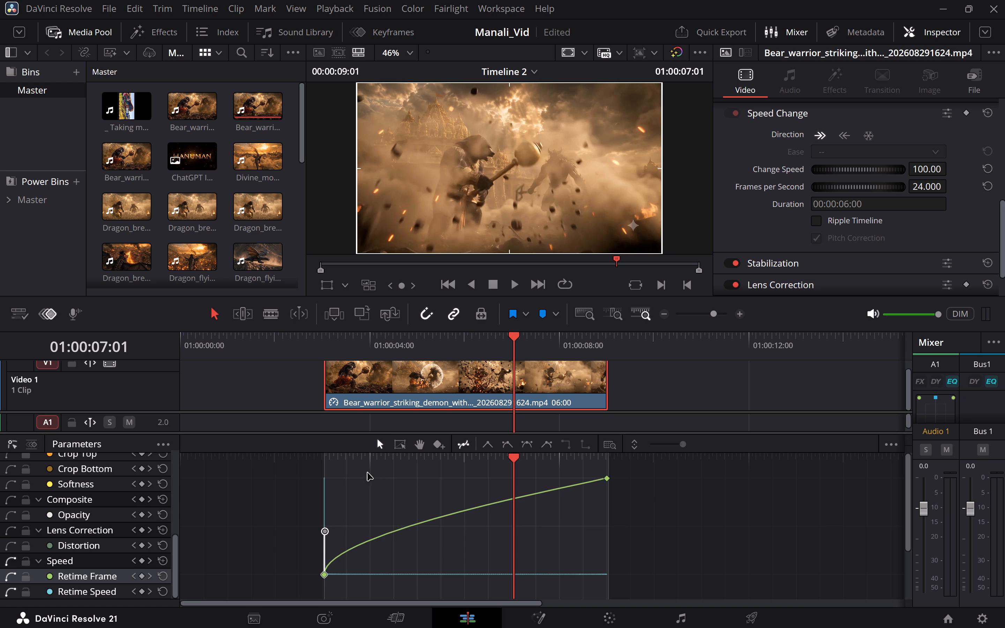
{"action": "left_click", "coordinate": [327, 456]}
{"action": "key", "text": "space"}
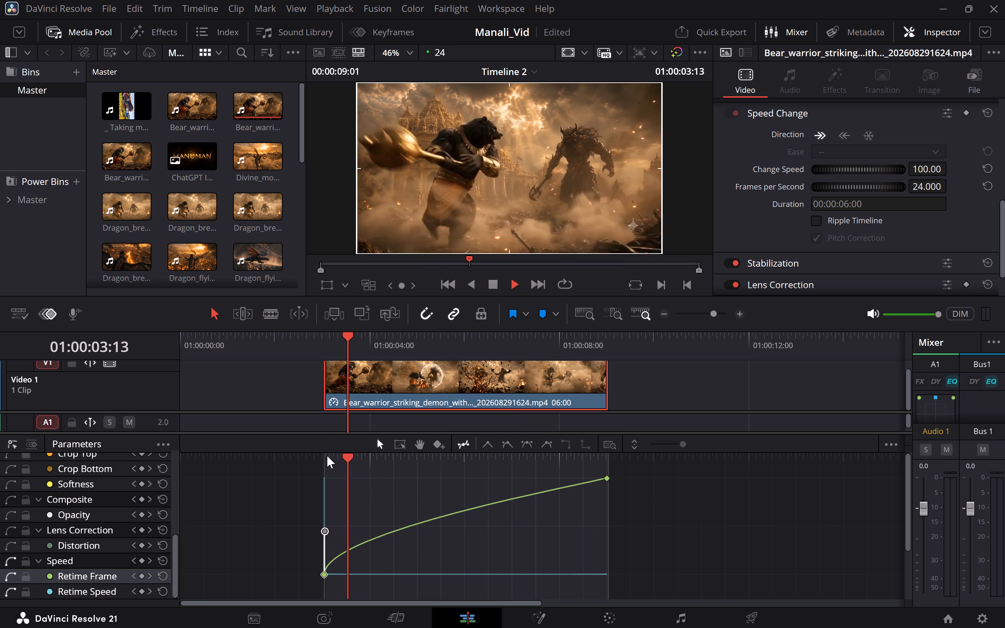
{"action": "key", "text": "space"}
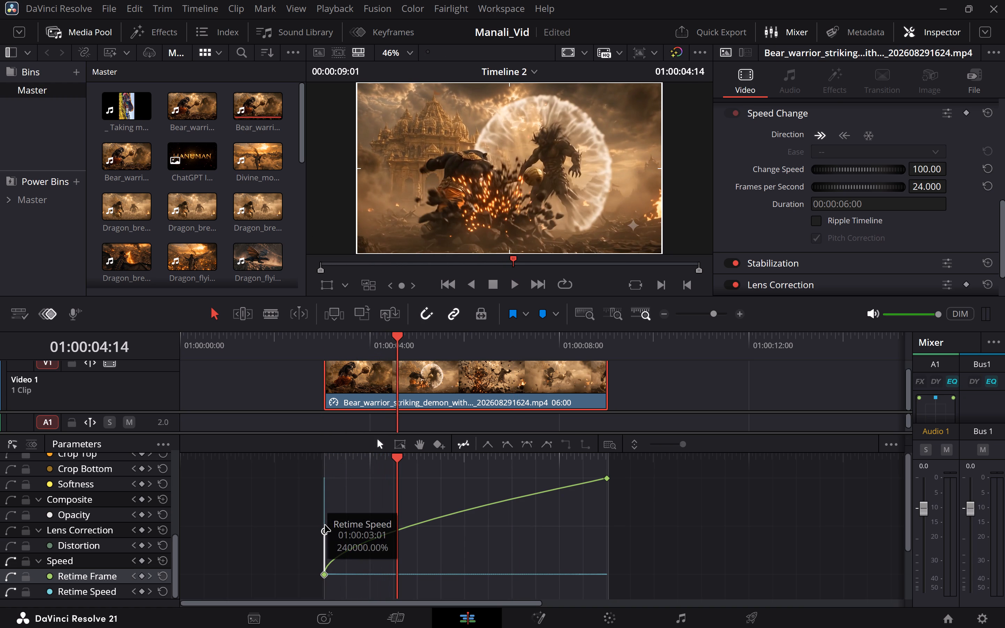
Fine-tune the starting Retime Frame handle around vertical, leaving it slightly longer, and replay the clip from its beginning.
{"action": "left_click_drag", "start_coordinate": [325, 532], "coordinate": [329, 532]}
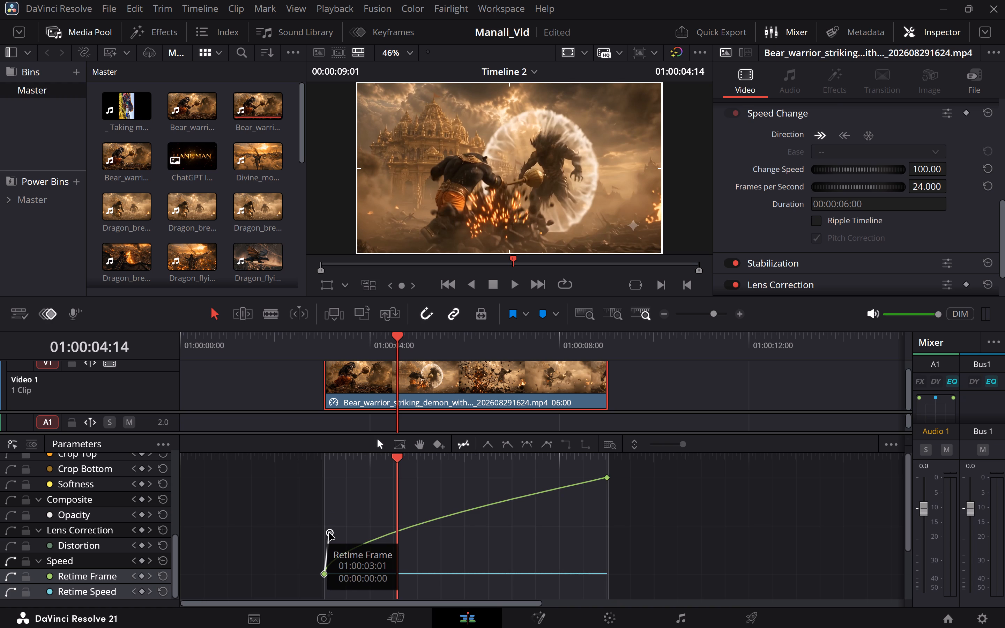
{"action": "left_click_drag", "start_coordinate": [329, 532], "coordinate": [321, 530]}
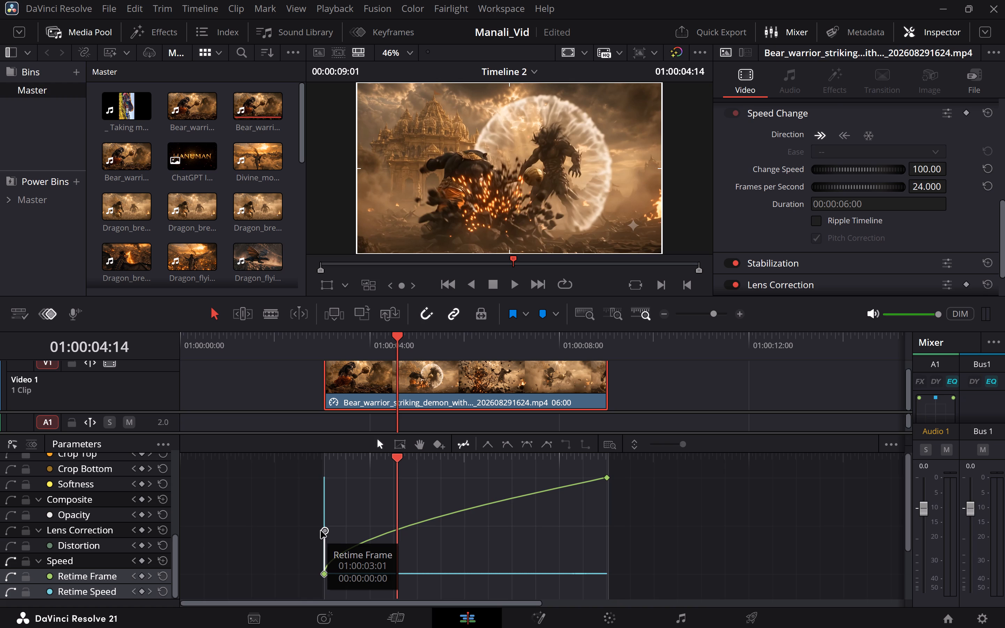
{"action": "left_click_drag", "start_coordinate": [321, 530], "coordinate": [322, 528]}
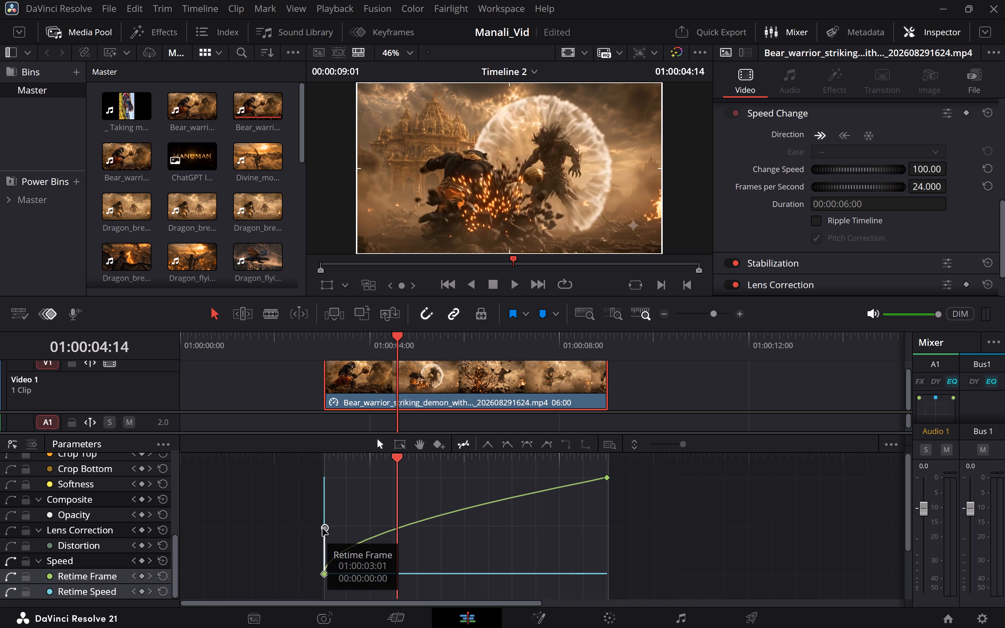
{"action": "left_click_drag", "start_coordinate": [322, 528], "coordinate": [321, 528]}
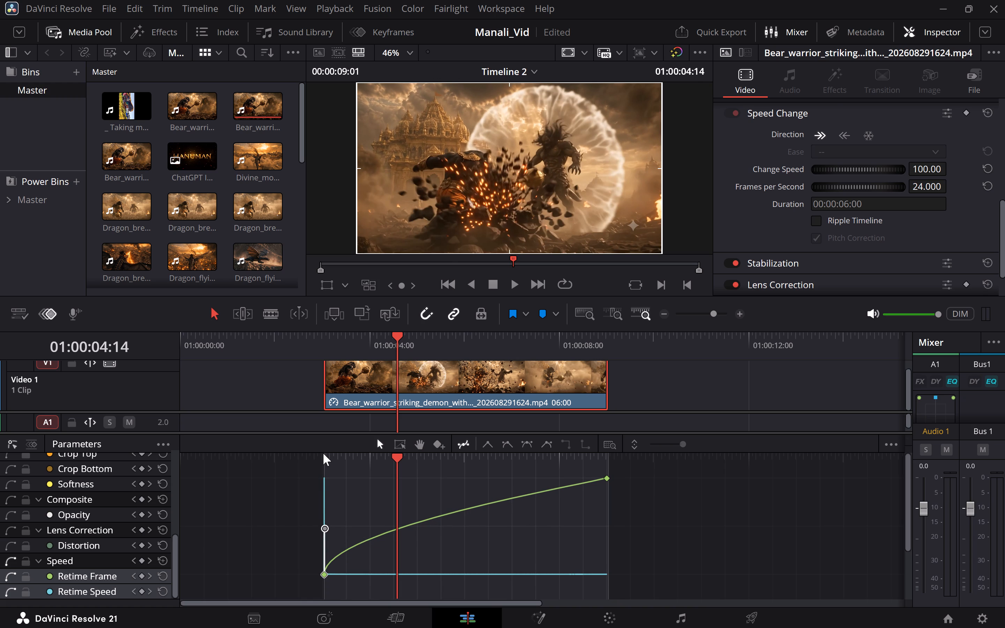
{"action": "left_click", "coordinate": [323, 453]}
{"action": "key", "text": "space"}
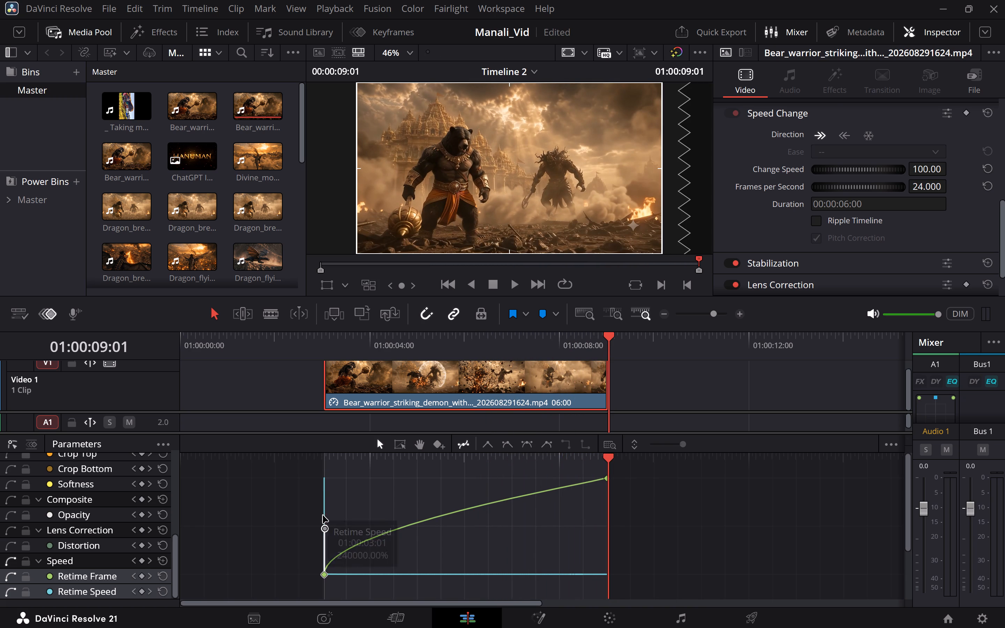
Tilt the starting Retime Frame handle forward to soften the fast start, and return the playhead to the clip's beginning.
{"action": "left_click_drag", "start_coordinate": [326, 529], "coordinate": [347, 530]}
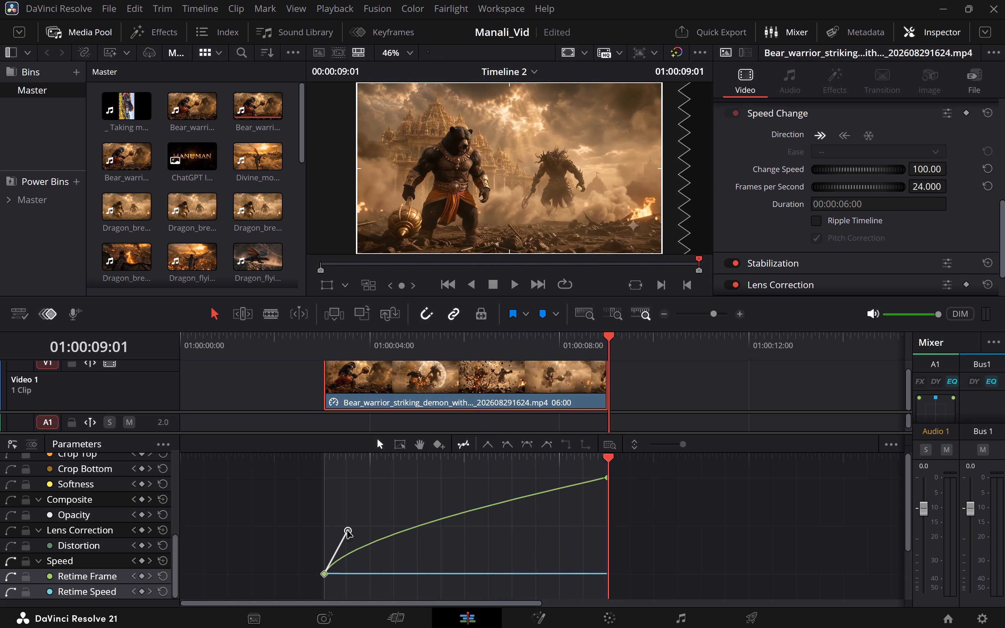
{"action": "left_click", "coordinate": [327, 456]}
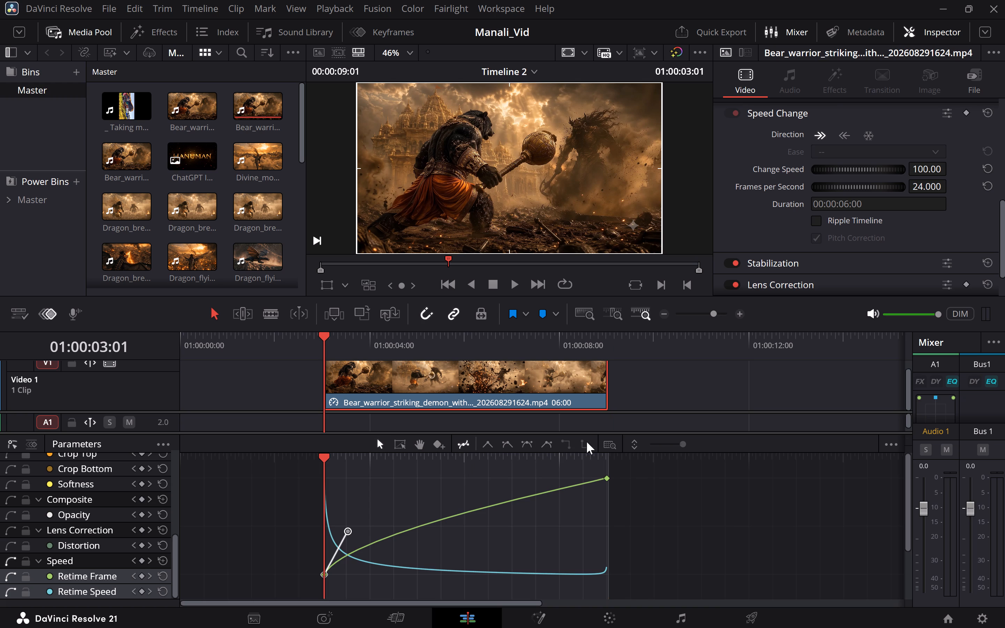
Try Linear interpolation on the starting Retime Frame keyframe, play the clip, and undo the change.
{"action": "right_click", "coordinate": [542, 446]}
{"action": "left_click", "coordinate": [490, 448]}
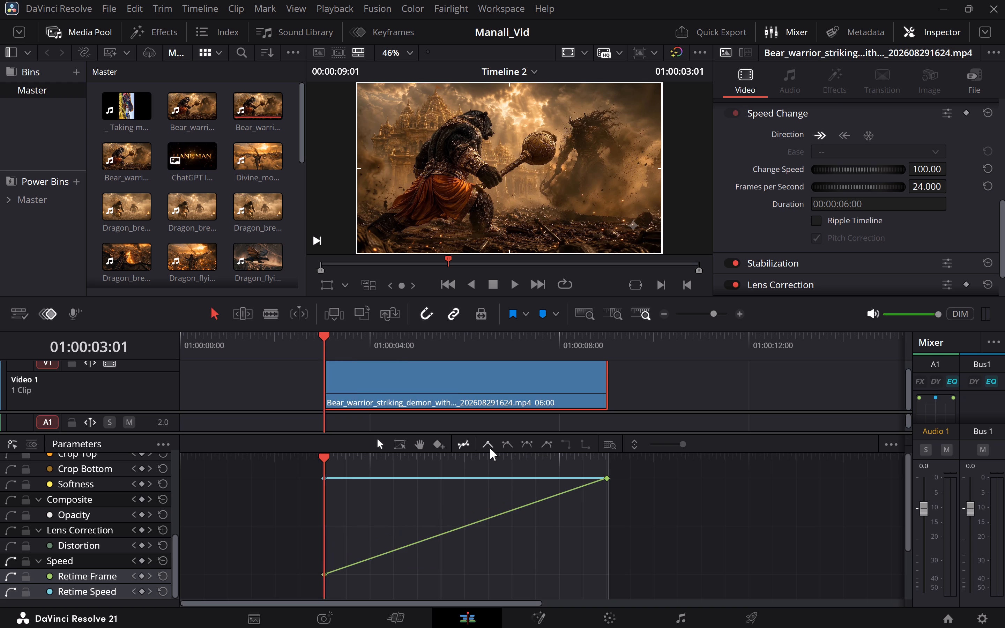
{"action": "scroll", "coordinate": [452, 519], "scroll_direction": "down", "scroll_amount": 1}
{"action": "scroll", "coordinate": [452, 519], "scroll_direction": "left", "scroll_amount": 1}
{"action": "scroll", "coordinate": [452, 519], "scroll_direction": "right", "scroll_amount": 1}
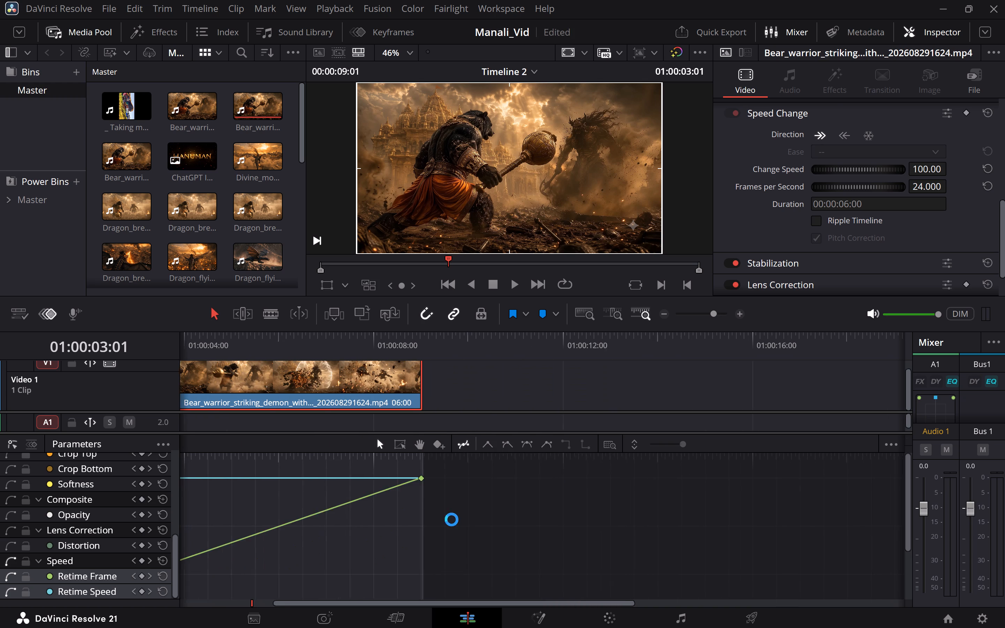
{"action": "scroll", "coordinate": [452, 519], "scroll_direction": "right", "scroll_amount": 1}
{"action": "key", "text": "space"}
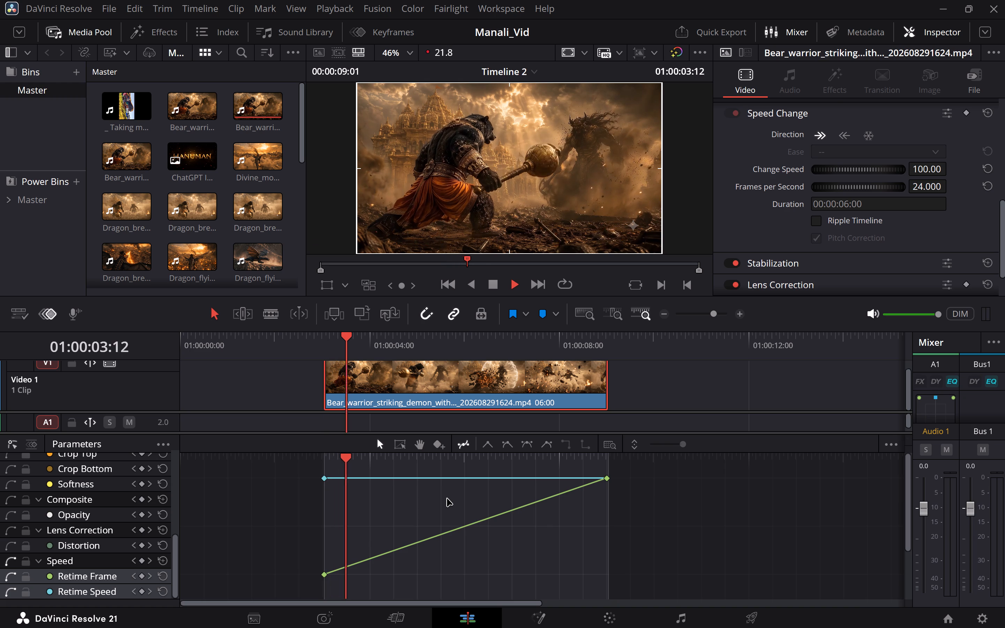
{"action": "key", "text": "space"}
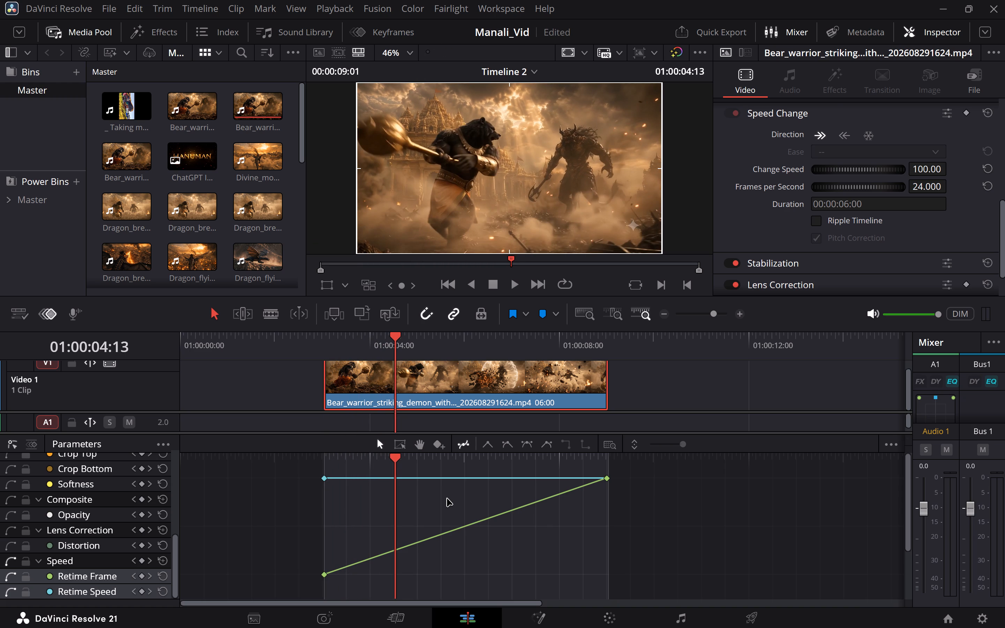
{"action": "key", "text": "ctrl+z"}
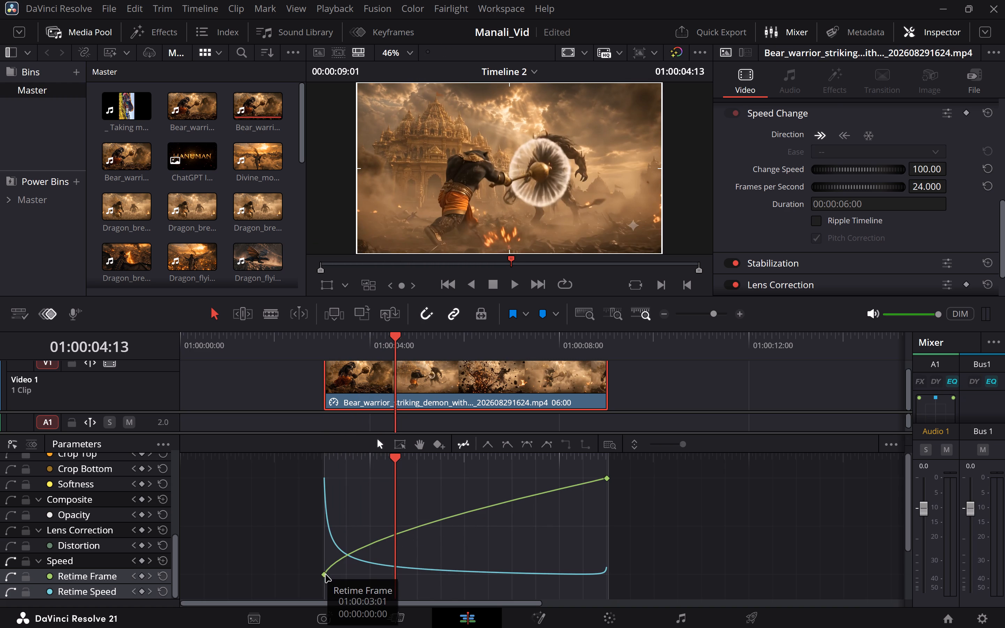
Lengthen the starting Retime Frame handle diagonally up to the end keyframe's original height, and play the clip from its beginning.
{"action": "left_click", "coordinate": [326, 574]}
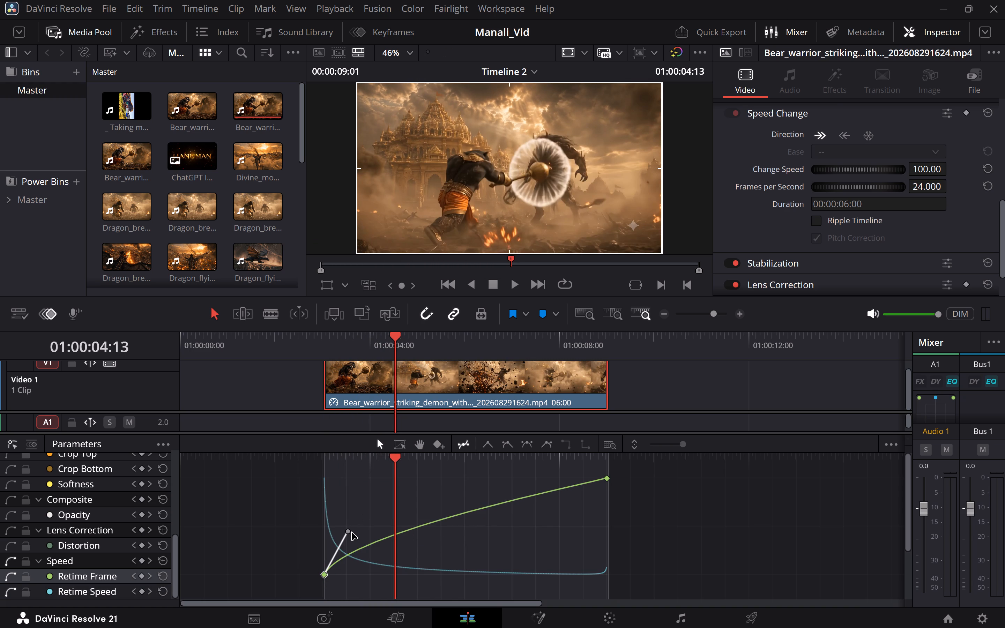
{"action": "left_click_drag", "start_coordinate": [347, 532], "coordinate": [375, 478]}
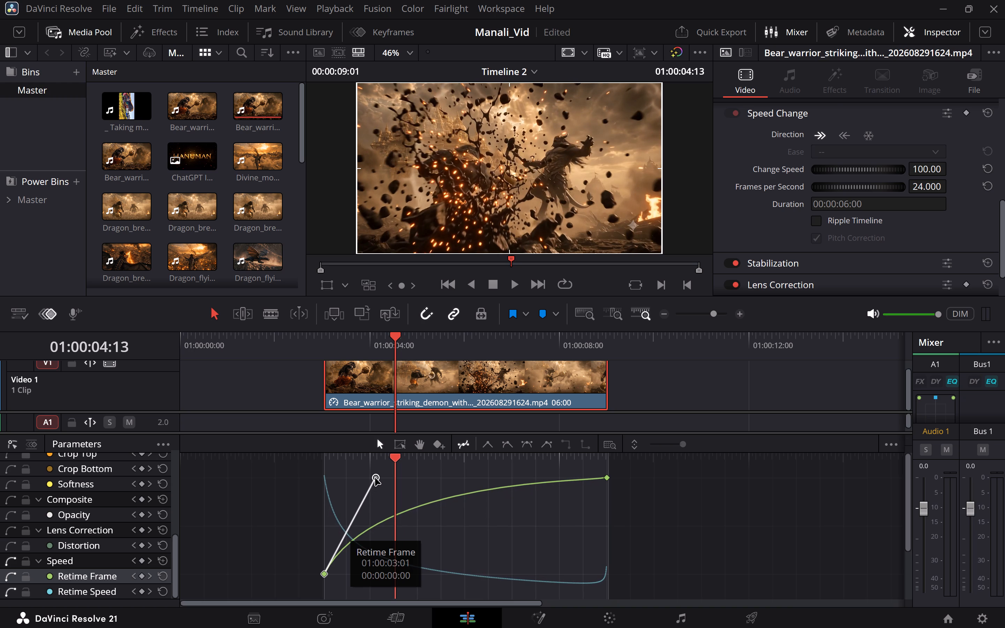
{"action": "left_click_drag", "start_coordinate": [375, 478], "coordinate": [386, 460]}
{"action": "left_click", "coordinate": [325, 457]}
{"action": "key", "text": "space"}
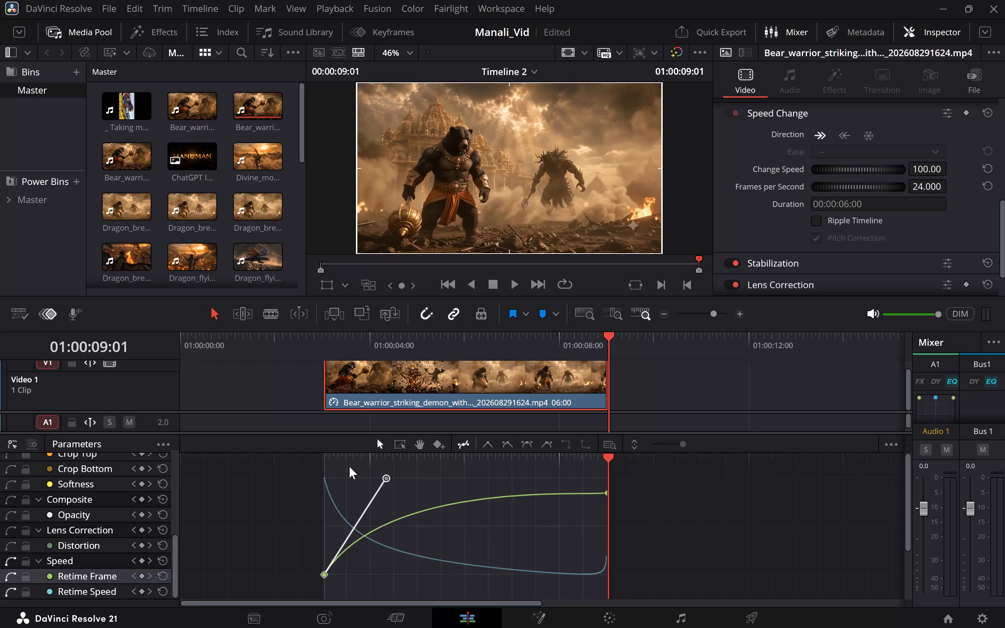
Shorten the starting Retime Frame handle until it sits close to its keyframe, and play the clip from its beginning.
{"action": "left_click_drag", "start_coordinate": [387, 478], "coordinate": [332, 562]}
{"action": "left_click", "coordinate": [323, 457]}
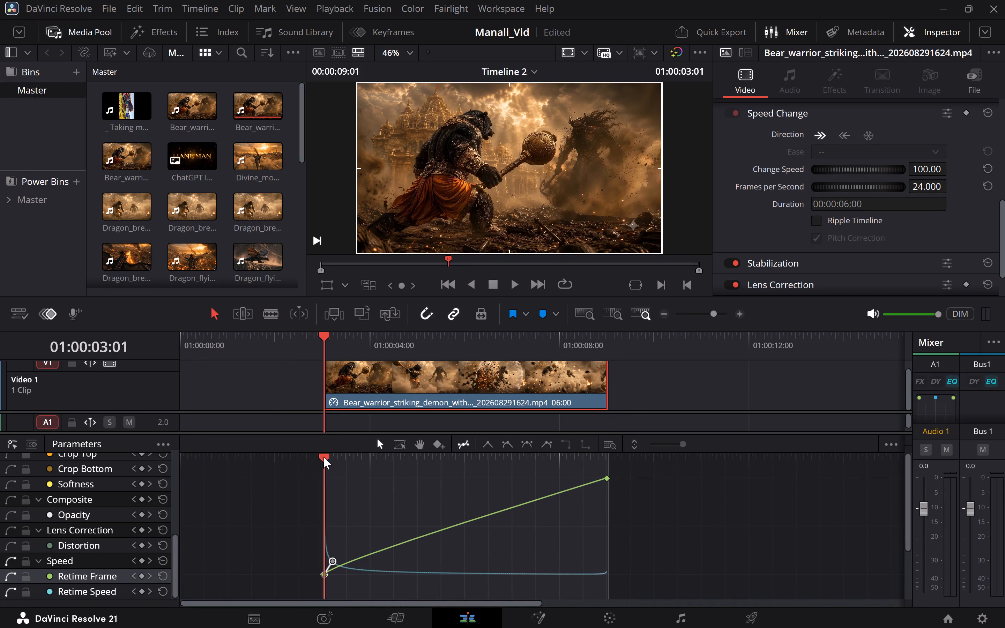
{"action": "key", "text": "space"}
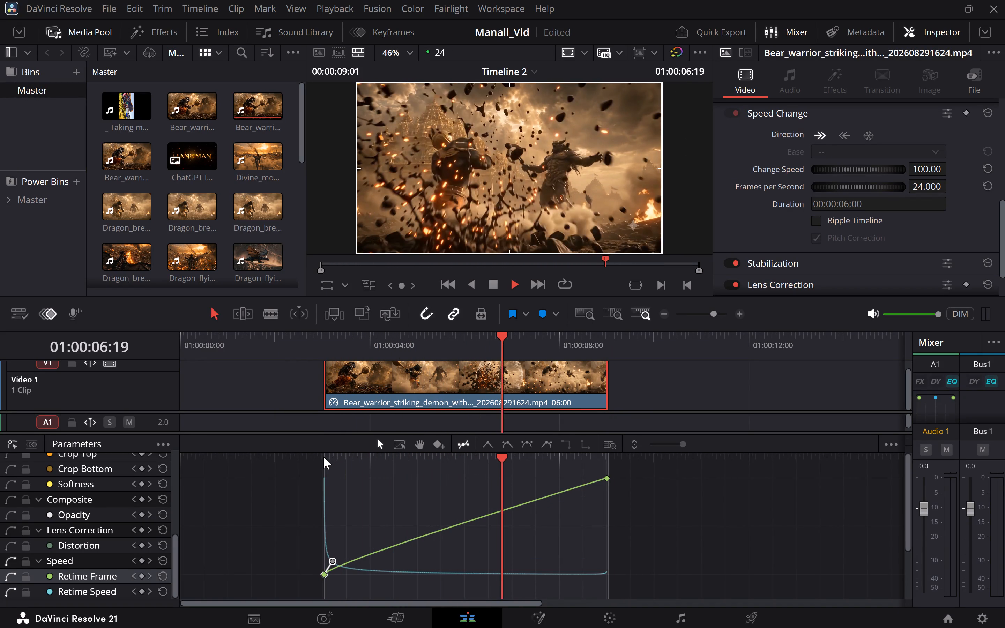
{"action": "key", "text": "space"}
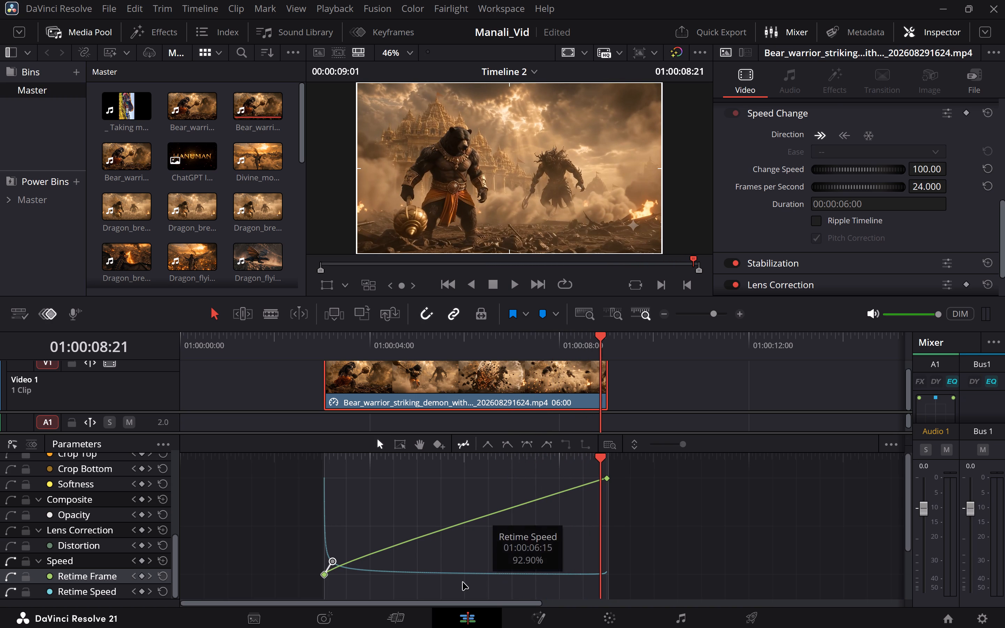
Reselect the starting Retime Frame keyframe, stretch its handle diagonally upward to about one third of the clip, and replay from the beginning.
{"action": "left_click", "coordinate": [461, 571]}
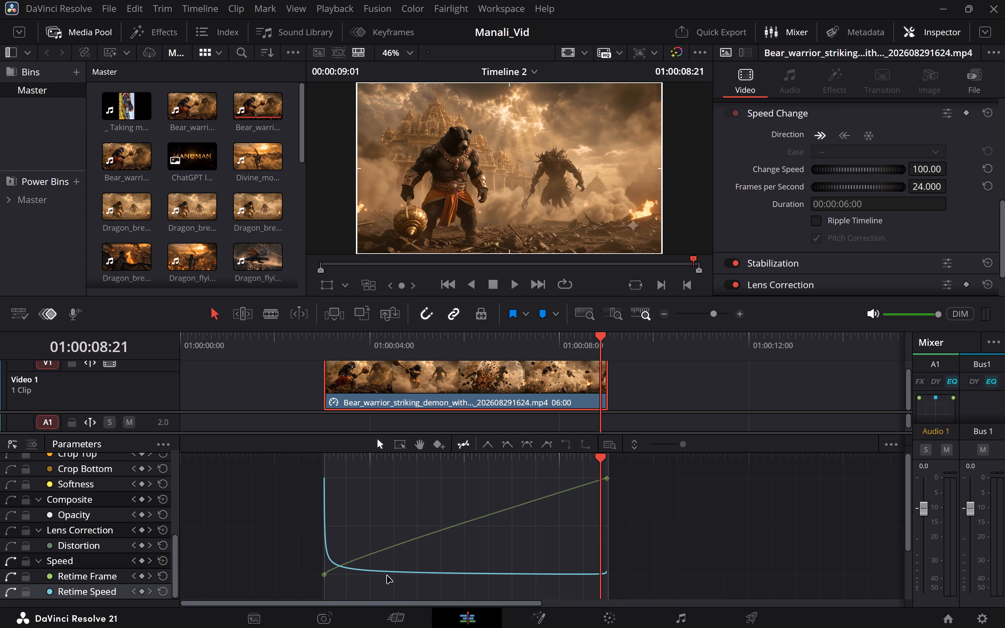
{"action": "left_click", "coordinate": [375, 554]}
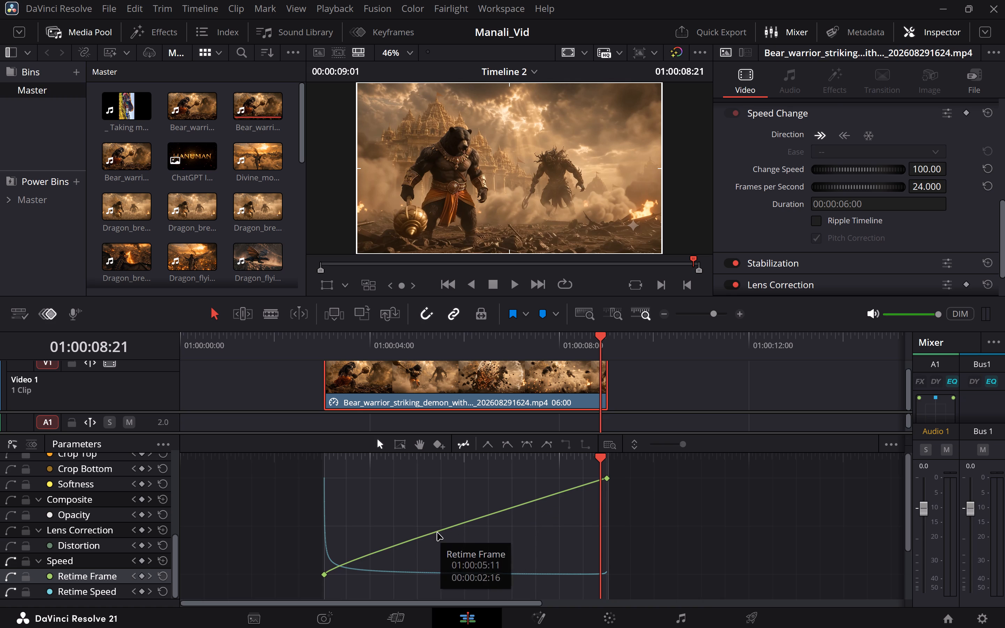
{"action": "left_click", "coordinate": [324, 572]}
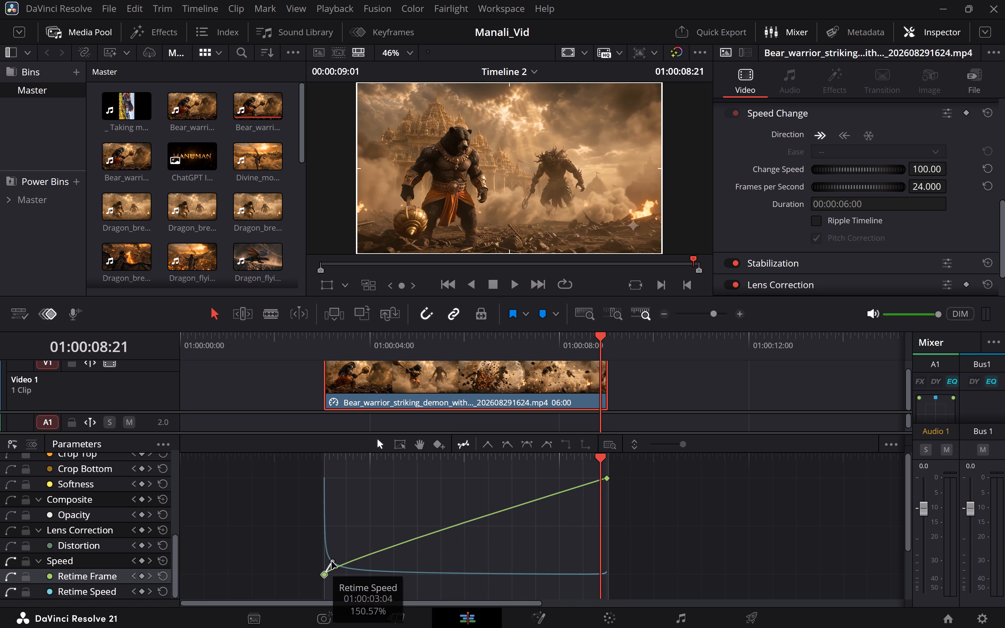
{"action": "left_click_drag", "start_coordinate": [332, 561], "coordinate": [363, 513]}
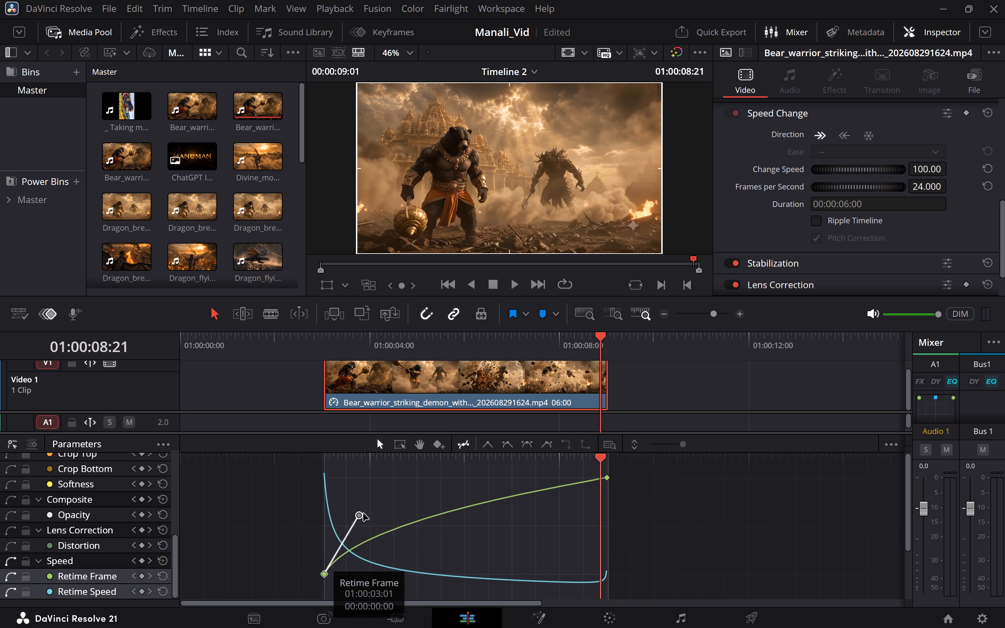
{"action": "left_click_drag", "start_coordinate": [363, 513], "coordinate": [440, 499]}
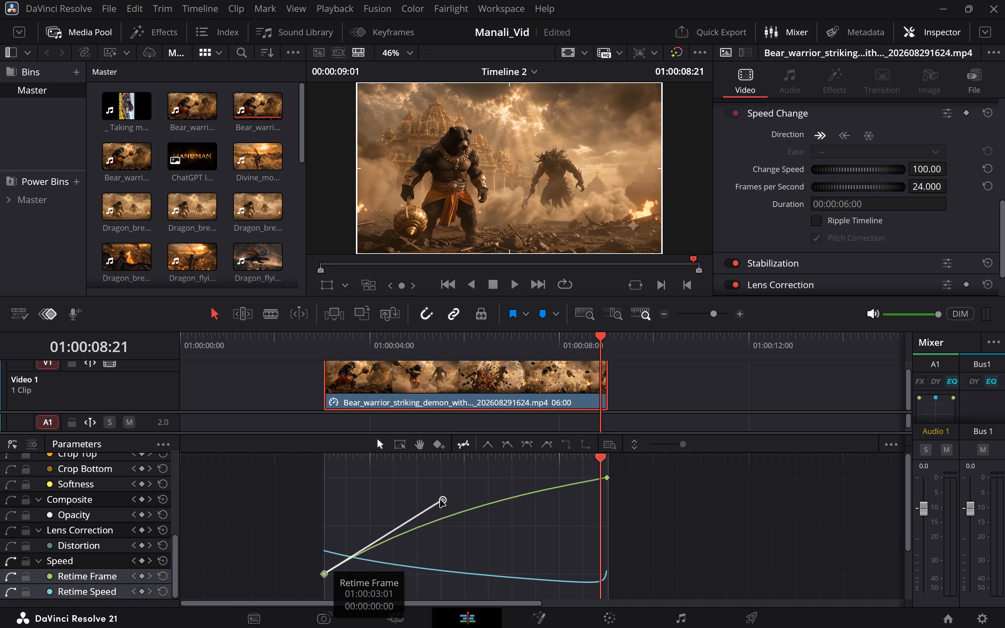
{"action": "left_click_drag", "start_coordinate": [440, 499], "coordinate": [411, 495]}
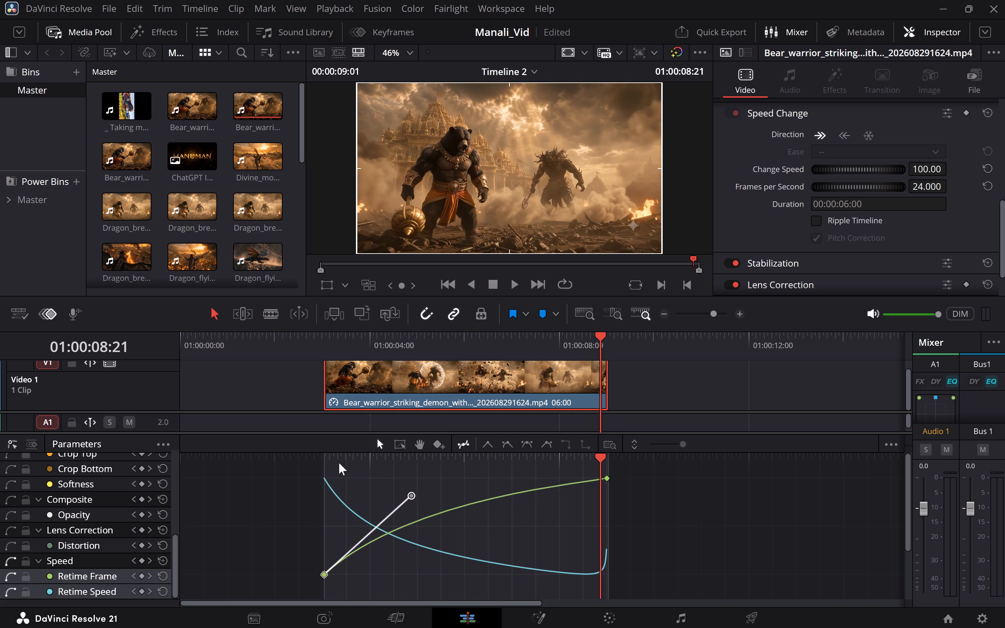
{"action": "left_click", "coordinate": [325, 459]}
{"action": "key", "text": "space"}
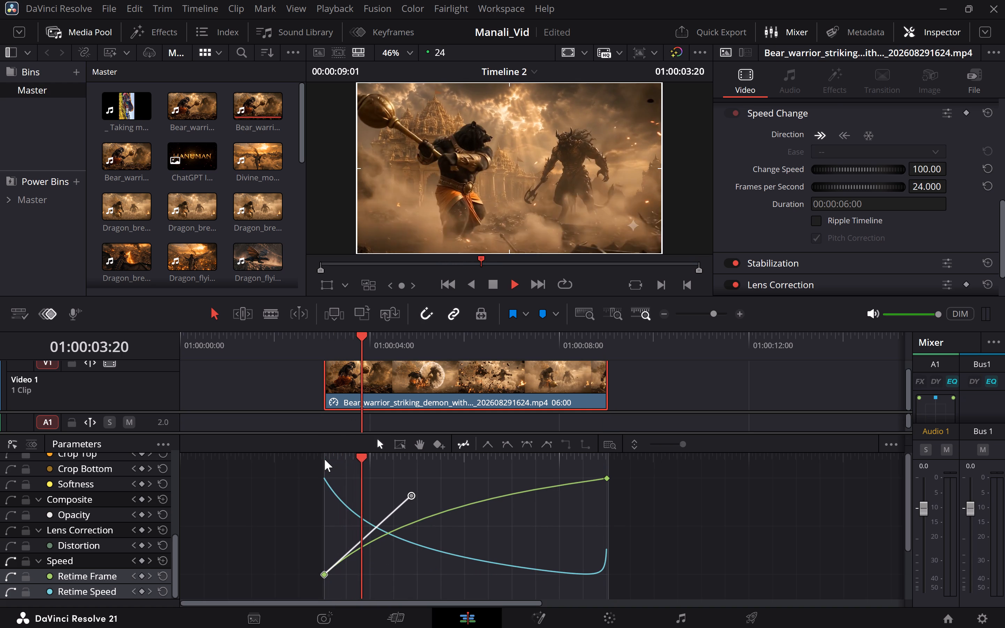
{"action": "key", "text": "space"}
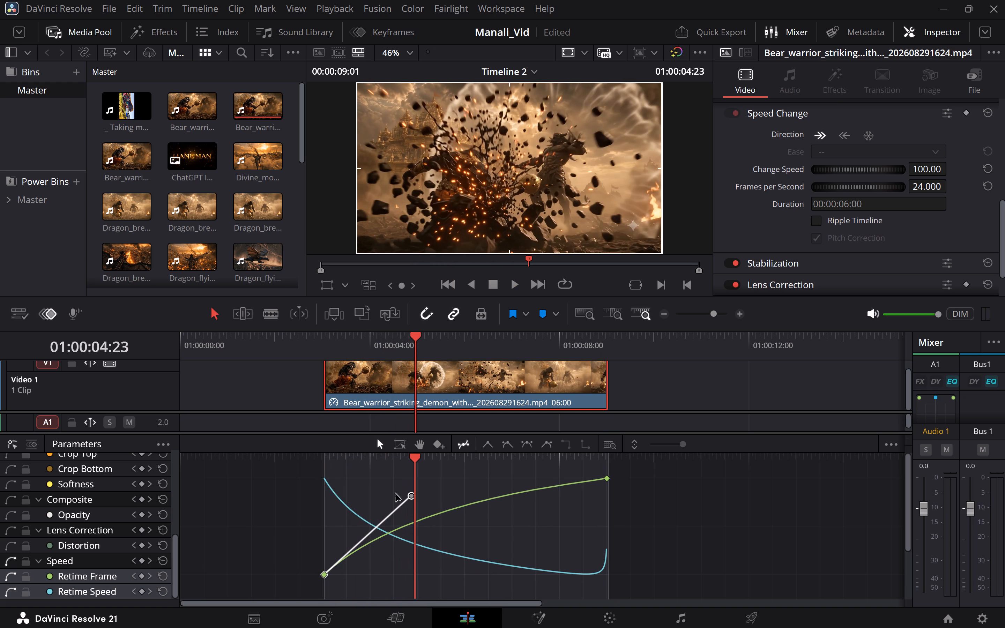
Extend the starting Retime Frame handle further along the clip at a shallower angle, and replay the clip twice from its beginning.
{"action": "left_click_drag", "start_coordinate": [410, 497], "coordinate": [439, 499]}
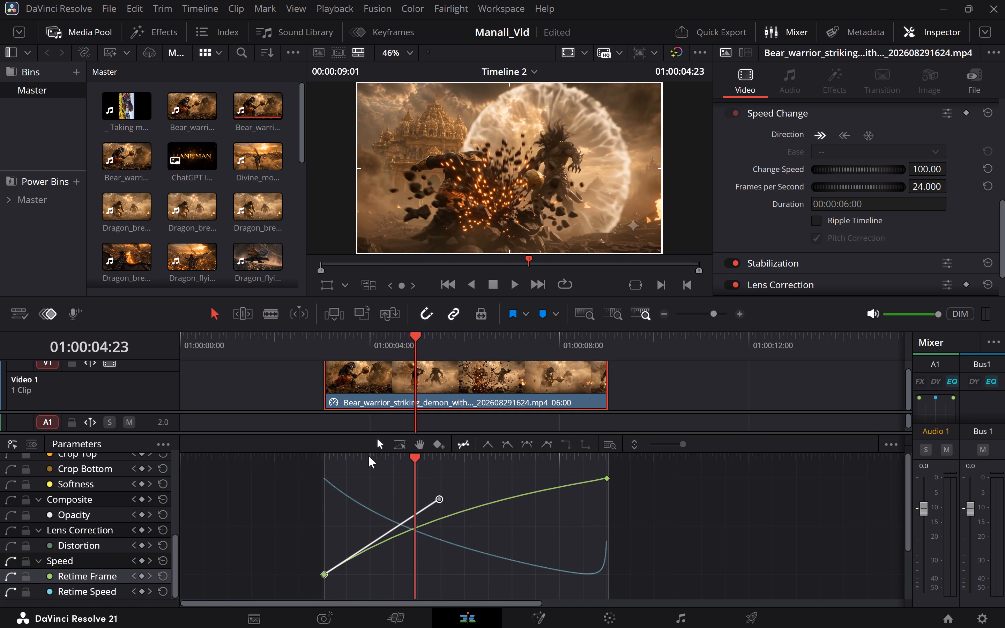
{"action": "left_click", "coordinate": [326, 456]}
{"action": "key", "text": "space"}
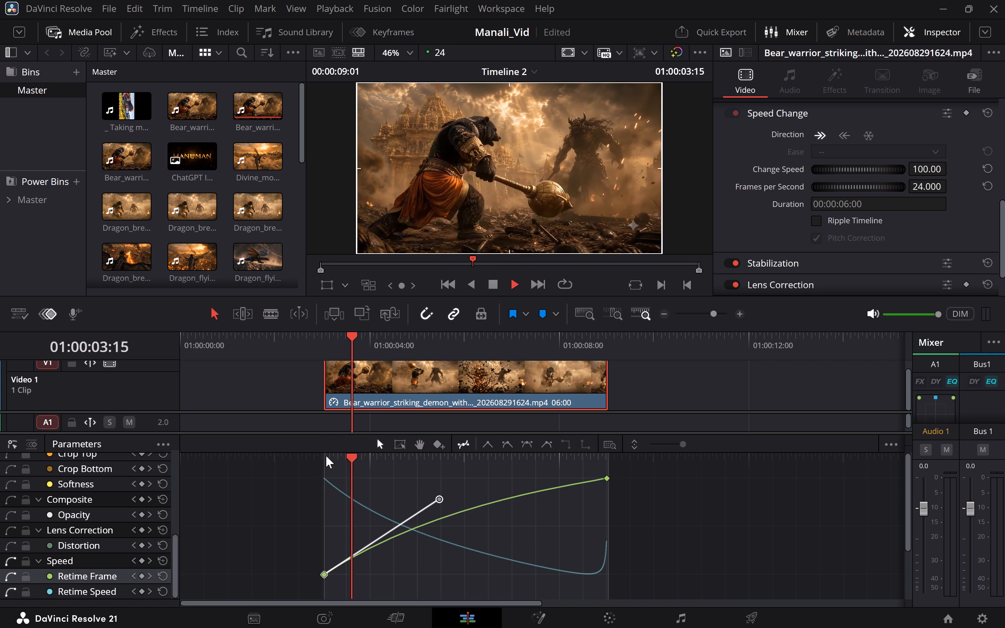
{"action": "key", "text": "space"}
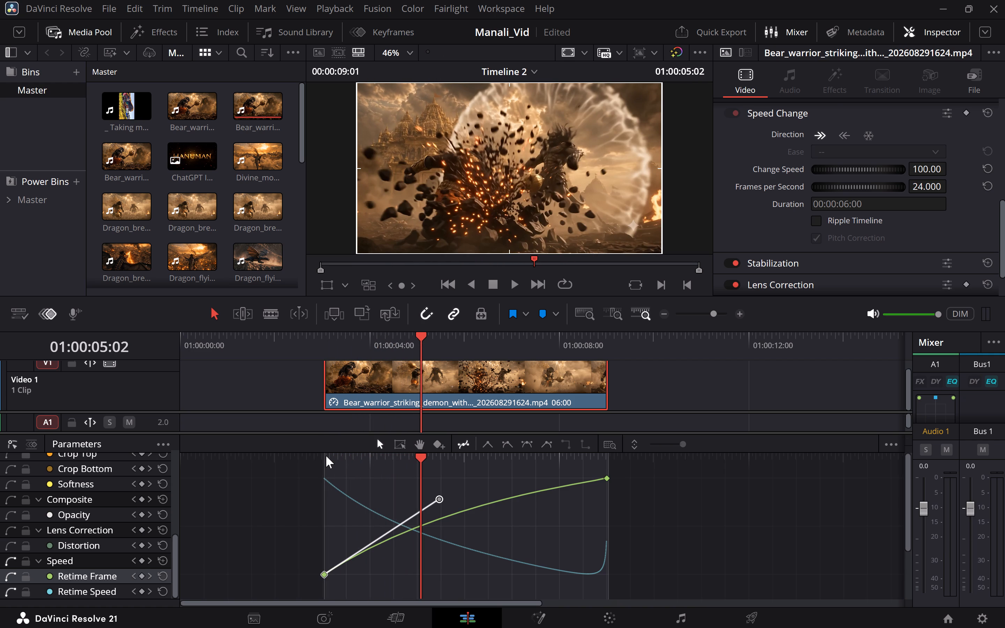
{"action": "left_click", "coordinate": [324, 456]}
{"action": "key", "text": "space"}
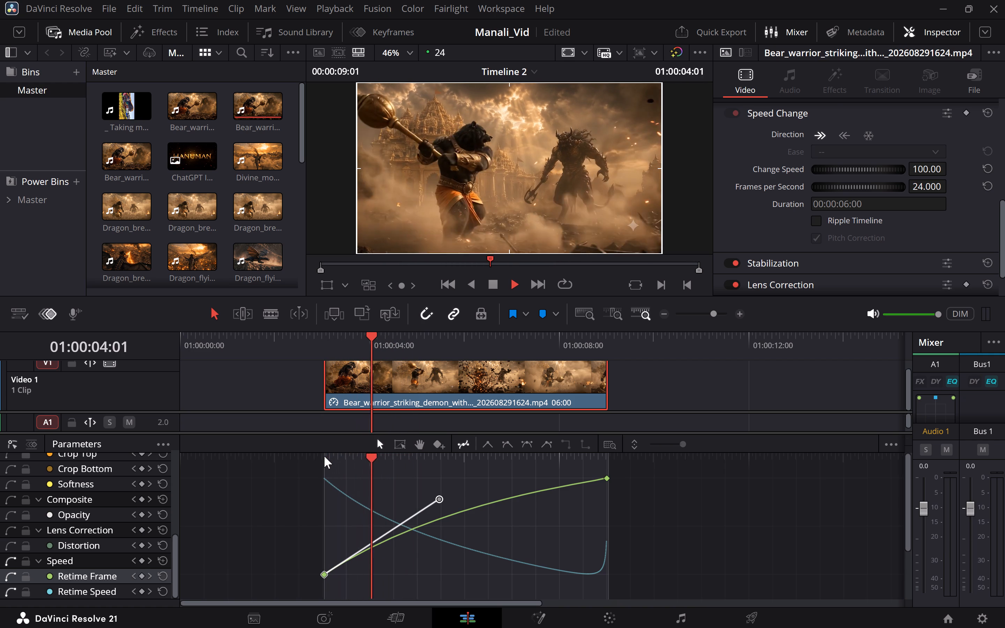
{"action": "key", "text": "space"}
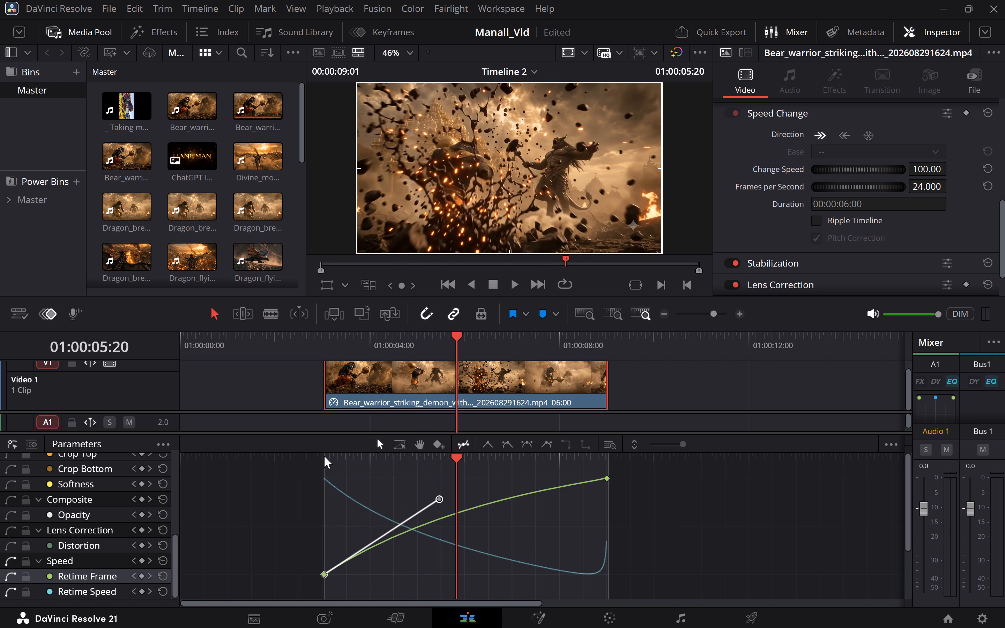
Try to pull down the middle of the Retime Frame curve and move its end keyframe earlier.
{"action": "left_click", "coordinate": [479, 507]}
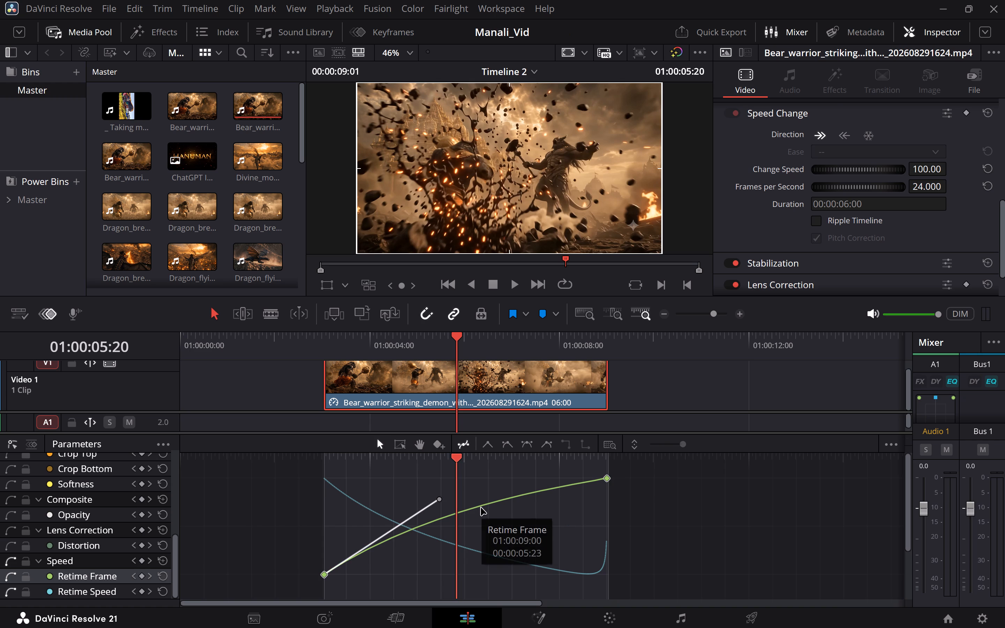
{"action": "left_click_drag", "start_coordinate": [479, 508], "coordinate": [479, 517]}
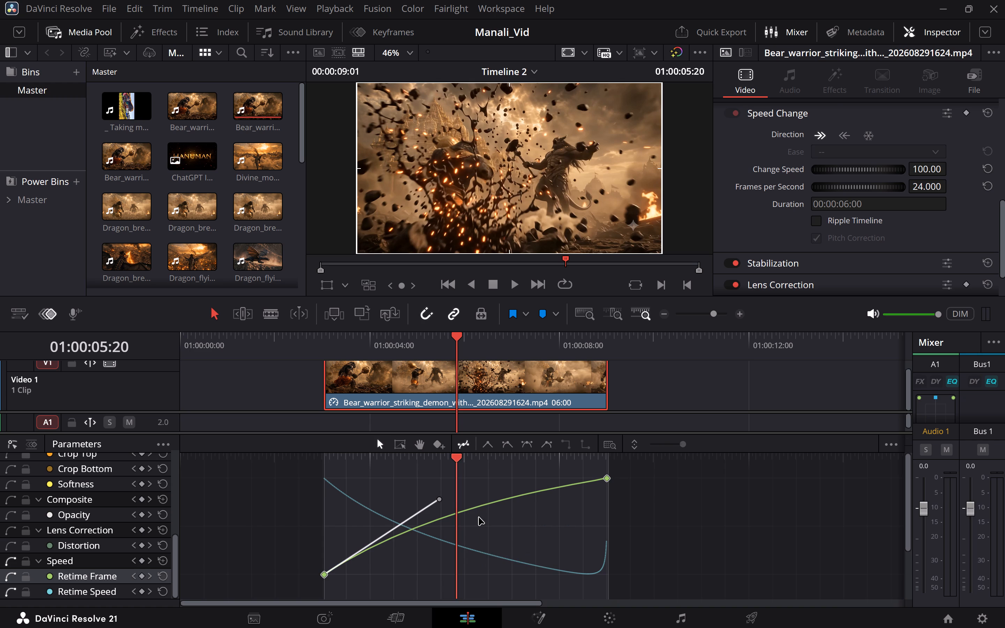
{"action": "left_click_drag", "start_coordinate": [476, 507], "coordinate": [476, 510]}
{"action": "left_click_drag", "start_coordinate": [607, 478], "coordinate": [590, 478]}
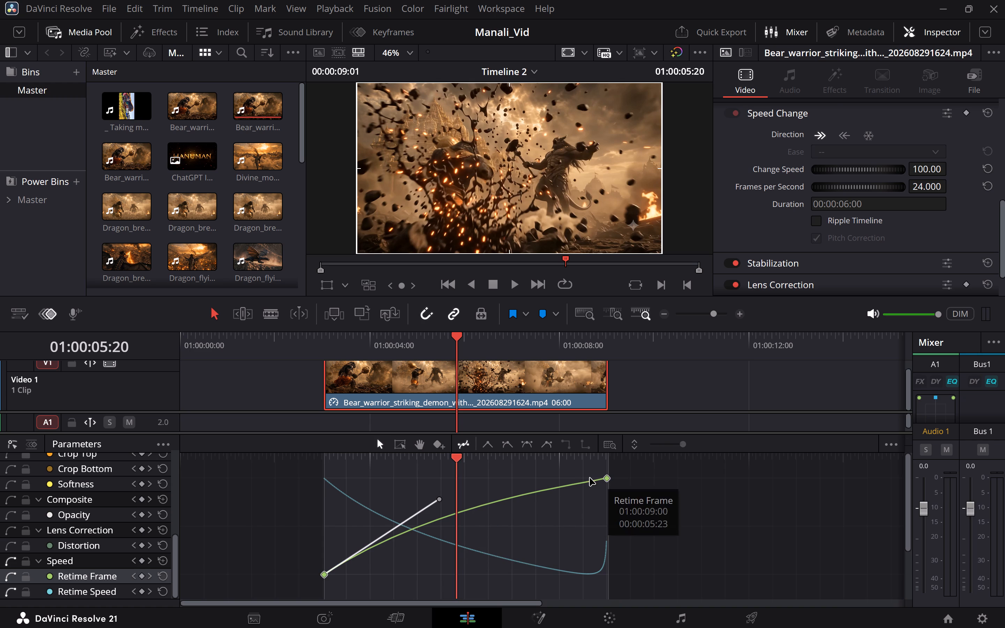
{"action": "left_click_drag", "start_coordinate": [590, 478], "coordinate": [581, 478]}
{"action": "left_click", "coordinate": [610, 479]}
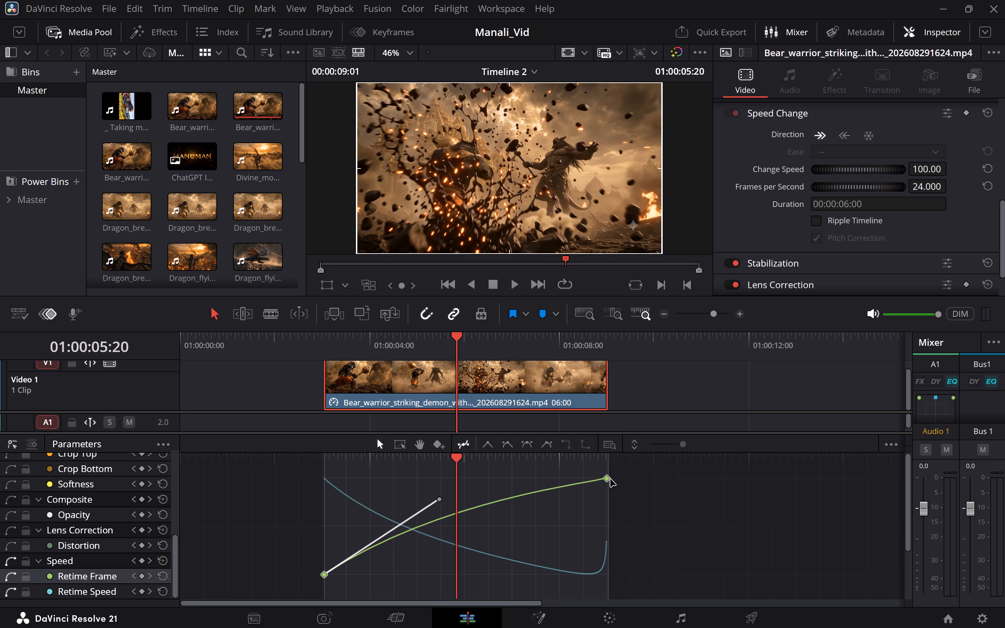
Apply Ease In to the selected start and end Retime Frame keyframes.
{"action": "left_click", "coordinate": [607, 479]}
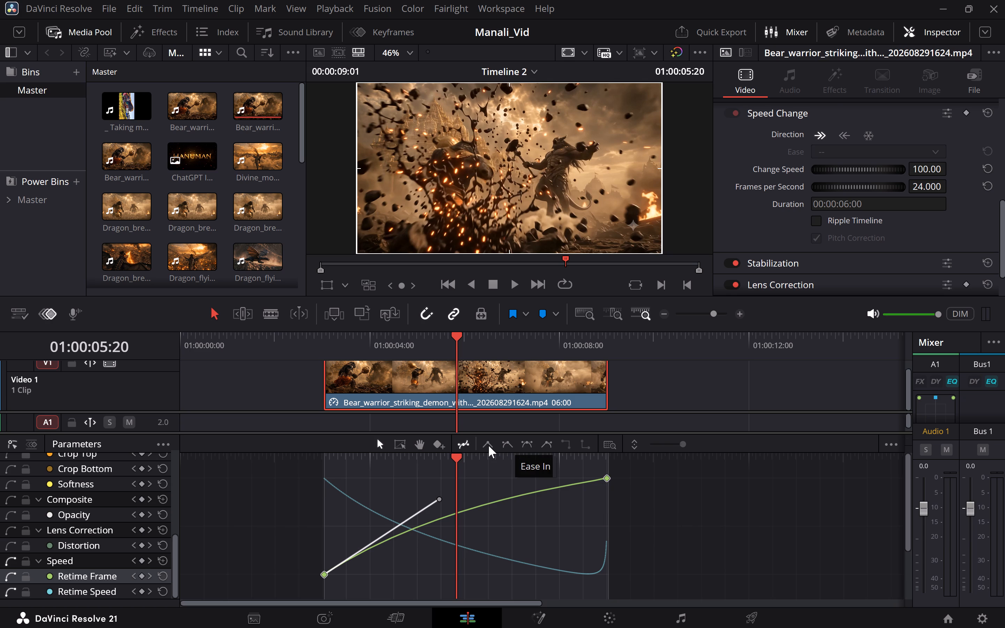
{"action": "left_click", "coordinate": [508, 444]}
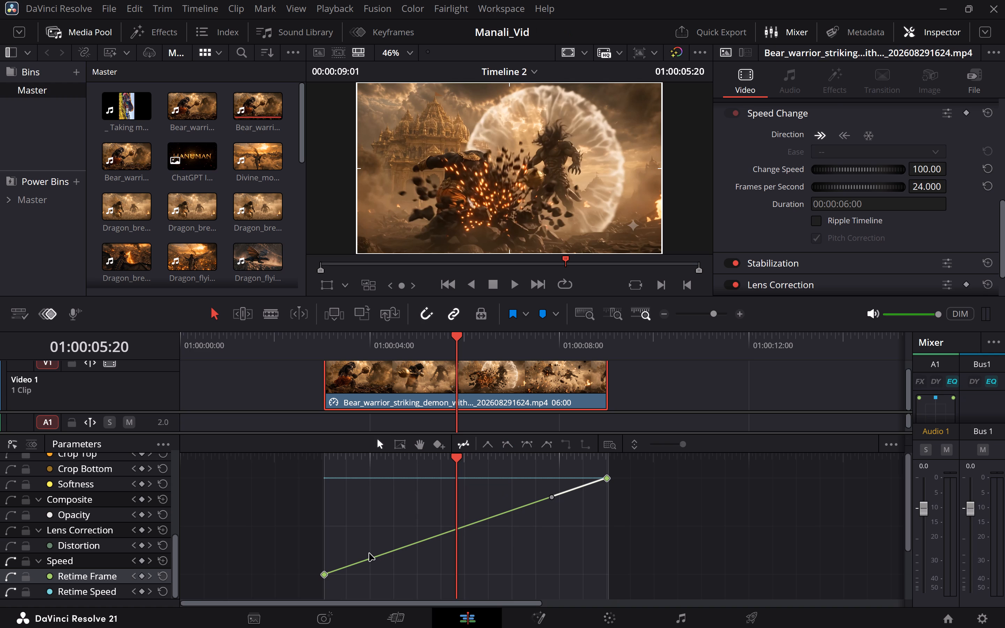
Hide the Retime Speed curve so only Retime Frame is graphed, and play the clip from near its beginning.
{"action": "left_click", "coordinate": [549, 533]}
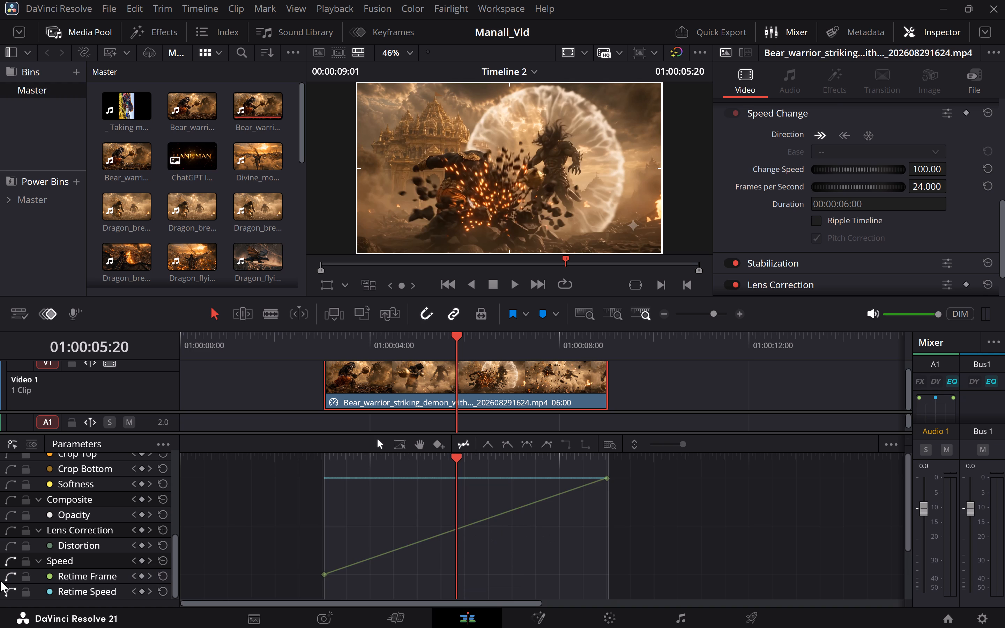
{"action": "left_click", "coordinate": [7, 590]}
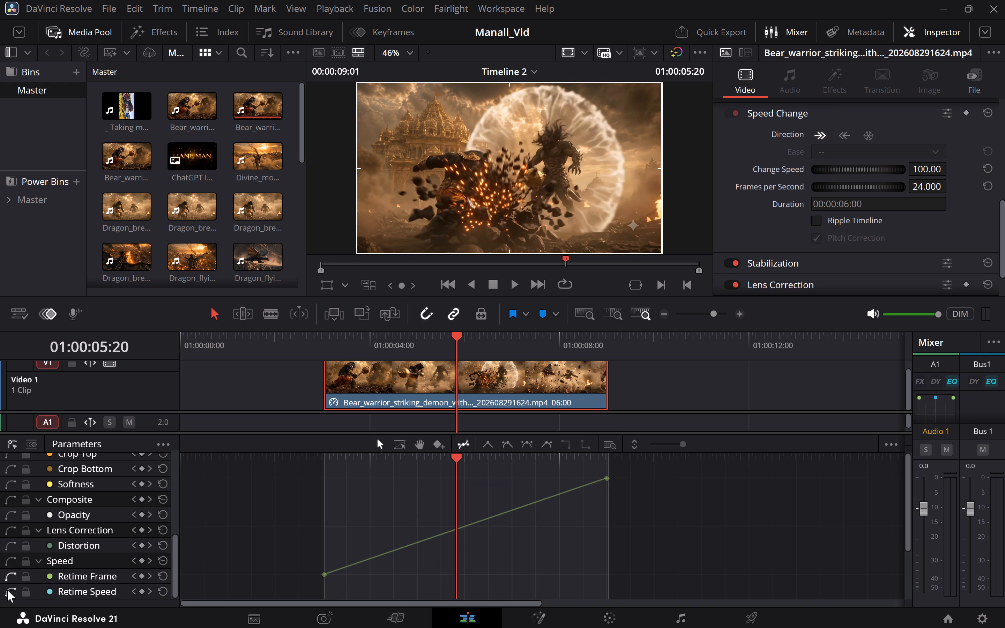
{"action": "left_click", "coordinate": [328, 457]}
{"action": "key", "text": "space"}
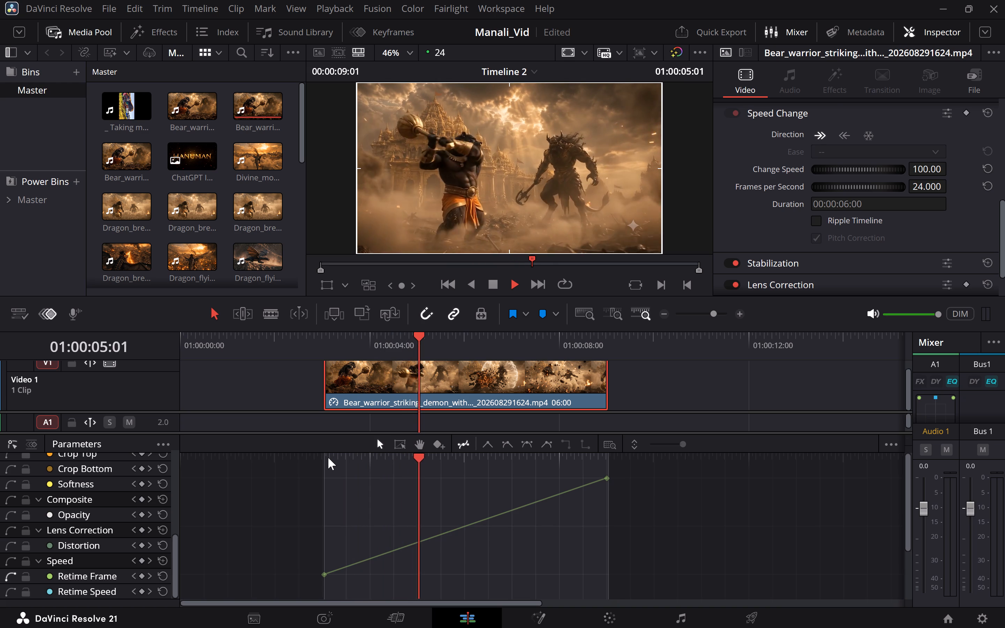
Select all Retime Frame keyframes and apply ease in and out so both start and end keyframes have curve handles.
{"action": "left_click", "coordinate": [455, 529]}
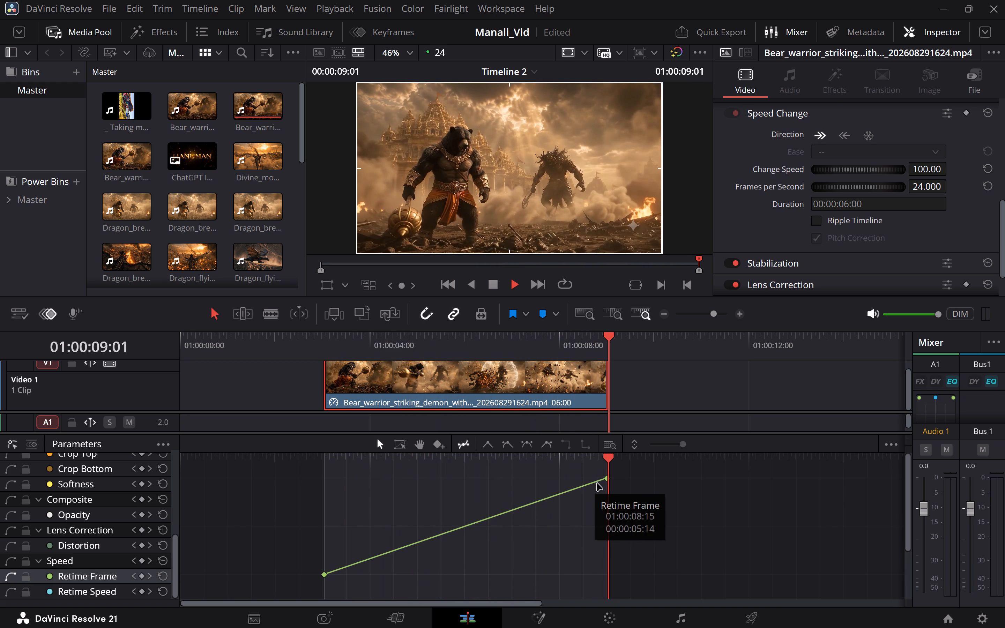
{"action": "key", "text": "ctrl+a"}
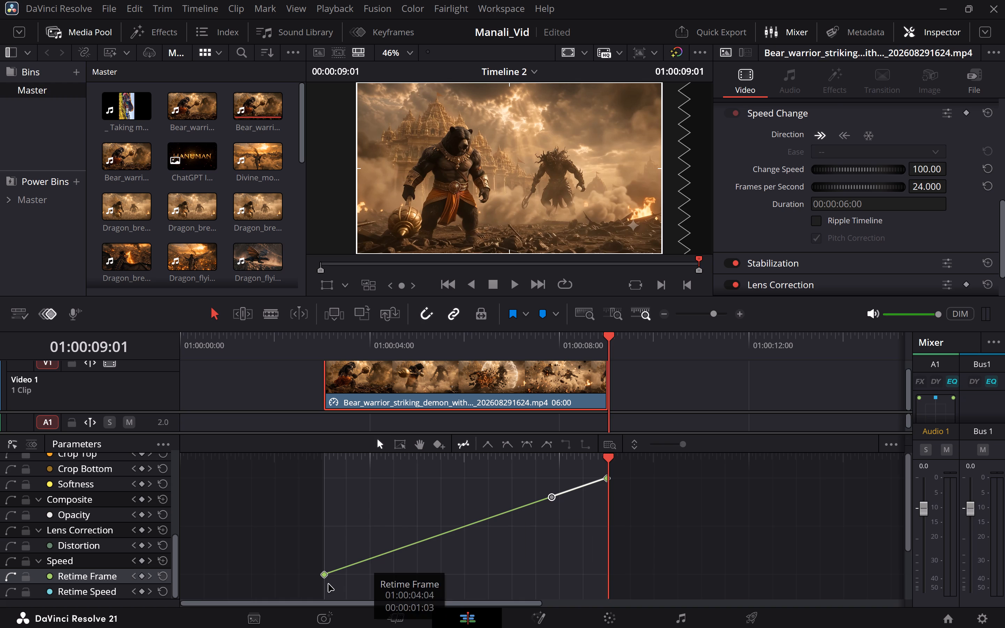
{"action": "left_click", "coordinate": [326, 573]}
{"action": "left_click_drag", "start_coordinate": [326, 573], "coordinate": [344, 568]}
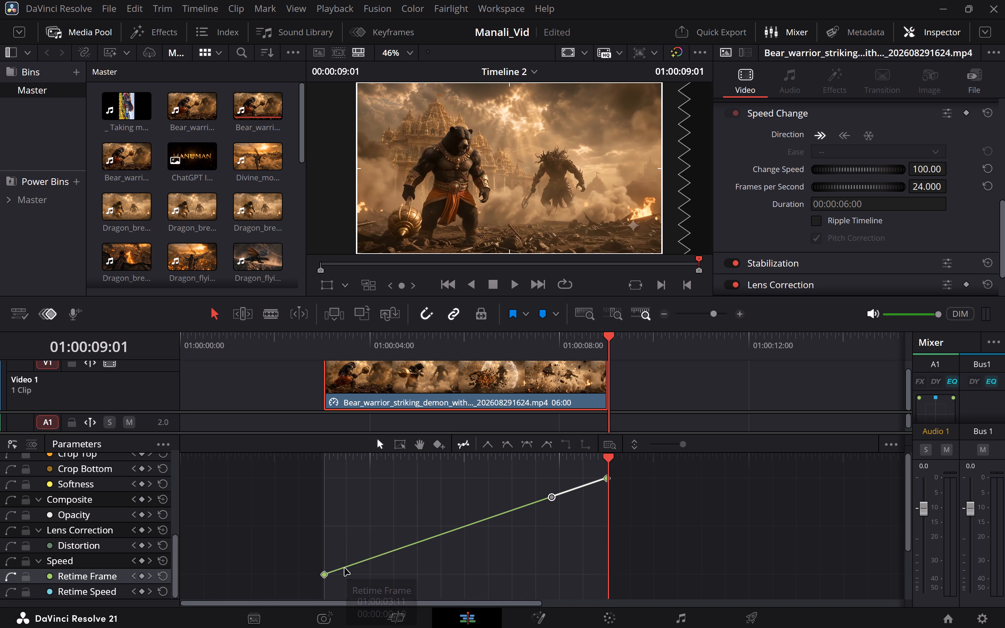
{"action": "left_click_drag", "start_coordinate": [324, 573], "coordinate": [344, 569]}
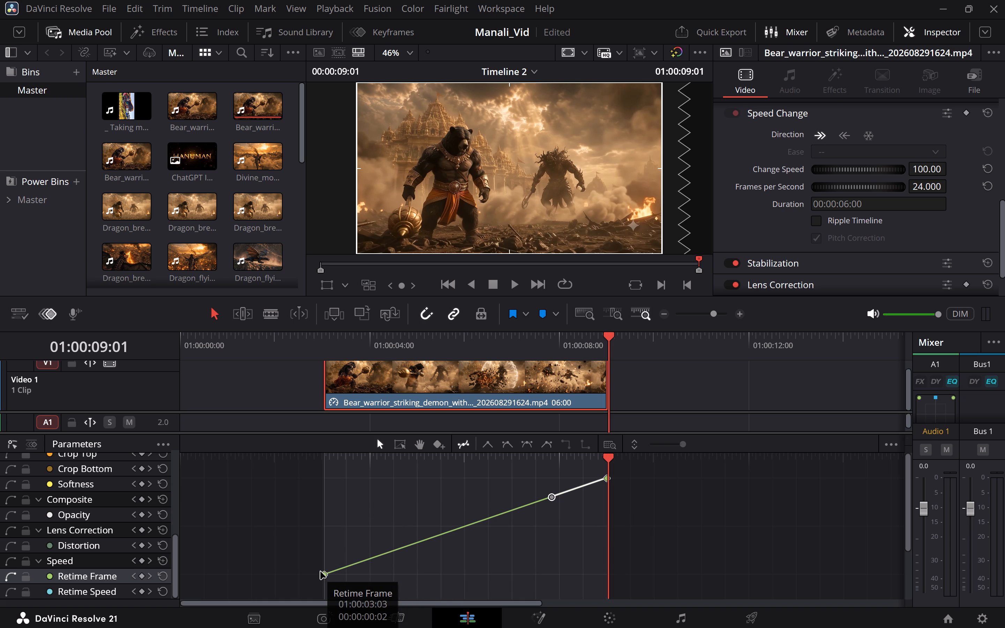
{"action": "left_click", "coordinate": [523, 443]}
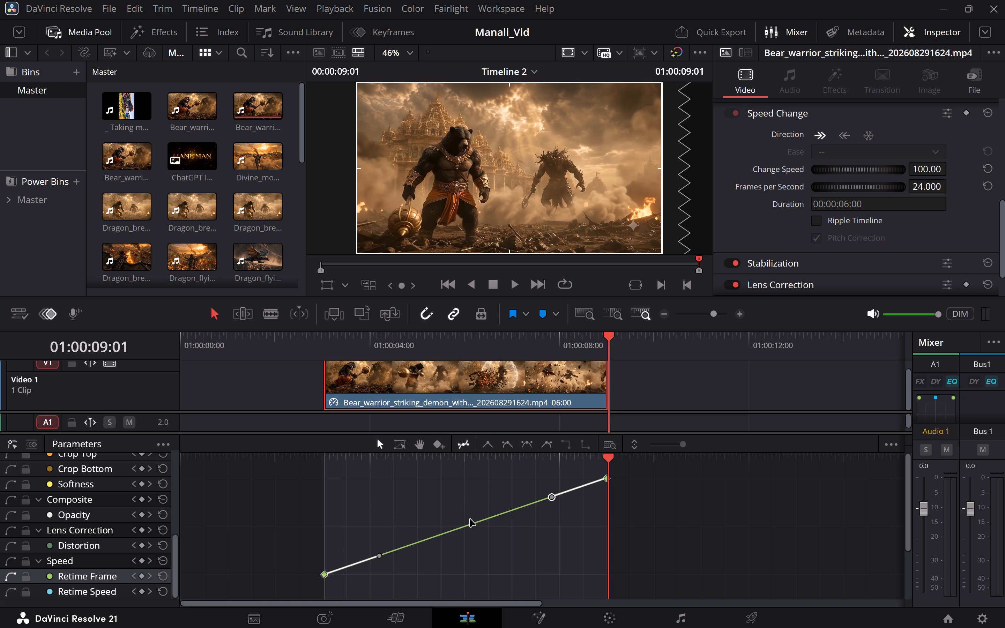
Raise and lengthen the starting Retime Frame handle diagonally to just below the end keyframe's height for a fast start.
{"action": "left_click_drag", "start_coordinate": [379, 556], "coordinate": [387, 515]}
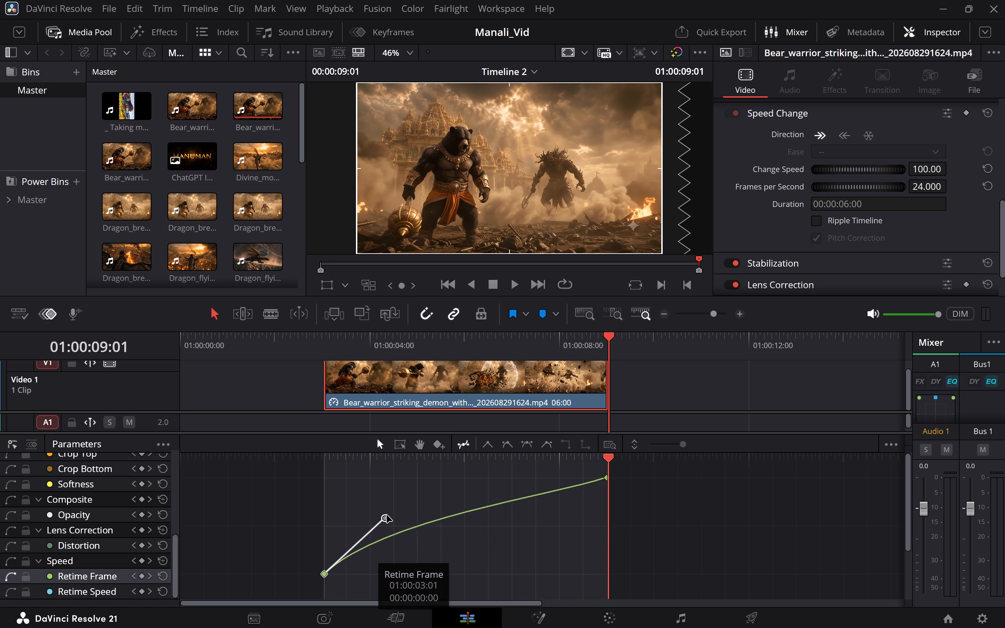
{"action": "left_click_drag", "start_coordinate": [387, 515], "coordinate": [423, 488]}
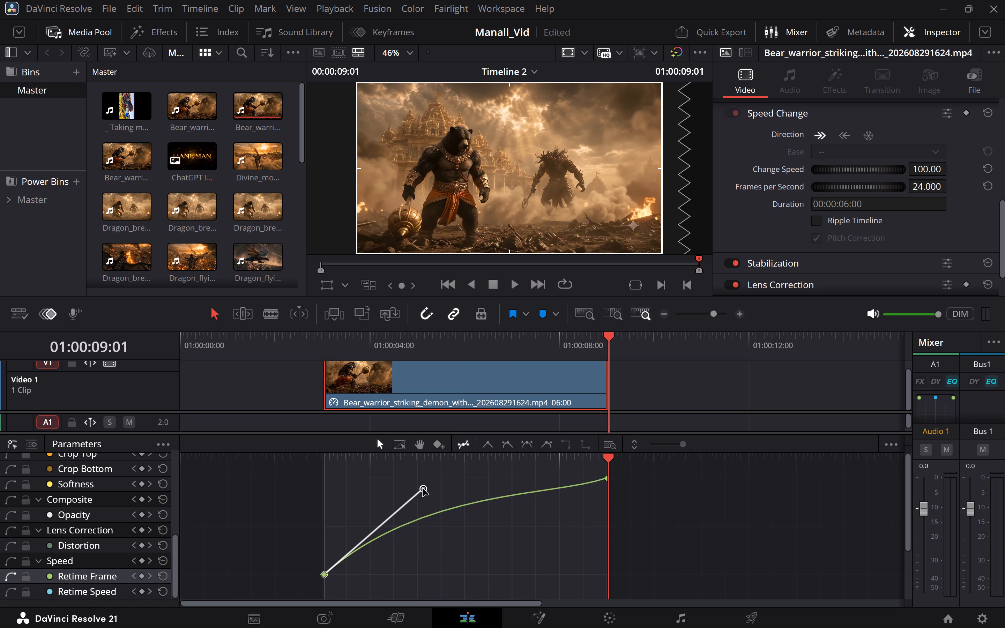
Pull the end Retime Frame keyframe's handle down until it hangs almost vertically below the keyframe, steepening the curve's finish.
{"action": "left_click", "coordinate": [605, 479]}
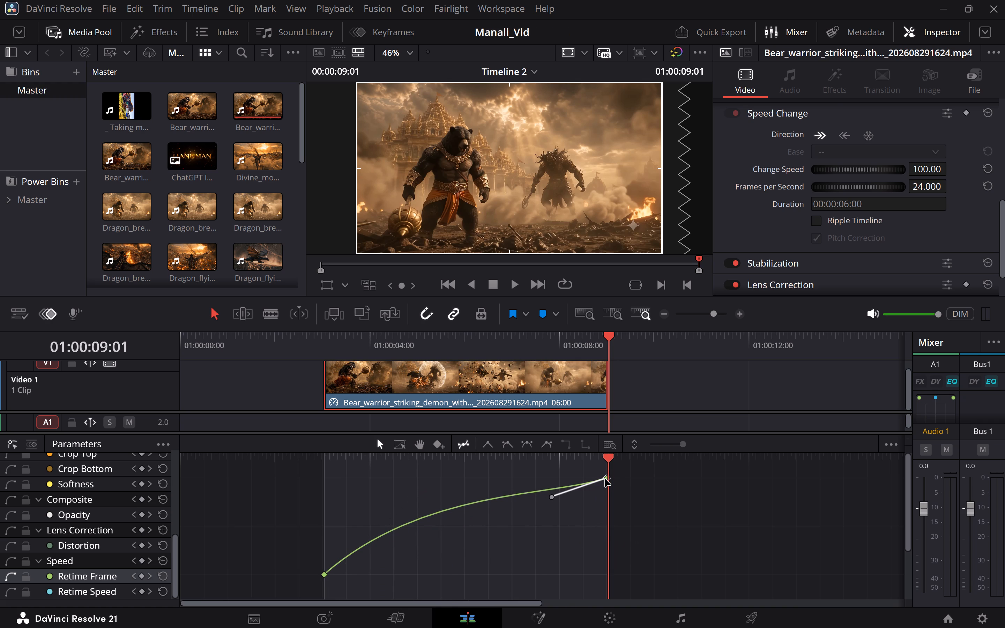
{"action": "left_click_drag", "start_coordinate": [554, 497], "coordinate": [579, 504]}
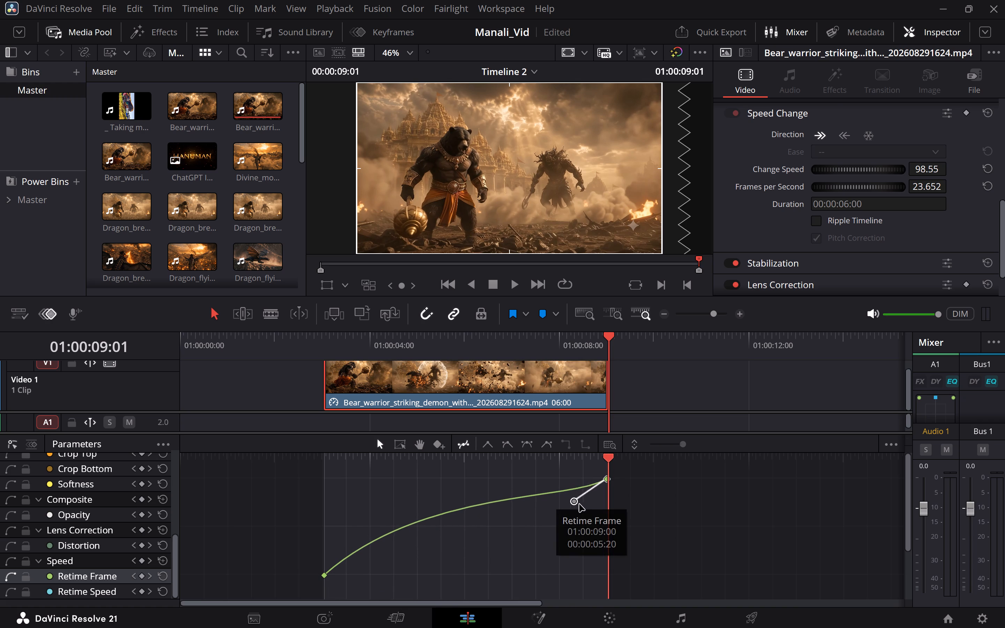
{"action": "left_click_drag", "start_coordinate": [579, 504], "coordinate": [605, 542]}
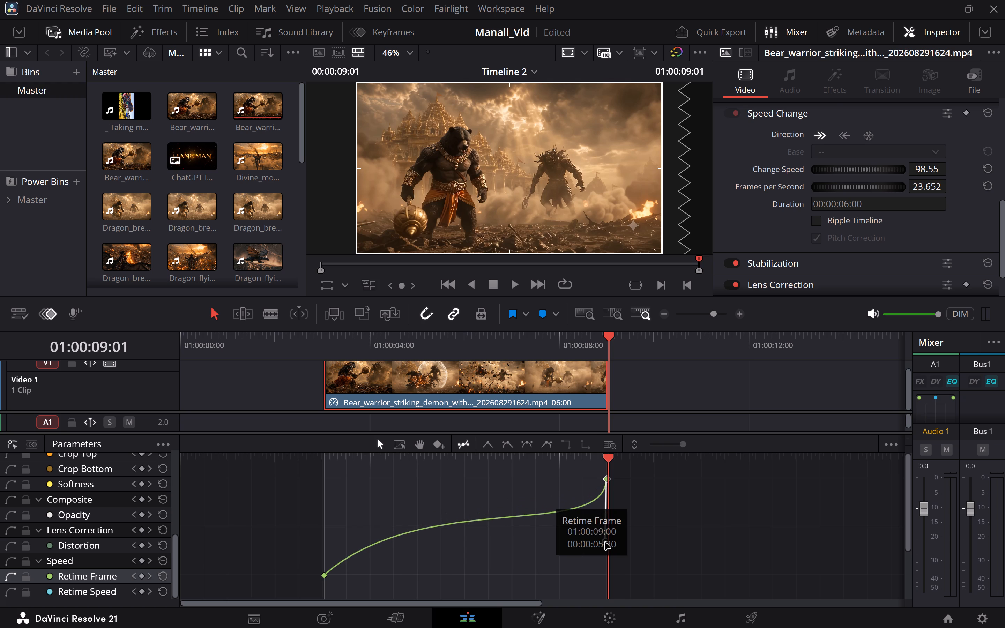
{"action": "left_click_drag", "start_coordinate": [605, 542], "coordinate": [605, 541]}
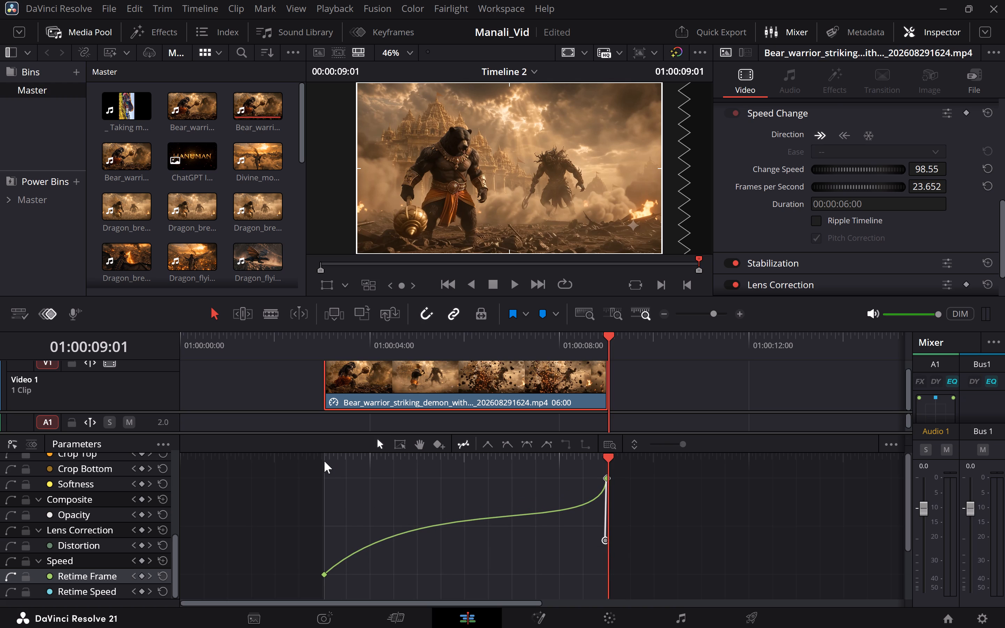
Show the Retime Speed curve alongside Retime Frame and play the clip from its start to its end.
{"action": "left_click", "coordinate": [7, 589]}
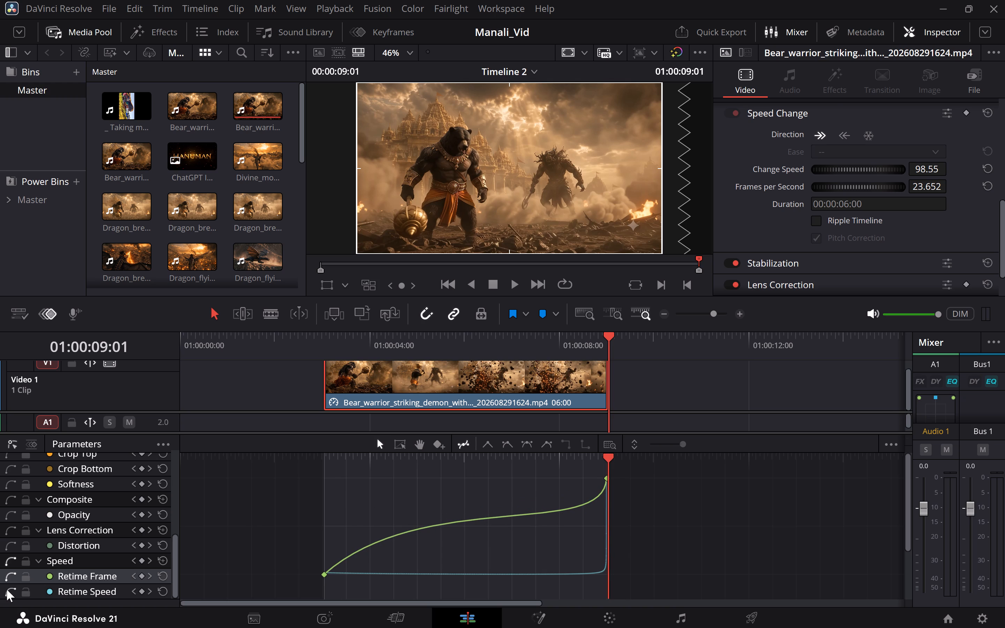
{"action": "left_click", "coordinate": [325, 460]}
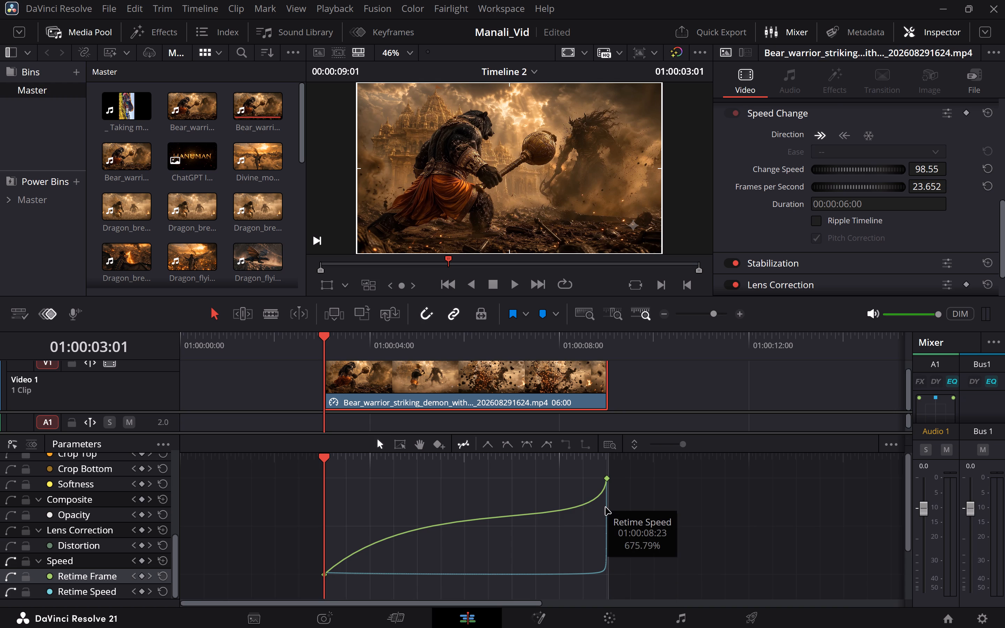
{"action": "key", "text": "space"}
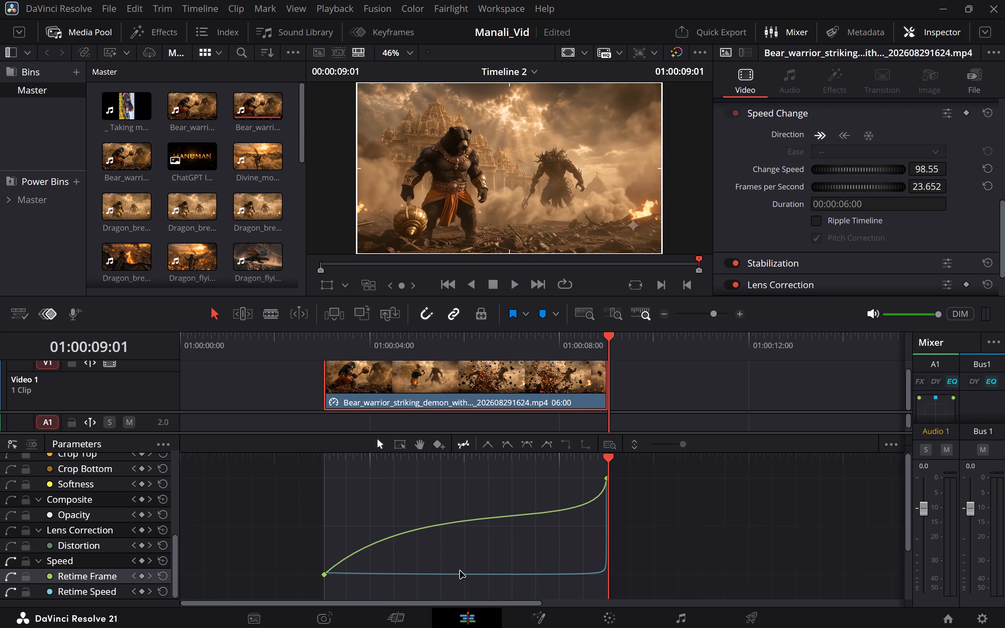
Swing the end Retime Frame handle back to a longer diagonal, about one second before and slightly below the end keyframe.
{"action": "left_click", "coordinate": [605, 481]}
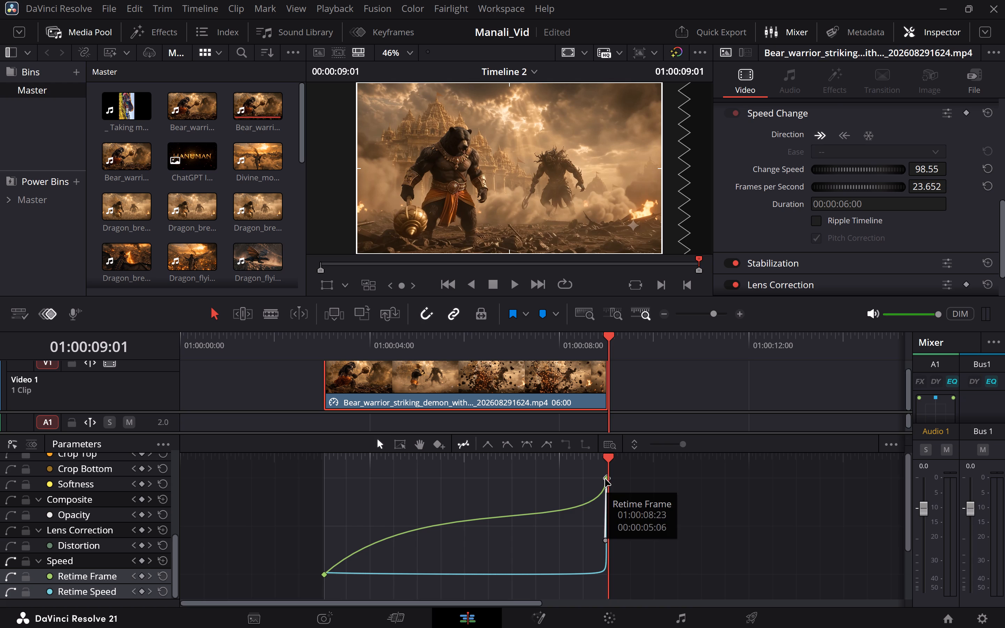
{"action": "left_click_drag", "start_coordinate": [605, 541], "coordinate": [593, 530]}
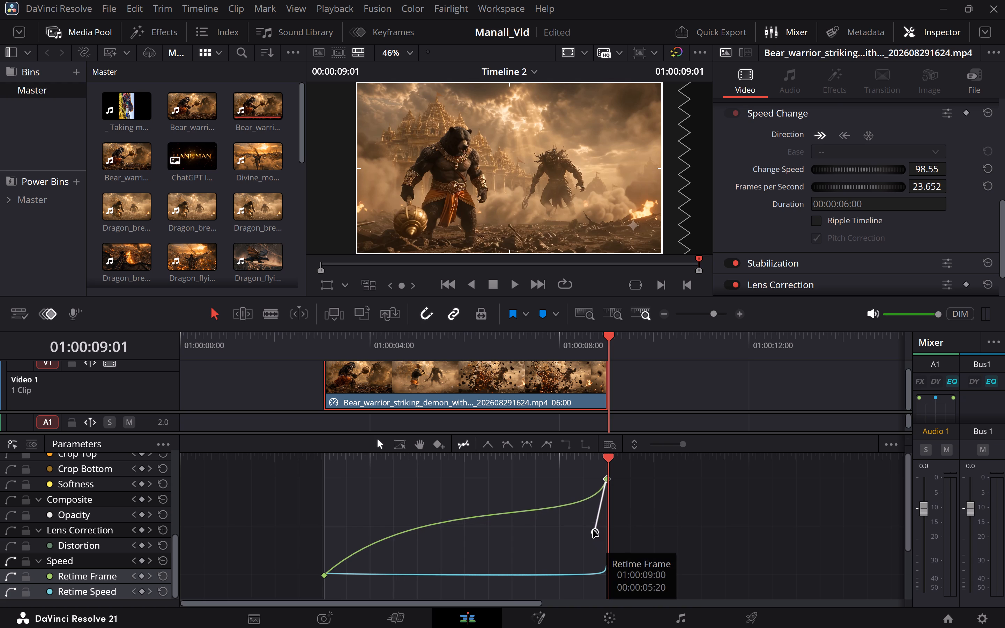
{"action": "left_click_drag", "start_coordinate": [593, 530], "coordinate": [548, 517]}
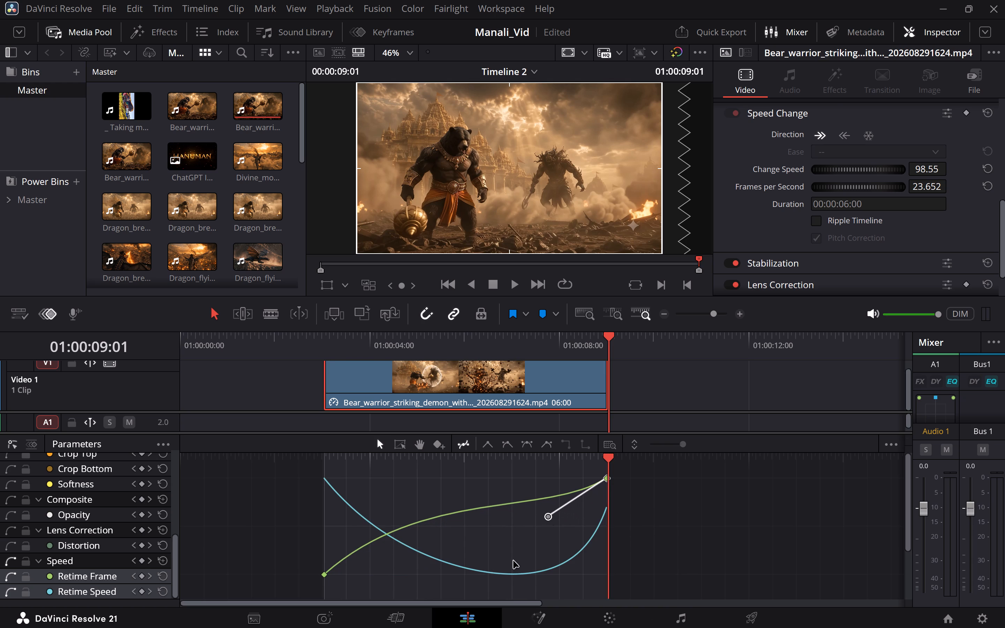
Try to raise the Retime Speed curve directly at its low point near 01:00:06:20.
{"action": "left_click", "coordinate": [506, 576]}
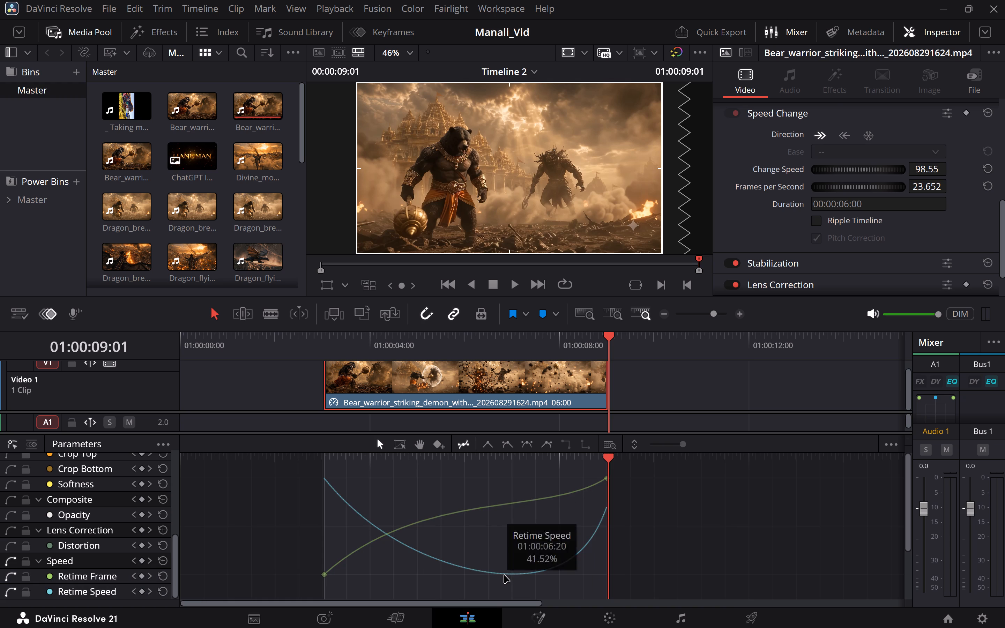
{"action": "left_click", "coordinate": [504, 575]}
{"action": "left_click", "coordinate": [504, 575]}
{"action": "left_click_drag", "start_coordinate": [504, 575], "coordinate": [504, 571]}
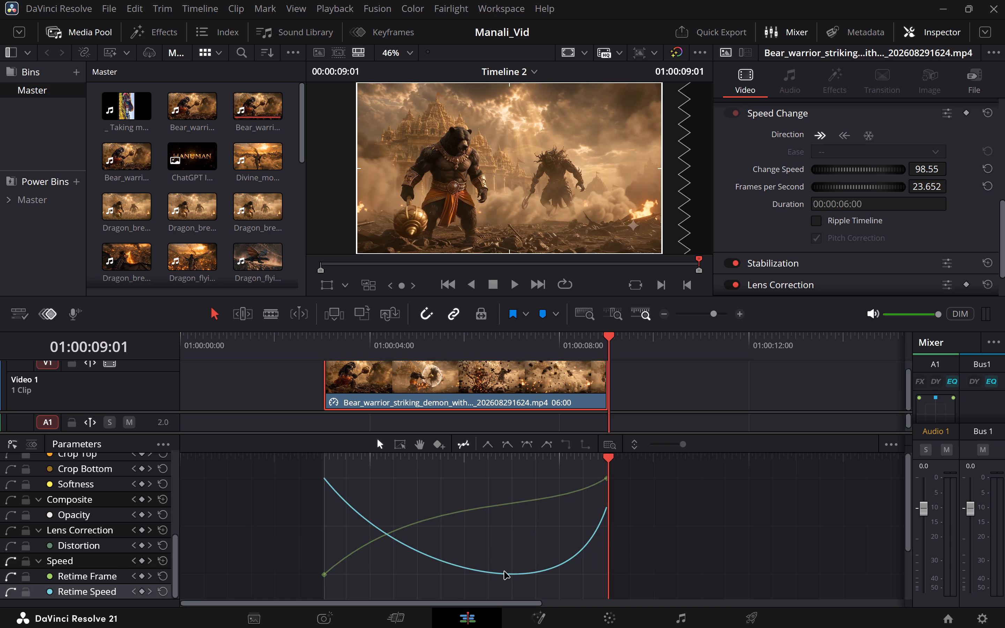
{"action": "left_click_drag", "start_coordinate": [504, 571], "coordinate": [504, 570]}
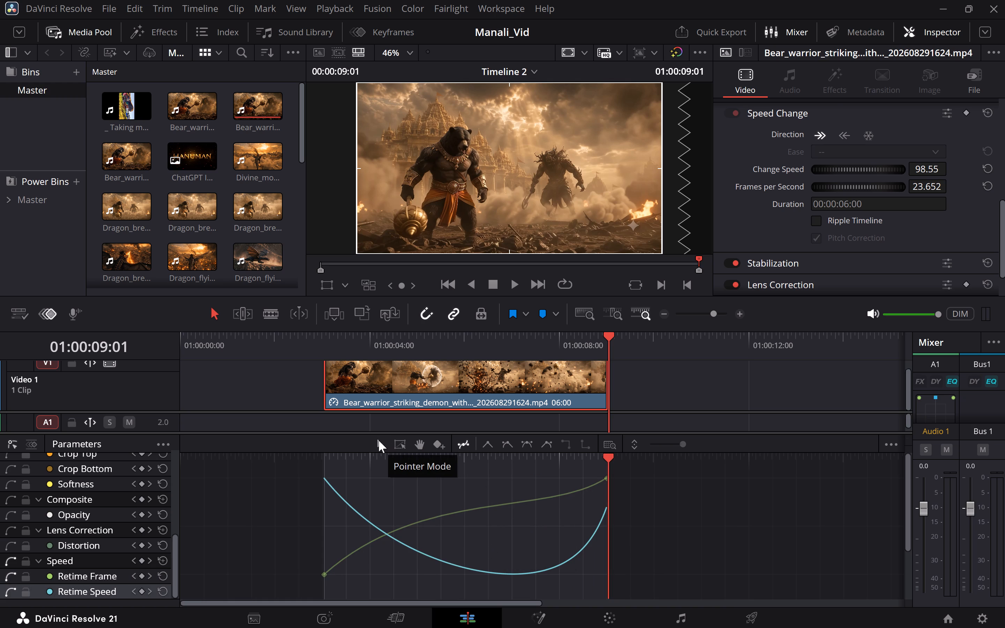
Try adding keyframes on Retime Speed, and add two to the Retime Frame curve at about 01:00:06:00 and 01:00:07:03.
{"action": "left_click", "coordinate": [435, 442]}
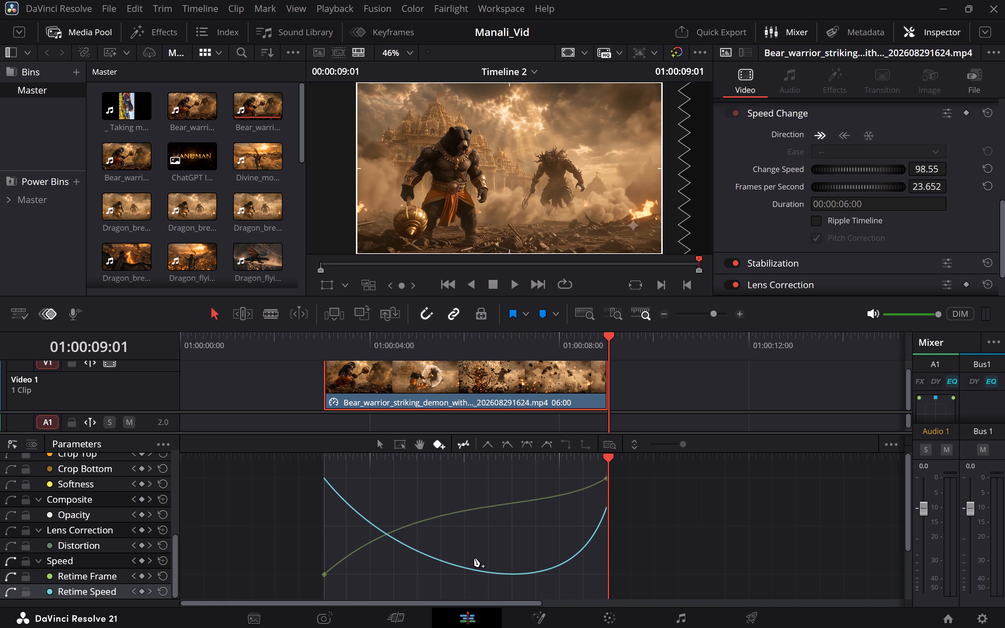
{"action": "left_click", "coordinate": [475, 569]}
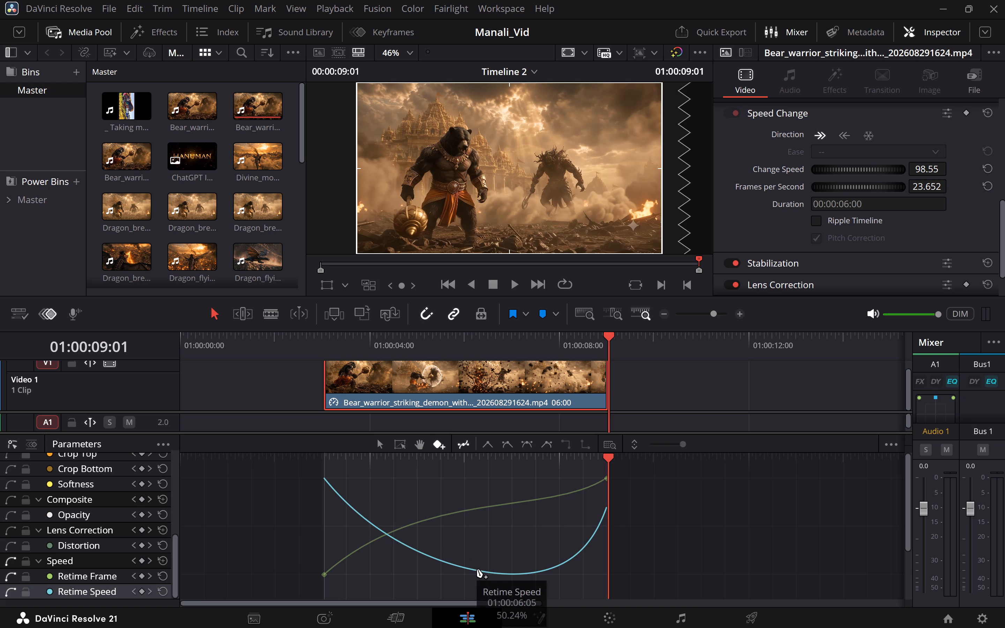
{"action": "left_click", "coordinate": [520, 575]}
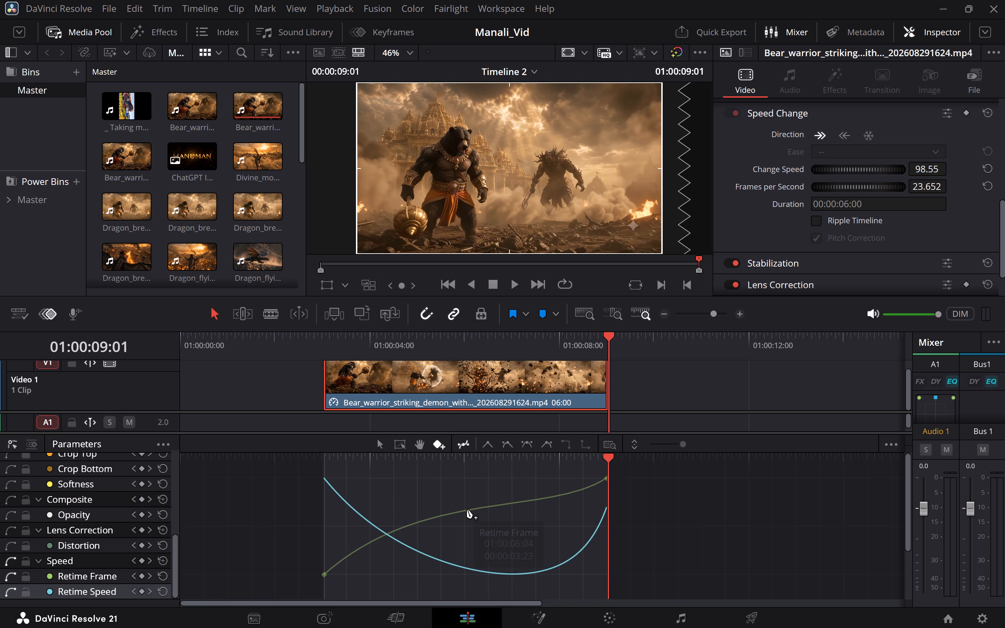
{"action": "left_click", "coordinate": [464, 510]}
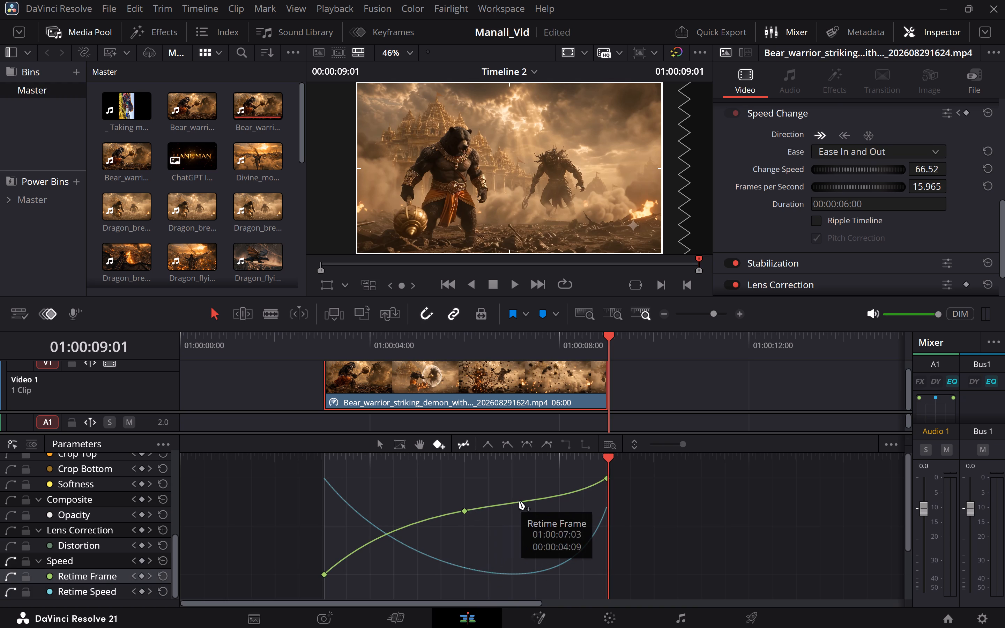
{"action": "left_click", "coordinate": [520, 501]}
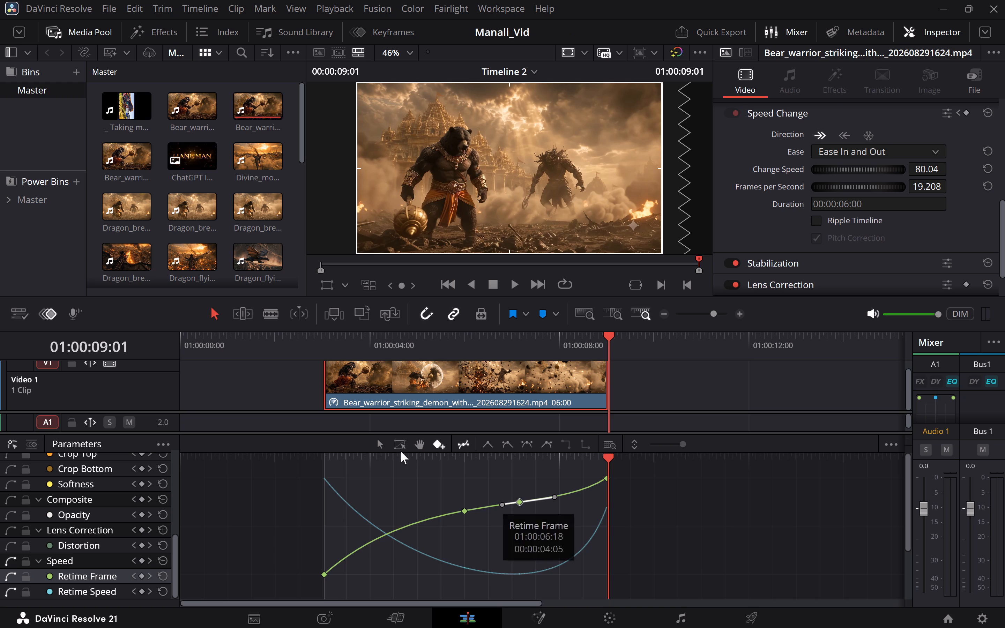
Move the second added Retime Frame keyframe earlier and higher, to about 01:00:06:16, for a speed burst between the two middle keyframes.
{"action": "left_click", "coordinate": [372, 445]}
{"action": "left_click", "coordinate": [380, 445]}
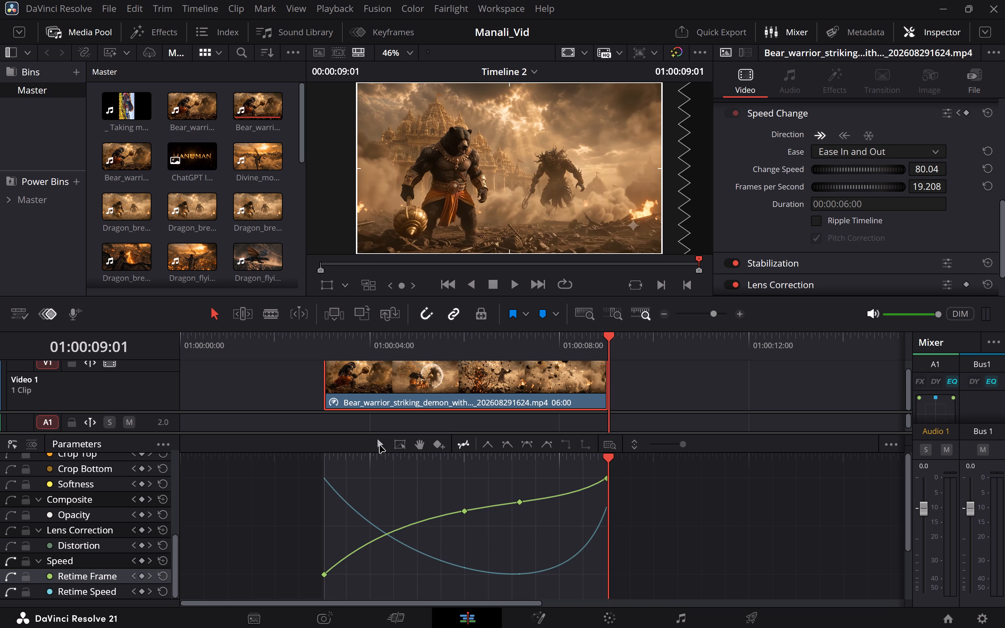
{"action": "left_click_drag", "start_coordinate": [522, 504], "coordinate": [516, 500]}
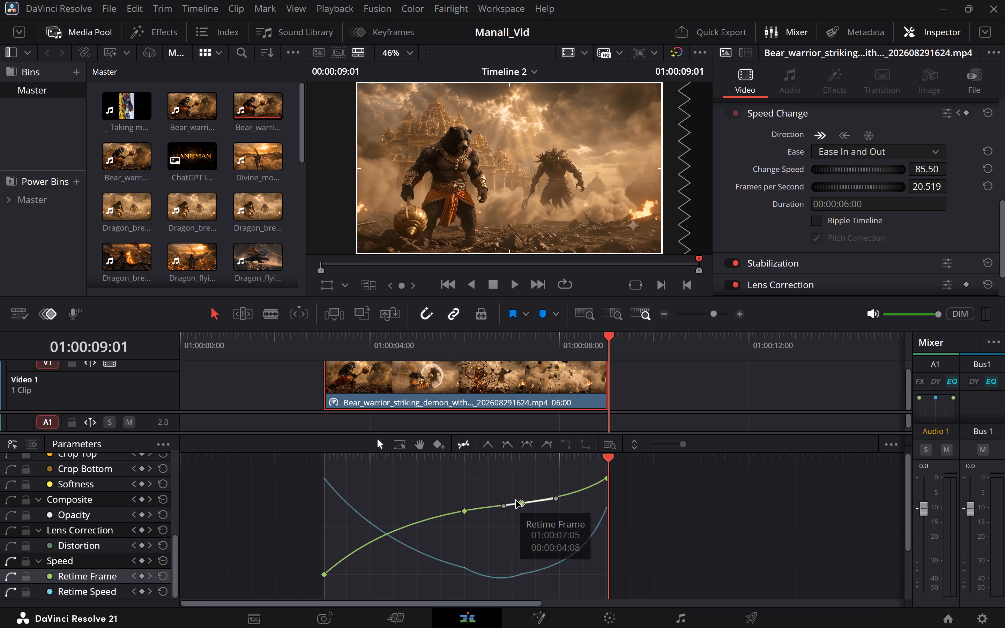
{"action": "left_click_drag", "start_coordinate": [516, 500], "coordinate": [497, 492]}
Play the retimed clip from 01:00:03:19 past the new keyframes and stop at about 01:00:08:00.
{"action": "left_click", "coordinate": [359, 462]}
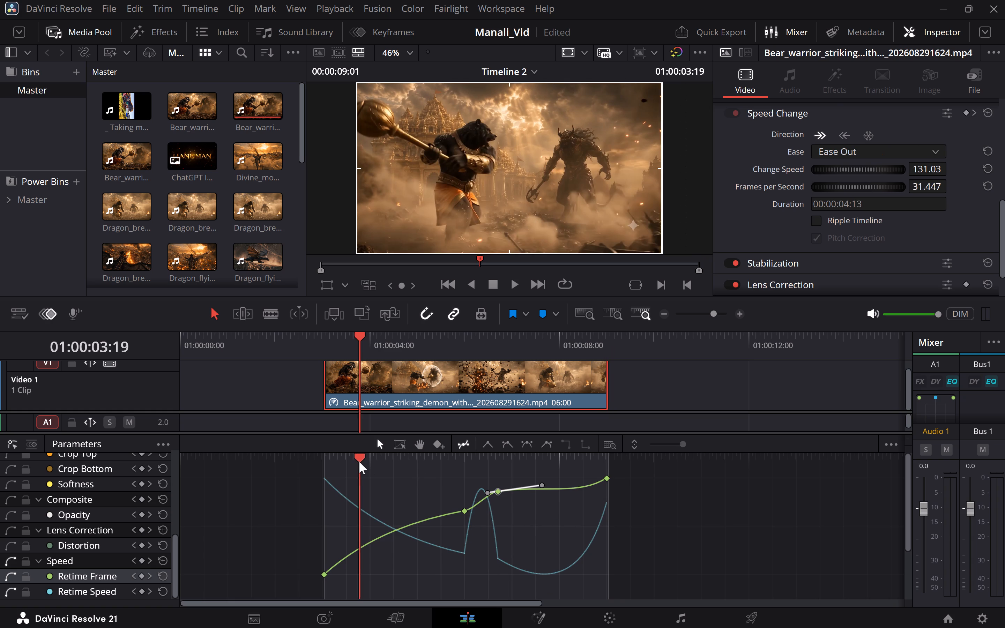
{"action": "key", "text": "space"}
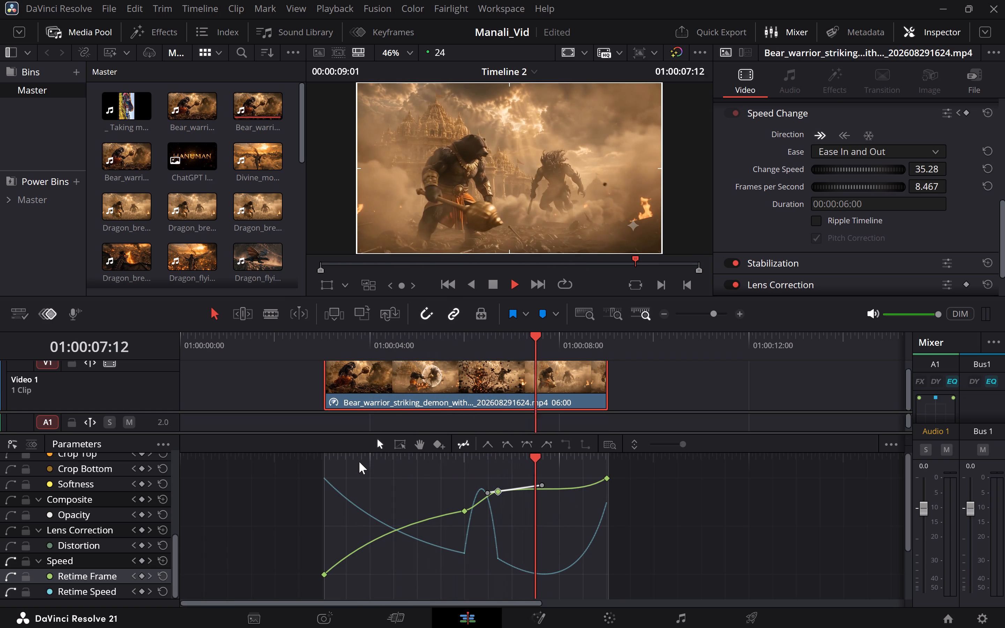
{"action": "key", "text": "space"}
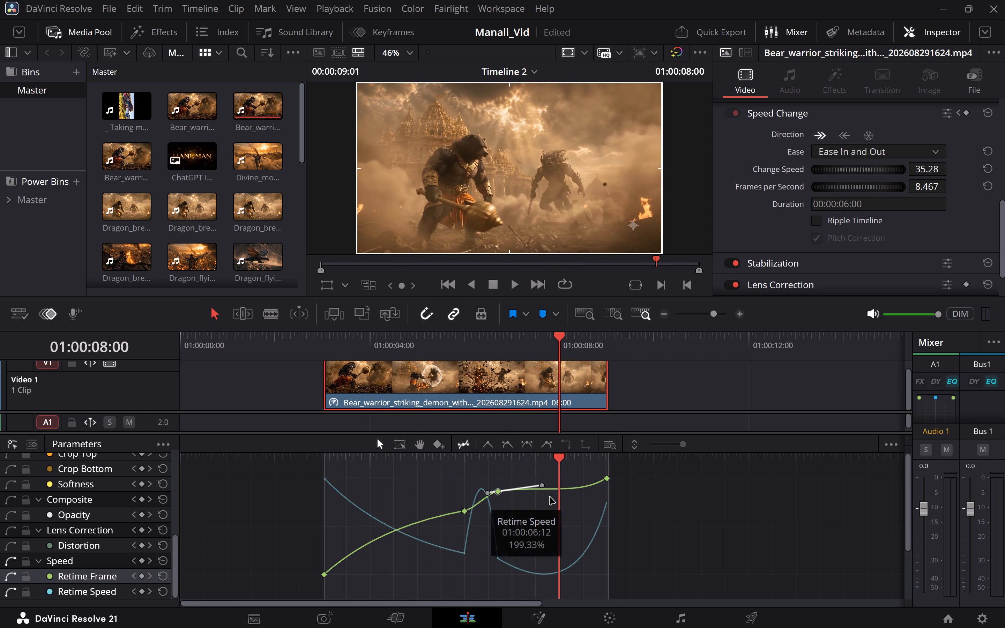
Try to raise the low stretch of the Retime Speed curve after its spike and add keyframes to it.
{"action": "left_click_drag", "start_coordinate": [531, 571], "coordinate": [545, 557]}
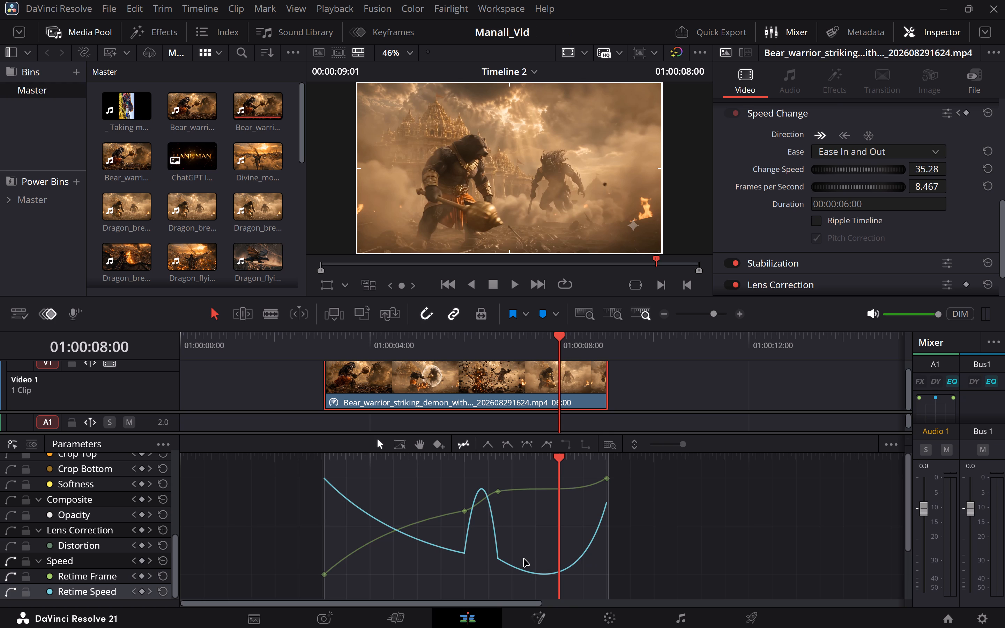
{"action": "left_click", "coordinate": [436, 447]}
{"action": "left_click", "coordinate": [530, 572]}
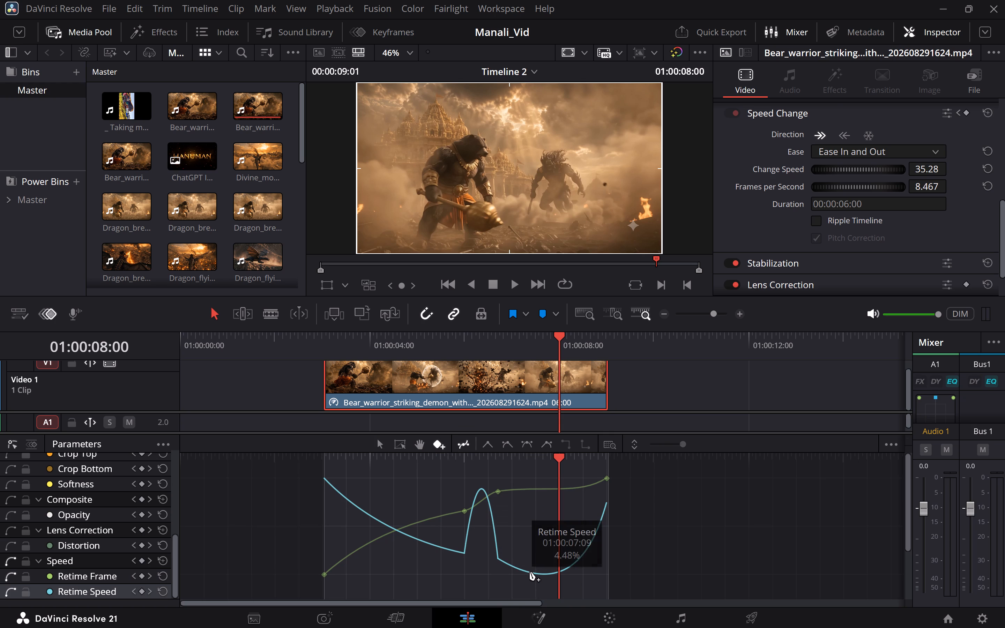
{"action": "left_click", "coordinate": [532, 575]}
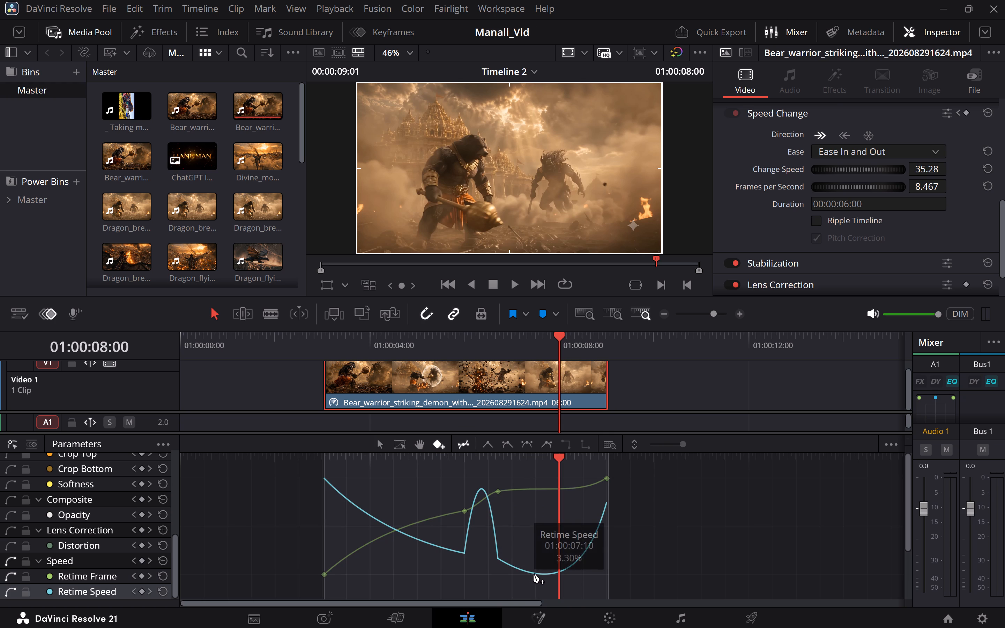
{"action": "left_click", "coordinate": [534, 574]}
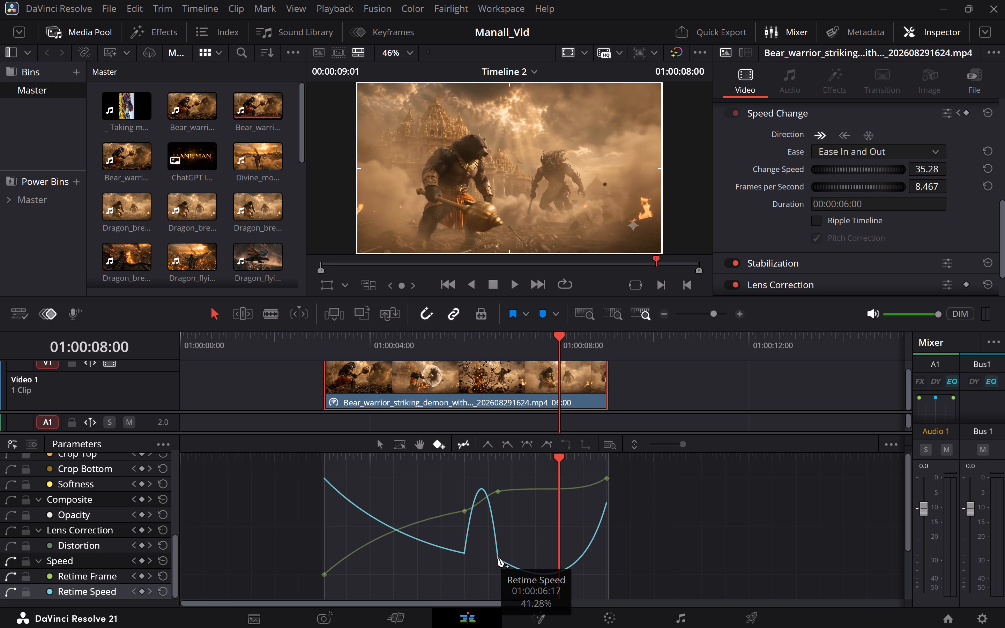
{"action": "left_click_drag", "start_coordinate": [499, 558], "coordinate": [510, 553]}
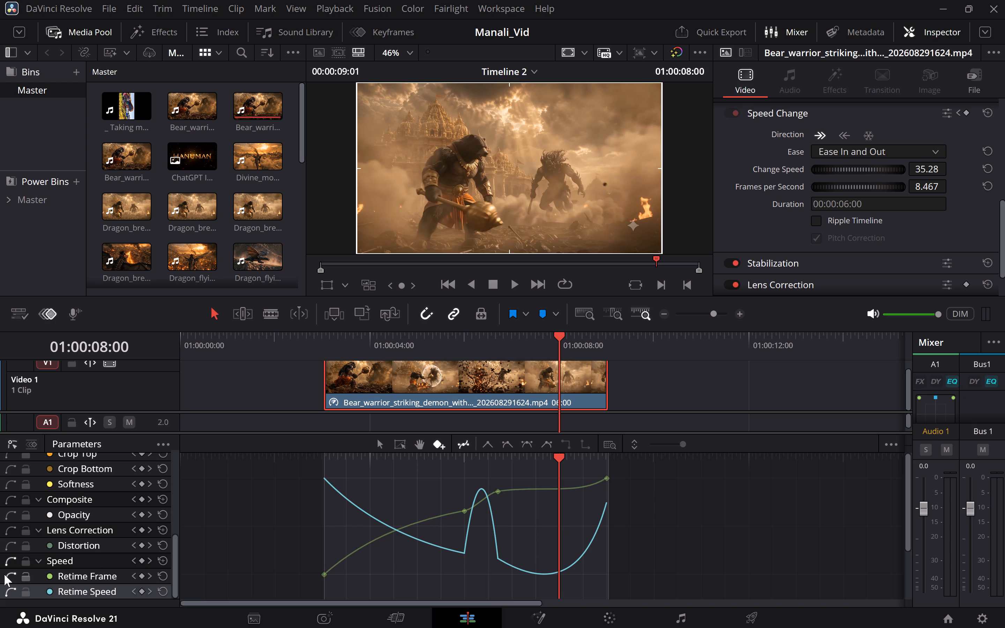
Hide the Retime Frame curve so only Retime Speed is graphed, and try adding a keyframe on its low stretch.
{"action": "left_click", "coordinate": [4, 574]}
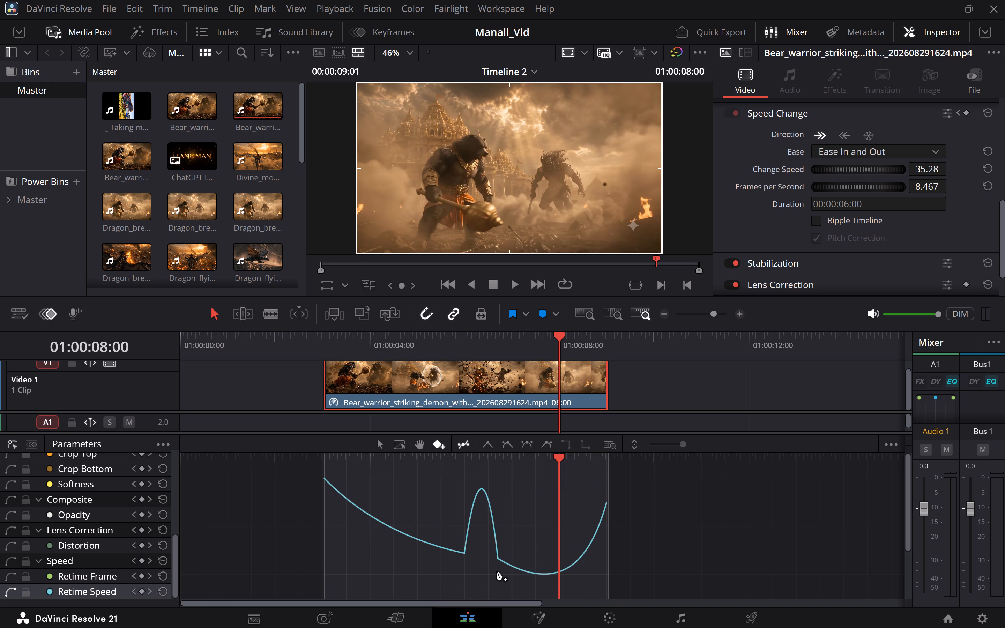
{"action": "left_click_drag", "start_coordinate": [519, 570], "coordinate": [530, 569]}
{"action": "left_click", "coordinate": [527, 569]}
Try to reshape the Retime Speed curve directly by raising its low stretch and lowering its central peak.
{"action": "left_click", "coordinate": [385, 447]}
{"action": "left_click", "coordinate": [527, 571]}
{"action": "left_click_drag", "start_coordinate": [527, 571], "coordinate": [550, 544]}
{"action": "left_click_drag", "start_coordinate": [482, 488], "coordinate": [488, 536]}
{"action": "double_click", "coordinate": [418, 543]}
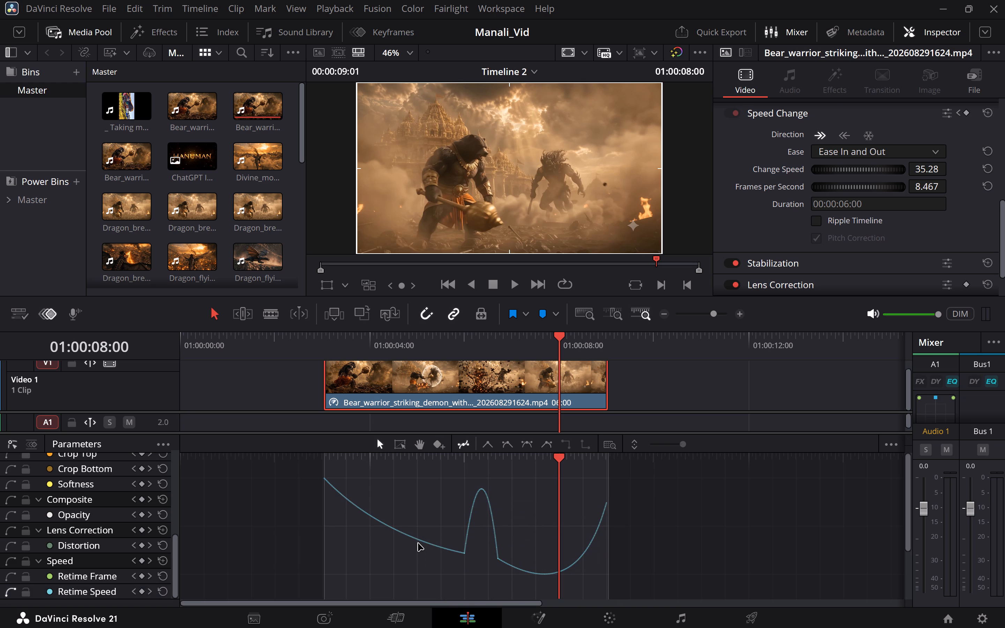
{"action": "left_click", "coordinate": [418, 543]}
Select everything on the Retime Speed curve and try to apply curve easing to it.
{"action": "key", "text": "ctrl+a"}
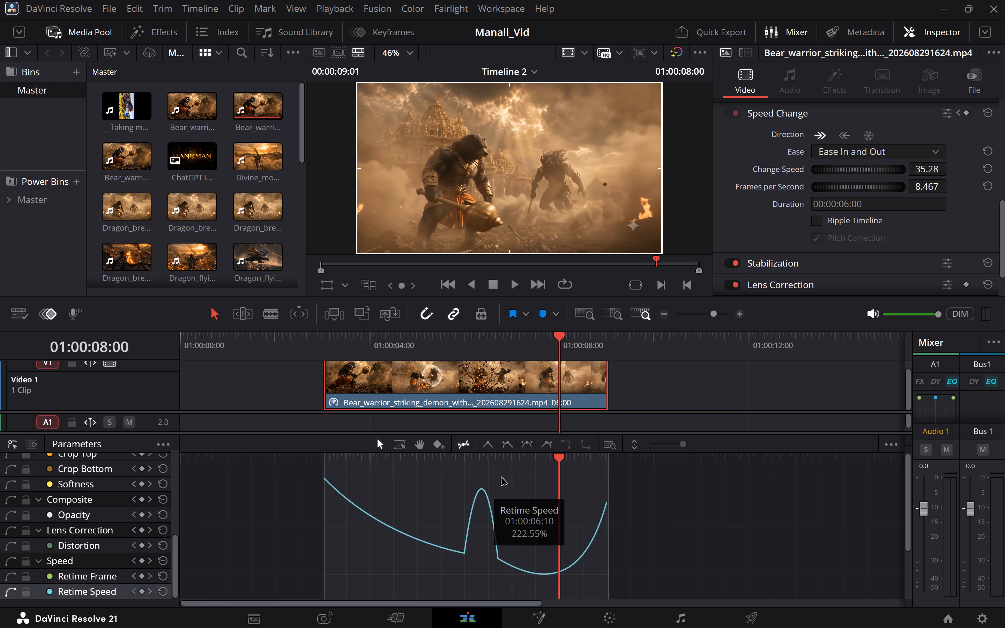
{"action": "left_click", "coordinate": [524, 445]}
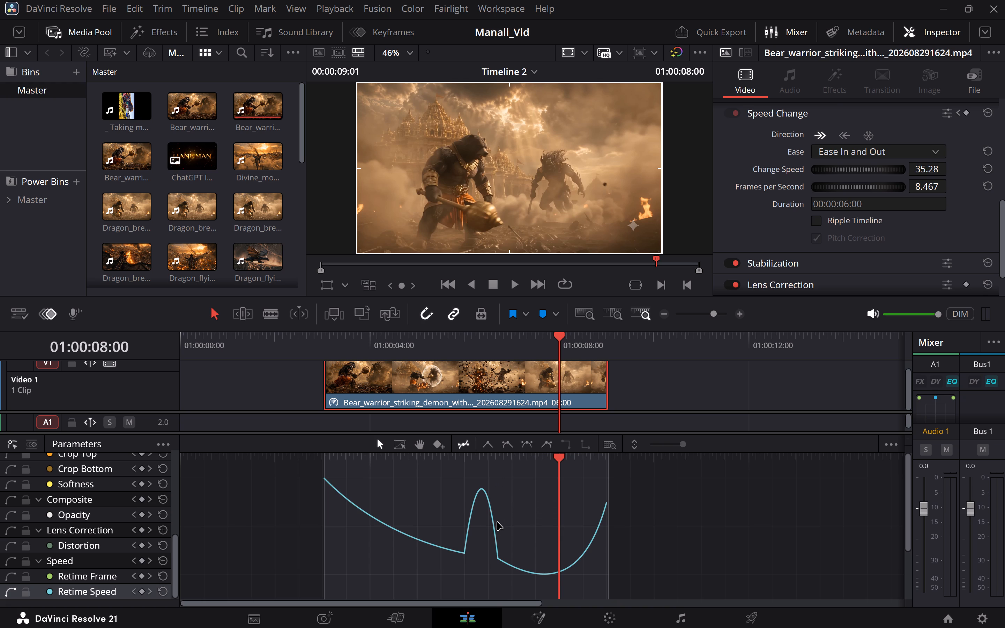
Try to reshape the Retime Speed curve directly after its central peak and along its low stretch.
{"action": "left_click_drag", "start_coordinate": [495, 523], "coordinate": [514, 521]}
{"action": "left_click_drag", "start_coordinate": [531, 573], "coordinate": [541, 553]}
Raise the final speed segment's Change Speed to 70.28 and play the clip from its start.
{"action": "left_click_drag", "start_coordinate": [926, 169], "coordinate": [949, 168]}
{"action": "left_click_drag", "start_coordinate": [949, 168], "coordinate": [951, 168]}
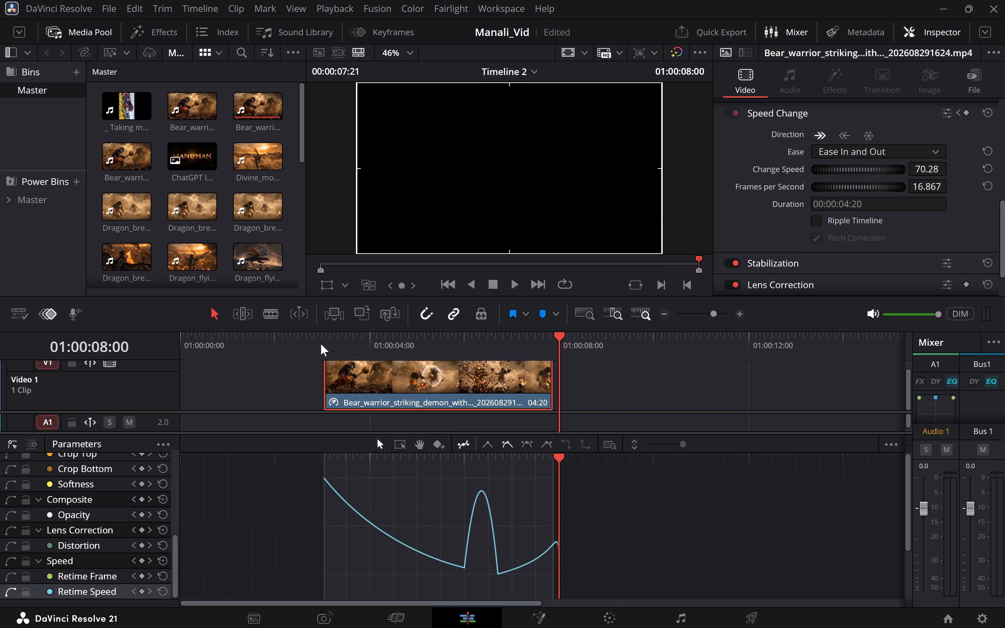
{"action": "left_click", "coordinate": [321, 344]}
{"action": "key", "text": "space"}
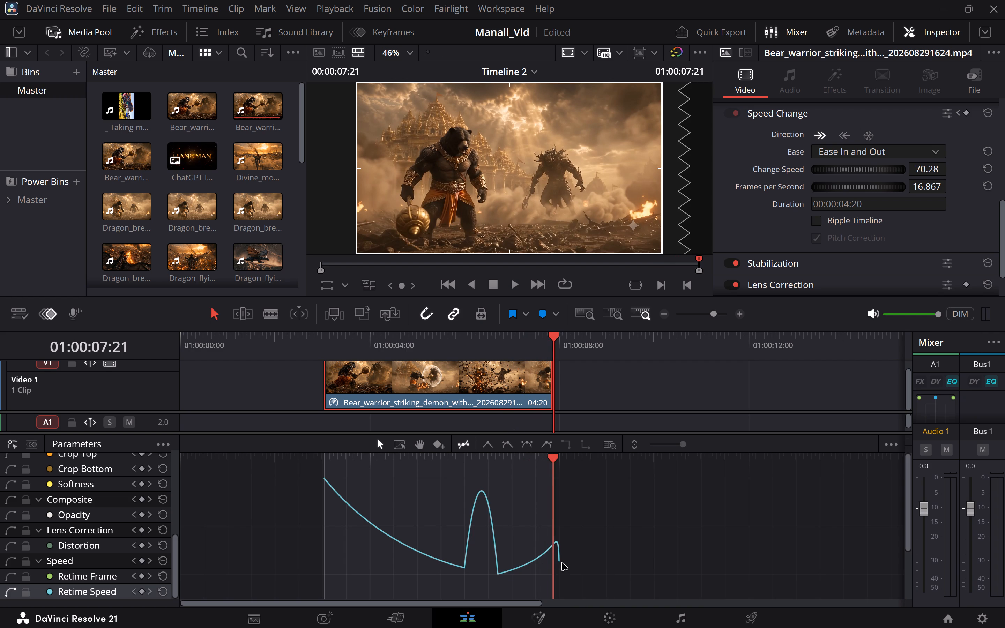
Try to raise the end of the Retime Speed curve, and show the Retime Frame curve alongside it again.
{"action": "left_click_drag", "start_coordinate": [559, 562], "coordinate": [568, 537]}
{"action": "left_click", "coordinate": [7, 576]}
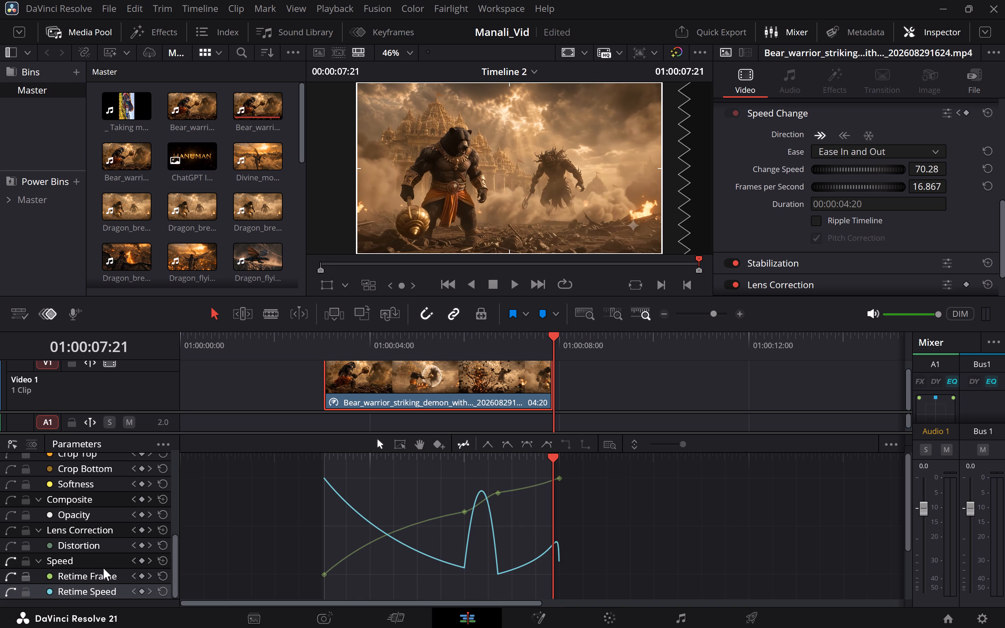
Play the retimed clip from its start to review the speed changes, with the Retime Frame curve active.
{"action": "left_click", "coordinate": [325, 460]}
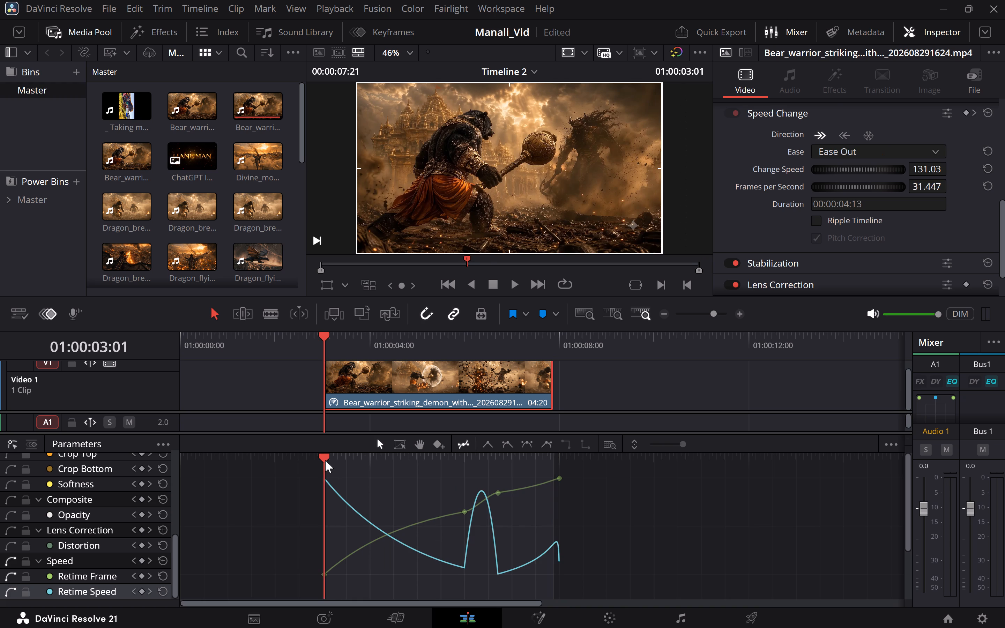
{"action": "key", "text": "space"}
{"action": "key", "text": "space"}
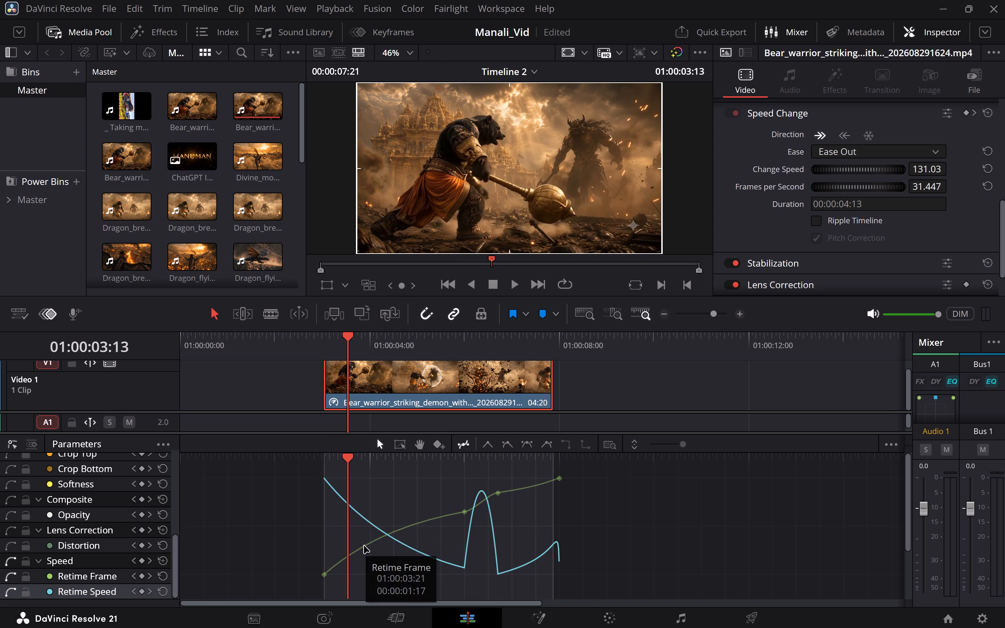
{"action": "left_click", "coordinate": [364, 545]}
{"action": "left_click", "coordinate": [324, 459]}
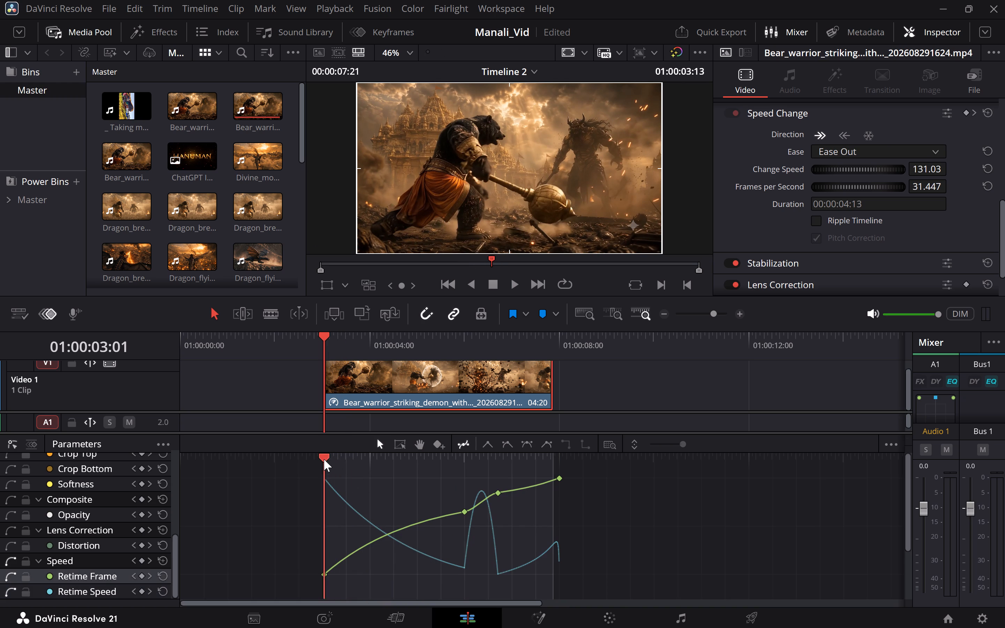
{"action": "key", "text": "space"}
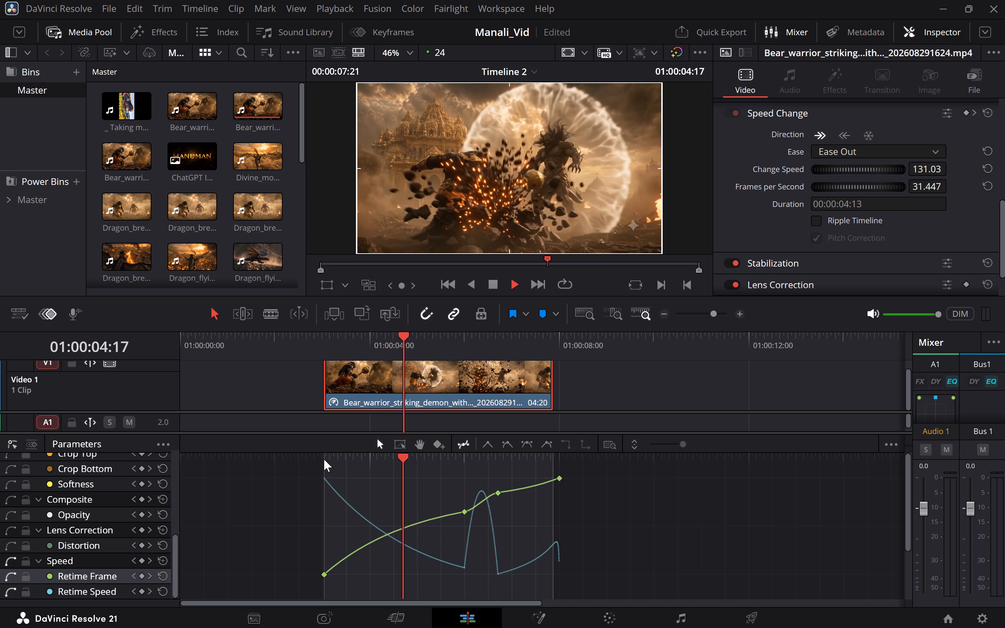
{"action": "key", "text": "space"}
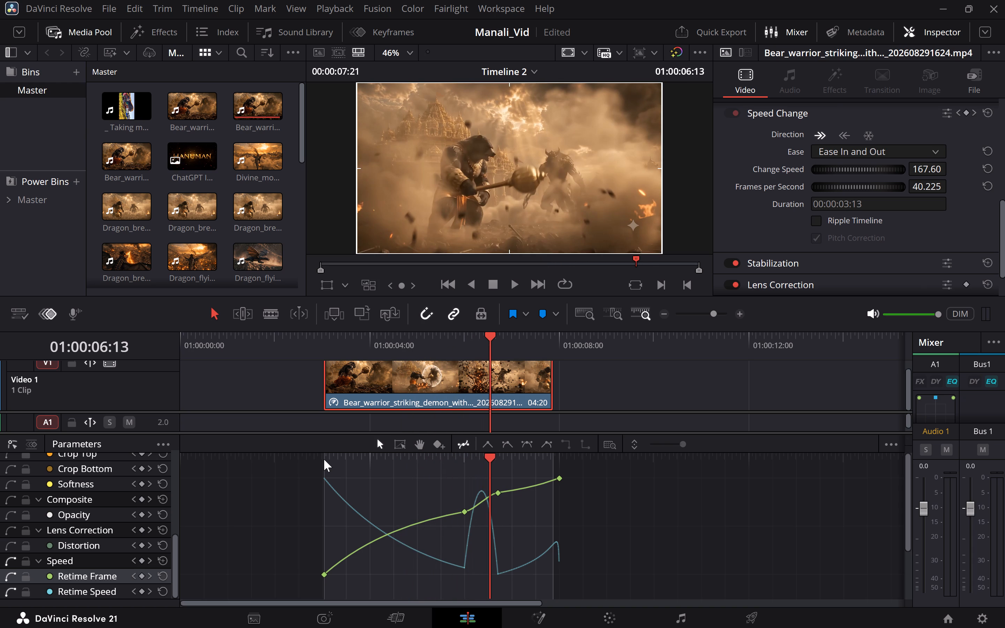
{"action": "key", "text": "space"}
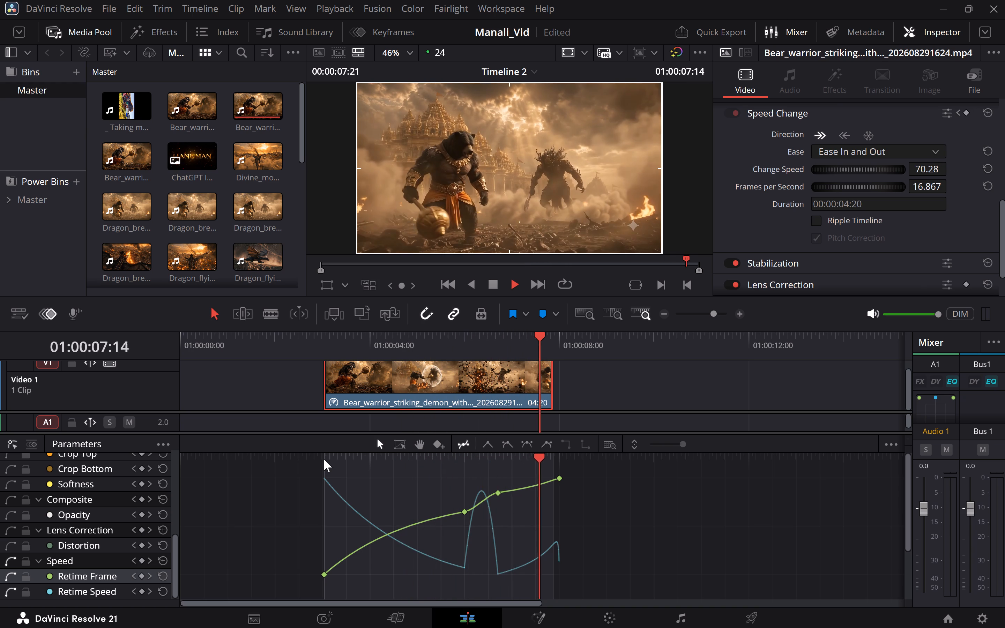
{"action": "key", "text": "space"}
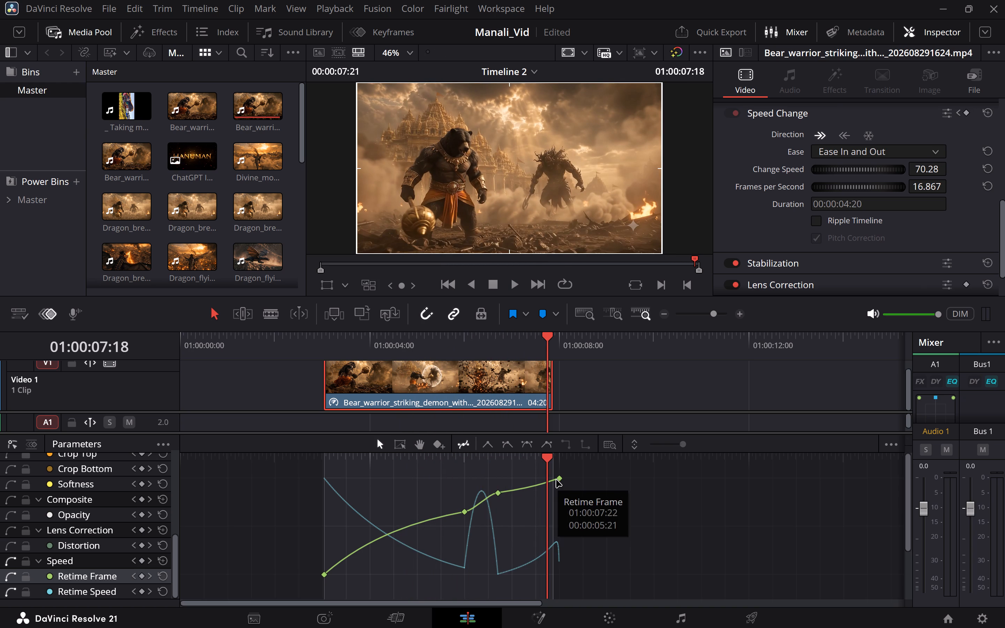
Move the last Retime Frame keyframe to 01:00:07:23 with a frame value of 00:00:05:23.
{"action": "left_click", "coordinate": [556, 479]}
{"action": "left_click", "coordinate": [561, 479]}
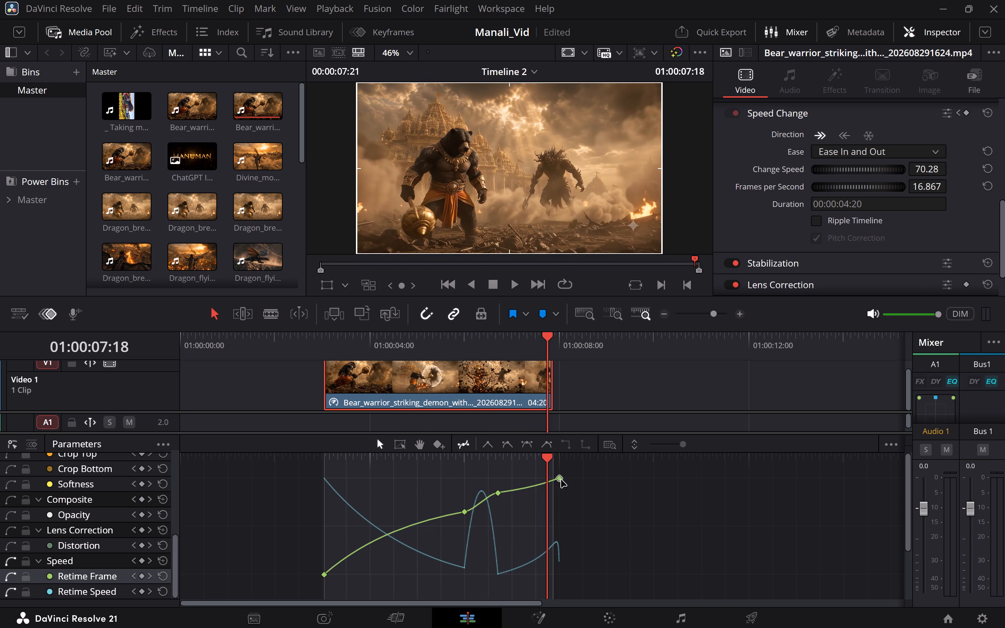
{"action": "left_click", "coordinate": [561, 479]}
{"action": "left_click", "coordinate": [560, 477]}
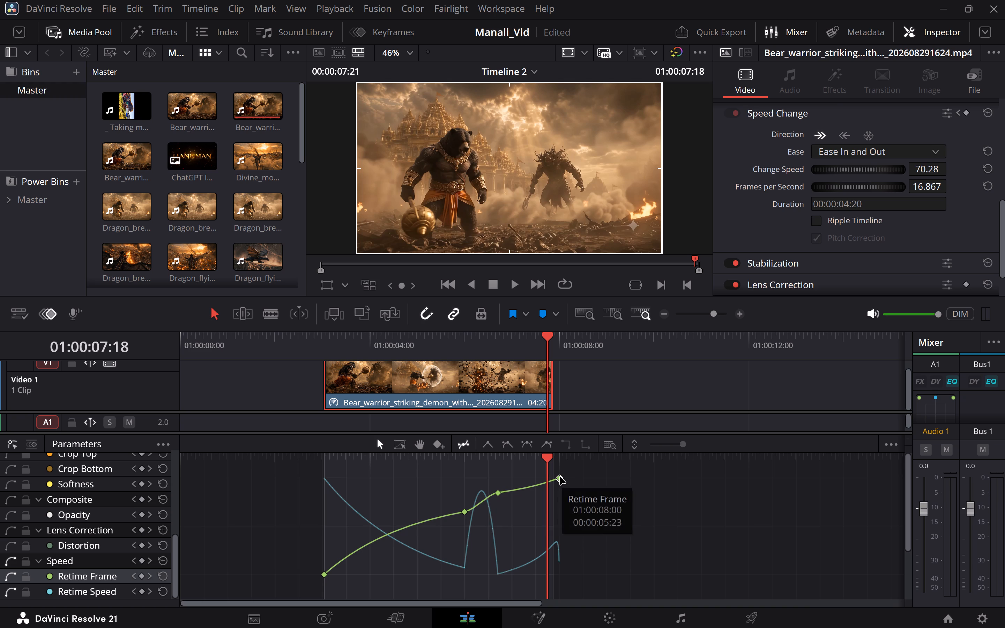
{"action": "left_click_drag", "start_coordinate": [560, 477], "coordinate": [548, 485]}
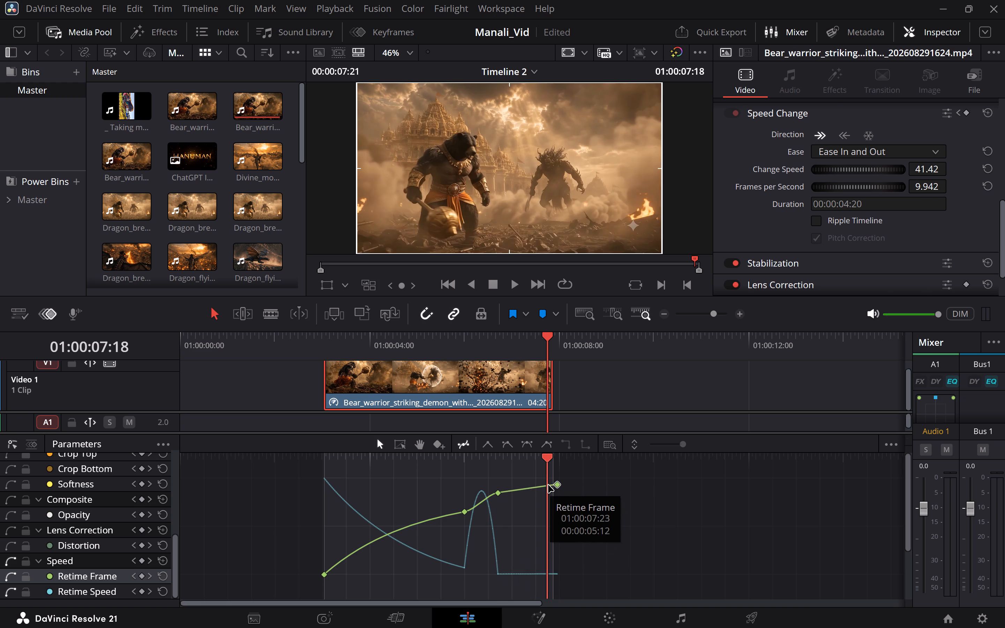
{"action": "left_click_drag", "start_coordinate": [548, 485], "coordinate": [535, 476]}
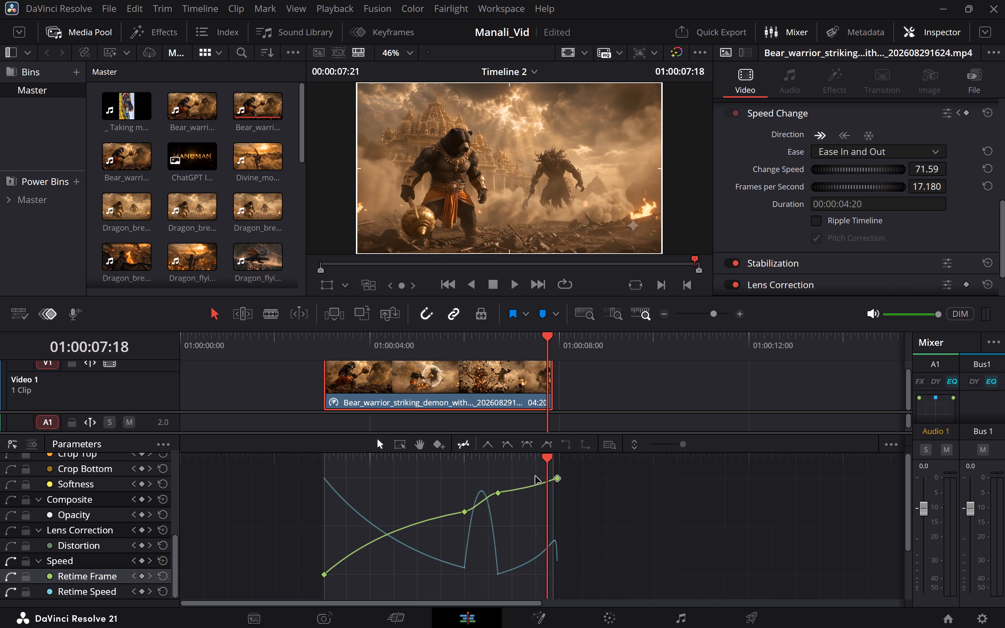
Raise the outgoing handle of the Retime Frame keyframe at 01:00:06:17 so the curve flattens towards its end, and play the clip back.
{"action": "left_click_drag", "start_coordinate": [528, 488], "coordinate": [528, 483]}
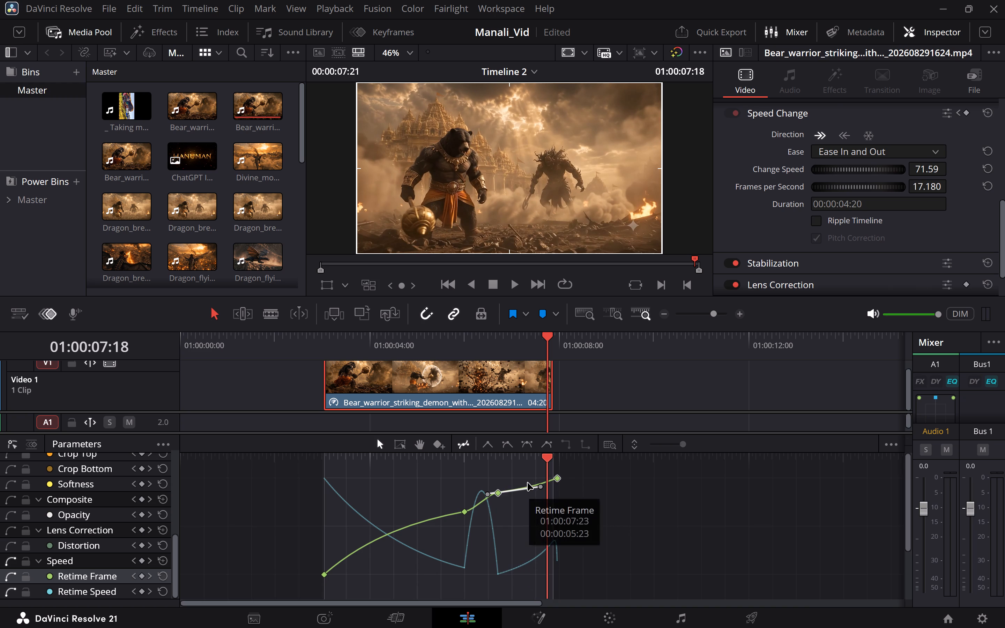
{"action": "left_click_drag", "start_coordinate": [540, 485], "coordinate": [540, 494]}
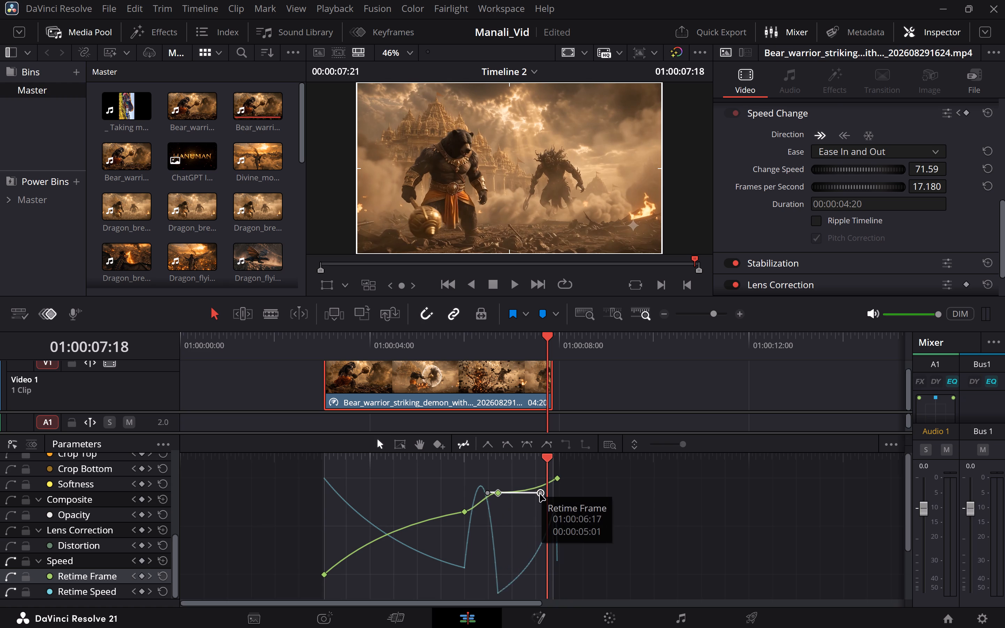
{"action": "left_click_drag", "start_coordinate": [540, 494], "coordinate": [528, 481]}
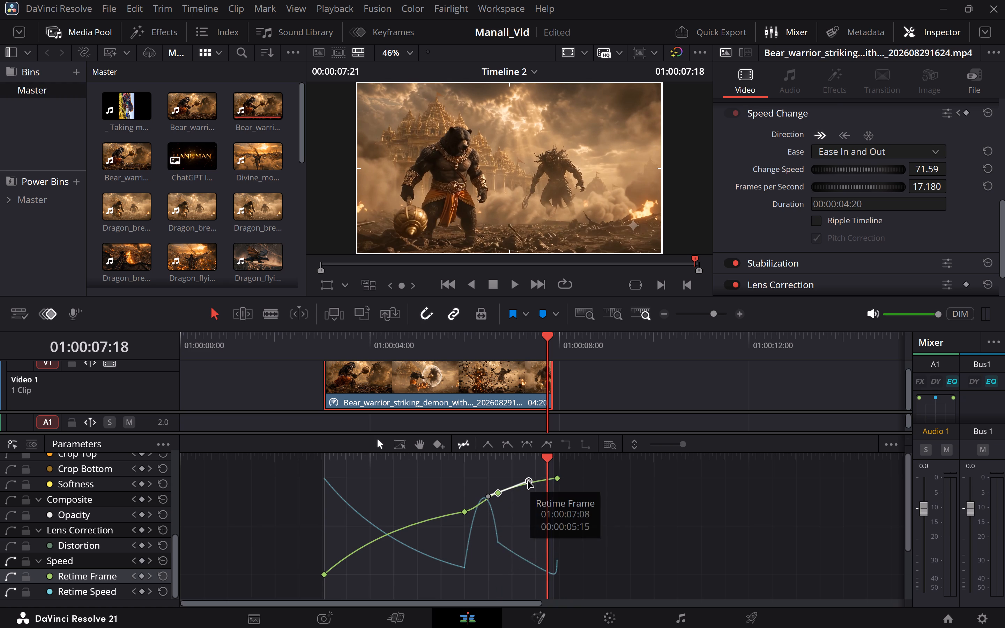
{"action": "left_click", "coordinate": [328, 460]}
{"action": "key", "text": "space"}
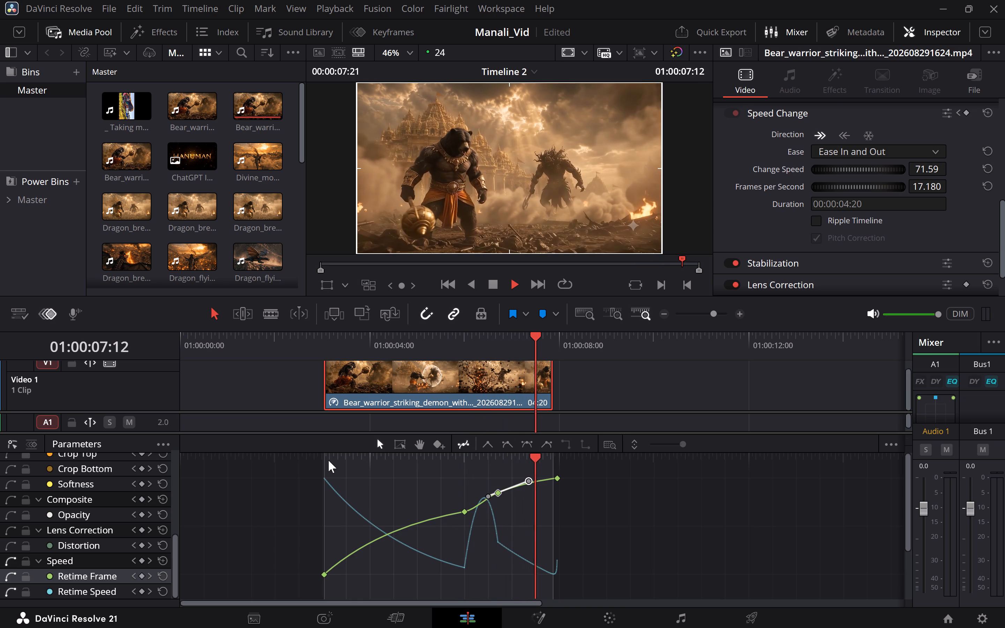
{"action": "left_click", "coordinate": [323, 459]}
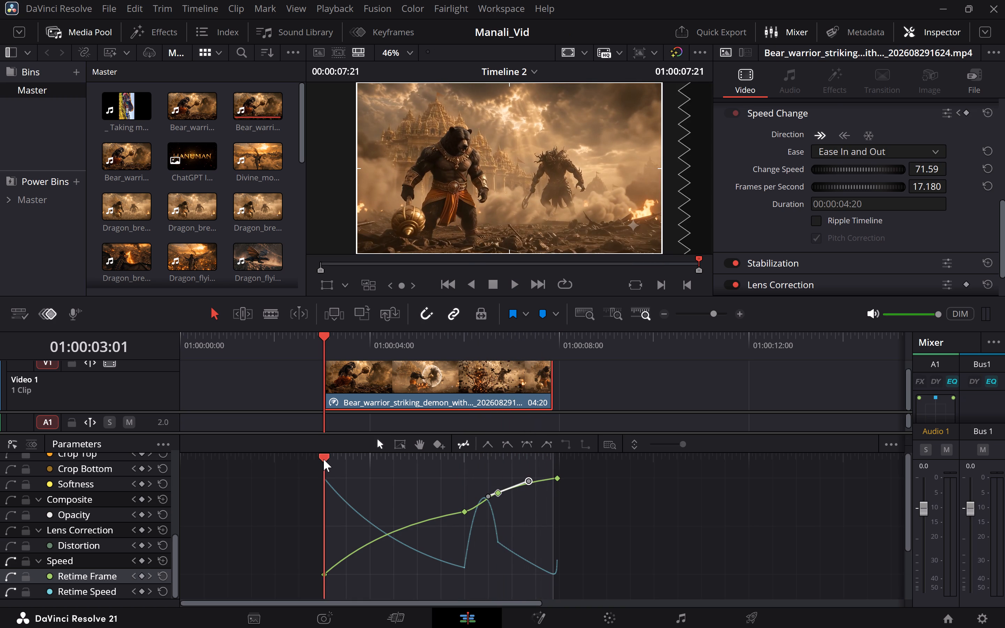
{"action": "key", "text": "space"}
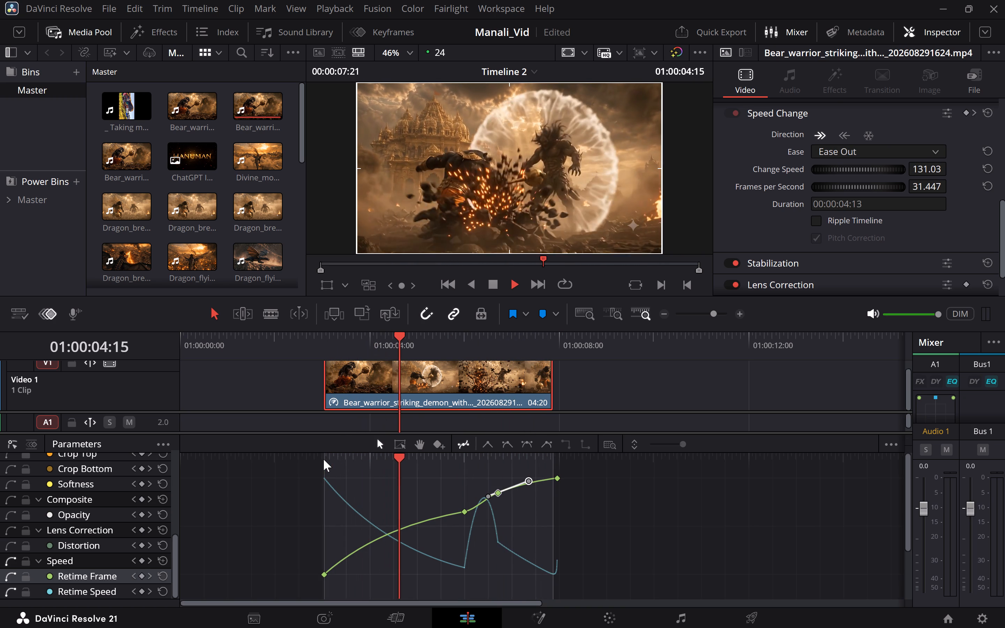
{"action": "key", "text": "space"}
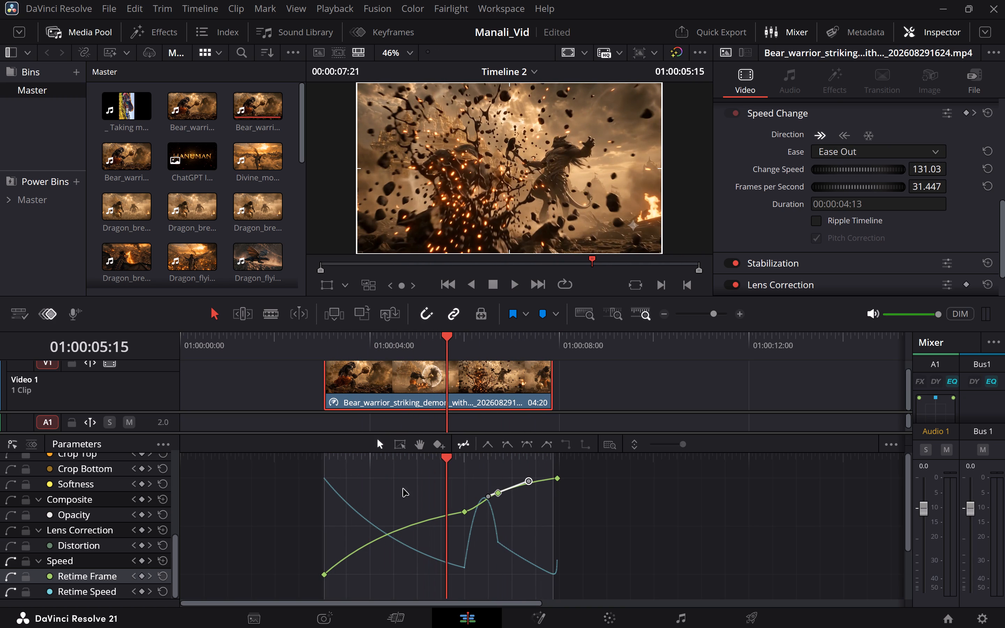
Lower the incoming handle of the Retime Frame keyframe at 01:00:06:00 to steepen its approach, and replay the clip from its start.
{"action": "left_click", "coordinate": [466, 514]}
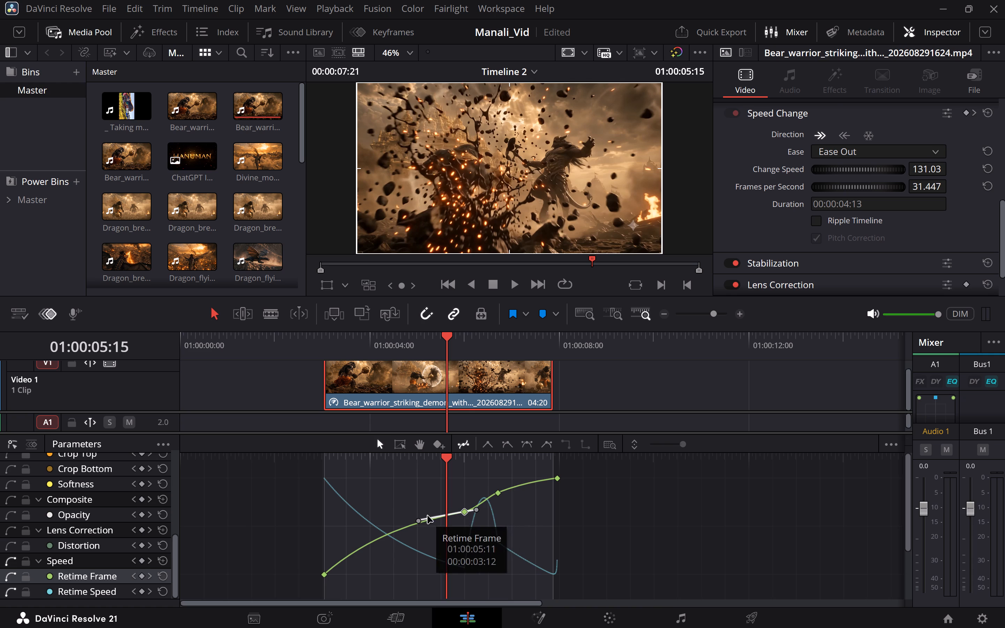
{"action": "left_click_drag", "start_coordinate": [418, 522], "coordinate": [423, 530]}
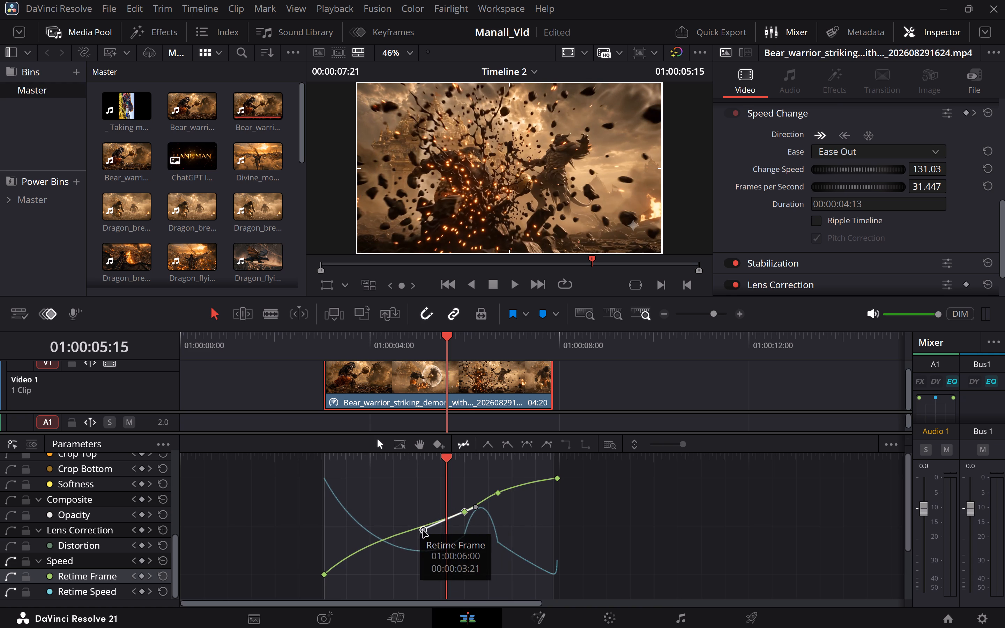
{"action": "left_click_drag", "start_coordinate": [423, 530], "coordinate": [428, 525]}
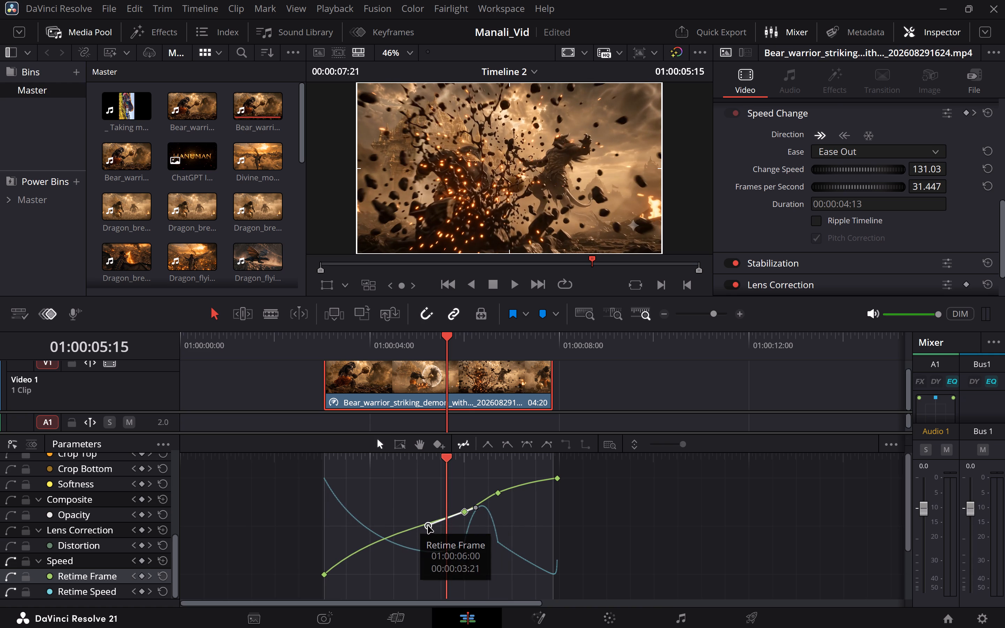
{"action": "left_click_drag", "start_coordinate": [428, 525], "coordinate": [425, 527]}
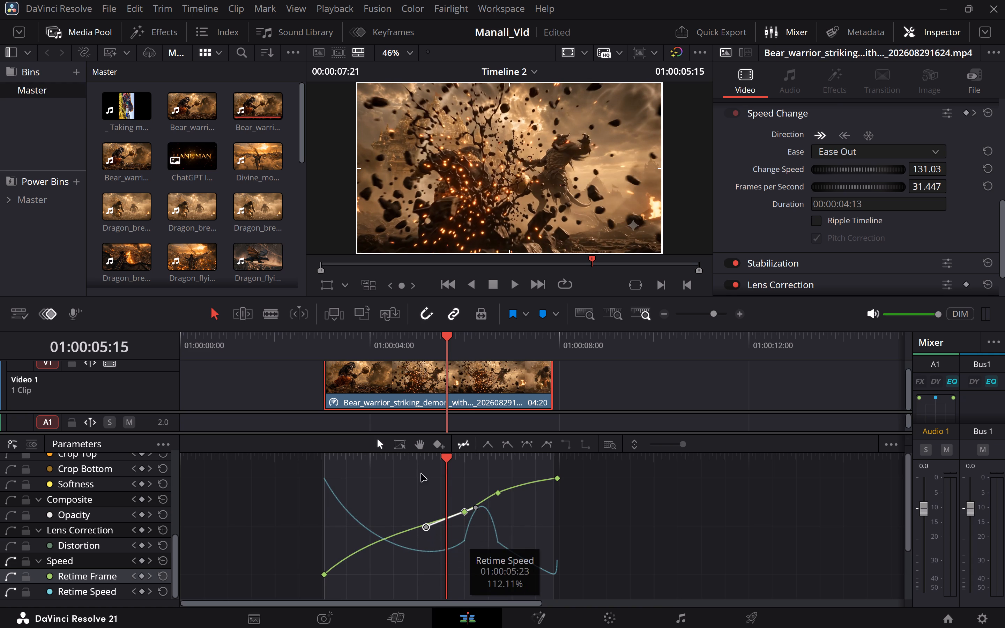
{"action": "left_click", "coordinate": [323, 456]}
{"action": "key", "text": "space"}
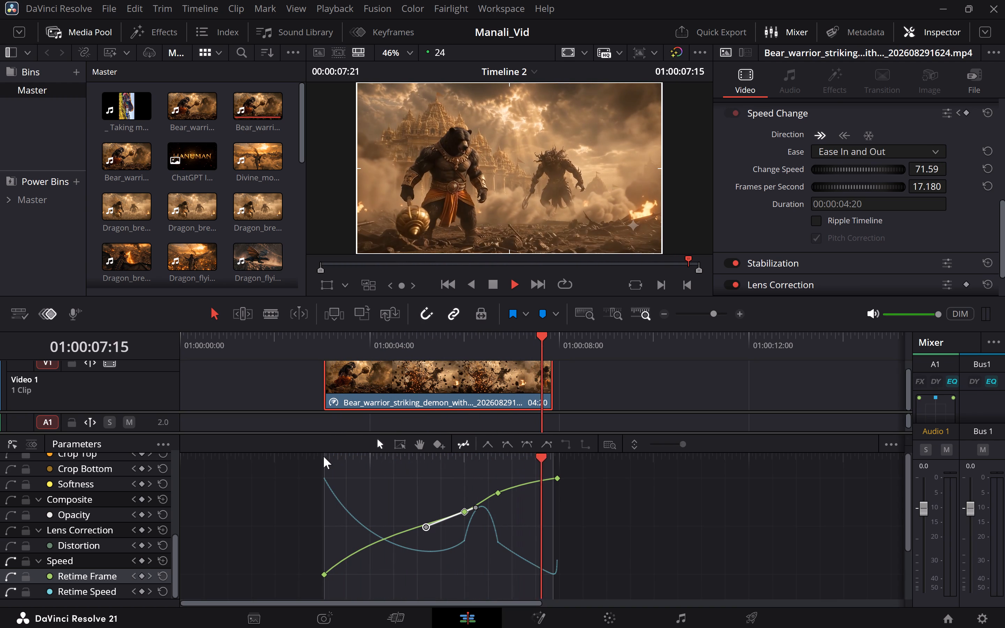
{"action": "left_click", "coordinate": [323, 456]}
{"action": "key", "text": "space"}
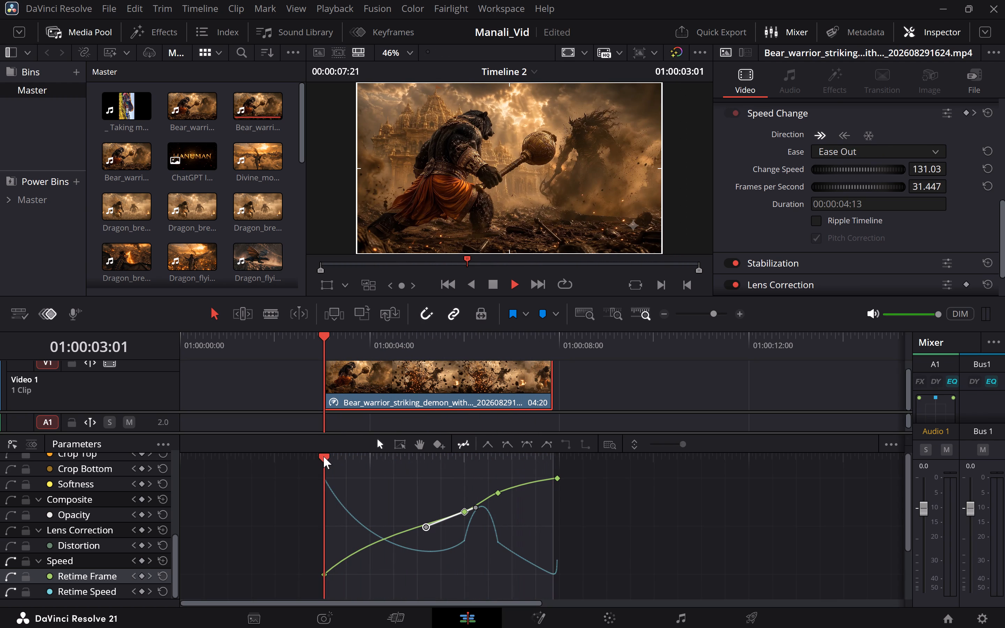
{"action": "key", "text": "space"}
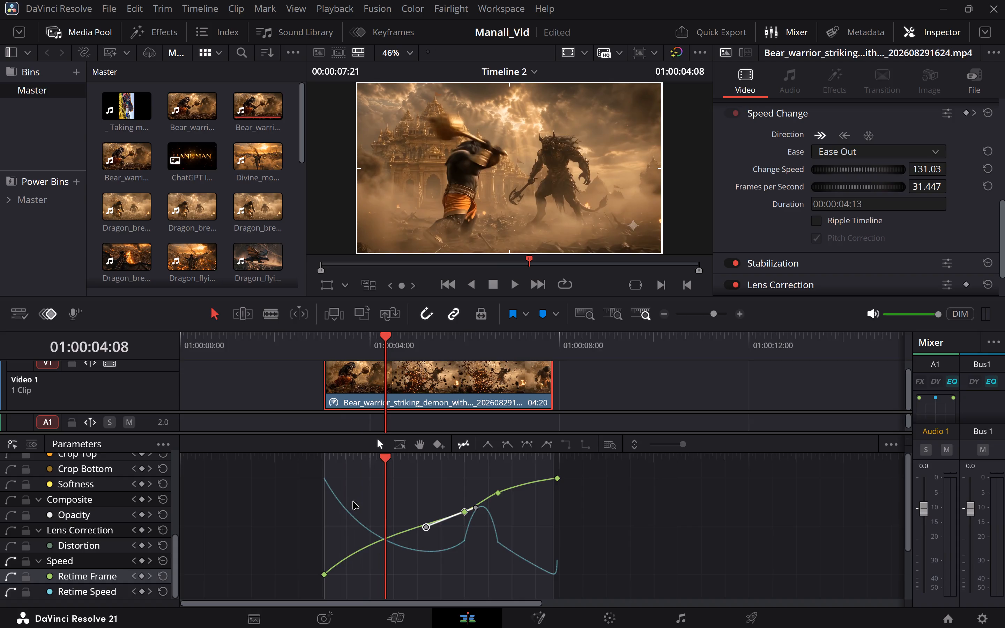
Steepen the outgoing handle of the first Retime Frame keyframe at 01:00:03:01 for a much faster start, and play the clip.
{"action": "left_click", "coordinate": [325, 576]}
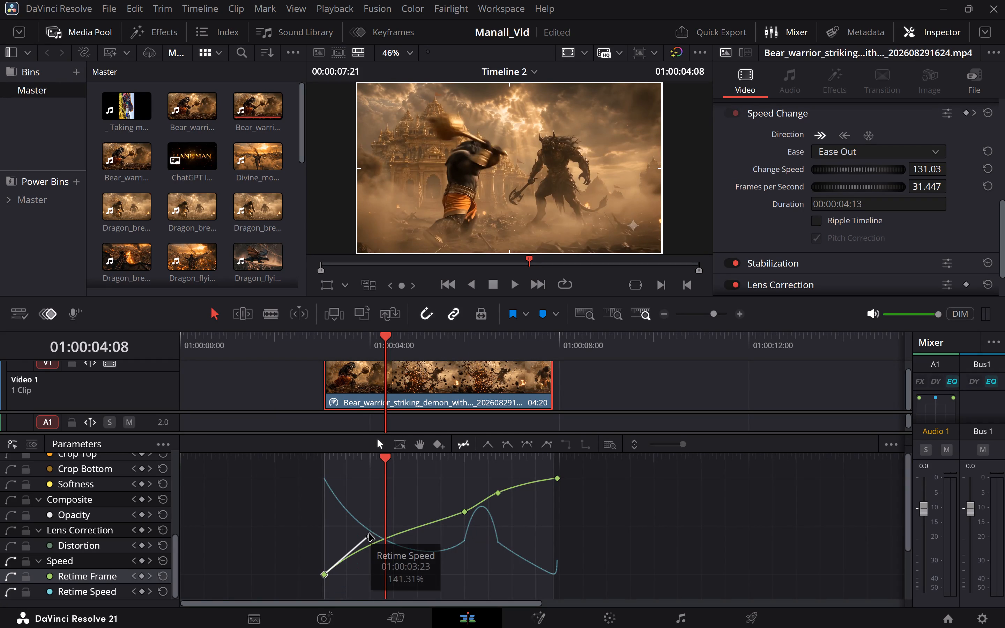
{"action": "left_click_drag", "start_coordinate": [369, 536], "coordinate": [368, 527]}
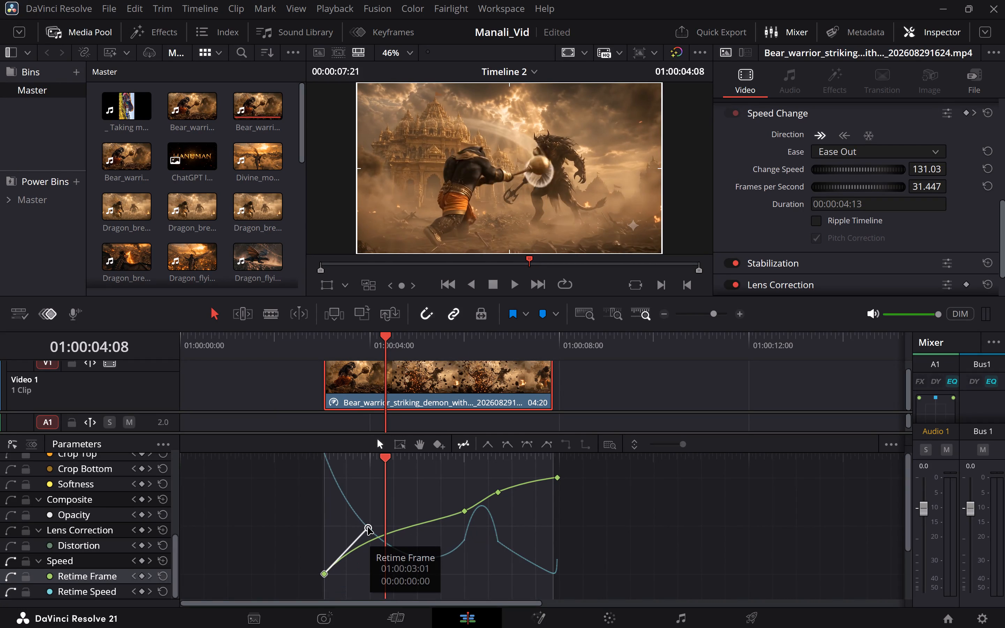
{"action": "left_click_drag", "start_coordinate": [368, 527], "coordinate": [351, 531]}
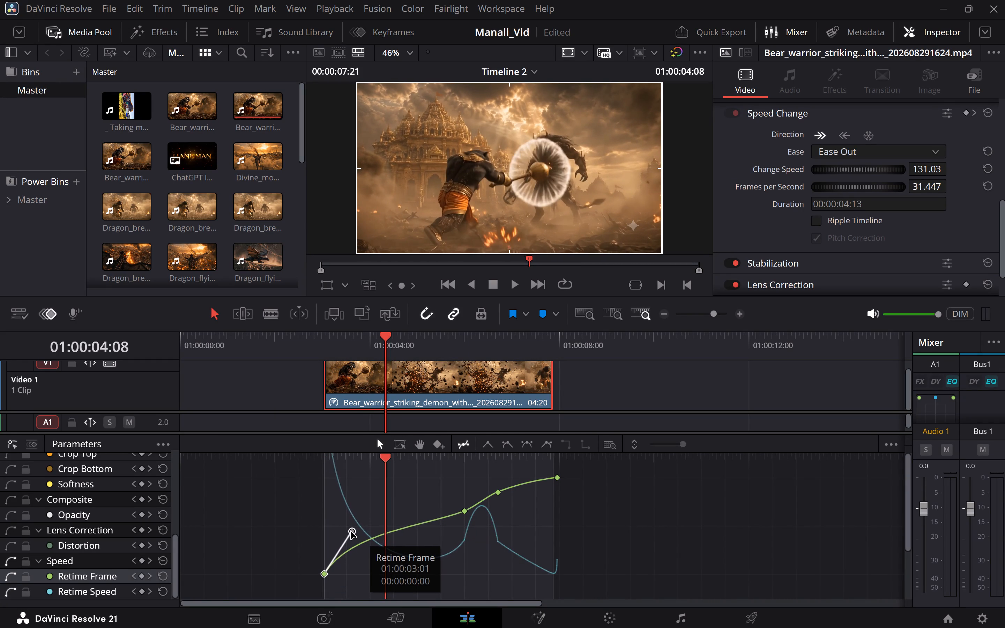
{"action": "left_click_drag", "start_coordinate": [351, 531], "coordinate": [338, 523]}
{"action": "left_click", "coordinate": [324, 458]}
{"action": "key", "text": "space"}
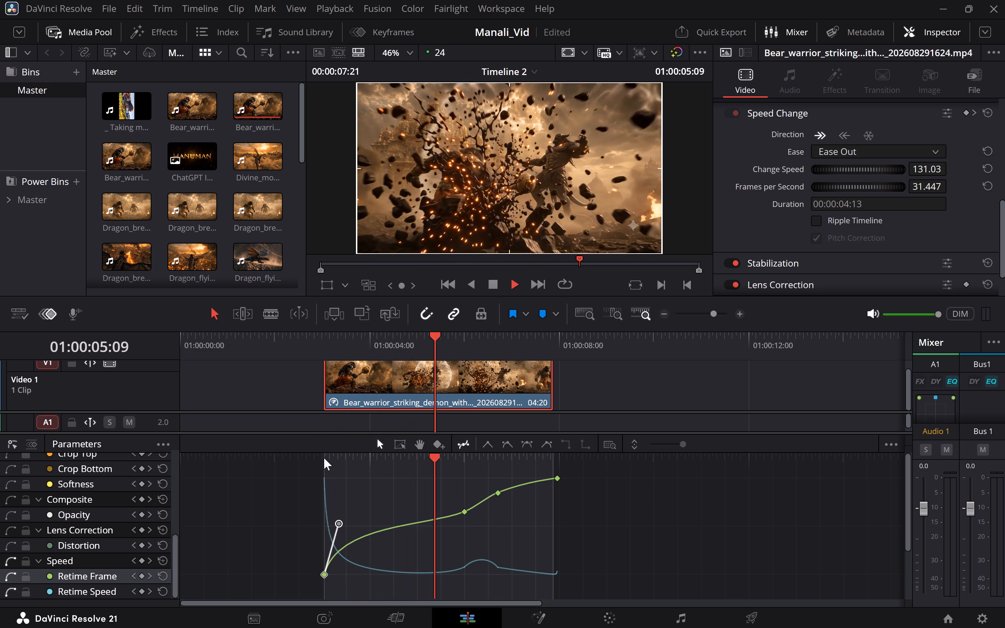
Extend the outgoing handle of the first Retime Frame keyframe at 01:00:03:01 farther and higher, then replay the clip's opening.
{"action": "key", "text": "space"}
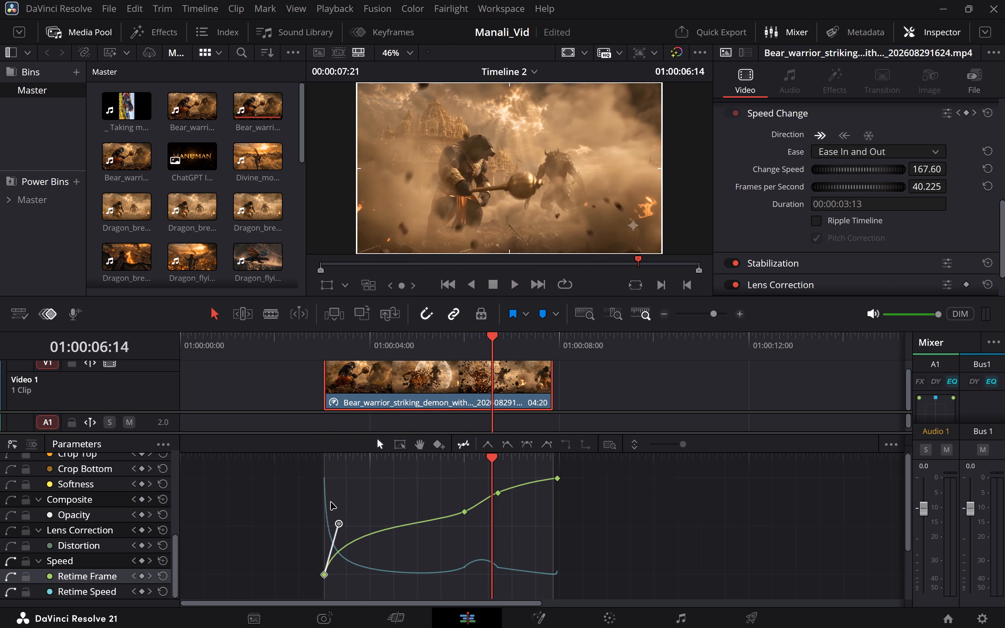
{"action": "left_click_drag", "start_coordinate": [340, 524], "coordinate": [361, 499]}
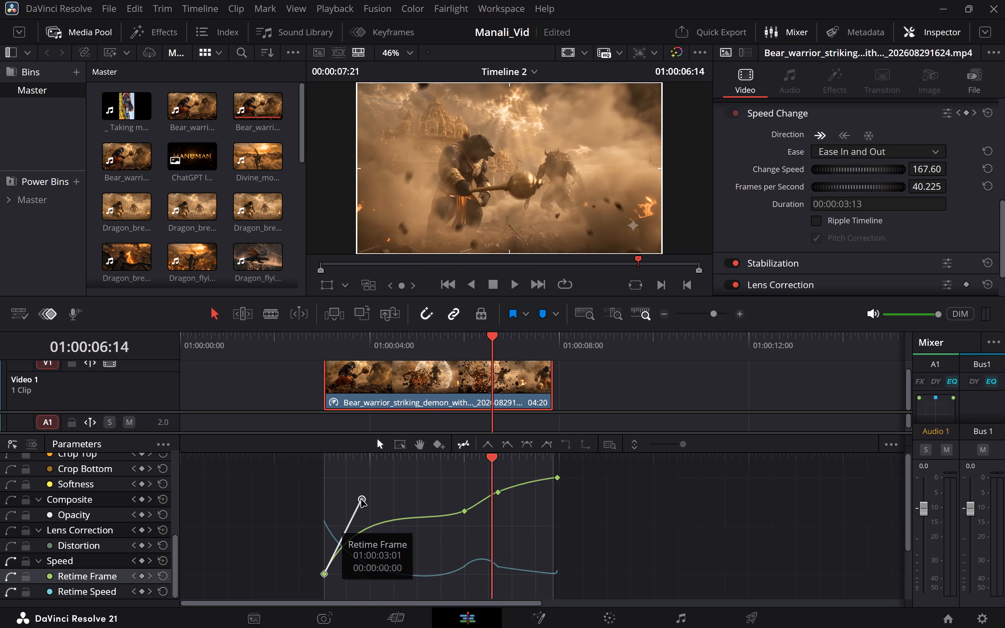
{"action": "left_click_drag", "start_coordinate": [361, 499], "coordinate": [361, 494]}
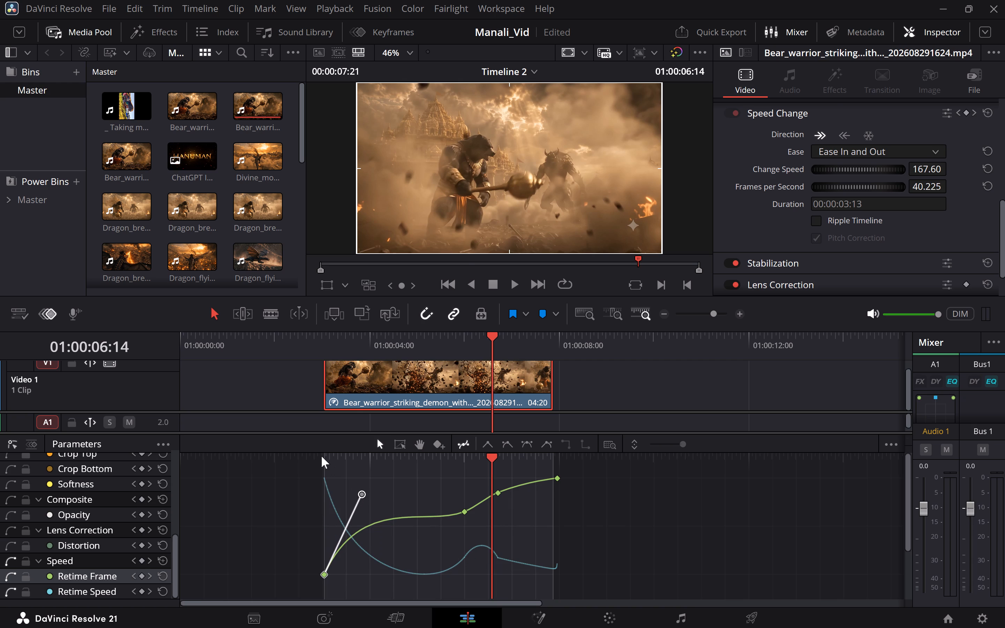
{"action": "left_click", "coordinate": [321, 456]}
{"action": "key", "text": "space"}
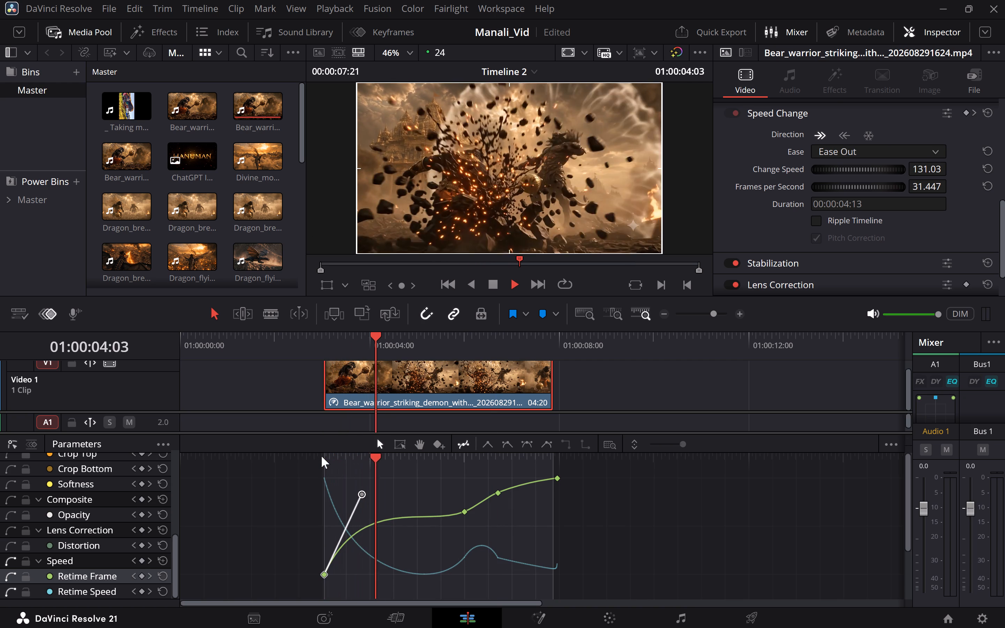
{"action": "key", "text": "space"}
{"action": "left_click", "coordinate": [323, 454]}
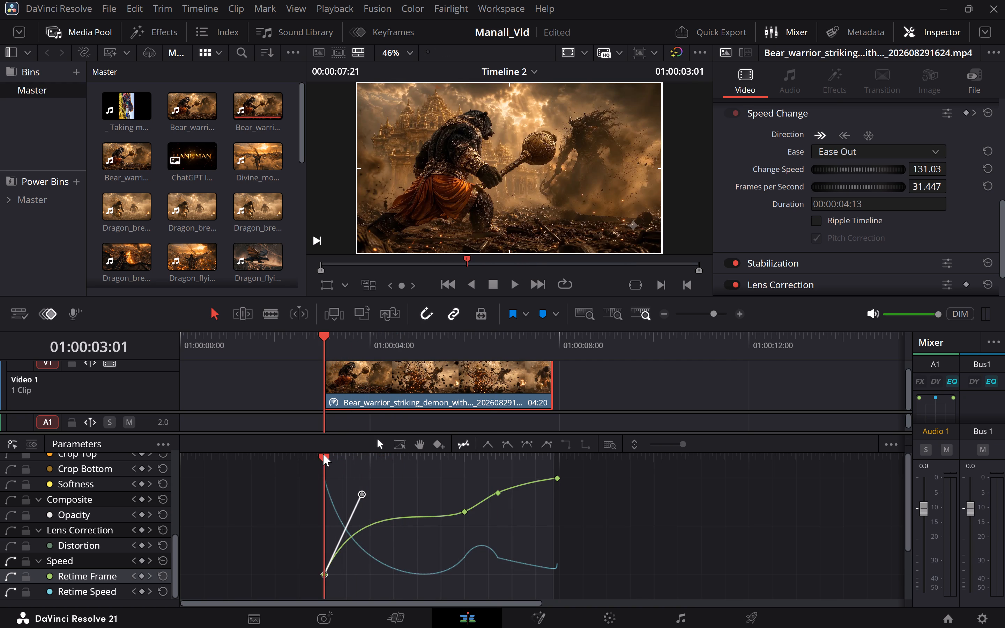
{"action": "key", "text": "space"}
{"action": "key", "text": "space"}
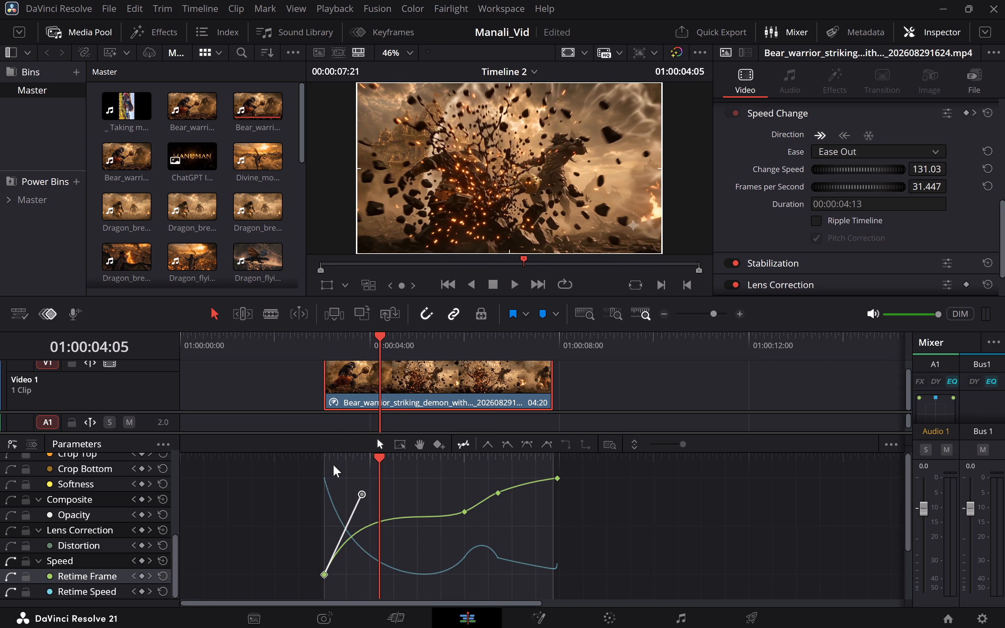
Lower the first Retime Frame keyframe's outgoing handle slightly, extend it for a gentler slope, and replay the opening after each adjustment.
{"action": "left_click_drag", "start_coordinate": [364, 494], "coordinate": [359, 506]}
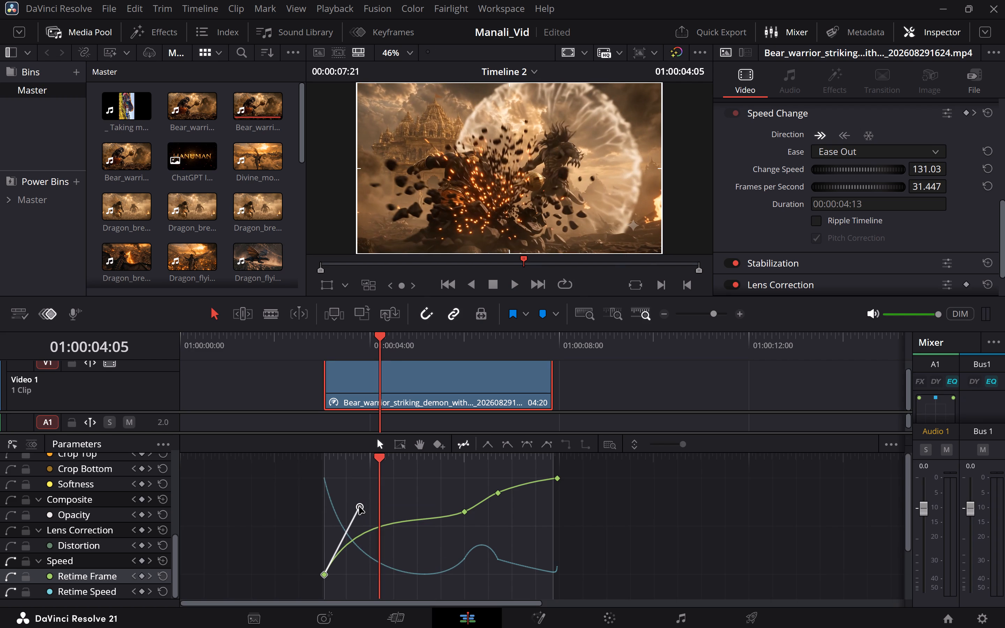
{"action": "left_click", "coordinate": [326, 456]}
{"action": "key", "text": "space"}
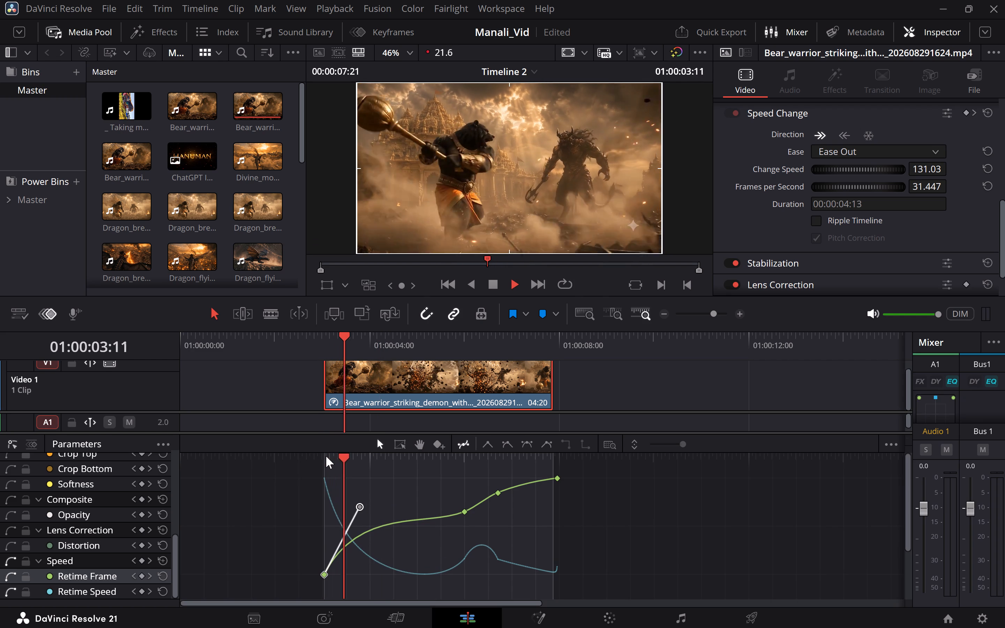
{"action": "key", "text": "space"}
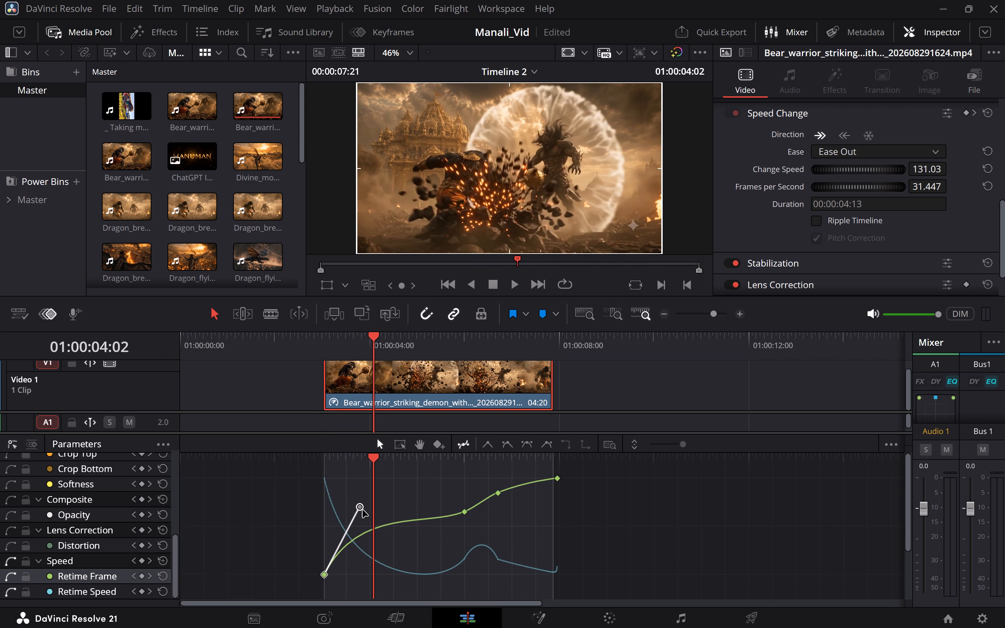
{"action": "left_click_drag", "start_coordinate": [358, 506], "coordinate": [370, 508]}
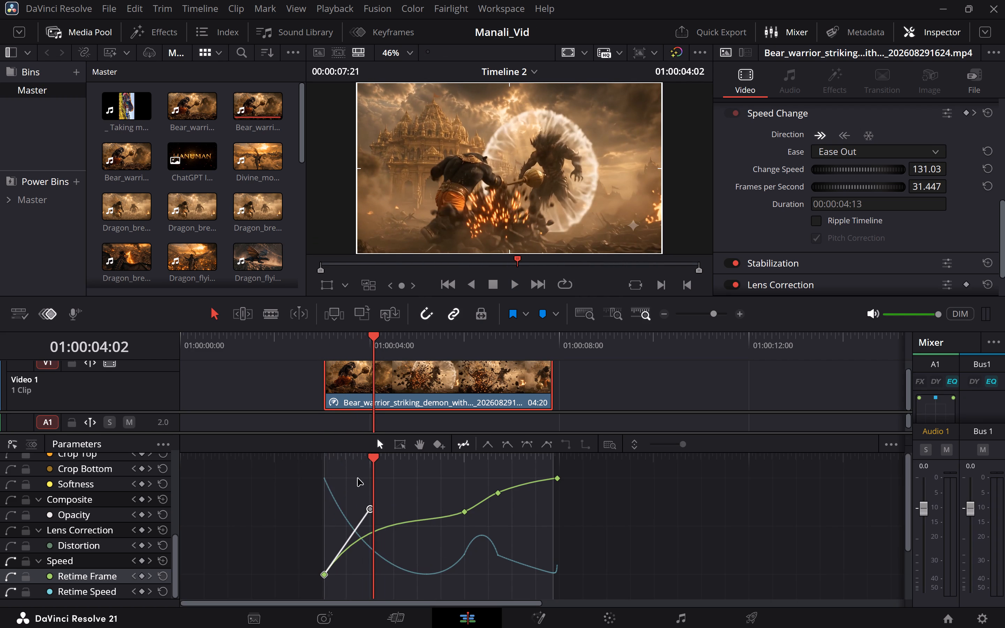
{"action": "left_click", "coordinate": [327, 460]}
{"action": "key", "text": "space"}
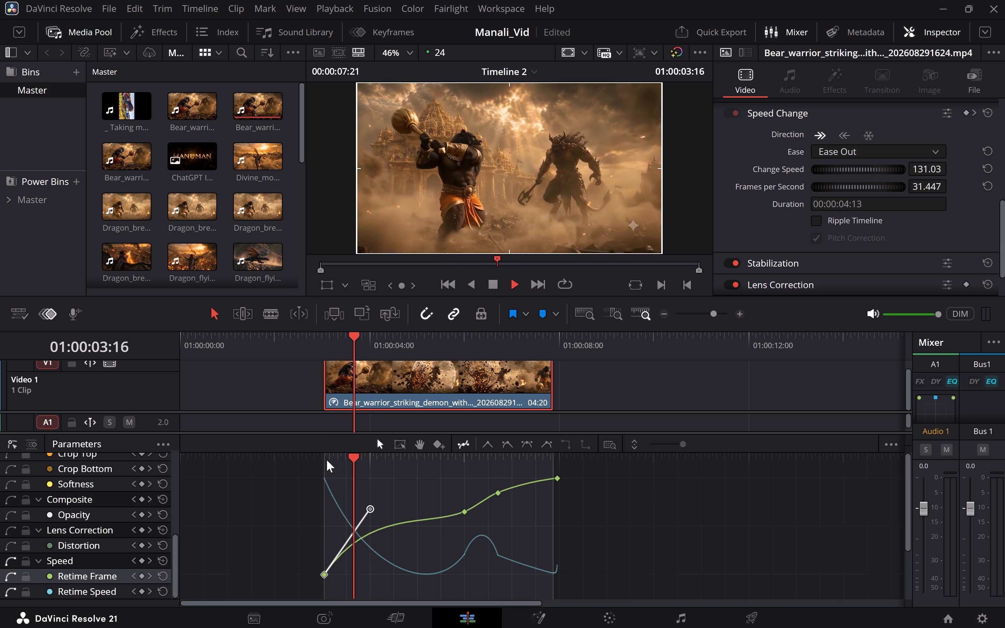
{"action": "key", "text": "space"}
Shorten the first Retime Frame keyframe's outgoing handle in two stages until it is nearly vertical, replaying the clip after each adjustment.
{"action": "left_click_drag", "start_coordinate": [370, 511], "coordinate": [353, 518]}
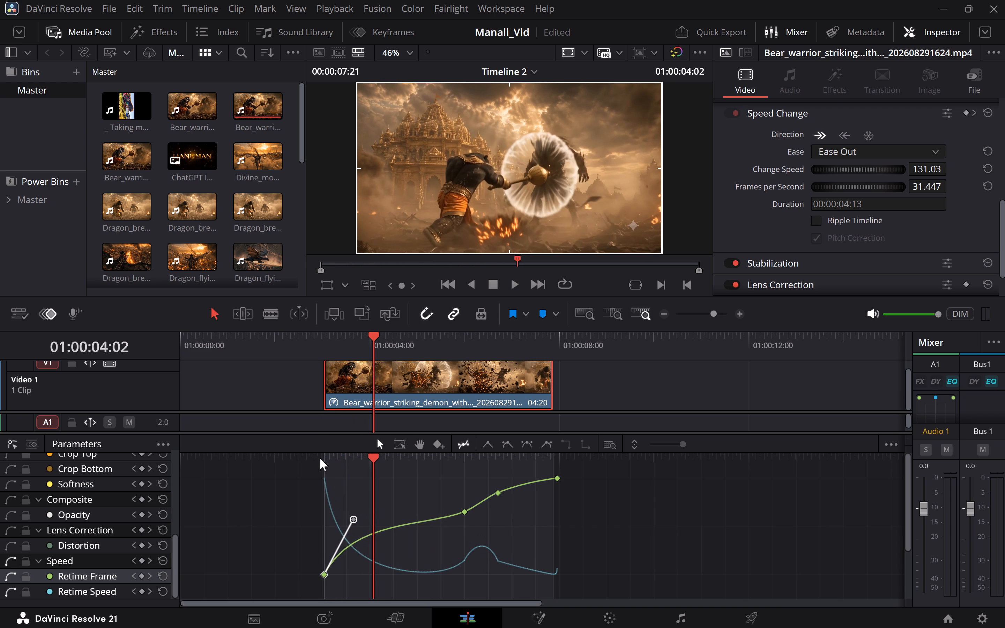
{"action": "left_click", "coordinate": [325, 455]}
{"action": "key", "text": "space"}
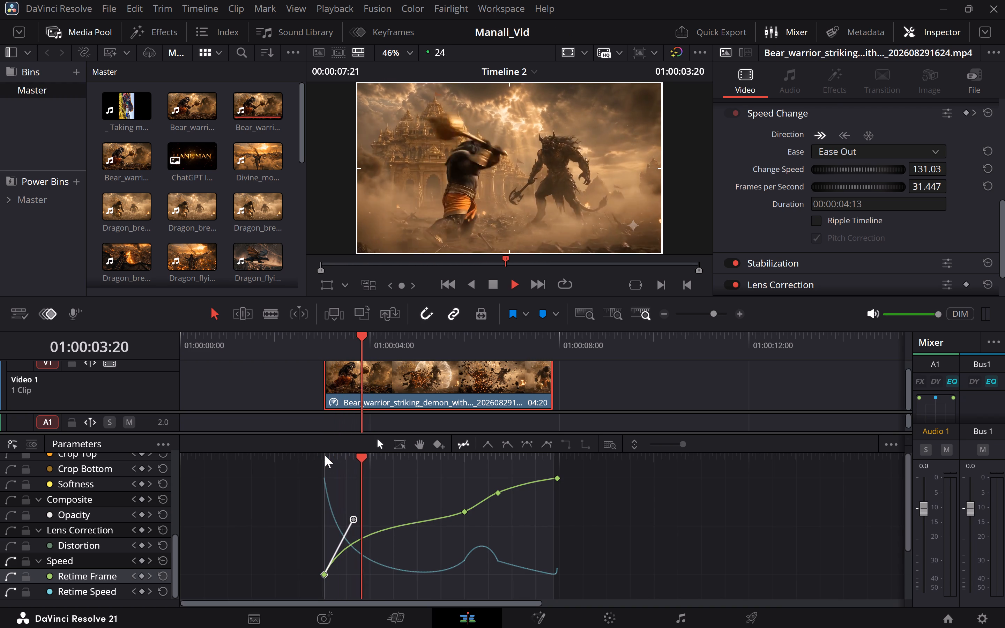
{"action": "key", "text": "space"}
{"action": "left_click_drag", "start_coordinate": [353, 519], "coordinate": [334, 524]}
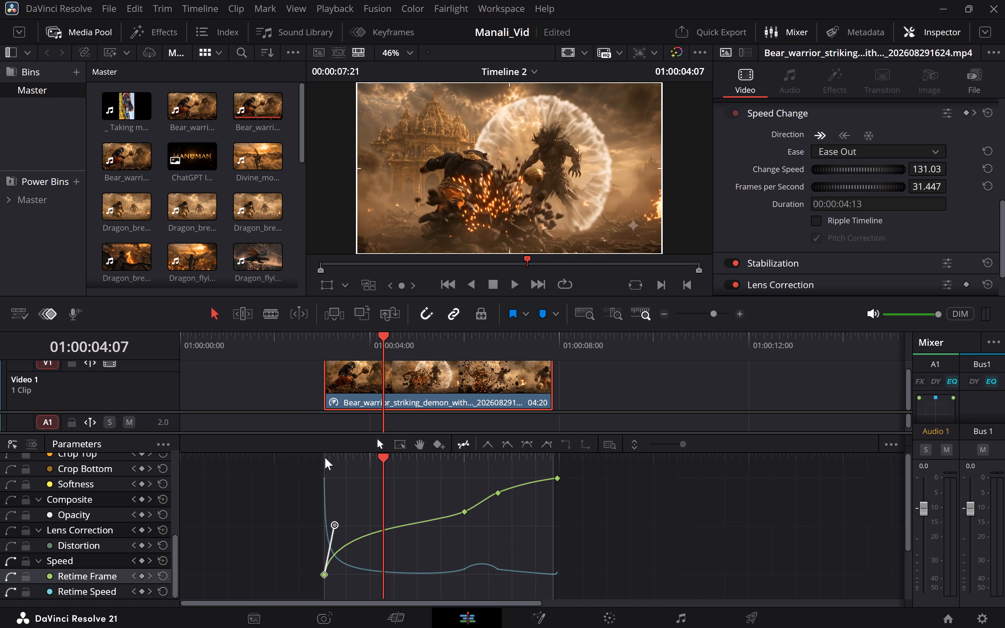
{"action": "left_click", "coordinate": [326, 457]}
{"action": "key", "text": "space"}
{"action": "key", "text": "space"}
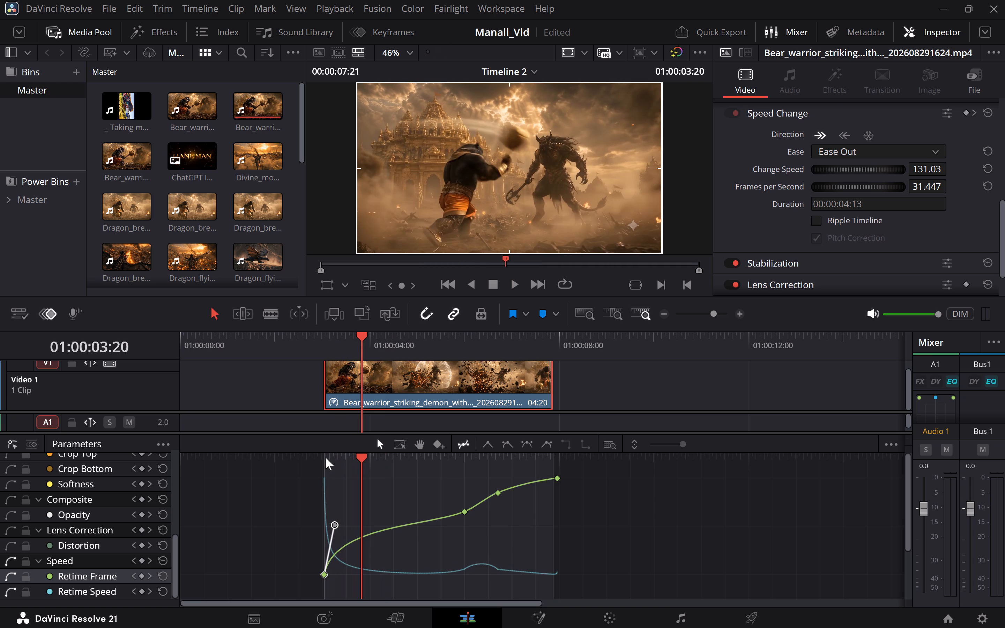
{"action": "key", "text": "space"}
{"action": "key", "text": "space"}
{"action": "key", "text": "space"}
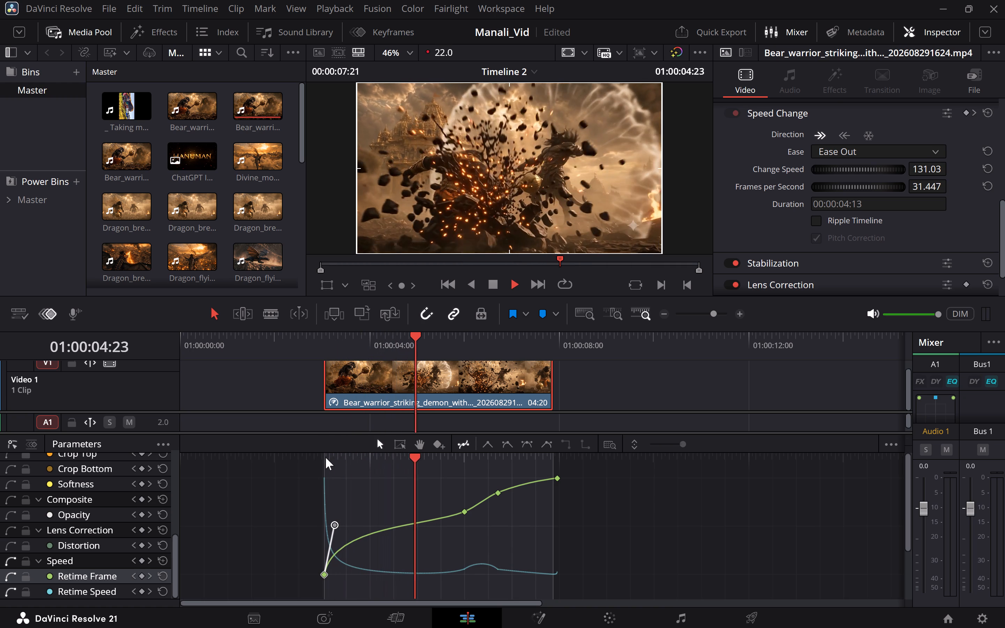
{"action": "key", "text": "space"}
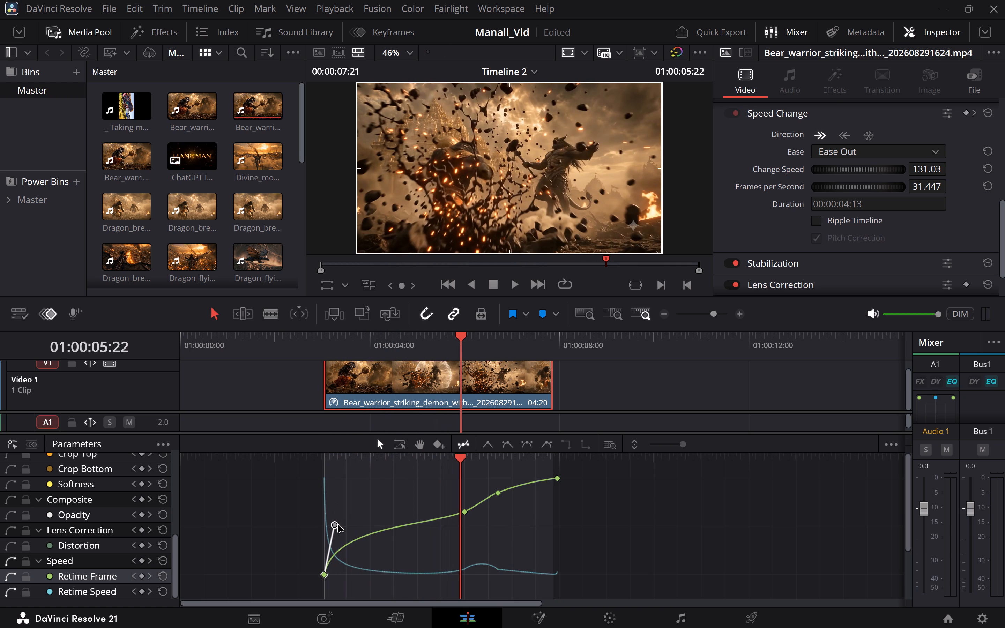
Lengthen the first Retime Frame keyframe's outgoing handle to a gentler slope, raise it slightly, and play the clip from 01:00:03:01.
{"action": "left_click_drag", "start_coordinate": [338, 526], "coordinate": [364, 530]}
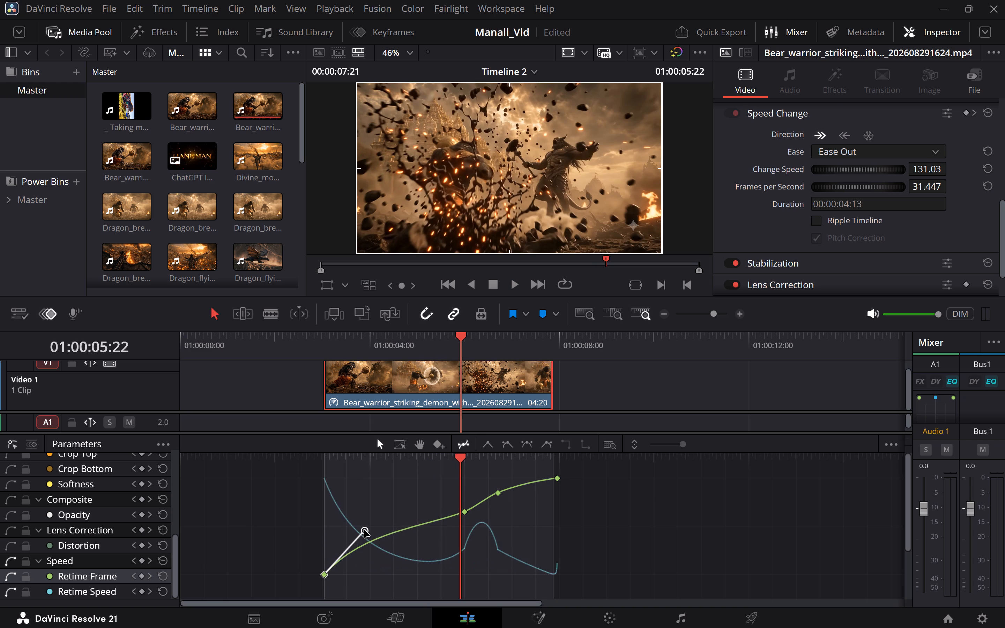
{"action": "left_click", "coordinate": [325, 454]}
{"action": "key", "text": "space"}
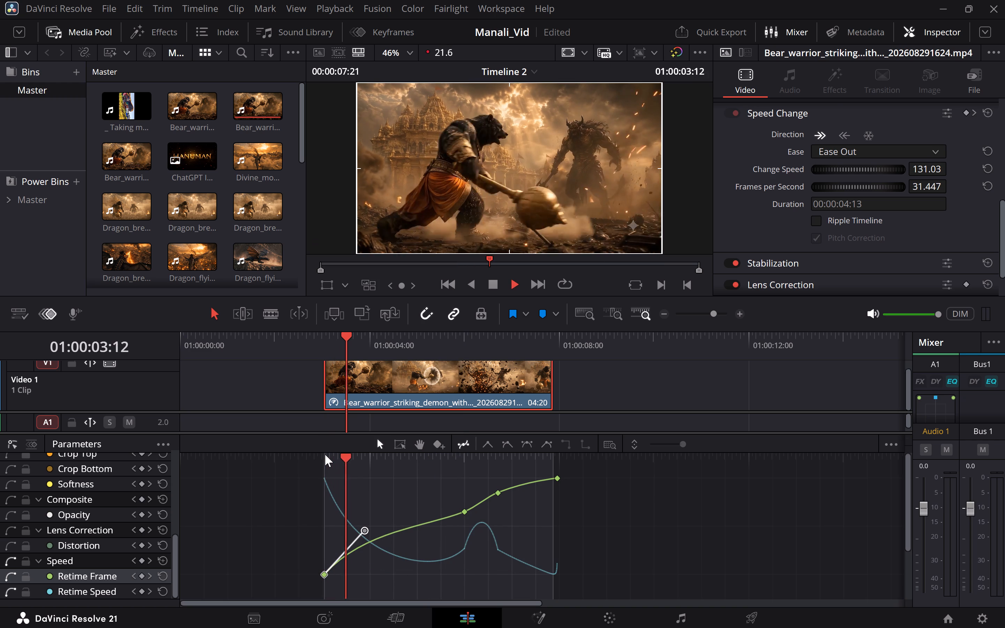
{"action": "key", "text": "space"}
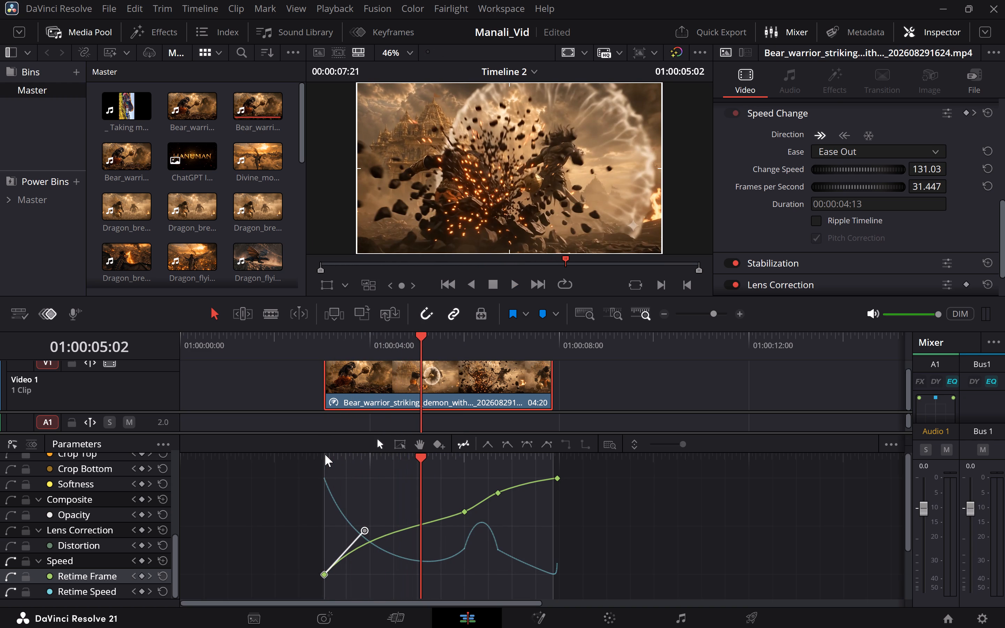
{"action": "left_click_drag", "start_coordinate": [366, 531], "coordinate": [367, 519]}
{"action": "left_click", "coordinate": [323, 458]}
{"action": "key", "text": "space"}
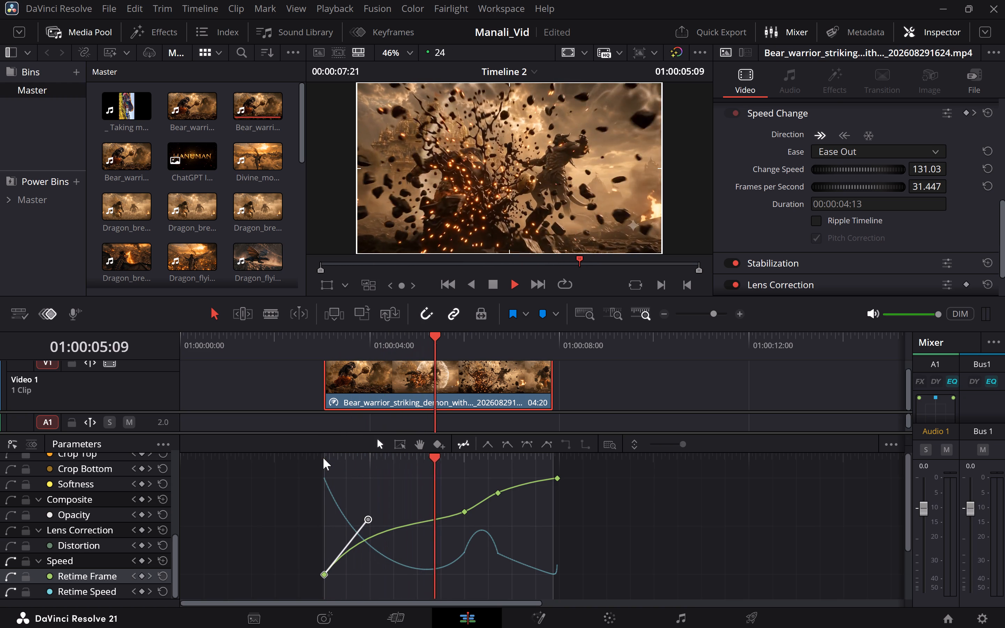
{"action": "key", "text": "space"}
Replay the clip's opening several times from 01:00:03:01 to examine the speed leading into the mace strike.
{"action": "left_click", "coordinate": [323, 458]}
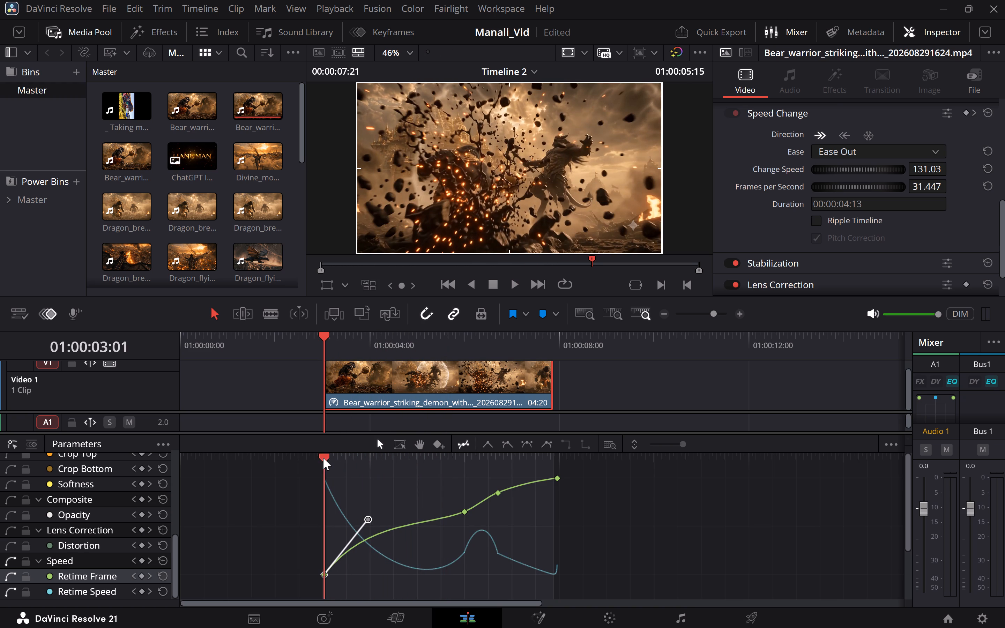
{"action": "key", "text": "space"}
{"action": "key", "text": "space"}
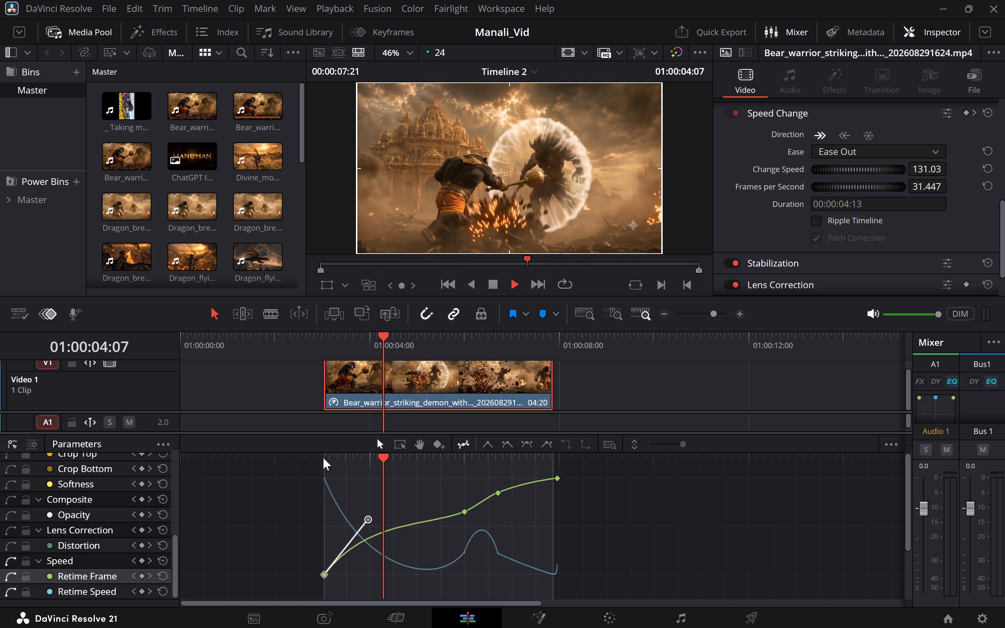
{"action": "key", "text": "space"}
{"action": "key", "text": "space"}
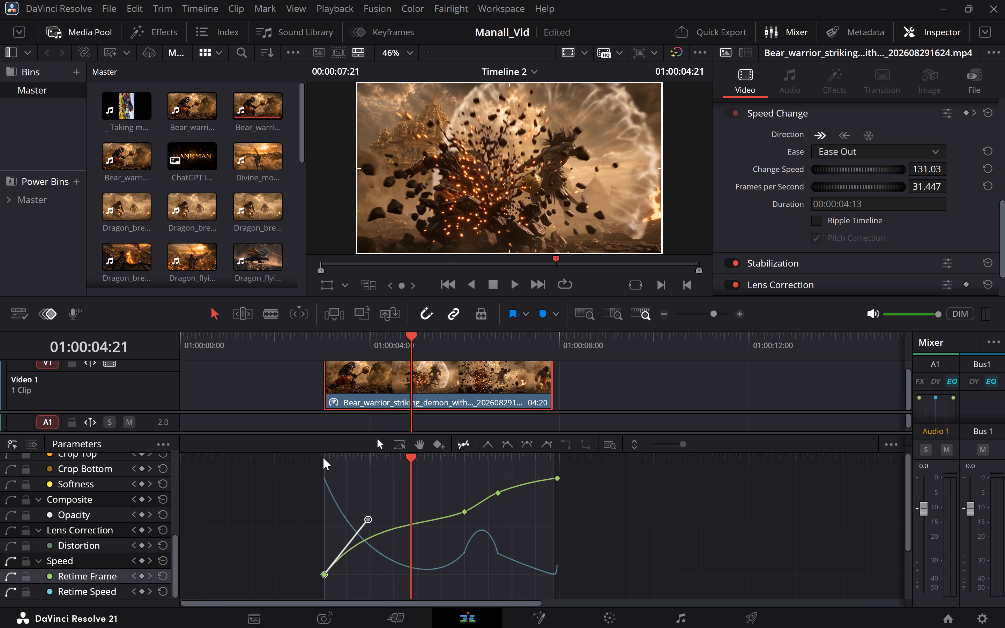
{"action": "left_click", "coordinate": [323, 458]}
{"action": "key", "text": "space"}
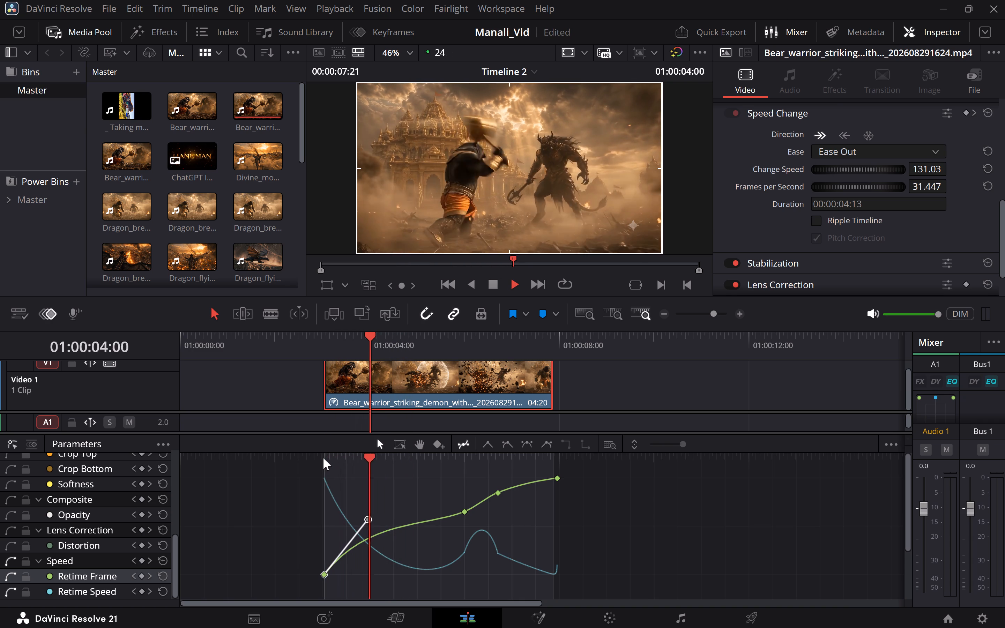
{"action": "key", "text": "space"}
{"action": "left_click", "coordinate": [323, 458]}
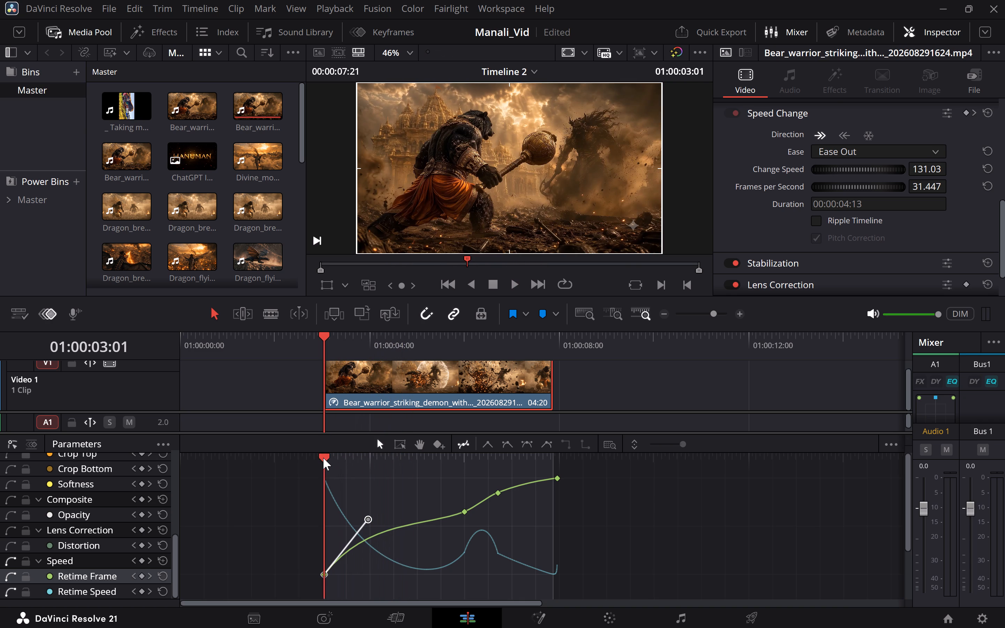
{"action": "key", "text": "space"}
{"action": "key", "text": "space"}
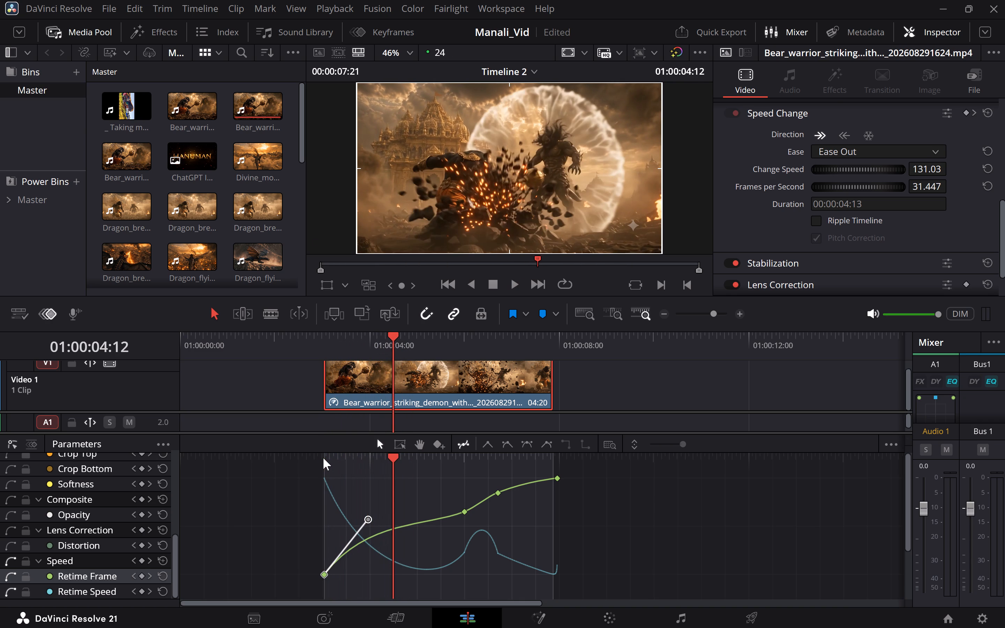
{"action": "left_click", "coordinate": [323, 458]}
{"action": "key", "text": "space"}
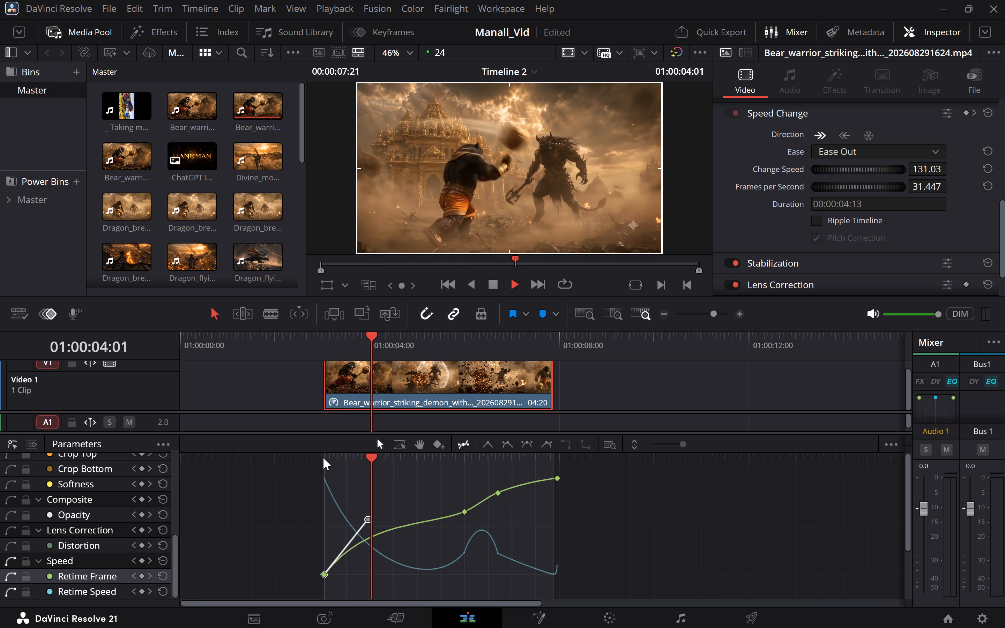
{"action": "key", "text": "space"}
{"action": "left_click", "coordinate": [323, 458]}
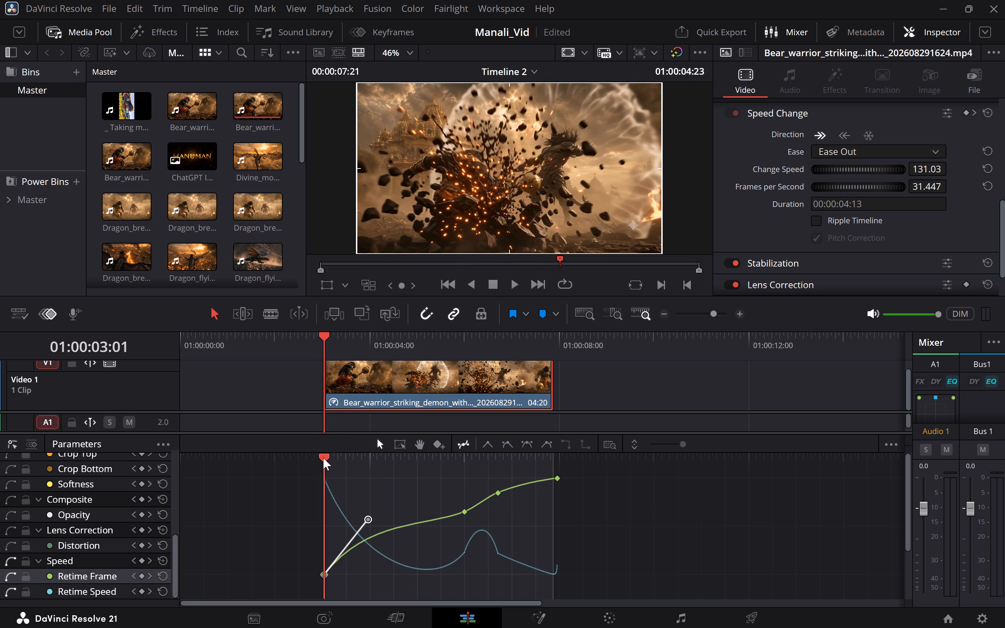
{"action": "key", "text": "space"}
{"action": "key", "text": "space"}
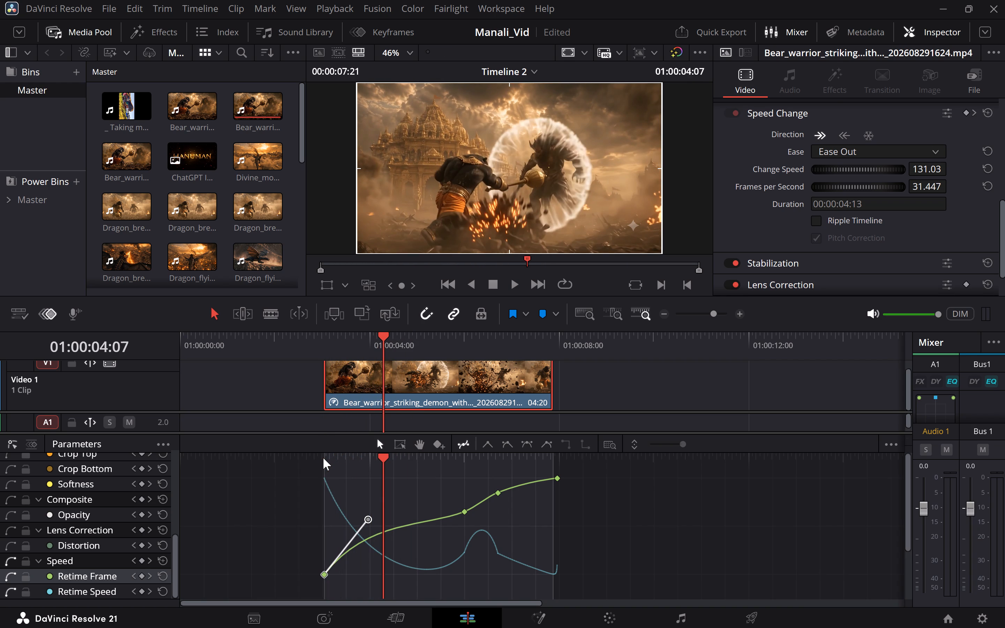
Deselect the first Retime Frame keyframe and play the clip from its start to near its end to review the full speed variation.
{"action": "left_click", "coordinate": [404, 528]}
{"action": "left_click_drag", "start_coordinate": [404, 528], "coordinate": [404, 534]}
{"action": "left_click", "coordinate": [326, 459]}
{"action": "key", "text": "space"}
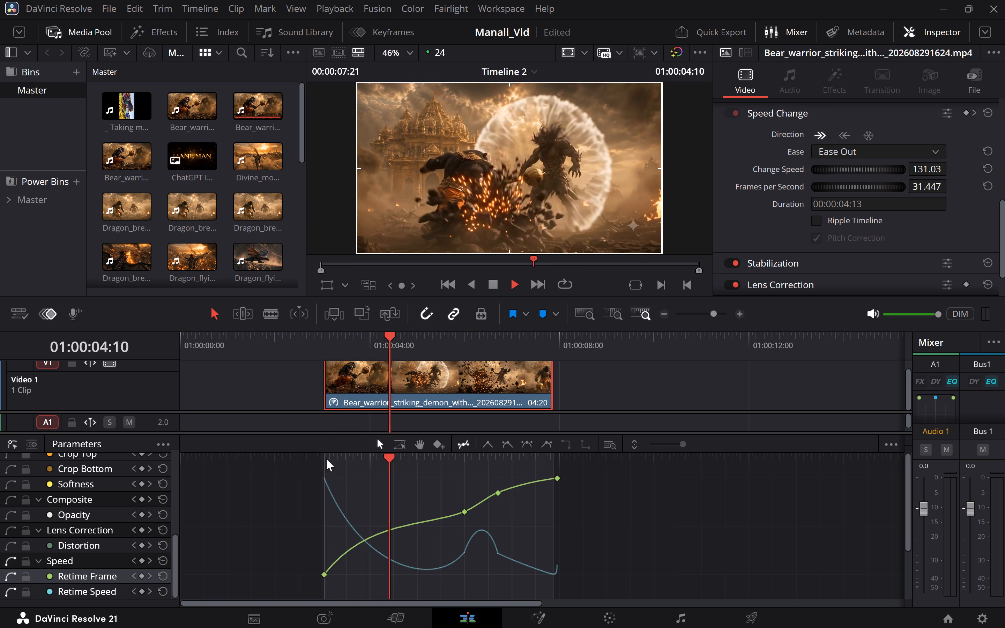
{"action": "key", "text": "space"}
{"action": "key", "text": "space"}
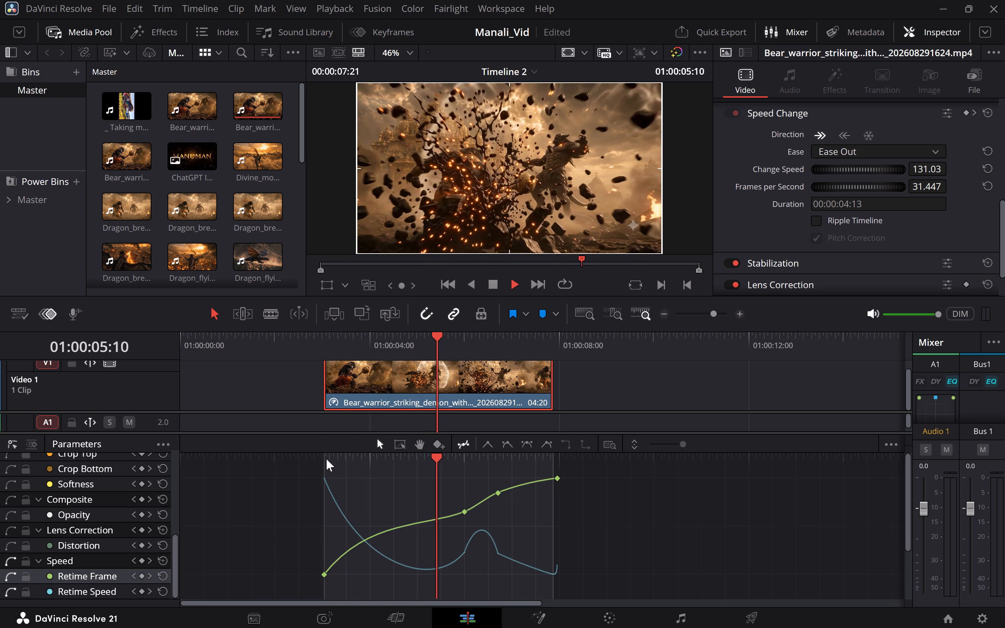
{"action": "key", "text": "space"}
{"action": "key", "text": "space"}
{"action": "key", "text": "space"}
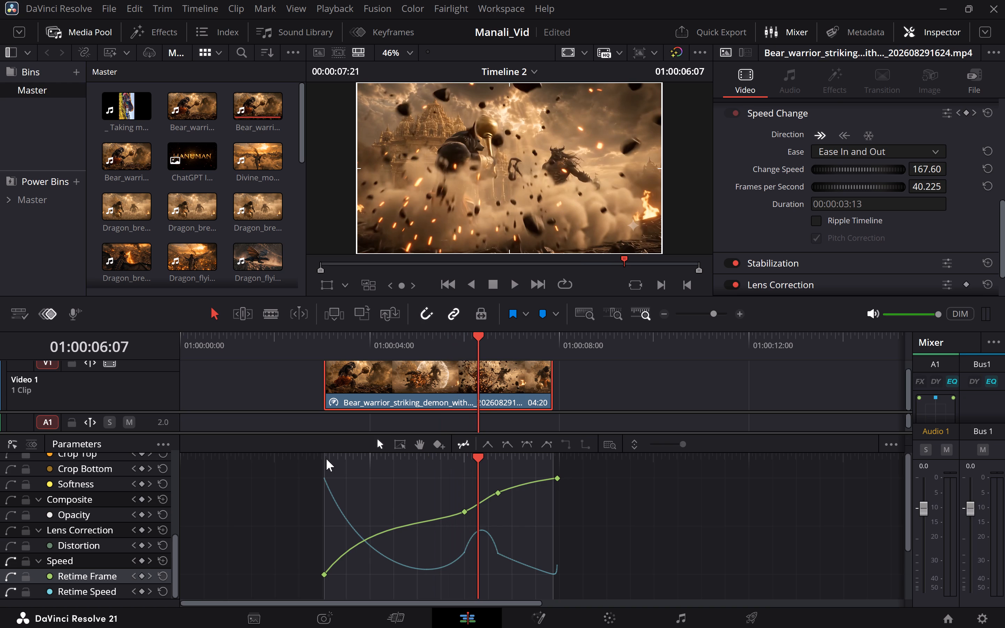
{"action": "key", "text": "space"}
{"action": "key", "text": "space"}
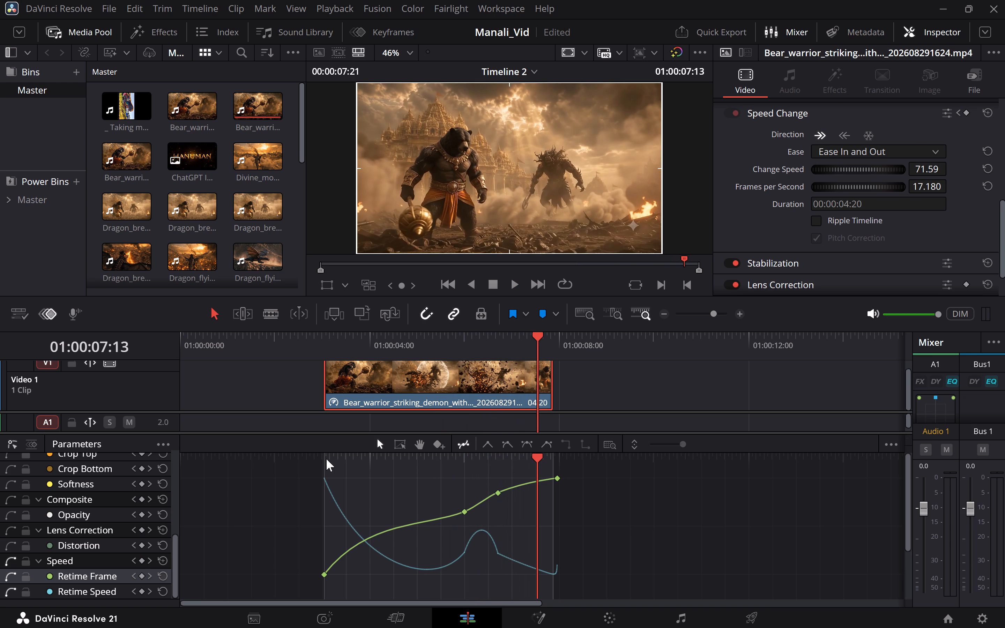
Replay the clip twice from its start, pausing around the explosion, to examine the speed through the mace strike.
{"action": "left_click", "coordinate": [326, 459]}
{"action": "key", "text": "space"}
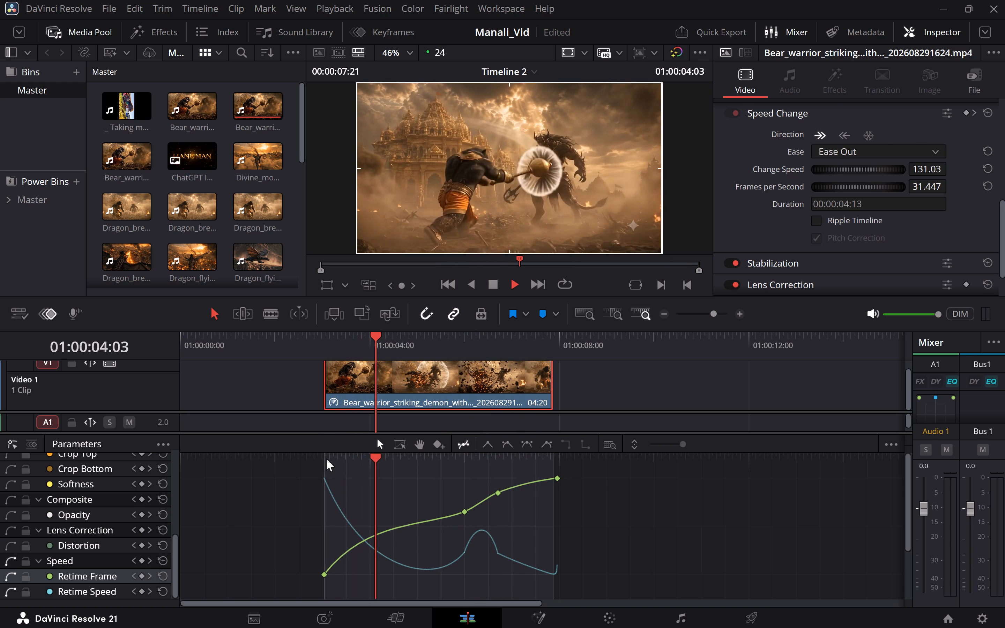
{"action": "key", "text": "space"}
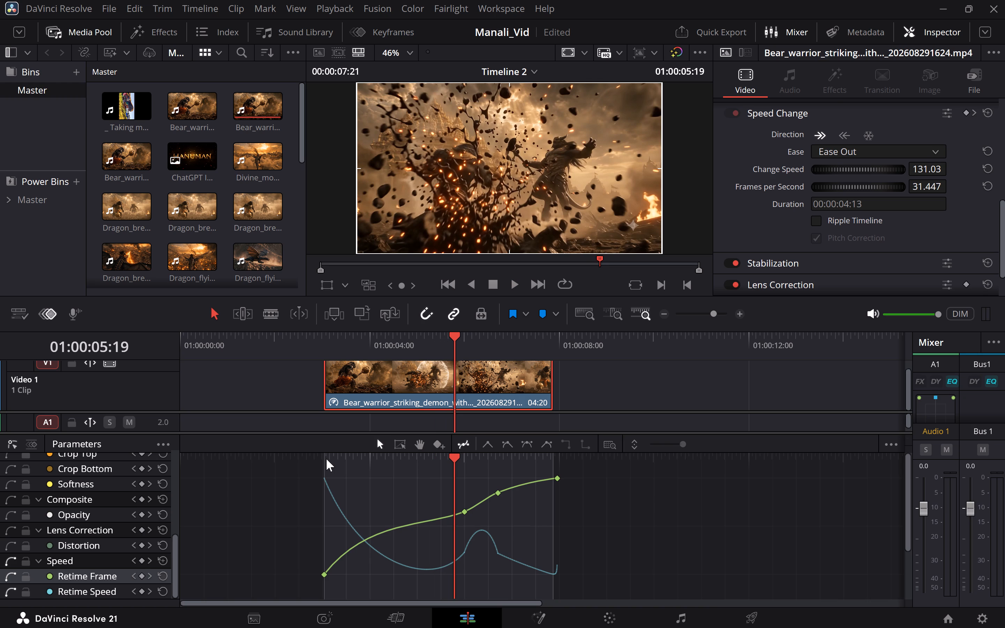
{"action": "key", "text": "space"}
{"action": "key", "text": "space"}
{"action": "key", "text": "space"}
{"action": "key", "text": "space"}
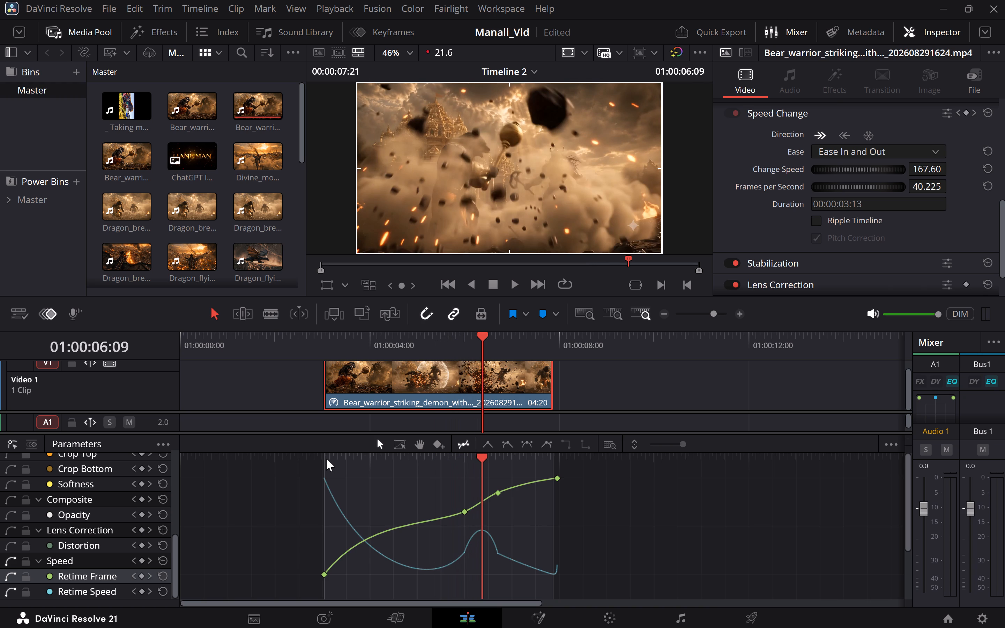
{"action": "left_click", "coordinate": [327, 459]}
{"action": "key", "text": "space"}
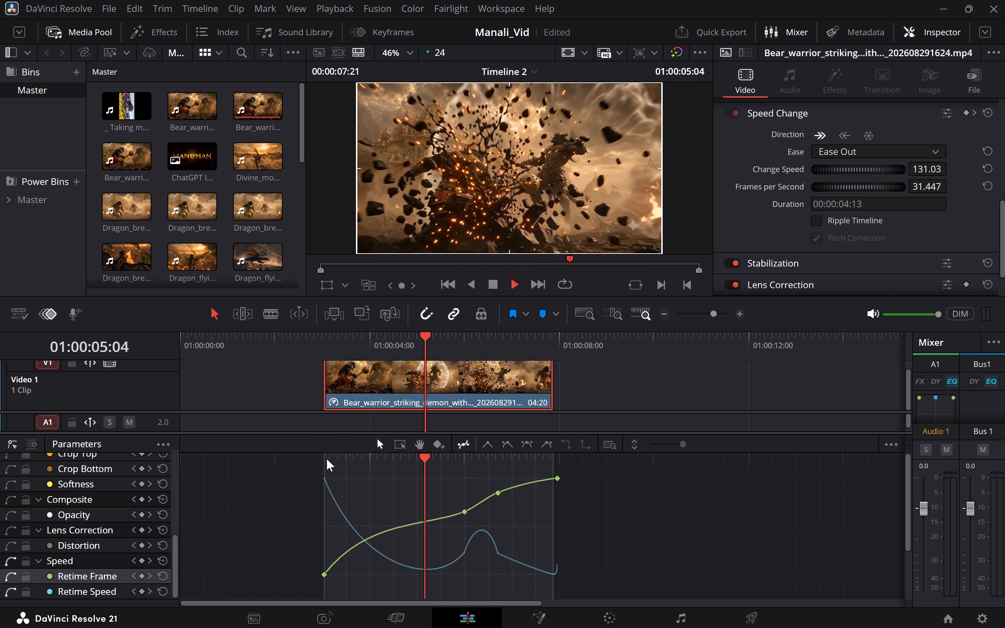
{"action": "key", "text": "space"}
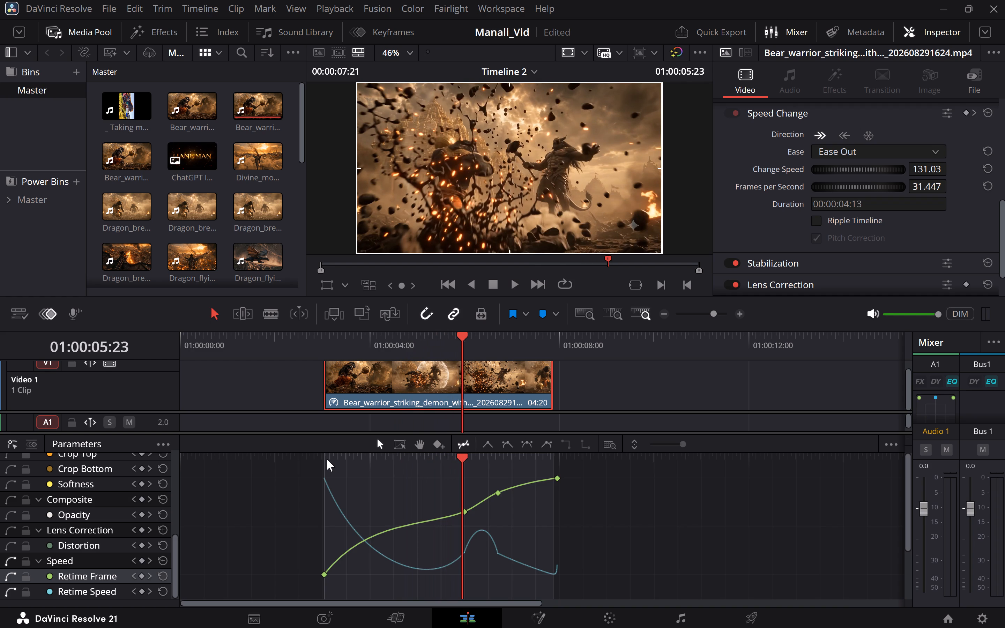
Steepen the outgoing handle of the Retime Frame keyframe at 01:00:06:00 and play through the strike.
{"action": "left_click", "coordinate": [466, 517]}
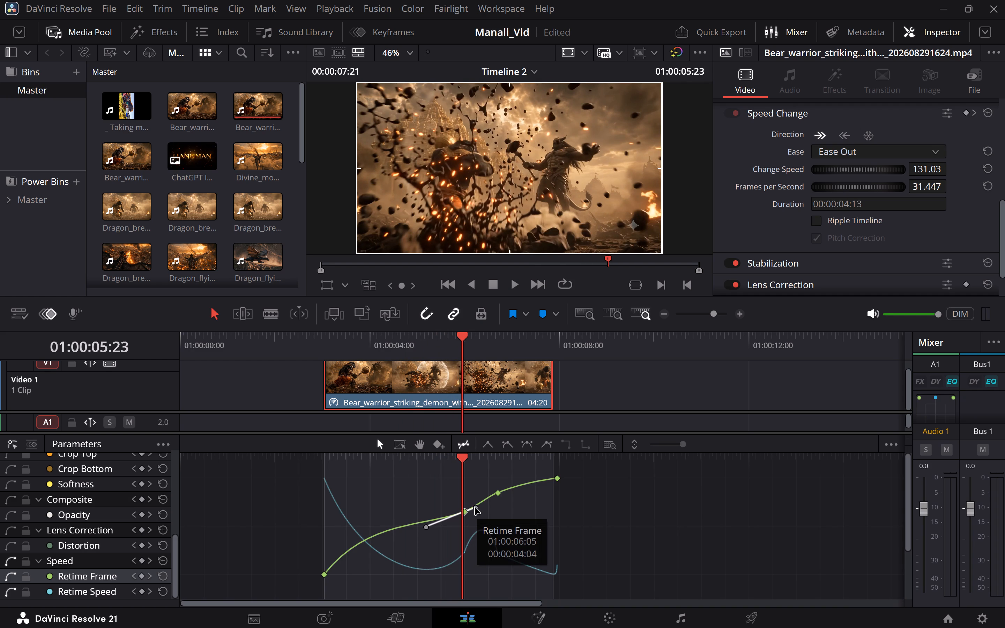
{"action": "left_click_drag", "start_coordinate": [475, 507], "coordinate": [480, 493]}
{"action": "left_click", "coordinate": [383, 461]}
{"action": "key", "text": "space"}
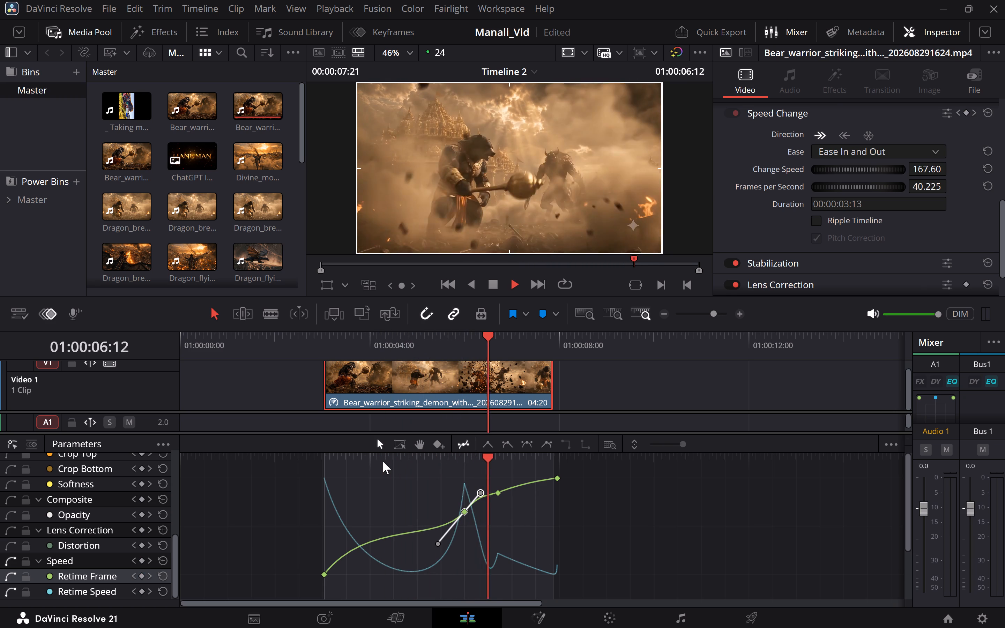
{"action": "key", "text": "space"}
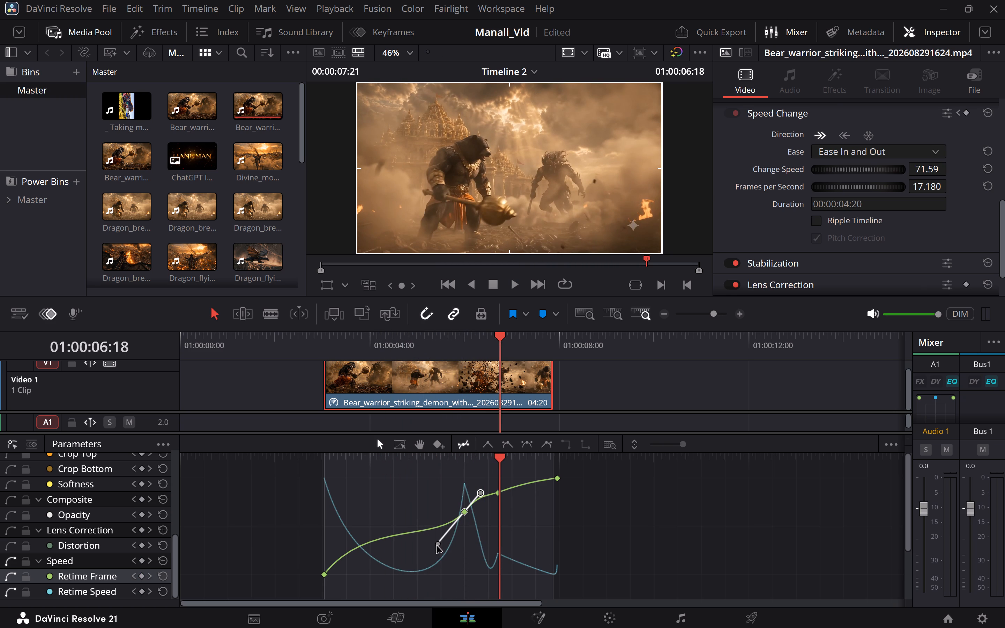
Lengthen the same keyframe's incoming handle at a slightly gentler slope and play the moments before 01:00:06:00.
{"action": "left_click_drag", "start_coordinate": [438, 546], "coordinate": [427, 545]}
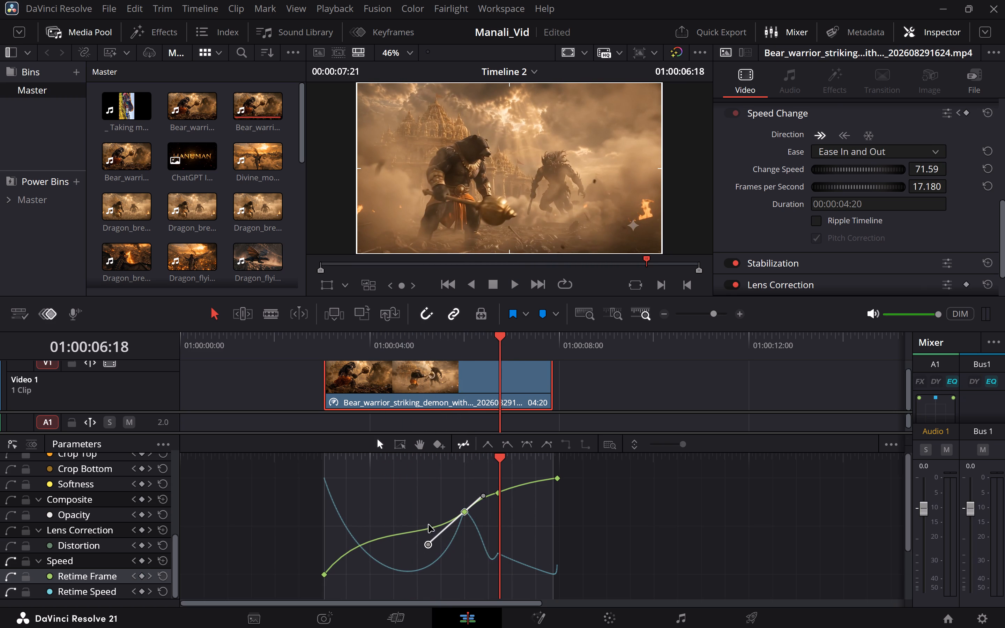
{"action": "left_click", "coordinate": [426, 464]}
{"action": "key", "text": "space"}
{"action": "key", "text": "space"}
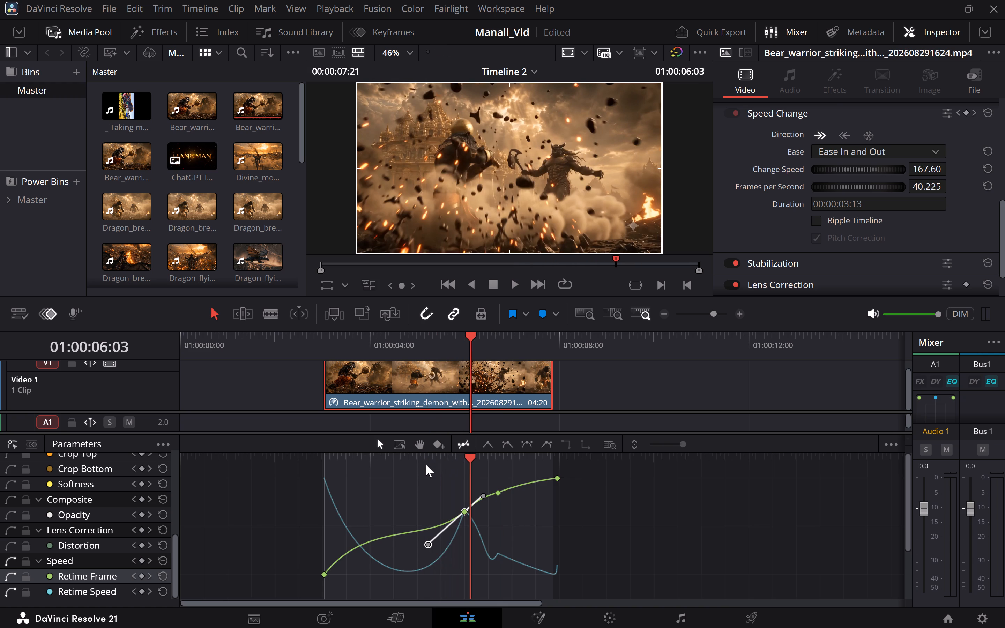
Replay the clip from progressively earlier points back to its start to examine the speed leading into the strike.
{"action": "left_click", "coordinate": [404, 462]}
{"action": "key", "text": "space"}
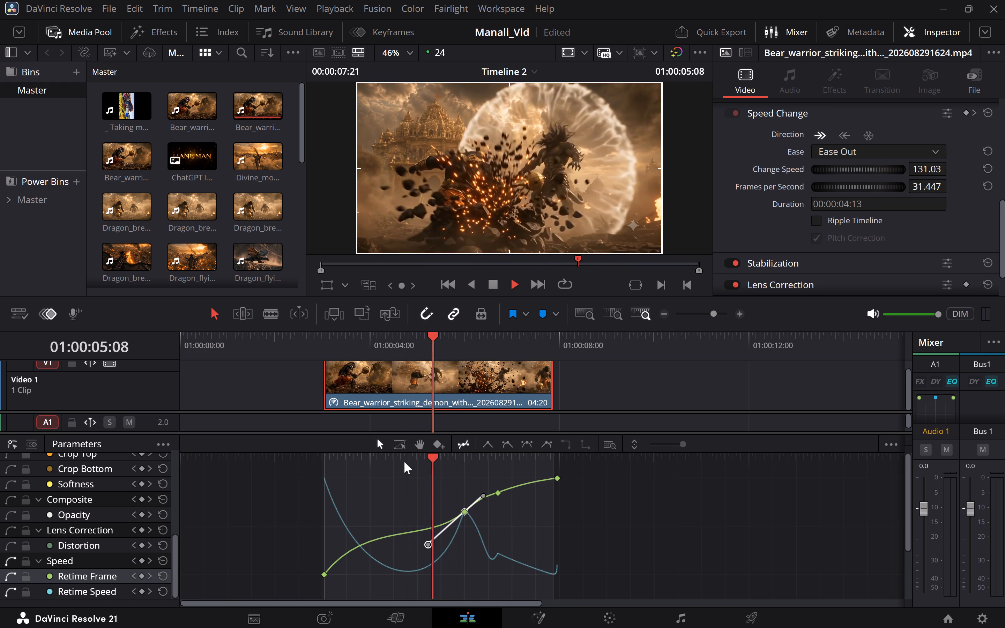
{"action": "key", "text": "space"}
{"action": "left_click", "coordinate": [376, 462]}
{"action": "key", "text": "space"}
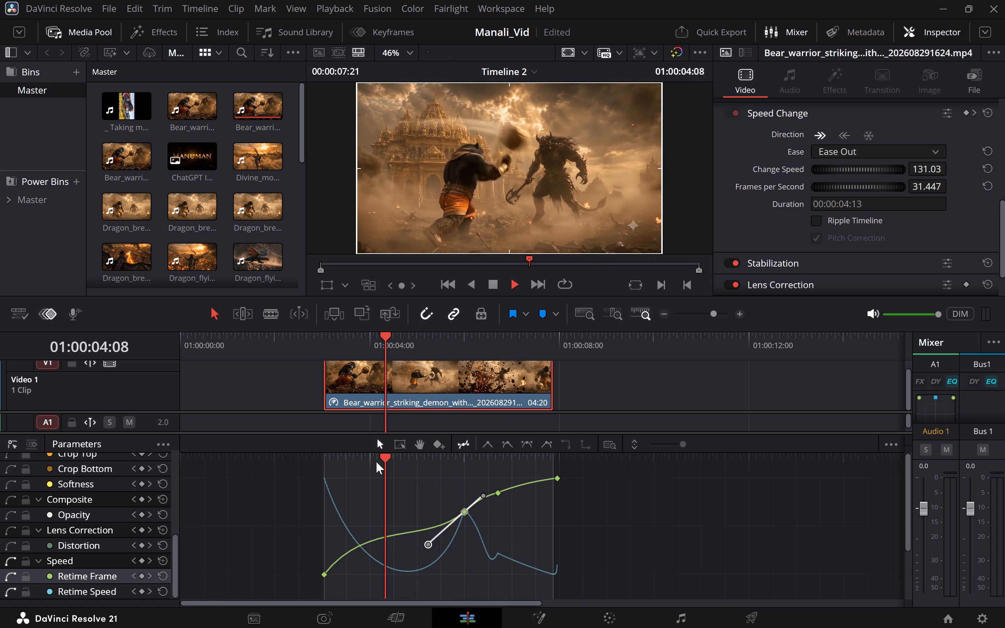
{"action": "key", "text": "space"}
{"action": "left_click", "coordinate": [352, 461]}
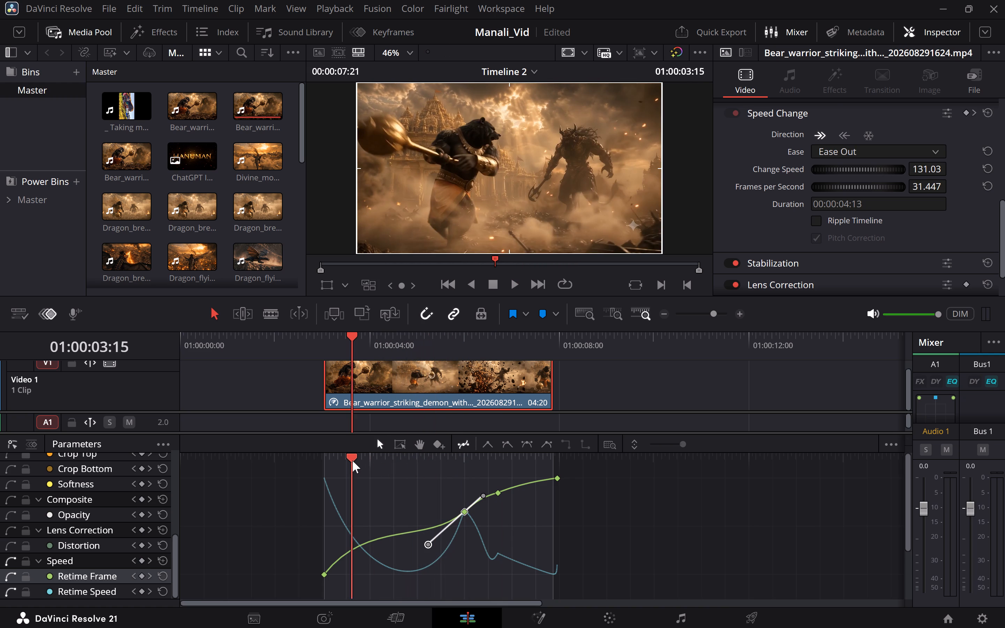
{"action": "key", "text": "space"}
{"action": "key", "text": "space"}
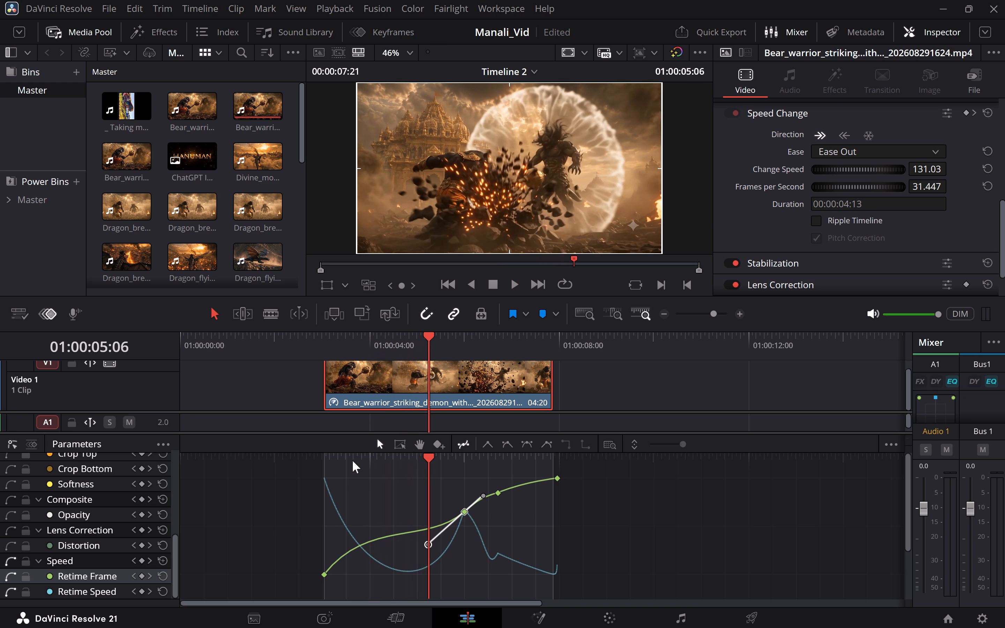
{"action": "left_click", "coordinate": [327, 461]}
{"action": "key", "text": "space"}
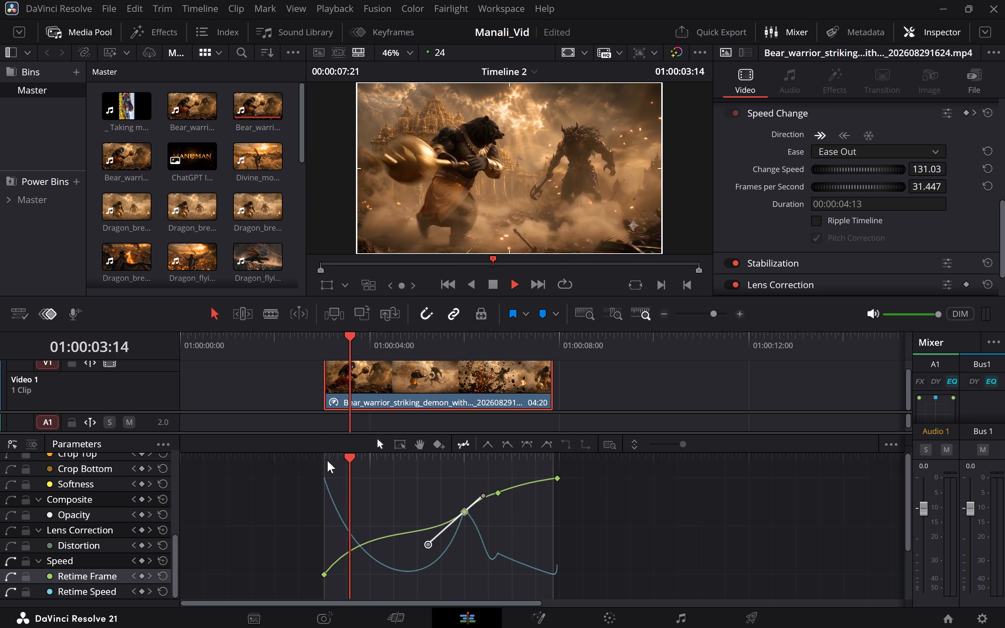
{"action": "key", "text": "space"}
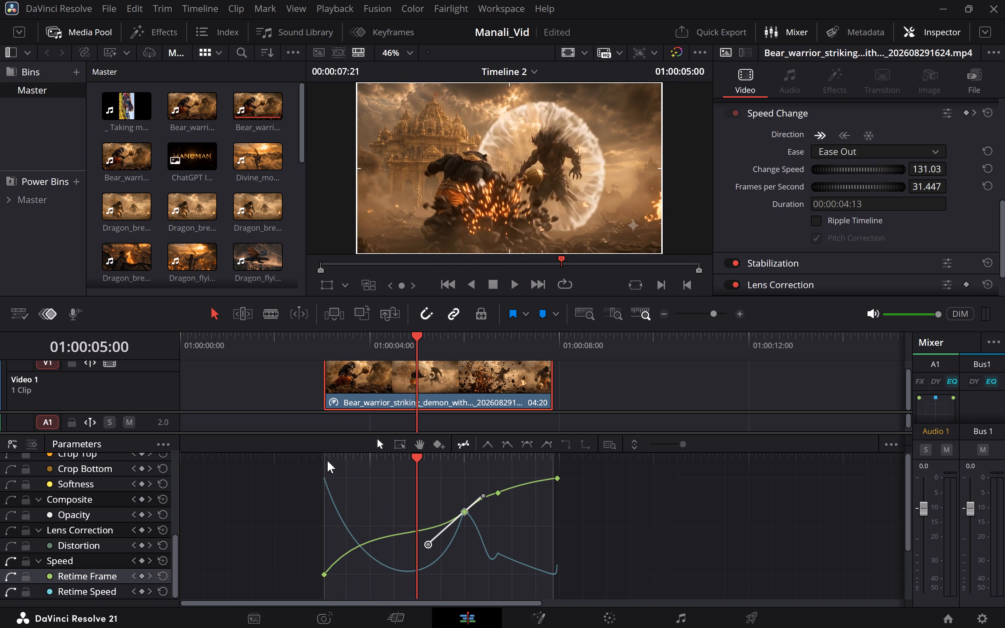
{"action": "left_click", "coordinate": [324, 461]}
{"action": "key", "text": "space"}
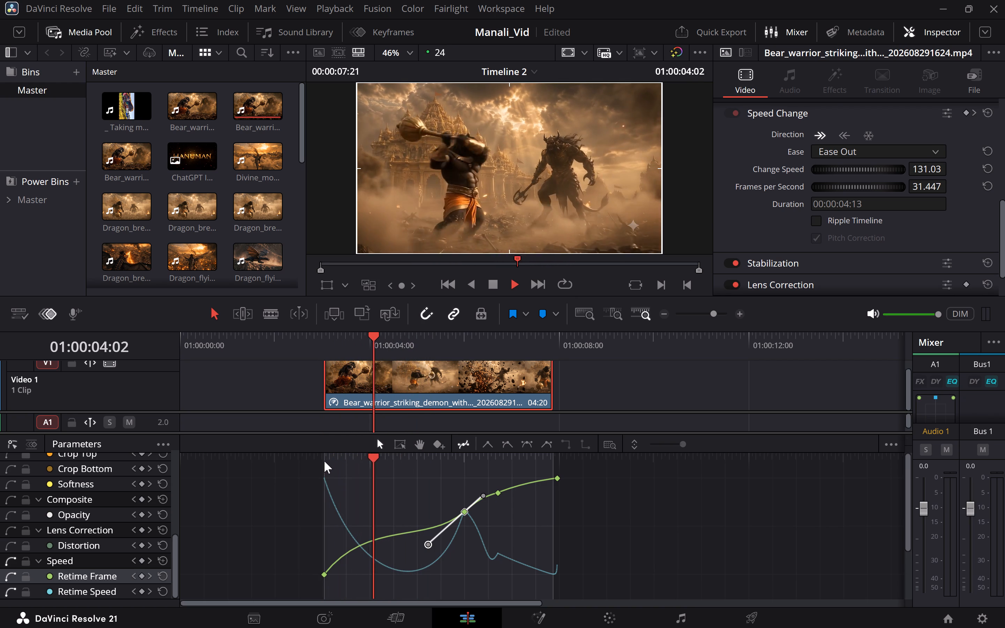
{"action": "key", "text": "space"}
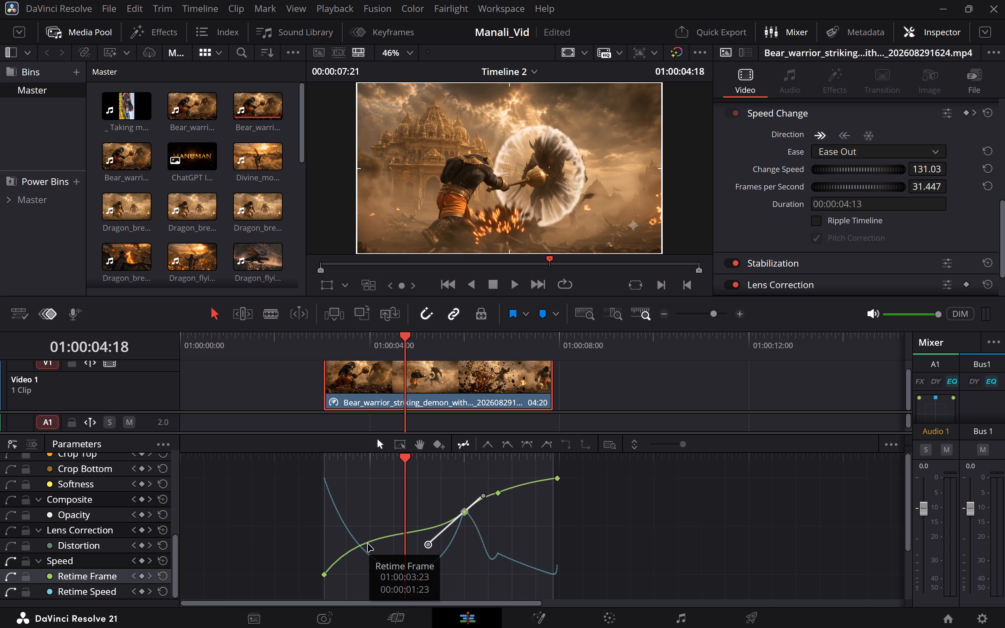
Extend the first Retime Frame keyframe's outgoing handle in two stages to a gentler slope, and replay the clip's opening twice.
{"action": "left_click", "coordinate": [322, 577]}
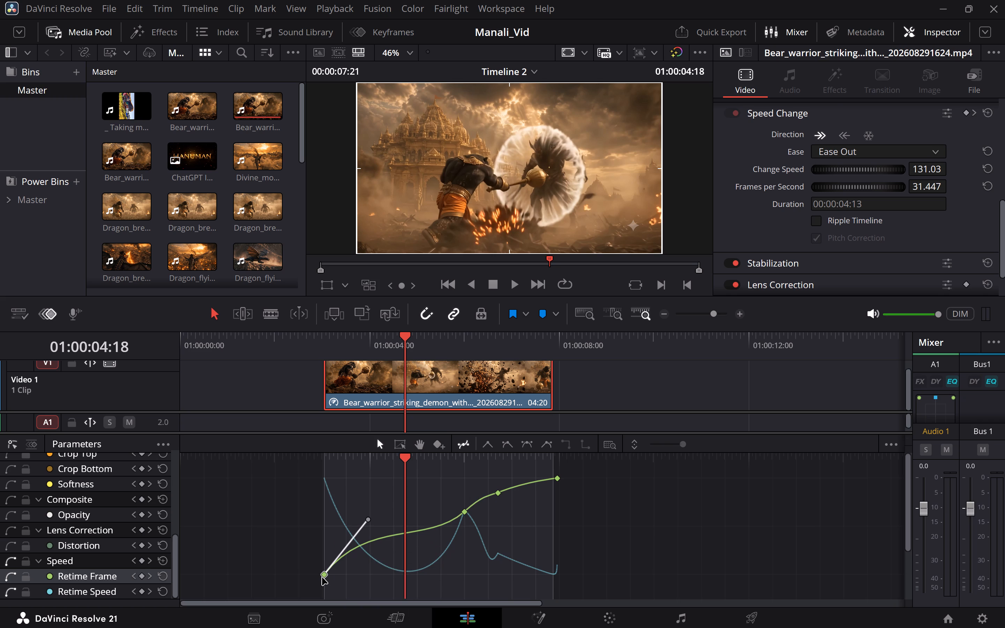
{"action": "left_click_drag", "start_coordinate": [368, 519], "coordinate": [390, 518]}
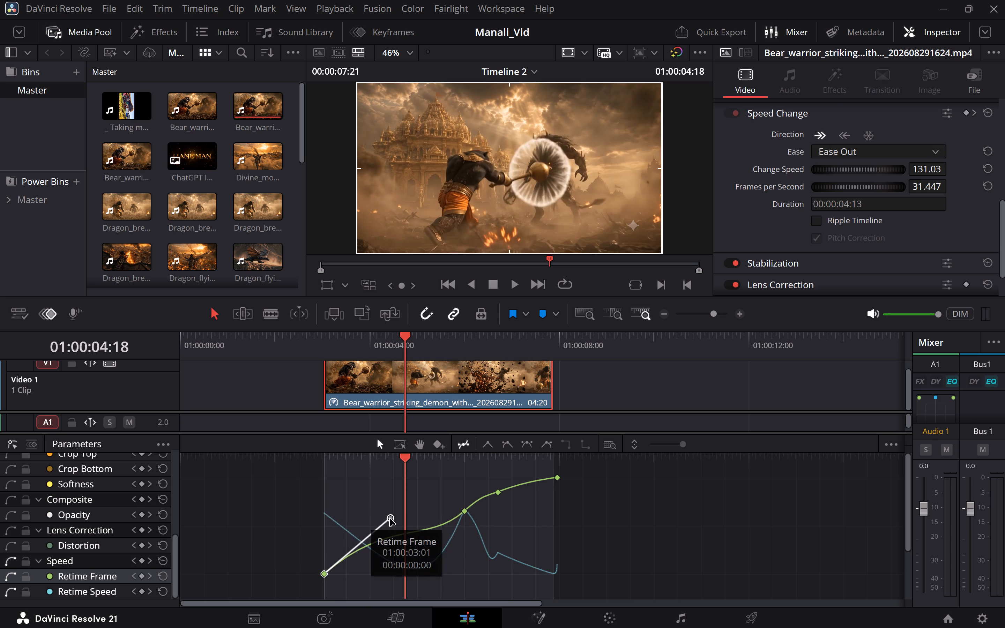
{"action": "left_click_drag", "start_coordinate": [390, 518], "coordinate": [409, 510]}
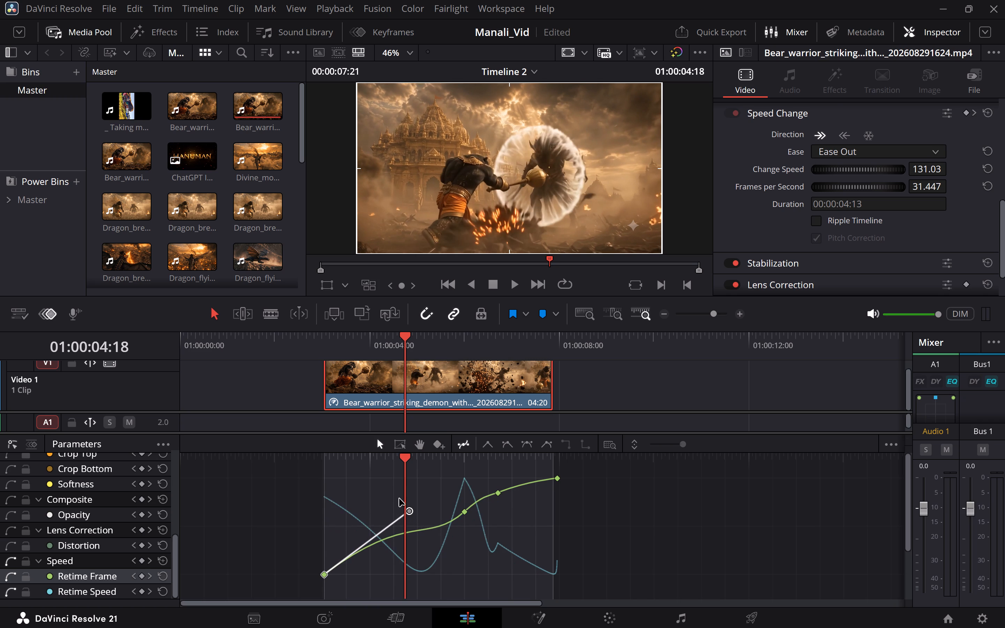
{"action": "left_click", "coordinate": [324, 458]}
{"action": "key", "text": "space"}
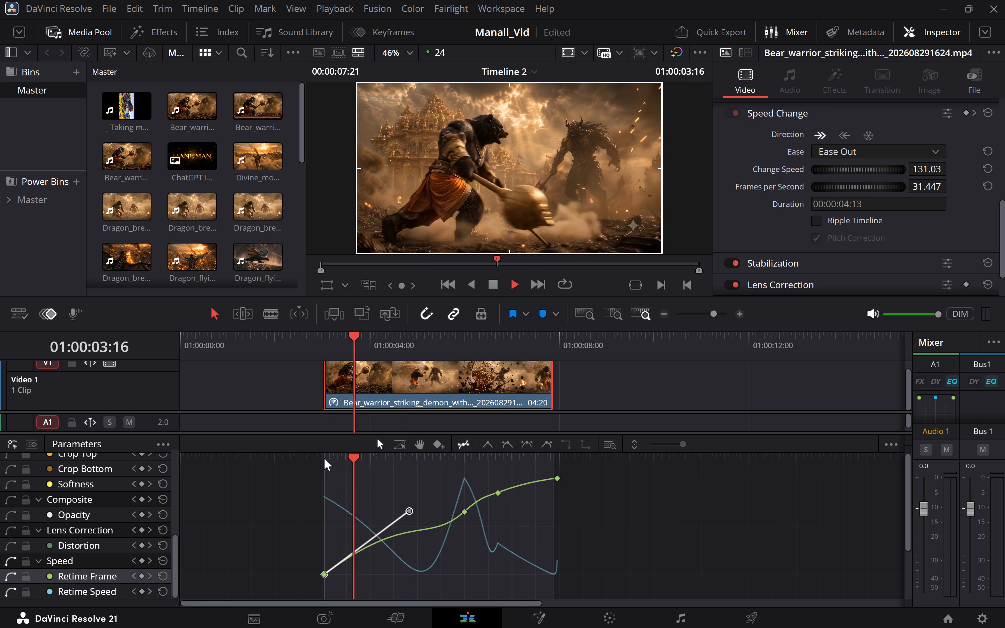
{"action": "key", "text": "space"}
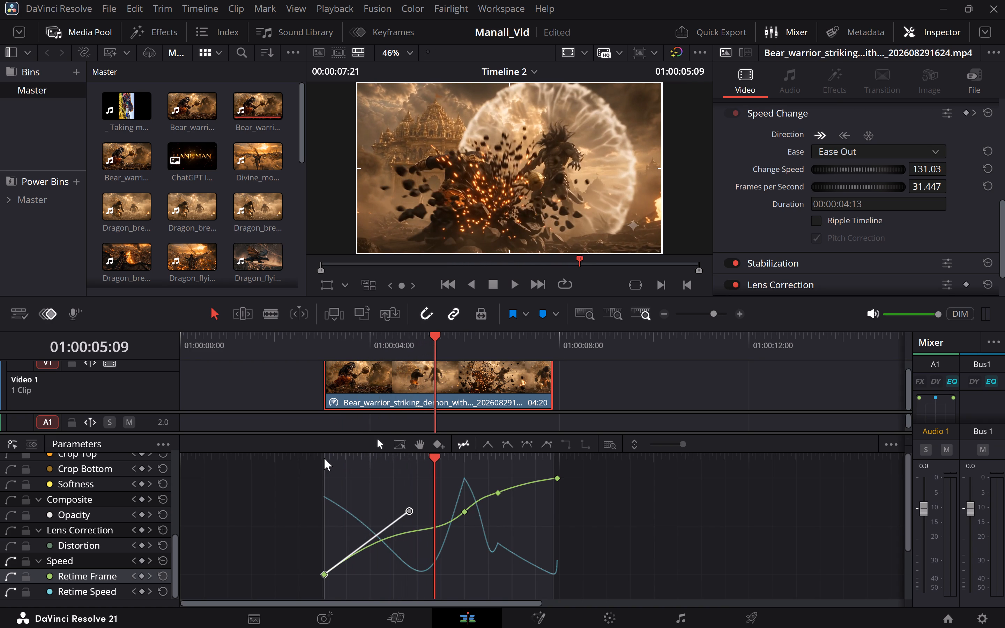
{"action": "left_click", "coordinate": [324, 458]}
{"action": "key", "text": "space"}
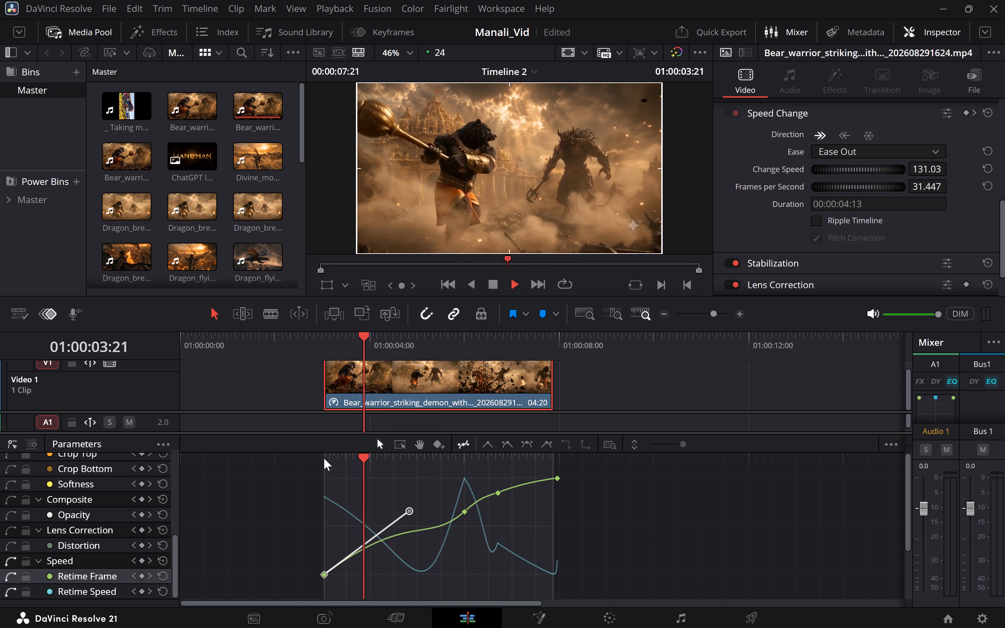
{"action": "key", "text": "space"}
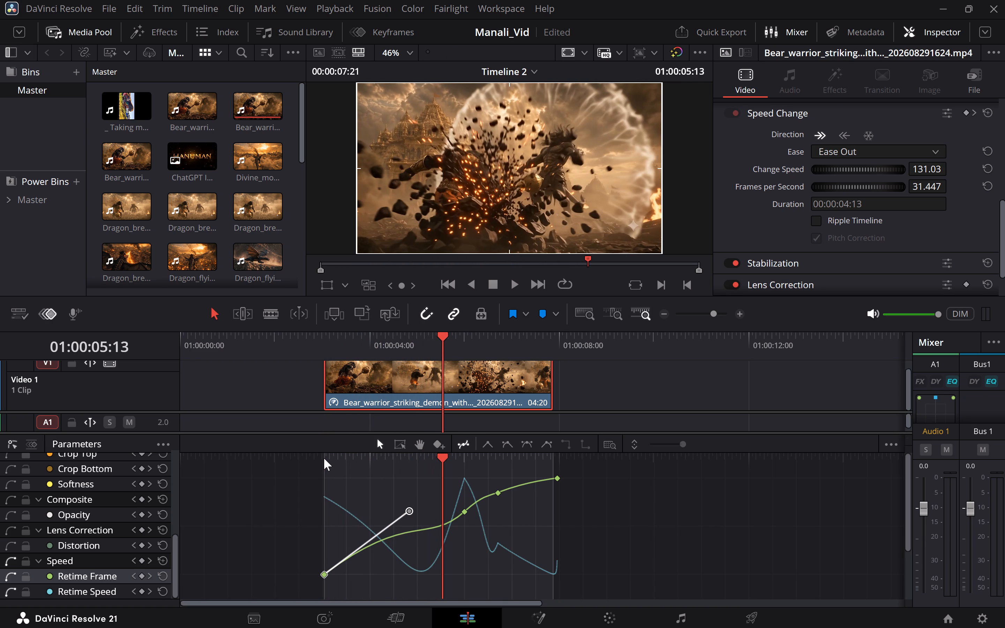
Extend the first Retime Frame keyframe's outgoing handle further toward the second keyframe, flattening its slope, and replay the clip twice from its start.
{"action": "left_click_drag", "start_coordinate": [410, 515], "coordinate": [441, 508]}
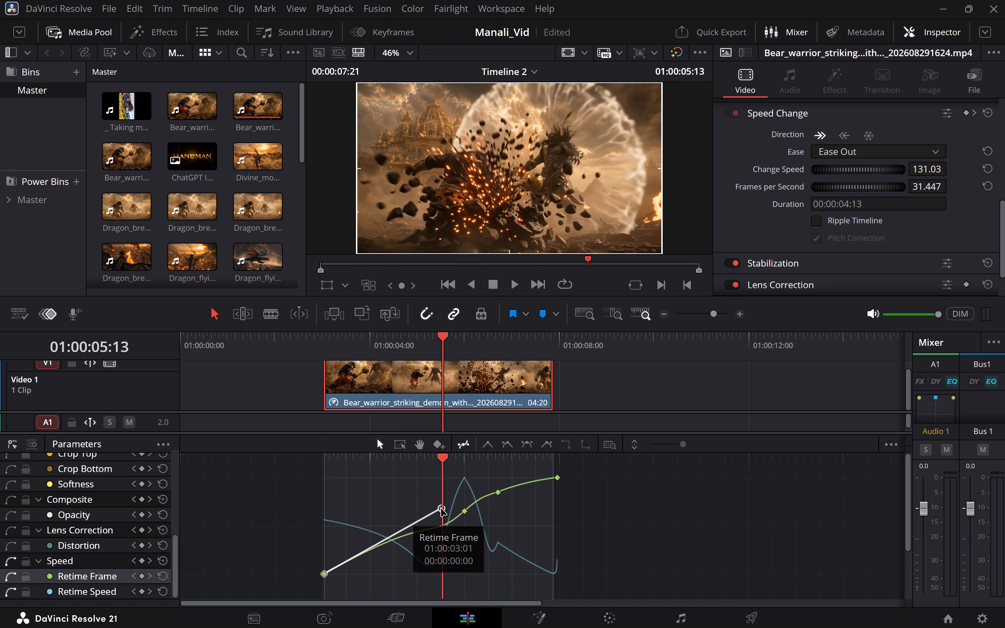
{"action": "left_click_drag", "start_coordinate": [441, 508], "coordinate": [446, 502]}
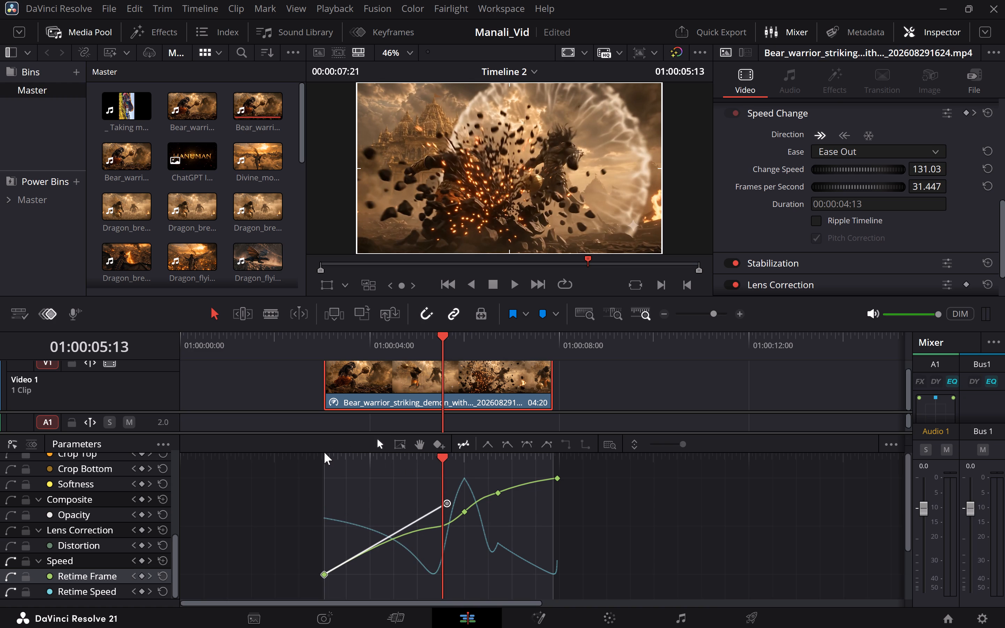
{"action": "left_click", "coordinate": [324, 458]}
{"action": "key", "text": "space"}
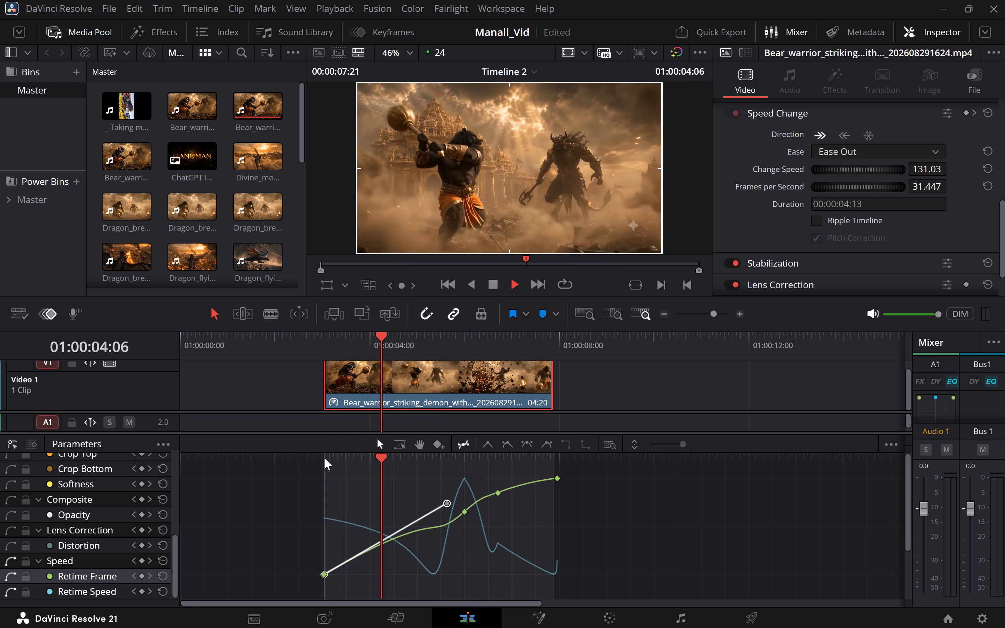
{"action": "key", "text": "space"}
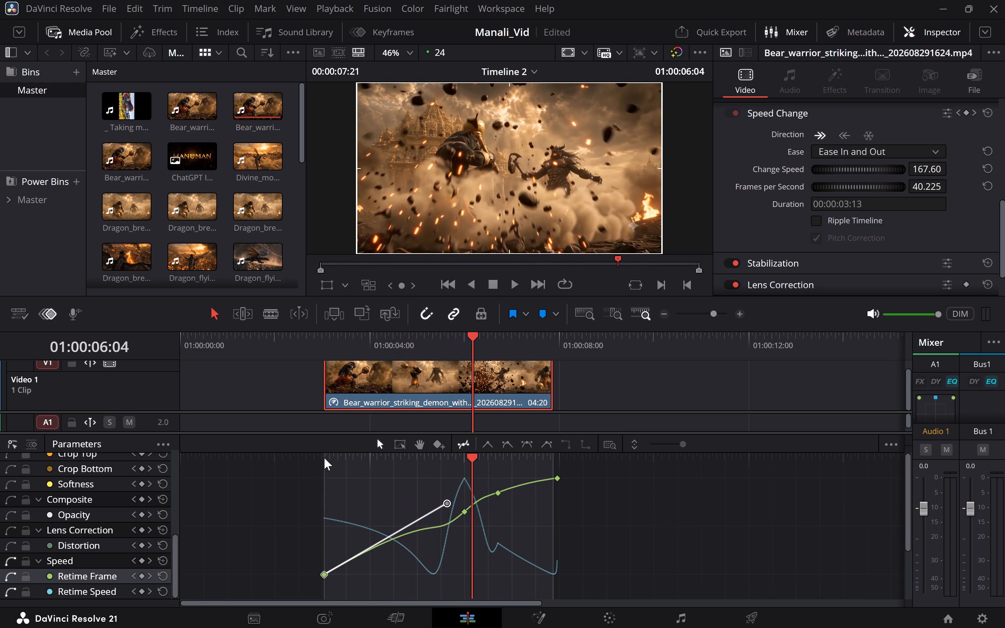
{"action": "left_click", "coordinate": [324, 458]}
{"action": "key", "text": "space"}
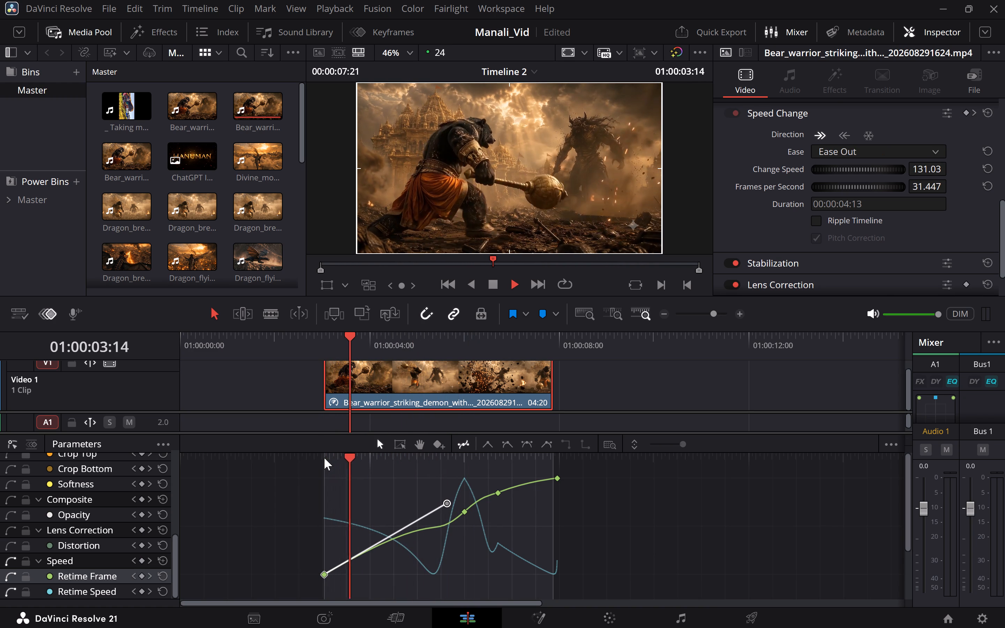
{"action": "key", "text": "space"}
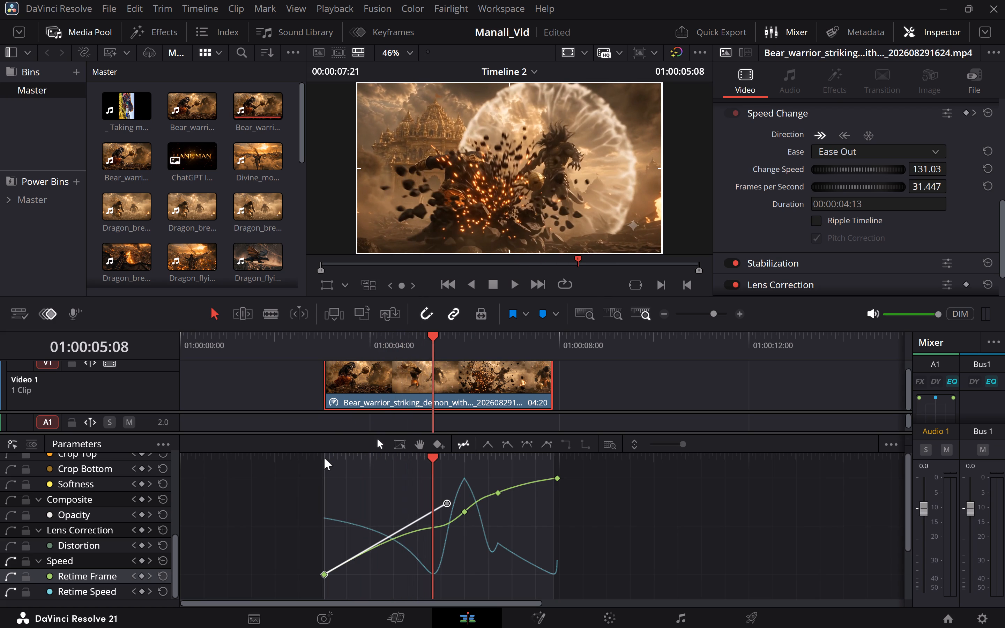
Shorten the first Retime Frame keyframe's outgoing handle to a steeper slope, and replay the clip four times from its start.
{"action": "left_click_drag", "start_coordinate": [447, 507], "coordinate": [414, 484]}
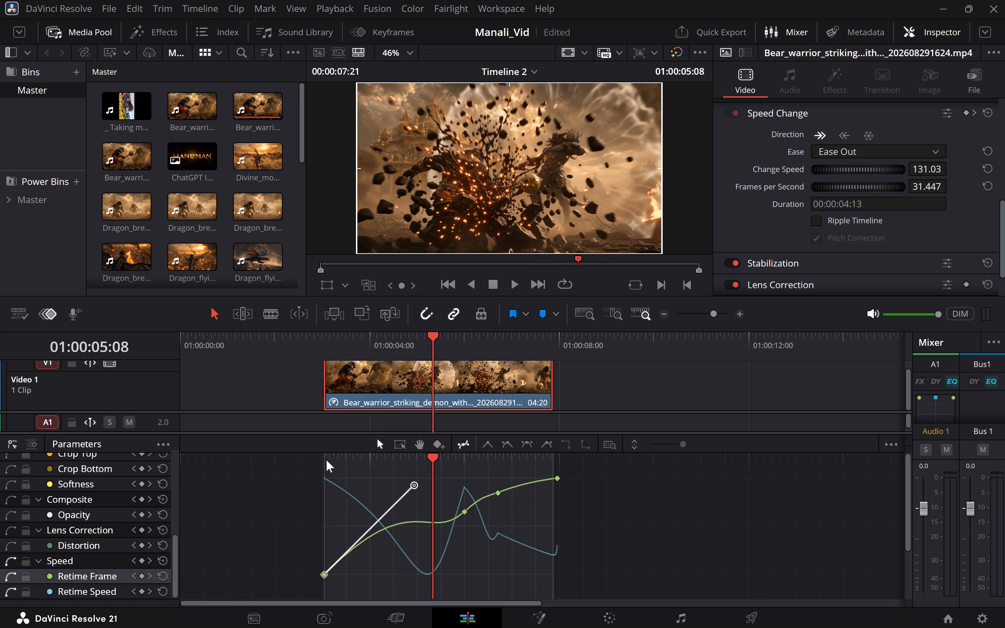
{"action": "left_click", "coordinate": [326, 460]}
{"action": "key", "text": "space"}
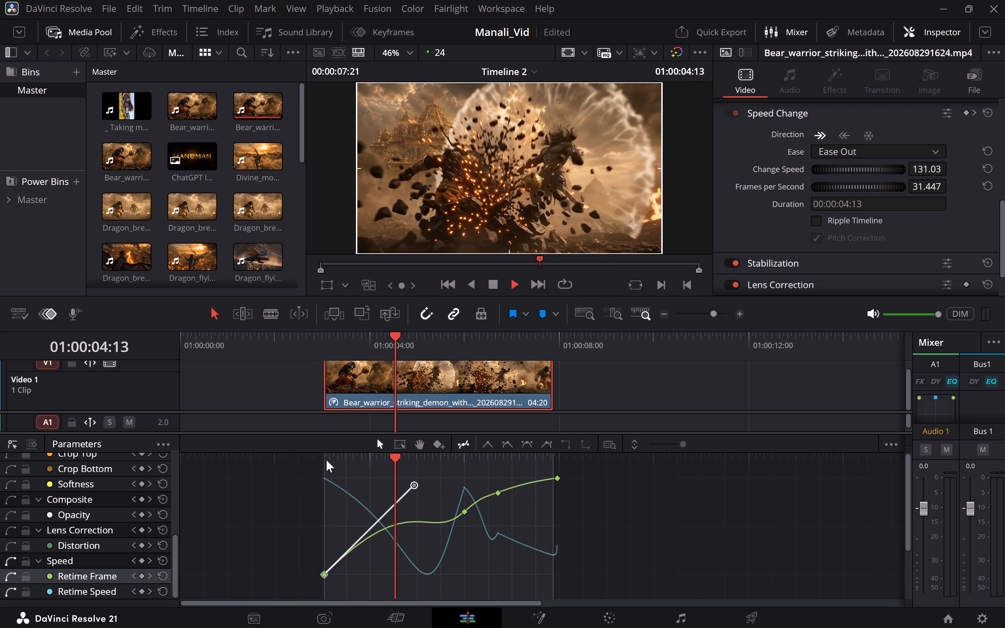
{"action": "key", "text": "space"}
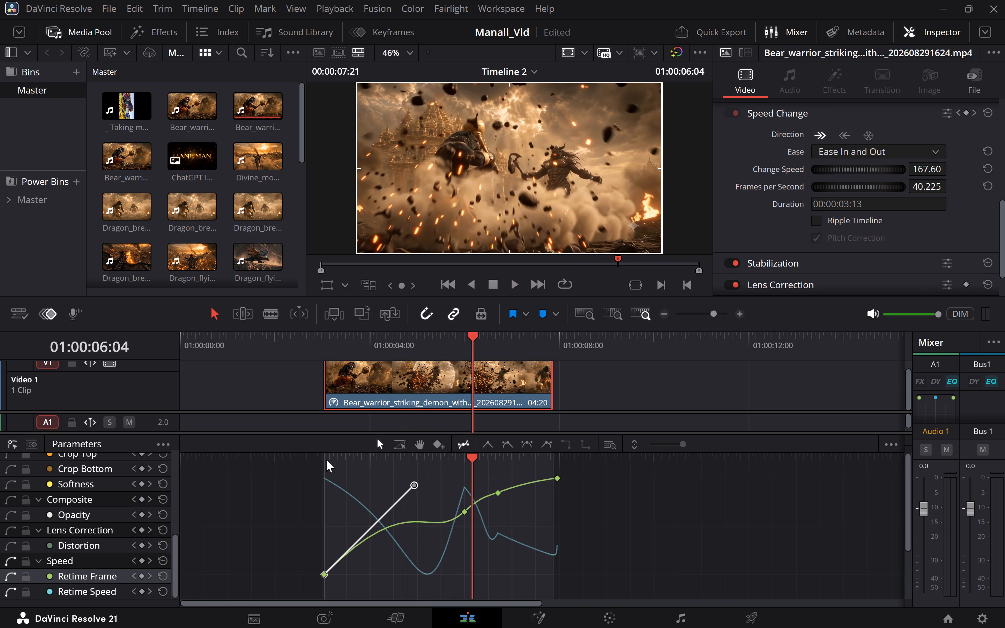
{"action": "left_click", "coordinate": [324, 460]}
{"action": "key", "text": "space"}
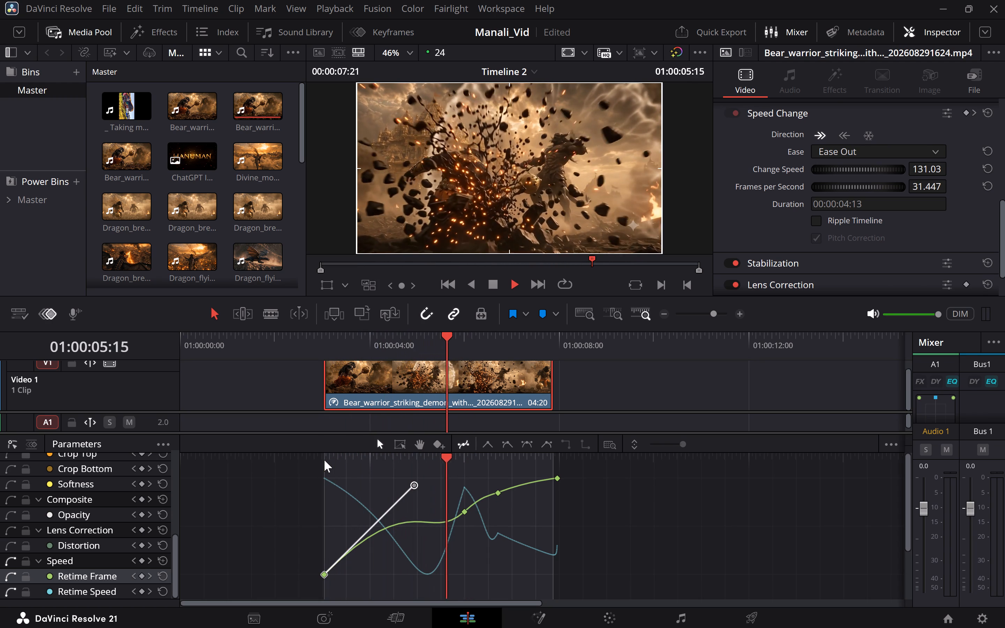
{"action": "key", "text": "space"}
{"action": "left_click", "coordinate": [324, 460]}
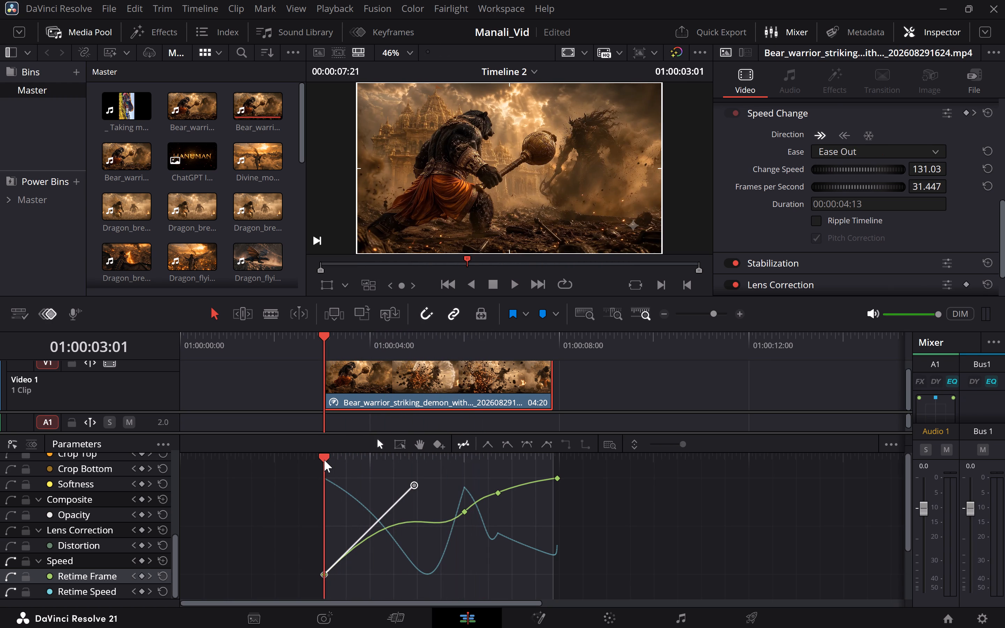
{"action": "key", "text": "space"}
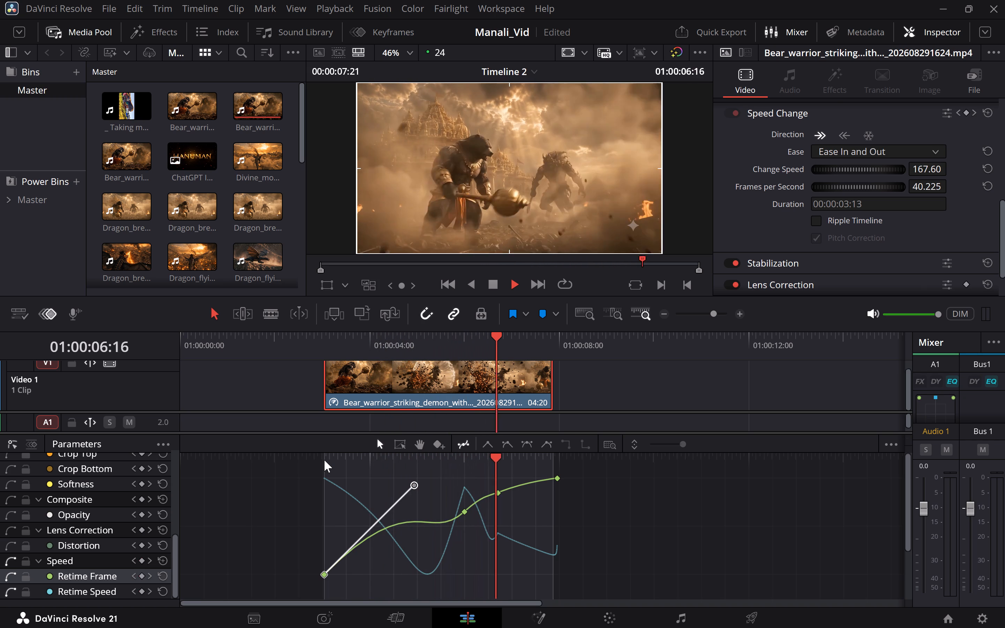
{"action": "key", "text": "space"}
{"action": "left_click", "coordinate": [324, 460]}
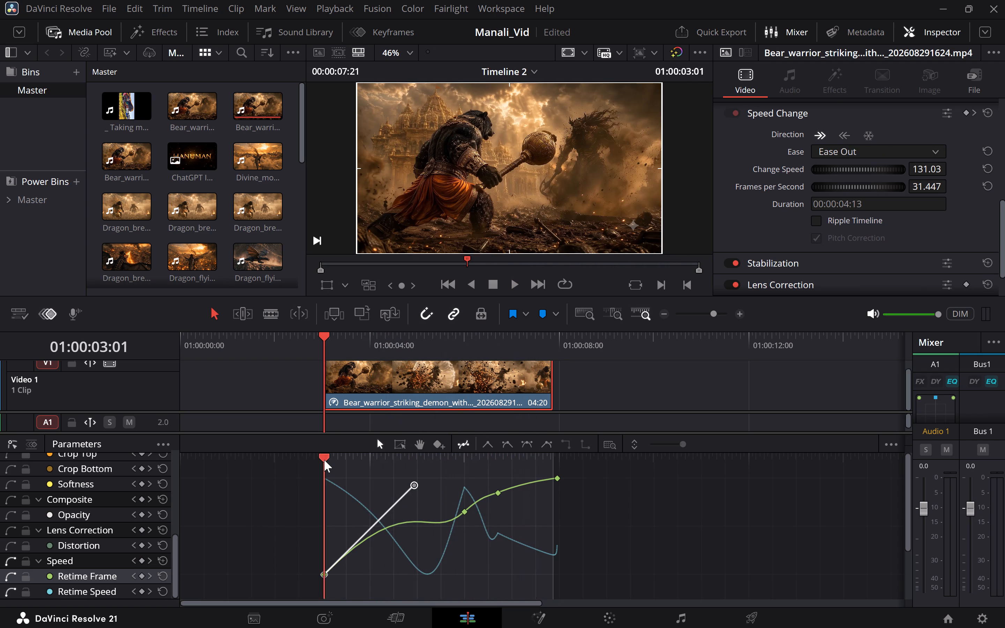
{"action": "key", "text": "space"}
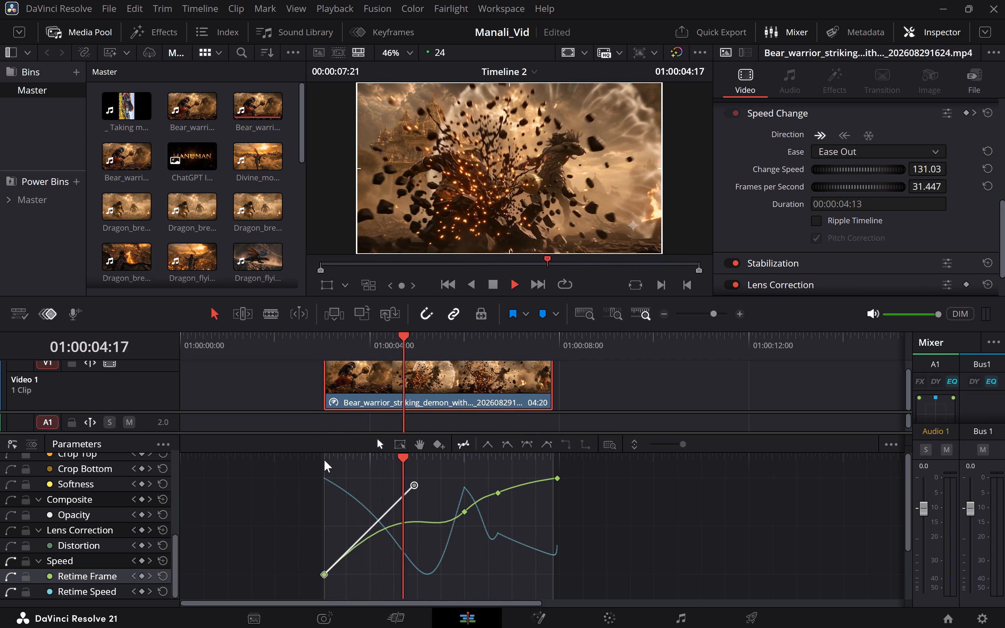
{"action": "key", "text": "space"}
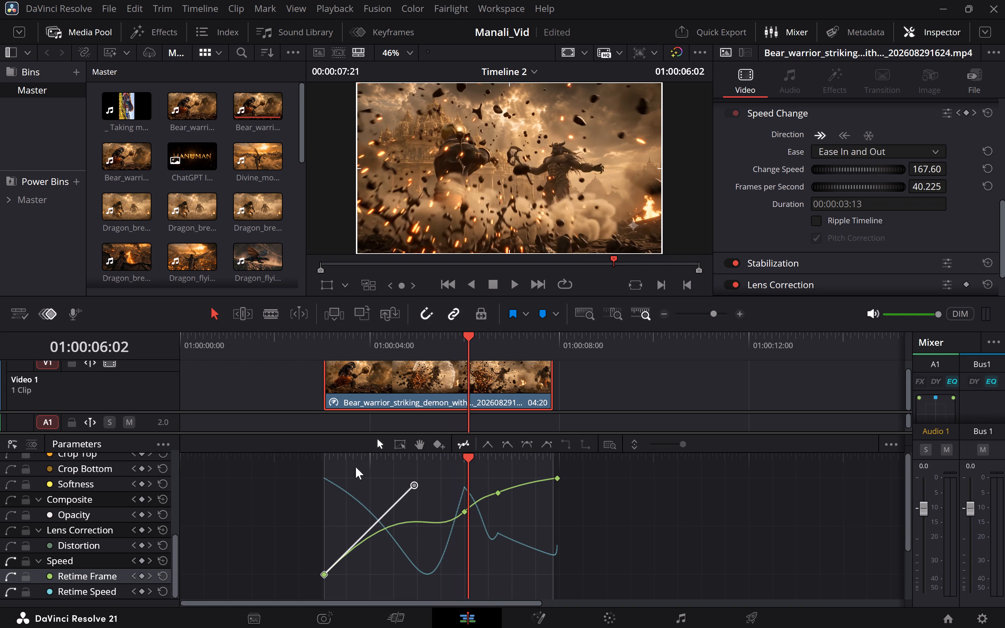
Shorten the first keyframe's outgoing handle slightly along nearly the same slope, and replay the clip twice from its start.
{"action": "left_click_drag", "start_coordinate": [415, 484], "coordinate": [408, 491]}
{"action": "left_click", "coordinate": [325, 462]}
{"action": "key", "text": "space"}
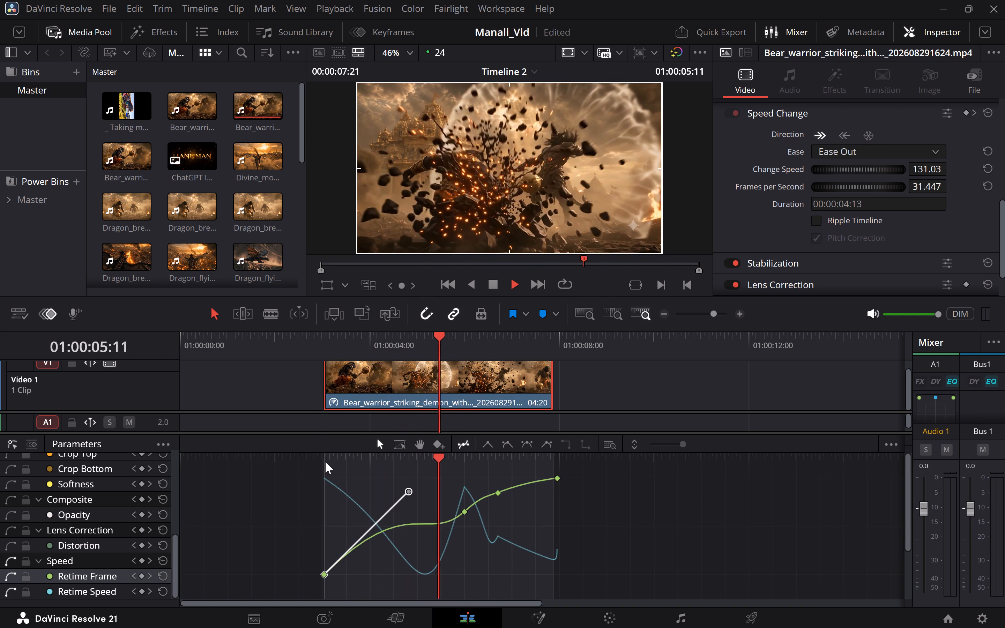
{"action": "key", "text": "space"}
{"action": "left_click", "coordinate": [325, 462]}
{"action": "key", "text": "space"}
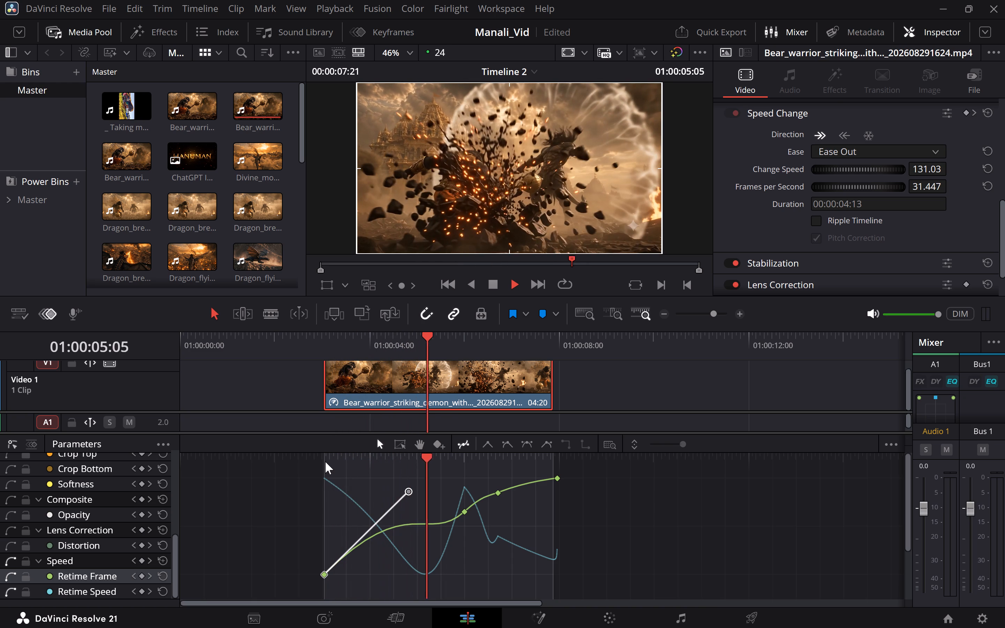
{"action": "key", "text": "space"}
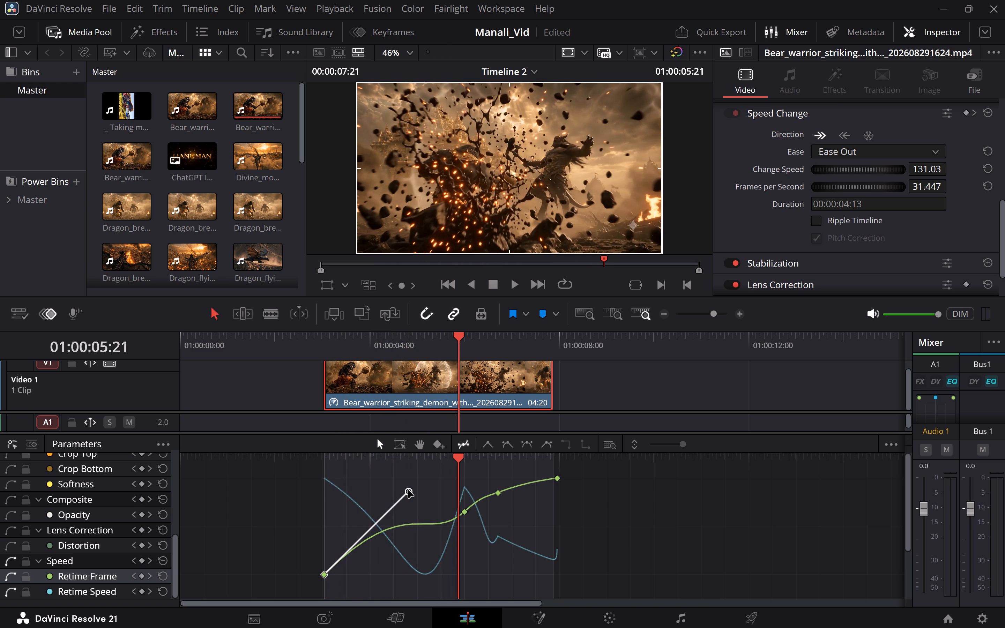
Shorten the first keyframe's outgoing handle in two more small stages, replaying the clip from its start after each.
{"action": "left_click_drag", "start_coordinate": [408, 490], "coordinate": [402, 494]}
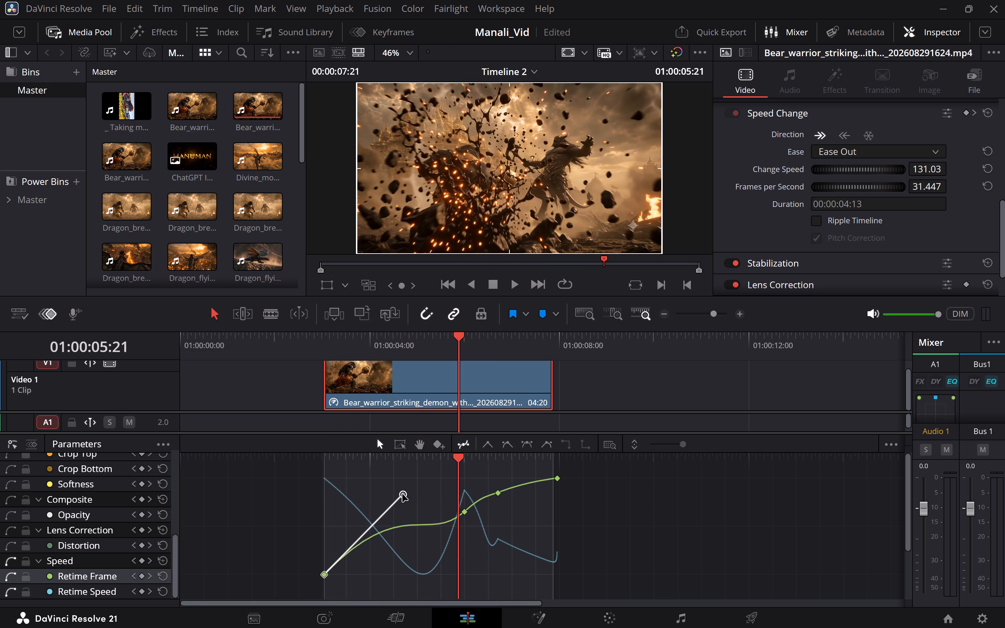
{"action": "left_click", "coordinate": [323, 460]}
{"action": "key", "text": "space"}
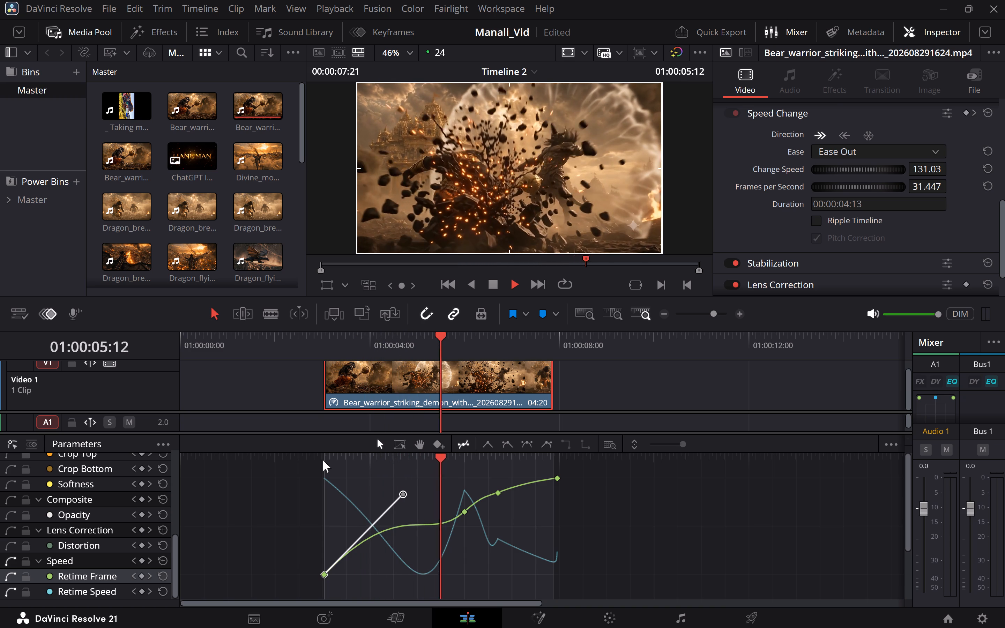
{"action": "key", "text": "space"}
{"action": "left_click_drag", "start_coordinate": [401, 492], "coordinate": [397, 499]}
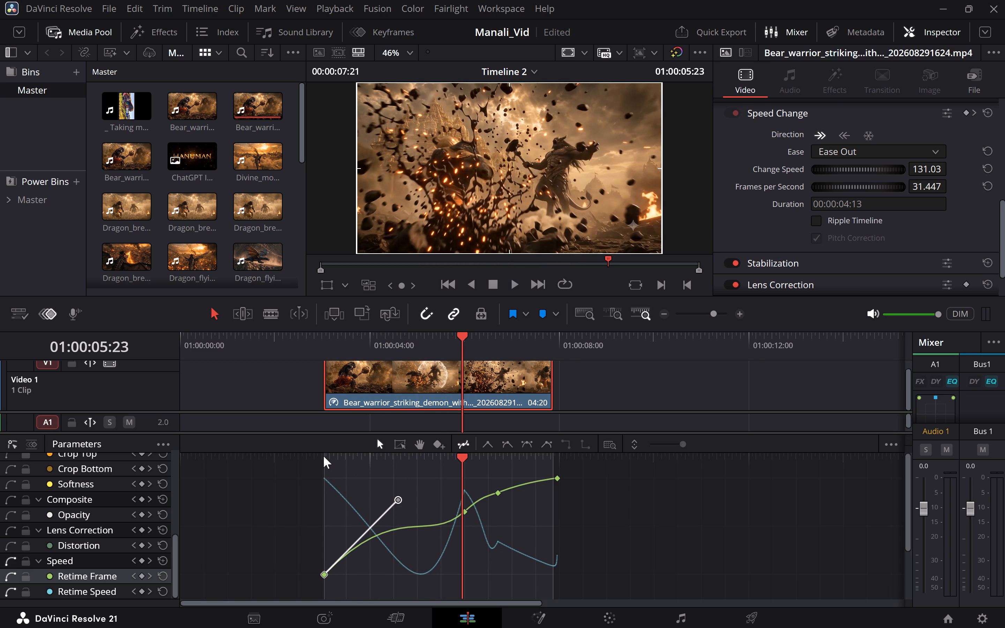
{"action": "left_click", "coordinate": [323, 456]}
{"action": "key", "text": "space"}
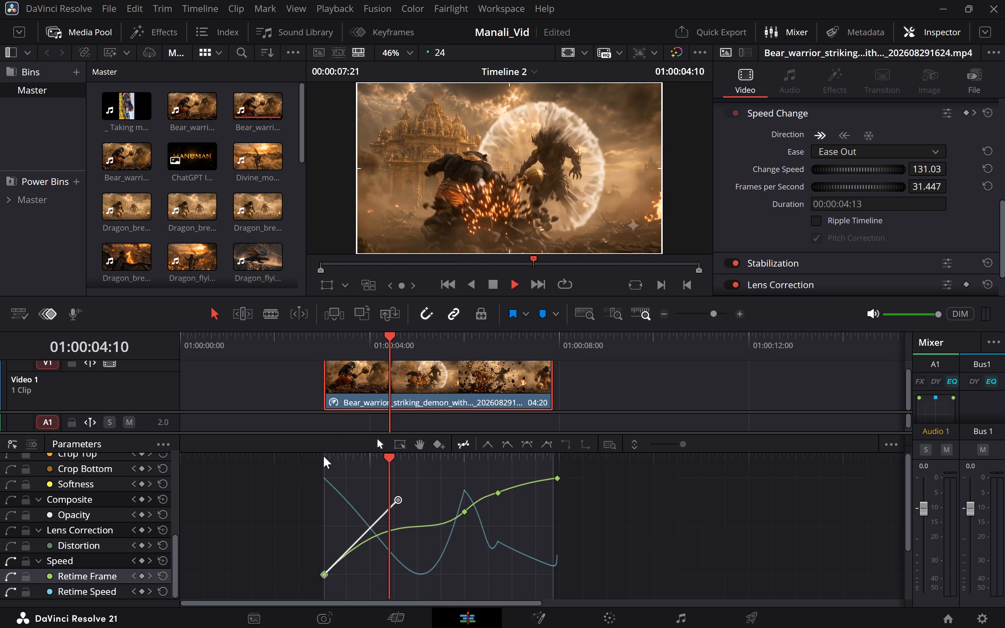
{"action": "key", "text": "space"}
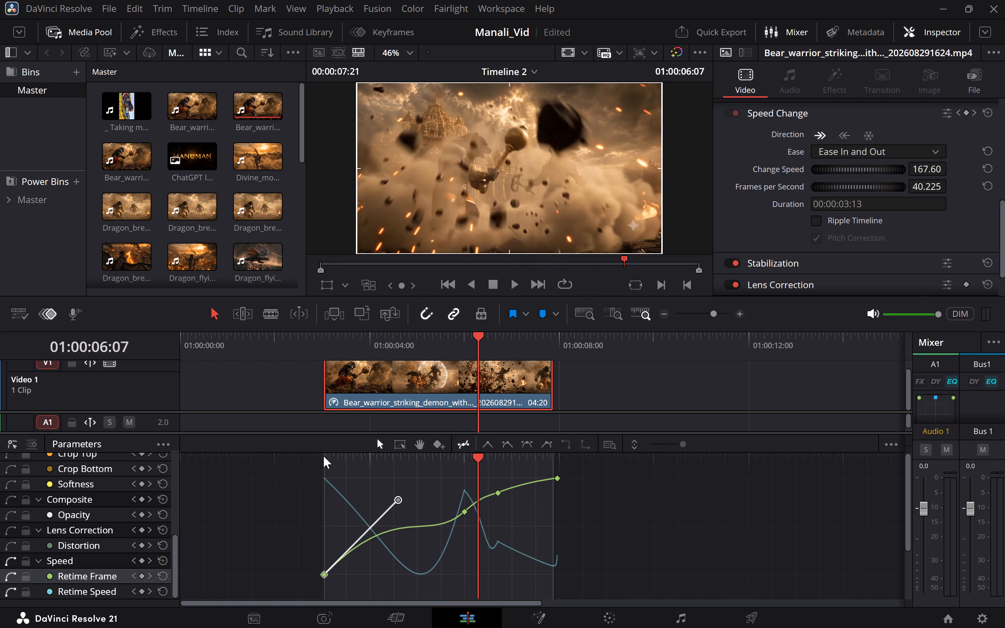
Lower the end of the first keyframe's outgoing handle to a gentler slope in two nudges, and replay the clip from its start.
{"action": "left_click_drag", "start_coordinate": [400, 502], "coordinate": [398, 506]}
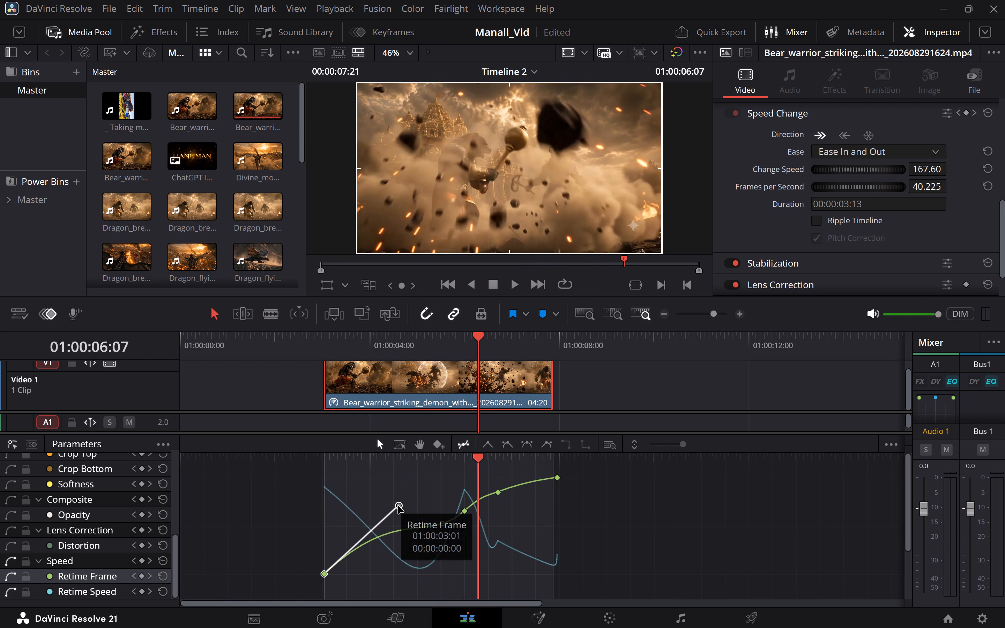
{"action": "left_click_drag", "start_coordinate": [398, 506], "coordinate": [397, 507]}
{"action": "left_click", "coordinate": [327, 460]}
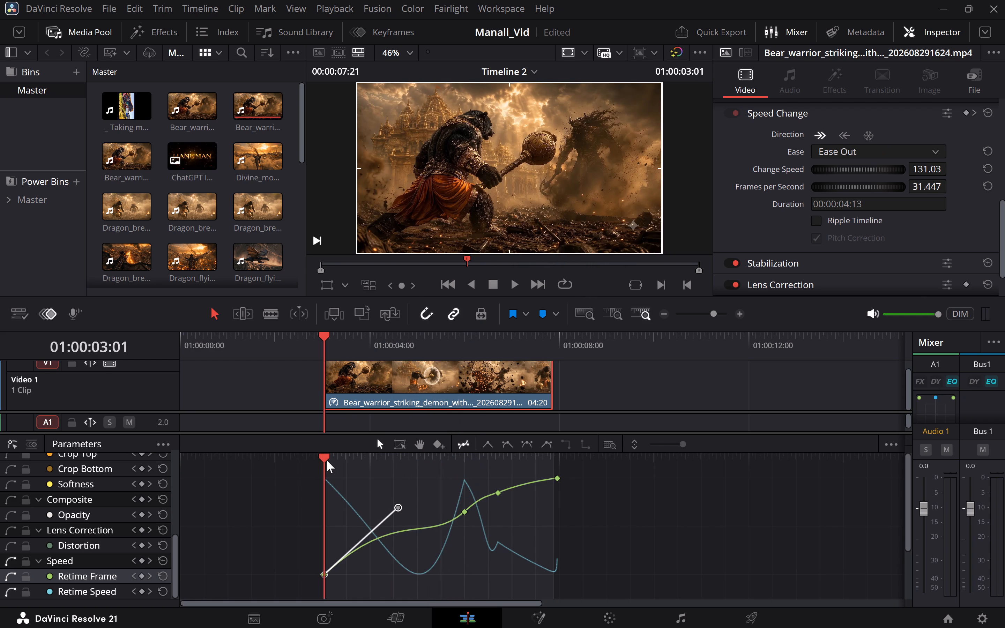
{"action": "key", "text": "space"}
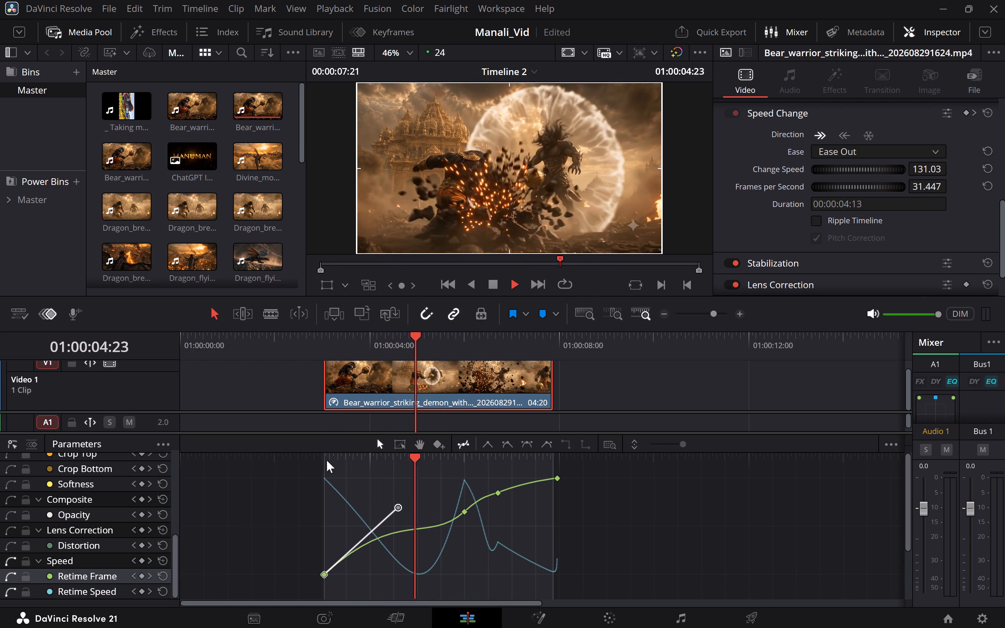
{"action": "key", "text": "space"}
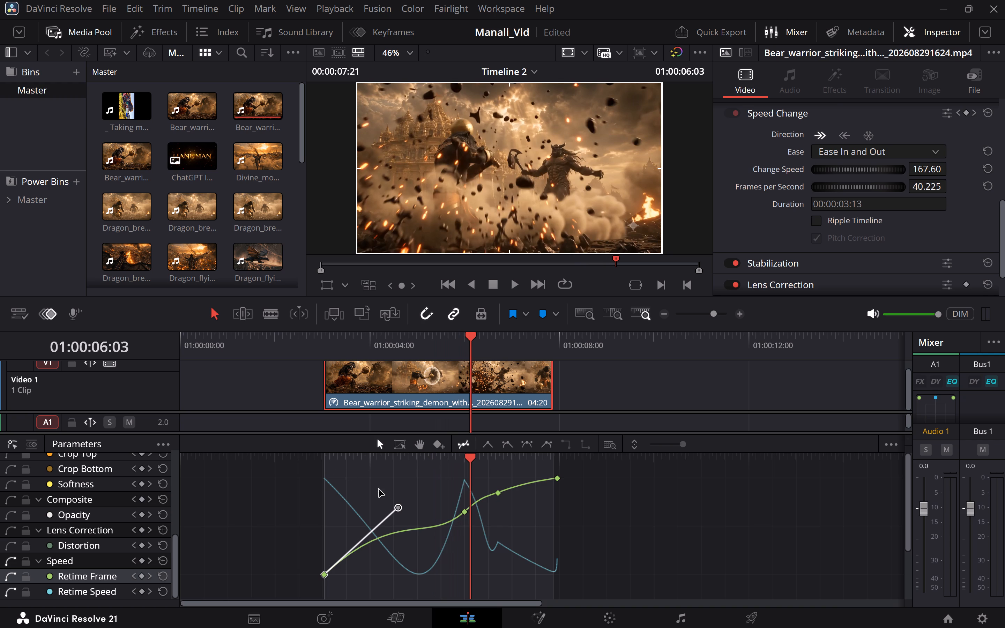
Extend the incoming handle of the Retime Frame keyframe at 01:00:06:00, flatten it to nearly horizontal, and replay the clip from its start.
{"action": "left_click", "coordinate": [466, 513]}
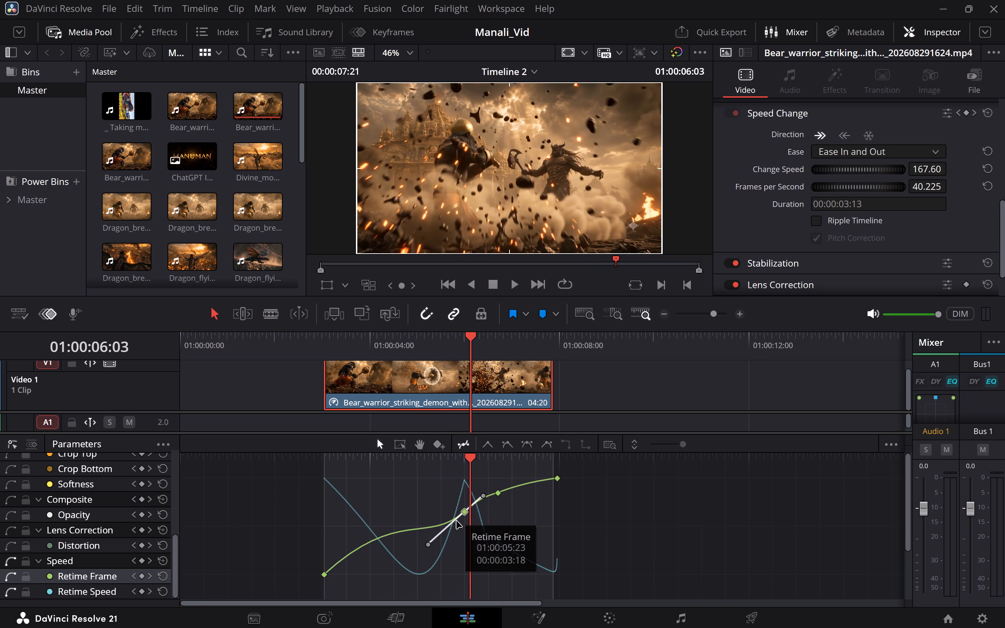
{"action": "left_click_drag", "start_coordinate": [429, 544], "coordinate": [404, 525]}
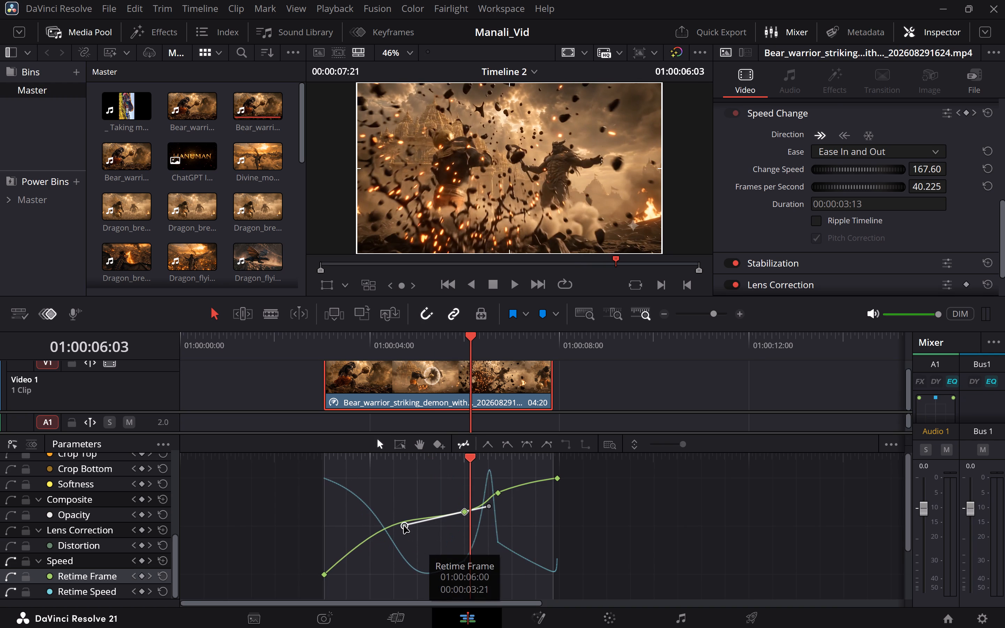
{"action": "left_click_drag", "start_coordinate": [404, 525], "coordinate": [407, 513]}
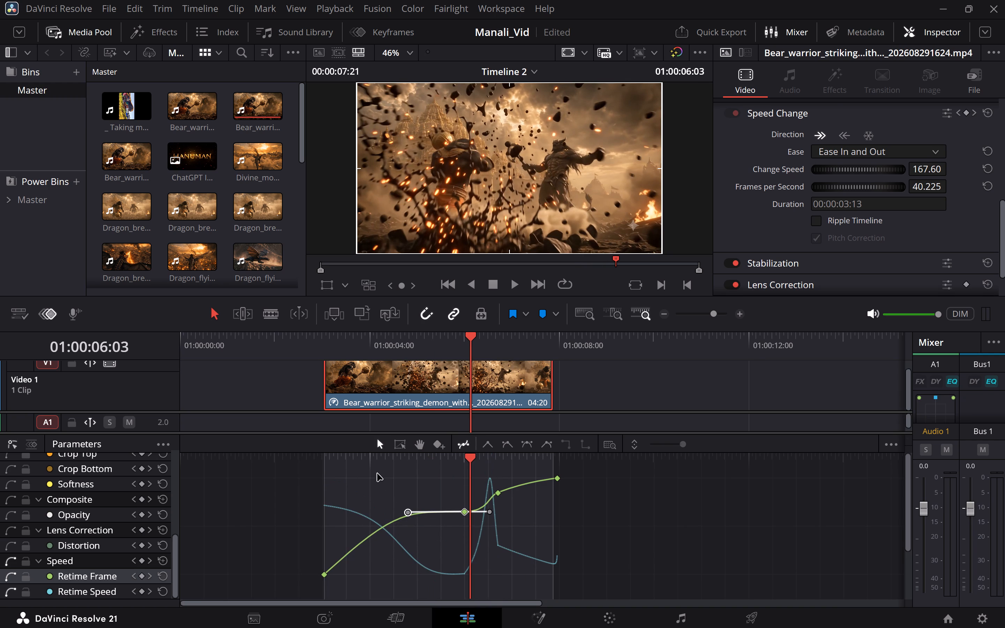
{"action": "left_click", "coordinate": [326, 460]}
{"action": "key", "text": "space"}
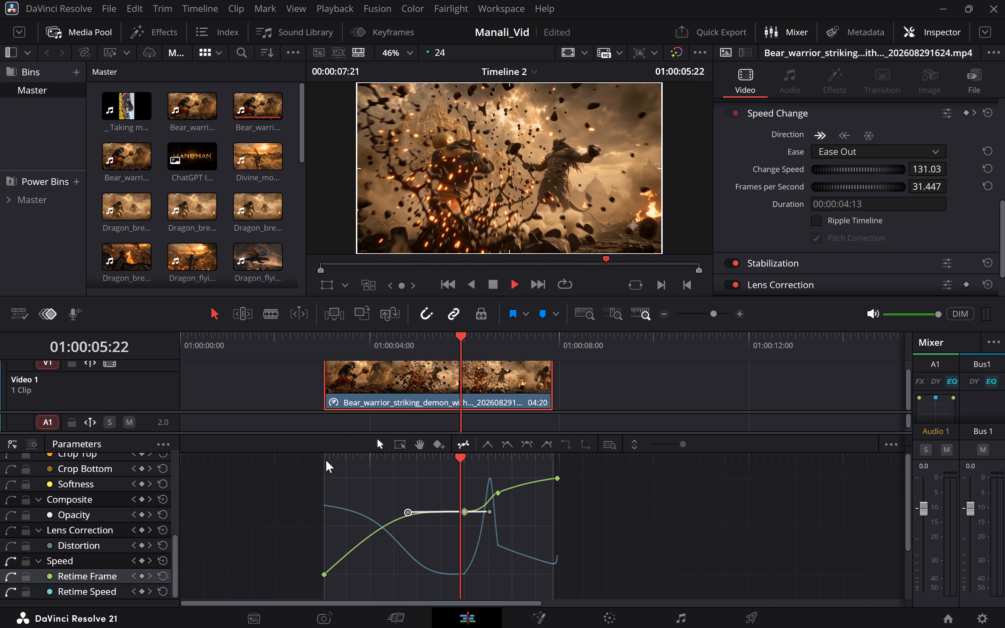
{"action": "key", "text": "space"}
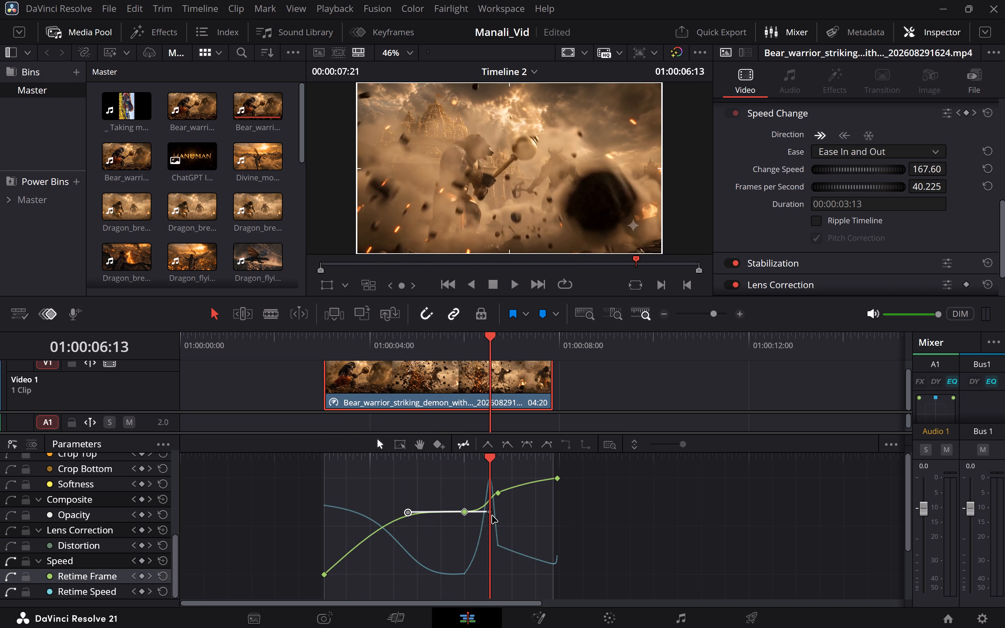
Shorten the 01:00:06:00 keyframe's incoming handle close to the keyframe and tilt its outgoing handle up toward the third keyframe.
{"action": "left_click_drag", "start_coordinate": [406, 508], "coordinate": [434, 510]}
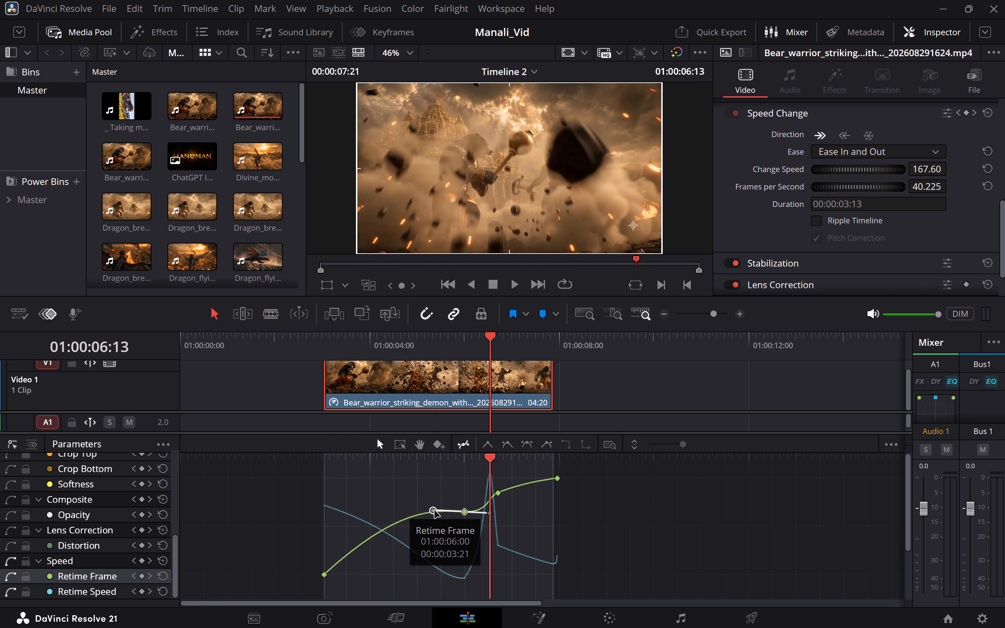
{"action": "left_click_drag", "start_coordinate": [434, 510], "coordinate": [453, 510]}
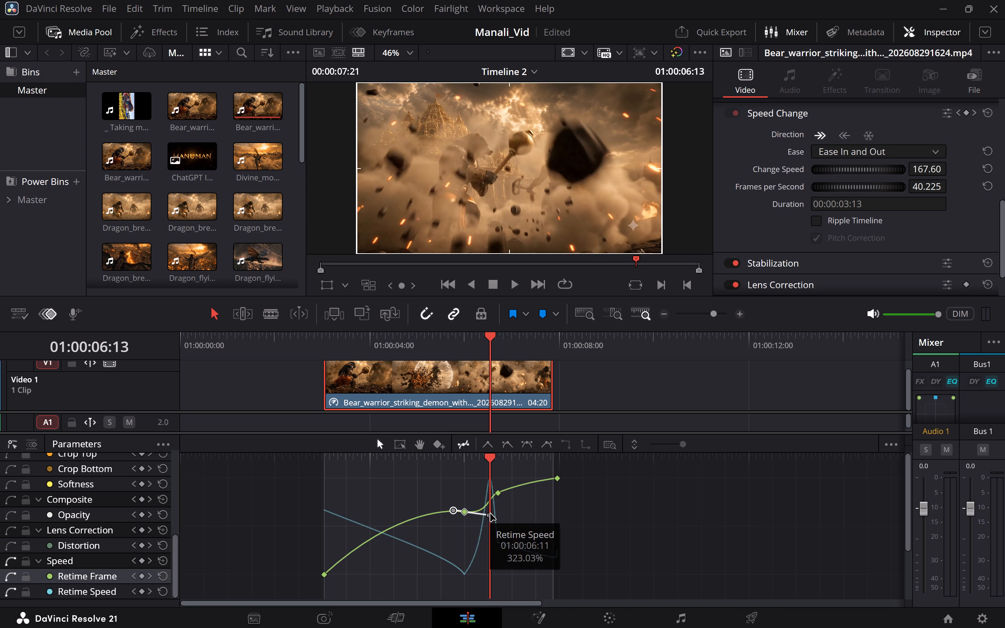
{"action": "left_click_drag", "start_coordinate": [488, 516], "coordinate": [484, 500]}
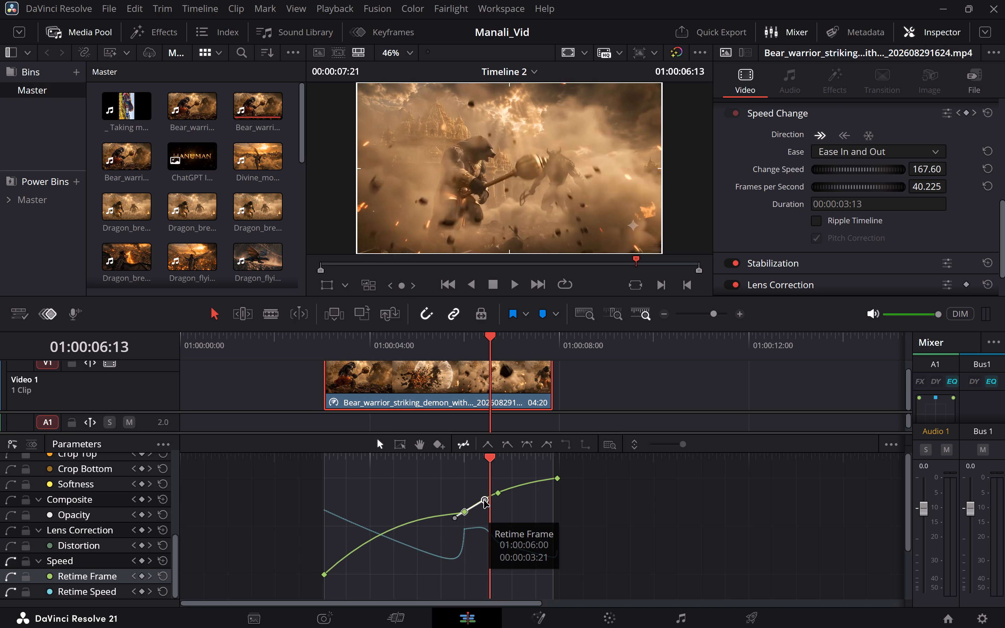
{"action": "left_click_drag", "start_coordinate": [484, 500], "coordinate": [484, 499]}
Replay the clip from shortly before 01:00:04:00 and twice from its start to examine the speed through the strike.
{"action": "left_click", "coordinate": [364, 465]}
{"action": "key", "text": "space"}
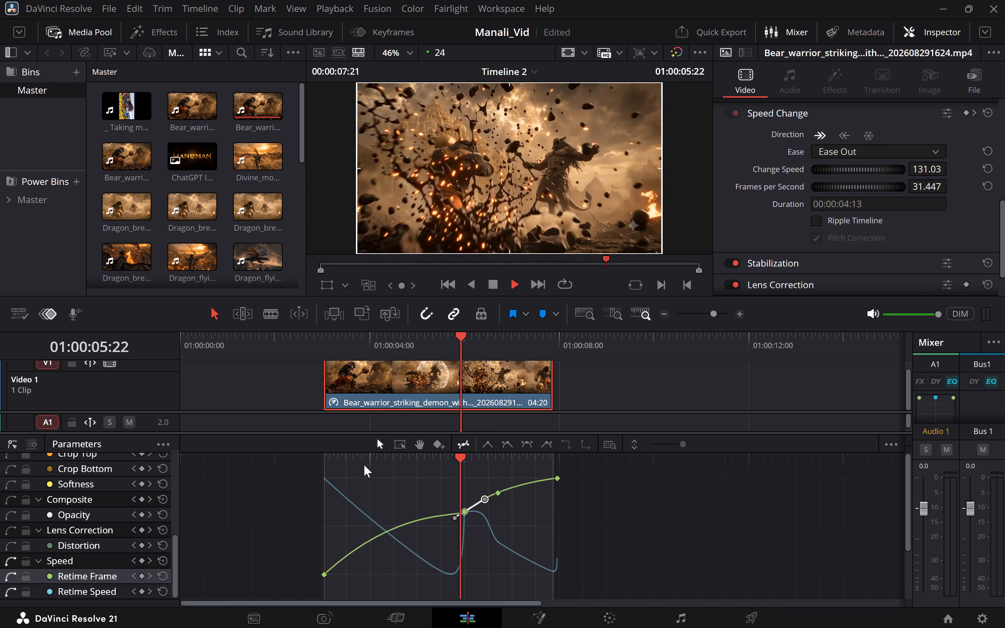
{"action": "key", "text": "space"}
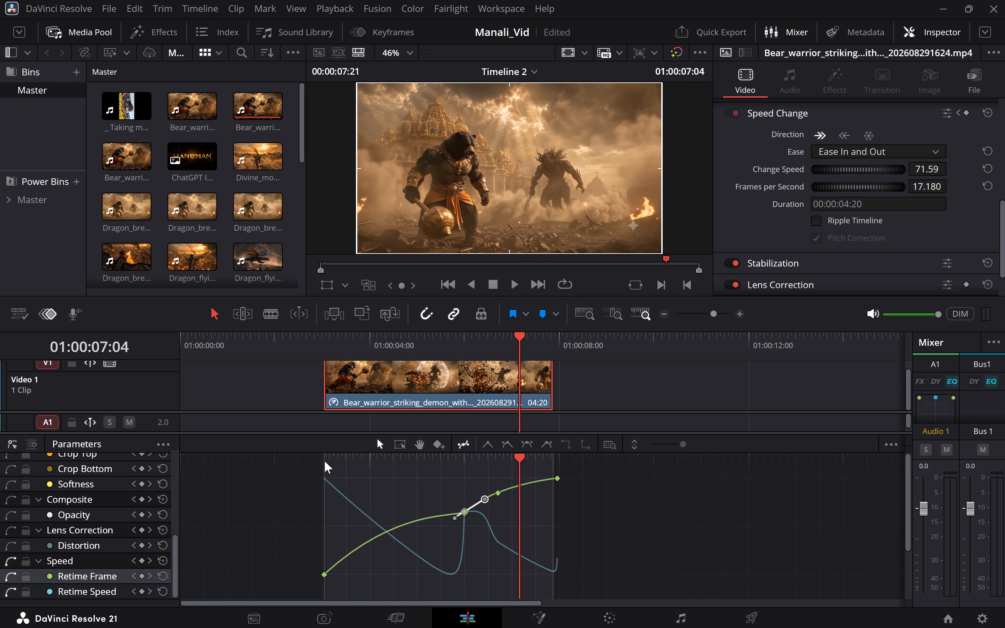
{"action": "left_click", "coordinate": [327, 456]}
{"action": "key", "text": "space"}
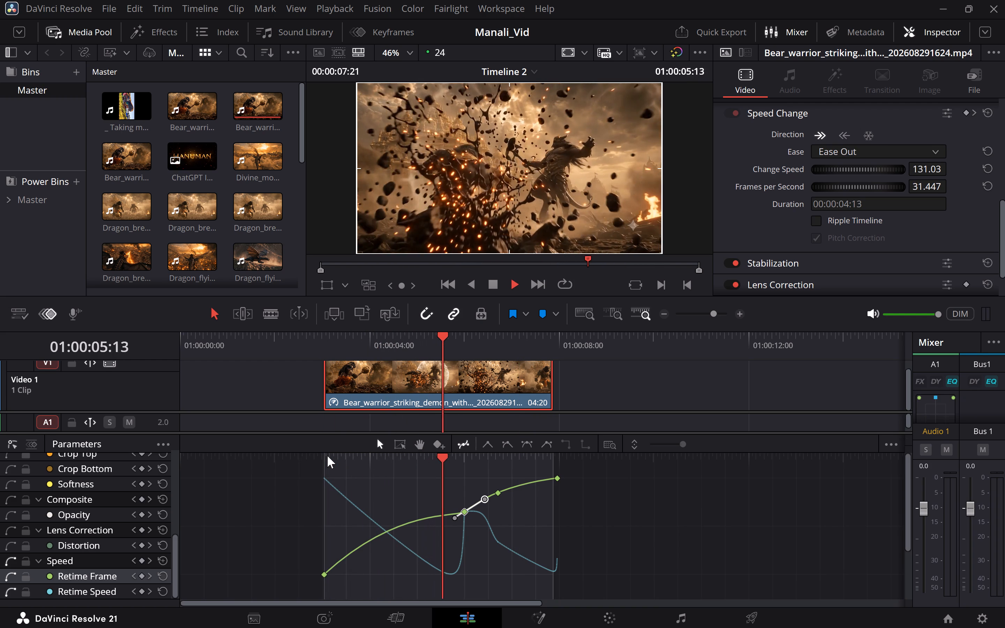
{"action": "key", "text": "space"}
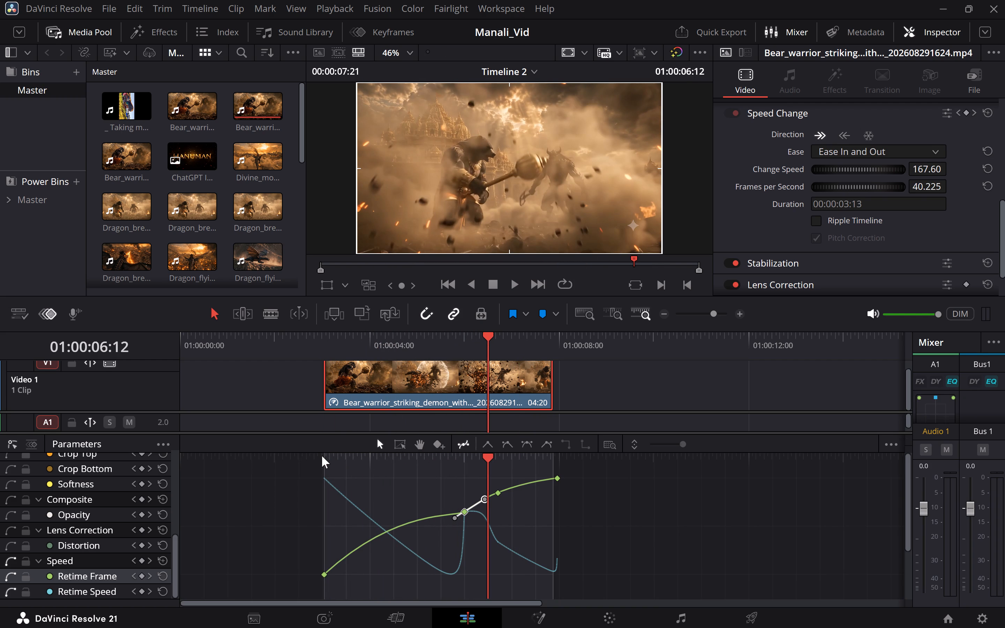
{"action": "left_click", "coordinate": [326, 456]}
{"action": "key", "text": "space"}
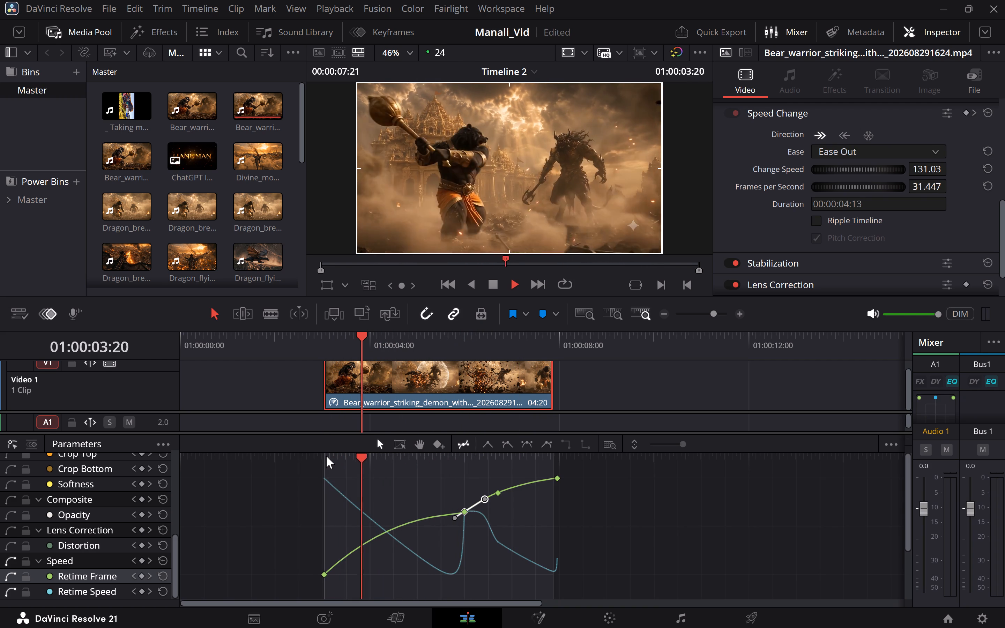
{"action": "key", "text": "space"}
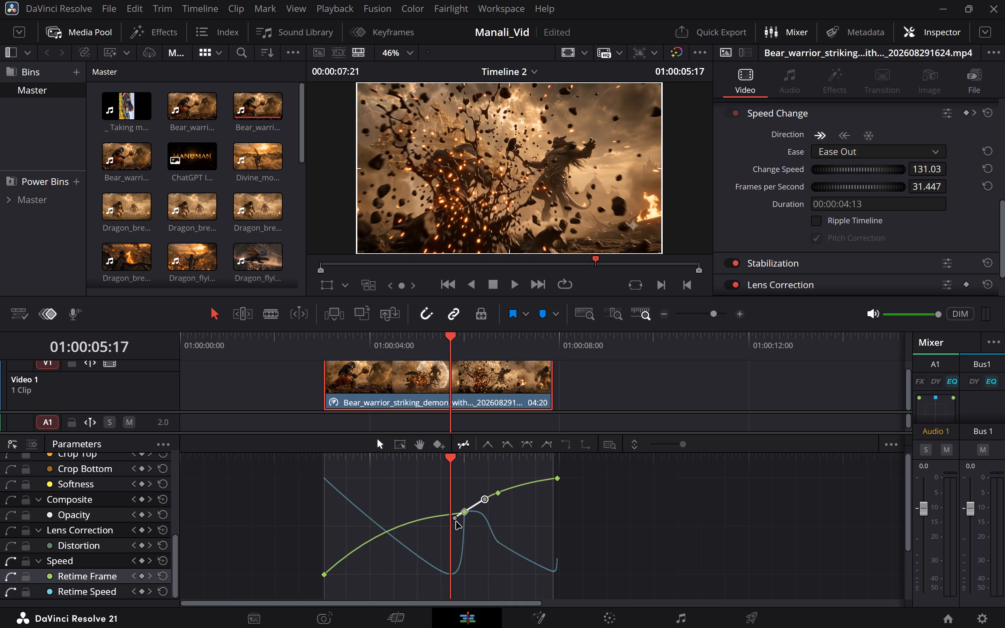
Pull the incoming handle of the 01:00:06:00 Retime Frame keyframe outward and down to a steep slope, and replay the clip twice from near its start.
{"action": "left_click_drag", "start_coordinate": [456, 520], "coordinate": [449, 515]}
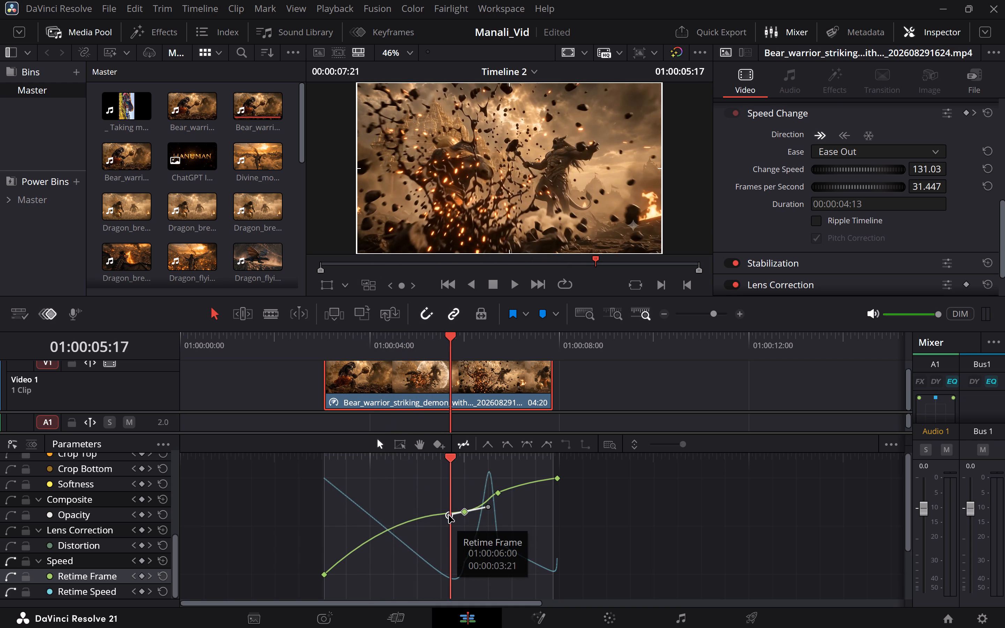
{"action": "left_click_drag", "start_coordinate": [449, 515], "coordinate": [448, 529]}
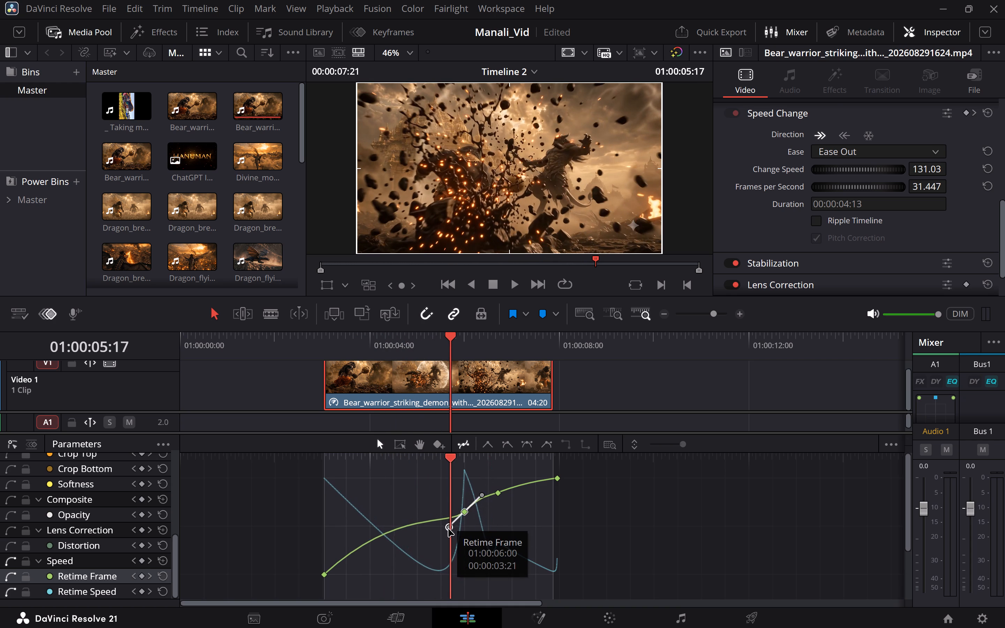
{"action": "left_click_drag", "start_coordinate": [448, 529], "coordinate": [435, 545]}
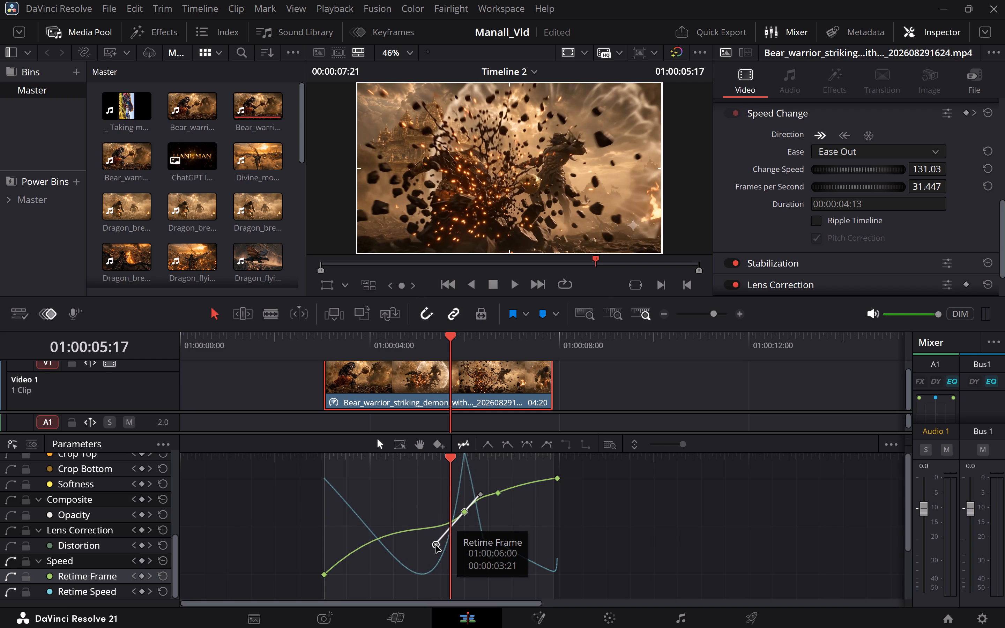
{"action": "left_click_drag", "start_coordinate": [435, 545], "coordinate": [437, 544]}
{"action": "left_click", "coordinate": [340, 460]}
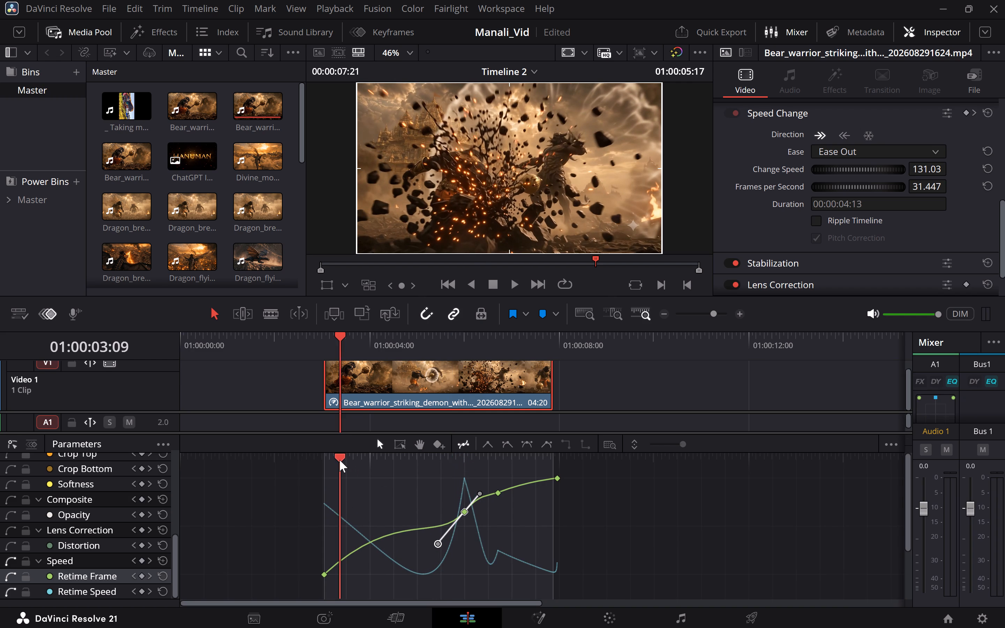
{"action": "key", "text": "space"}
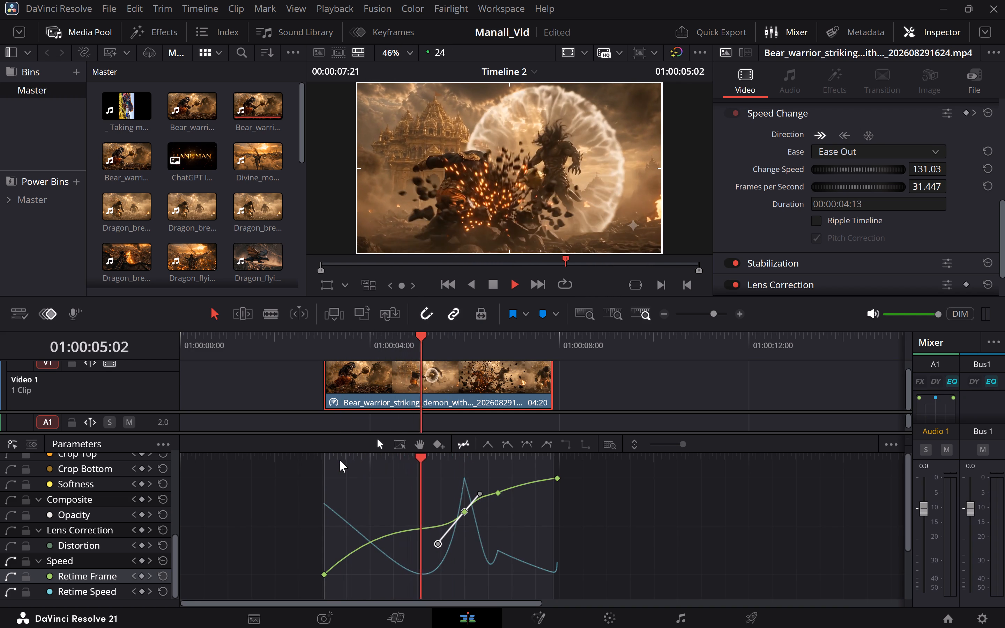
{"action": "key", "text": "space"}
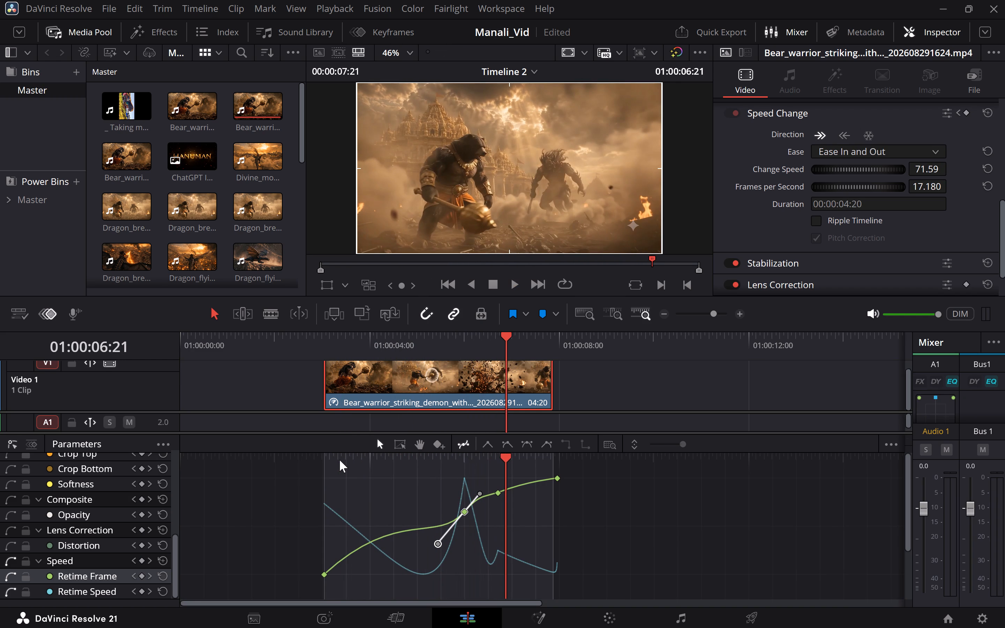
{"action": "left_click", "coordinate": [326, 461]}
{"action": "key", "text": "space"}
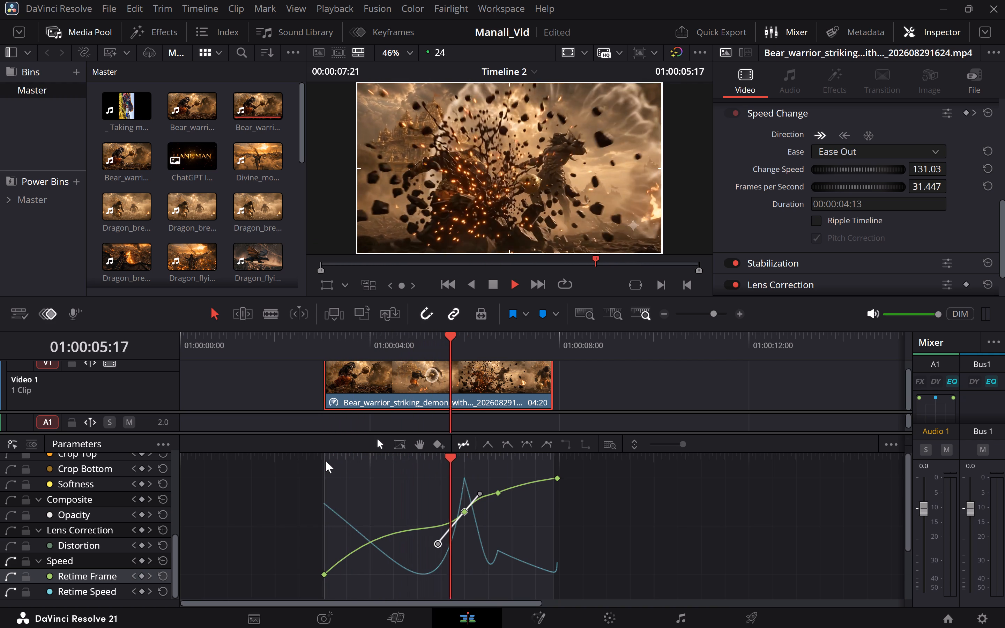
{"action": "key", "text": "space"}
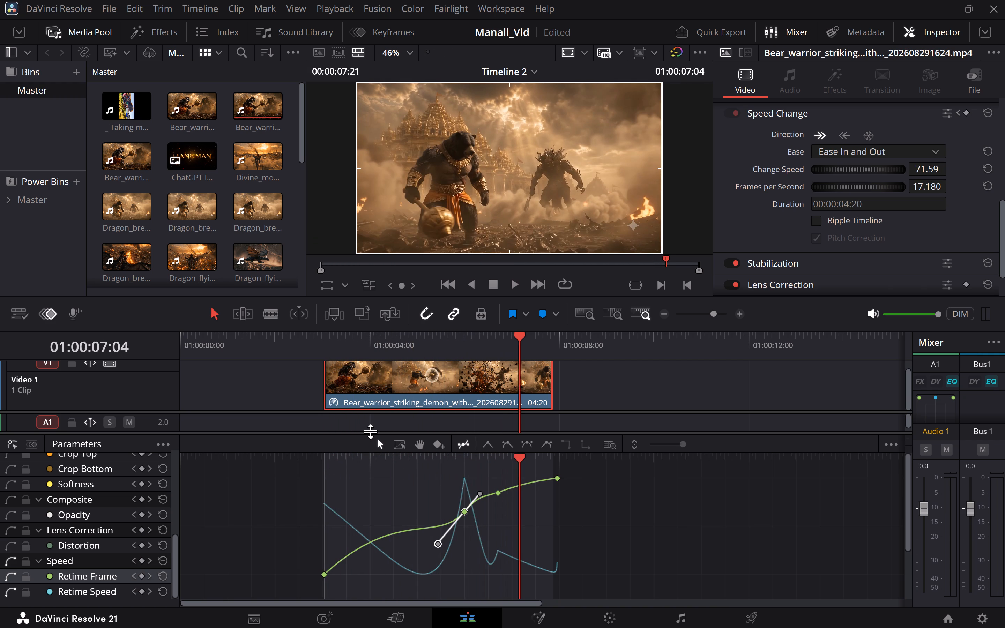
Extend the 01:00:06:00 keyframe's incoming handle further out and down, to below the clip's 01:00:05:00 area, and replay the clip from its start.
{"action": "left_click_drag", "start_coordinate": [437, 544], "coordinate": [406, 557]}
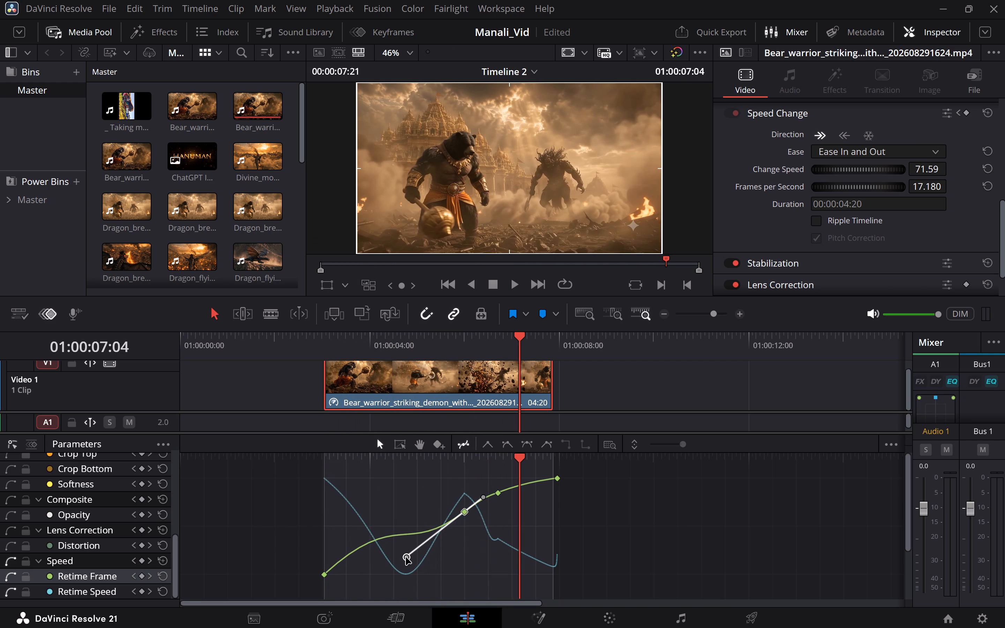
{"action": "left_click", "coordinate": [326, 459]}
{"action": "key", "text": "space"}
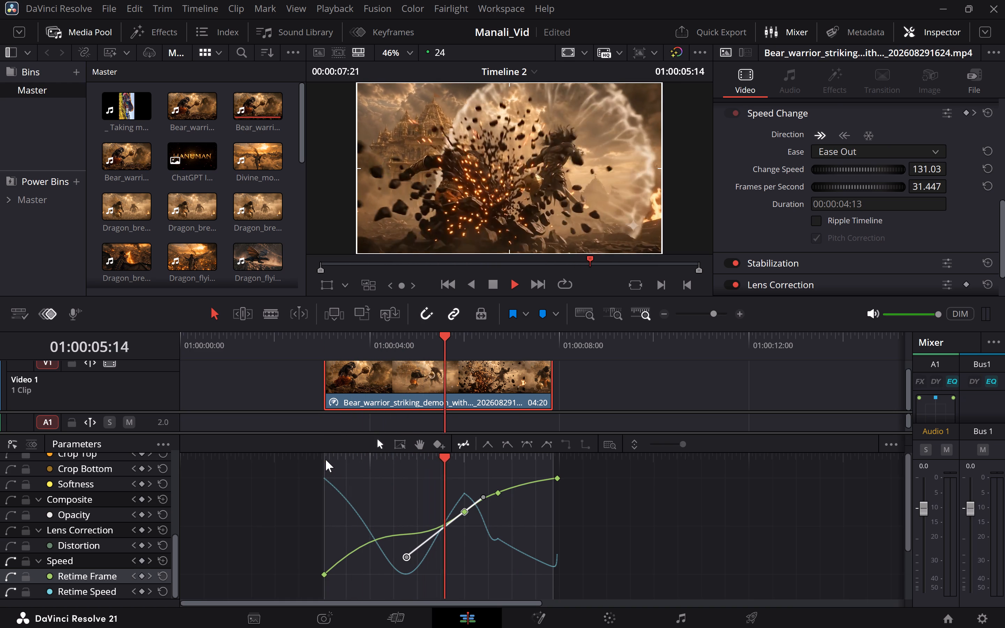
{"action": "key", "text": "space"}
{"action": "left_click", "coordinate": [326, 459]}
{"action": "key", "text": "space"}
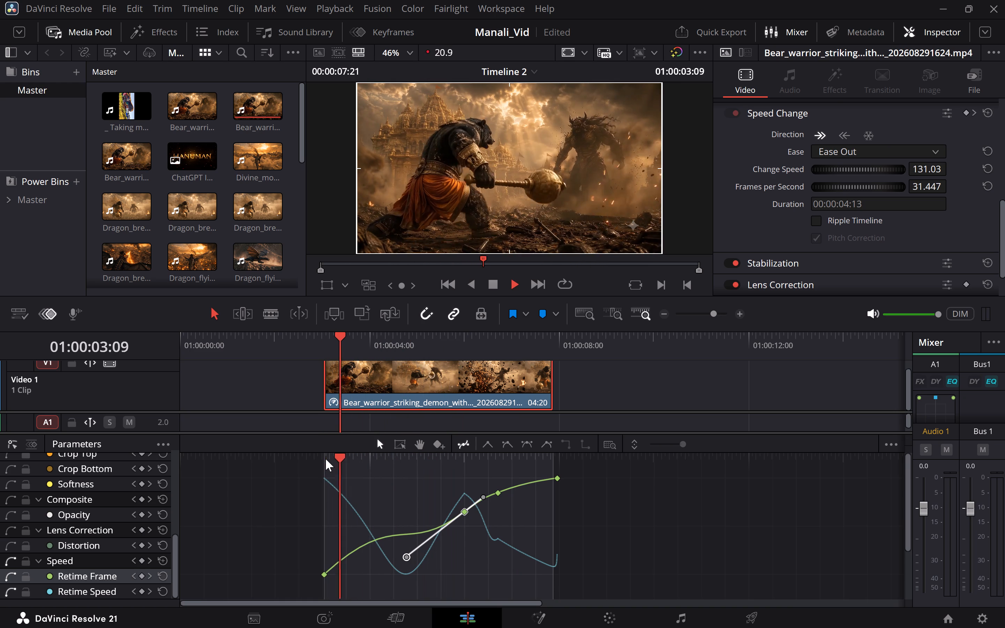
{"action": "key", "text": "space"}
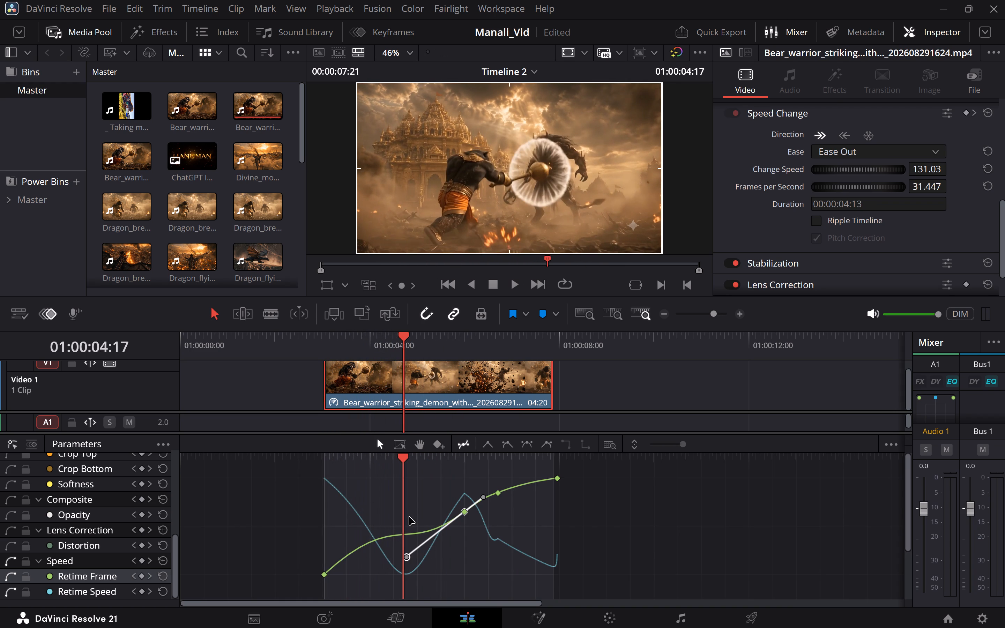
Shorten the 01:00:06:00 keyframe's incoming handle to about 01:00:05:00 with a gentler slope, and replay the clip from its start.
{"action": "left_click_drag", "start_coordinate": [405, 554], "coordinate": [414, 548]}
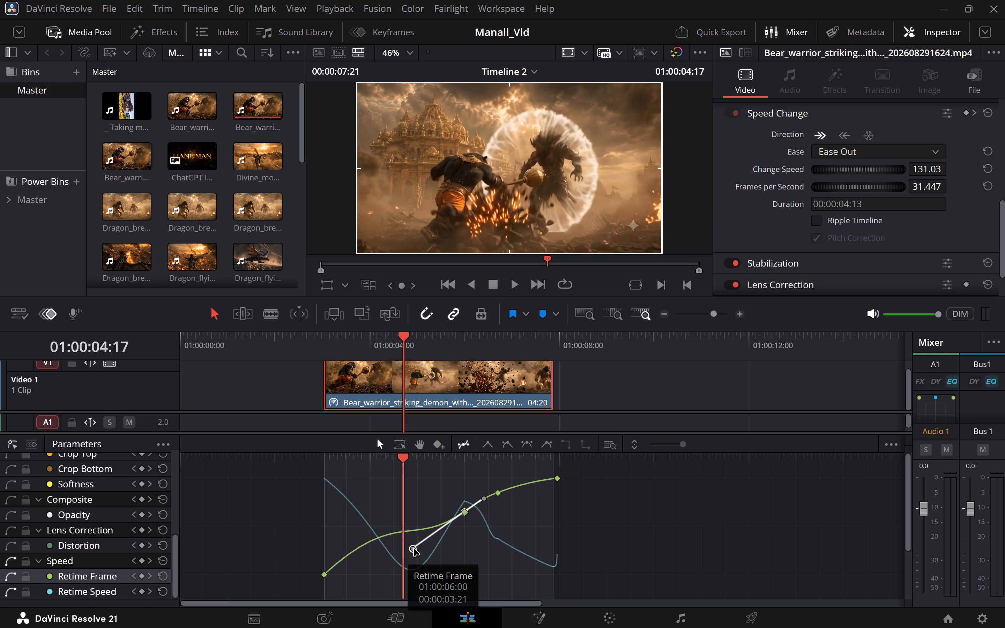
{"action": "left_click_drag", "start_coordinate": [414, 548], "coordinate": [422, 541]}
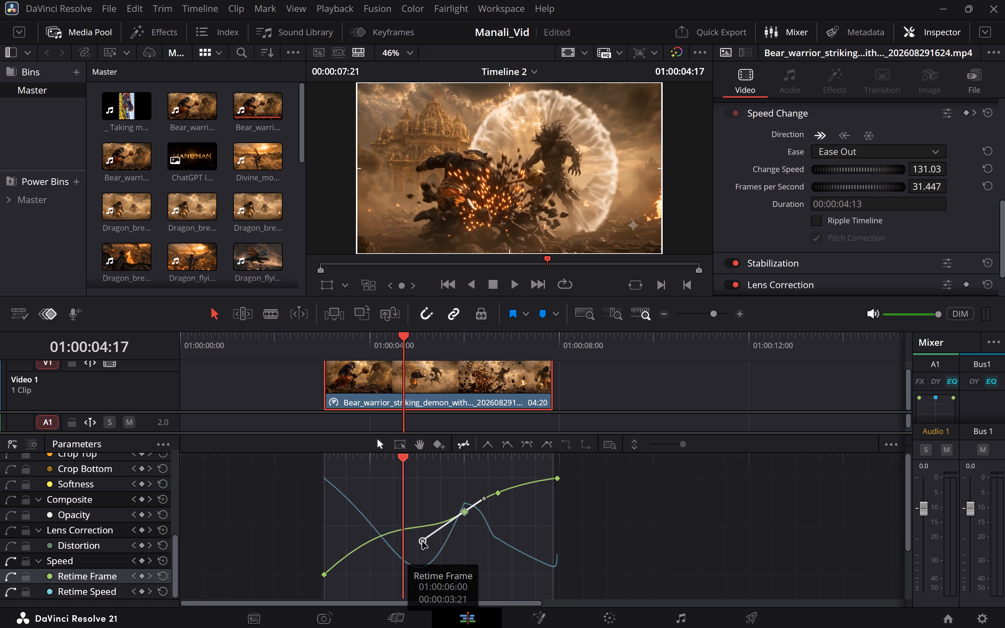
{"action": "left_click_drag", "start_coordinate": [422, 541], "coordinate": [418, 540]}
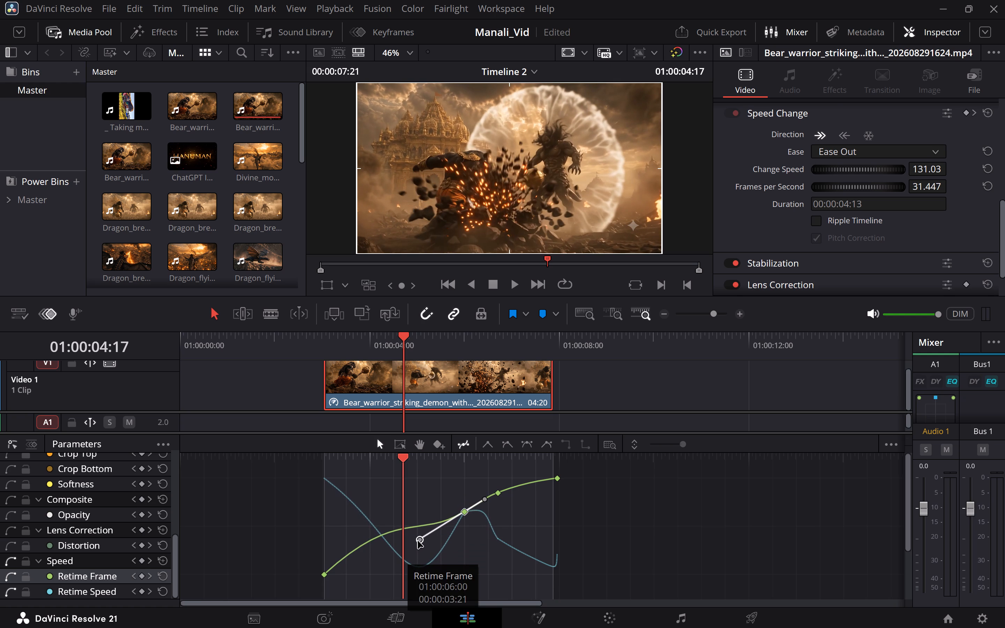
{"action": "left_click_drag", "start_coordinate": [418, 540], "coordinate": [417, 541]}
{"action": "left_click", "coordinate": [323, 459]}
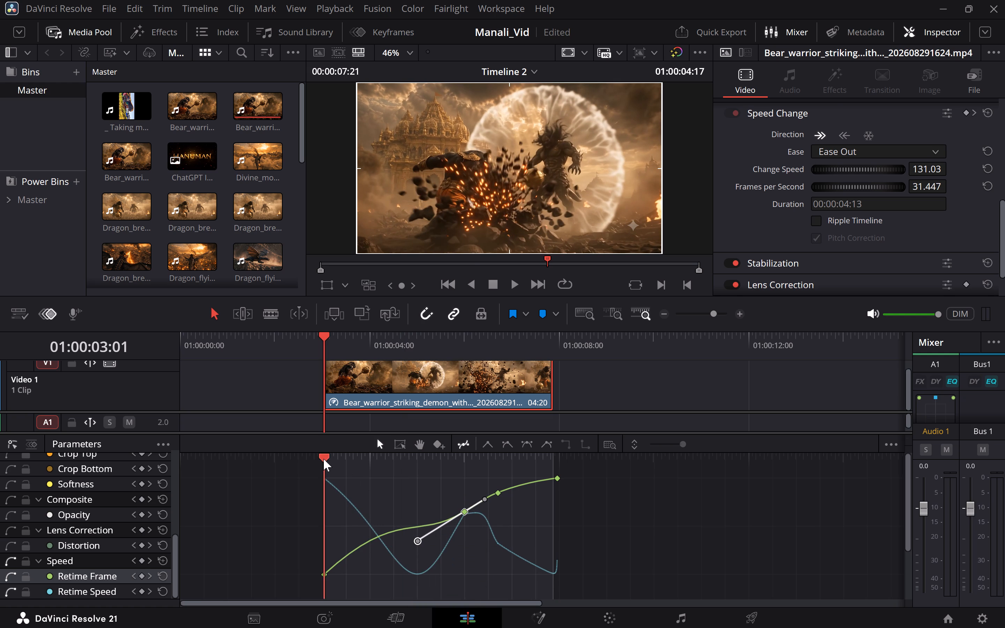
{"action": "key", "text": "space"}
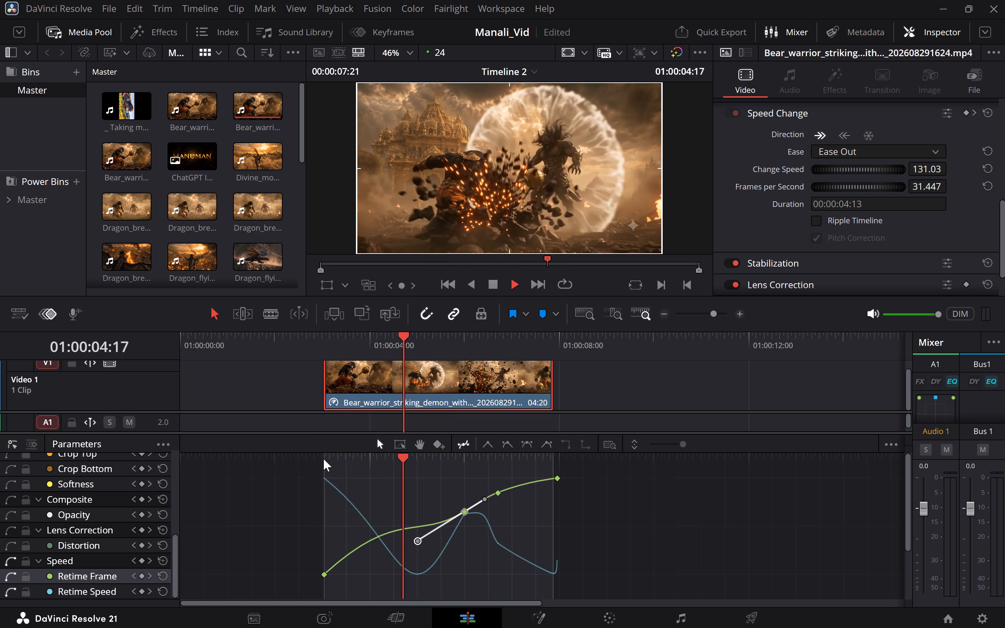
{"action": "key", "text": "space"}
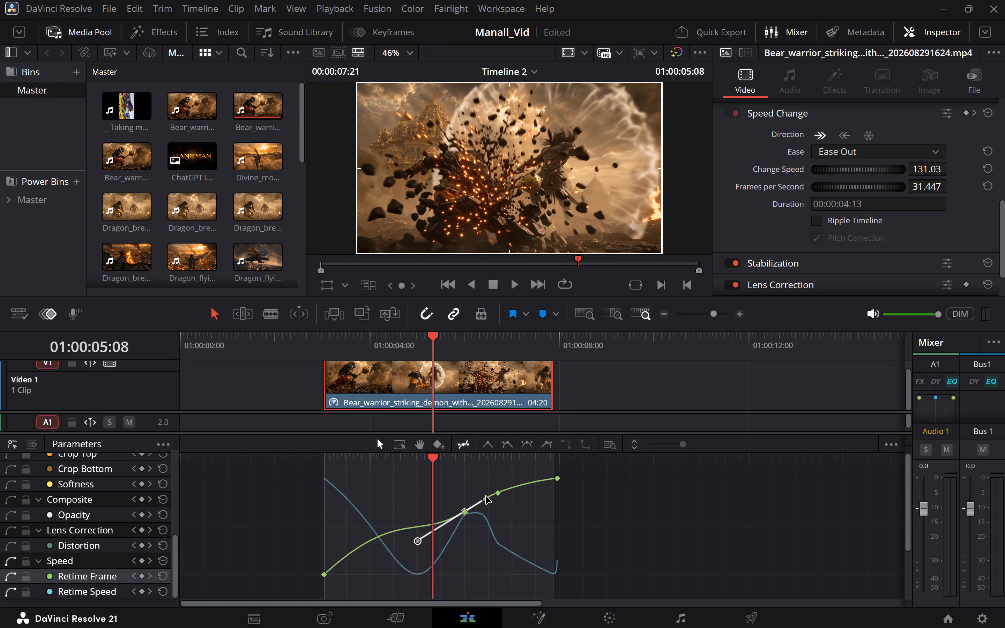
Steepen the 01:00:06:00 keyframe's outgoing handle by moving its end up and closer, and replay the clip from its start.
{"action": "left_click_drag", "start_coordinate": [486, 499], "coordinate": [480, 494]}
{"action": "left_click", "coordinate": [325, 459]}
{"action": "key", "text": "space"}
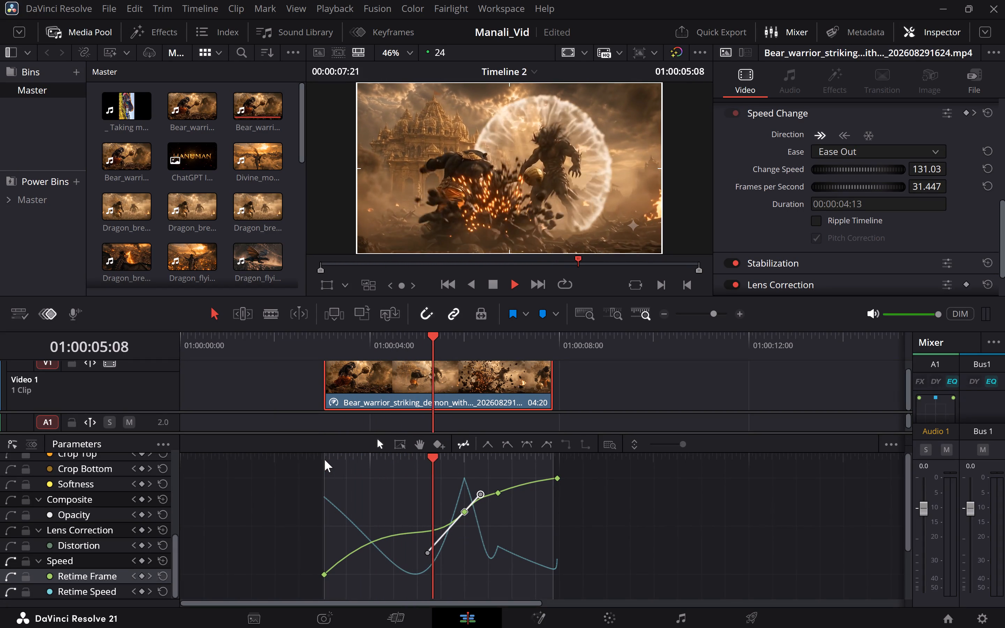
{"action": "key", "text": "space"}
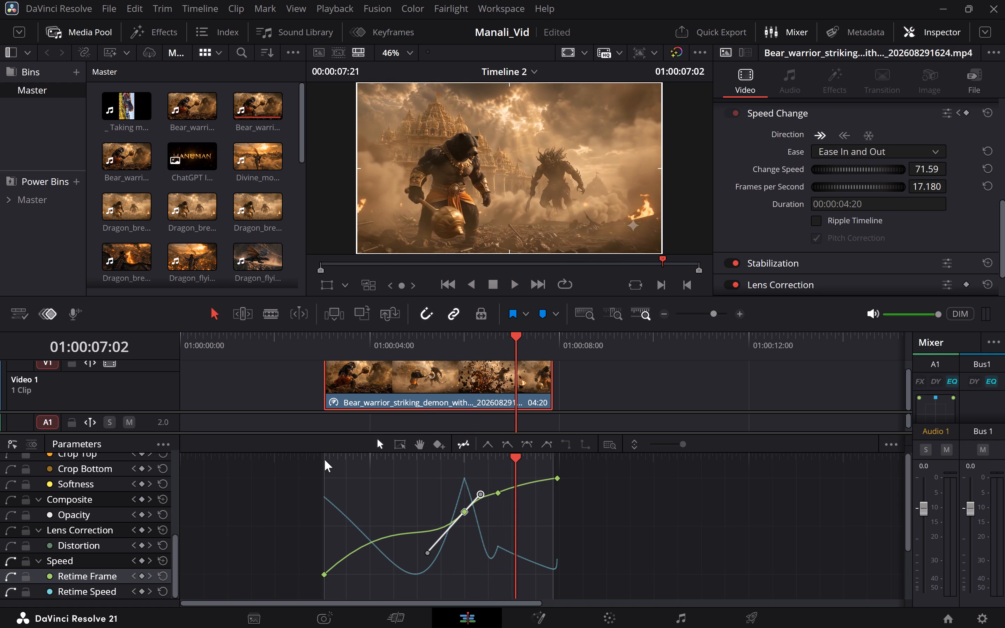
Raise and slightly shorten the 01:00:06:00 keyframe's incoming handle to a moderate slope, and replay the clip to near its end.
{"action": "left_click_drag", "start_coordinate": [428, 553], "coordinate": [439, 532]}
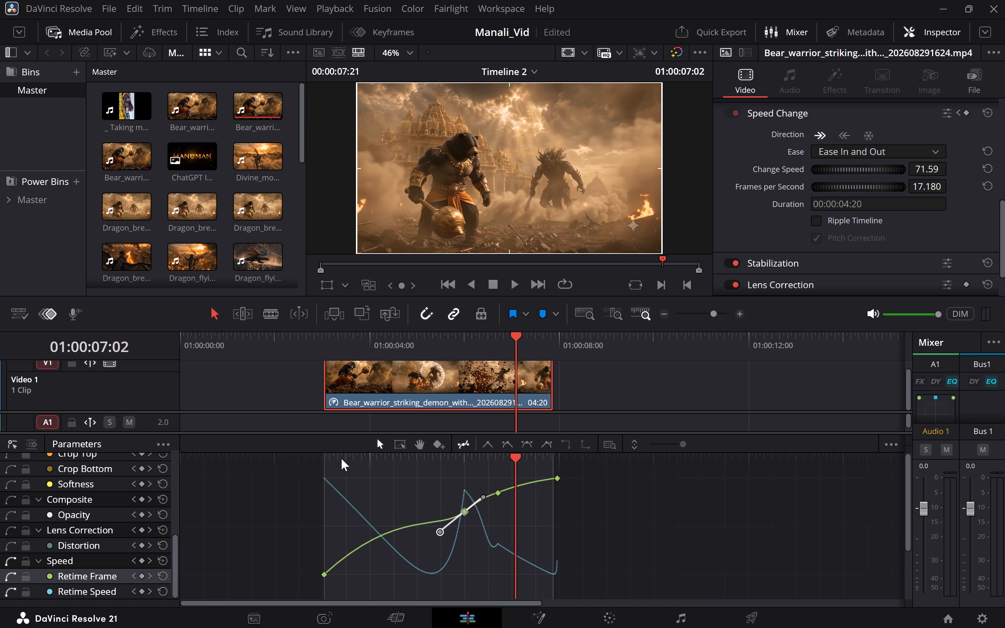
{"action": "left_click", "coordinate": [326, 458]}
{"action": "key", "text": "space"}
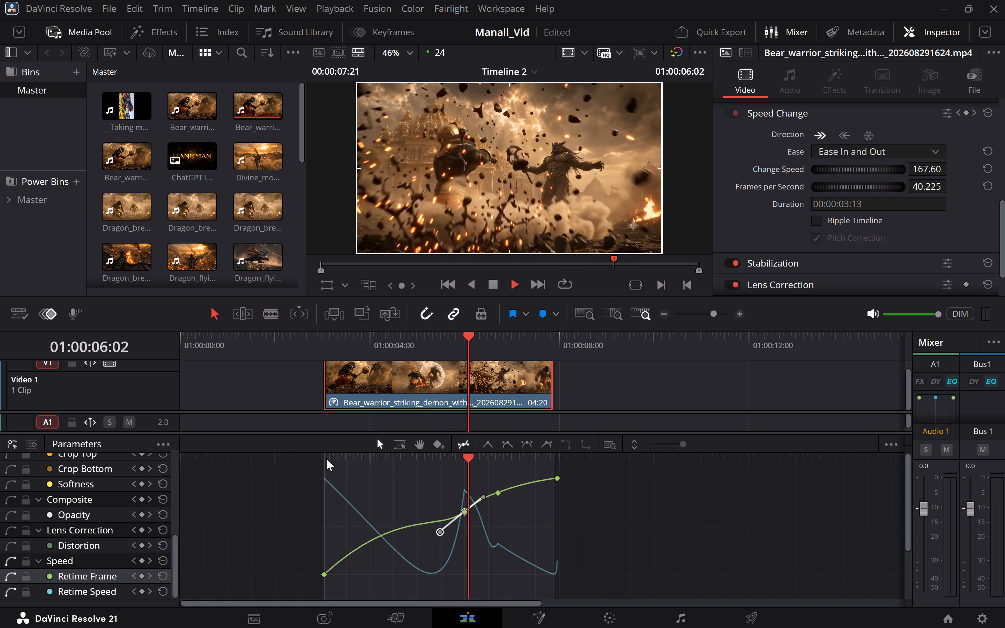
{"action": "key", "text": "space"}
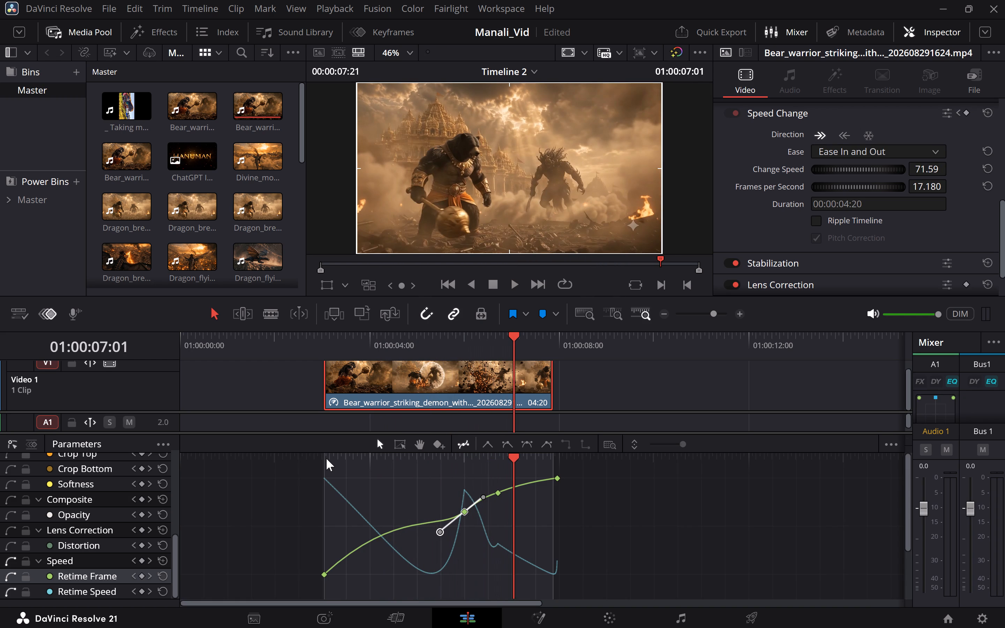
{"action": "key", "text": "space"}
{"action": "key", "text": "space"}
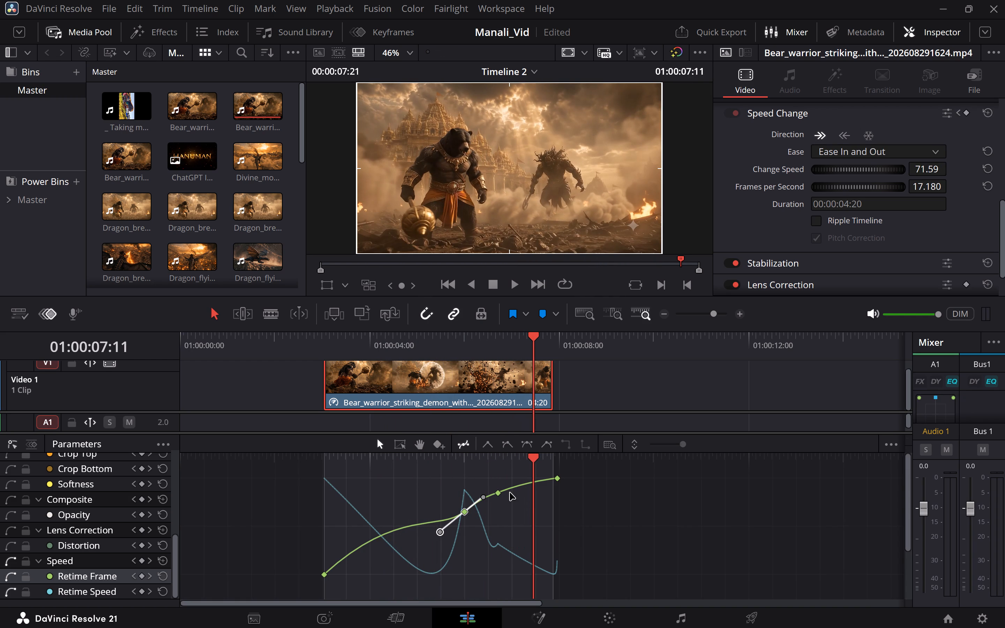
Extend the third Retime Frame keyframe's outgoing handle and tilt it up toward the last keyframe.
{"action": "left_click", "coordinate": [500, 494]}
{"action": "left_click_drag", "start_coordinate": [528, 482], "coordinate": [545, 466]}
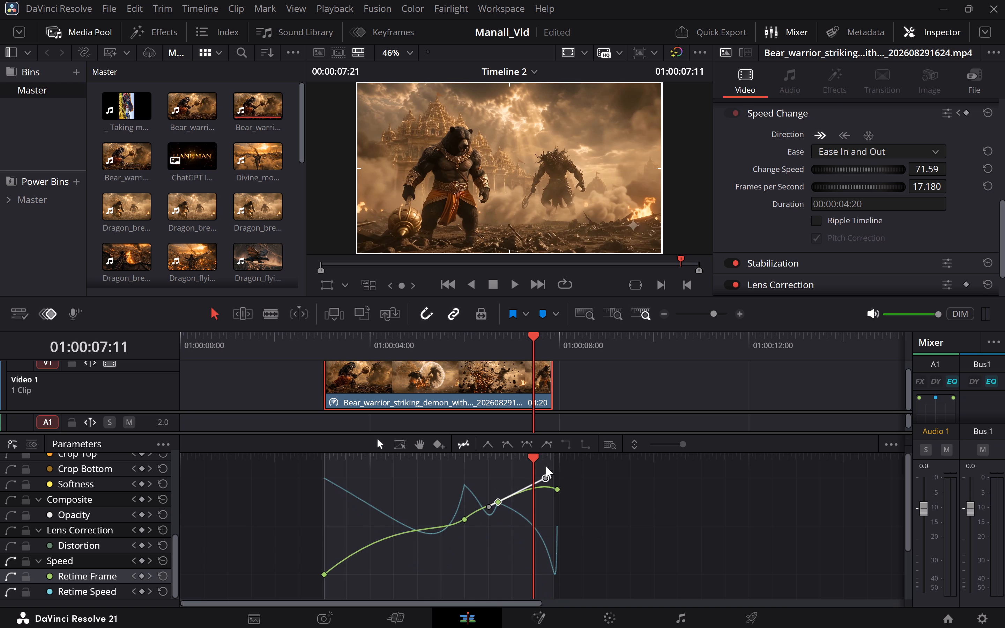
Apply Ease In to the last Retime Frame keyframe at 01:00:07:23 and swing its incoming handle up until it stands vertically above the keyframe.
{"action": "left_click", "coordinate": [557, 487]}
{"action": "left_click", "coordinate": [557, 487]}
{"action": "left_click_drag", "start_coordinate": [557, 487], "coordinate": [557, 479]}
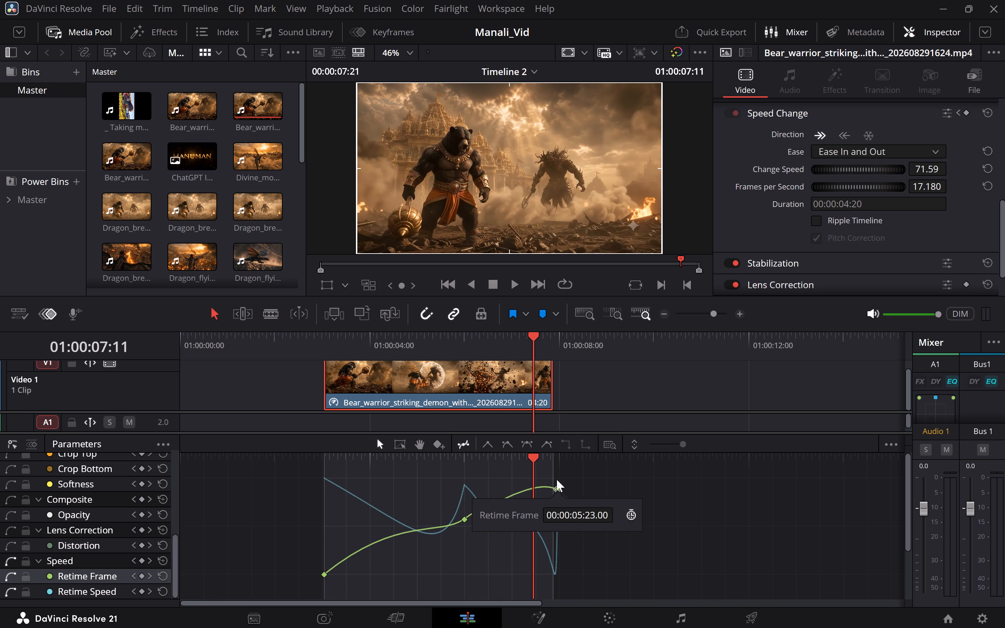
{"action": "left_click_drag", "start_coordinate": [557, 479], "coordinate": [557, 480]}
{"action": "left_click", "coordinate": [505, 444]}
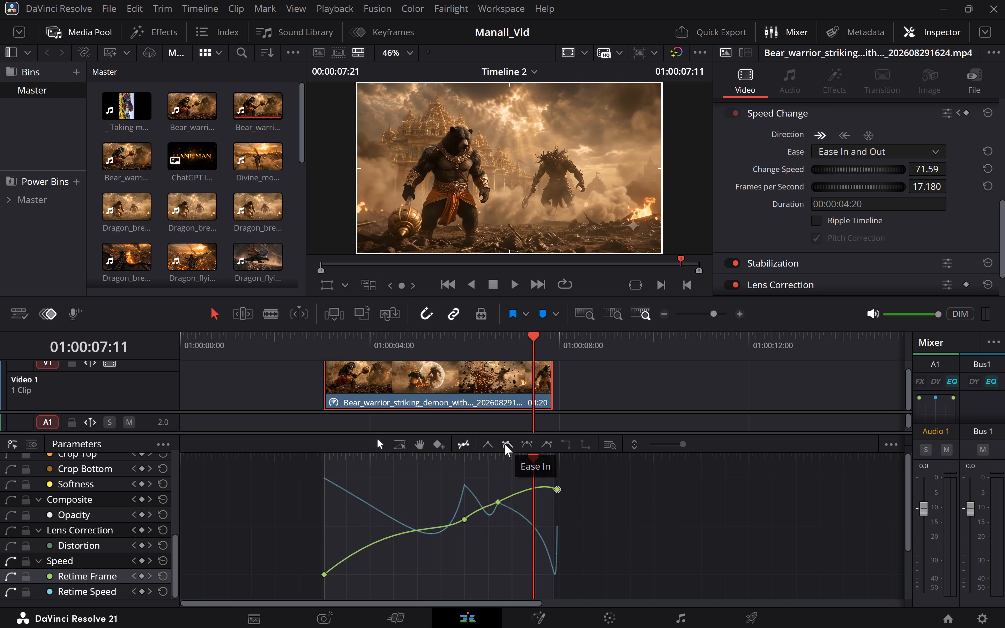
{"action": "left_click_drag", "start_coordinate": [540, 494], "coordinate": [540, 493]}
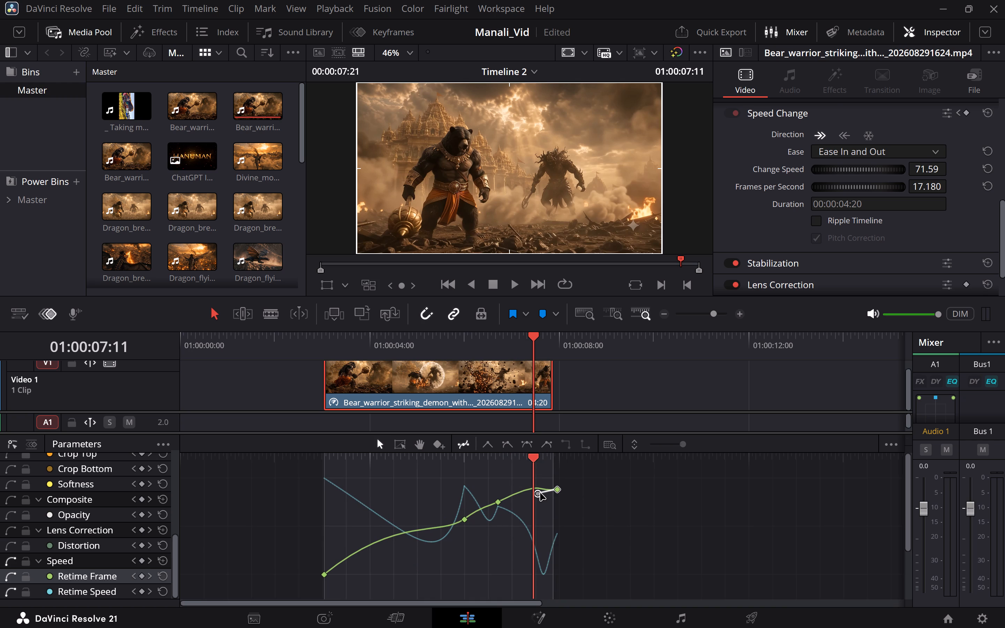
{"action": "left_click_drag", "start_coordinate": [540, 493], "coordinate": [551, 472]}
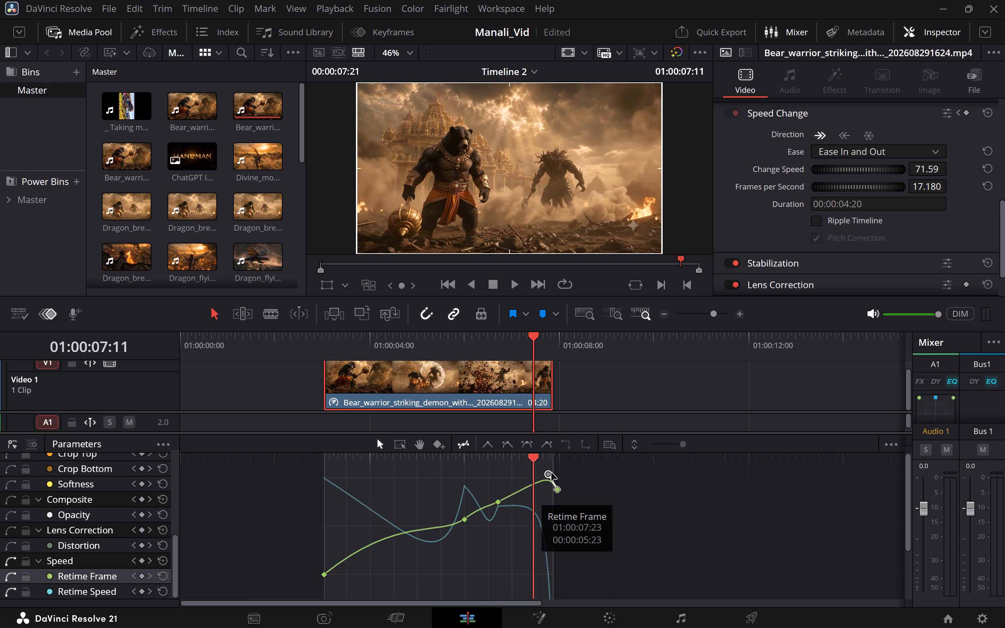
{"action": "left_click_drag", "start_coordinate": [551, 472], "coordinate": [557, 469]}
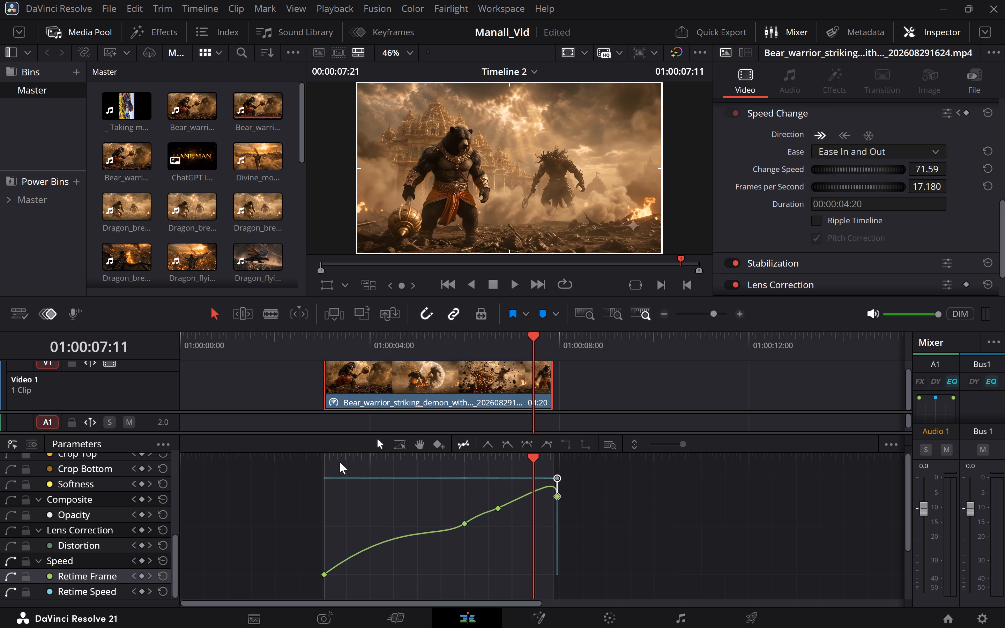
Replay the clip twice from its start to examine the retimed speed through to its final frames.
{"action": "left_click", "coordinate": [325, 459]}
{"action": "key", "text": "space"}
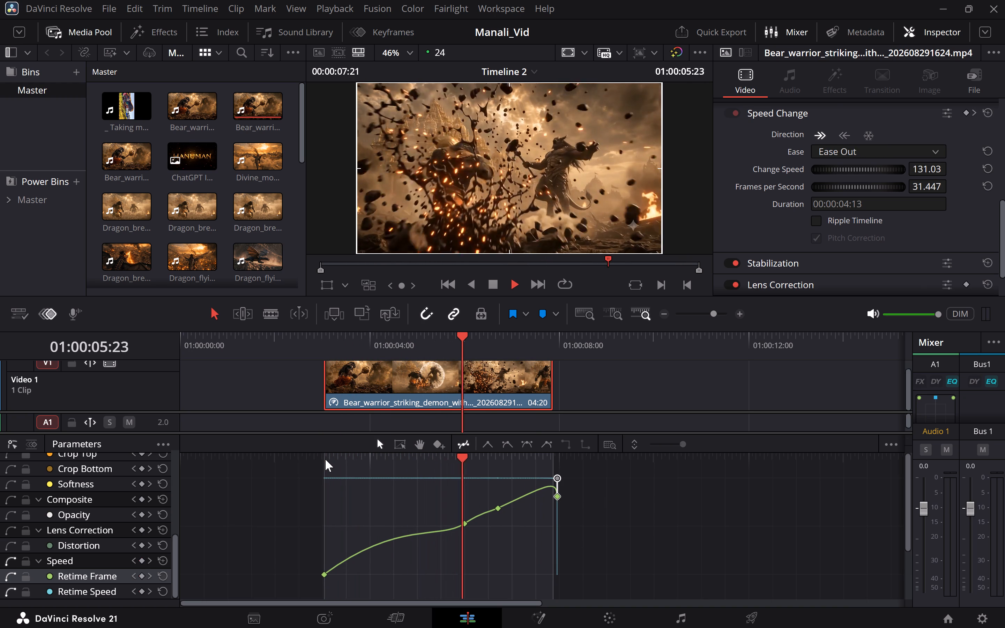
{"action": "key", "text": "space"}
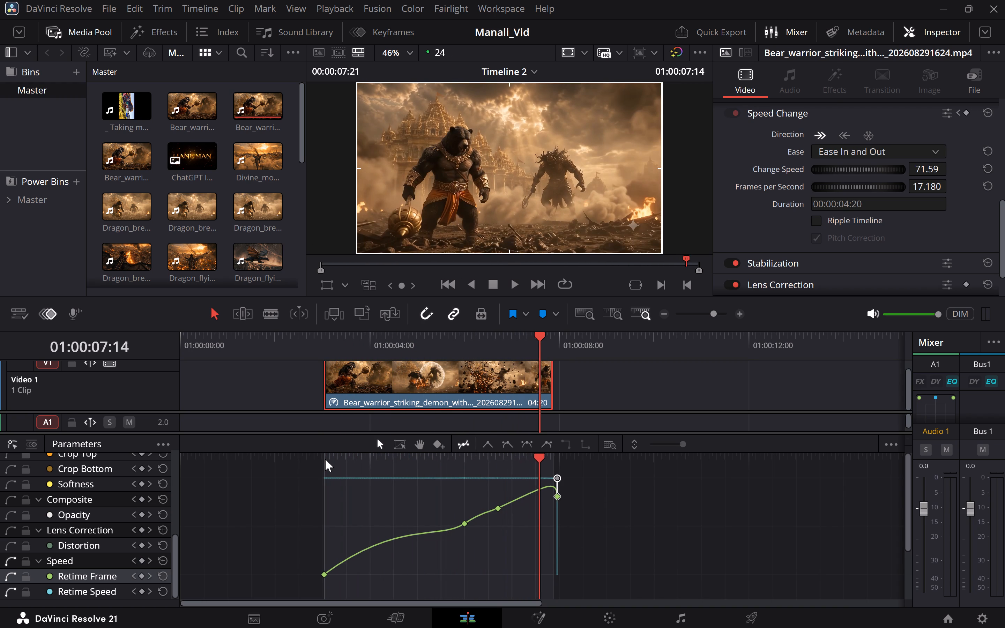
{"action": "left_click", "coordinate": [325, 459]}
{"action": "key", "text": "space"}
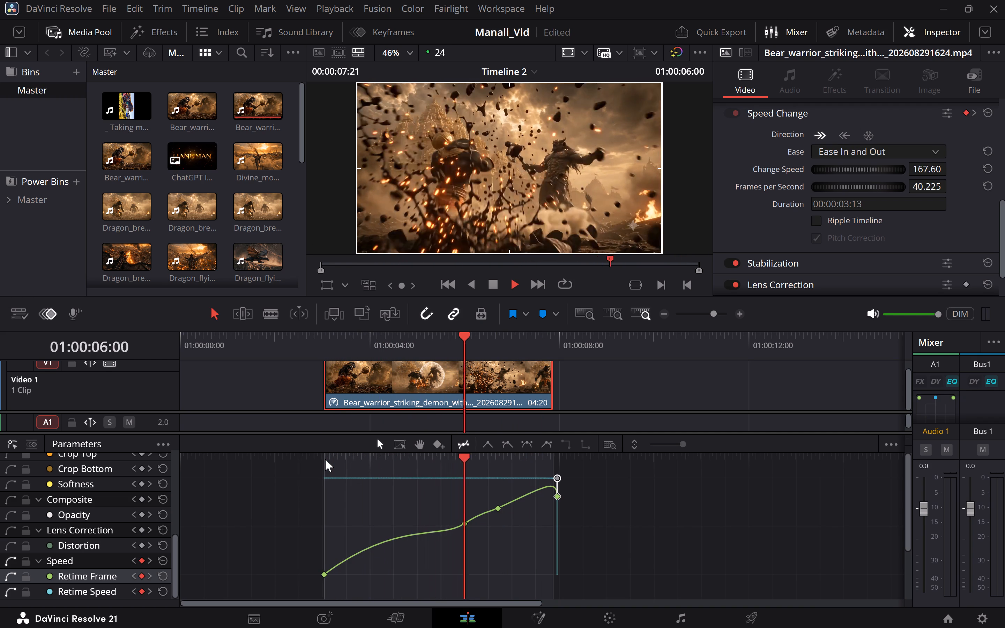
{"action": "key", "text": "space"}
{"action": "key", "text": "space"}
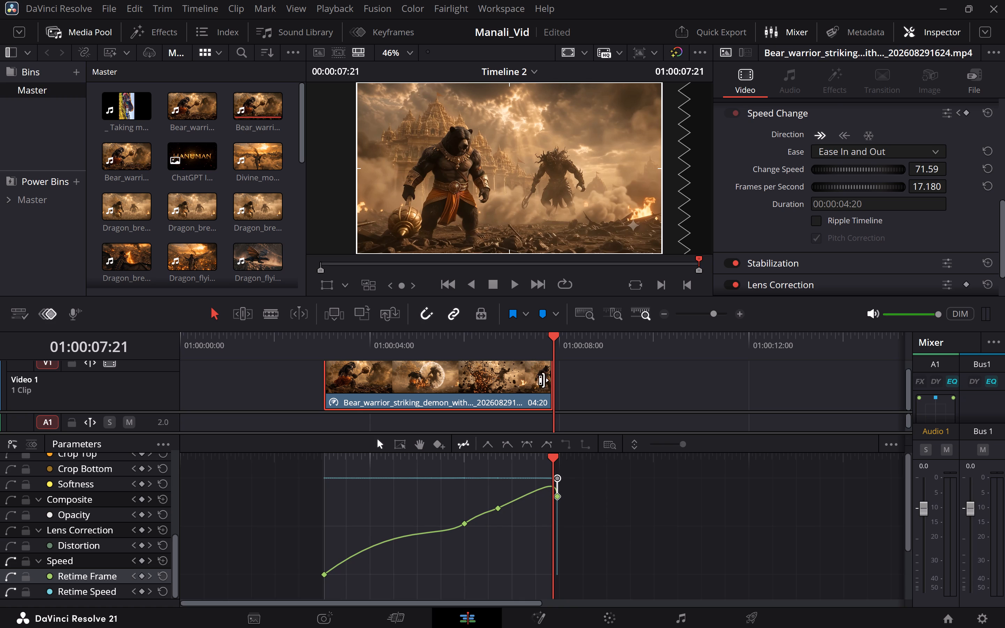
Trim the end of the bear warrior clip back by about 8 frames, to a duration of about 04:12.
{"action": "left_click_drag", "start_coordinate": [546, 382], "coordinate": [528, 384]}
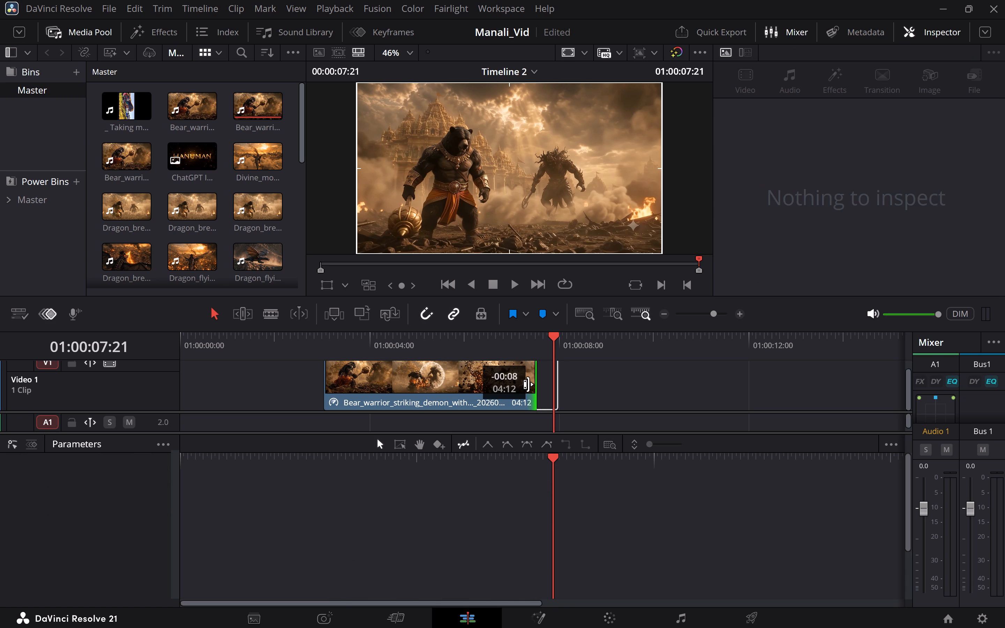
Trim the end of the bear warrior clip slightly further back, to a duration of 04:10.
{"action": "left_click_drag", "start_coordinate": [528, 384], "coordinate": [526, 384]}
Replay the trimmed clip several times from just before its start to examine how the retimed impact plays.
{"action": "left_click", "coordinate": [306, 338]}
{"action": "key", "text": "space"}
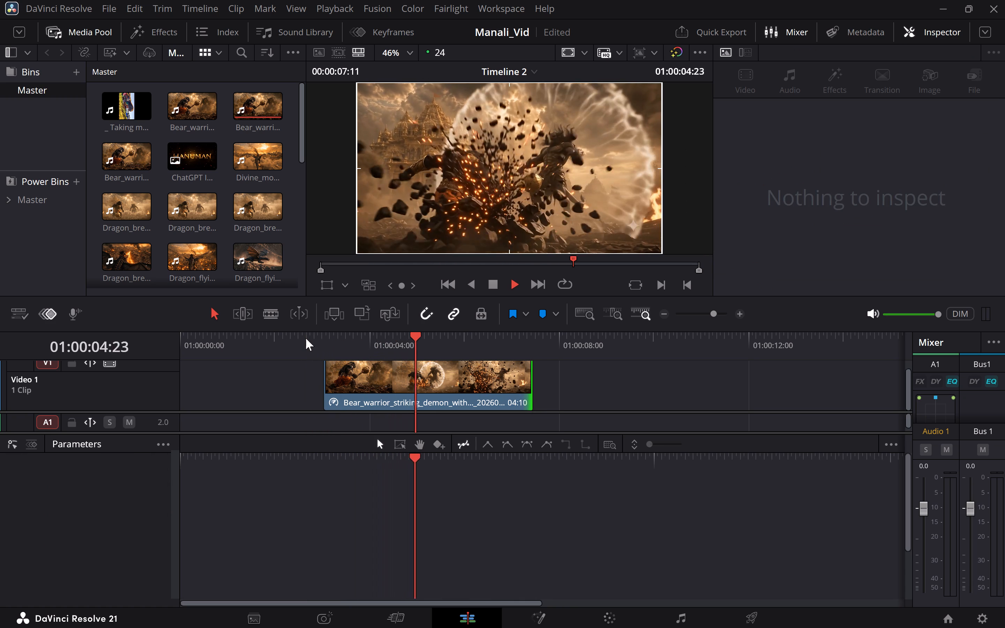
{"action": "key", "text": "space"}
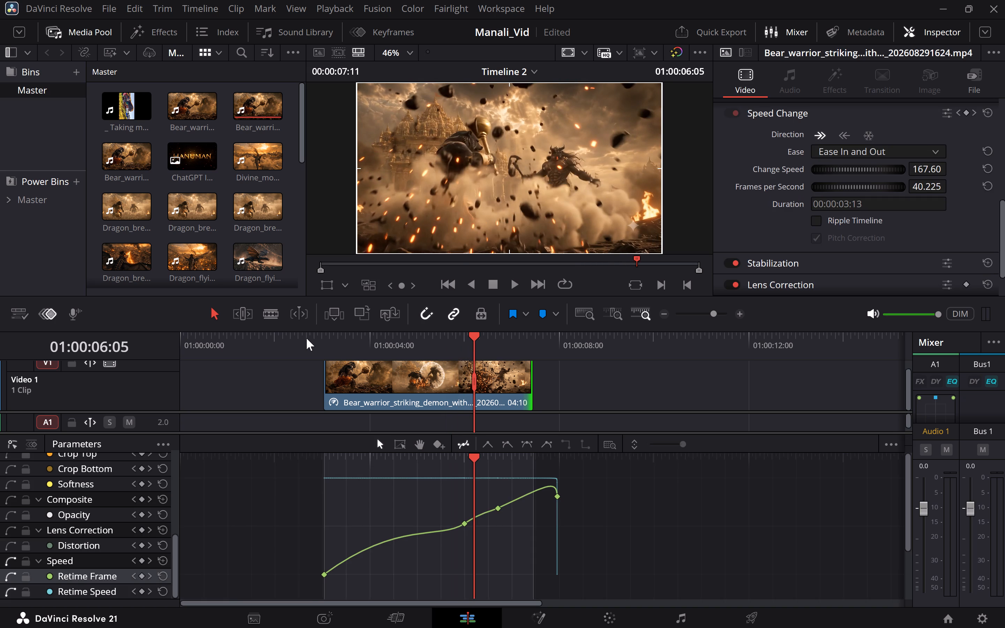
{"action": "left_click", "coordinate": [313, 338]}
{"action": "key", "text": "space"}
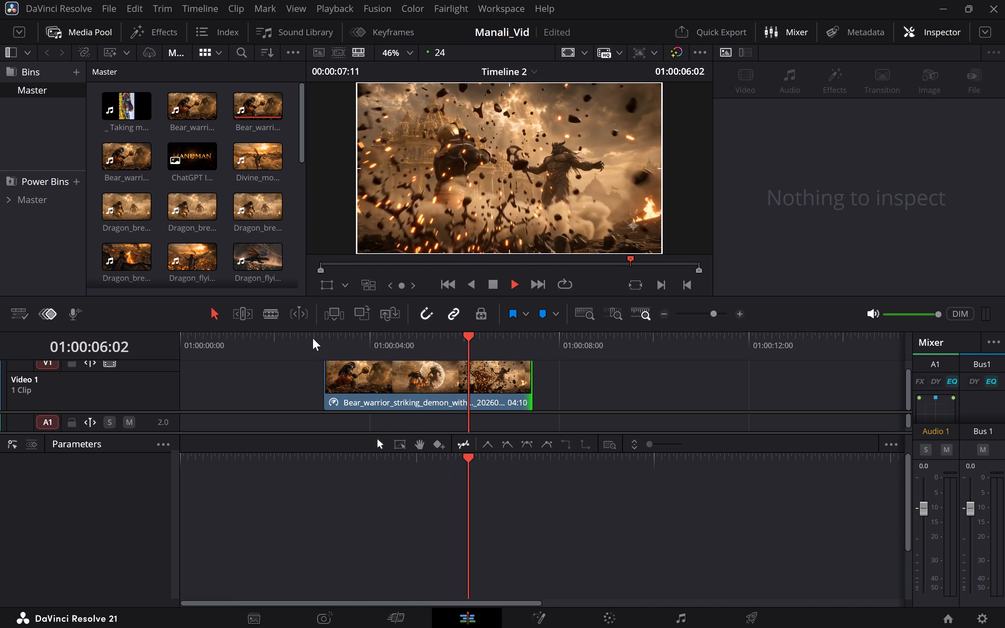
{"action": "key", "text": "space"}
{"action": "left_click", "coordinate": [319, 337]}
{"action": "key", "text": "space"}
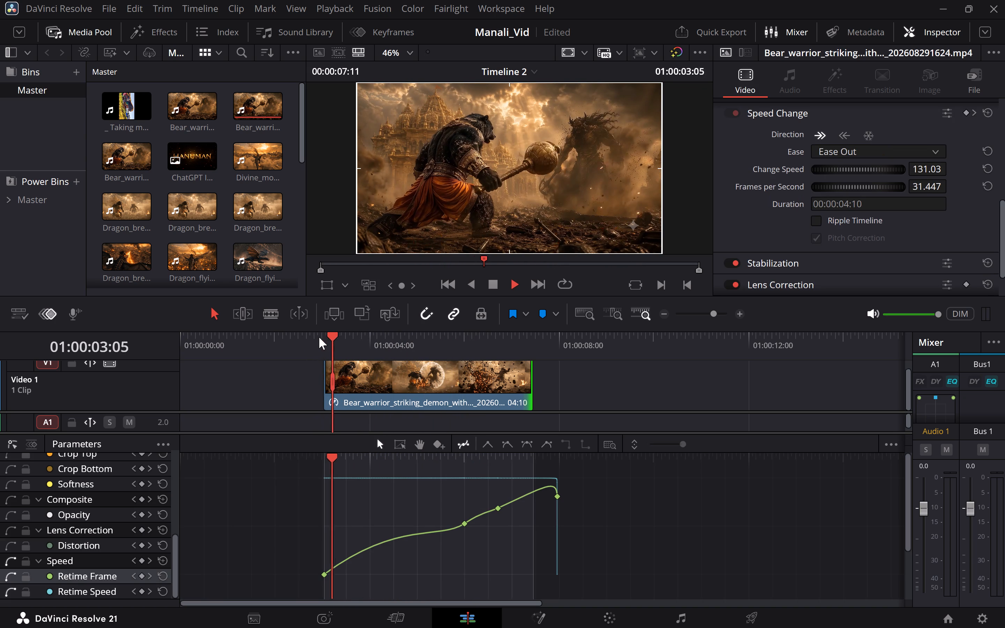
{"action": "key", "text": "space"}
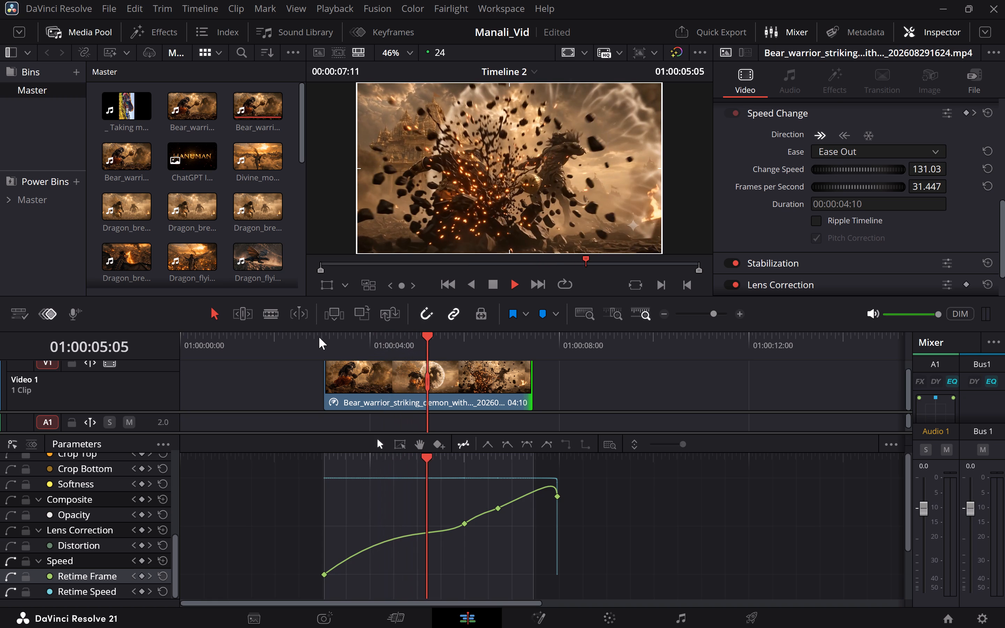
Show the second Retime Frame keyframe's handles and replay from 01:00:04:14, then from the clip's start, to examine speed against the curve.
{"action": "left_click", "coordinate": [429, 534]}
{"action": "left_click", "coordinate": [462, 525]}
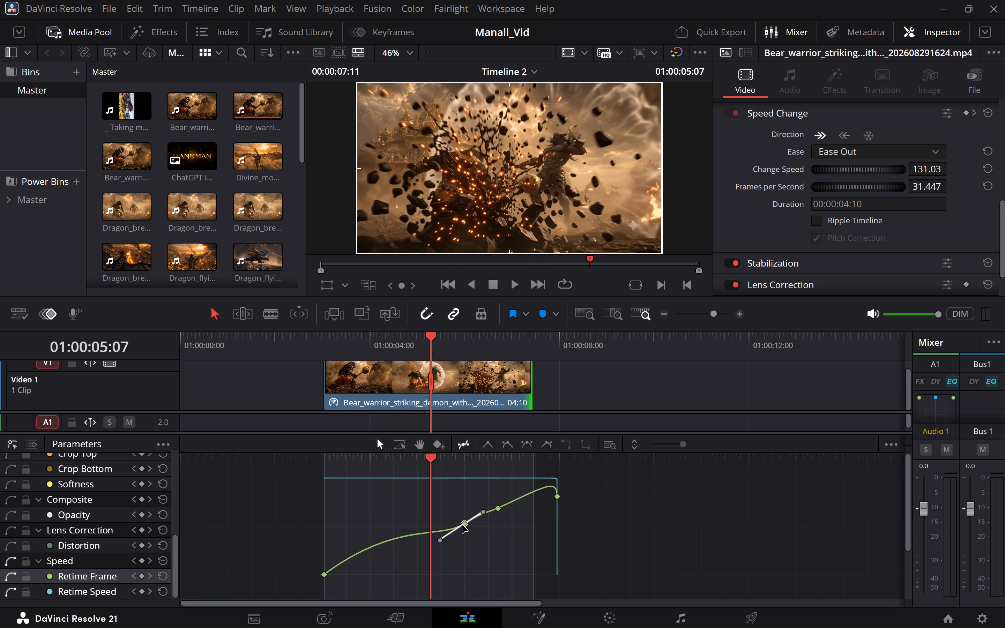
{"action": "left_click", "coordinate": [397, 461]}
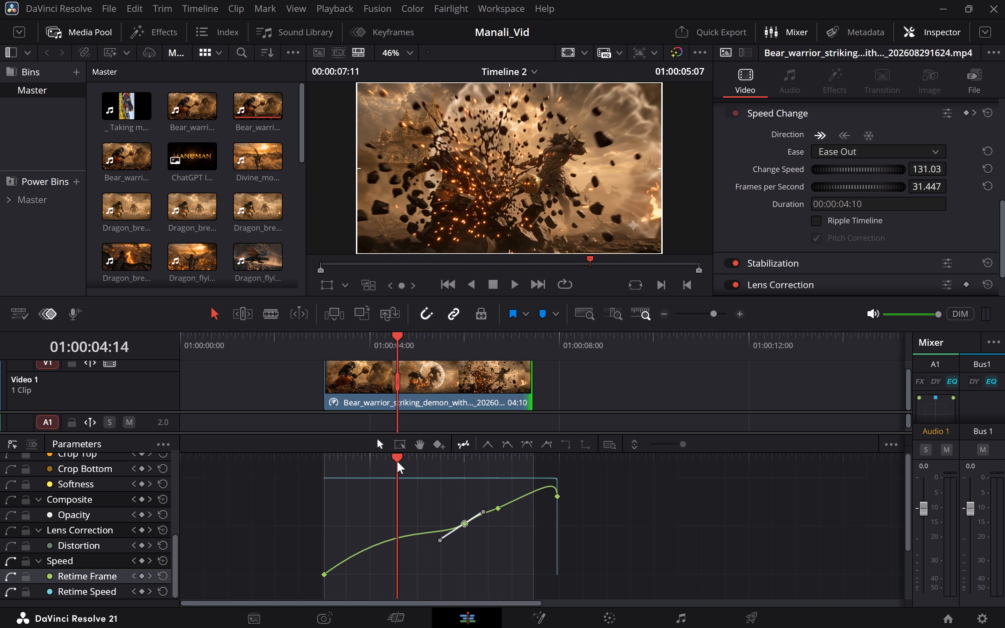
{"action": "key", "text": "space"}
{"action": "key", "text": "space"}
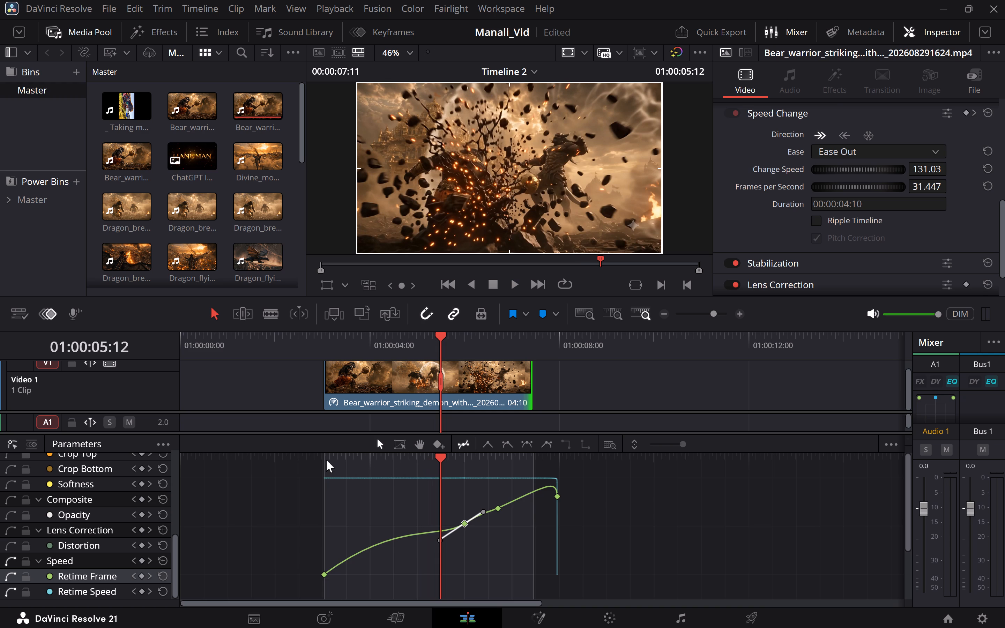
{"action": "left_click", "coordinate": [326, 460]}
{"action": "key", "text": "space"}
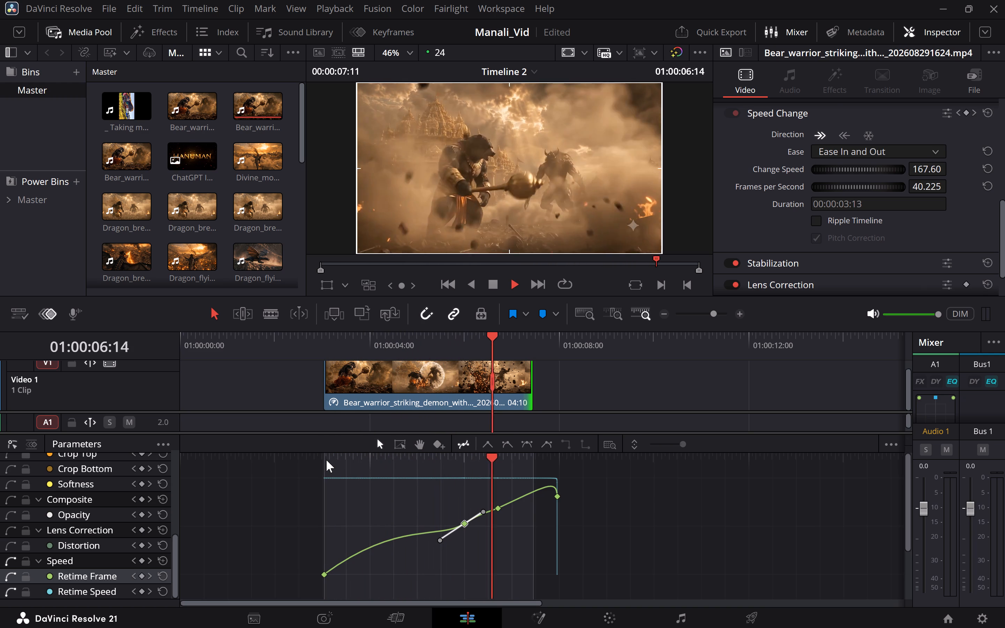
{"action": "key", "text": "space"}
{"action": "key", "text": "space"}
{"action": "key", "text": "space"}
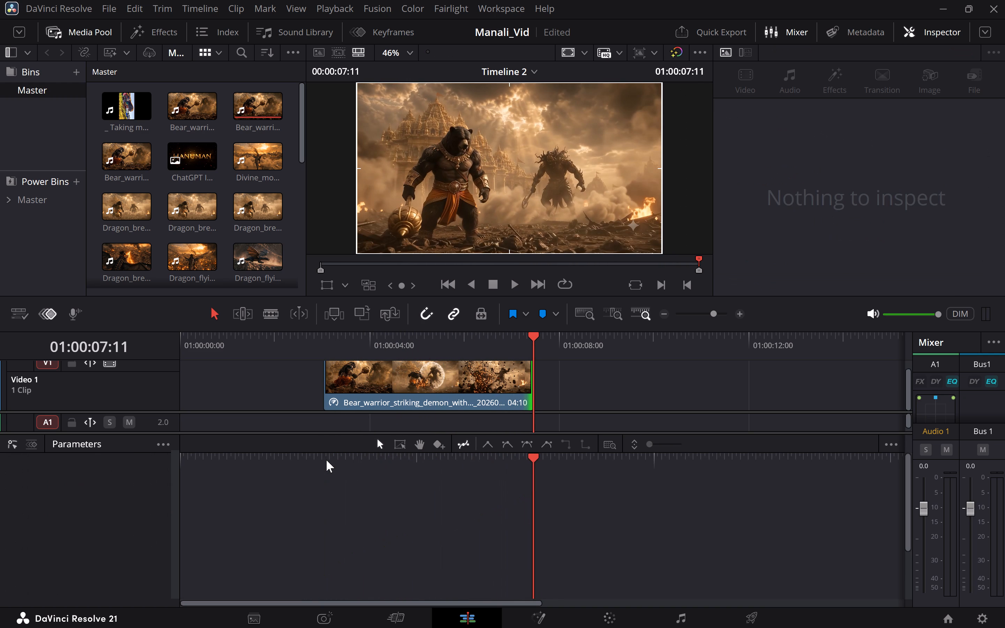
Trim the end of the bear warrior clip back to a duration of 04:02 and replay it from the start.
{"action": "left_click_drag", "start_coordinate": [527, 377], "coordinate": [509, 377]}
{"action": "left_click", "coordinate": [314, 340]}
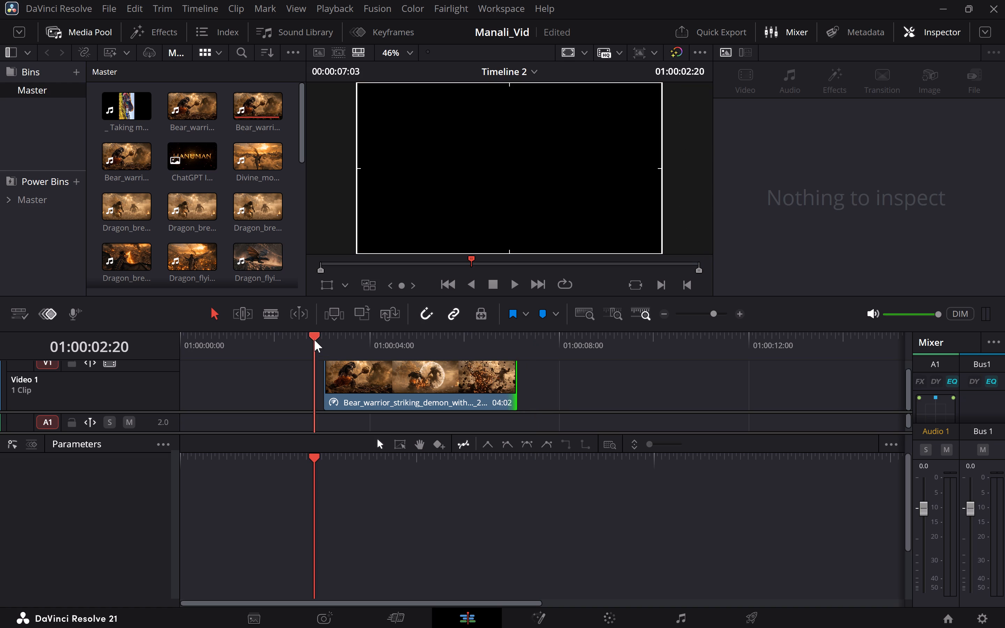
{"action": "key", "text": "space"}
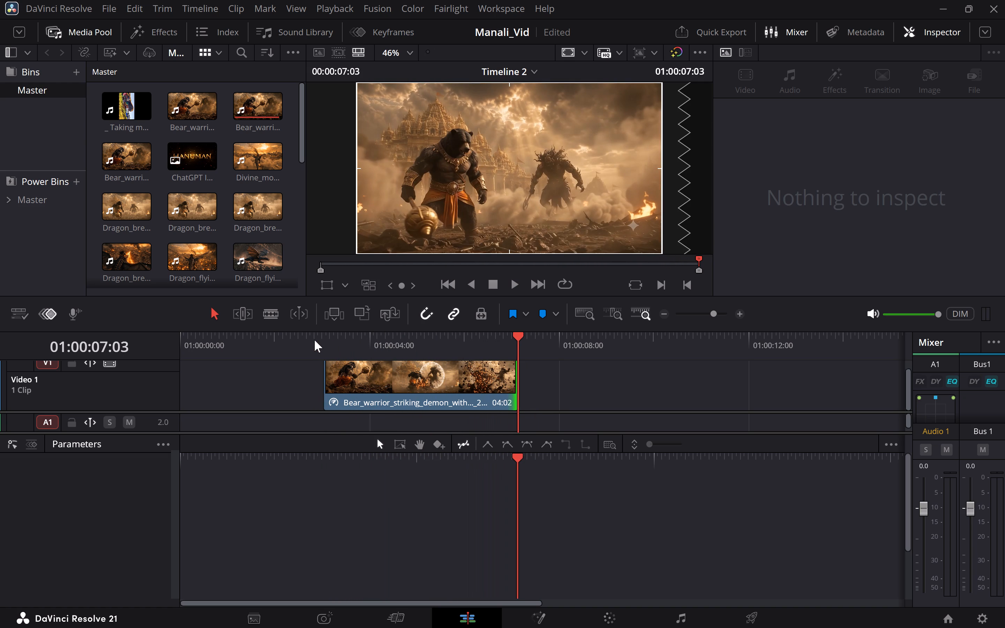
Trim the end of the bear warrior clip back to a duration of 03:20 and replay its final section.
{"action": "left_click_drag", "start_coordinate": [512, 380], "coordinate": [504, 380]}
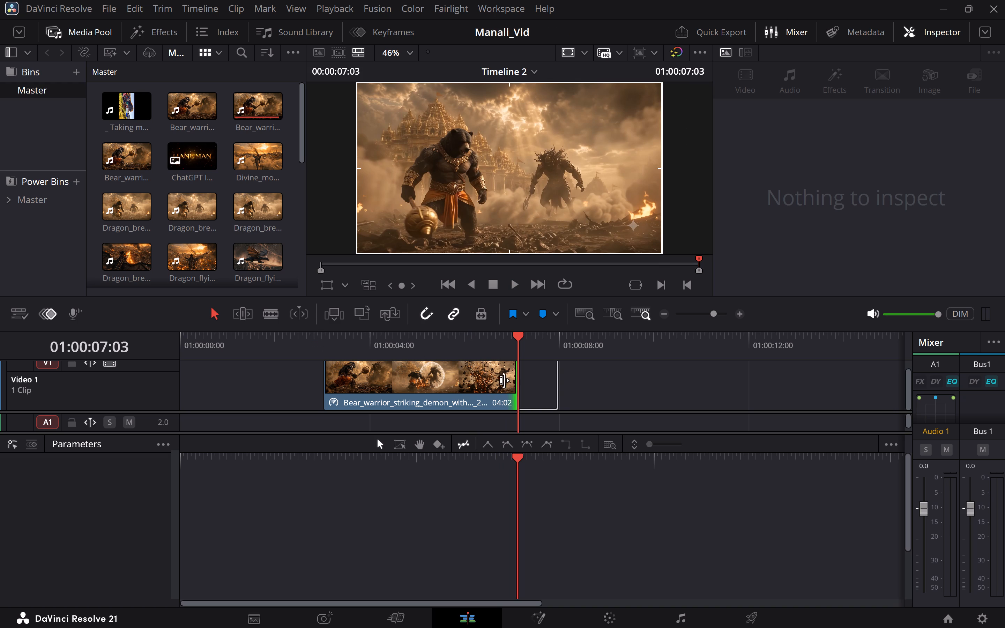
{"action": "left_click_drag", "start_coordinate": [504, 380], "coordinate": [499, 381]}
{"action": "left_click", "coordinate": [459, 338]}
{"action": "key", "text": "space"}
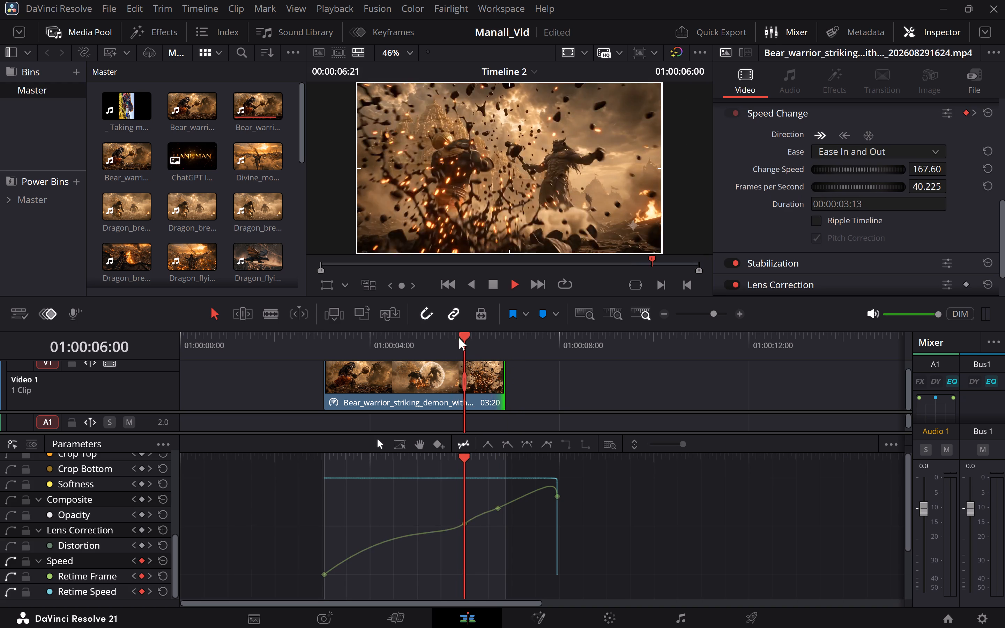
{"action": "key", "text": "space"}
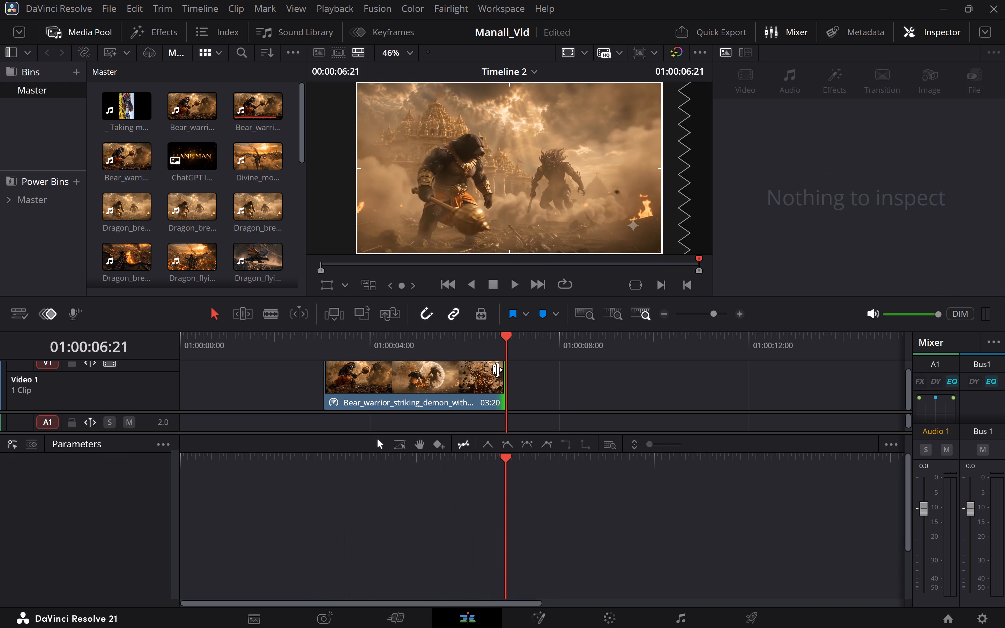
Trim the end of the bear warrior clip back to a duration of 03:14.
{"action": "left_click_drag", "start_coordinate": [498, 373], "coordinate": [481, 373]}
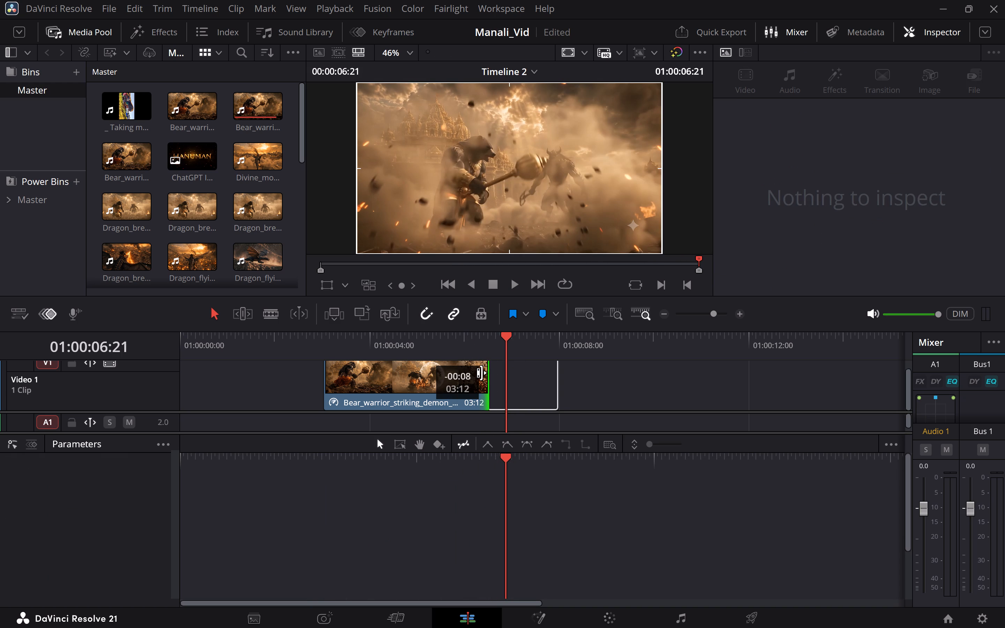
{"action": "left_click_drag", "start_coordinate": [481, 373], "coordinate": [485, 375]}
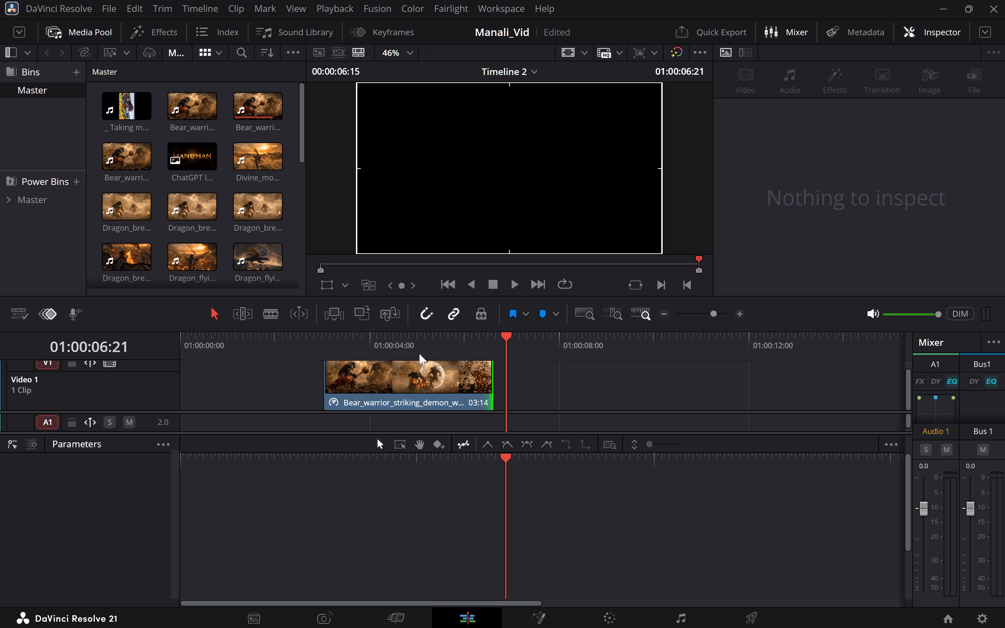
Replay the shortened clip repeatedly from just before its start to examine its pacing and final frame.
{"action": "left_click", "coordinate": [315, 344]}
{"action": "key", "text": "space"}
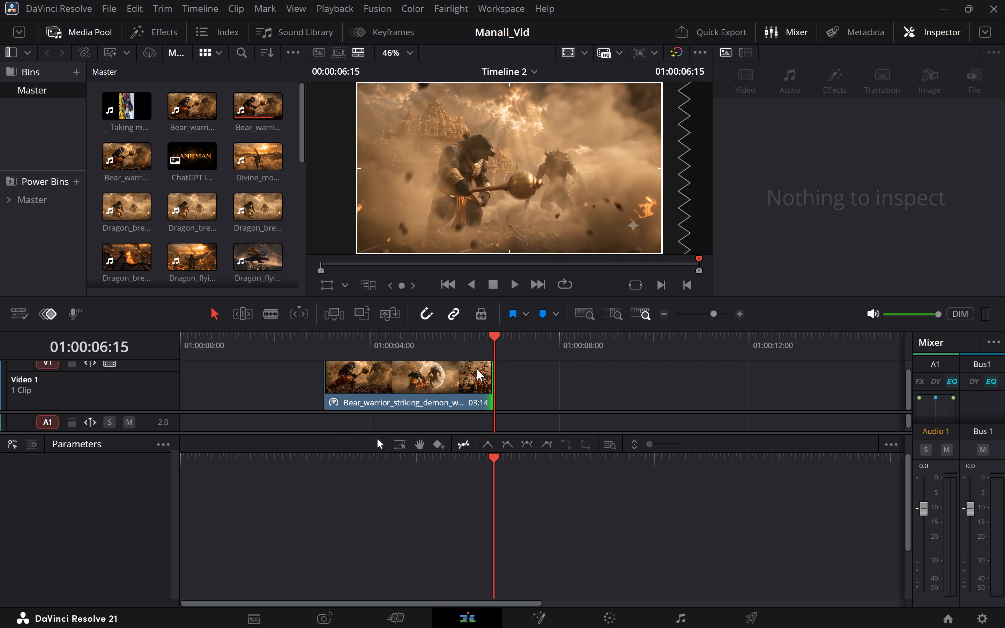
{"action": "left_click", "coordinate": [308, 335]}
{"action": "key", "text": "space"}
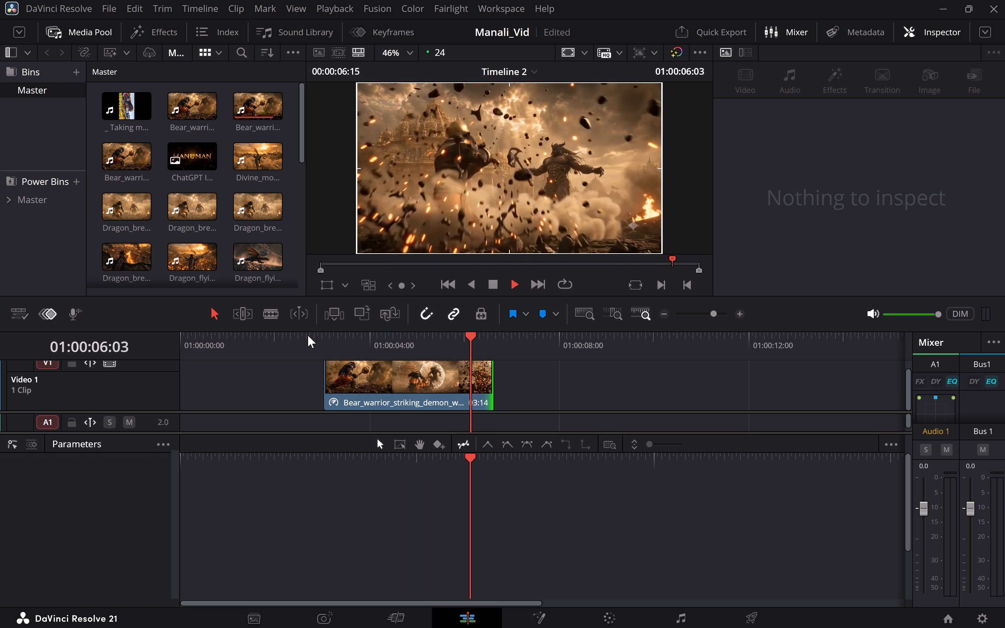
{"action": "key", "text": "space"}
{"action": "left_click", "coordinate": [398, 380]}
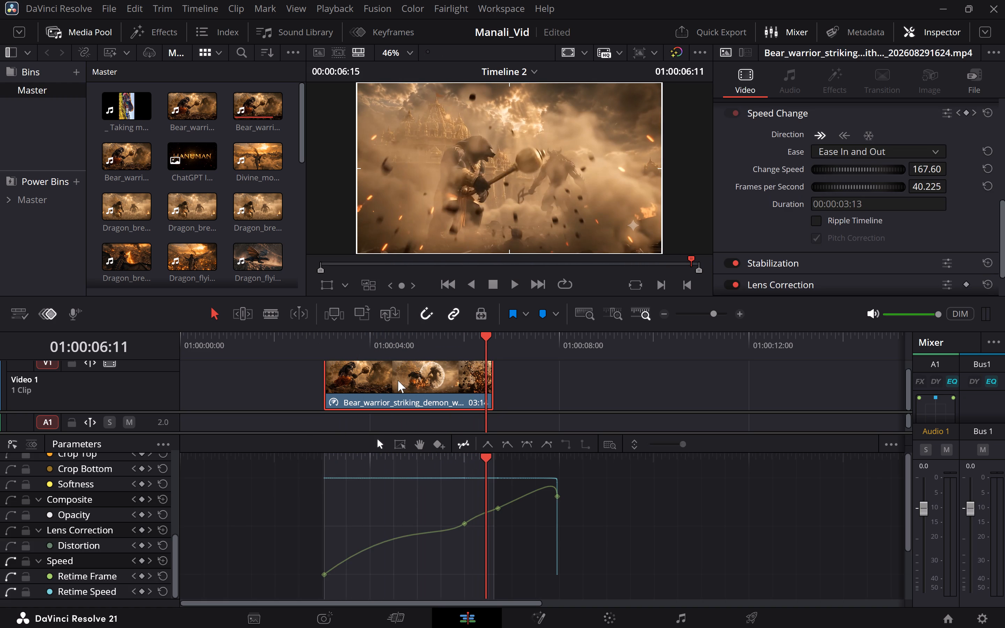
{"action": "left_click", "coordinate": [314, 334]}
{"action": "key", "text": "space"}
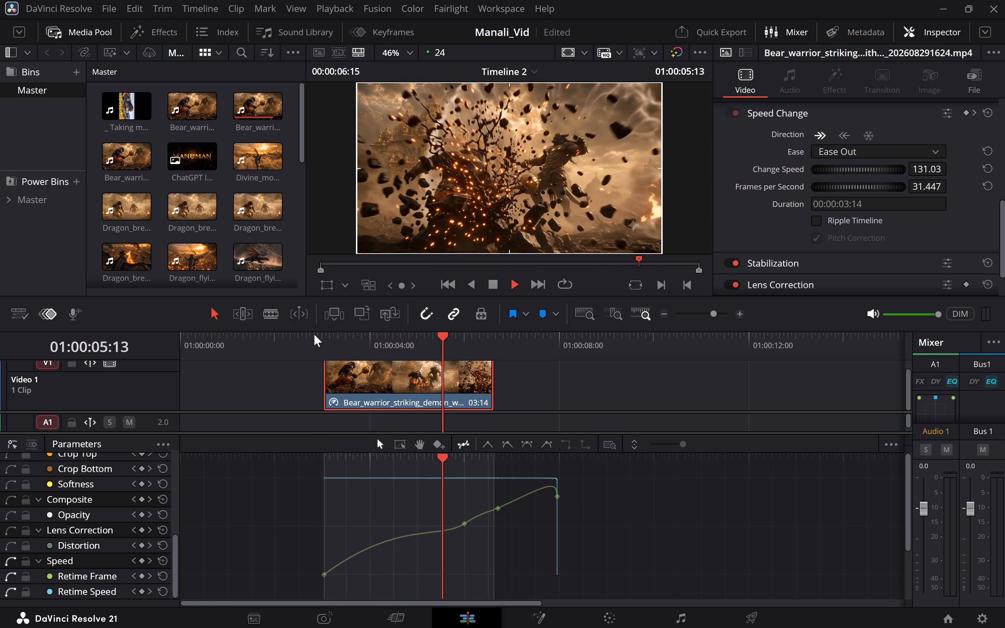
{"action": "key", "text": "space"}
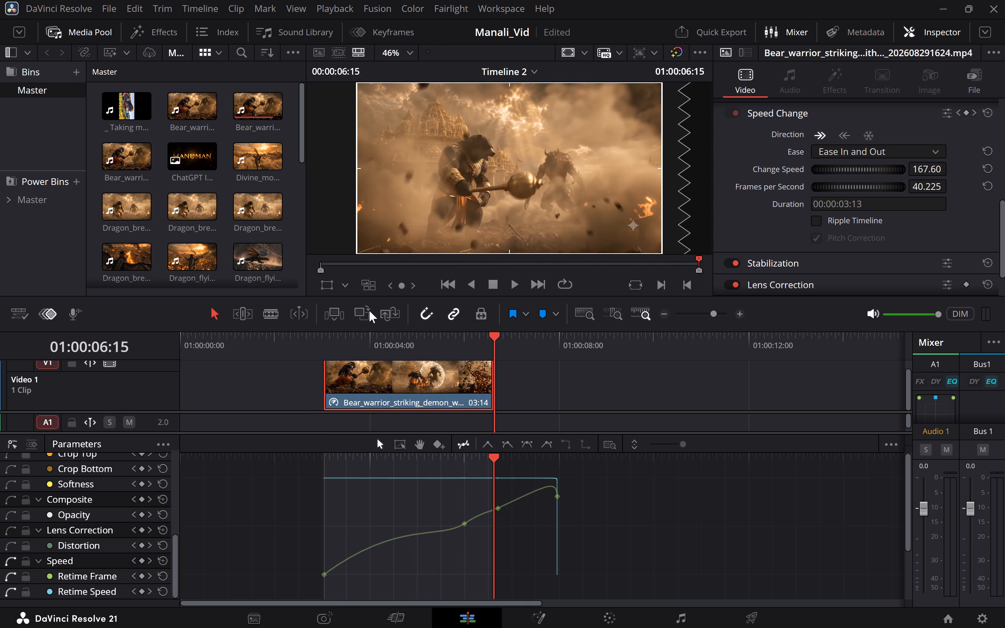
{"action": "left_click", "coordinate": [317, 342]}
{"action": "key", "text": "space"}
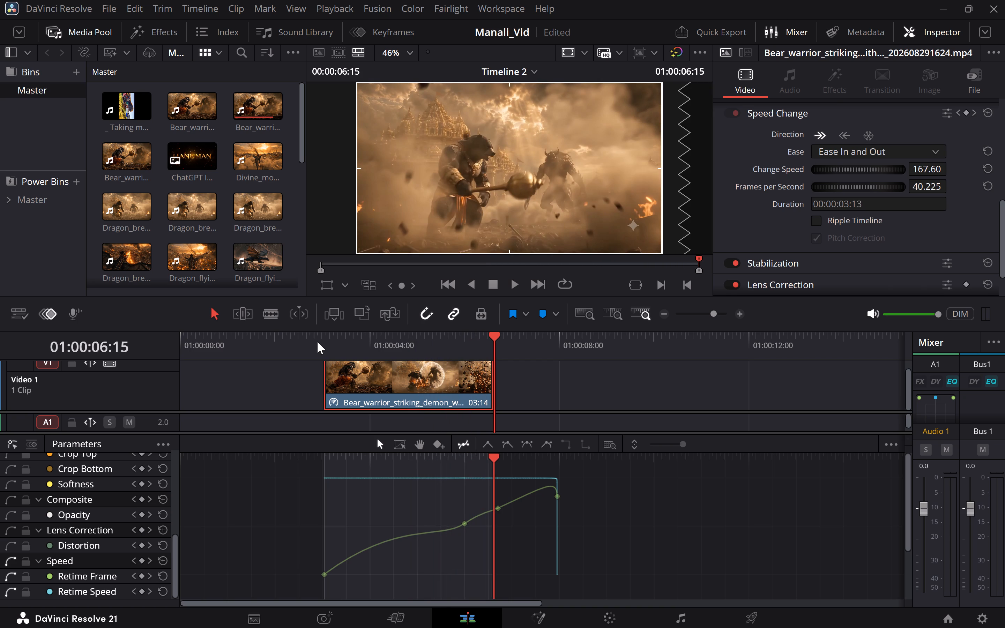
{"action": "left_click", "coordinate": [317, 342]}
{"action": "key", "text": "space"}
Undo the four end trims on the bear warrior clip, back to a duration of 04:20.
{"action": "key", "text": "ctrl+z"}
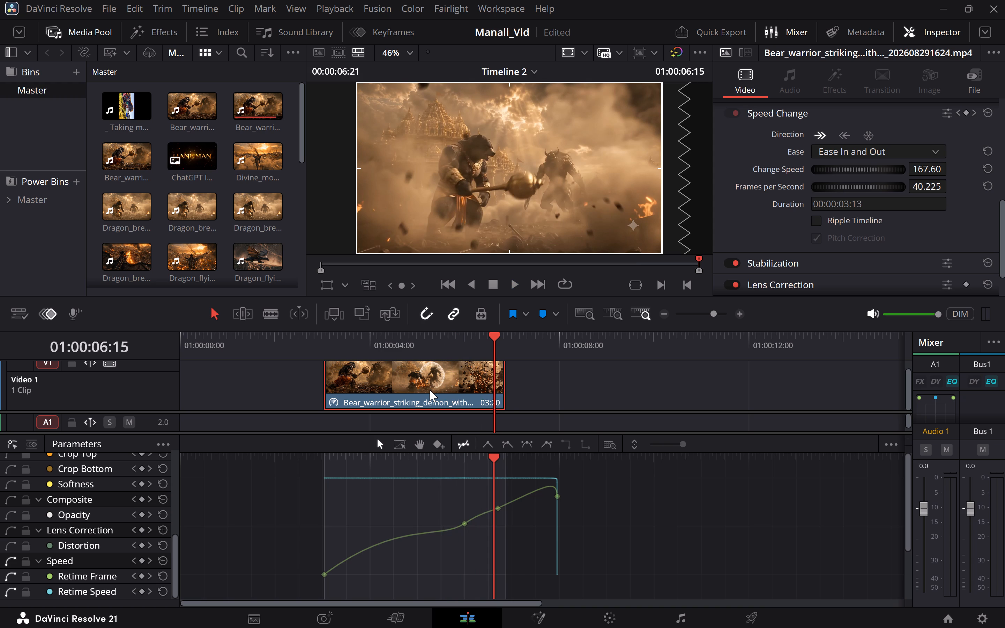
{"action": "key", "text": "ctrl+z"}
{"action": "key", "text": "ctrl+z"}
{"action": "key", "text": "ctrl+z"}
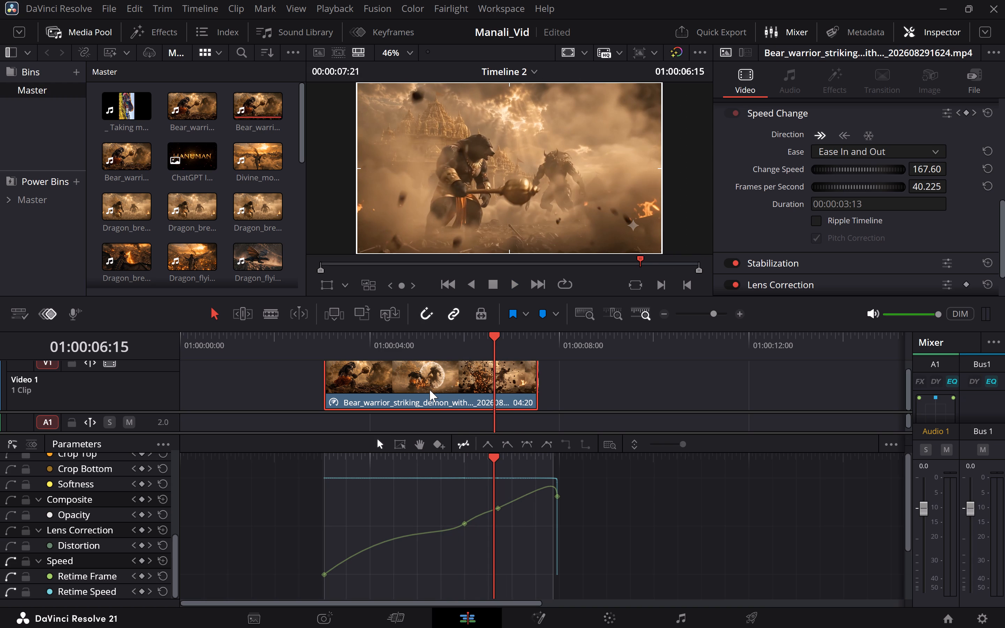
Replay the restored clip from its middle and from its start to examine the speed through its end.
{"action": "left_click", "coordinate": [438, 344]}
{"action": "key", "text": "space"}
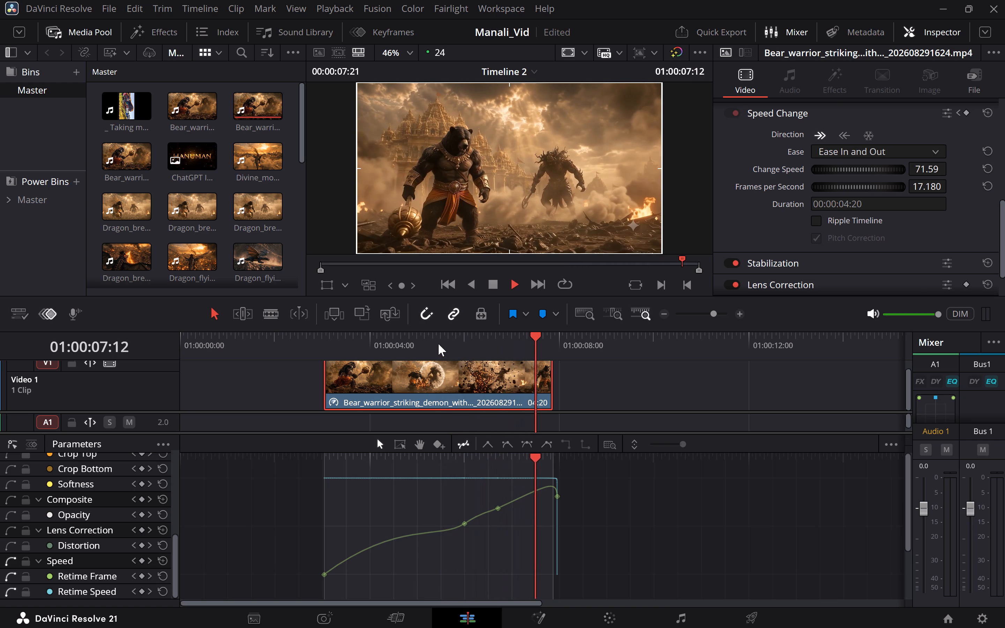
{"action": "left_click", "coordinate": [394, 335]}
{"action": "key", "text": "space"}
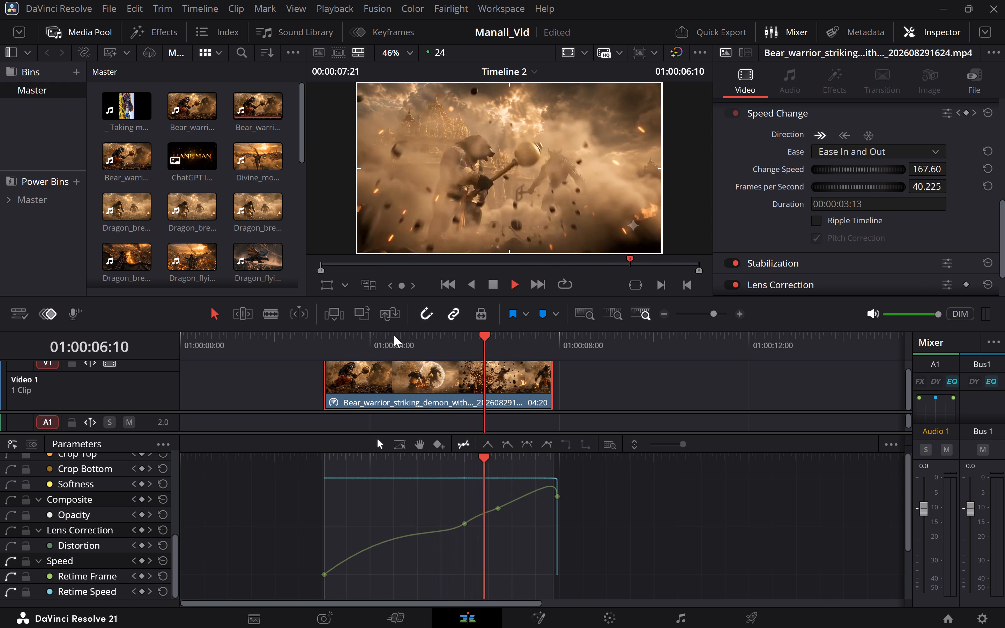
{"action": "key", "text": "space"}
{"action": "left_click", "coordinate": [315, 336]}
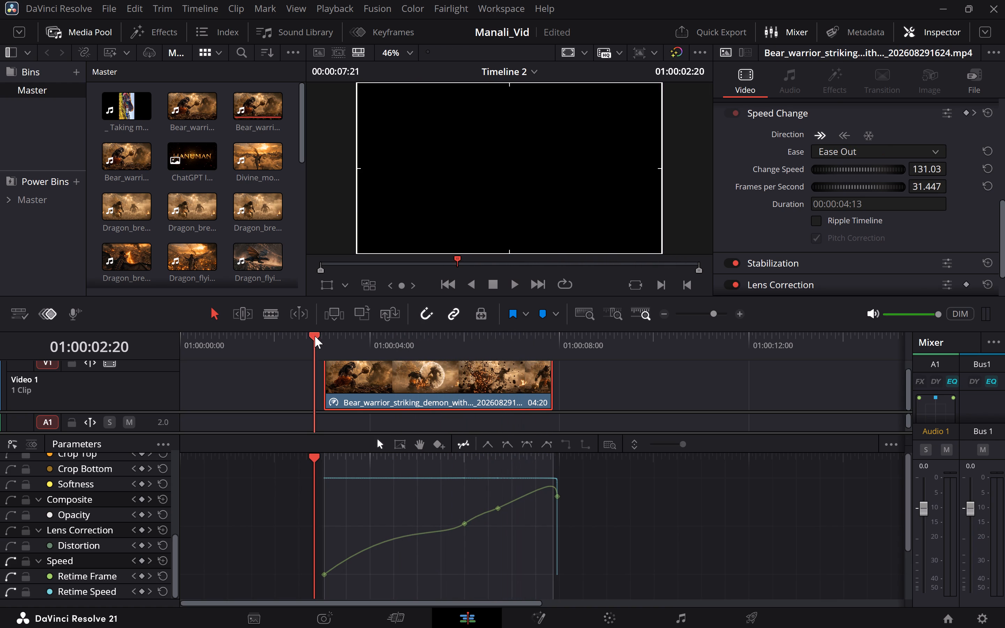
{"action": "key", "text": "space"}
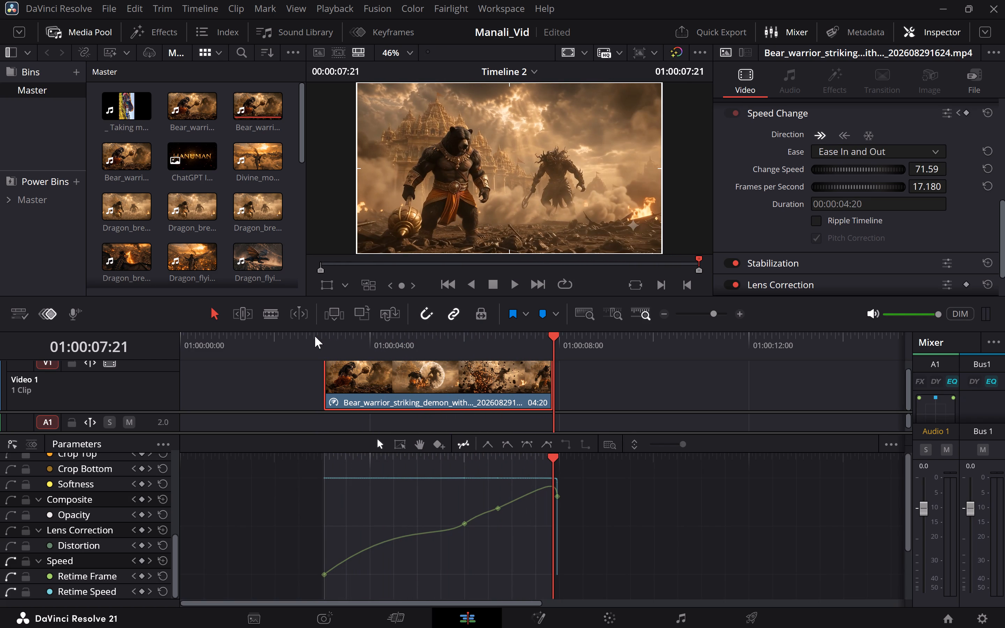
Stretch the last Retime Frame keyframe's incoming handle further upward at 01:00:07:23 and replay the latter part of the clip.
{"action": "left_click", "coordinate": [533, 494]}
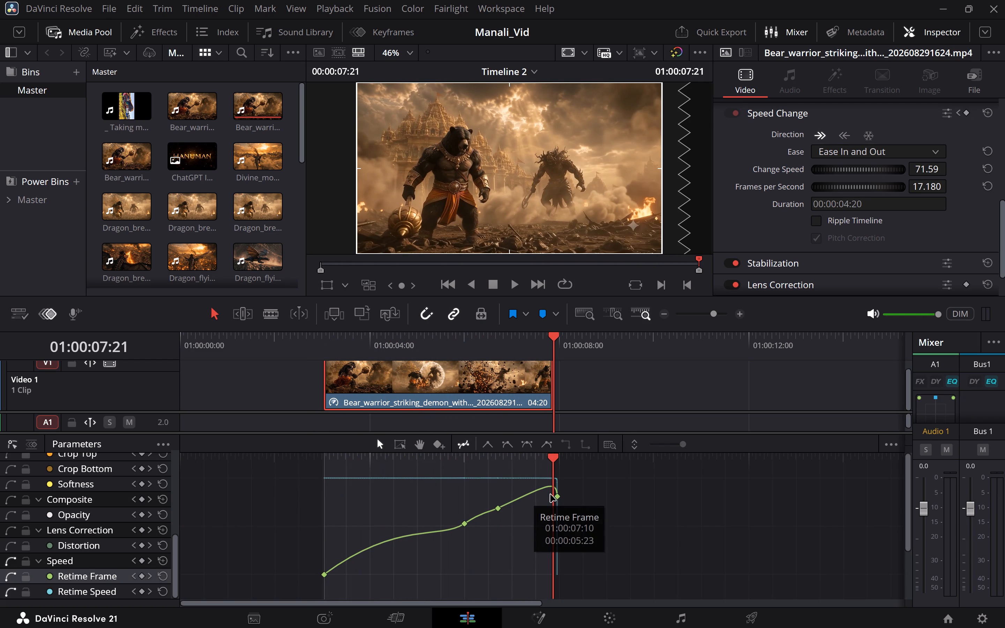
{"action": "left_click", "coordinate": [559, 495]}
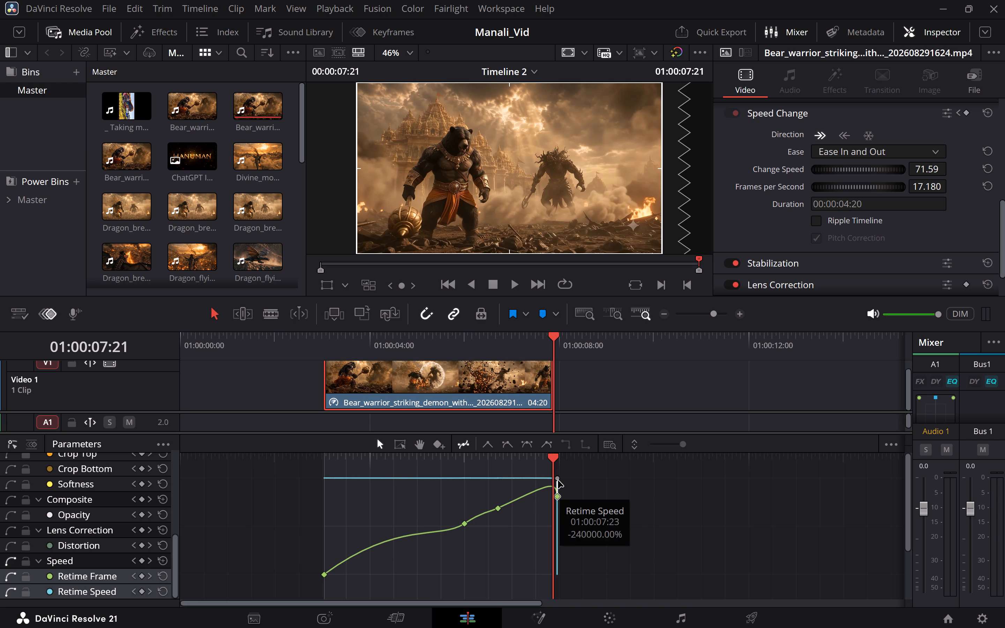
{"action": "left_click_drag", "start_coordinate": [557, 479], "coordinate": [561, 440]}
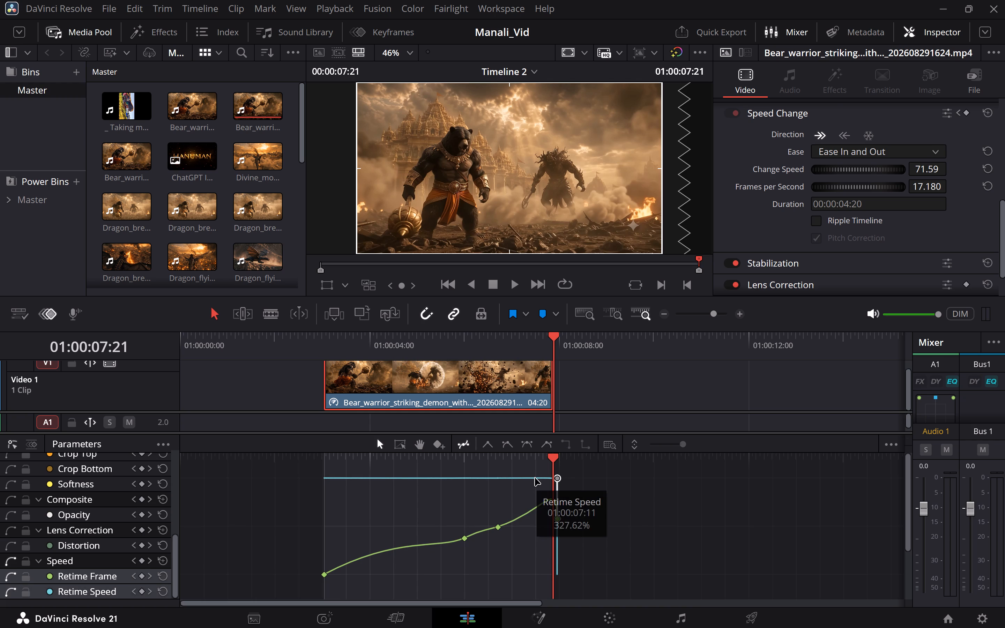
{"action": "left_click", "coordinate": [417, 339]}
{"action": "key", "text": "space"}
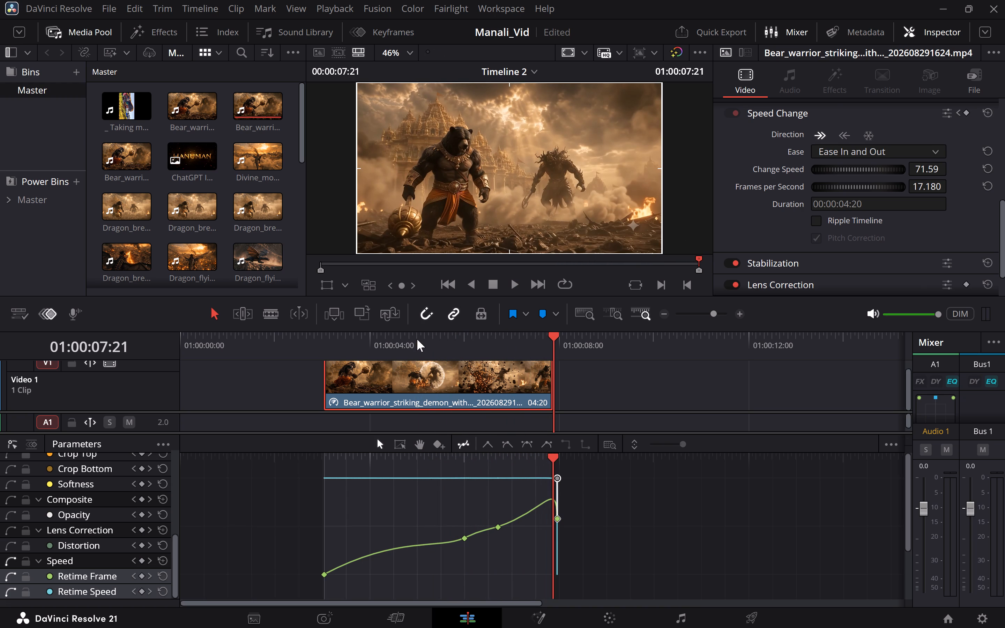
Swing the last Retime Frame keyframe's incoming handle back and down so it lies slightly below the keyframe, toward the third keyframe.
{"action": "left_click_drag", "start_coordinate": [556, 483], "coordinate": [524, 526]}
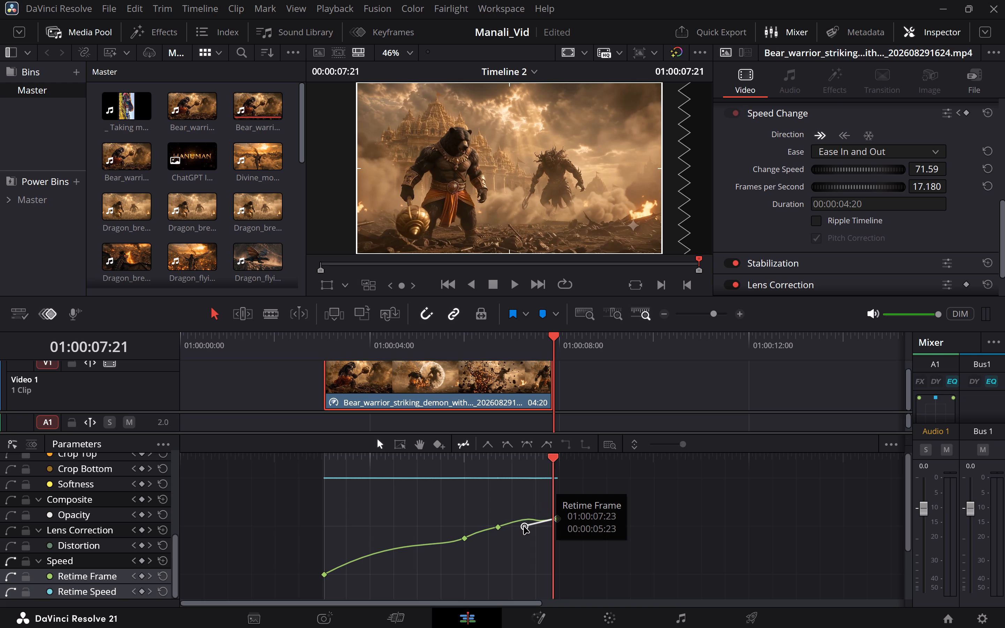
Shorten the last Retime Frame keyframe's incoming handle at 01:00:07:23 so it ends just before and slightly above the keyframe.
{"action": "left_click_drag", "start_coordinate": [524, 526], "coordinate": [548, 519]}
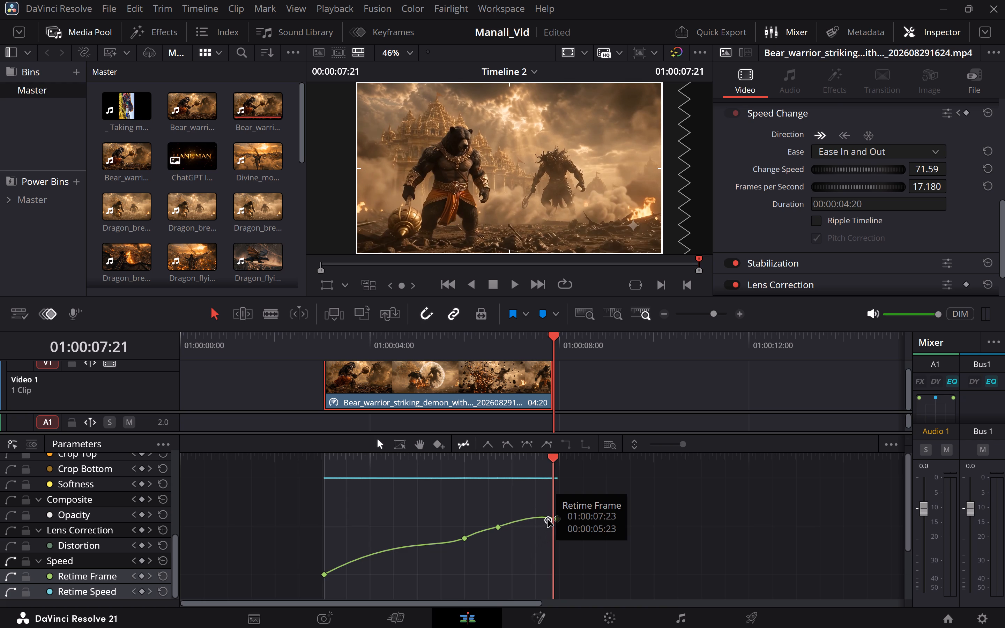
{"action": "left_click_drag", "start_coordinate": [548, 519], "coordinate": [548, 517]}
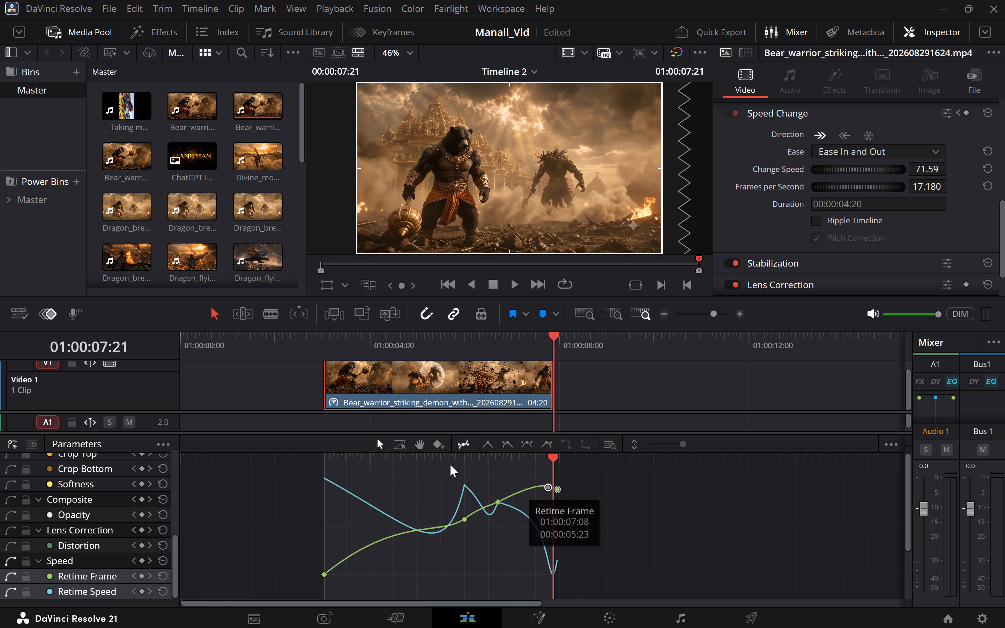
Replay the bear warrior clip from its middle to its end to examine the reshaped speed.
{"action": "left_click", "coordinate": [407, 458]}
{"action": "key", "text": "space"}
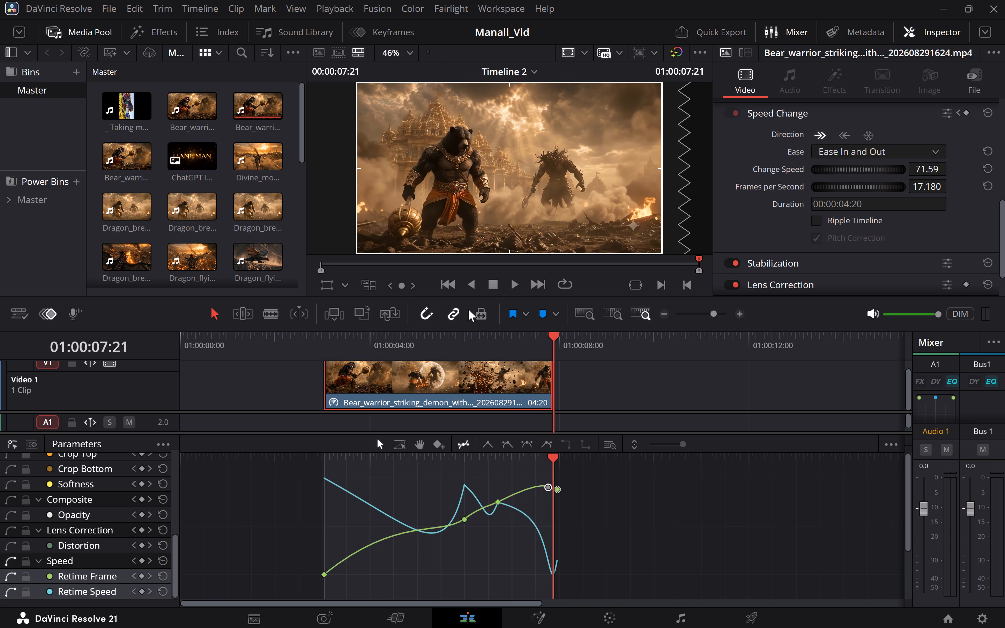
{"action": "left_click", "coordinate": [439, 350]}
{"action": "key", "text": "space"}
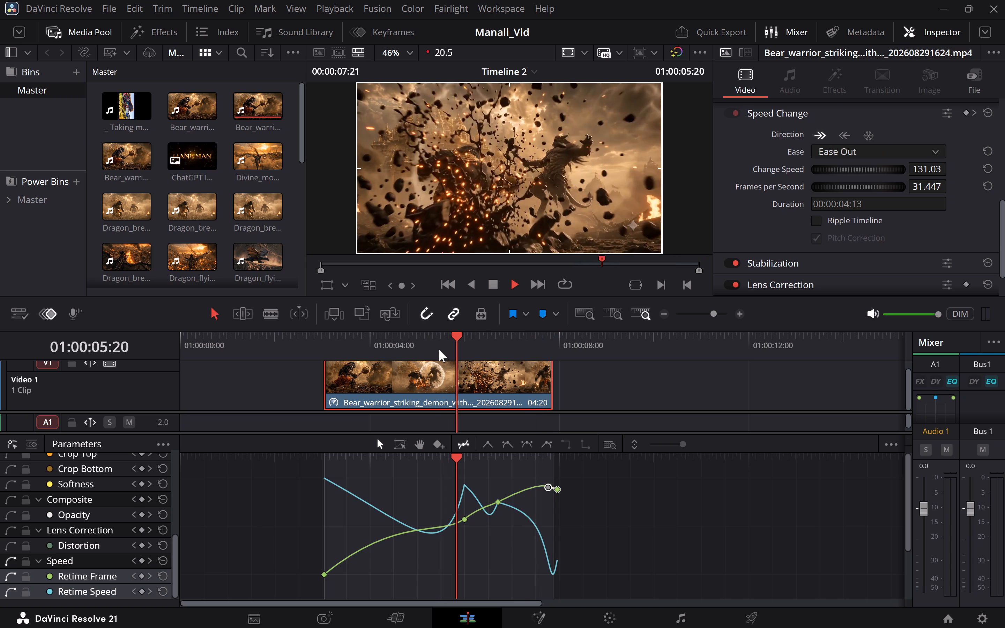
{"action": "key", "text": "space"}
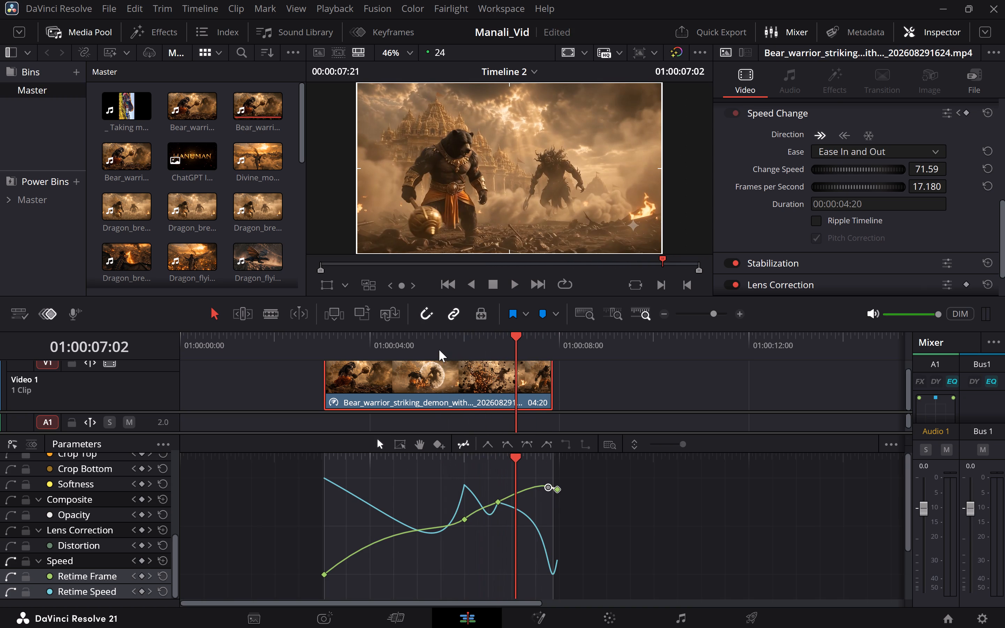
{"action": "left_click", "coordinate": [414, 349]}
{"action": "key", "text": "space"}
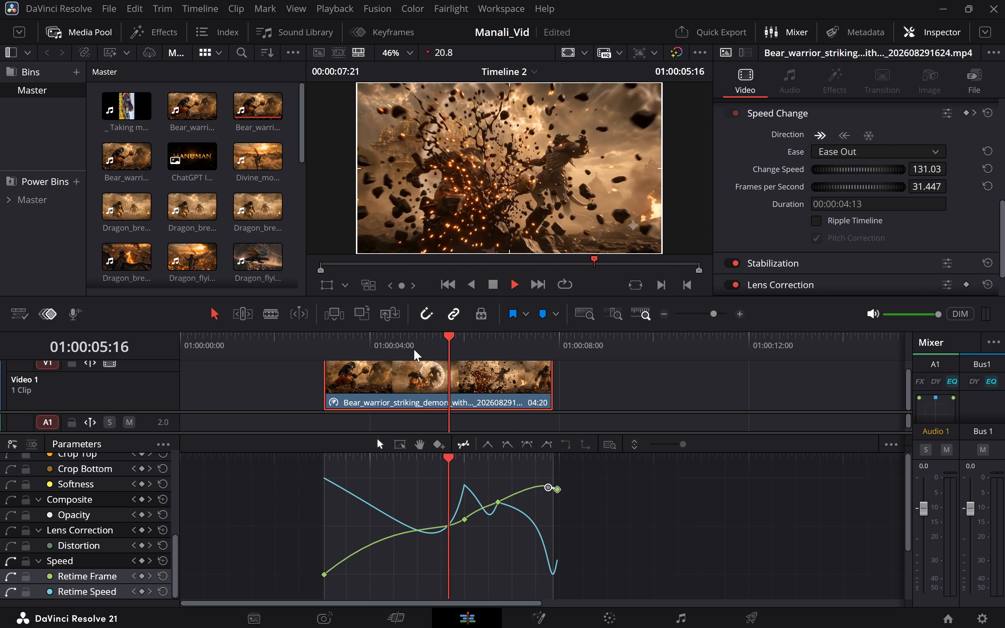
{"action": "key", "text": "space"}
{"action": "key", "text": "space"}
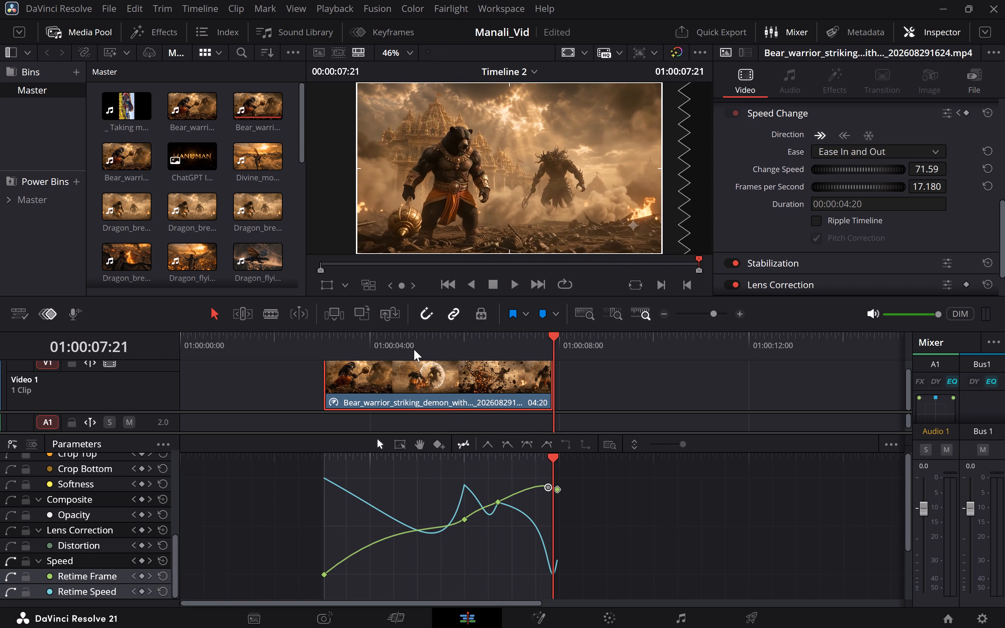
Replay the section between the second and last Retime Frame keyframes to examine the speed after the impact.
{"action": "left_click", "coordinate": [481, 341]}
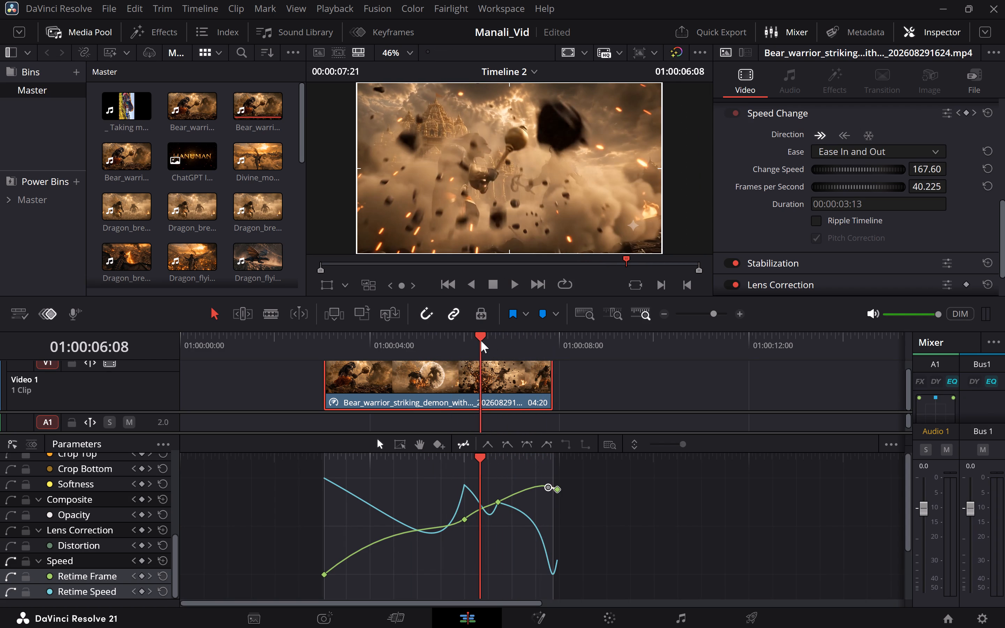
{"action": "left_click", "coordinate": [460, 337]}
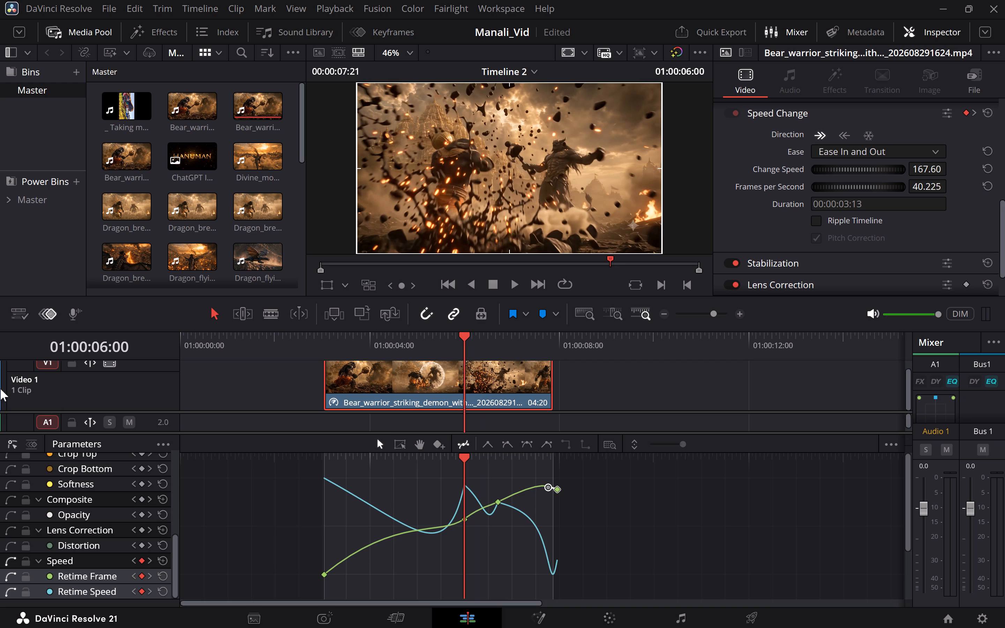
{"action": "left_click", "coordinate": [441, 339]}
{"action": "key", "text": "space"}
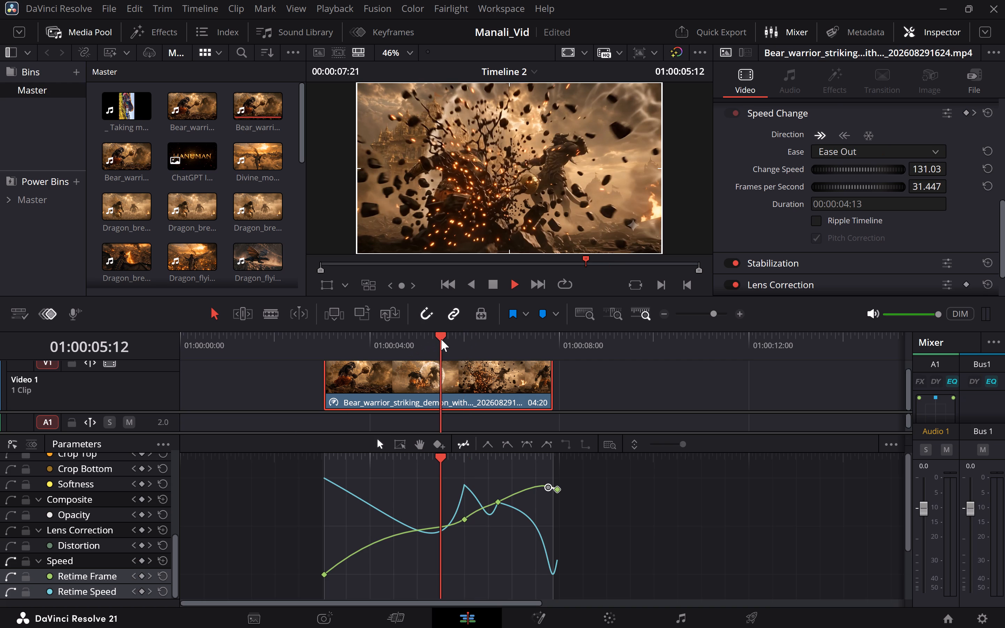
{"action": "key", "text": "space"}
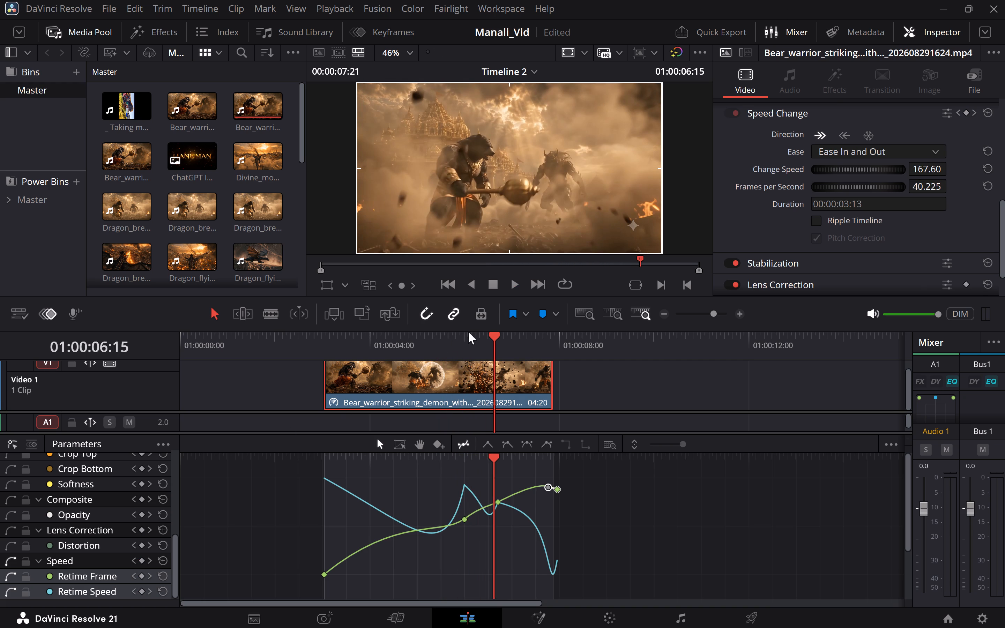
{"action": "left_click", "coordinate": [478, 332]}
{"action": "left_click", "coordinate": [465, 333]}
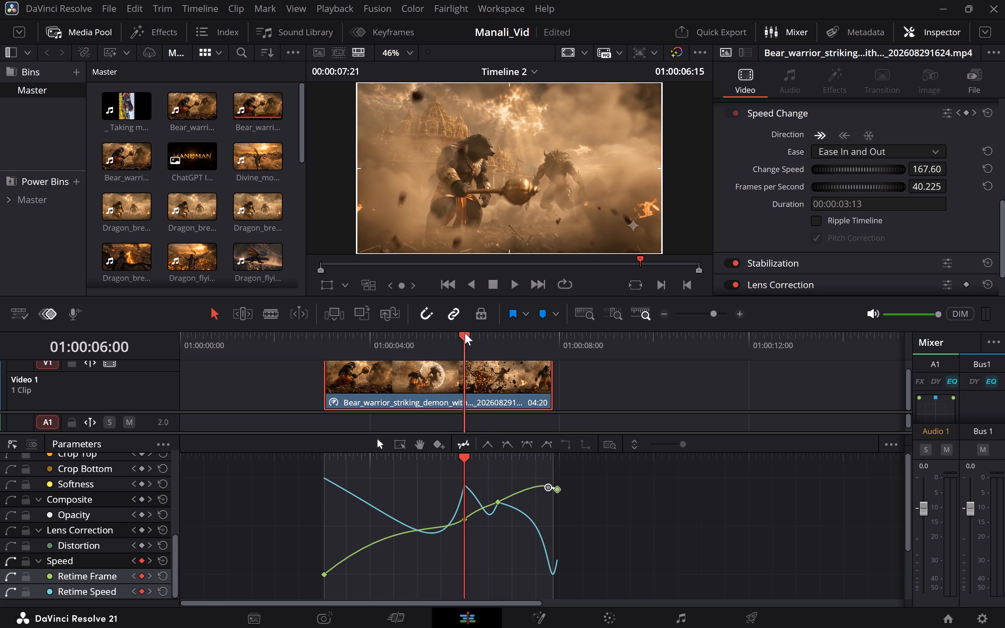
{"action": "key", "text": "space"}
{"action": "key", "text": "space"}
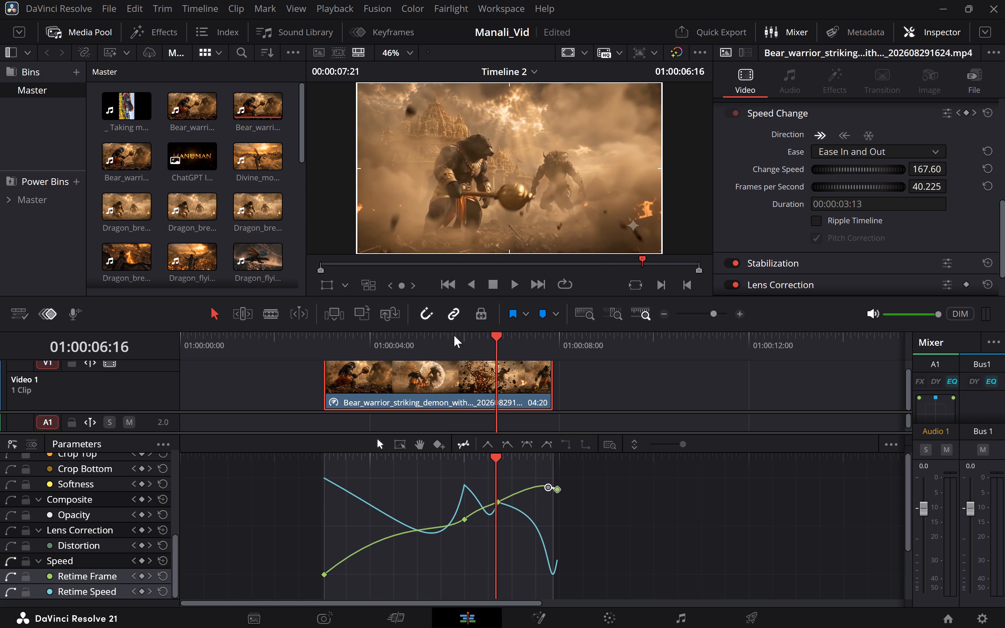
{"action": "key", "text": "space"}
{"action": "key", "text": "space"}
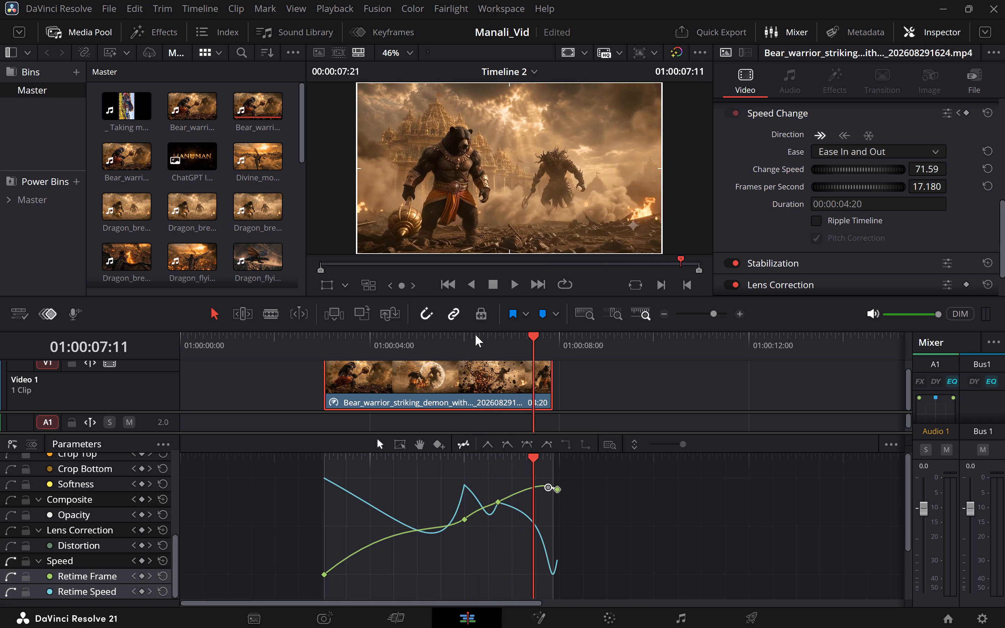
Add a speed change keyframe to the bear warrior clip at 01:00:06:13.
{"action": "left_click", "coordinate": [486, 336]}
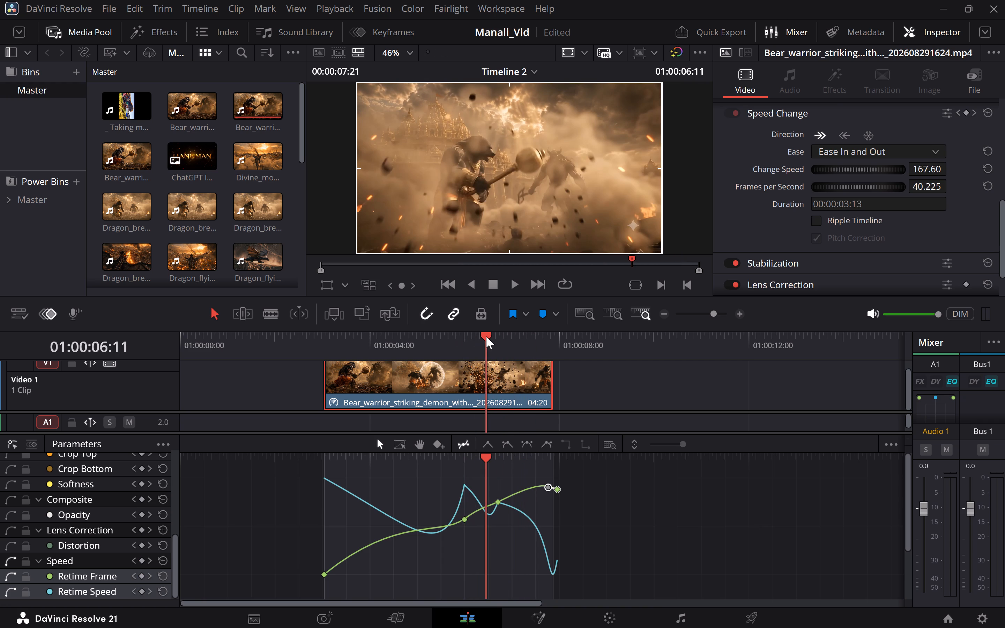
{"action": "left_click", "coordinate": [439, 336]}
{"action": "key", "text": "space"}
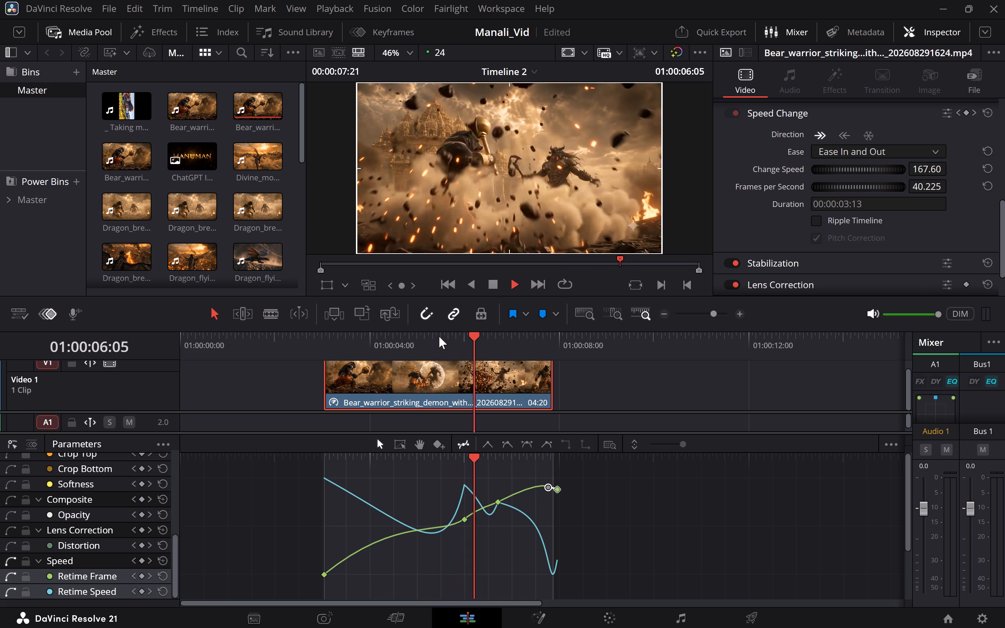
{"action": "key", "text": "space"}
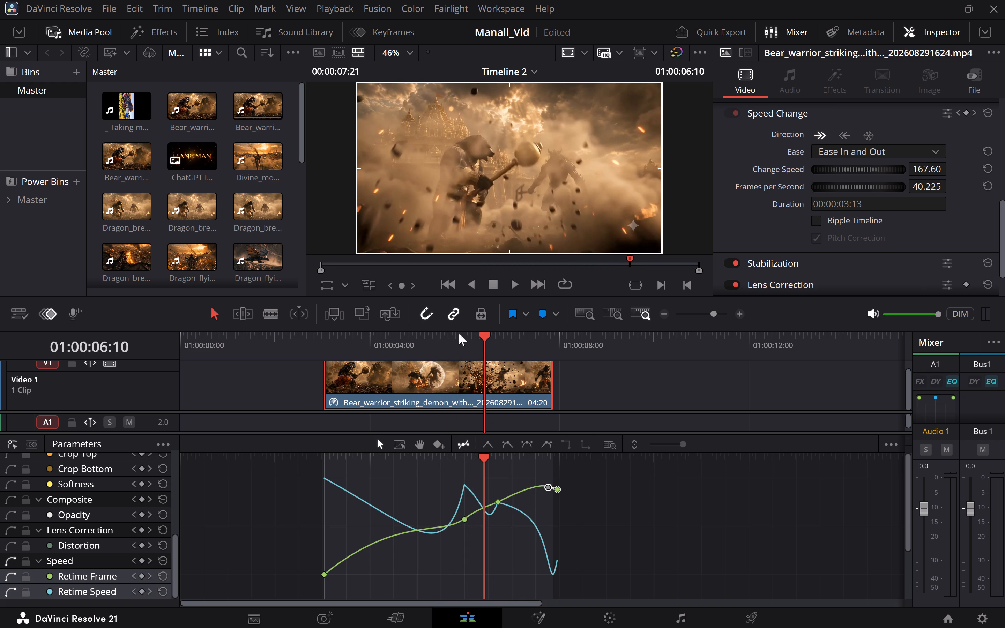
{"action": "key", "text": "Right"}
{"action": "key", "text": "Right"}
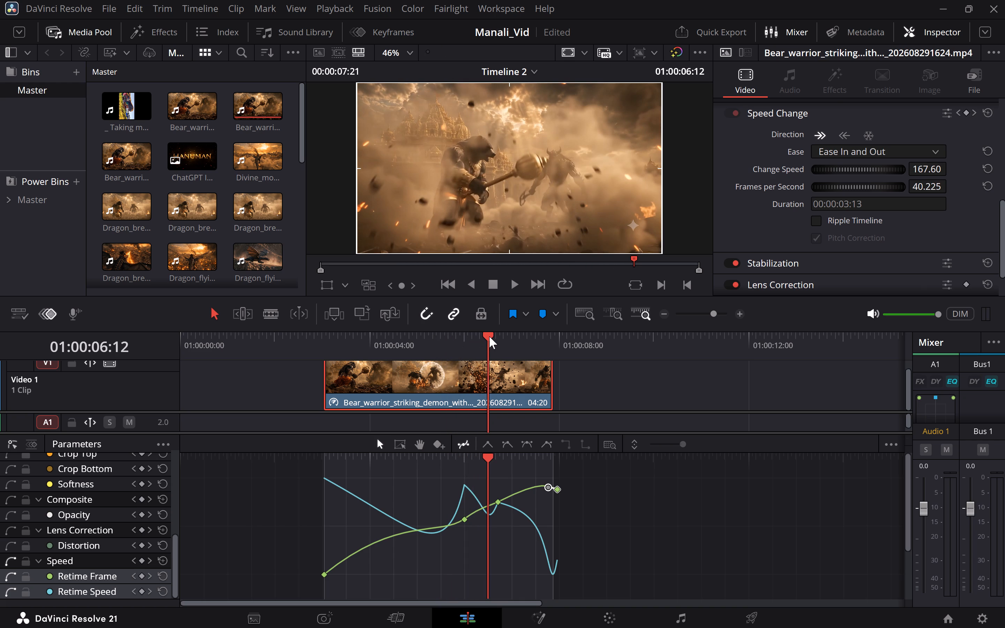
{"action": "key", "text": "Right"}
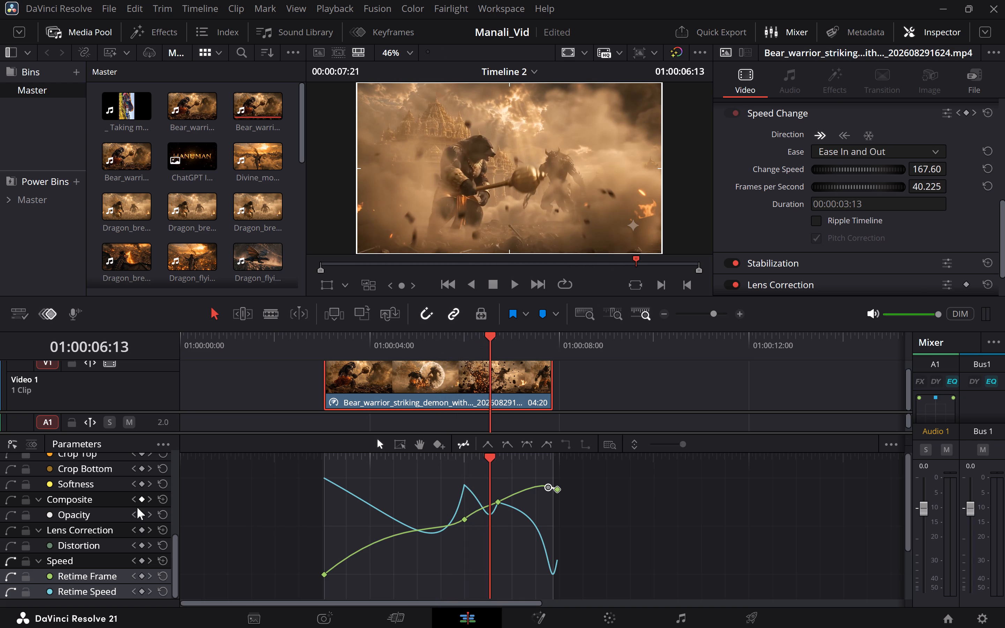
{"action": "left_click", "coordinate": [141, 590]}
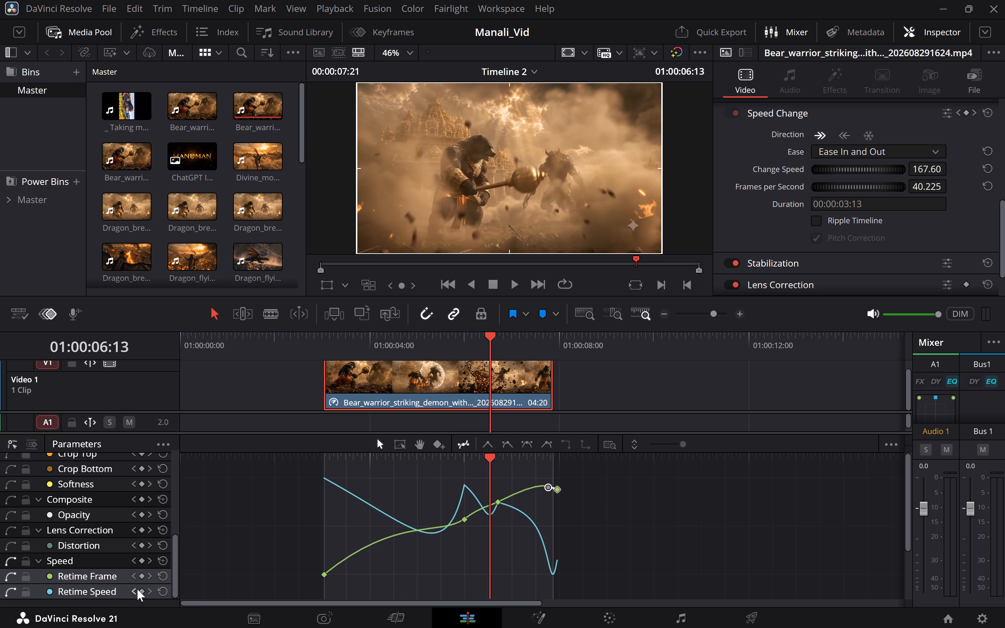
{"action": "left_click", "coordinate": [142, 590]}
{"action": "left_click", "coordinate": [965, 109]}
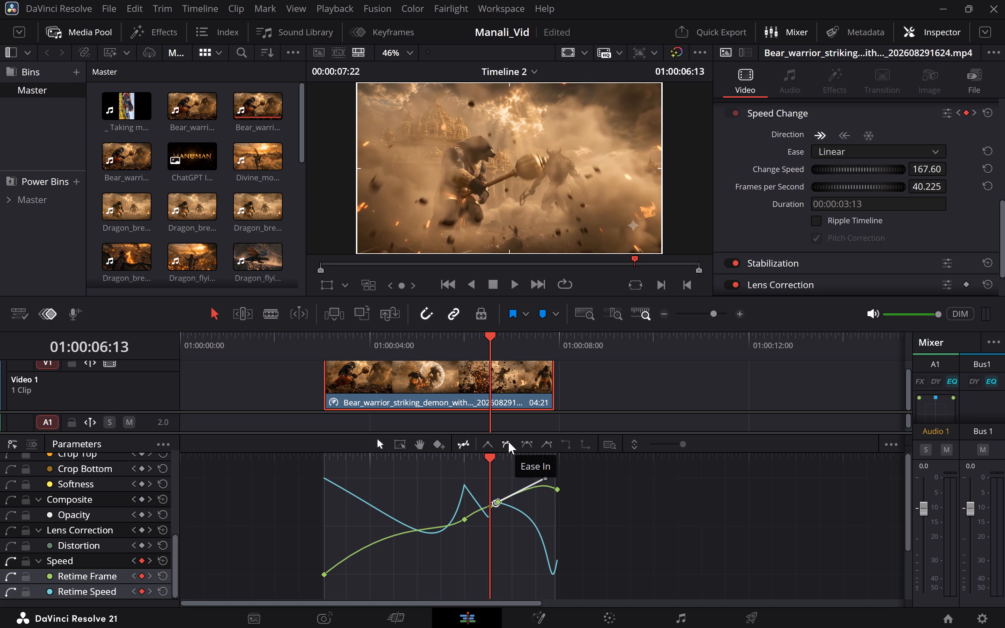
Hide the Retime Frame curve, leaving only the Retime Speed curve displayed.
{"action": "left_click", "coordinate": [6, 574]}
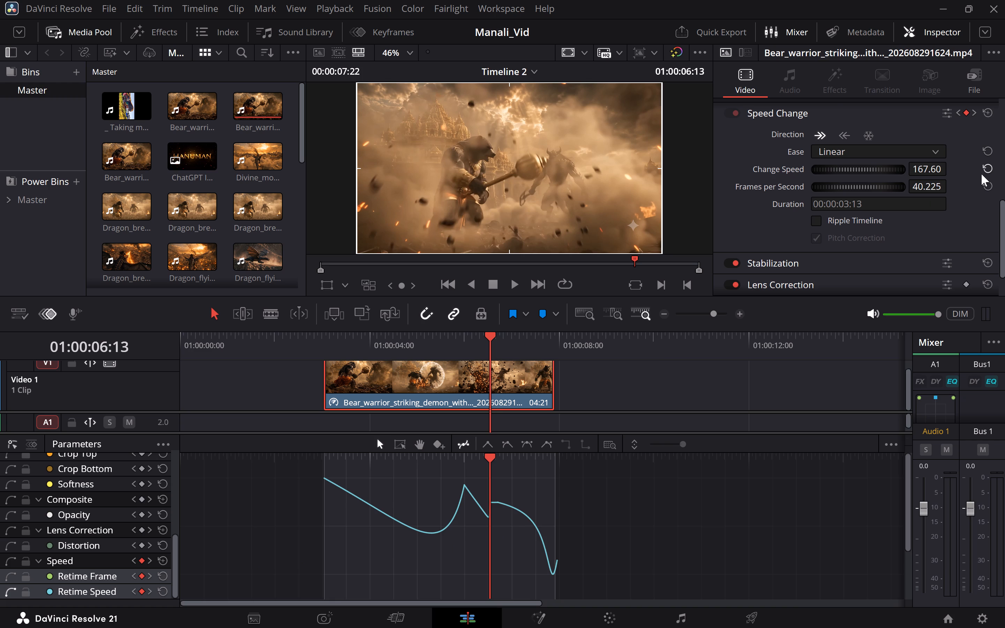
Replay the bear warrior clip from 01:00:06:00 and from its start to examine the speed around the added keyframe.
{"action": "left_click", "coordinate": [461, 334]}
{"action": "key", "text": "space"}
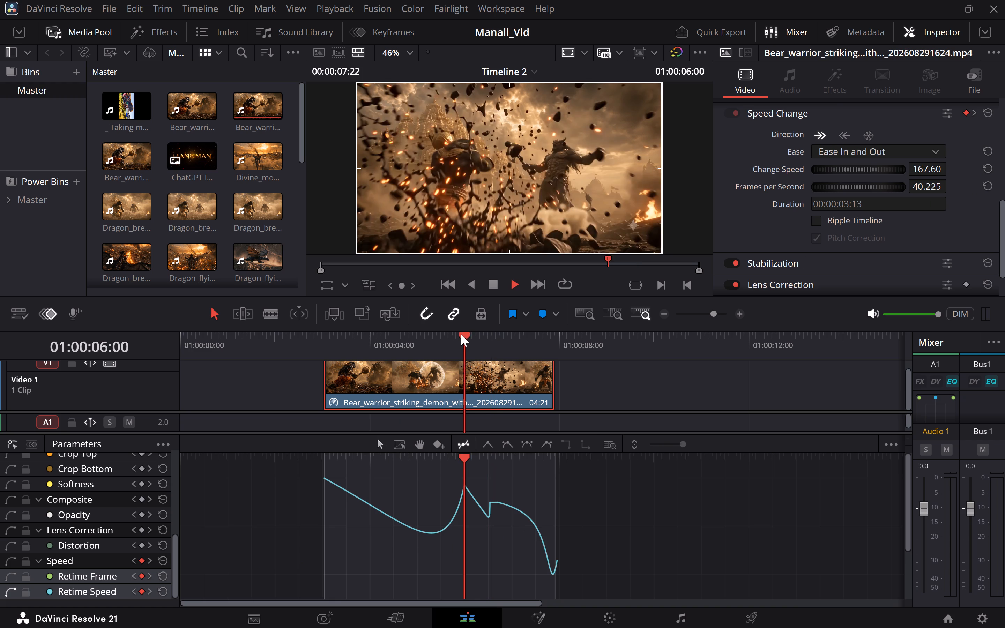
{"action": "key", "text": "space"}
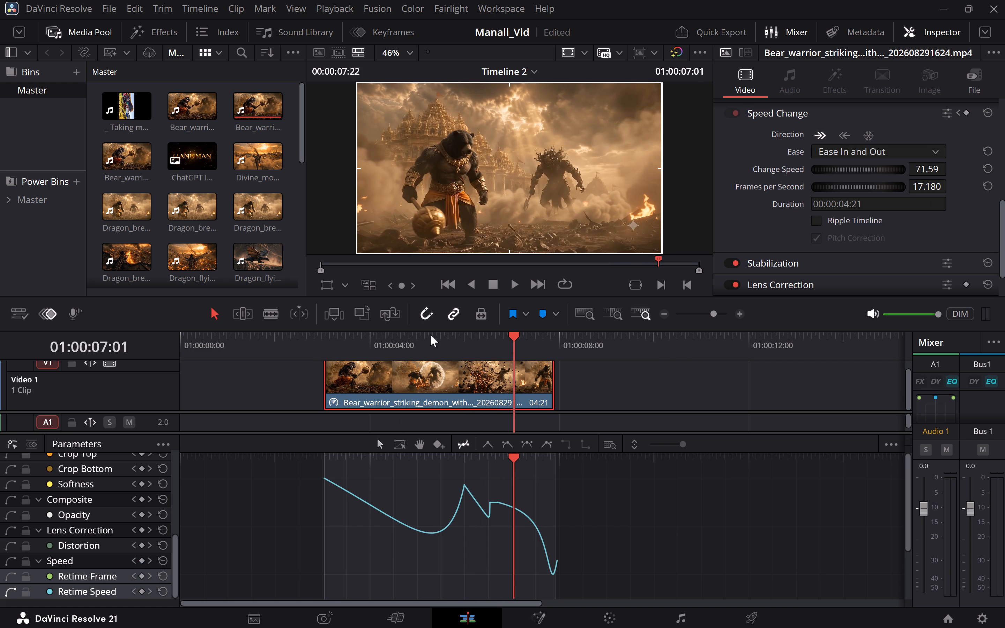
{"action": "left_click", "coordinate": [313, 343]}
{"action": "key", "text": "space"}
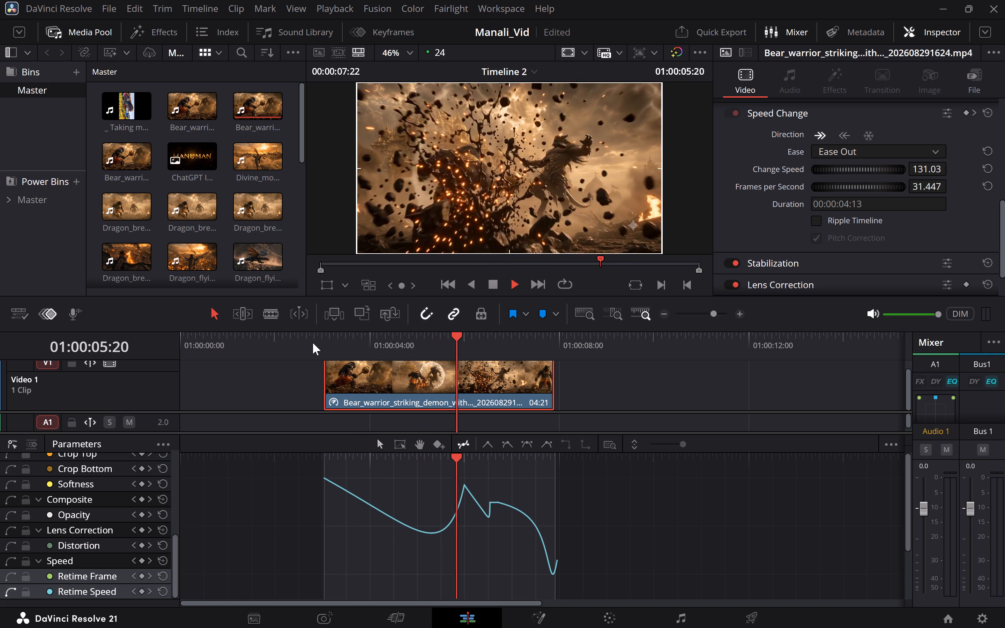
{"action": "key", "text": "space"}
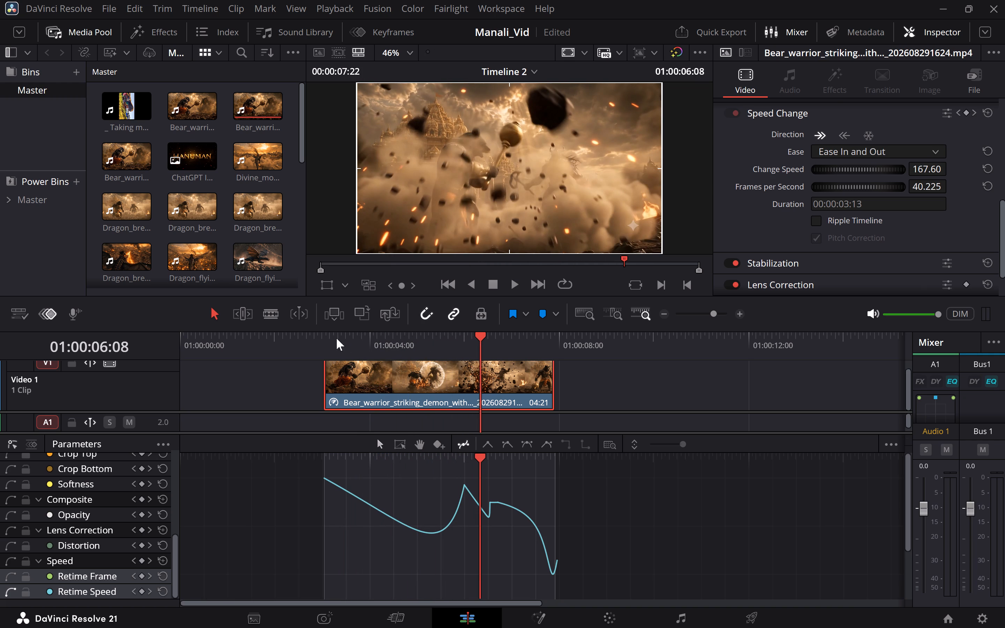
{"action": "left_click", "coordinate": [321, 337]}
{"action": "key", "text": "space"}
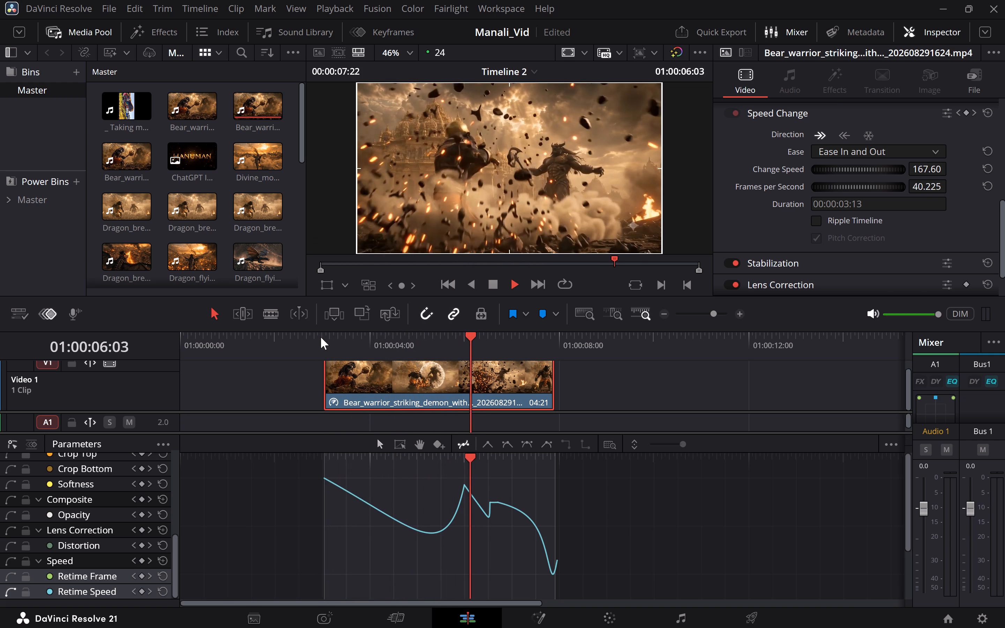
{"action": "key", "text": "space"}
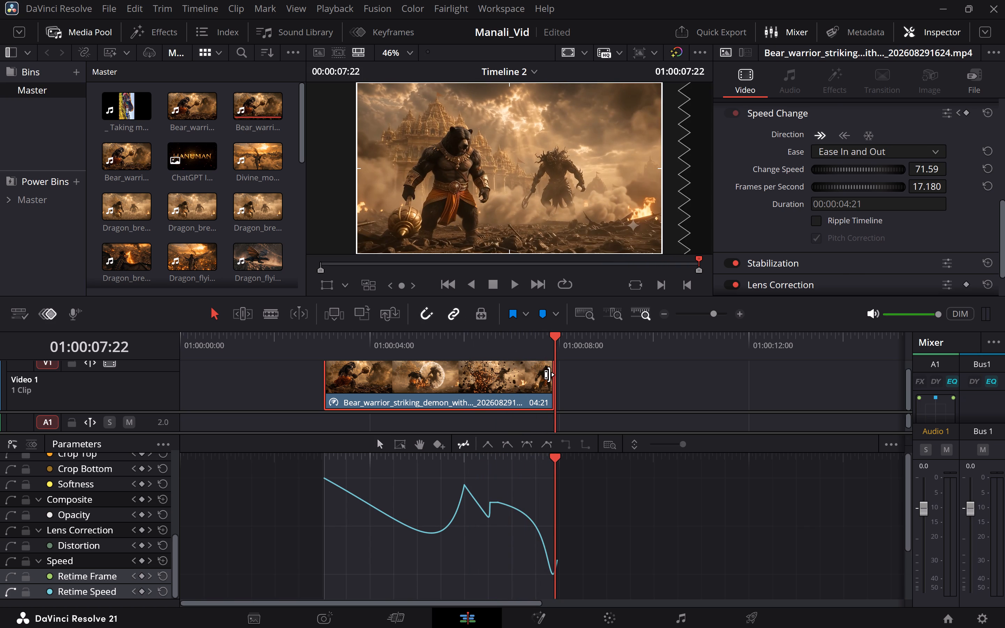
Extend the end of the bear warrior clip to a duration of 04:23.
{"action": "left_click_drag", "start_coordinate": [549, 374], "coordinate": [613, 374]}
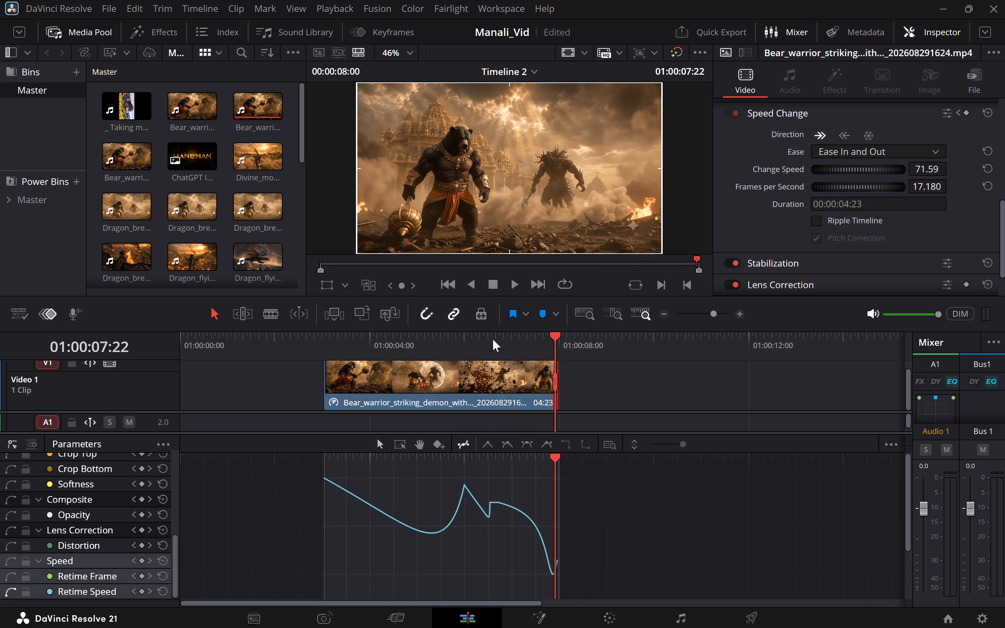
Replay the extended clip's latter part and step through its last frames up to 01:00:08:00 to examine the ending.
{"action": "left_click", "coordinate": [493, 339]}
{"action": "key", "text": "space"}
{"action": "key", "text": "space"}
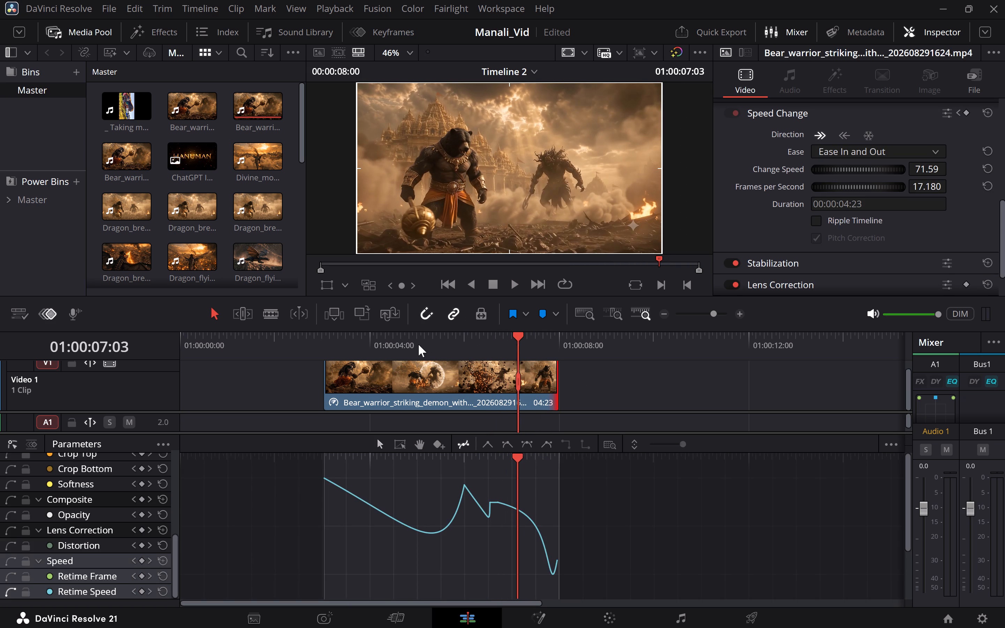
{"action": "left_click", "coordinate": [418, 344]}
{"action": "key", "text": "space"}
{"action": "key", "text": "space"}
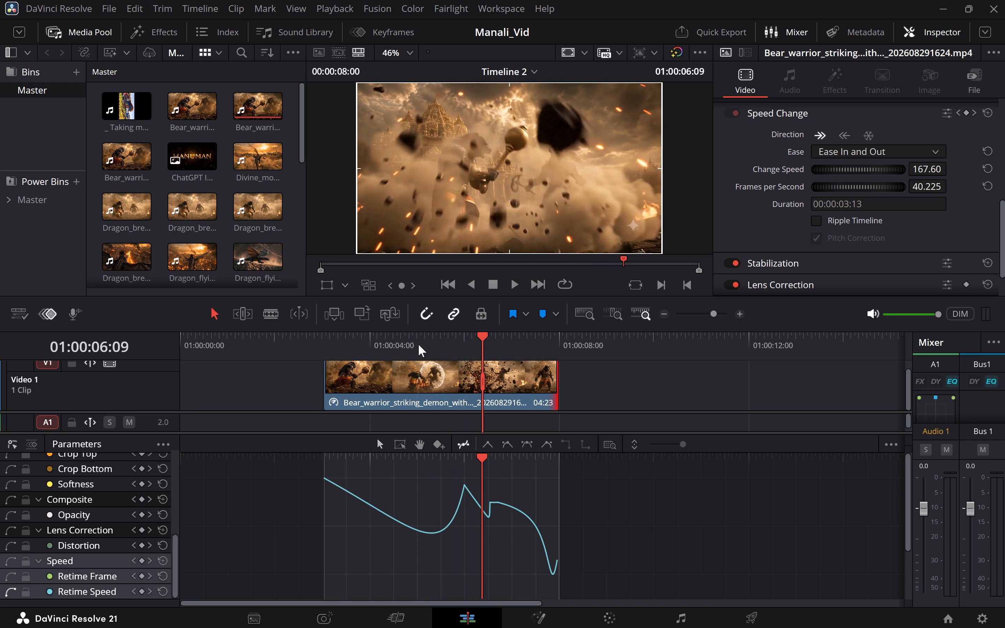
{"action": "key", "text": "space"}
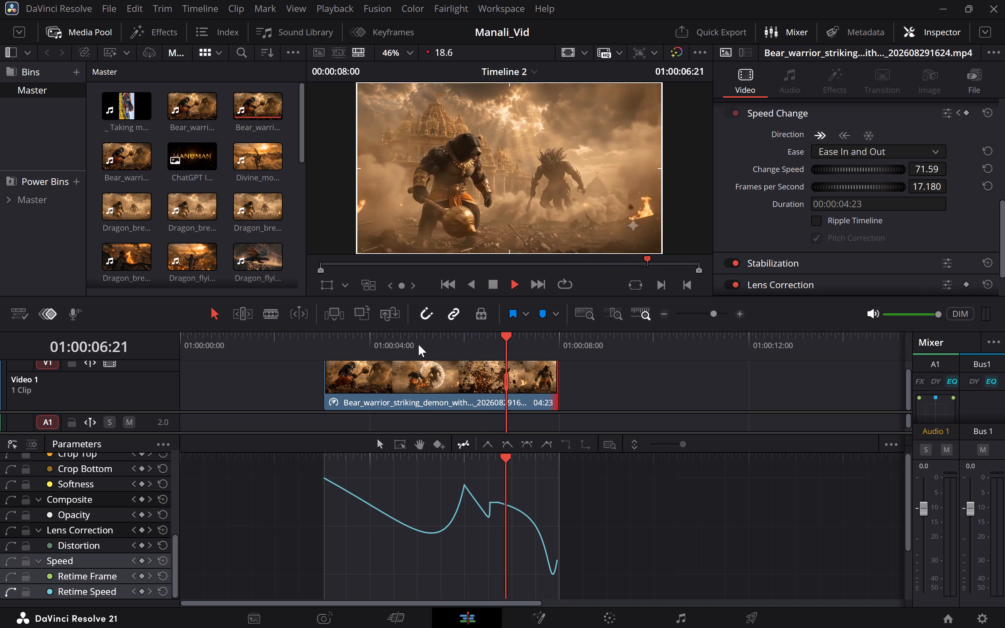
{"action": "key", "text": "space"}
{"action": "key", "text": "space"}
{"action": "key", "text": "space"}
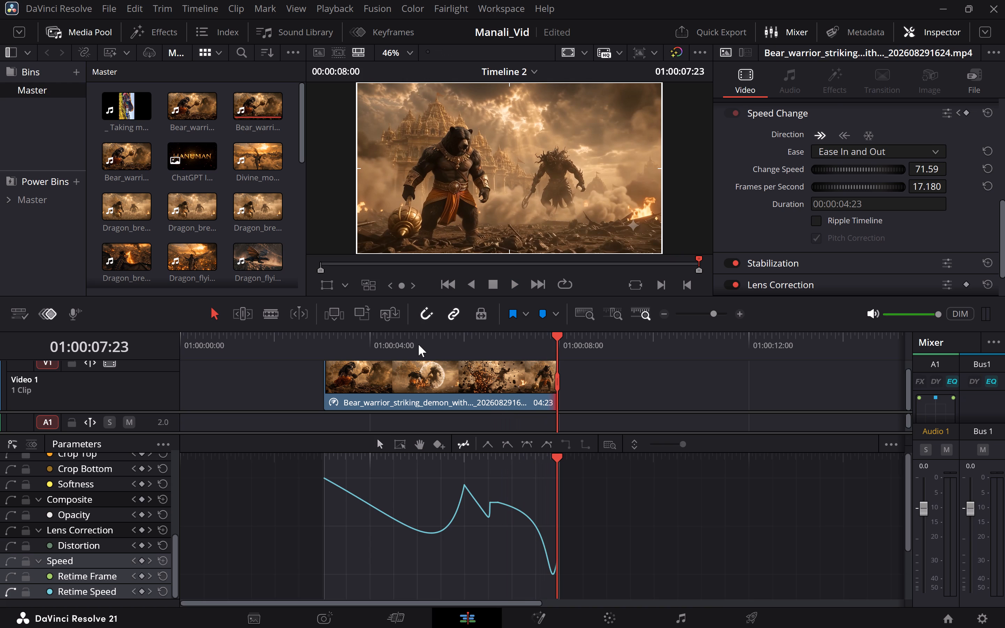
{"action": "key", "text": "Left"}
{"action": "key", "text": "Right"}
{"action": "key", "text": "Right"}
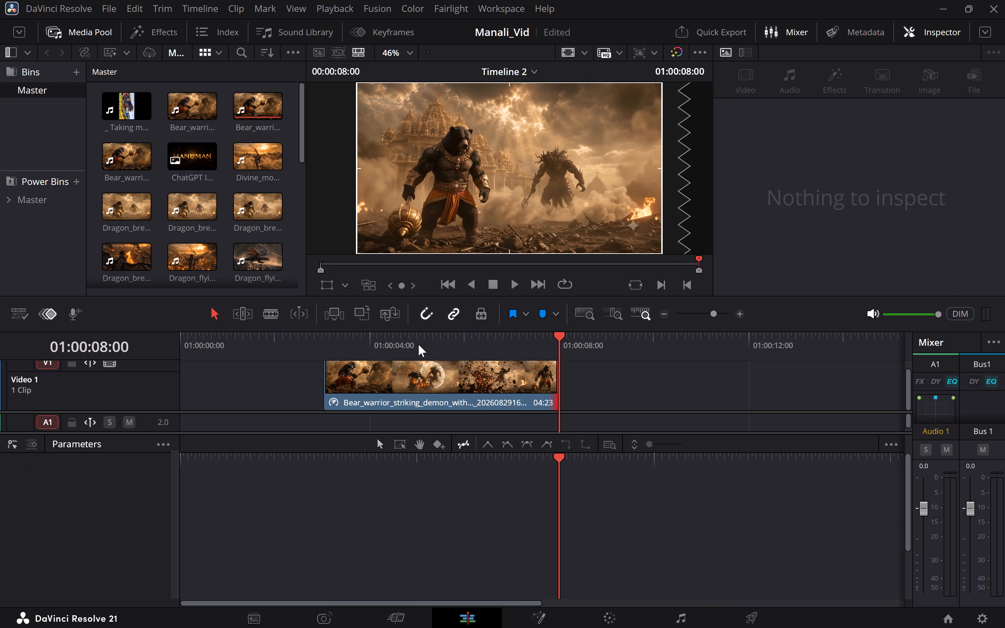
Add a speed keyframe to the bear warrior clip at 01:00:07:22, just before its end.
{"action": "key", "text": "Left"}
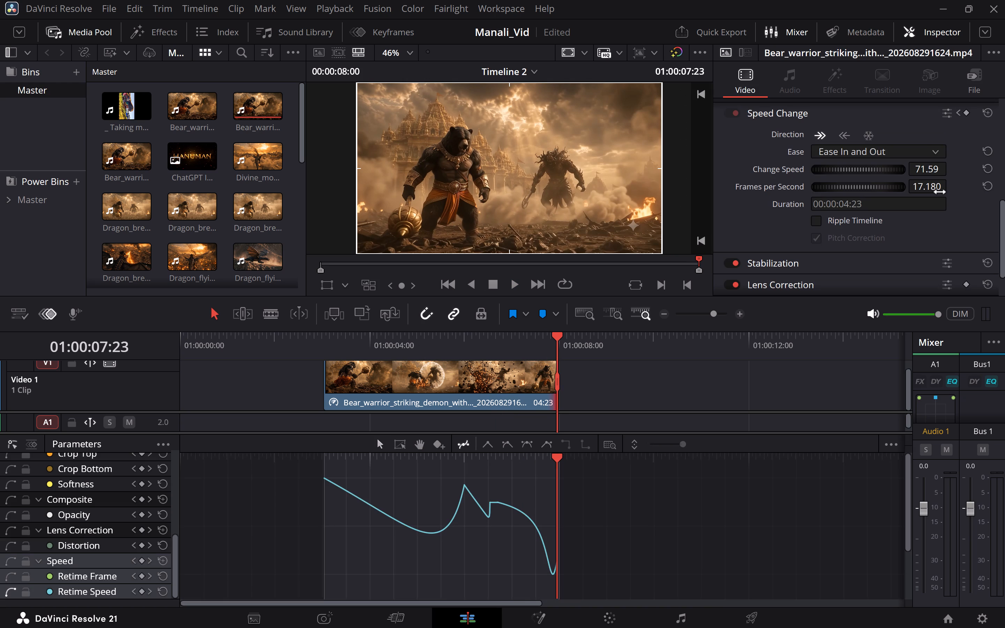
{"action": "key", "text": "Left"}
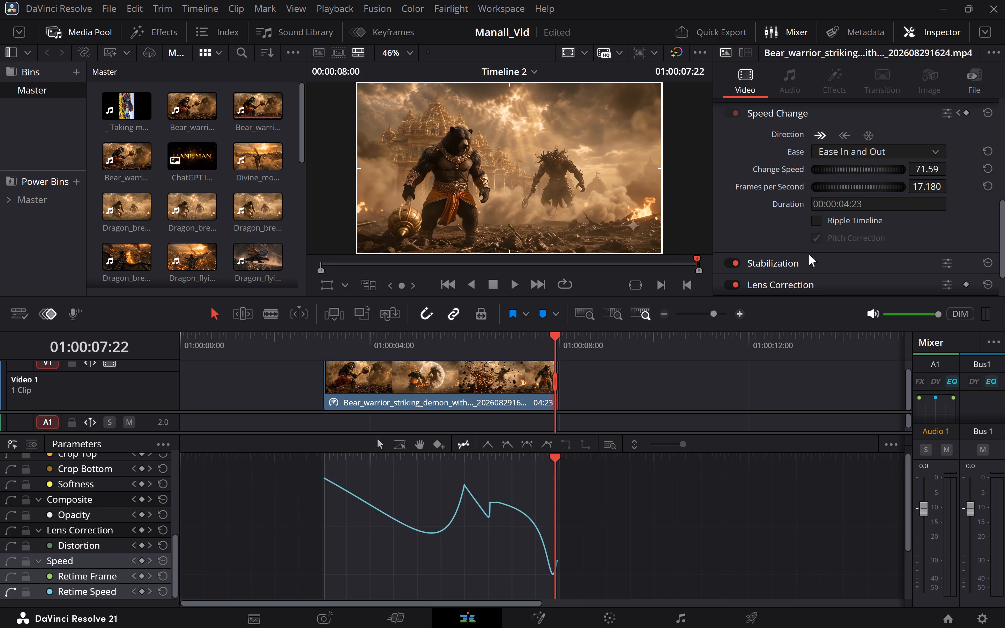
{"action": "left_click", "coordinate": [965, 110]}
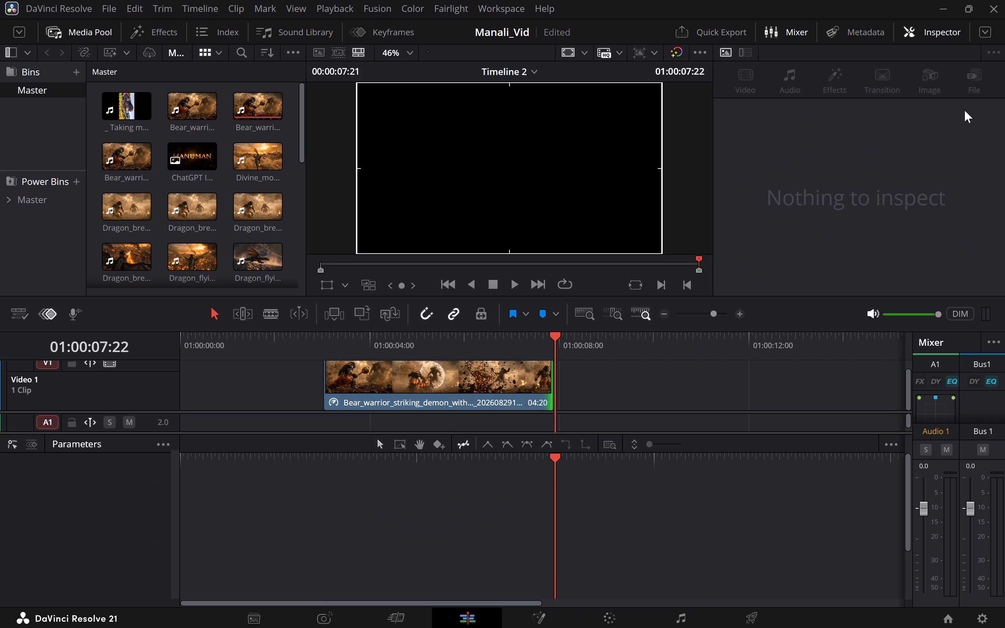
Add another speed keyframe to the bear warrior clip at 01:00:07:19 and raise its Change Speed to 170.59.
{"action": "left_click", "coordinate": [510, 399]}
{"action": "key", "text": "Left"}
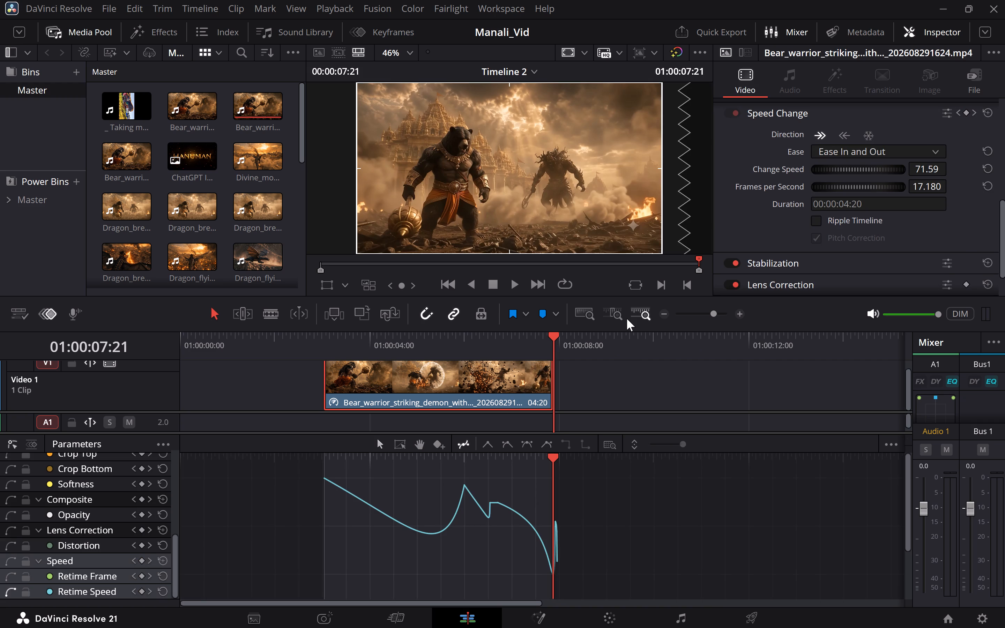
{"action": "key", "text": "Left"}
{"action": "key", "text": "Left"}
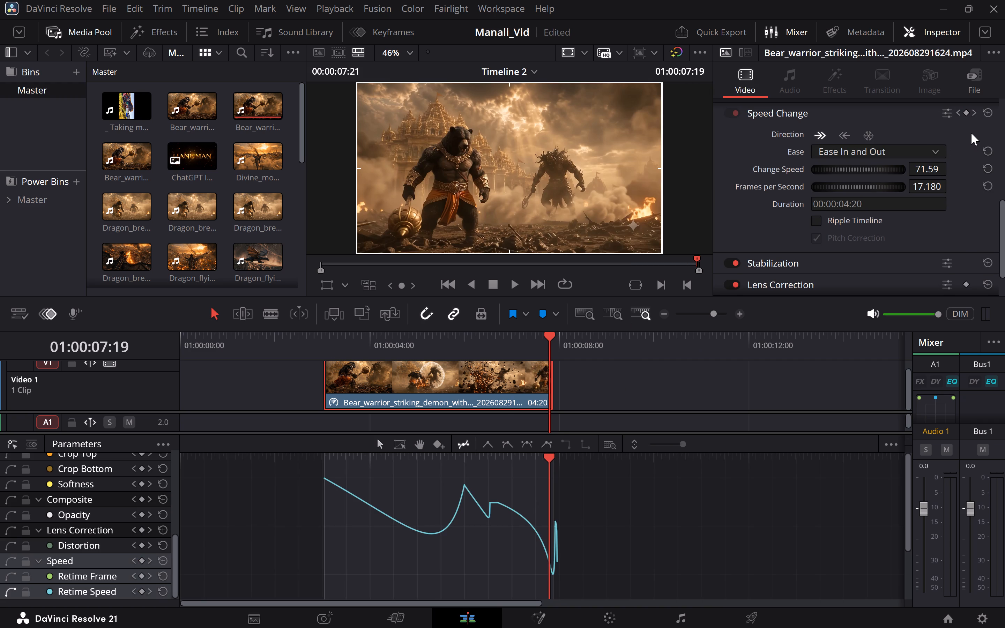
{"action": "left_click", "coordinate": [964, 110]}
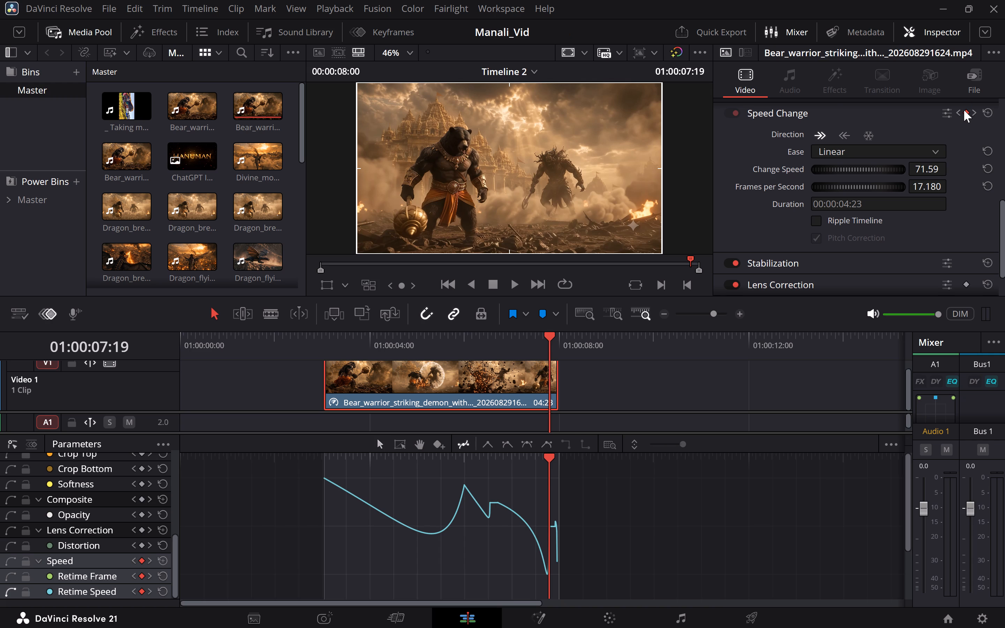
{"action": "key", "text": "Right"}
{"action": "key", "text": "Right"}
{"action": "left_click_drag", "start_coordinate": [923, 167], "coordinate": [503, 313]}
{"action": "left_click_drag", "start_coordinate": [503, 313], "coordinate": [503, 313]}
Replay the bear warrior clip from 01:00:03:20 and again from its latter part to examine the ending's speed.
{"action": "left_click", "coordinate": [411, 340]}
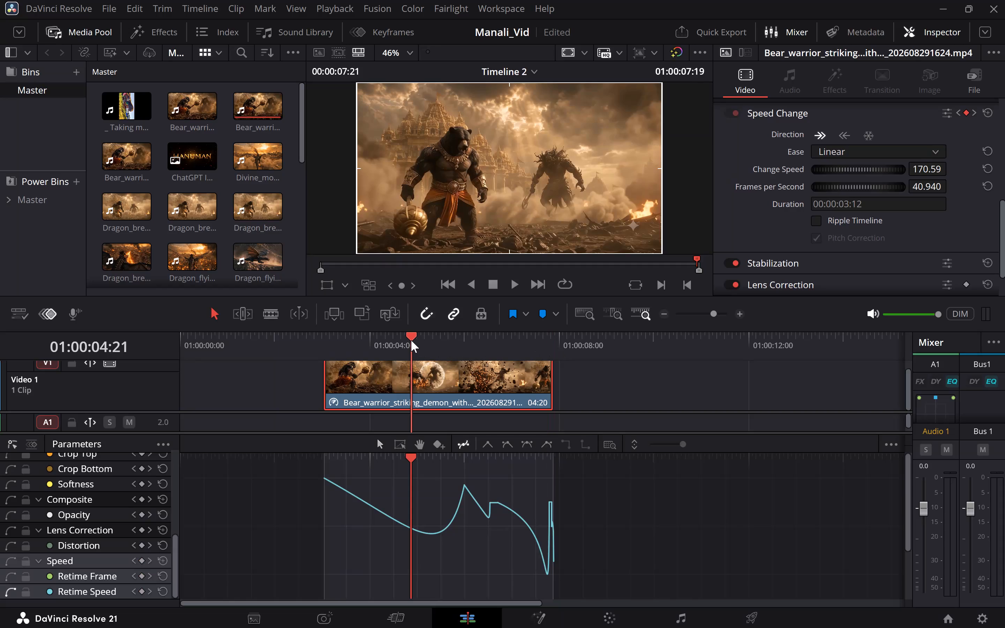
{"action": "left_click", "coordinate": [362, 343]}
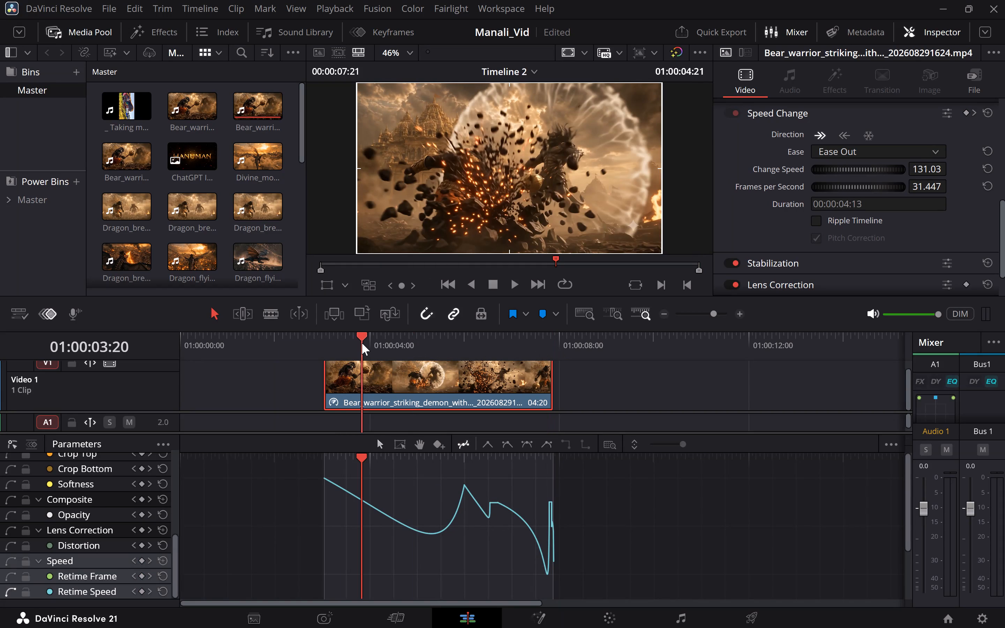
{"action": "key", "text": "space"}
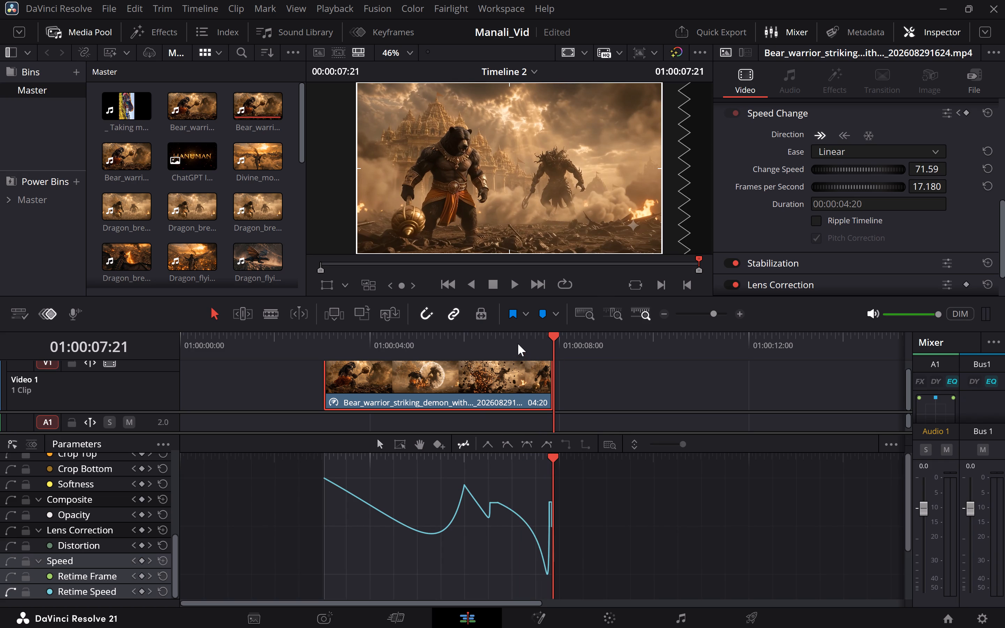
{"action": "left_click", "coordinate": [478, 345]}
{"action": "key", "text": "space"}
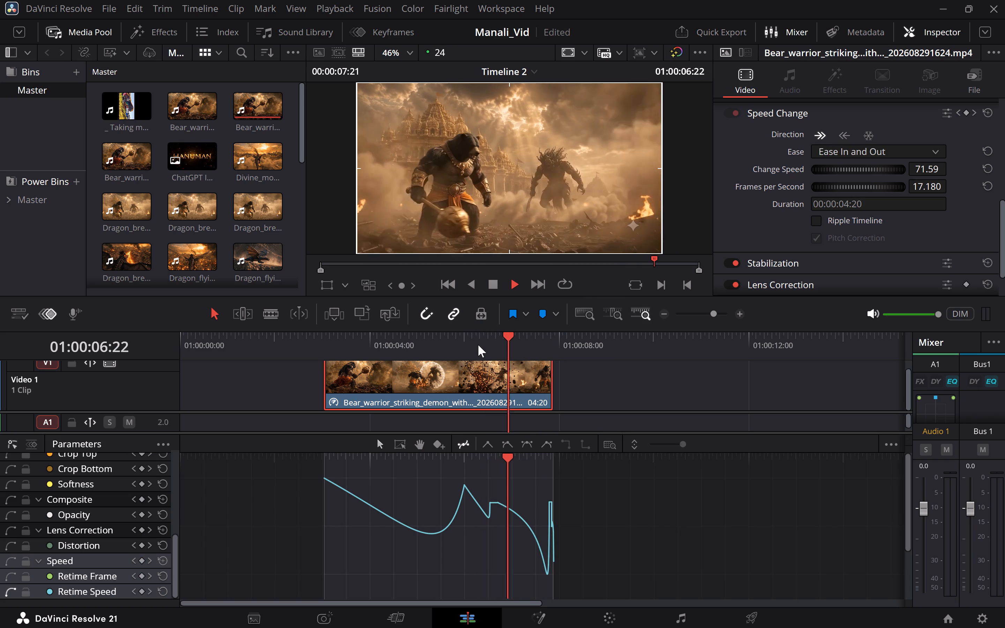
{"action": "key", "text": "space"}
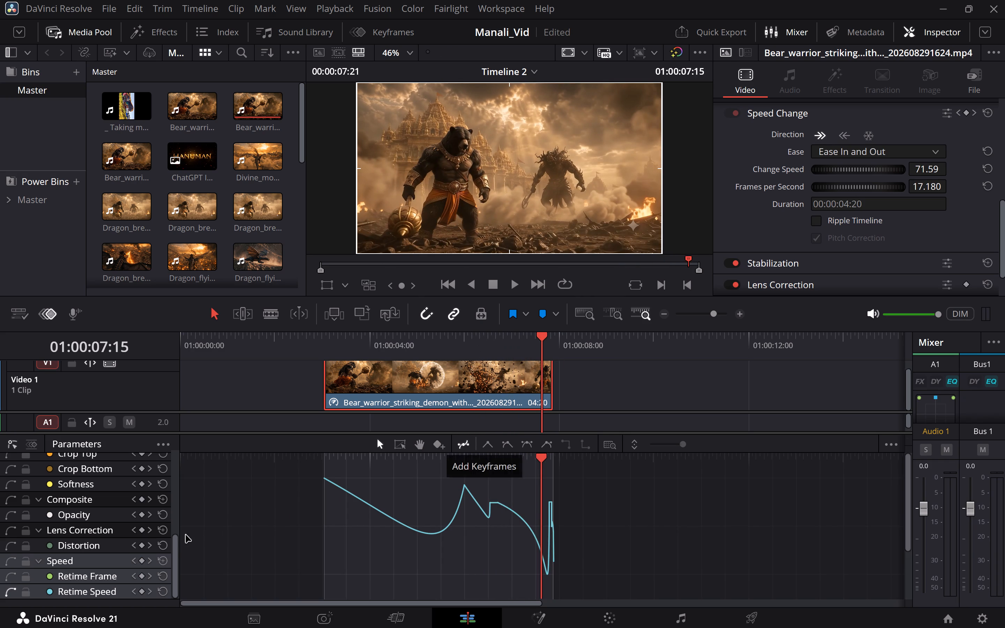
Reset the clip's Retime Frame and Retime Speed parameters to default and display both speed curves.
{"action": "left_click", "coordinate": [160, 573]}
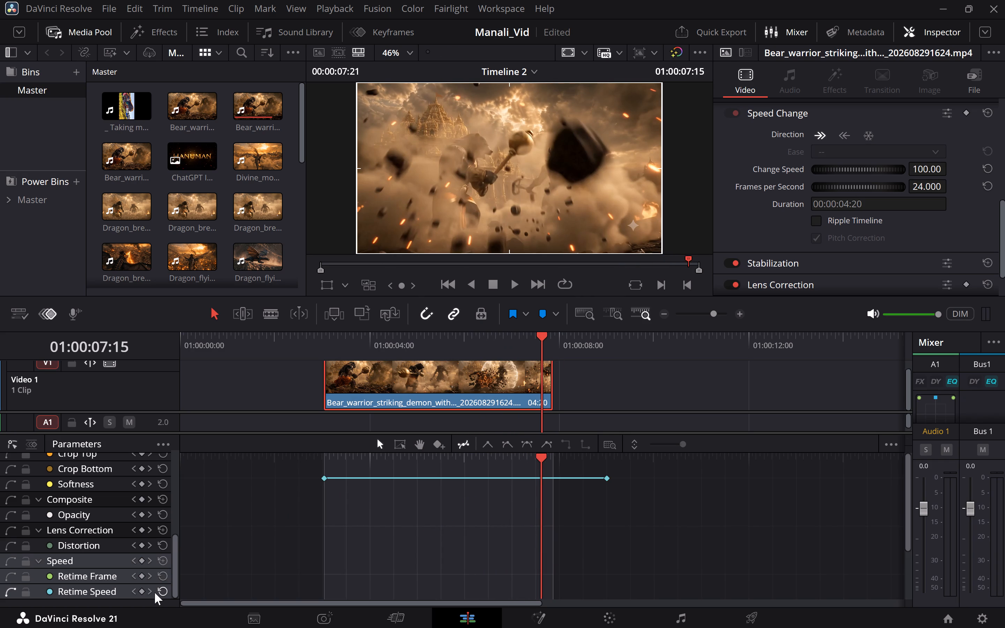
{"action": "left_click", "coordinate": [163, 590]}
{"action": "double_click", "coordinate": [163, 575]}
{"action": "left_click", "coordinate": [8, 561]}
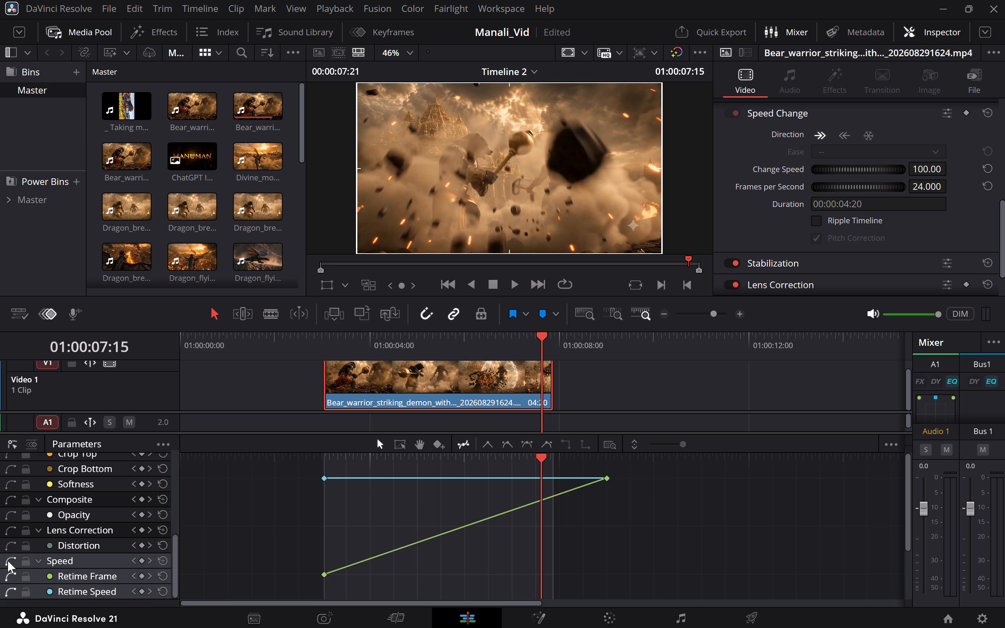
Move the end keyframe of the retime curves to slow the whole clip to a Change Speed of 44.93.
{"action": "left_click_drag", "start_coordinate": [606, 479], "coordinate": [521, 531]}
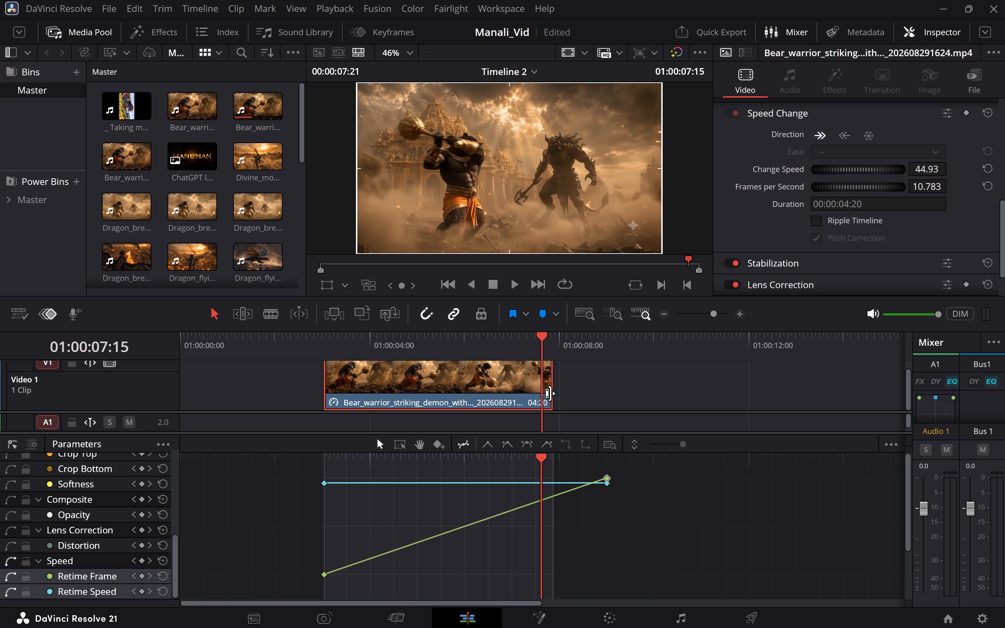
Extend the end of the bear warrior clip to a duration of 06:00.
{"action": "left_click_drag", "start_coordinate": [552, 393], "coordinate": [642, 387]}
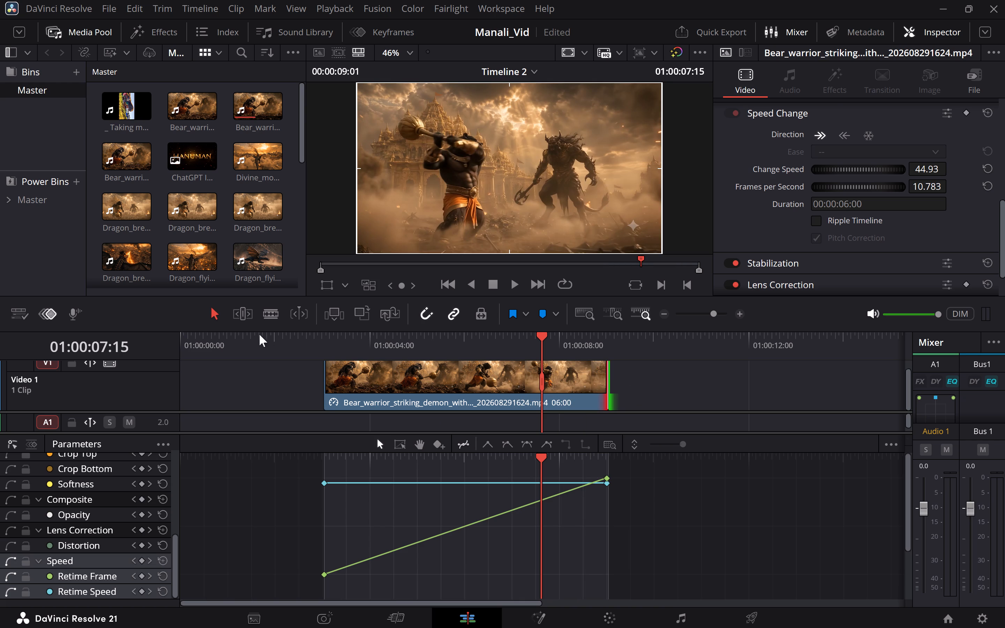
Replay the opening of the slowed bear warrior clip several times from its start to examine the constant speed.
{"action": "left_click", "coordinate": [327, 347]}
{"action": "key", "text": "space"}
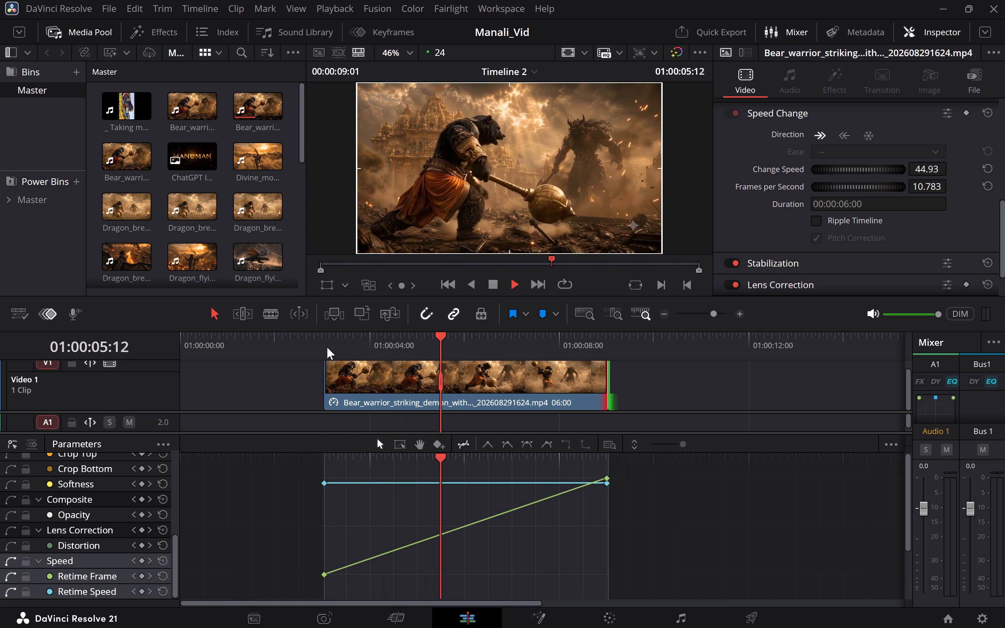
{"action": "key", "text": "space"}
{"action": "left_click", "coordinate": [321, 341]}
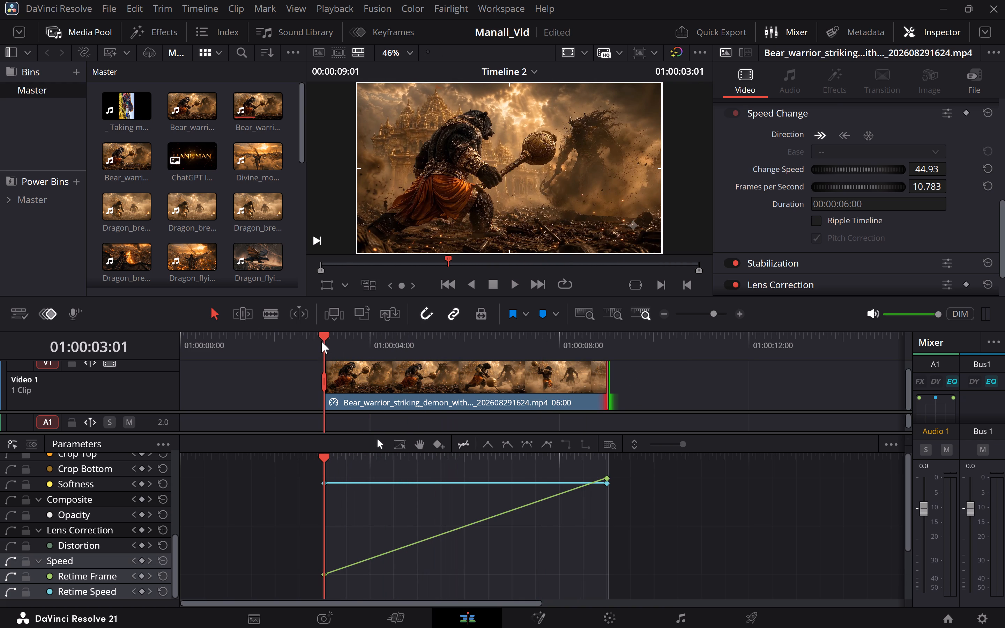
{"action": "key", "text": "space"}
{"action": "key", "text": "space"}
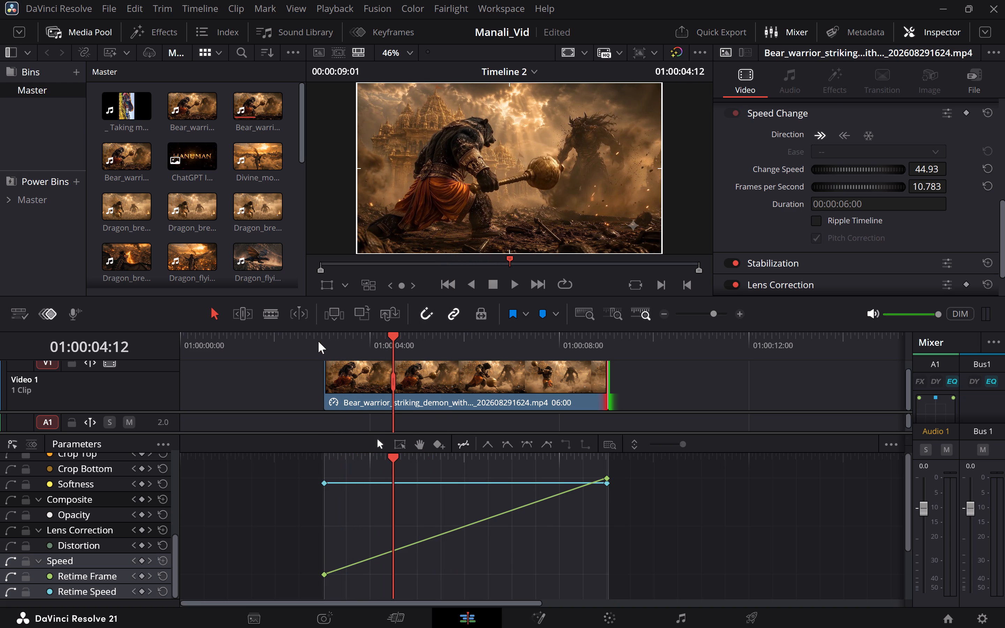
{"action": "left_click", "coordinate": [316, 341]}
{"action": "key", "text": "space"}
{"action": "key", "text": "space"}
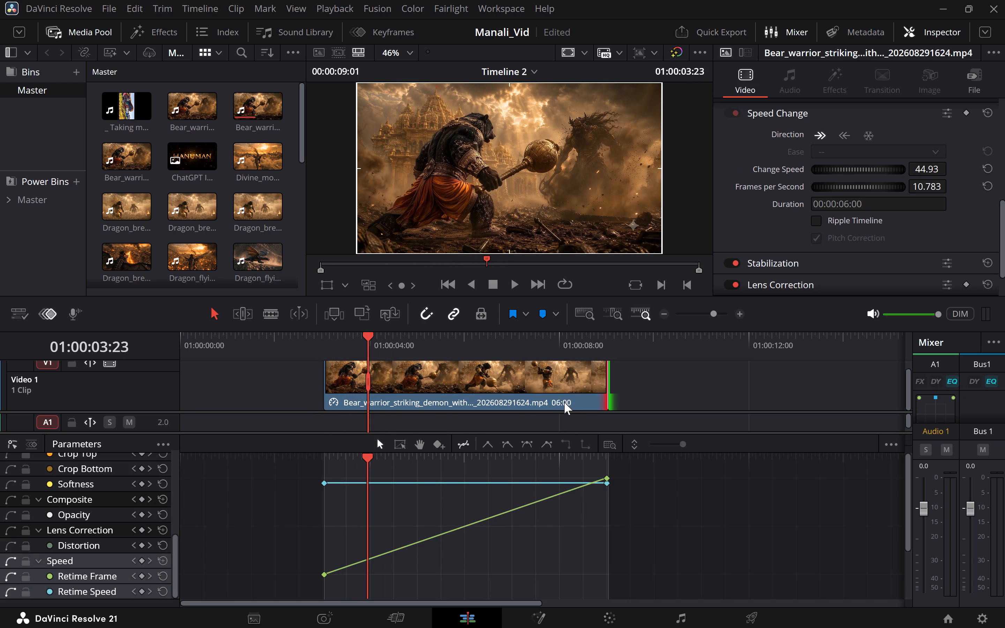
Reset the clip's Retime Frame and Retime Speed parameters to default and replay its opening at normal speed.
{"action": "left_click", "coordinate": [161, 574]}
{"action": "left_click", "coordinate": [161, 589]}
{"action": "triple_click", "coordinate": [161, 589]}
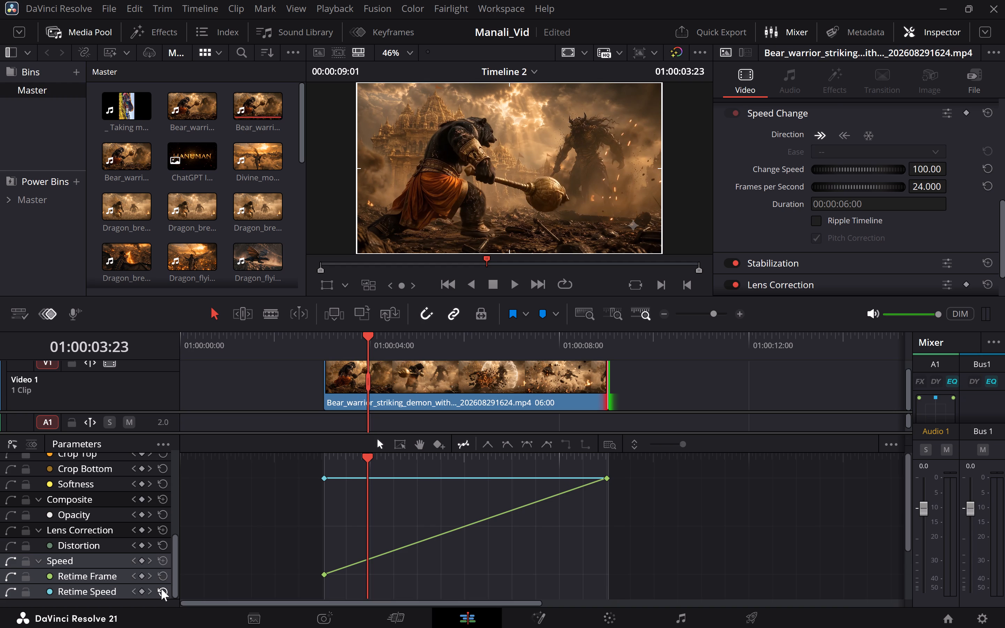
{"action": "left_click_drag", "start_coordinate": [161, 589], "coordinate": [161, 557]}
{"action": "left_click", "coordinate": [161, 557]}
{"action": "triple_click", "coordinate": [161, 557]}
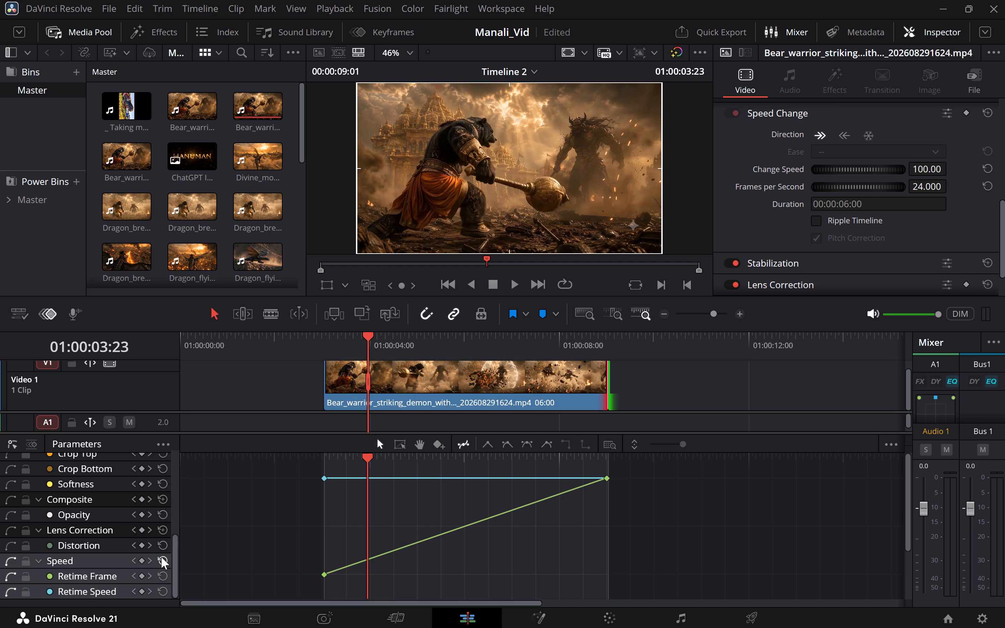
{"action": "left_click", "coordinate": [161, 557]}
{"action": "left_click", "coordinate": [324, 336]}
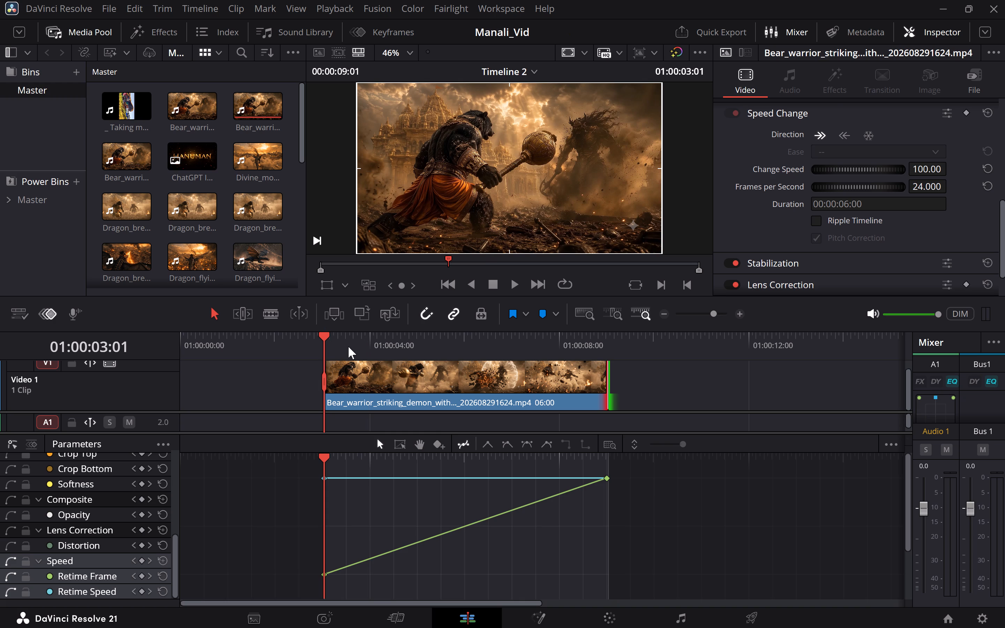
{"action": "key", "text": "space"}
{"action": "key", "text": "space"}
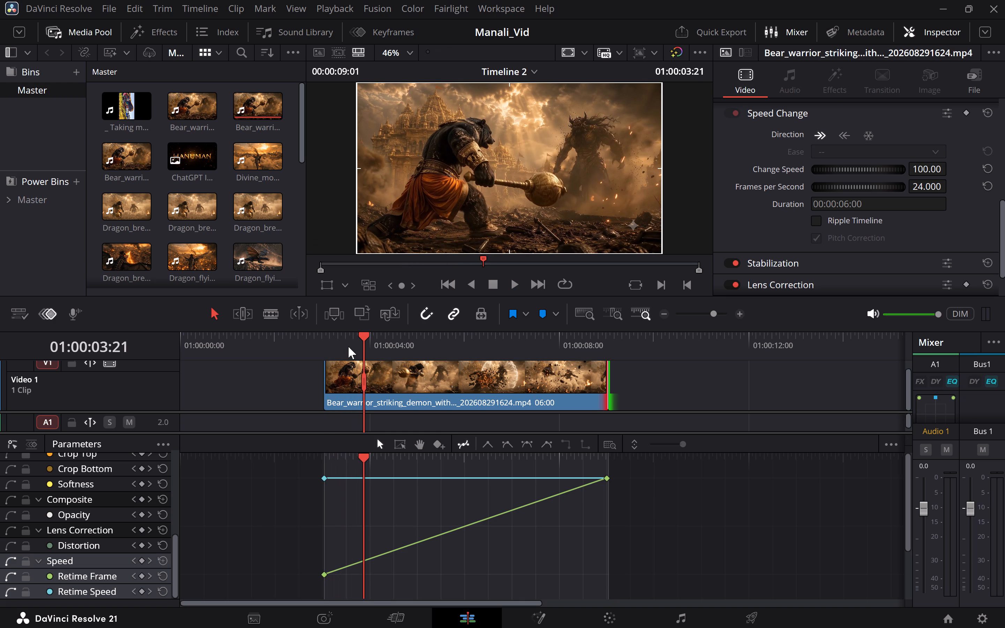
Add a speed keyframe at the clip's start, 01:00:03:01, and set Change Speed to 79.00.
{"action": "left_click", "coordinate": [321, 339]}
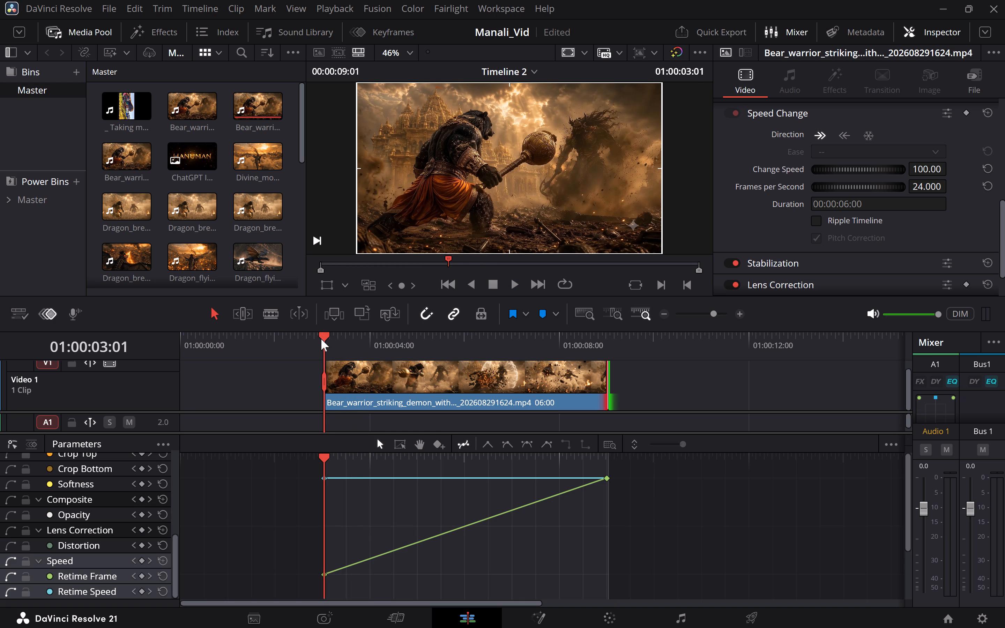
{"action": "left_click", "coordinate": [965, 111]}
{"action": "left_click_drag", "start_coordinate": [934, 172], "coordinate": [925, 173]}
{"action": "left_click_drag", "start_coordinate": [925, 173], "coordinate": [919, 174]}
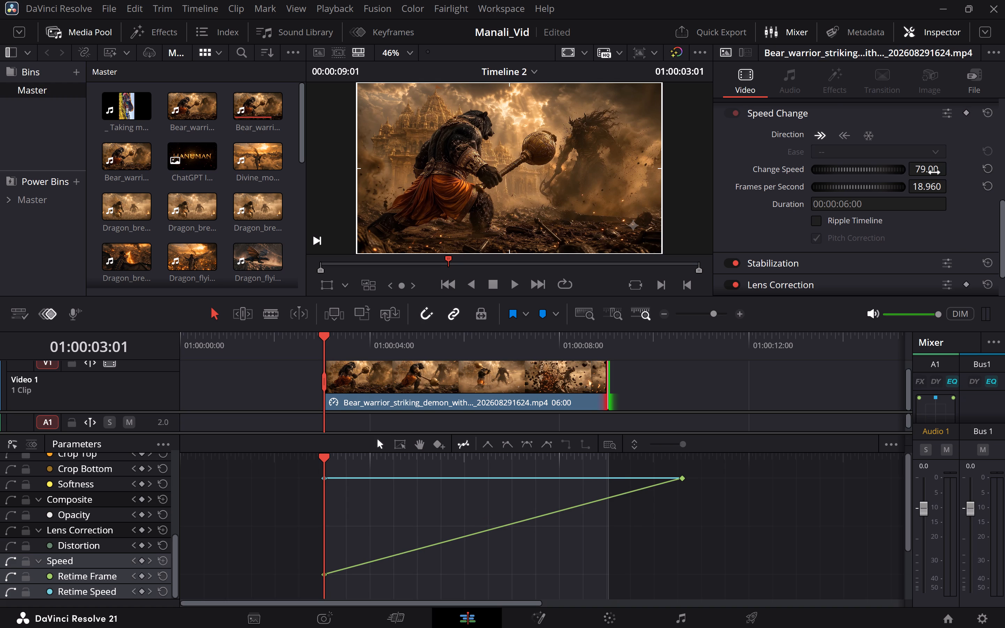
Replay the opening of the bear warrior clip repeatedly from 01:00:03:01 to examine the motion leading into the mace swing.
{"action": "key", "text": "space"}
{"action": "key", "text": "space"}
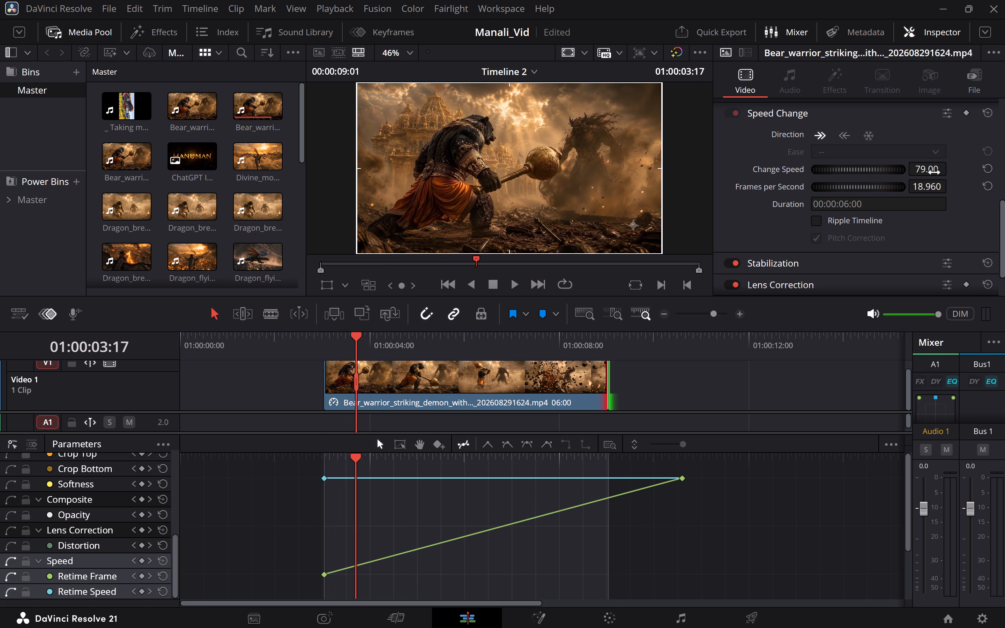
{"action": "left_click", "coordinate": [322, 336]}
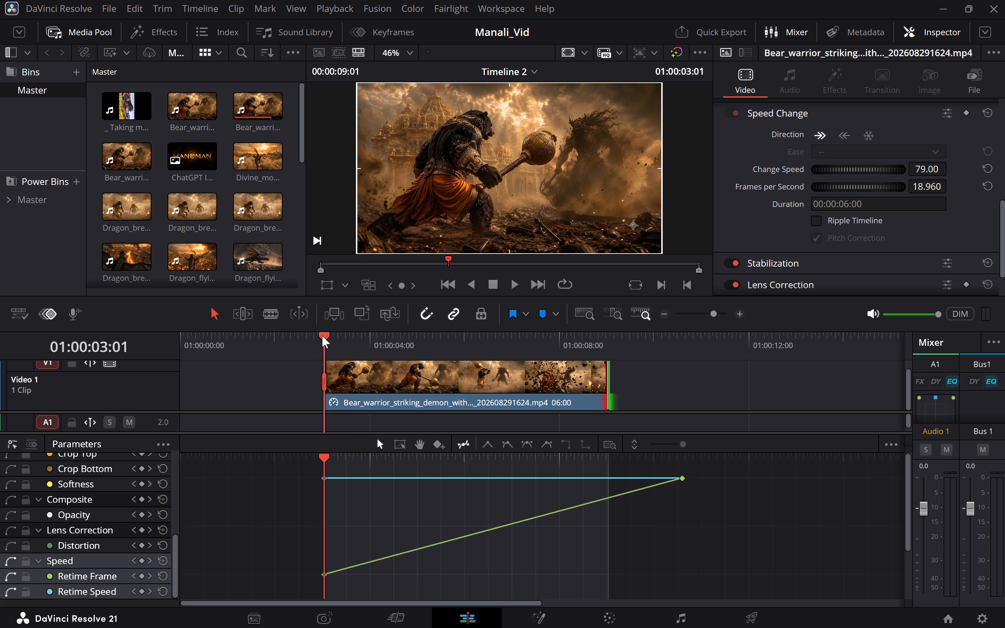
{"action": "key", "text": "space"}
{"action": "key", "text": "space"}
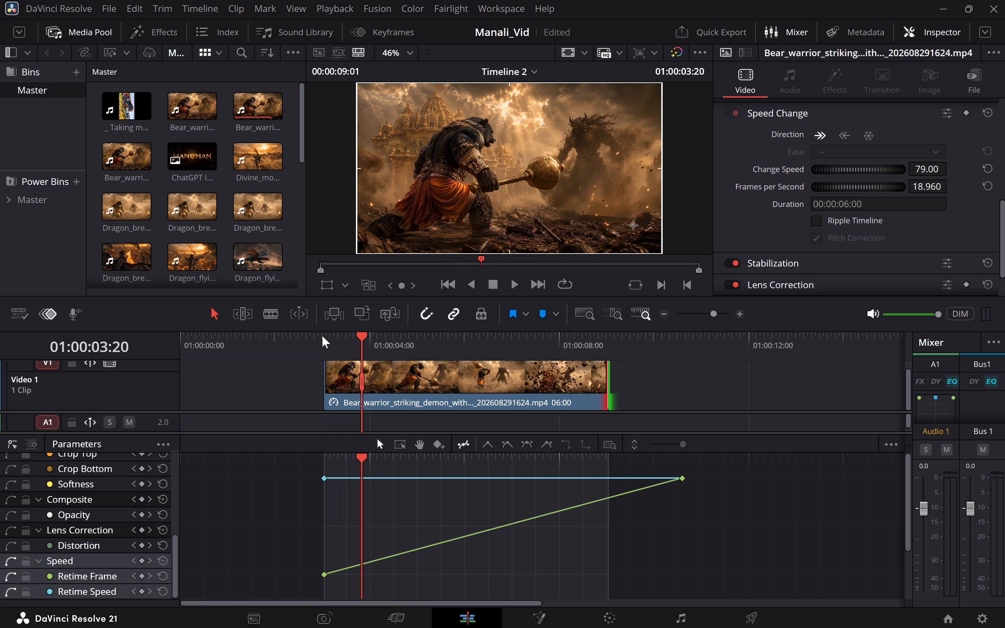
{"action": "left_click", "coordinate": [322, 336]}
{"action": "key", "text": "space"}
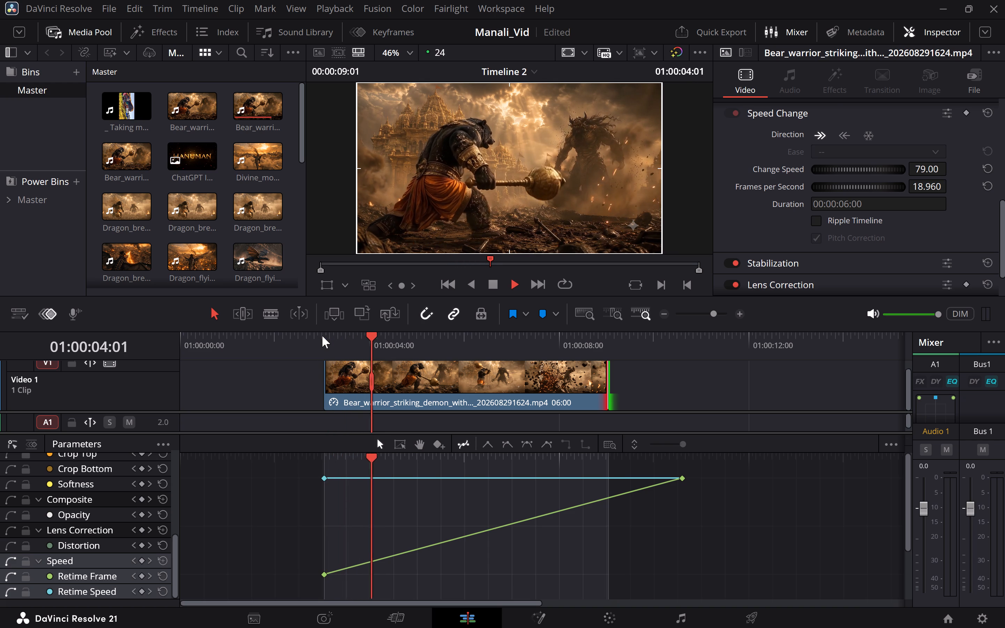
{"action": "key", "text": "space"}
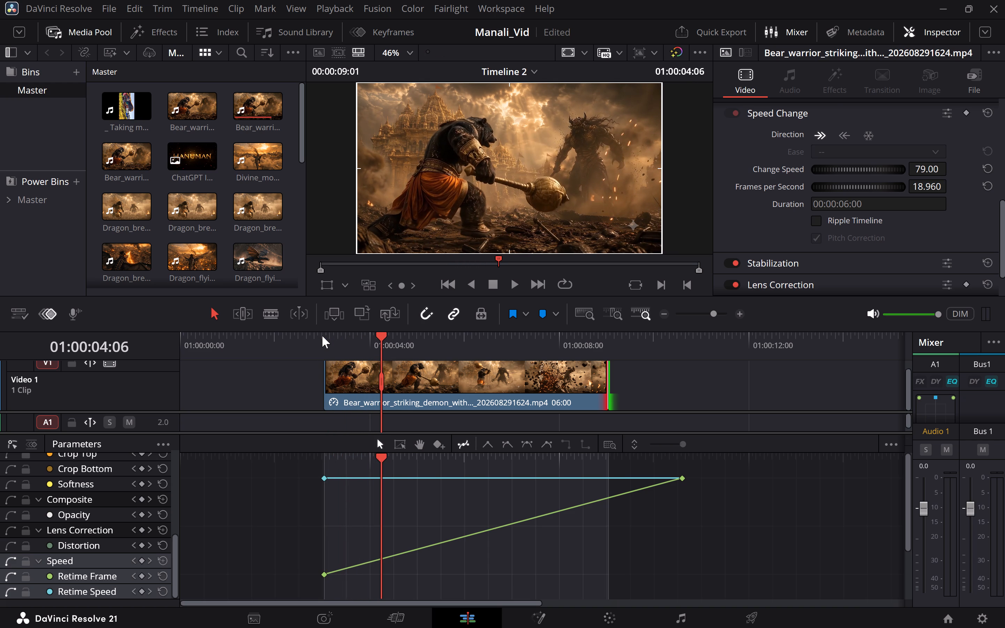
{"action": "key", "text": "space"}
{"action": "key", "text": "space"}
{"action": "left_click", "coordinate": [322, 336]}
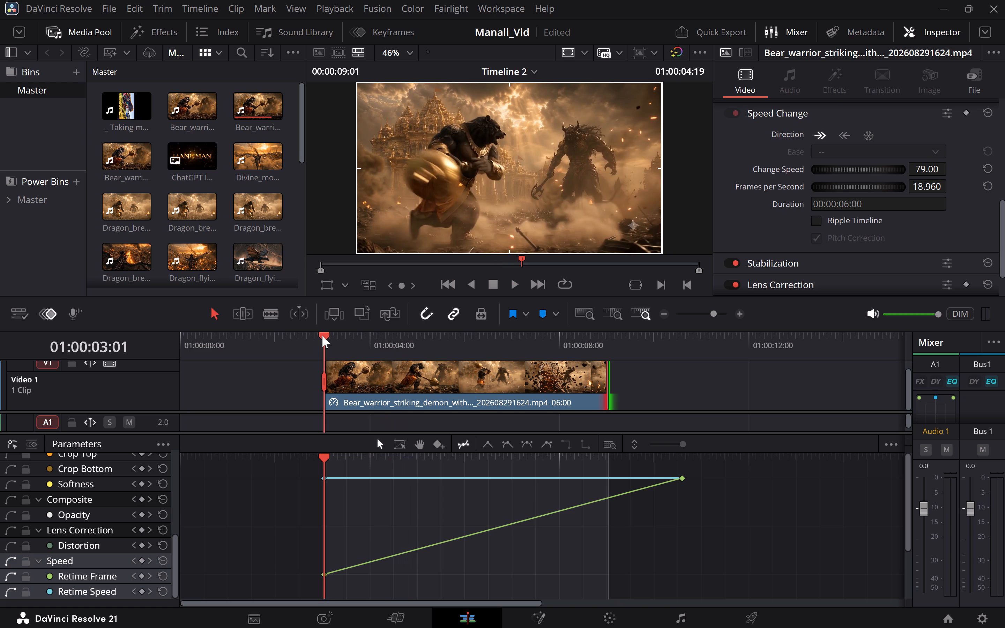
{"action": "key", "text": "space"}
{"action": "key", "text": "space"}
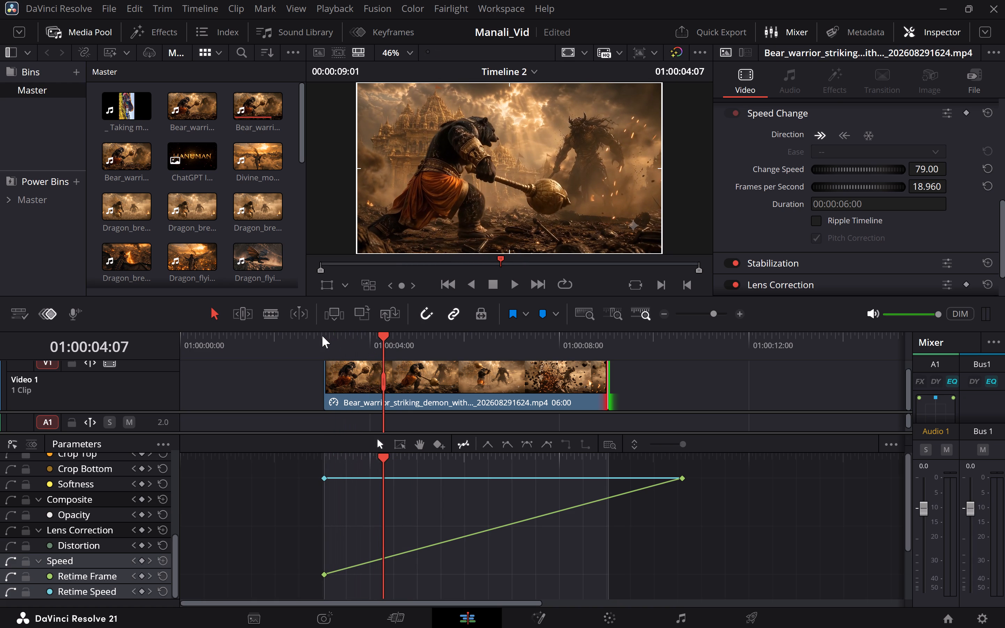
{"action": "key", "text": "space"}
{"action": "key", "text": "space"}
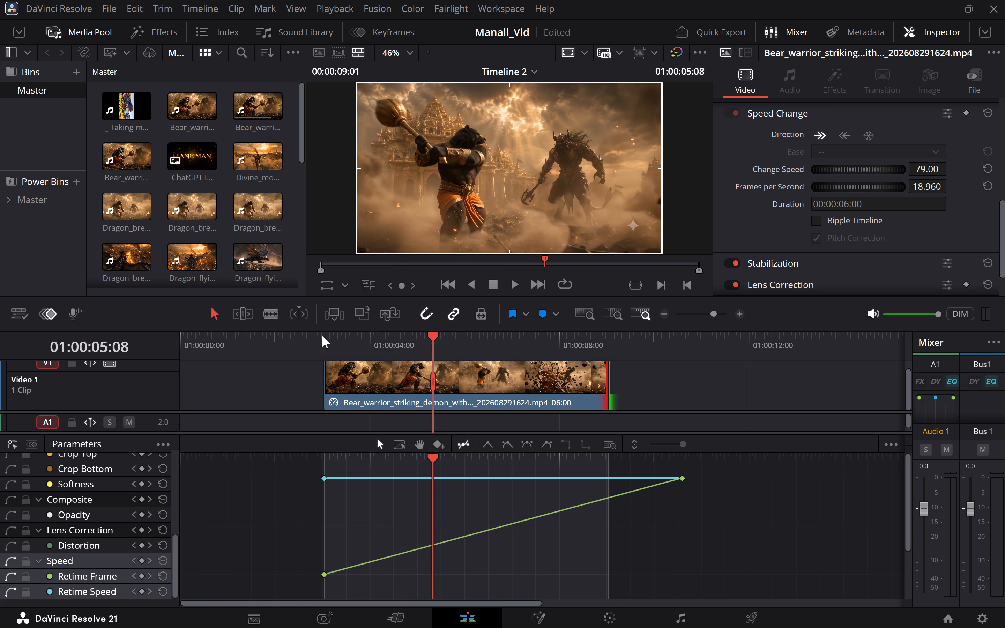
{"action": "left_click", "coordinate": [322, 336]}
{"action": "key", "text": "space"}
{"action": "key", "text": "space"}
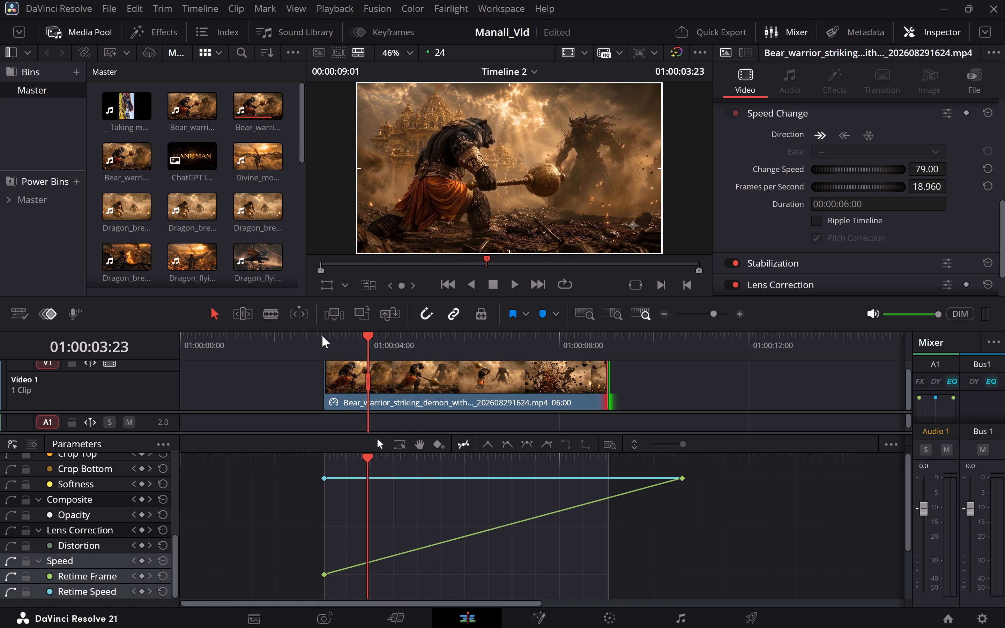
{"action": "key", "text": "space"}
{"action": "key", "text": "space"}
{"action": "key", "text": "space"}
{"action": "key", "text": "space"}
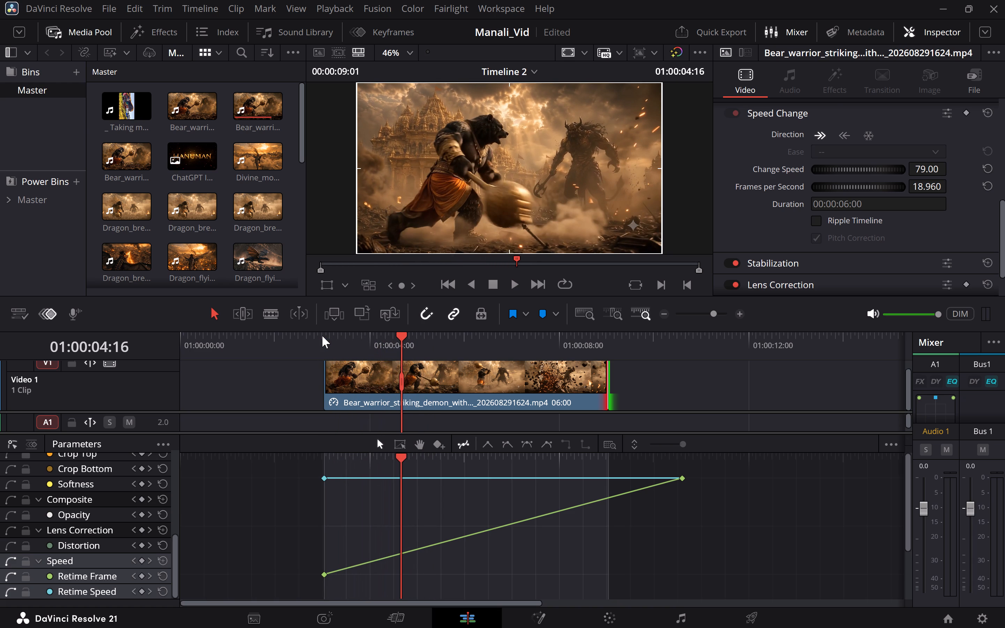
Add a speed keyframe to the bear warrior clip at 01:00:04:11, as the mace swing begins.
{"action": "key", "text": "Left"}
{"action": "key", "text": "Left"}
{"action": "key", "text": "Left"}
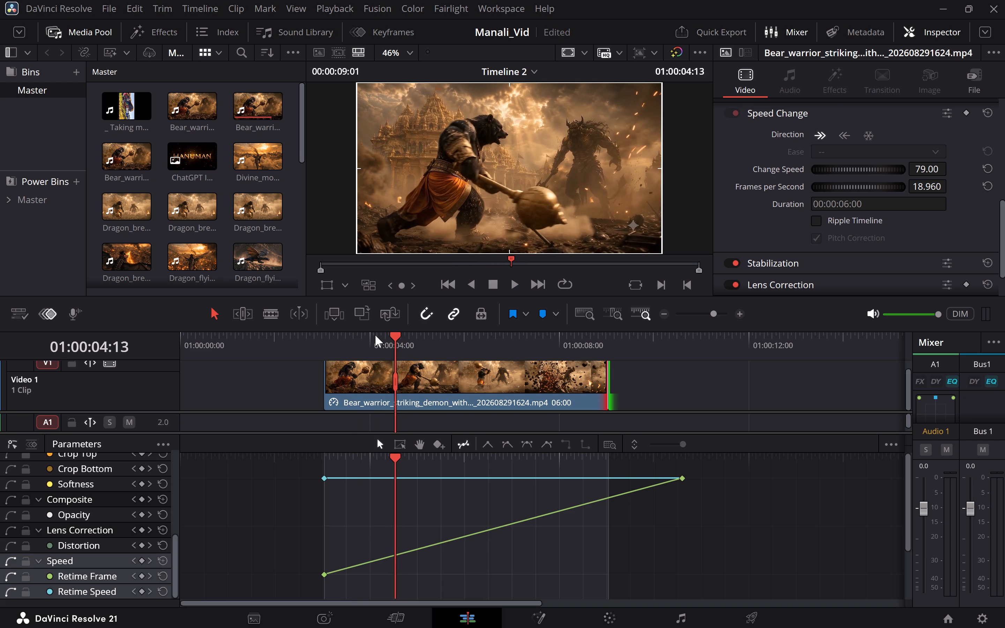
{"action": "key", "text": "Left"}
{"action": "key", "text": "Left"}
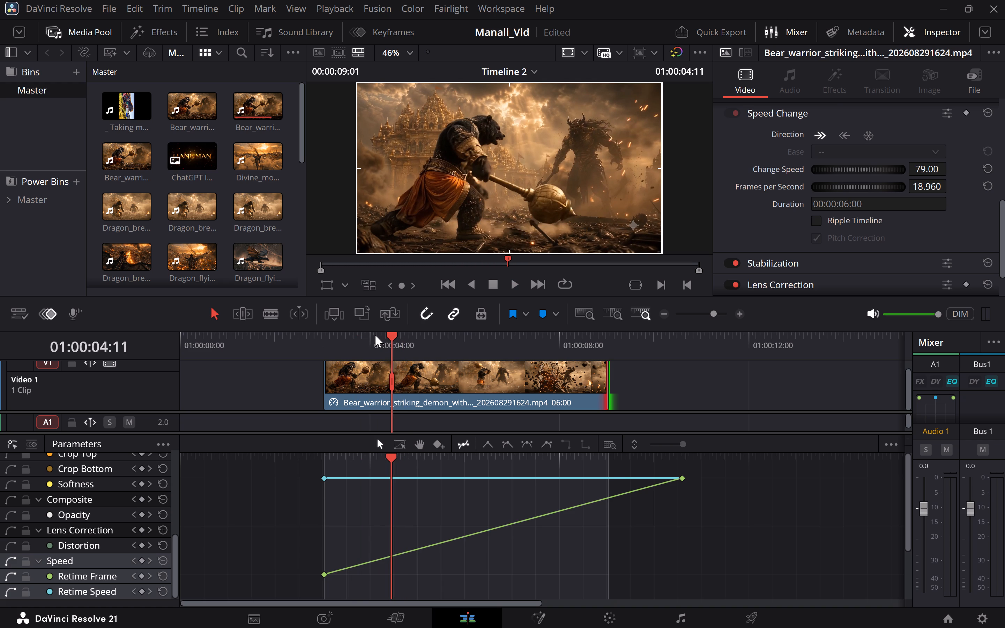
{"action": "left_click", "coordinate": [966, 111]}
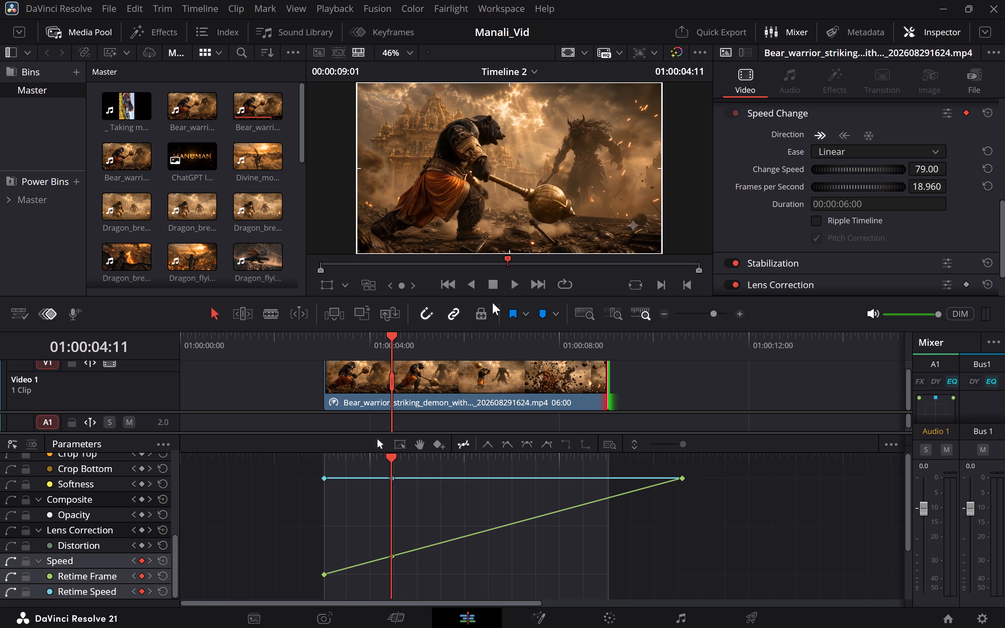
Add a speed keyframe at the mace's impact, 01:00:06:07, and set Change Speed there to 186.00.
{"action": "key", "text": "space"}
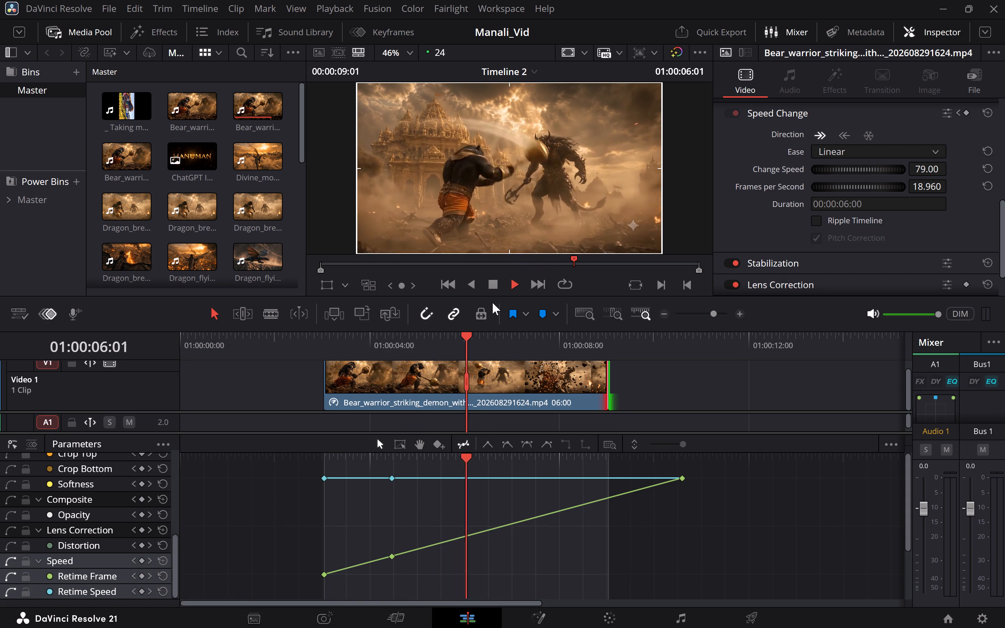
{"action": "key", "text": "space"}
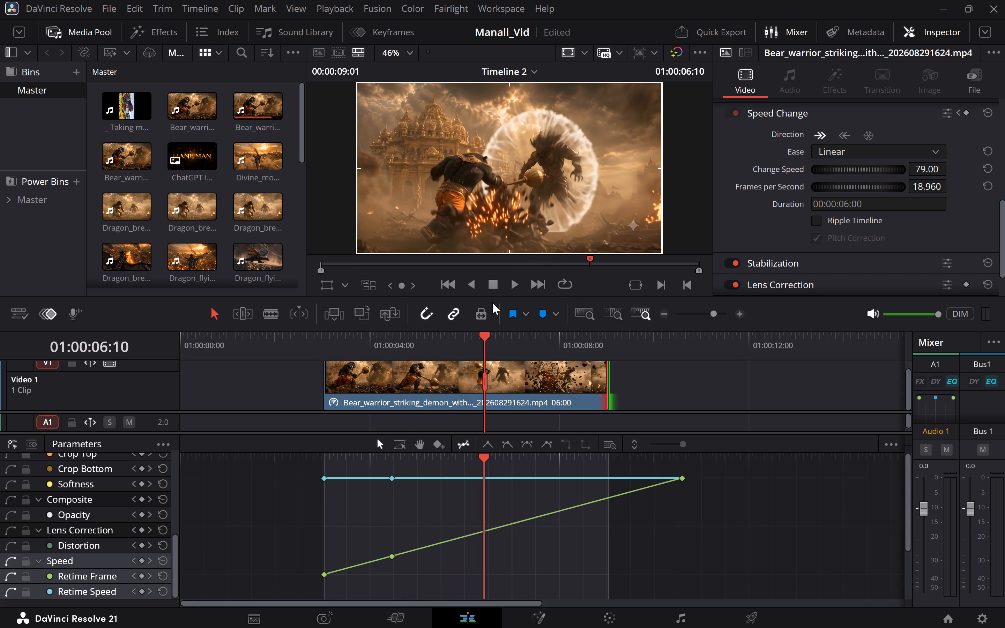
{"action": "key", "text": "space"}
{"action": "key", "text": "space"}
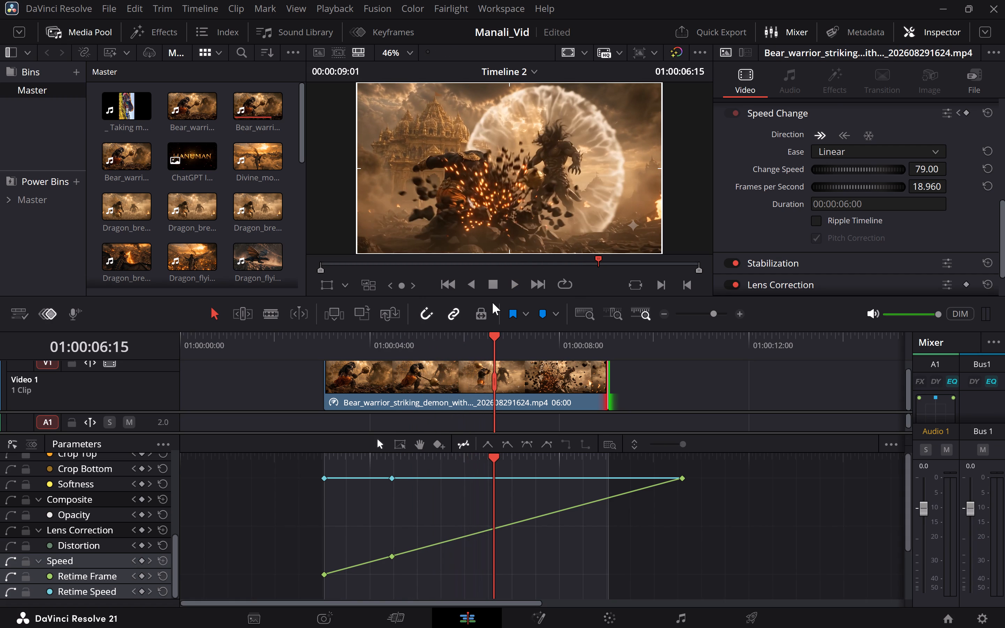
{"action": "key", "text": "Left"}
{"action": "key", "text": "Left"}
{"action": "left_click", "coordinate": [482, 371]}
{"action": "key", "text": "Left"}
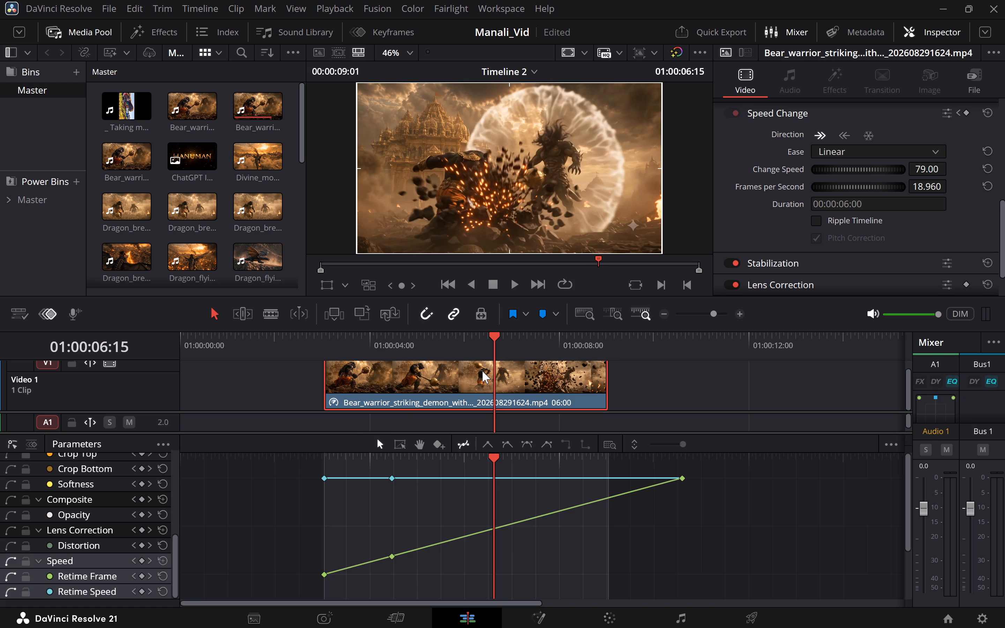
{"action": "key", "text": "Left"}
{"action": "key", "text": "Left"}
{"action": "key", "text": "Left"}
{"action": "key", "text": "Left"}
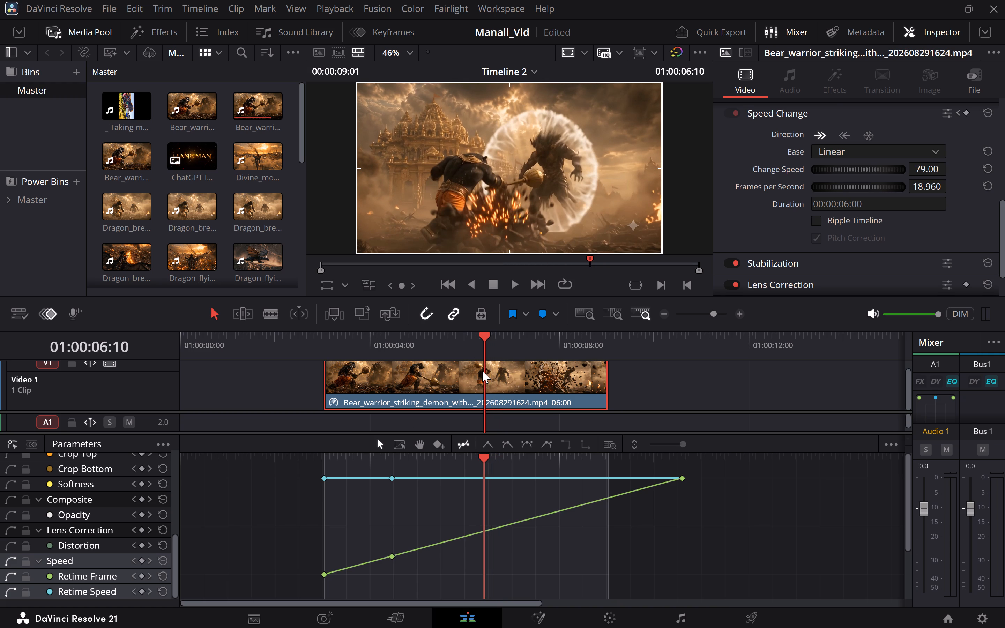
{"action": "key", "text": "Left"}
{"action": "key", "text": "Left"}
{"action": "key", "text": "Left"}
{"action": "key", "text": "Left"}
{"action": "key", "text": "Left"}
{"action": "key", "text": "Left"}
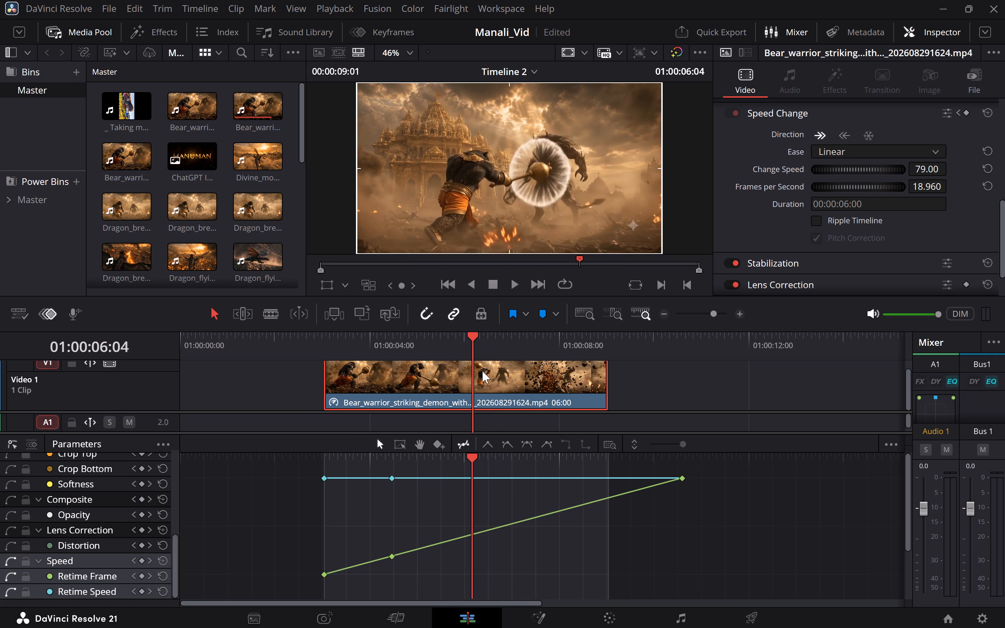
{"action": "key", "text": "Left"}
{"action": "key", "text": "Right"}
{"action": "key", "text": "Right"}
{"action": "key", "text": "Right"}
{"action": "key", "text": "Right"}
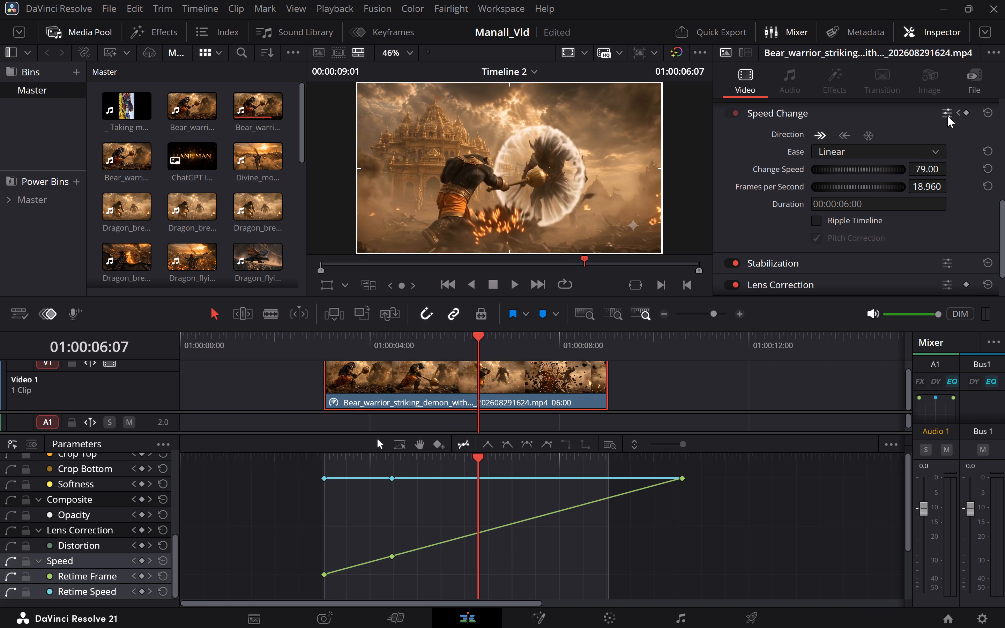
{"action": "left_click", "coordinate": [966, 110]}
{"action": "left_click_drag", "start_coordinate": [923, 171], "coordinate": [508, 313]}
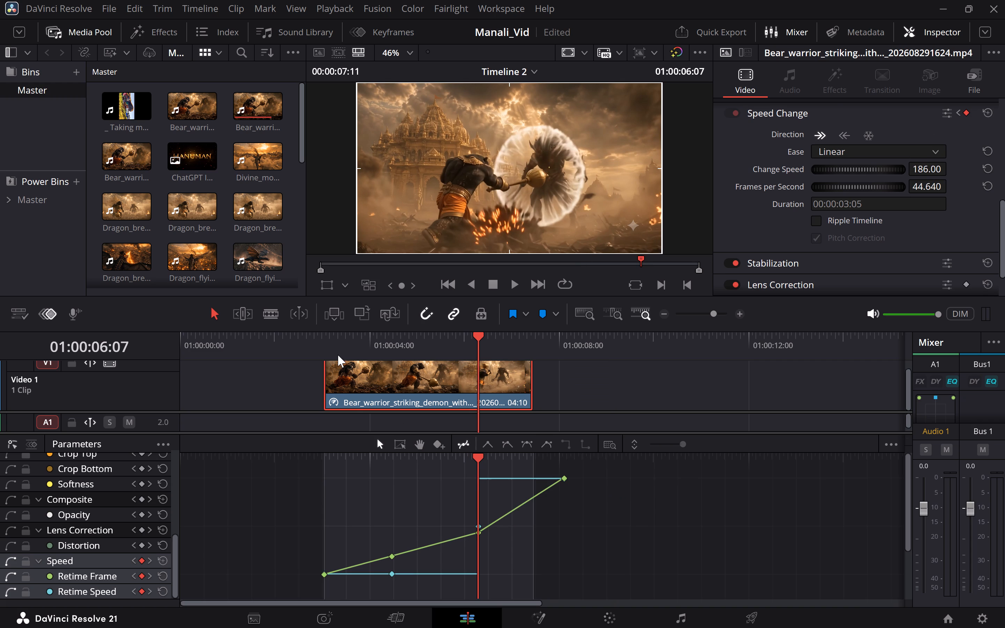
Extend the end of the bear warrior clip to a duration of 05:02 and play it from its start.
{"action": "left_click", "coordinate": [317, 338]}
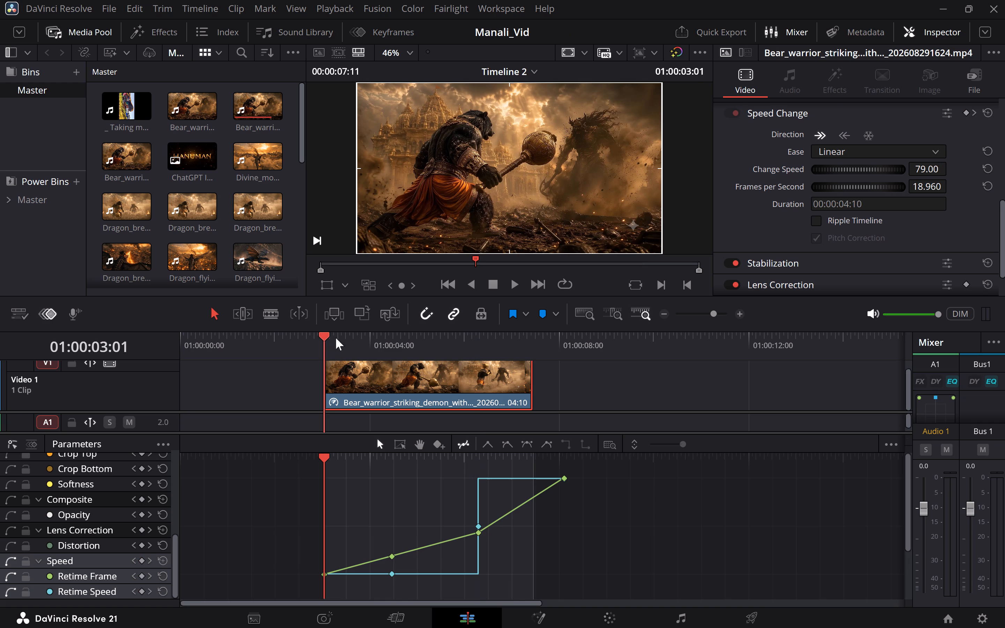
{"action": "left_click_drag", "start_coordinate": [536, 384], "coordinate": [582, 387]}
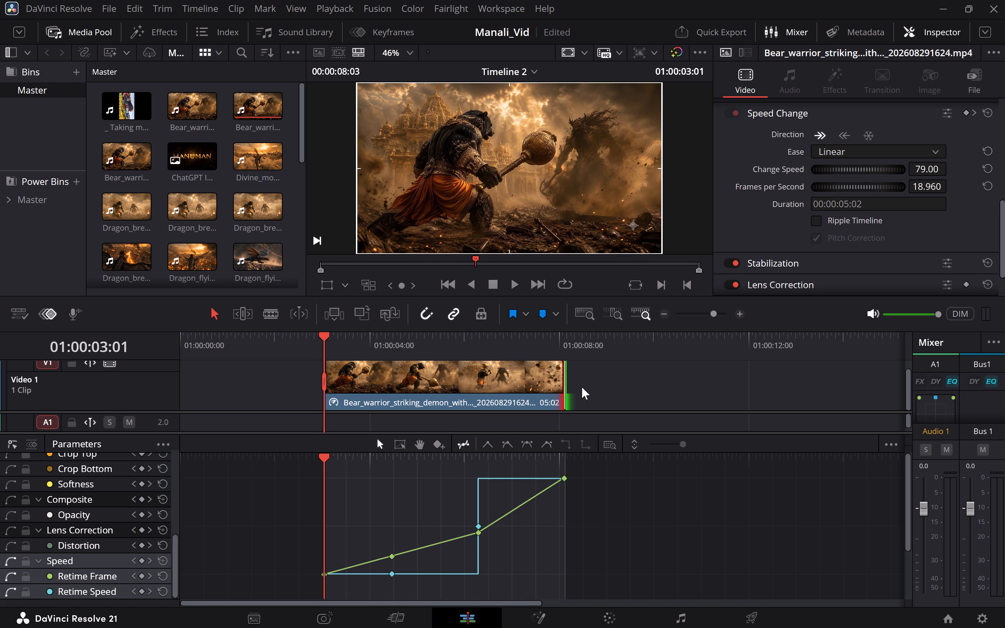
{"action": "key", "text": "space"}
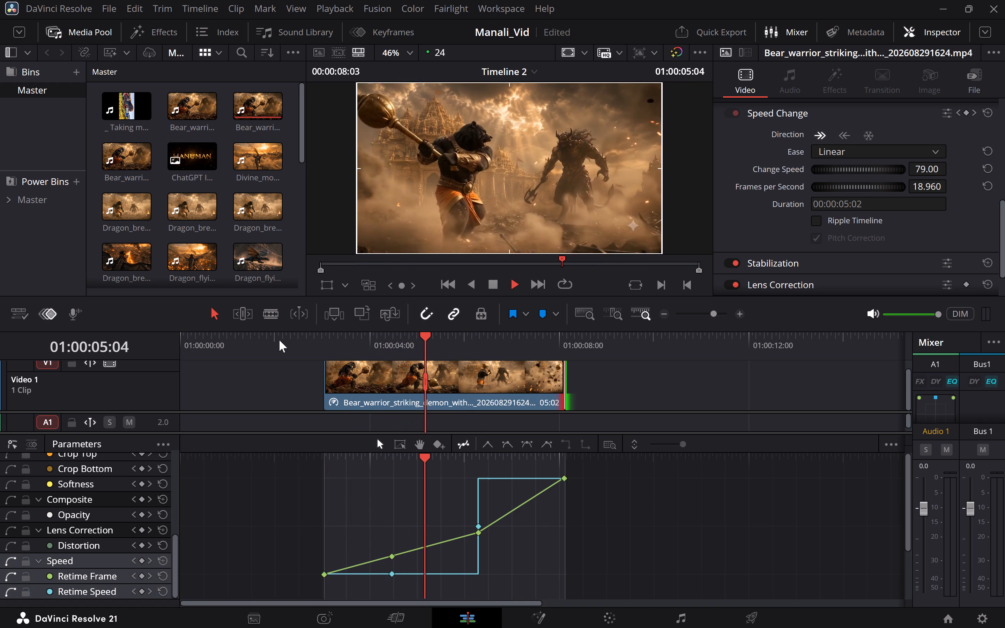
{"action": "key", "text": "space"}
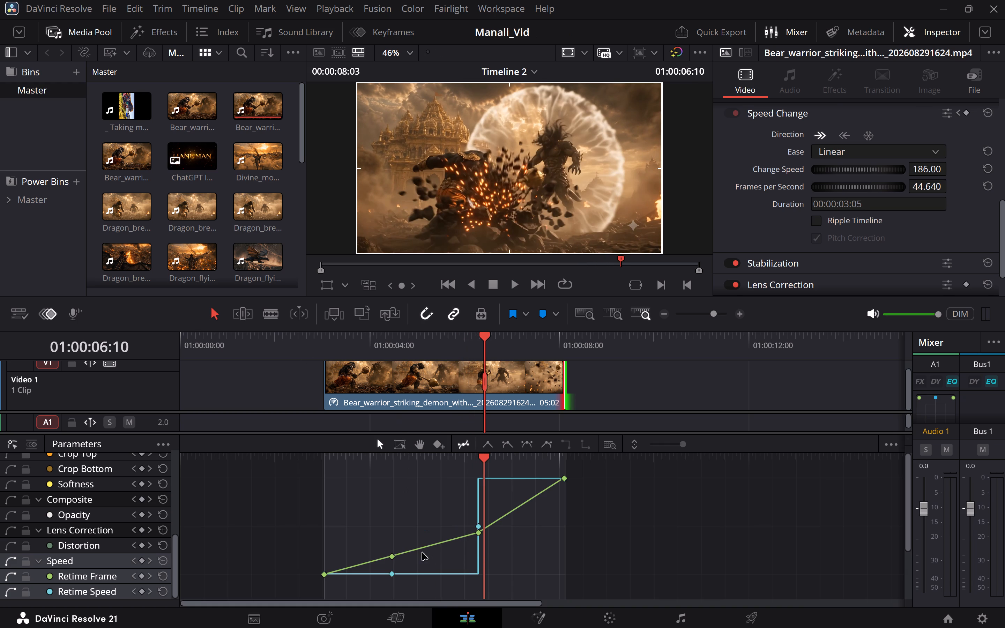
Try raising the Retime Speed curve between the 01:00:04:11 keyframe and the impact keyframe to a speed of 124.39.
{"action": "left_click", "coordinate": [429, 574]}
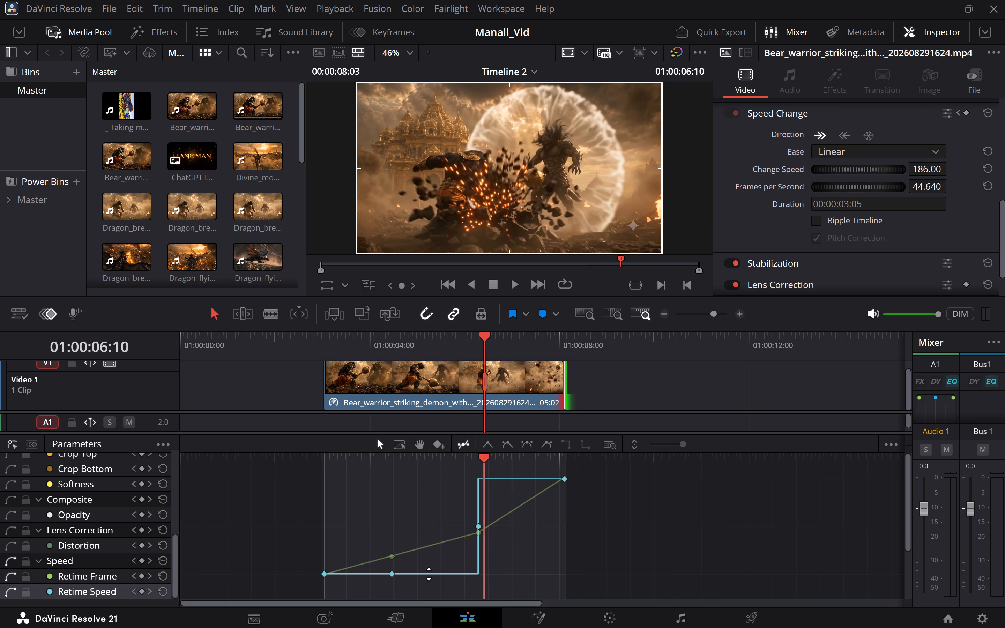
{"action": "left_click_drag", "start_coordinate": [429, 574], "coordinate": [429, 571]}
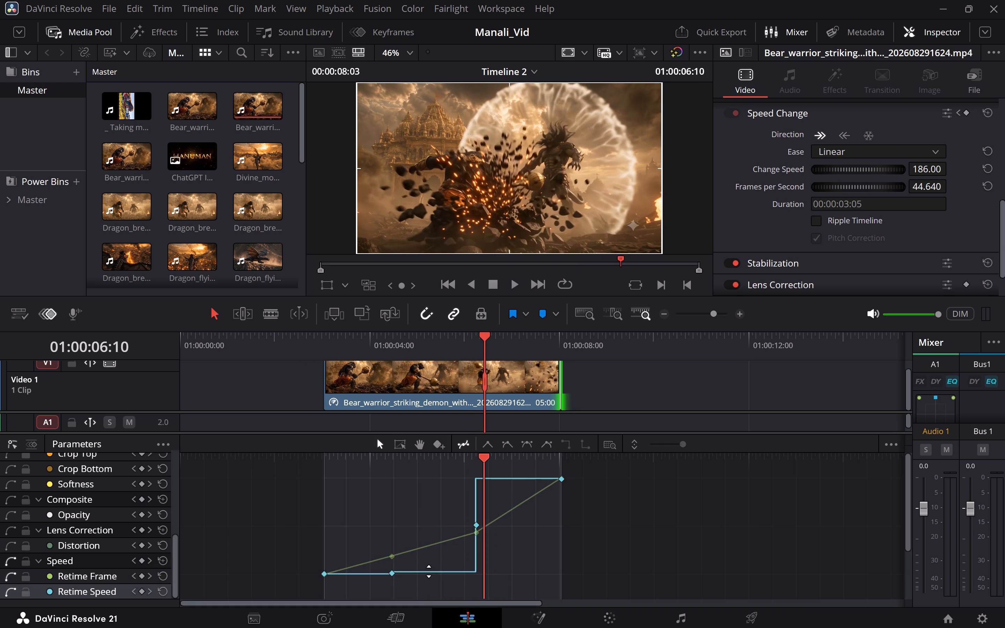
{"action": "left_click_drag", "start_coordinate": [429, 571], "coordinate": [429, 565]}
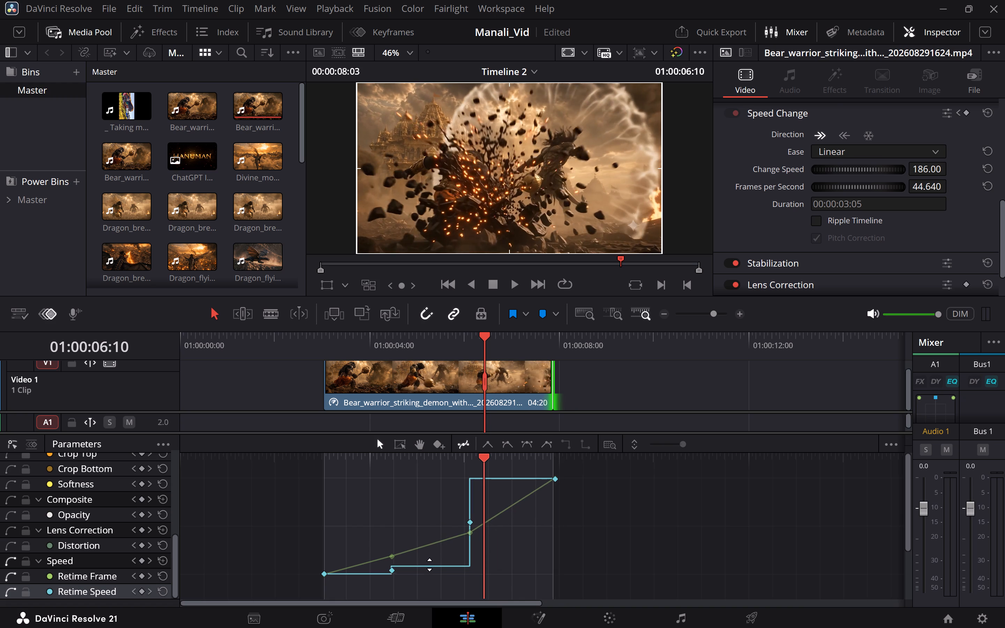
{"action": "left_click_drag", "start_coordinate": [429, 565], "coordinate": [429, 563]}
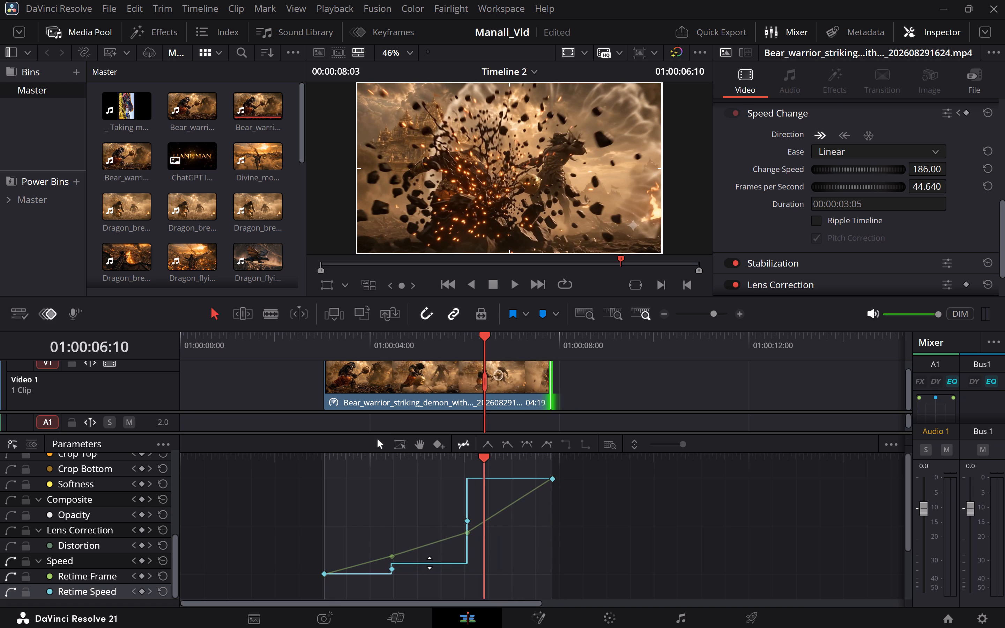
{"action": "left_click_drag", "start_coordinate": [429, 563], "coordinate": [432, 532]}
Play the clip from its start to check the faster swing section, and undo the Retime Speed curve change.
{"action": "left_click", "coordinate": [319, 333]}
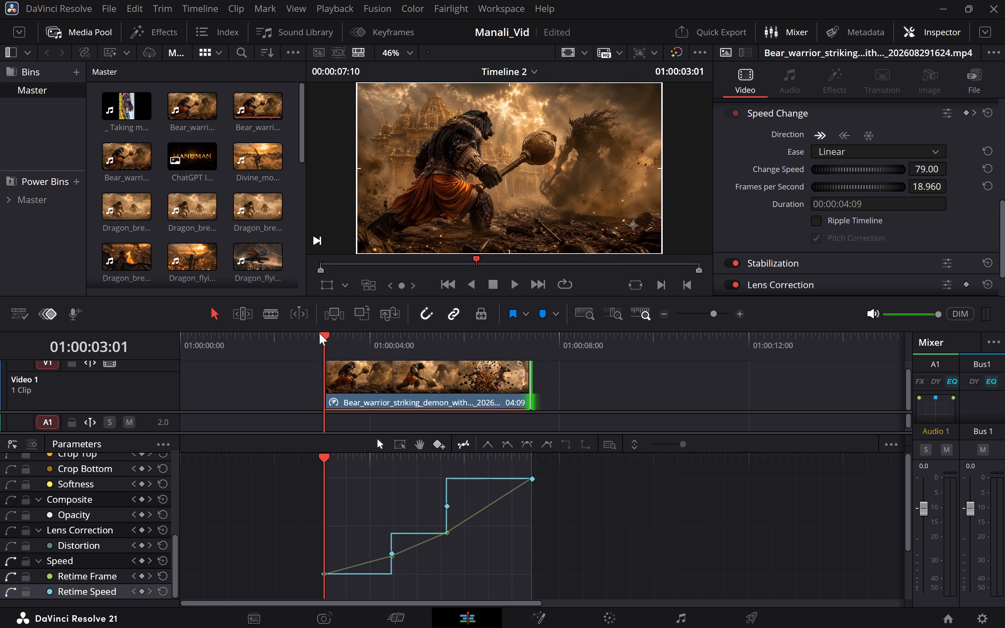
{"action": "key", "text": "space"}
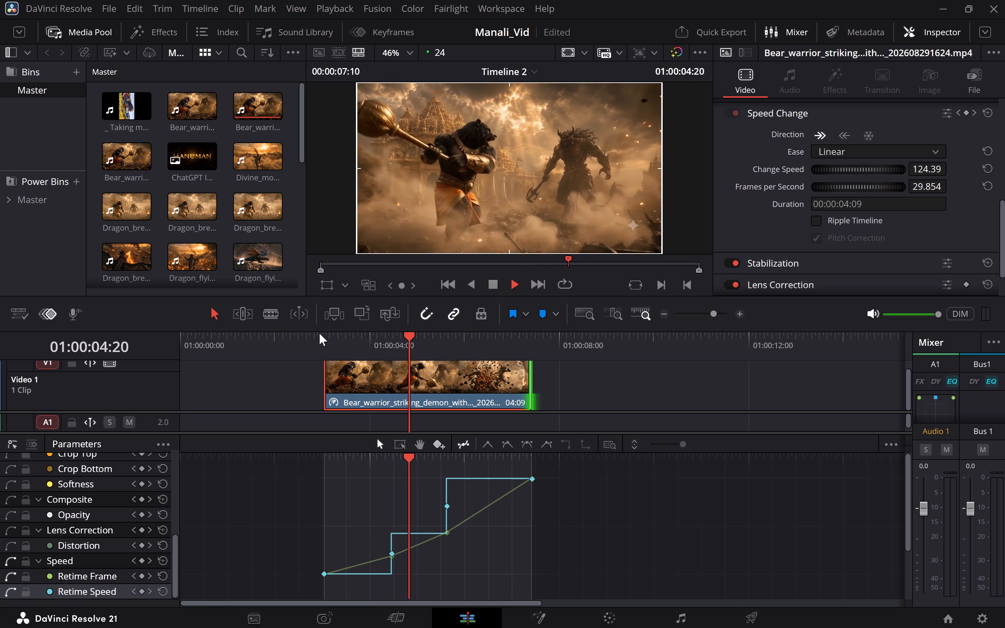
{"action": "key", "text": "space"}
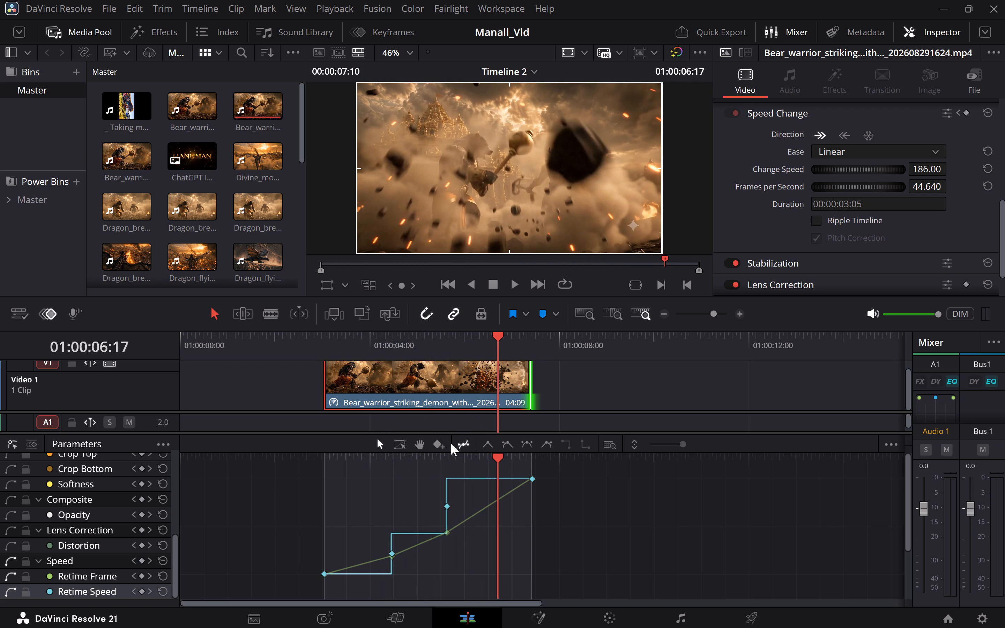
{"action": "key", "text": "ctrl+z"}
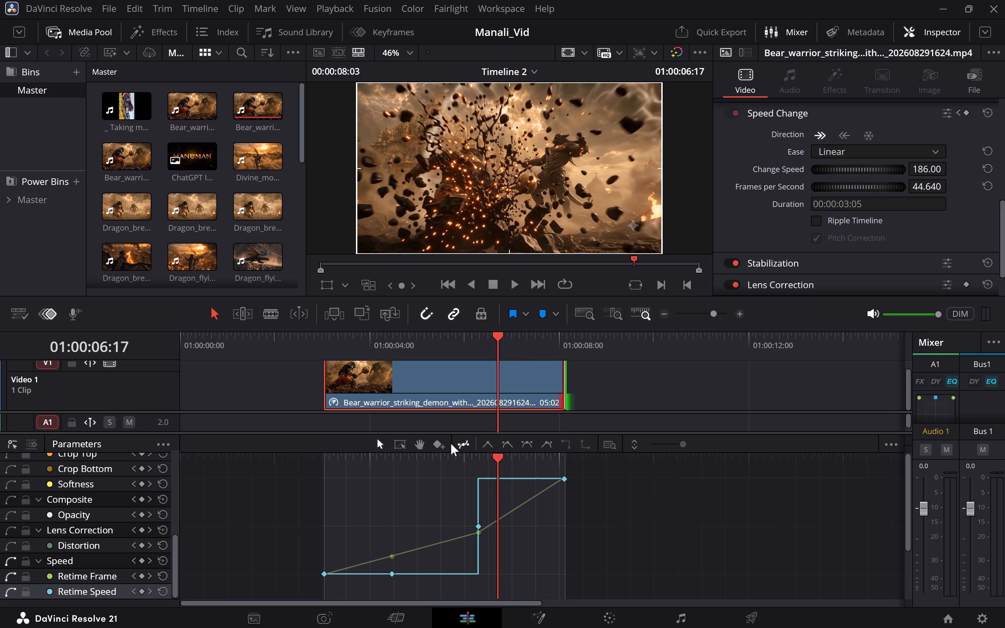
Play the clip from near its start and examine the frames around the impact up to 01:00:07:00.
{"action": "left_click", "coordinate": [330, 459]}
{"action": "key", "text": "space"}
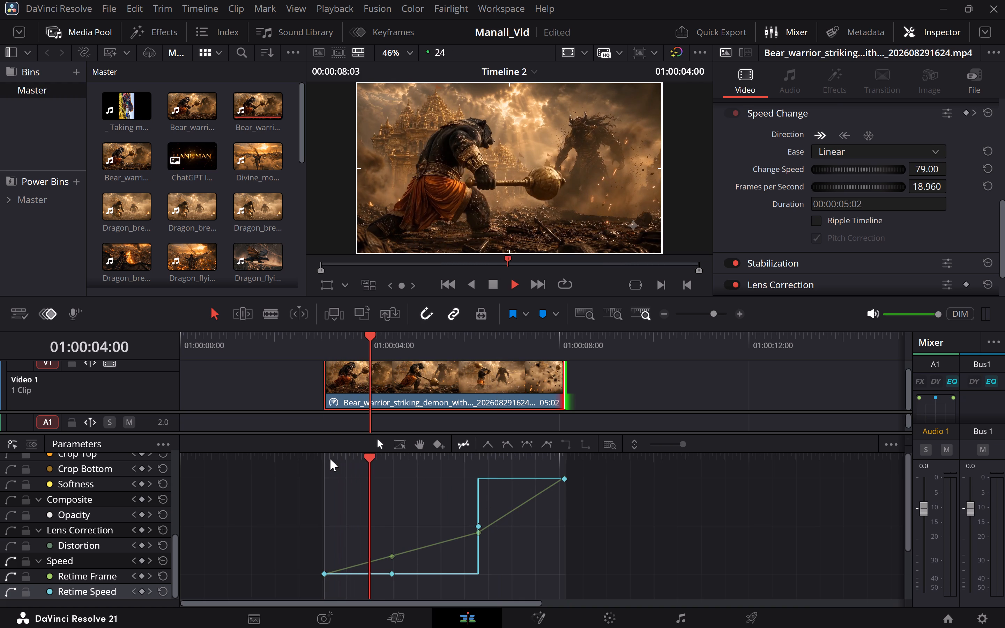
{"action": "key", "text": "space"}
{"action": "key", "text": "space"}
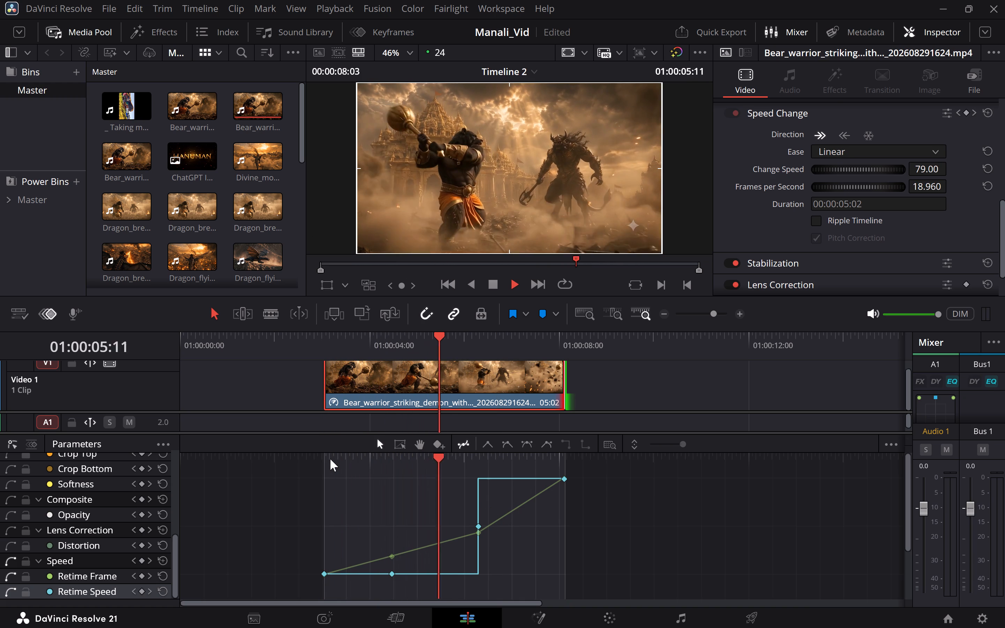
{"action": "key", "text": "space"}
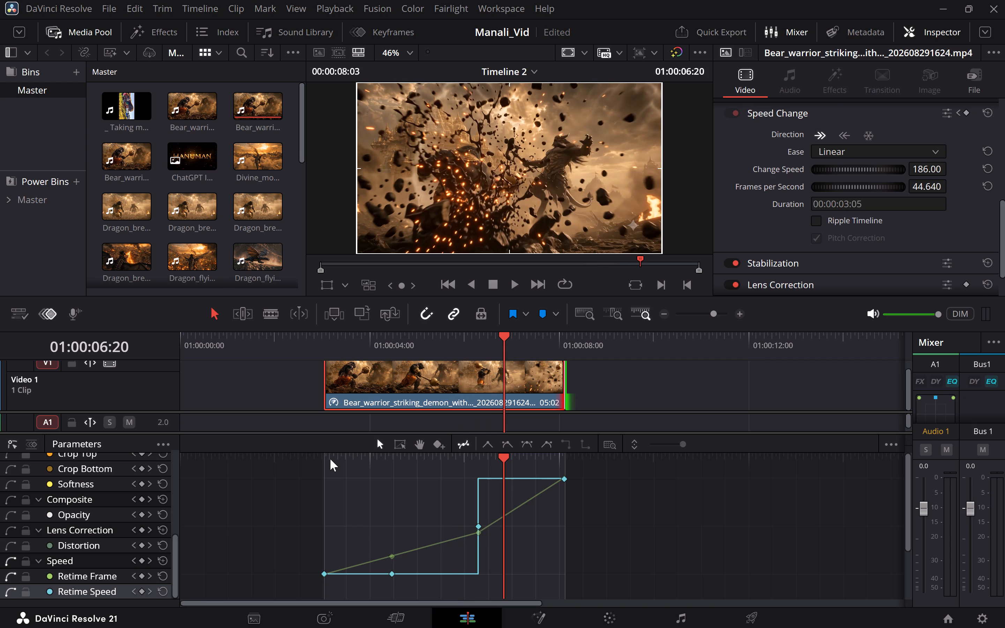
{"action": "left_click", "coordinate": [469, 456]}
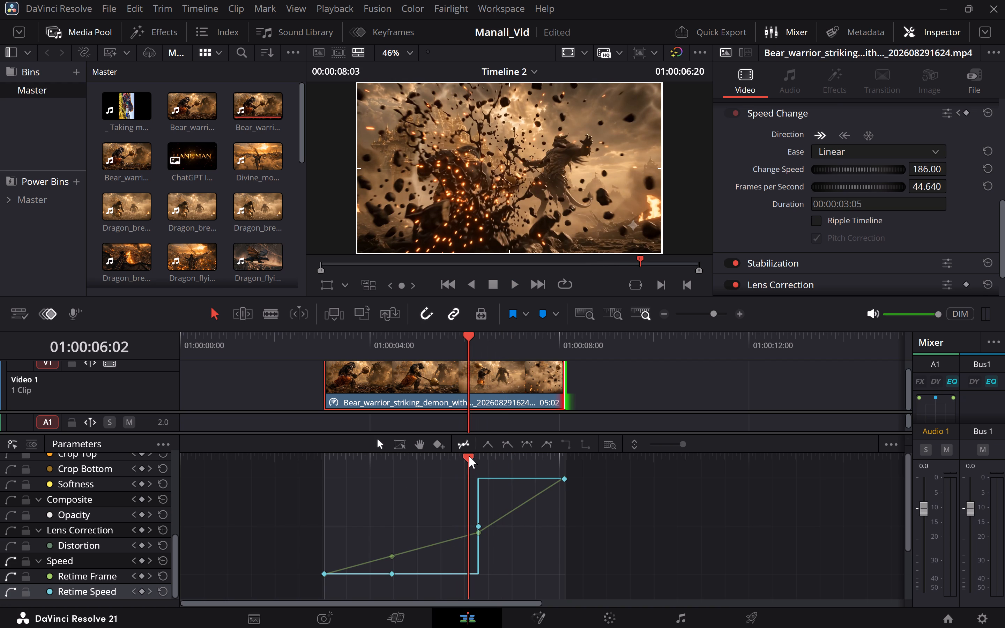
{"action": "left_click", "coordinate": [477, 455]}
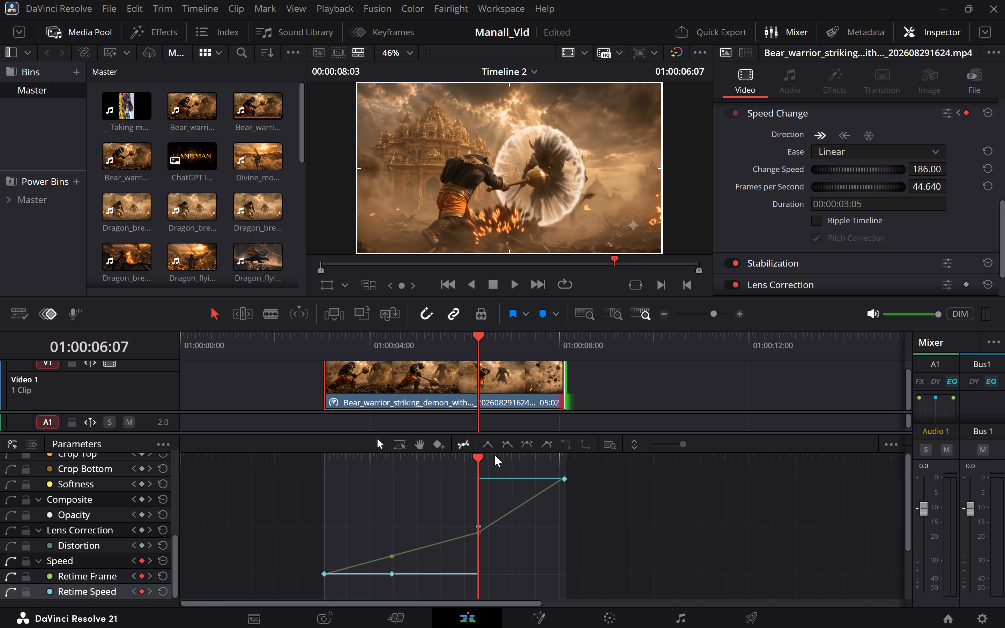
{"action": "left_click", "coordinate": [494, 455]}
{"action": "left_click", "coordinate": [511, 455]}
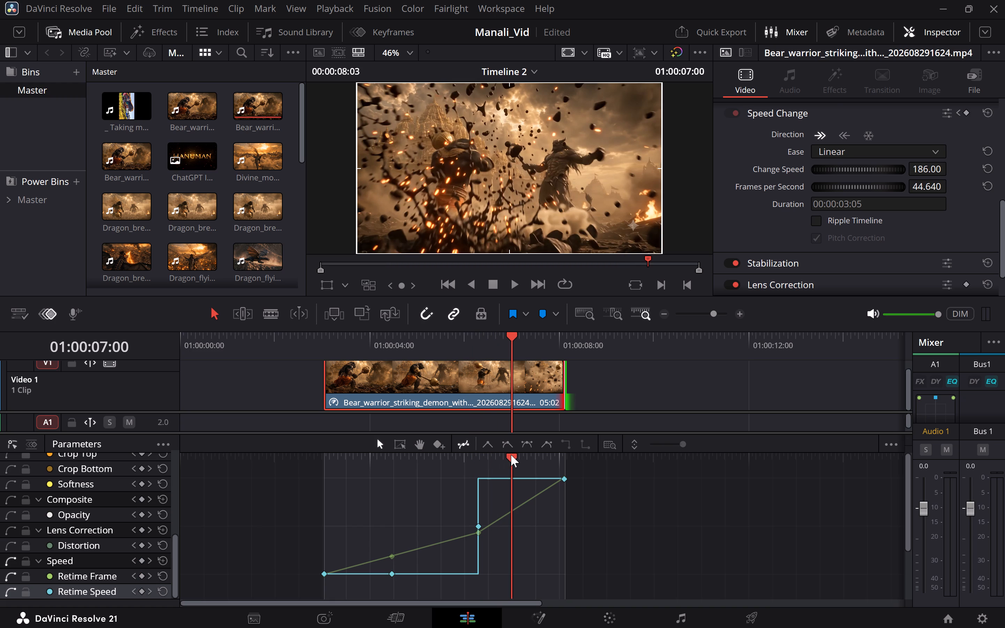
Replay the opening of the clip from its start to check the slow lead-in before the mace swing.
{"action": "left_click", "coordinate": [325, 458]}
{"action": "key", "text": "space"}
{"action": "key", "text": "space"}
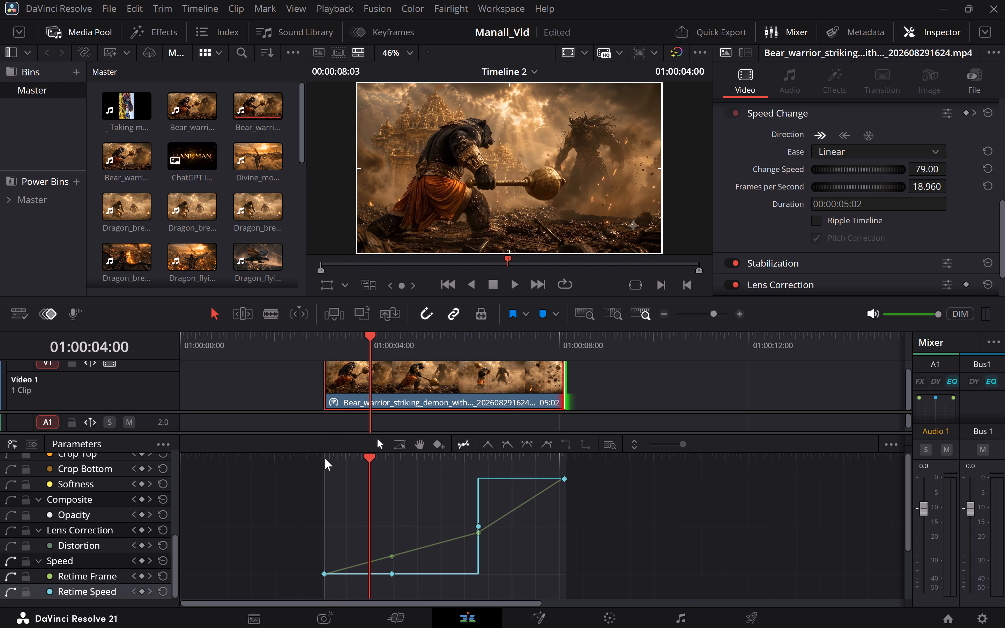
{"action": "left_click", "coordinate": [325, 458]}
{"action": "key", "text": "space"}
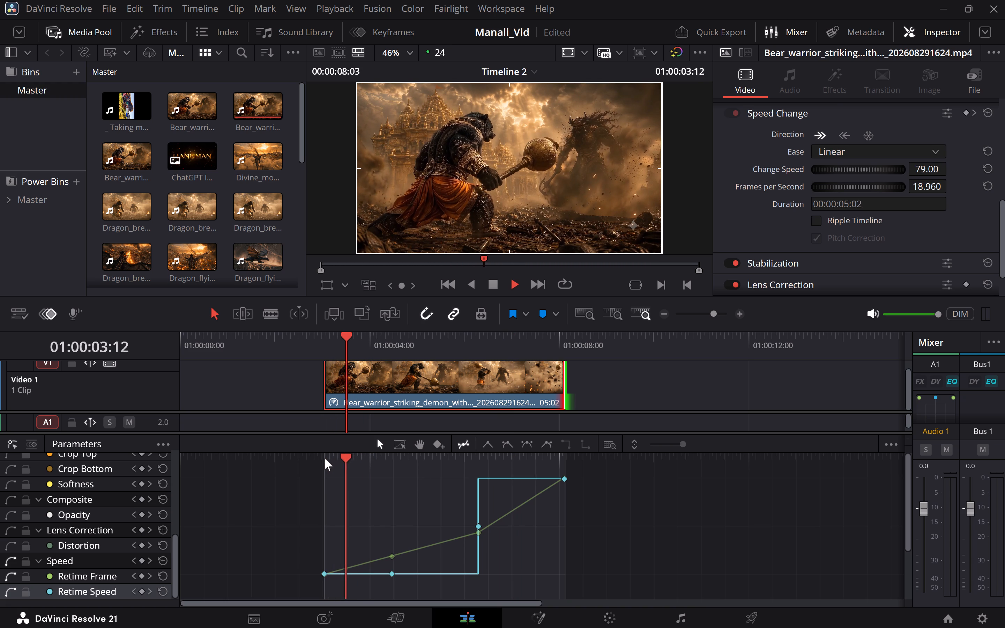
{"action": "key", "text": "space"}
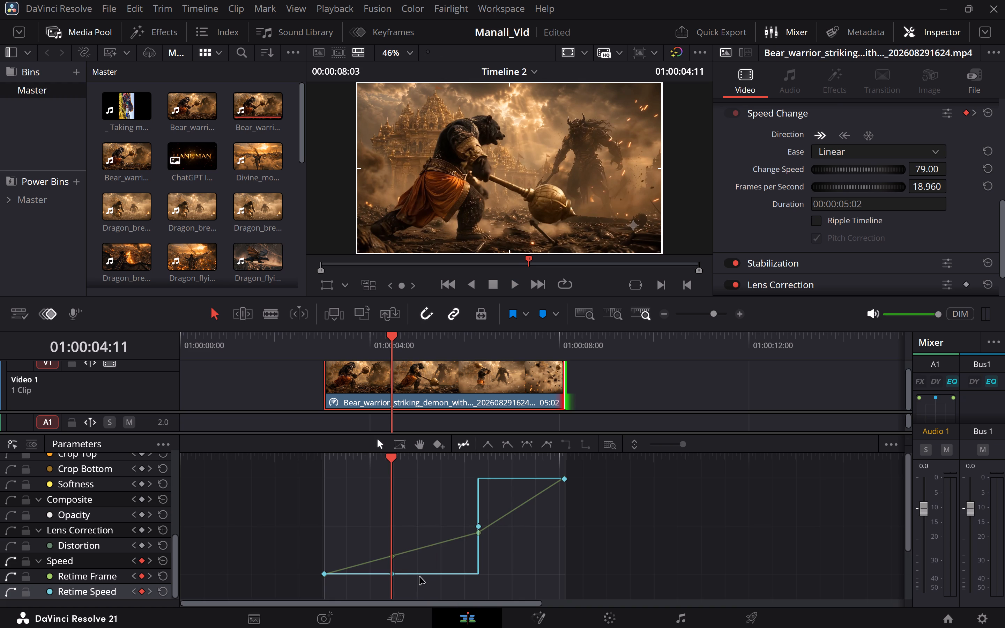
Raise the Retime Speed curve between the 01:00:04:11 keyframe and the impact keyframe to a speed of 167.43.
{"action": "left_click_drag", "start_coordinate": [422, 576], "coordinate": [423, 549]}
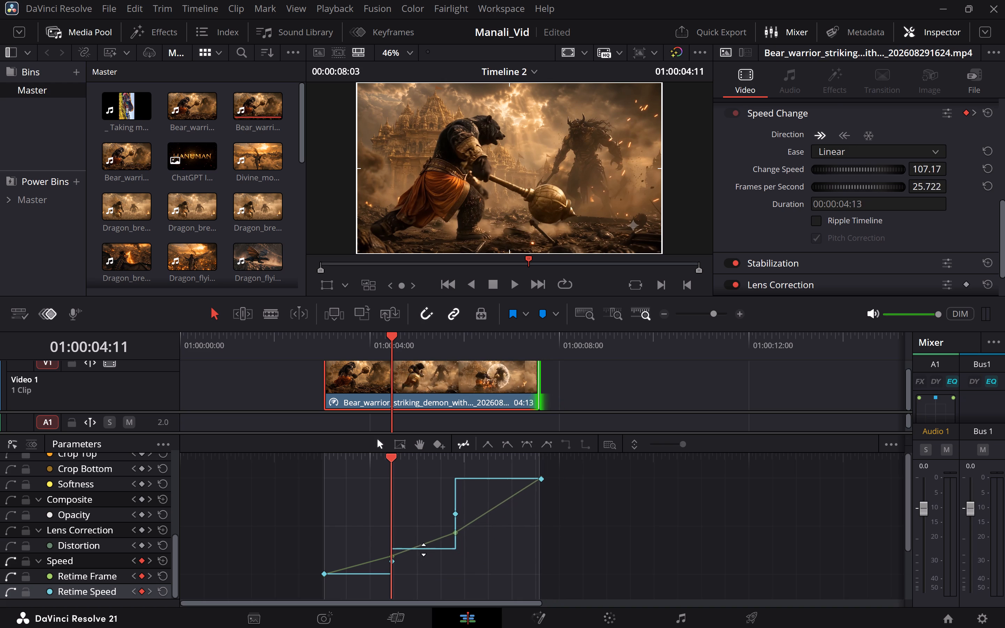
{"action": "left_click_drag", "start_coordinate": [423, 549], "coordinate": [427, 540]}
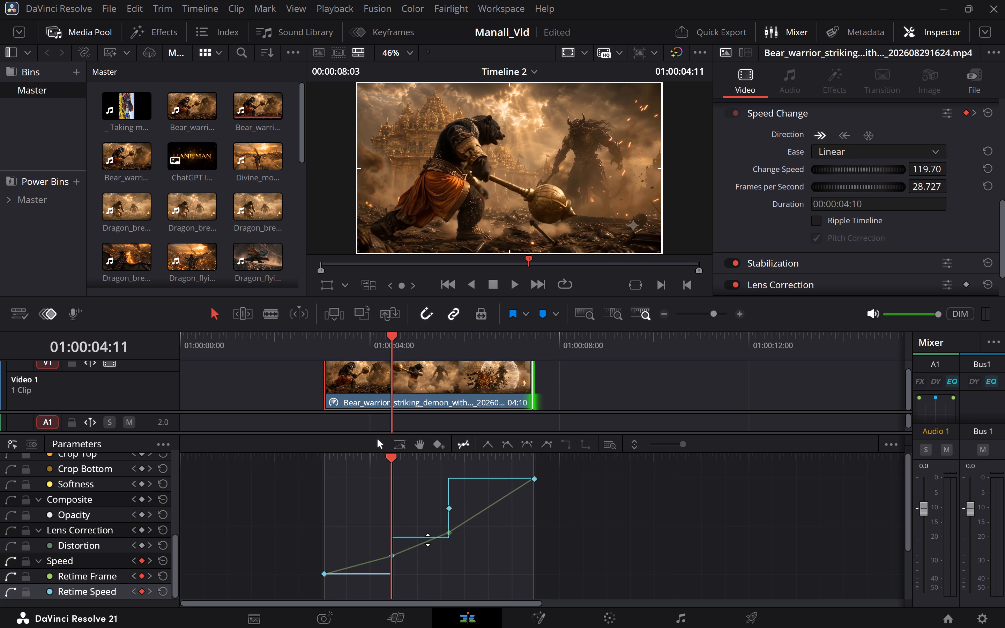
{"action": "left_click_drag", "start_coordinate": [427, 540], "coordinate": [438, 510]}
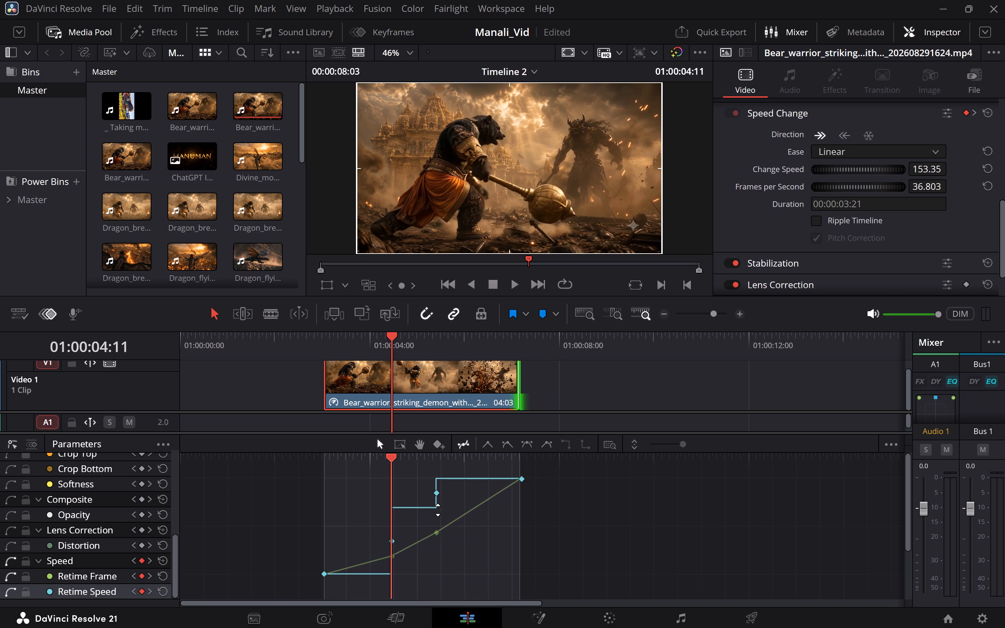
{"action": "left_click_drag", "start_coordinate": [438, 510], "coordinate": [441, 505]}
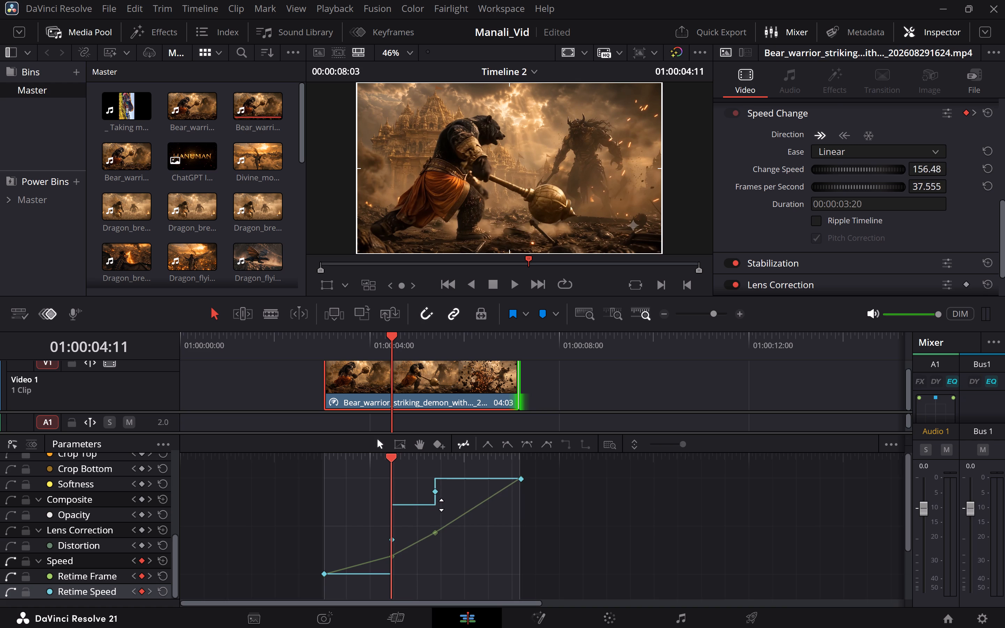
{"action": "left_click_drag", "start_coordinate": [441, 505], "coordinate": [446, 497]}
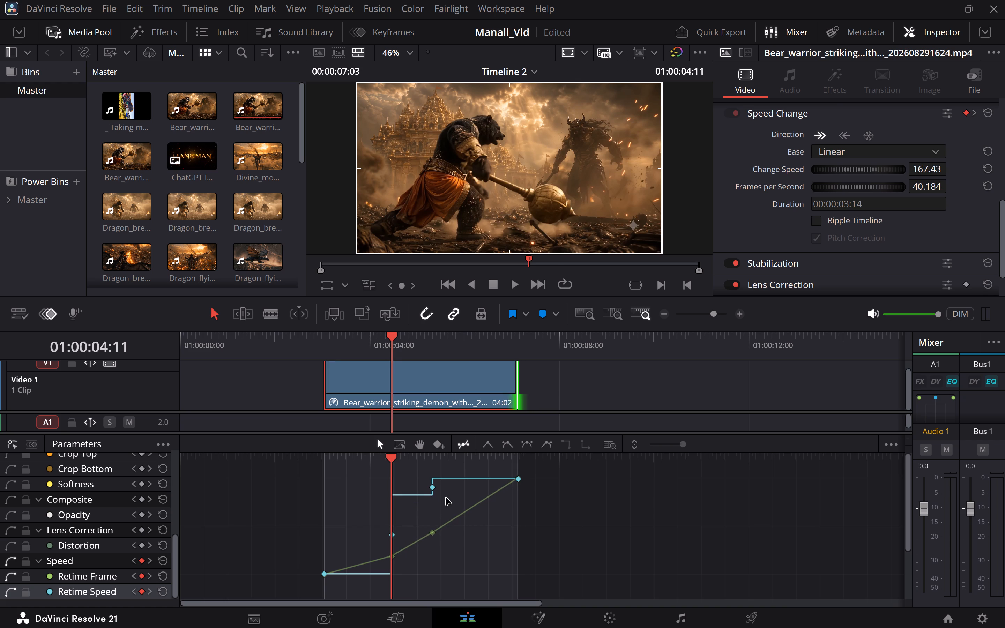
Lower the Retime Speed curve from the impact keyframe to the clip's end to a speed of 138.26.
{"action": "left_click_drag", "start_coordinate": [465, 480], "coordinate": [470, 485]}
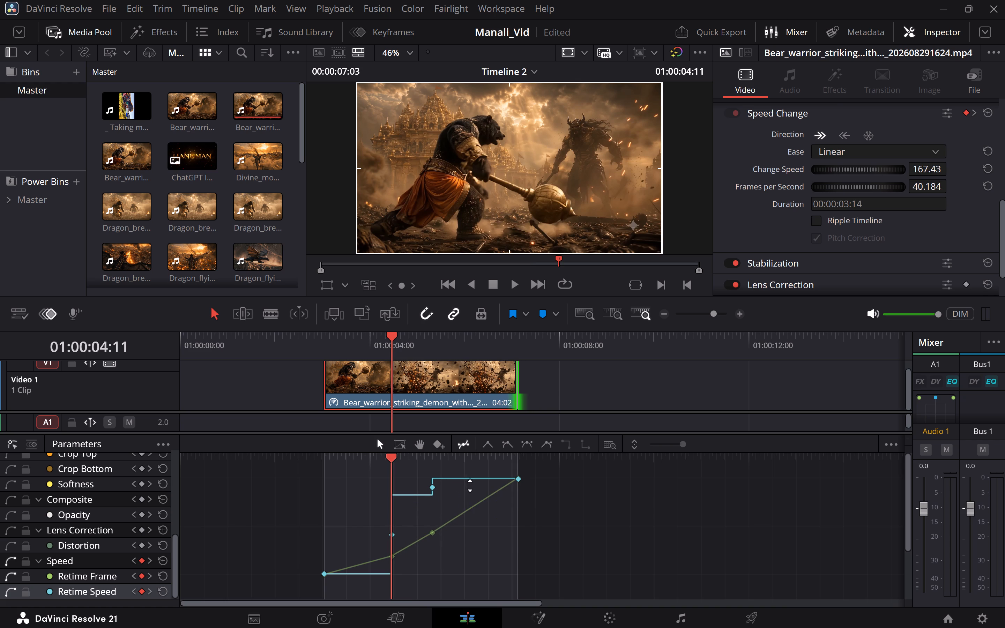
{"action": "left_click_drag", "start_coordinate": [470, 485], "coordinate": [482, 523]}
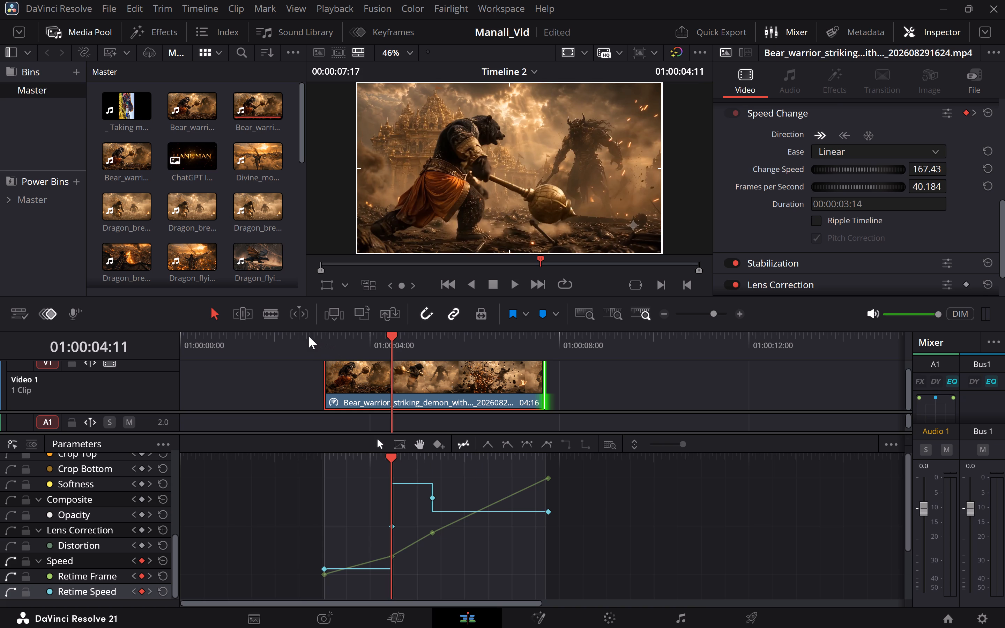
Play the retimed clip from before its start through the swing and impact to check the new speeds.
{"action": "left_click", "coordinate": [309, 336]}
{"action": "key", "text": "space"}
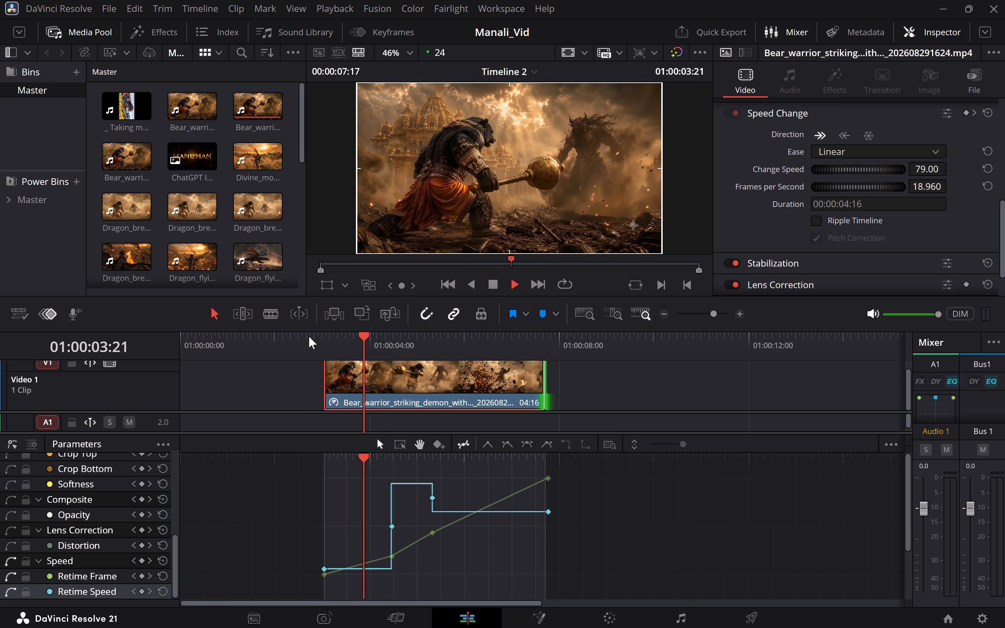
{"action": "key", "text": "space"}
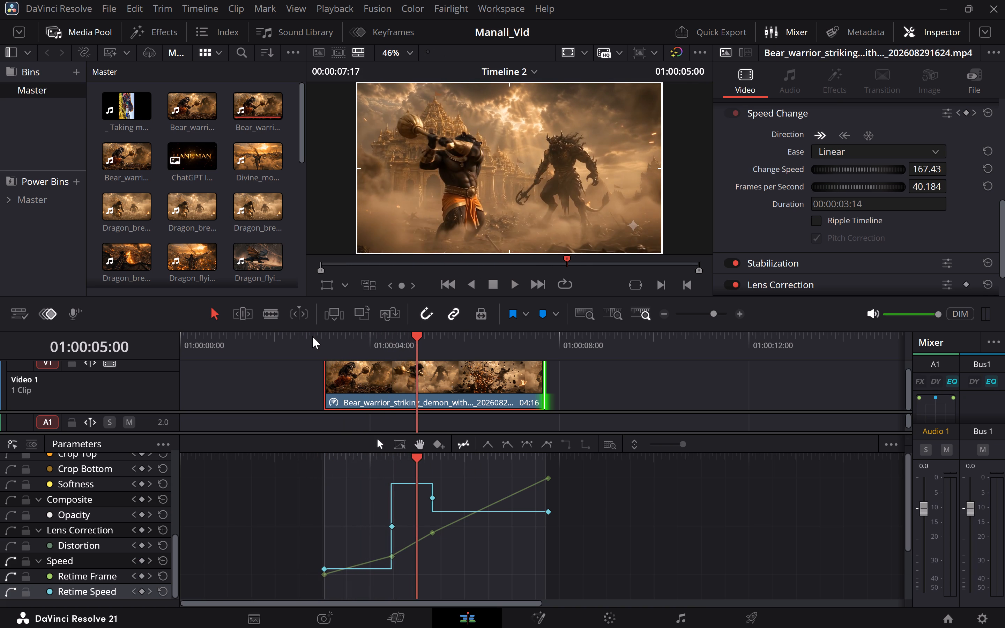
{"action": "left_click", "coordinate": [315, 336]}
{"action": "key", "text": "space"}
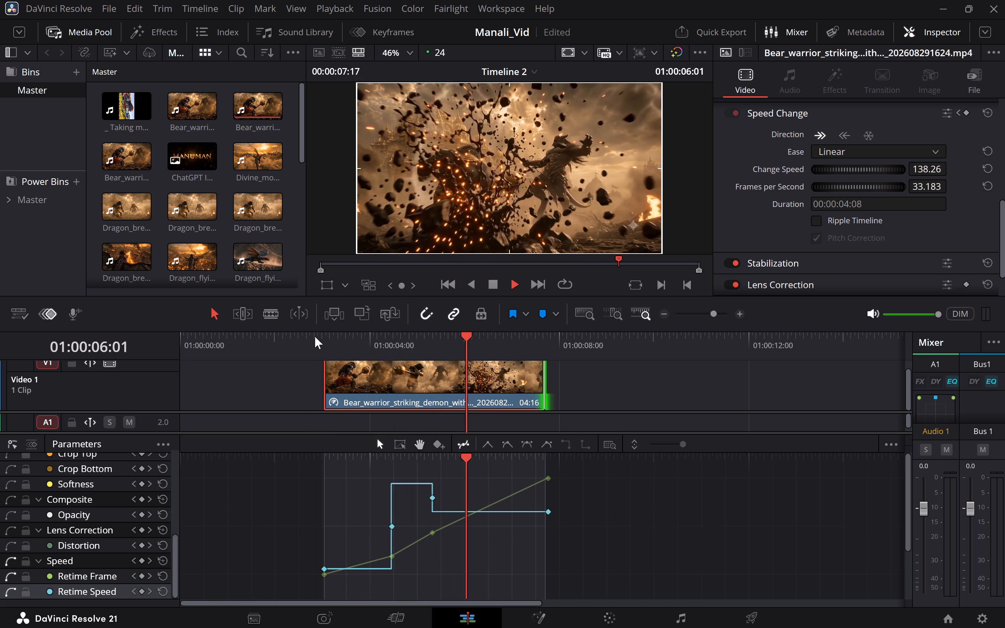
{"action": "key", "text": "space"}
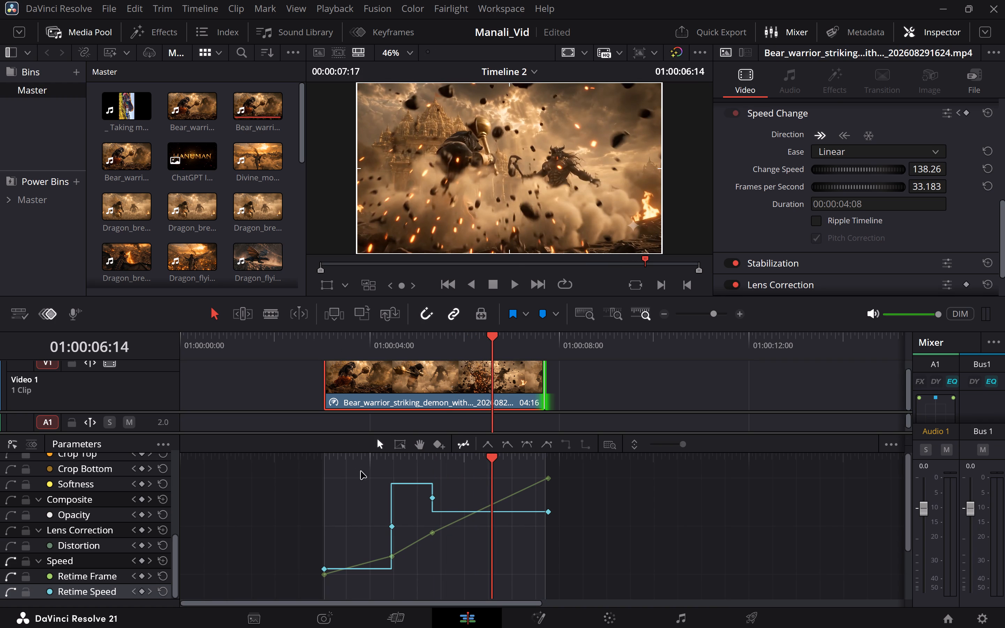
Play the clip in short bursts from just before the swing to examine the impact and the flying debris.
{"action": "left_click", "coordinate": [372, 465]}
{"action": "key", "text": "space"}
{"action": "key", "text": "space"}
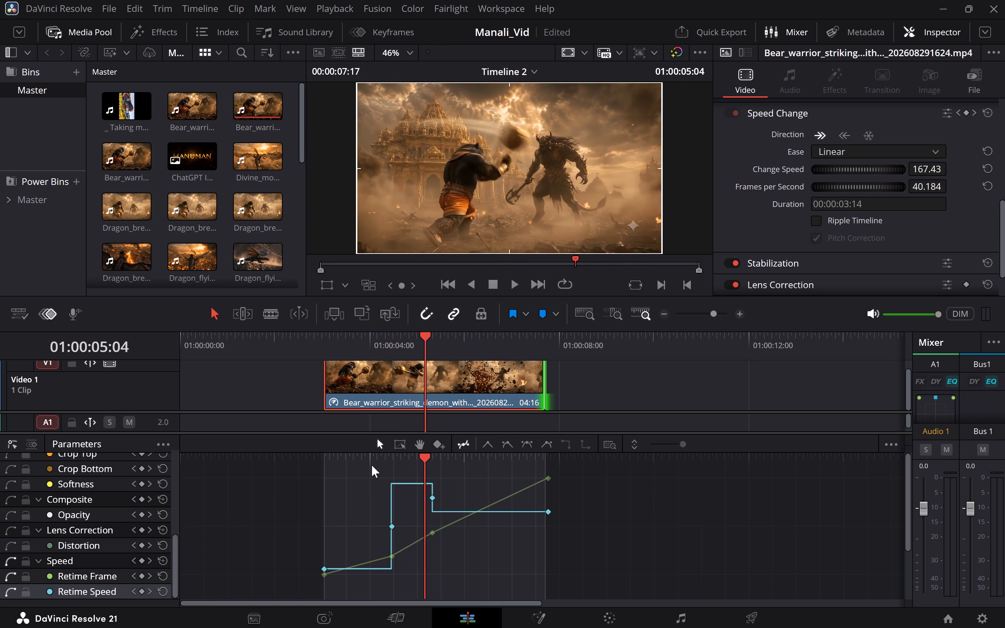
{"action": "key", "text": "space"}
{"action": "key", "text": "space"}
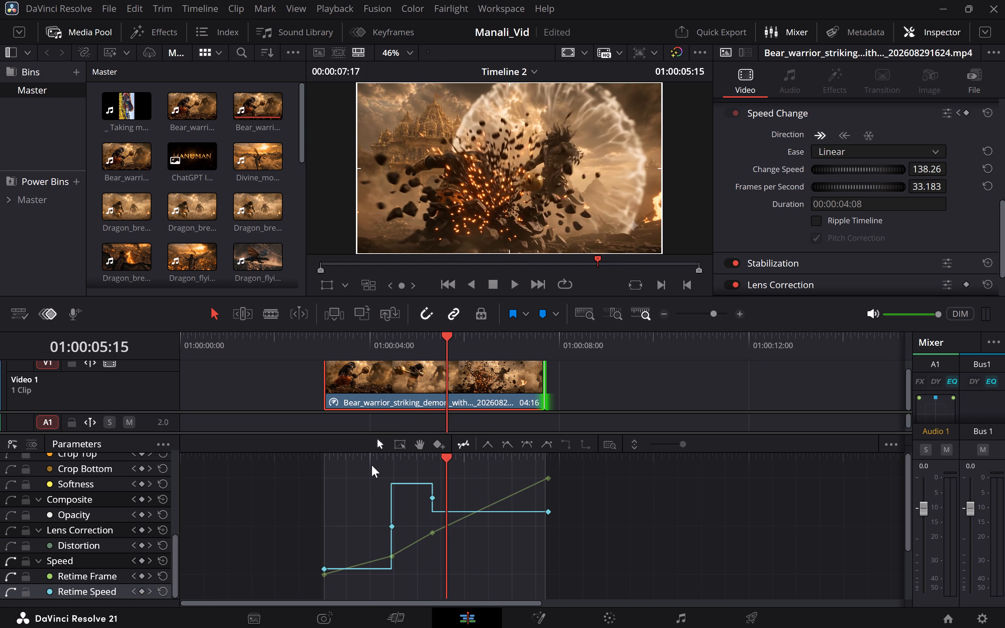
{"action": "key", "text": "space"}
{"action": "key", "text": "space"}
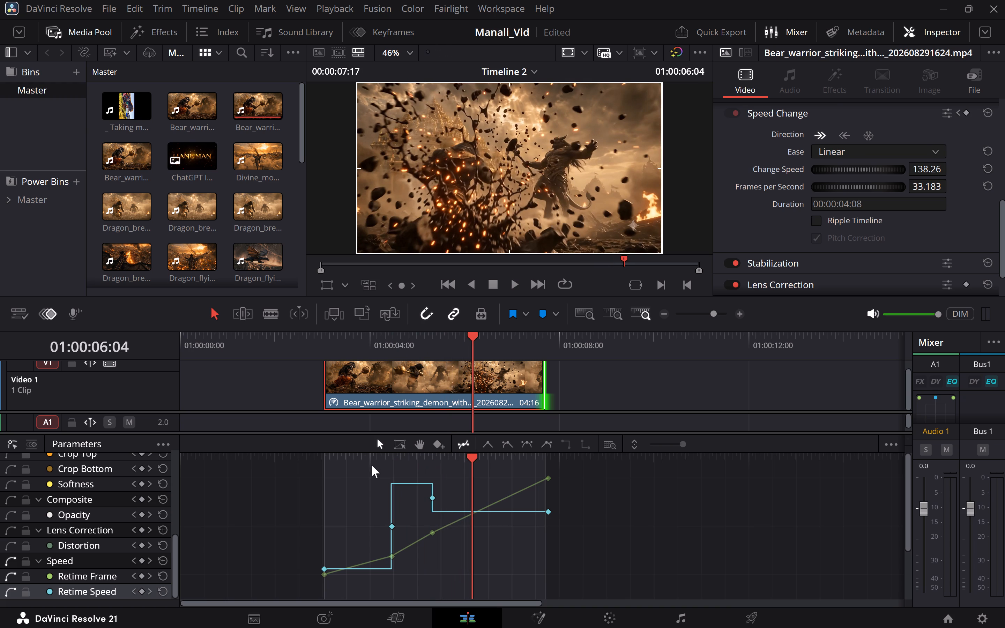
{"action": "key", "text": "space"}
{"action": "key", "text": "space"}
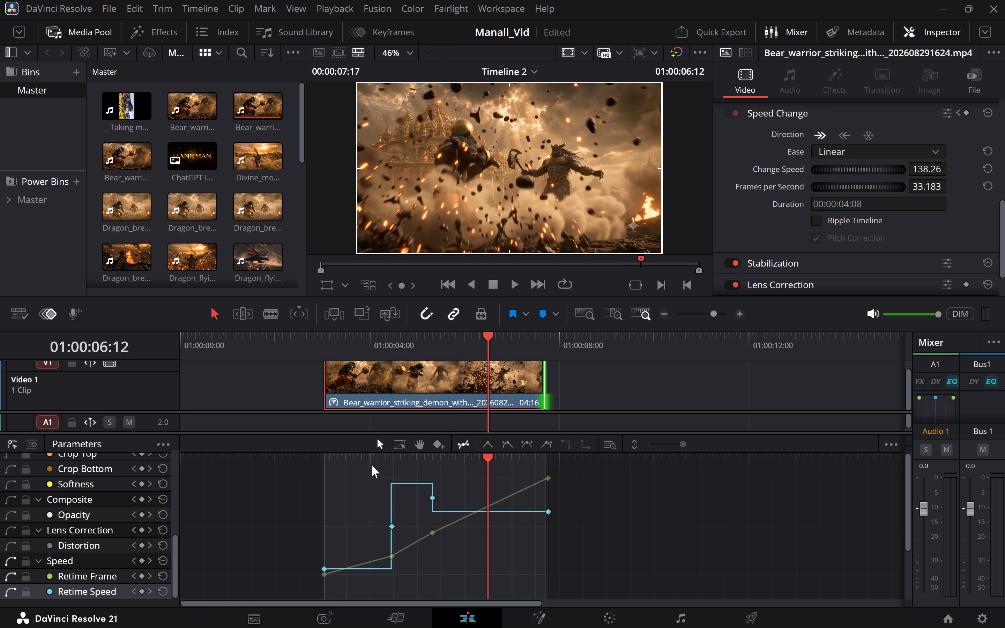
Replay the impact's aftermath and add a speed keyframe at 01:00:06:14.
{"action": "left_click", "coordinate": [455, 455]}
{"action": "key", "text": "space"}
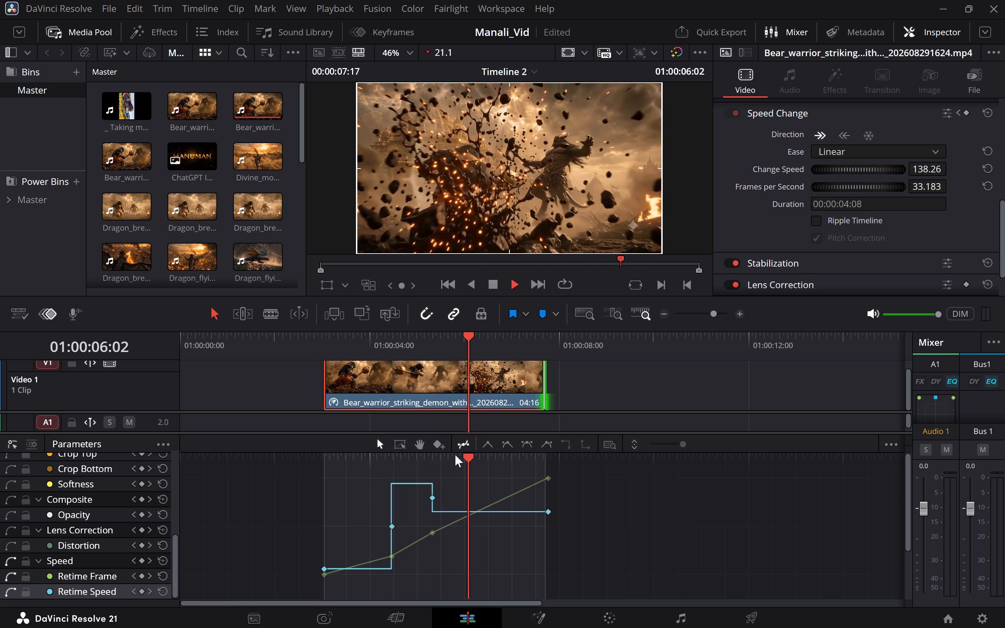
{"action": "key", "text": "space"}
{"action": "key", "text": "space"}
{"action": "key", "text": "space"}
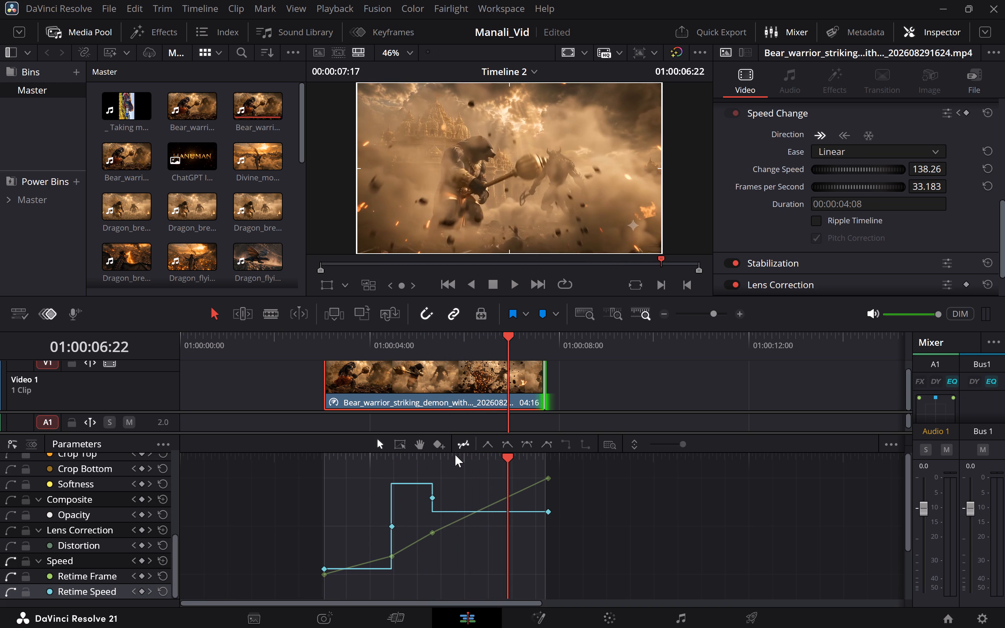
{"action": "left_click", "coordinate": [468, 462]}
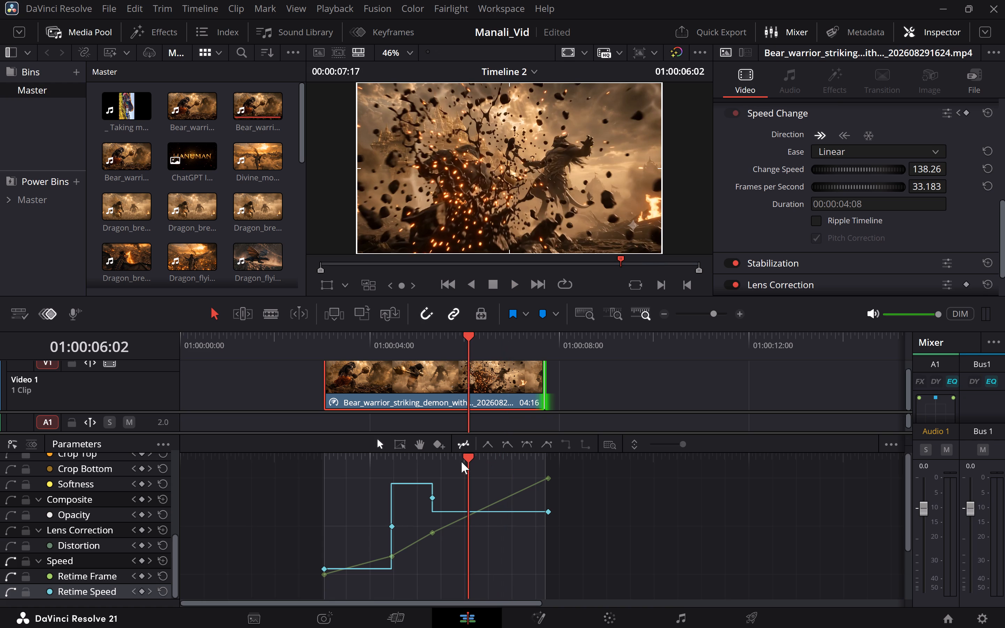
{"action": "left_click", "coordinate": [461, 462]}
{"action": "key", "text": "space"}
{"action": "key", "text": "space"}
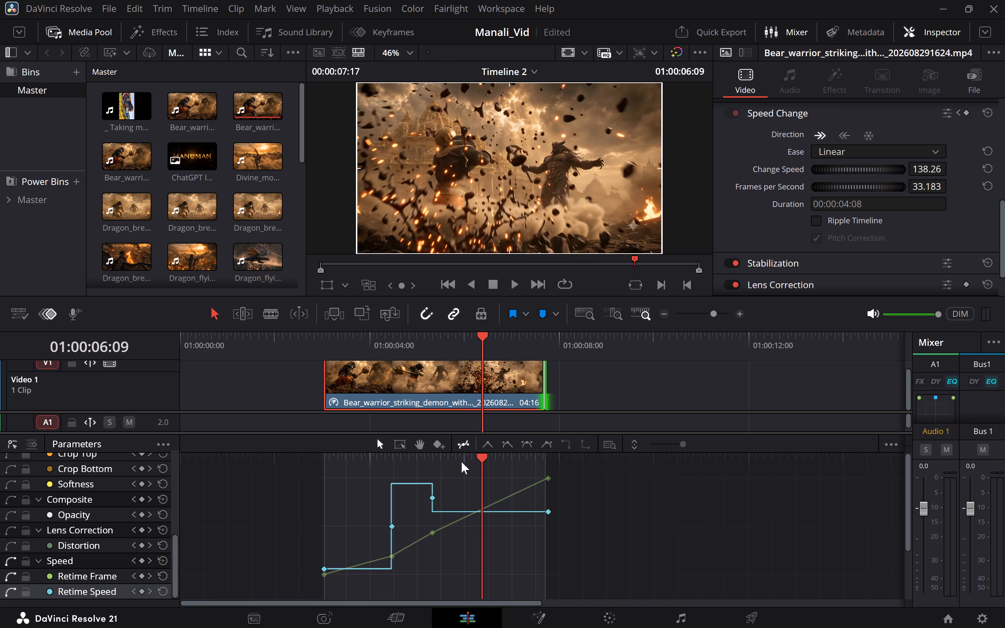
{"action": "key", "text": "space"}
{"action": "key", "text": "space"}
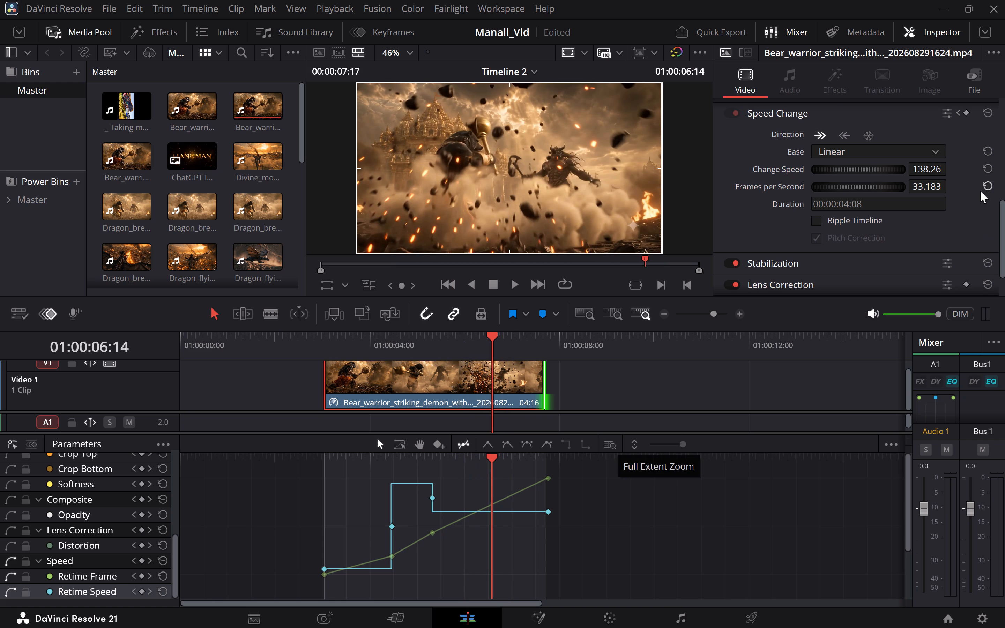
{"action": "left_click", "coordinate": [966, 112]}
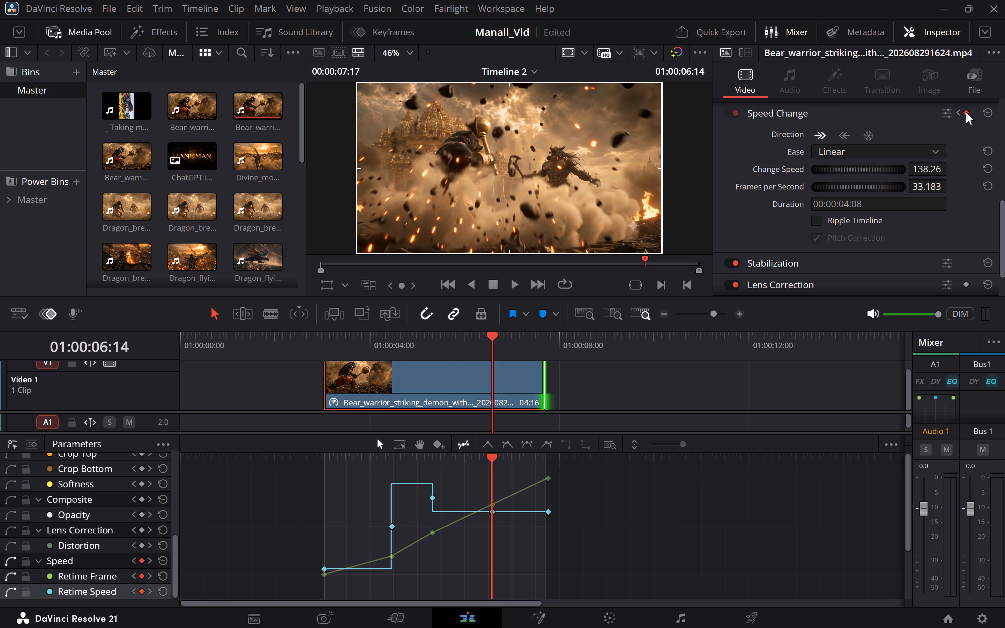
Play on from the 01:00:06:14 keyframe and raise the Retime Speed curve after it to about 183.19.
{"action": "key", "text": "space"}
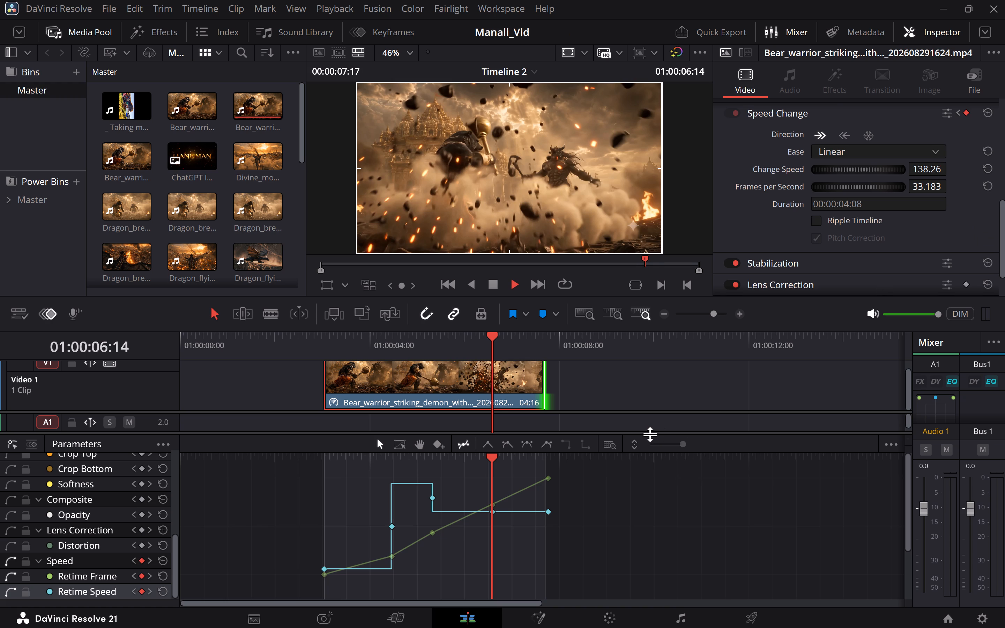
{"action": "key", "text": "space"}
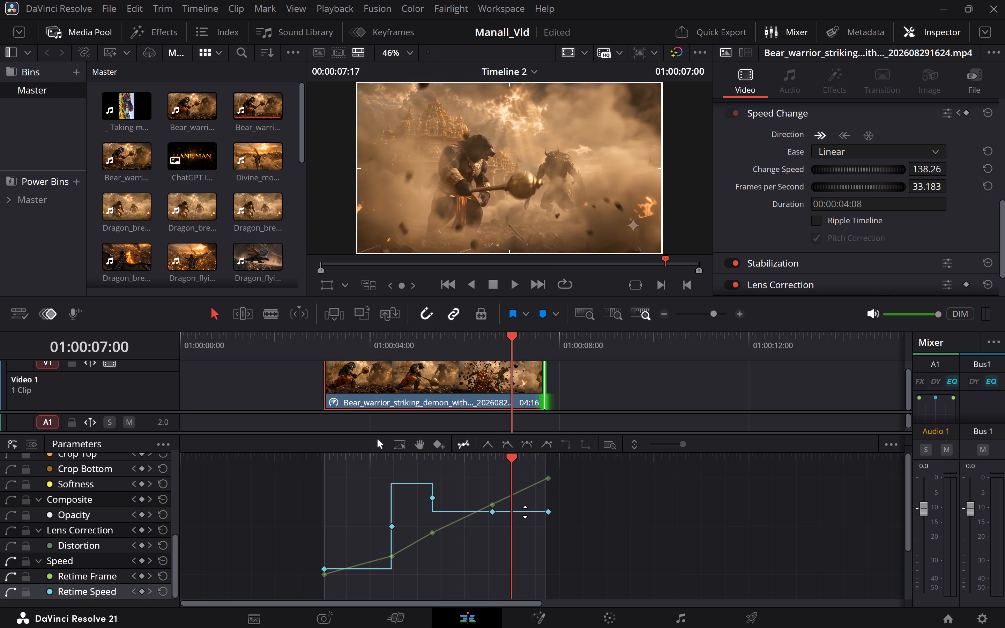
{"action": "left_click_drag", "start_coordinate": [525, 514], "coordinate": [522, 468]}
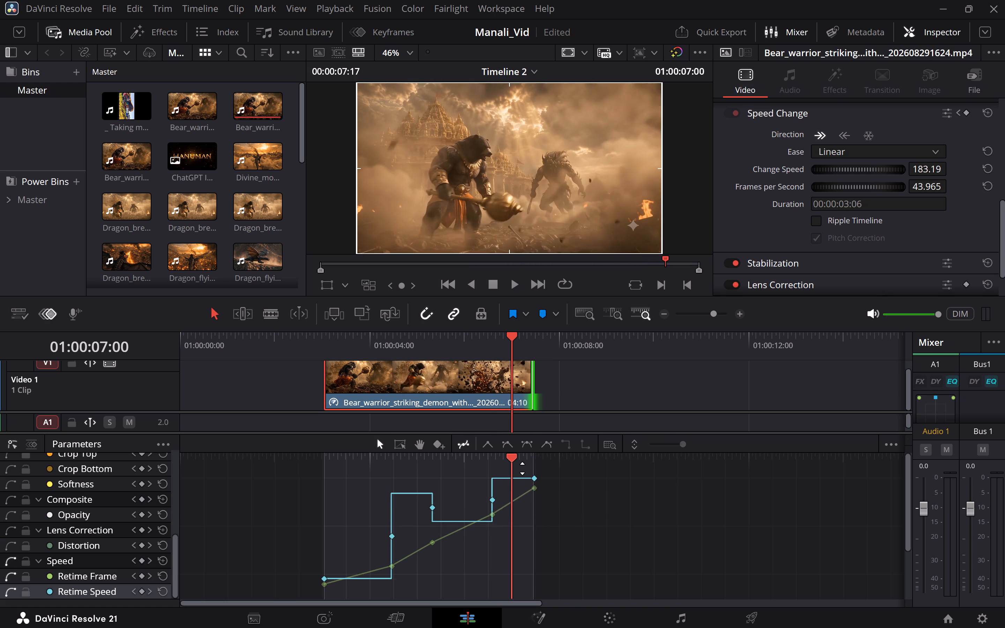
Raise the Retime Speed curve of the clip's last segment to about 401.95, playing the aftermath to check it.
{"action": "left_click_drag", "start_coordinate": [522, 468], "coordinate": [522, 444]}
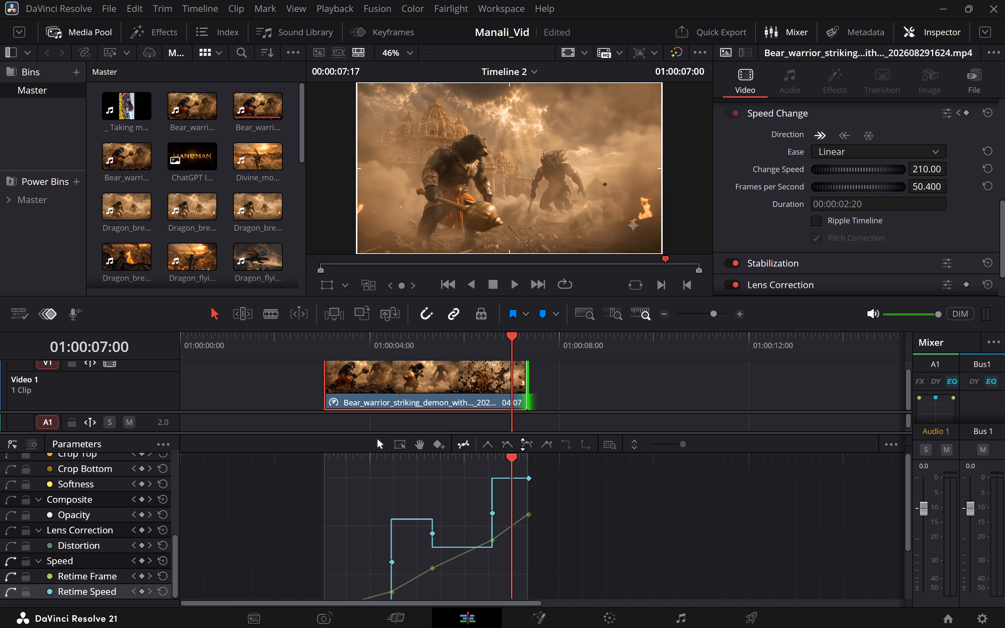
{"action": "left_click_drag", "start_coordinate": [522, 444], "coordinate": [518, 420]}
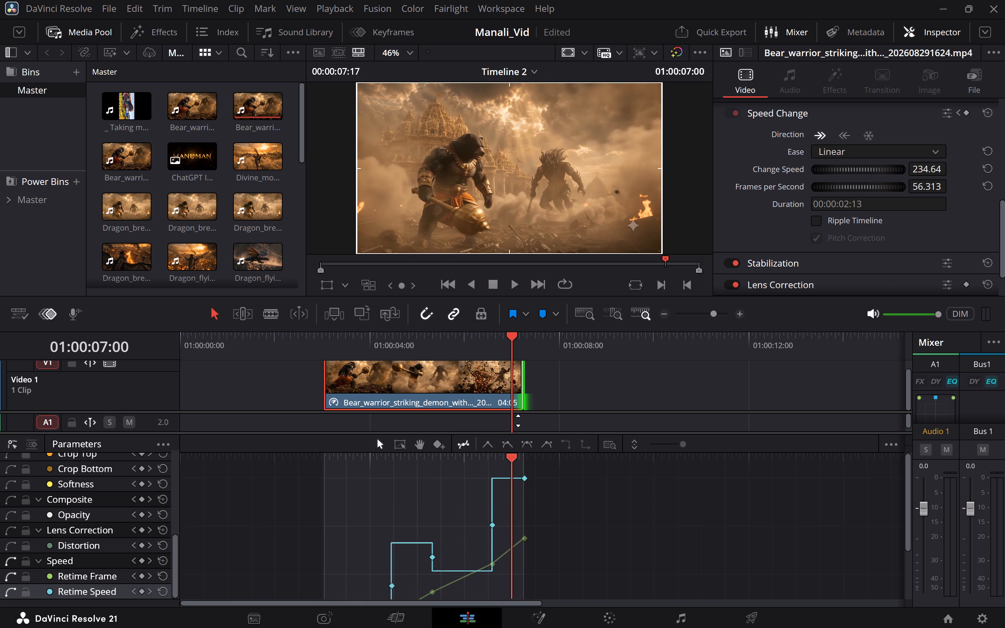
{"action": "left_click_drag", "start_coordinate": [518, 420], "coordinate": [518, 414]}
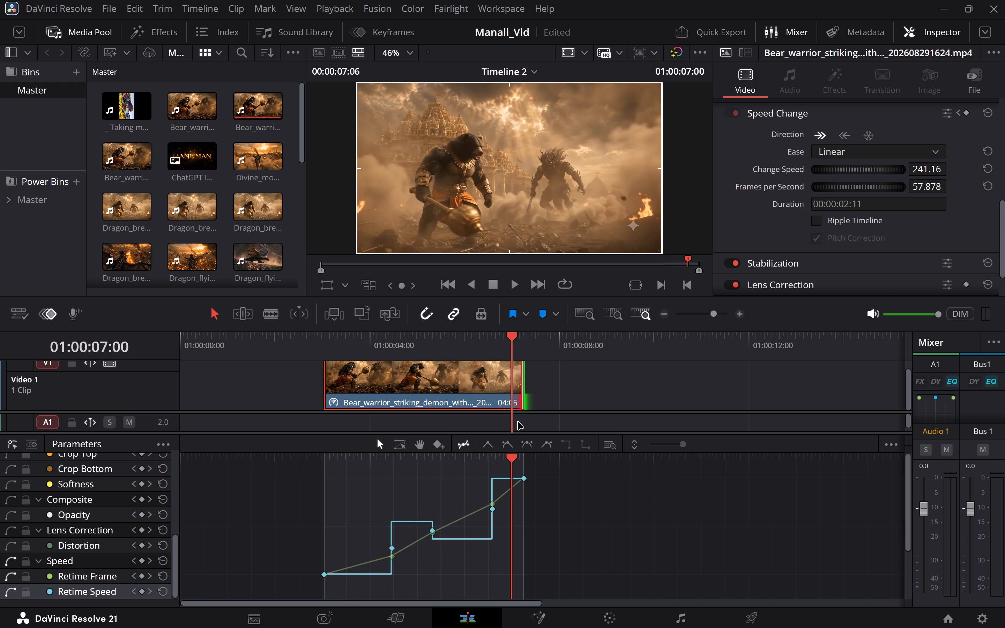
{"action": "left_click", "coordinate": [382, 464]}
{"action": "key", "text": "space"}
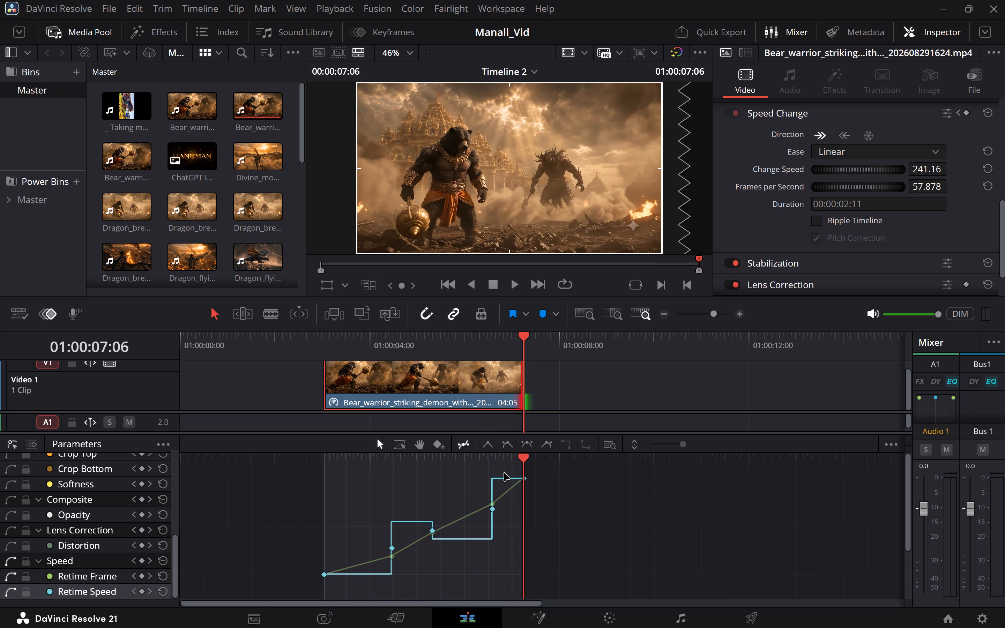
{"action": "left_click_drag", "start_coordinate": [503, 478], "coordinate": [509, 436]}
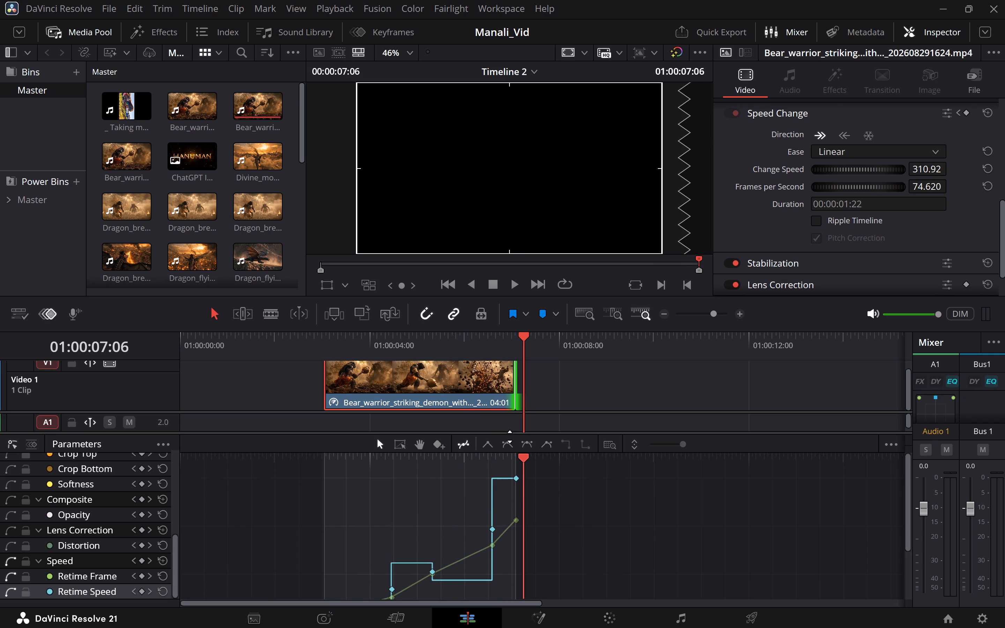
{"action": "left_click_drag", "start_coordinate": [509, 436], "coordinate": [502, 382]}
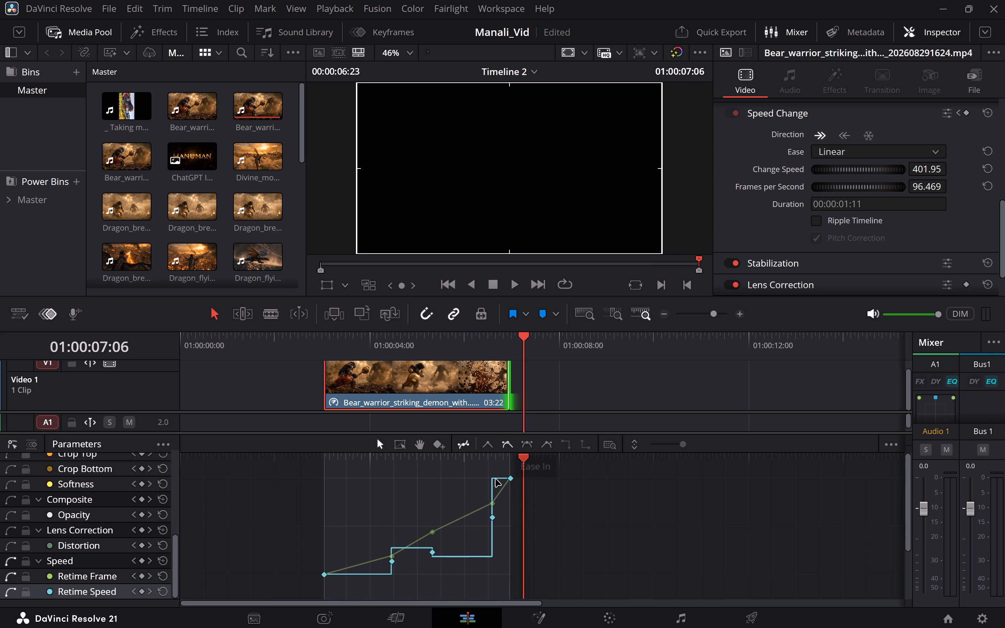
{"action": "left_click", "coordinate": [434, 460]}
{"action": "key", "text": "space"}
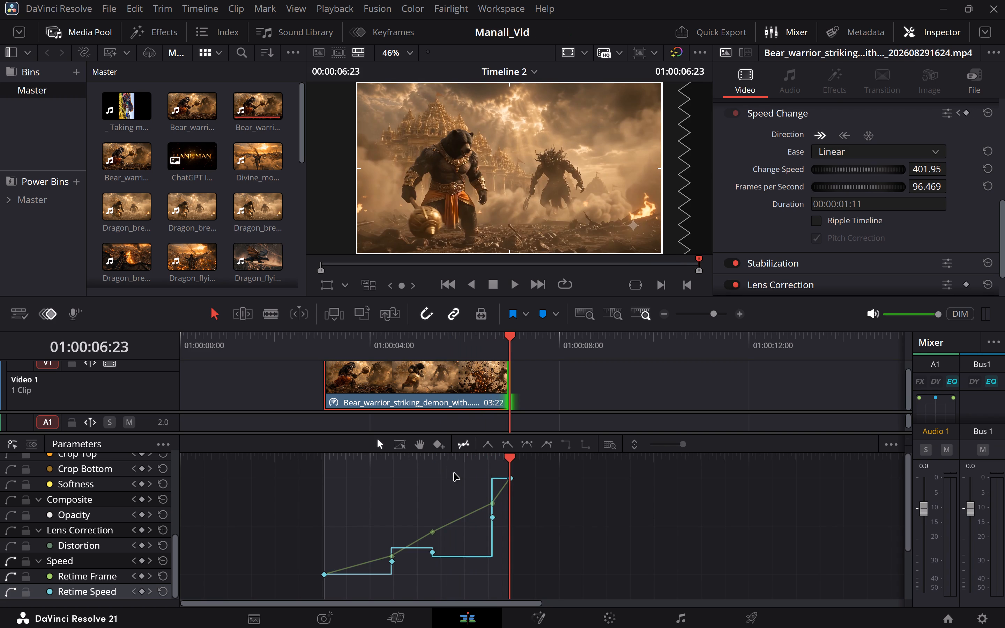
With only the Retime Speed curve shown, apply Ease In and Out to all its keyframes and play from the clip's start.
{"action": "left_click", "coordinate": [10, 575]}
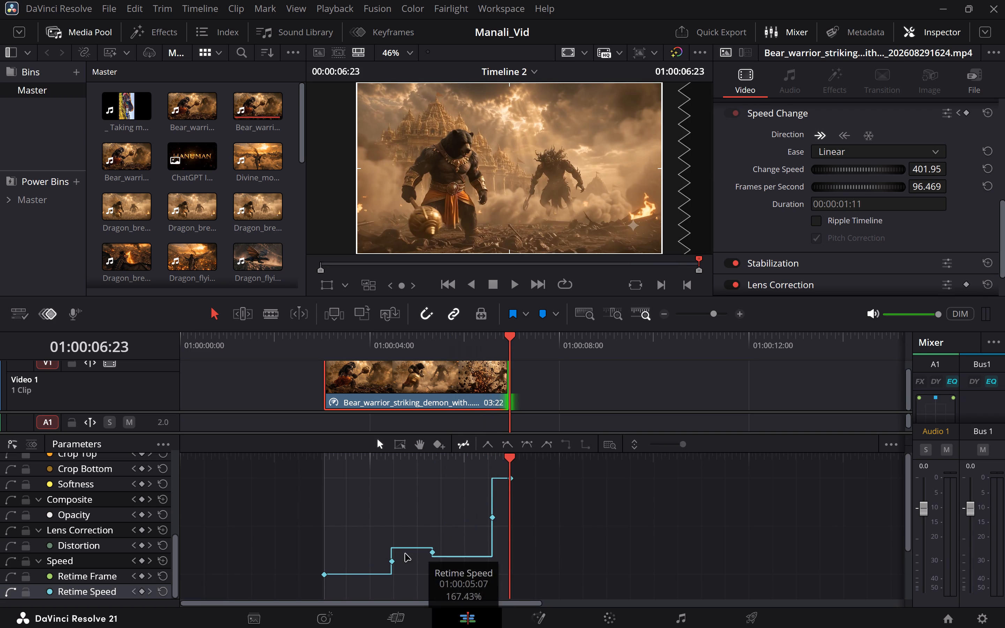
{"action": "key", "text": "ctrl+a"}
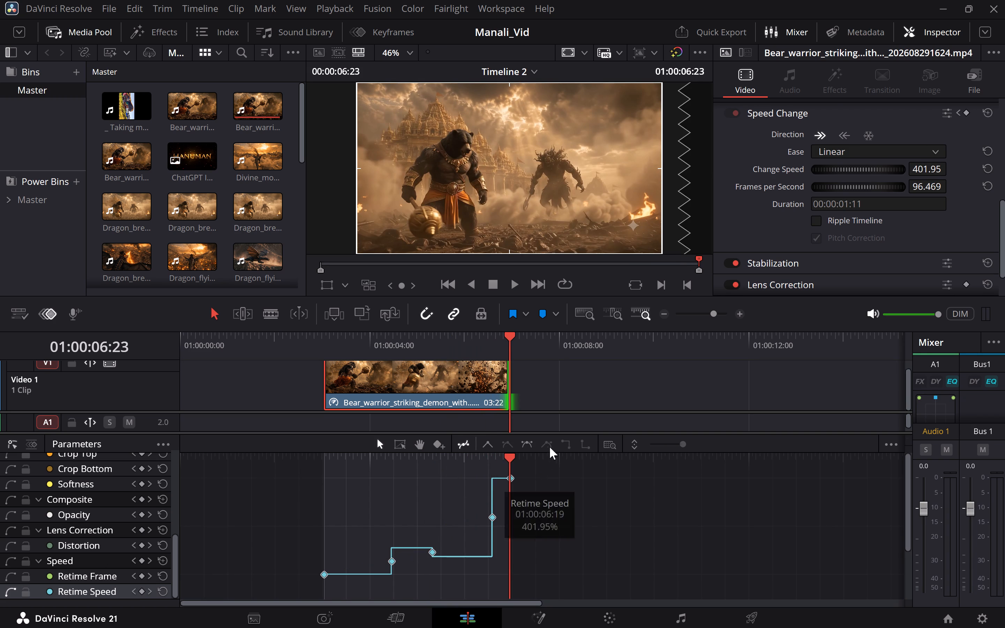
{"action": "left_click", "coordinate": [526, 442]}
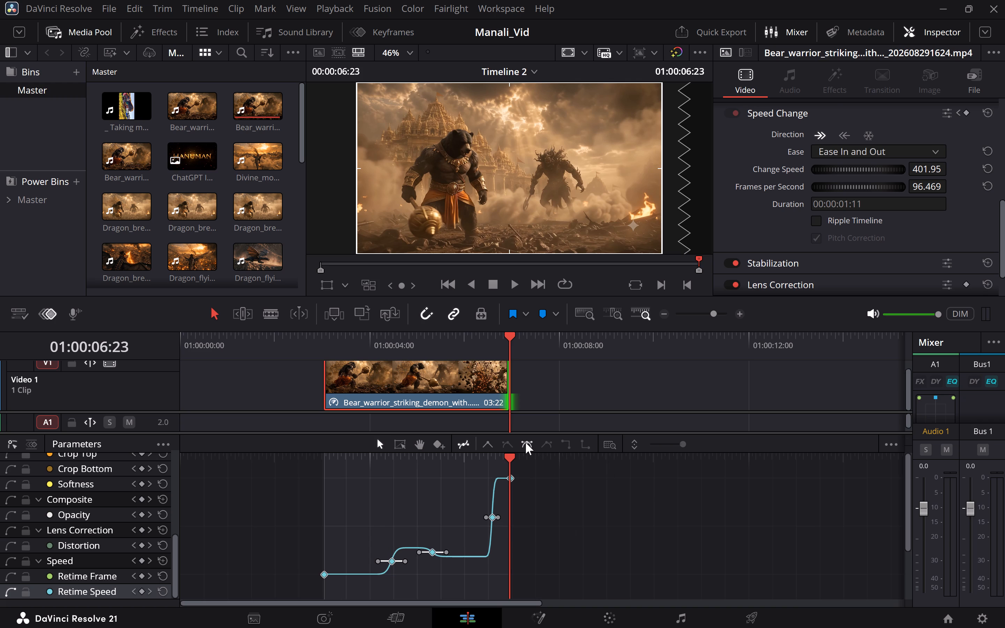
{"action": "left_click", "coordinate": [719, 312]}
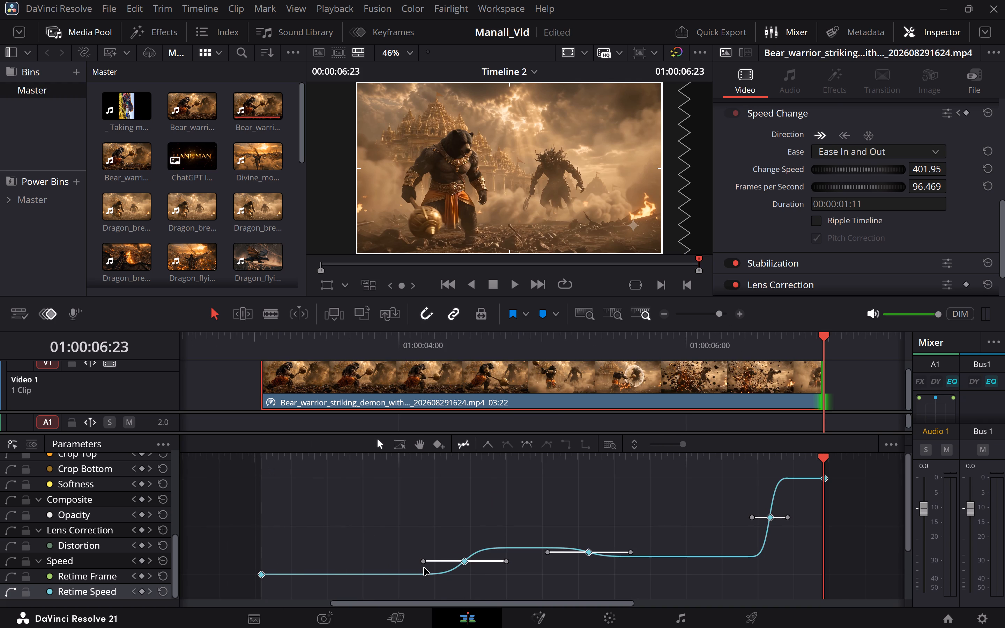
{"action": "left_click", "coordinate": [262, 457]}
{"action": "key", "text": "space"}
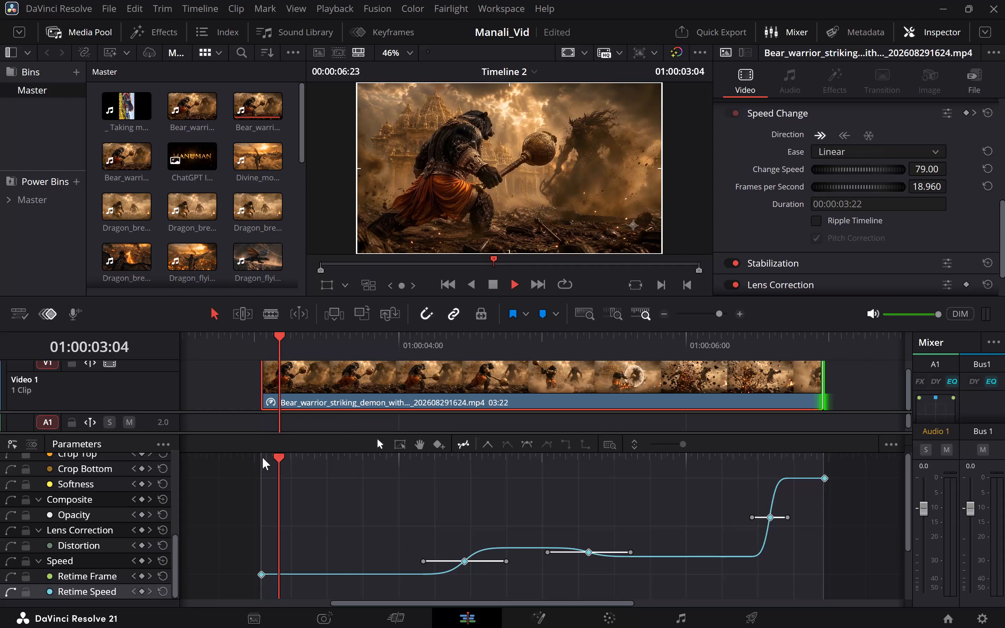
{"action": "key", "text": "space"}
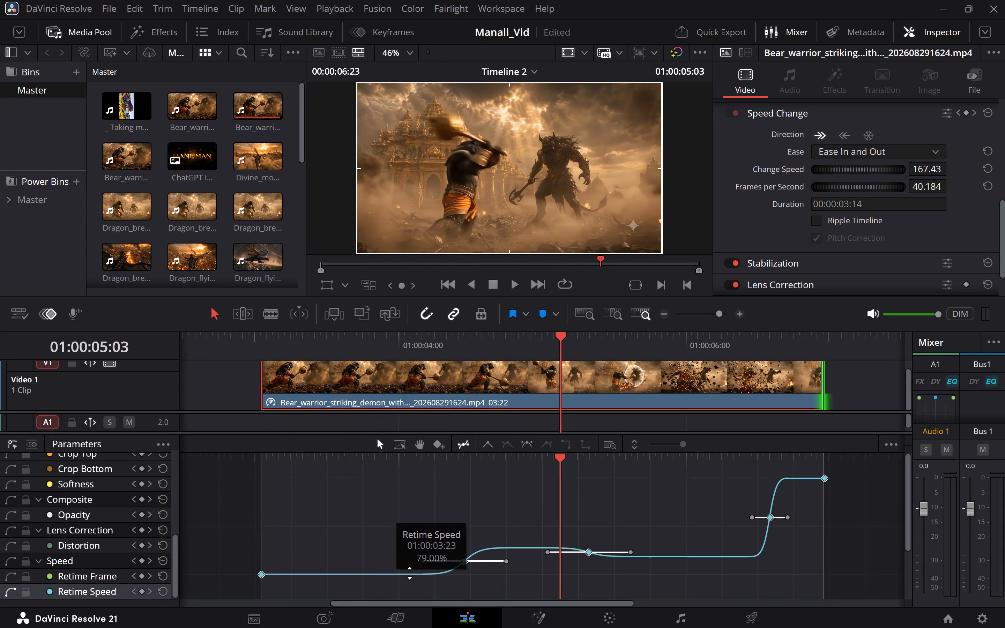
Lengthen the easing handles of the 01:00:04:11 Retime Speed keyframe for a more gradual ramp, and play from the clip's start.
{"action": "left_click_drag", "start_coordinate": [509, 560], "coordinate": [508, 558]}
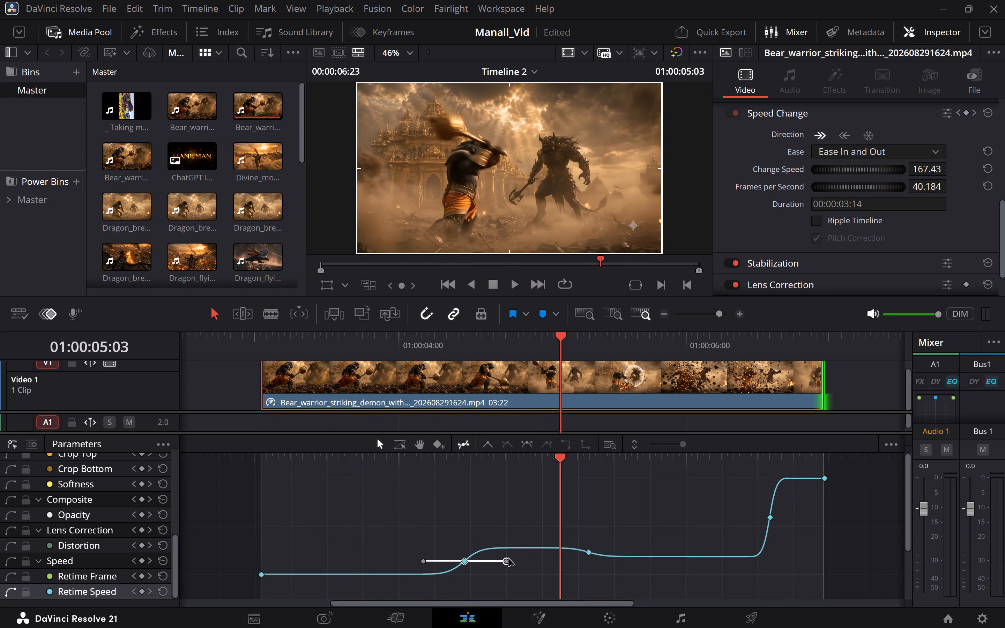
{"action": "left_click_drag", "start_coordinate": [508, 558], "coordinate": [512, 536]}
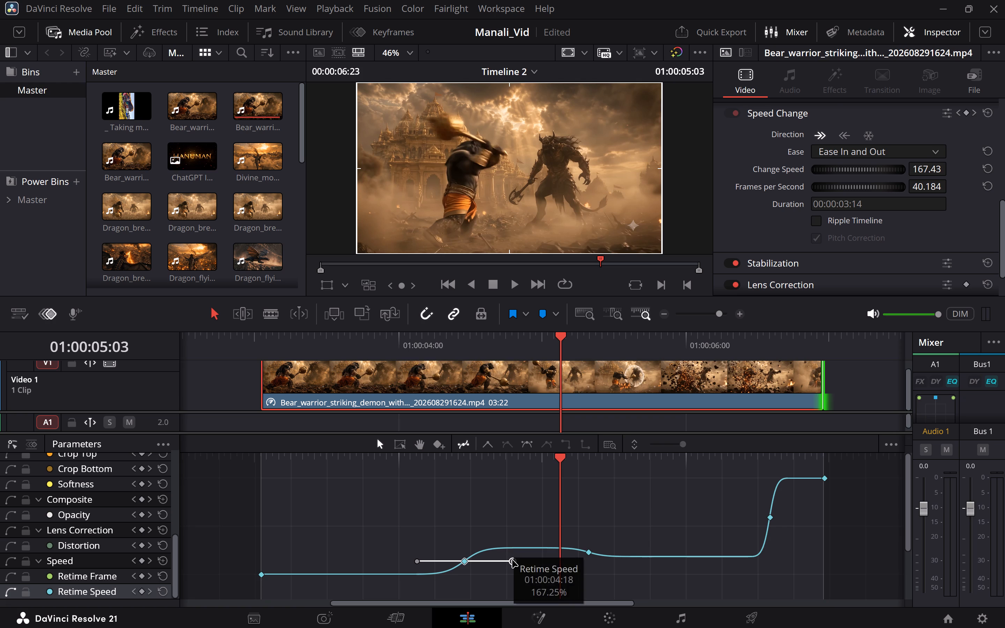
{"action": "left_click_drag", "start_coordinate": [512, 560], "coordinate": [513, 569]}
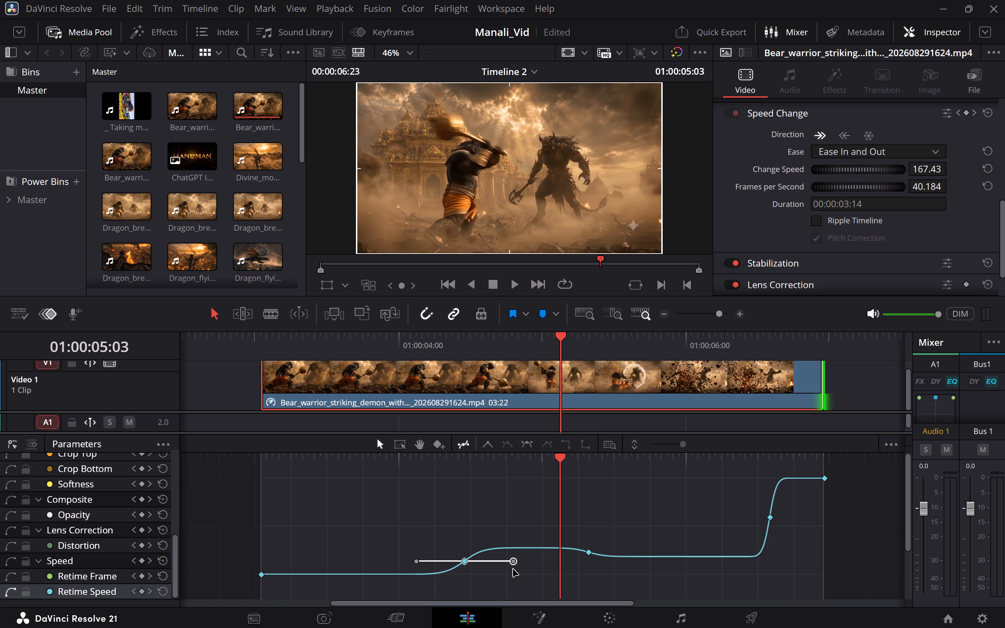
{"action": "left_click_drag", "start_coordinate": [513, 563], "coordinate": [507, 580]}
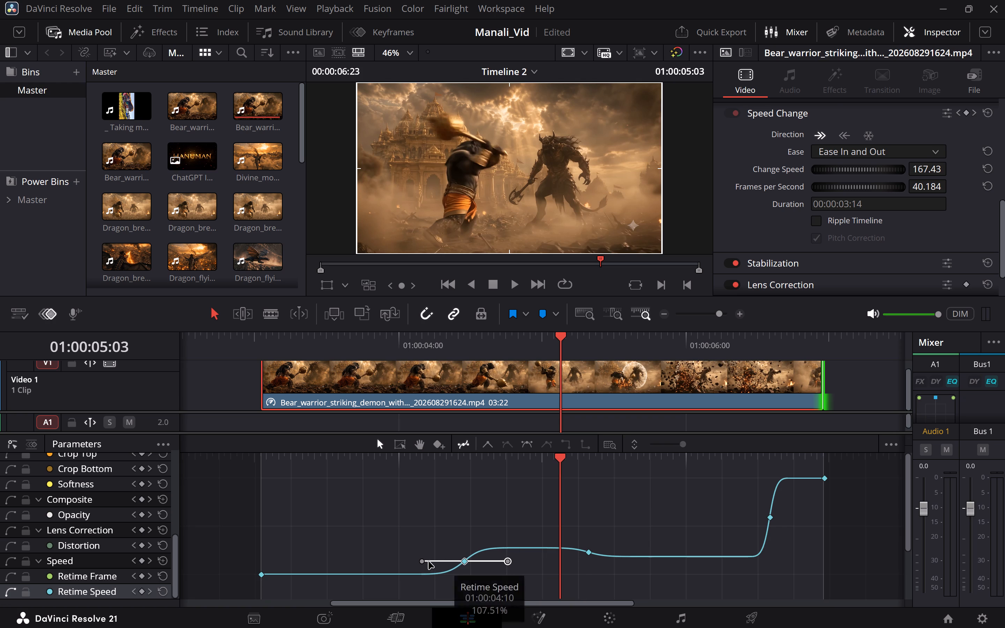
{"action": "left_click_drag", "start_coordinate": [423, 561], "coordinate": [372, 571]}
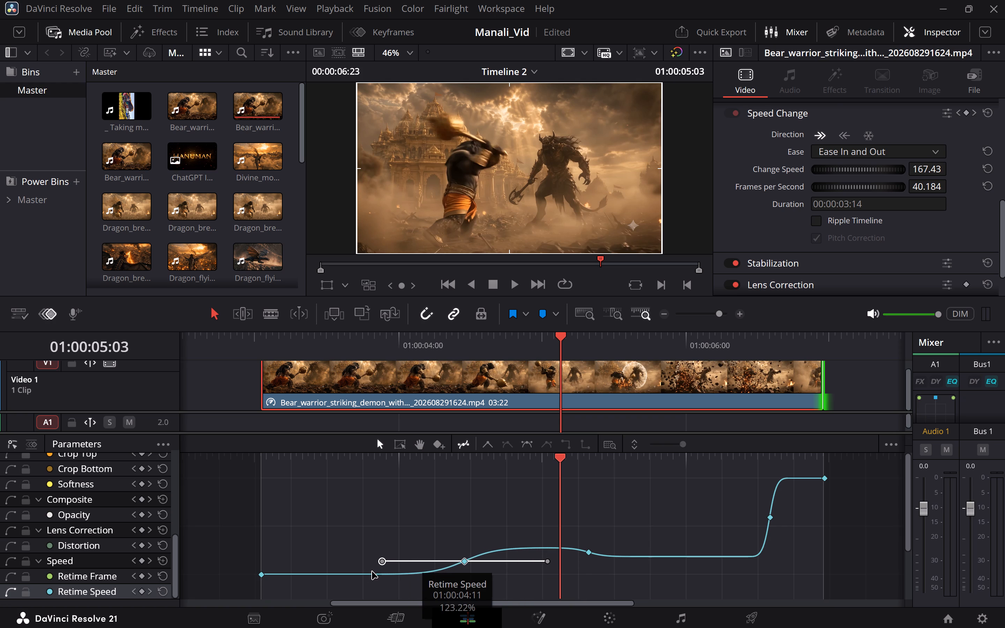
{"action": "left_click_drag", "start_coordinate": [372, 571], "coordinate": [367, 571]}
{"action": "left_click", "coordinate": [261, 459]}
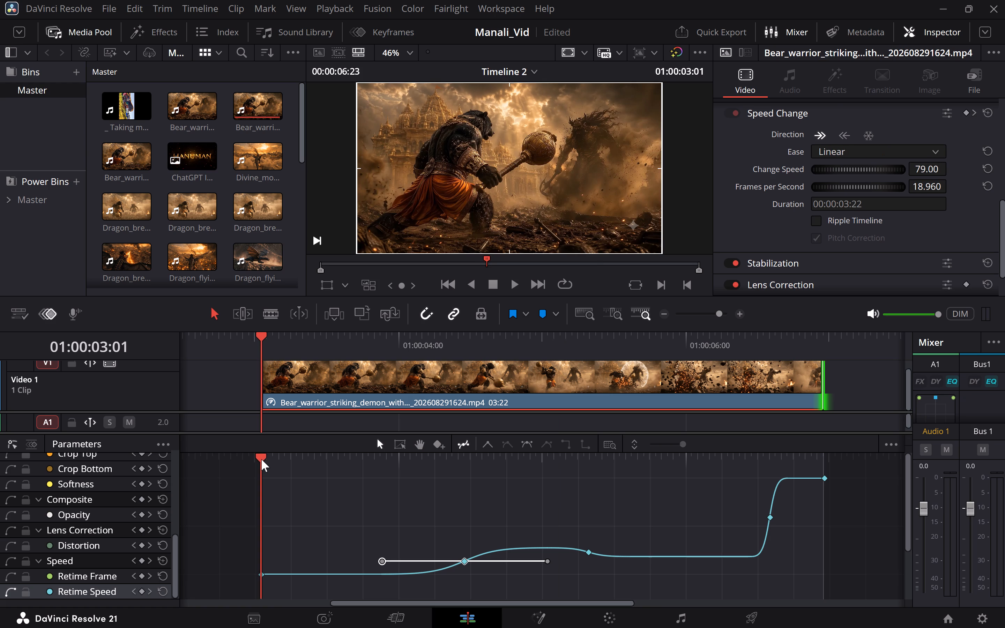
{"action": "key", "text": "space"}
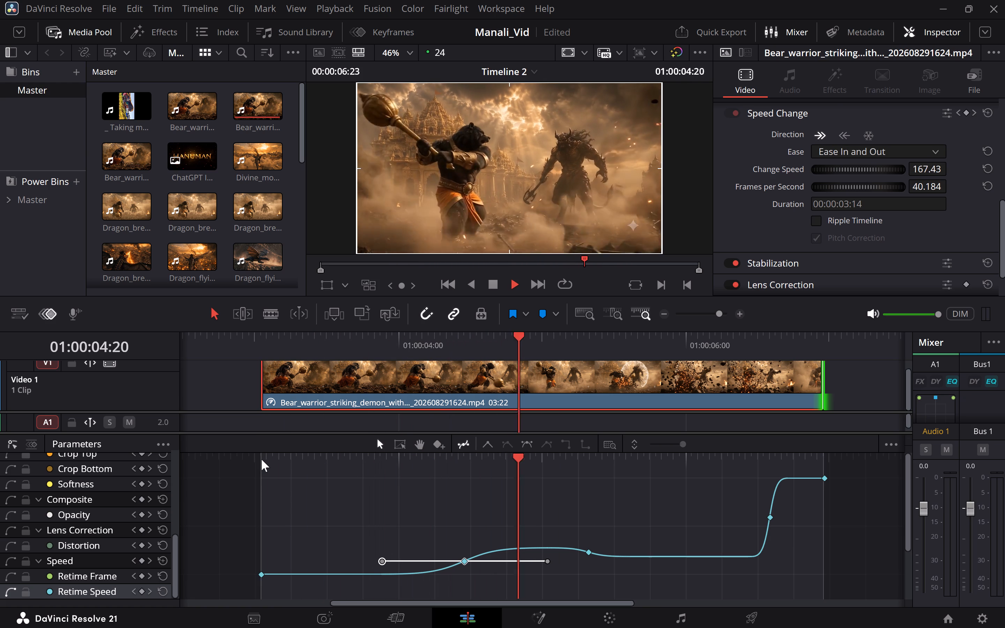
{"action": "key", "text": "space"}
{"action": "left_click", "coordinate": [261, 459]}
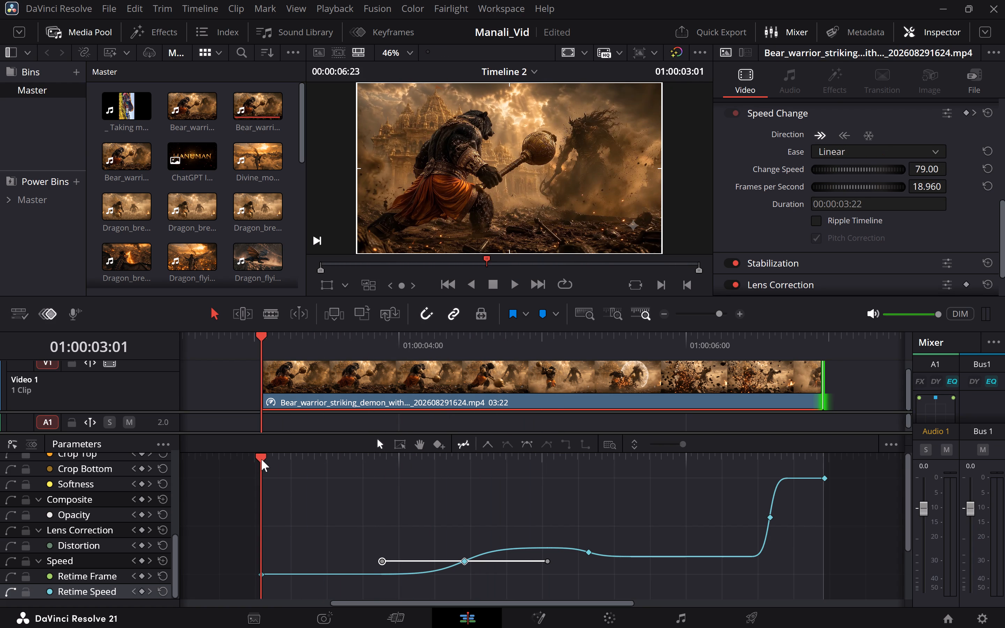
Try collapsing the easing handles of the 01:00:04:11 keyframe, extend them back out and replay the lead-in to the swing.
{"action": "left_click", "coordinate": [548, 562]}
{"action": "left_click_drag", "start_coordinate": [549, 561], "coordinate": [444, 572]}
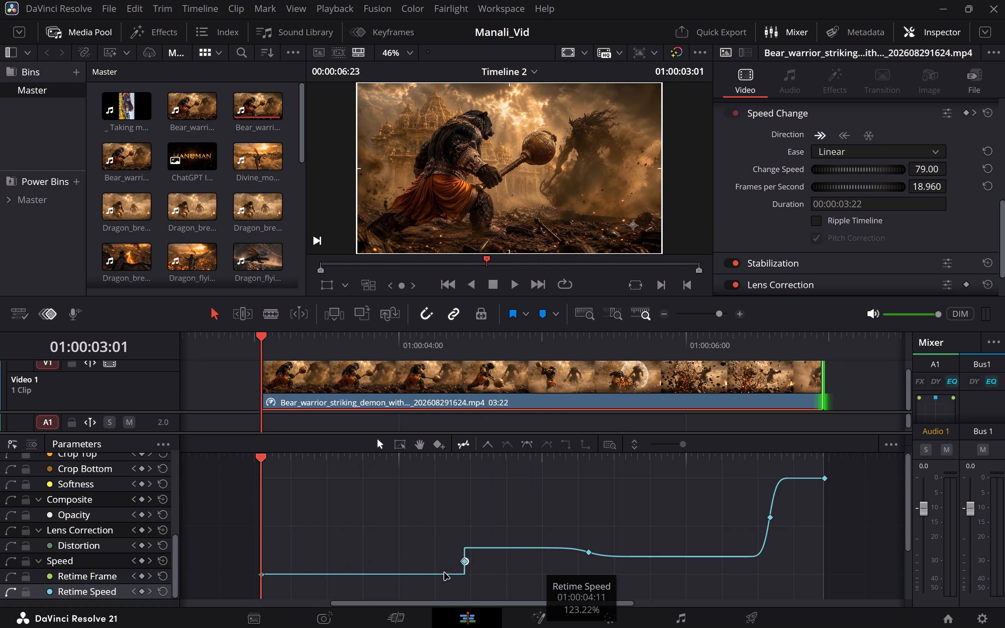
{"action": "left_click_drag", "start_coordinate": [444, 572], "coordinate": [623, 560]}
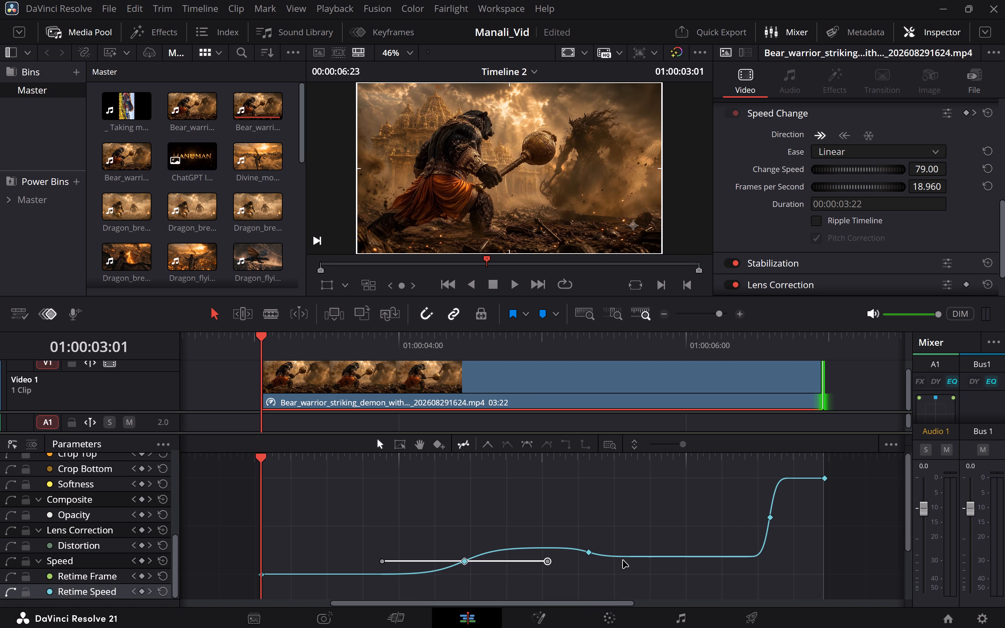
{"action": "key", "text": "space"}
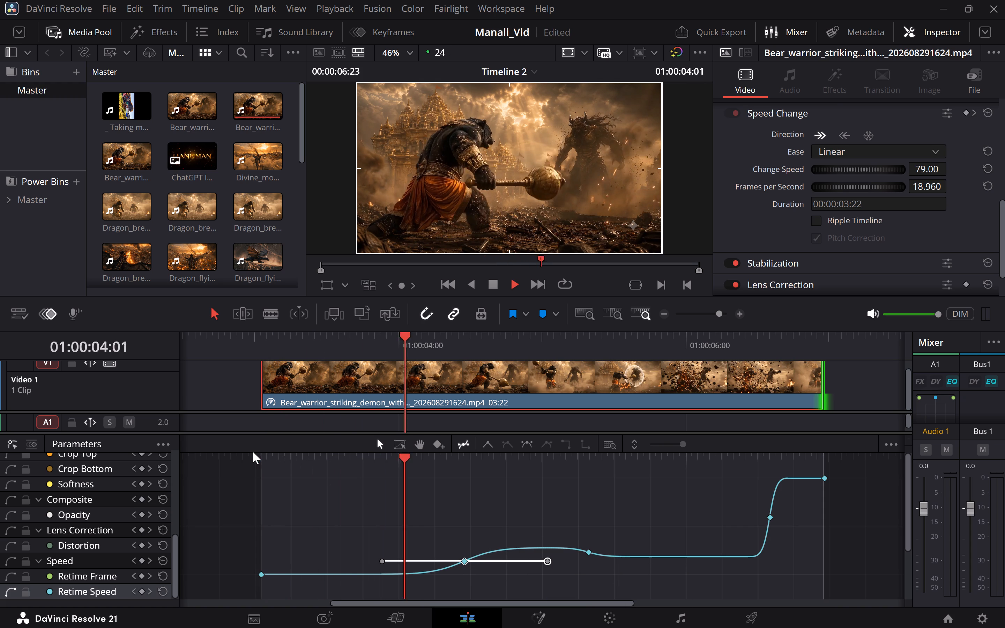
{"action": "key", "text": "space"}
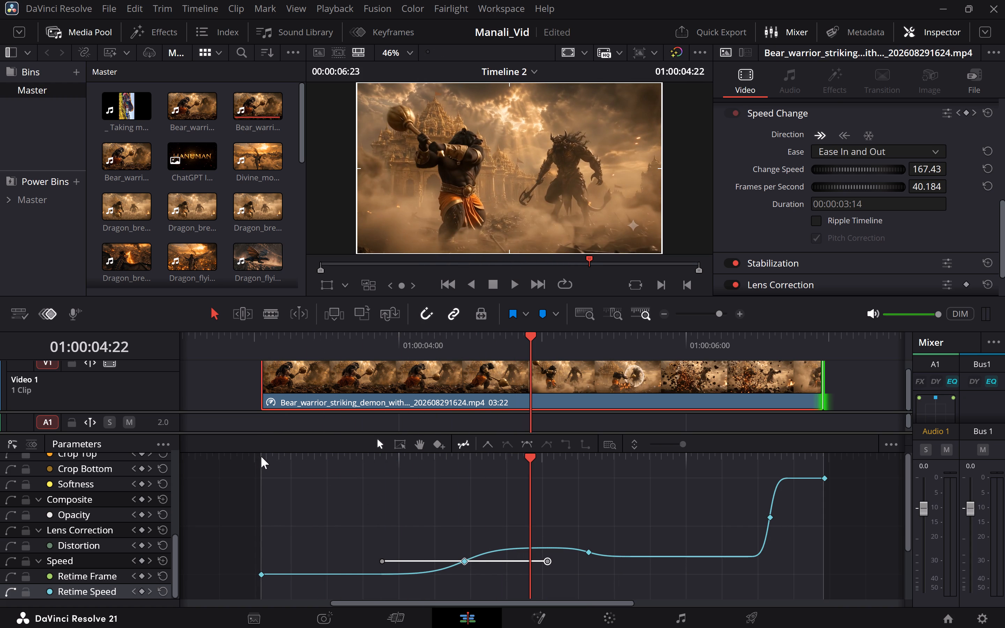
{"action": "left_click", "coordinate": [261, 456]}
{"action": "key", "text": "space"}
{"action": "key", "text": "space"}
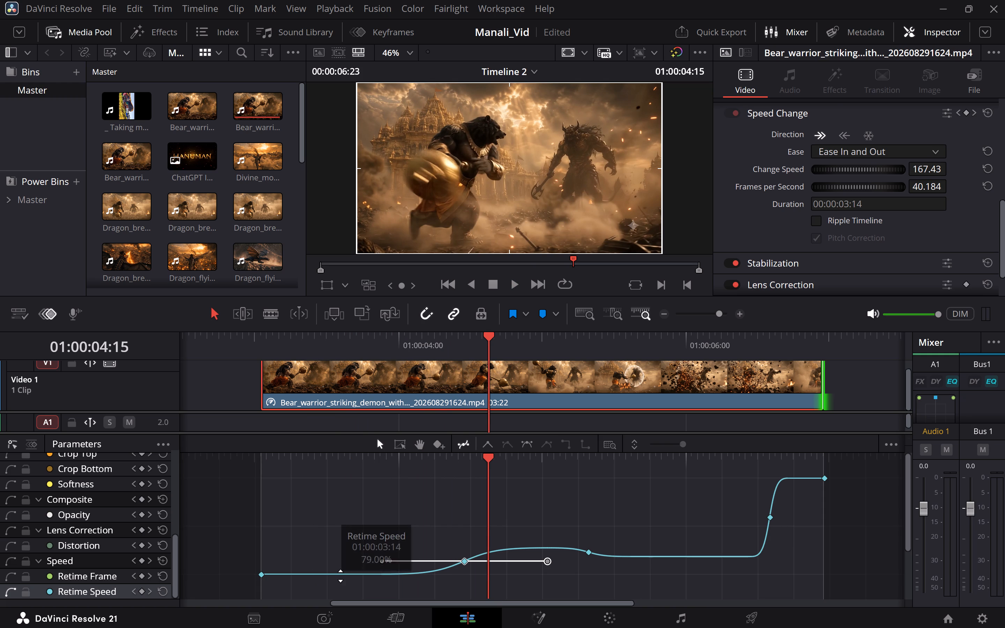
Lower the Retime Speed of the clip's first segment to about 32.05 and play it from the start.
{"action": "left_click_drag", "start_coordinate": [340, 576], "coordinate": [338, 583]}
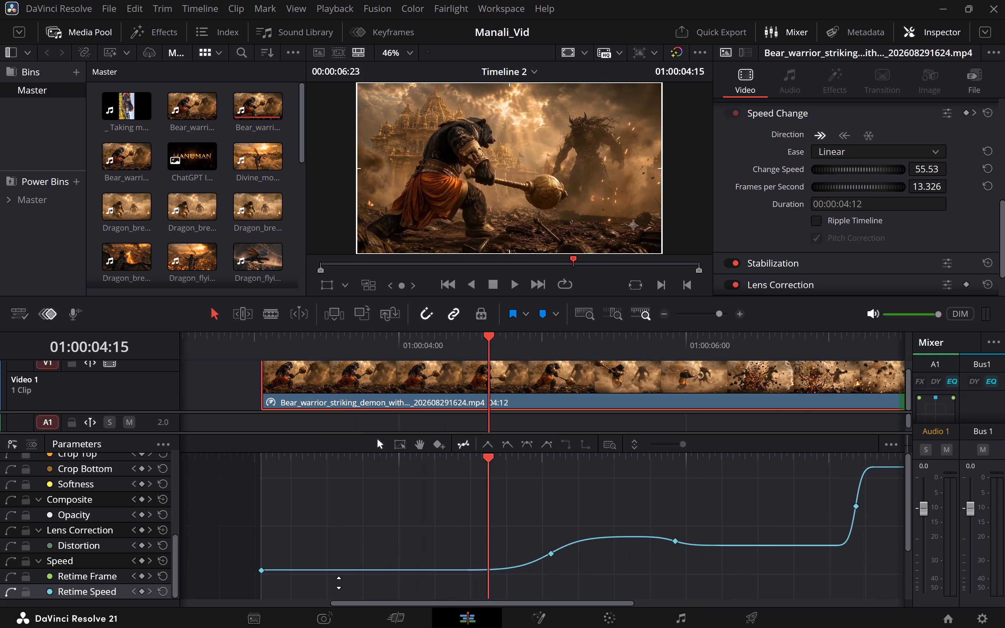
{"action": "left_click_drag", "start_coordinate": [338, 583], "coordinate": [337, 589]}
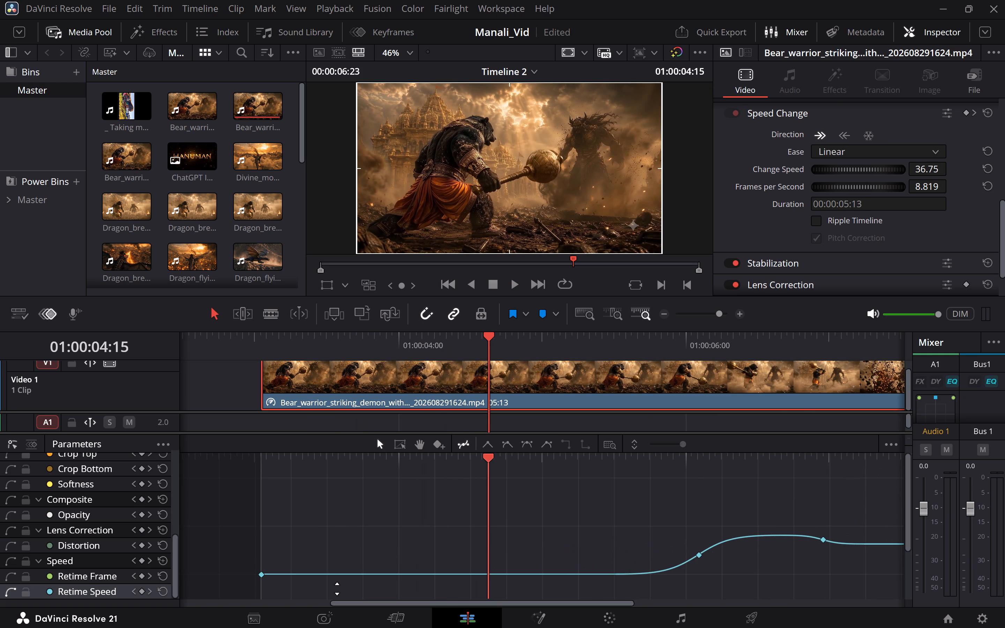
{"action": "left_click_drag", "start_coordinate": [337, 589], "coordinate": [335, 590]}
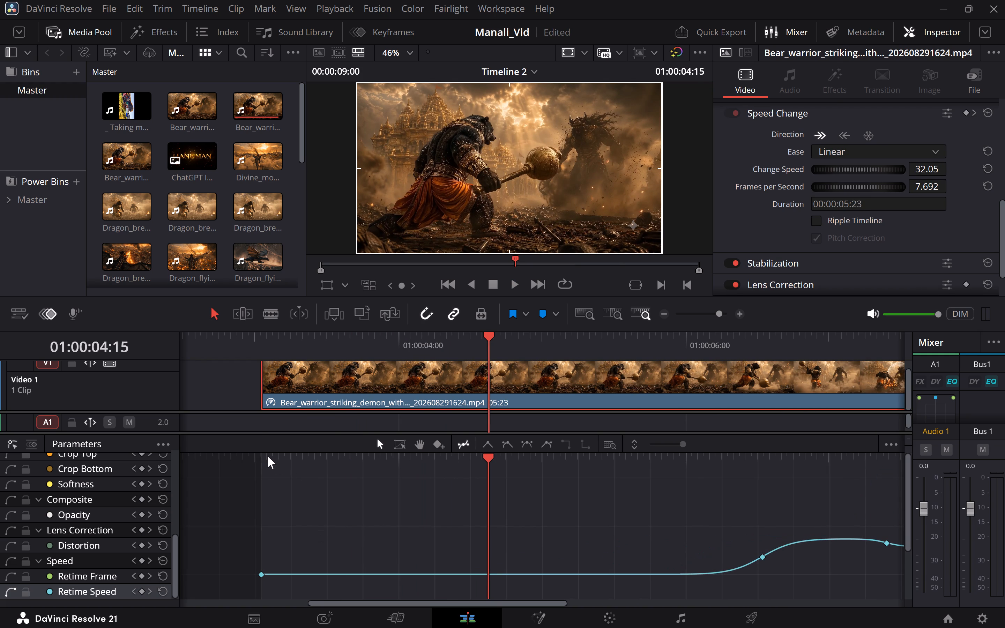
{"action": "left_click", "coordinate": [263, 455]}
{"action": "key", "text": "space"}
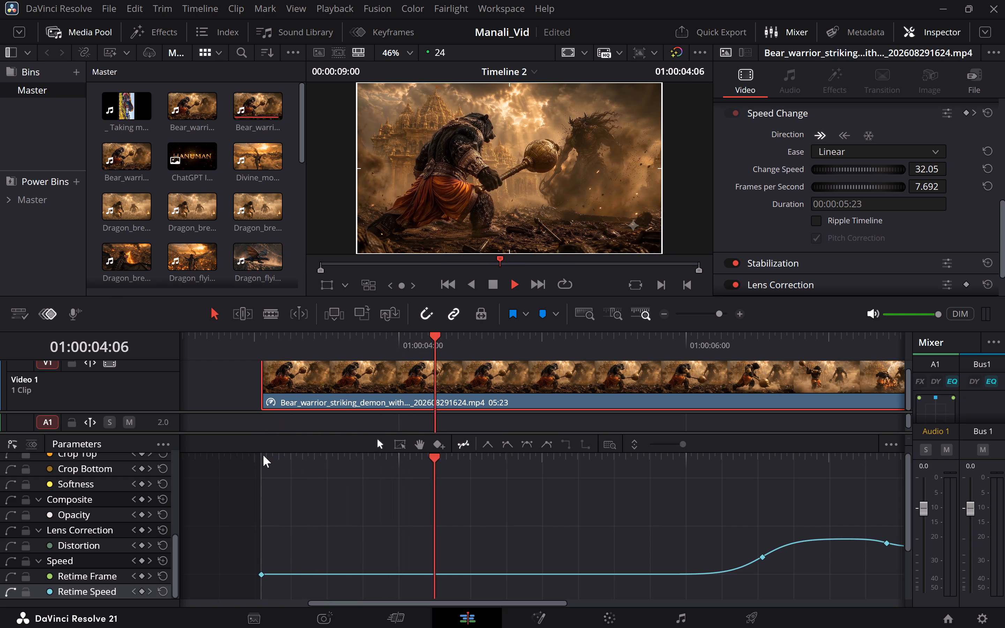
{"action": "key", "text": "space"}
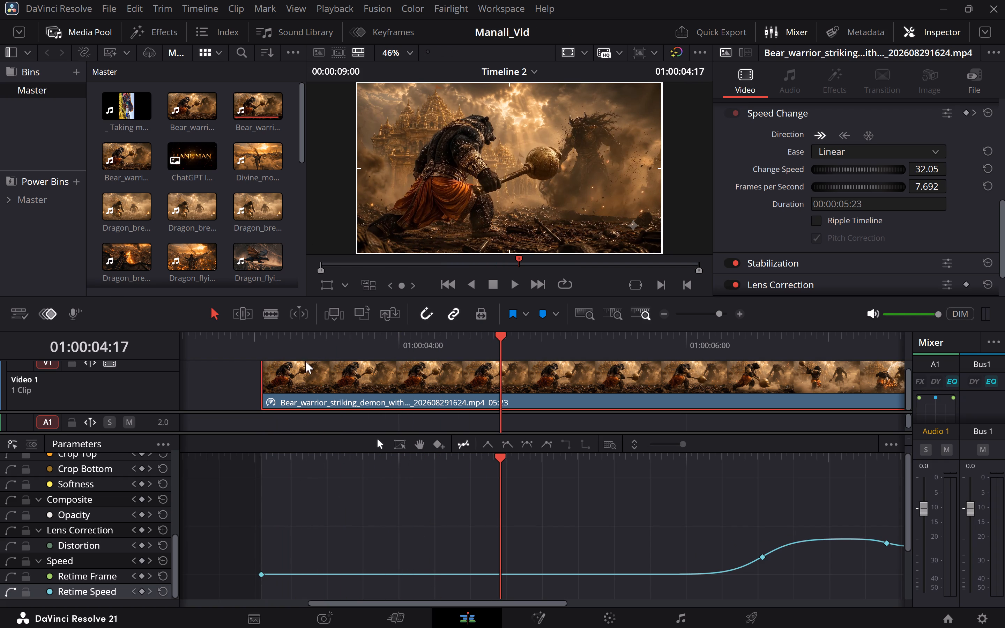
Trim the clip's start by about 14 frames to a duration of 05:09 and play from the new start.
{"action": "left_click_drag", "start_coordinate": [266, 375], "coordinate": [351, 379]}
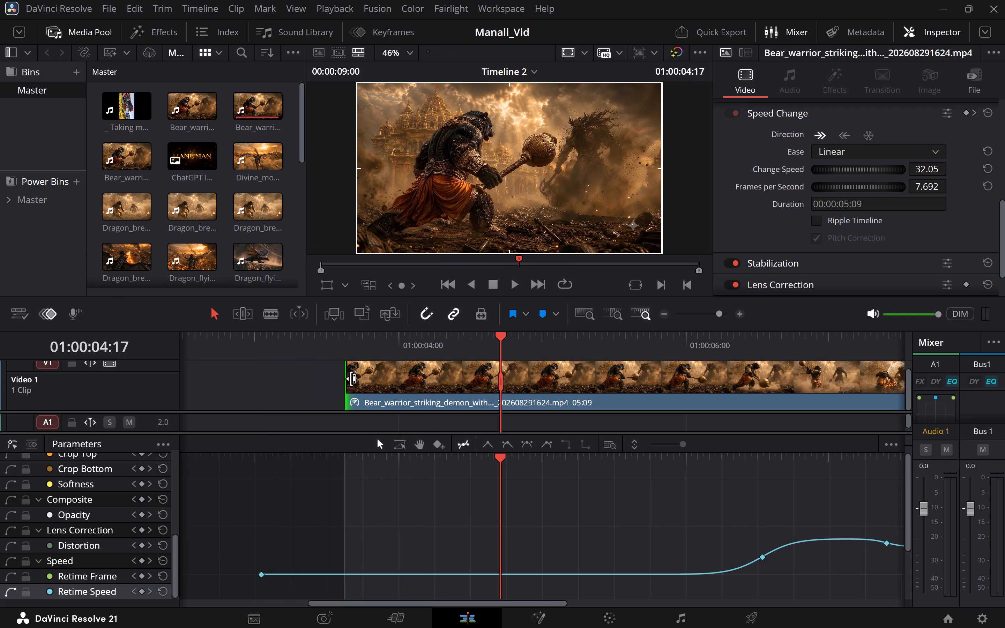
{"action": "left_click", "coordinate": [347, 335]}
{"action": "key", "text": "space"}
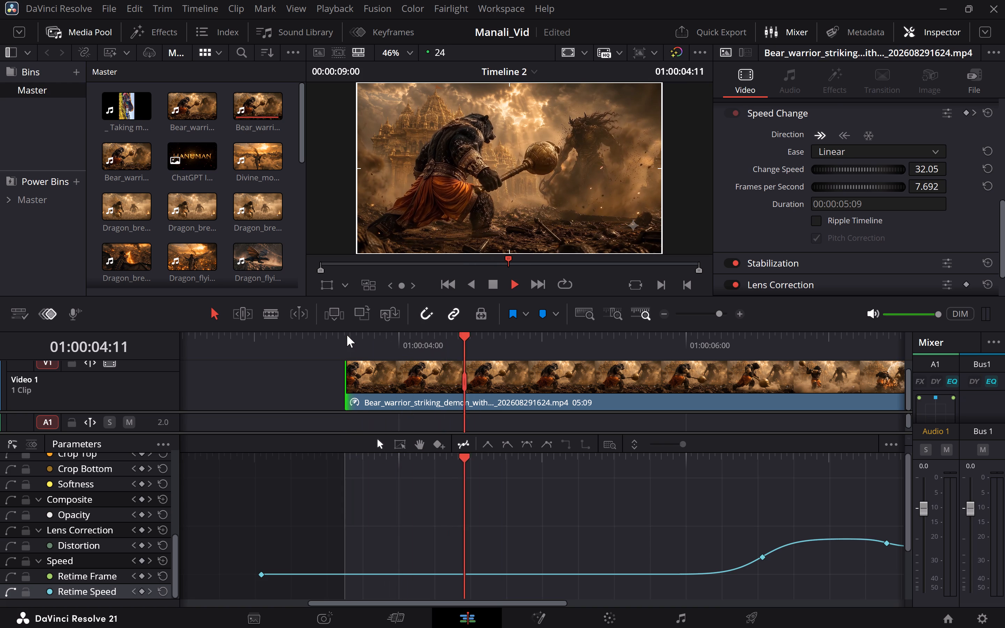
{"action": "key", "text": "space"}
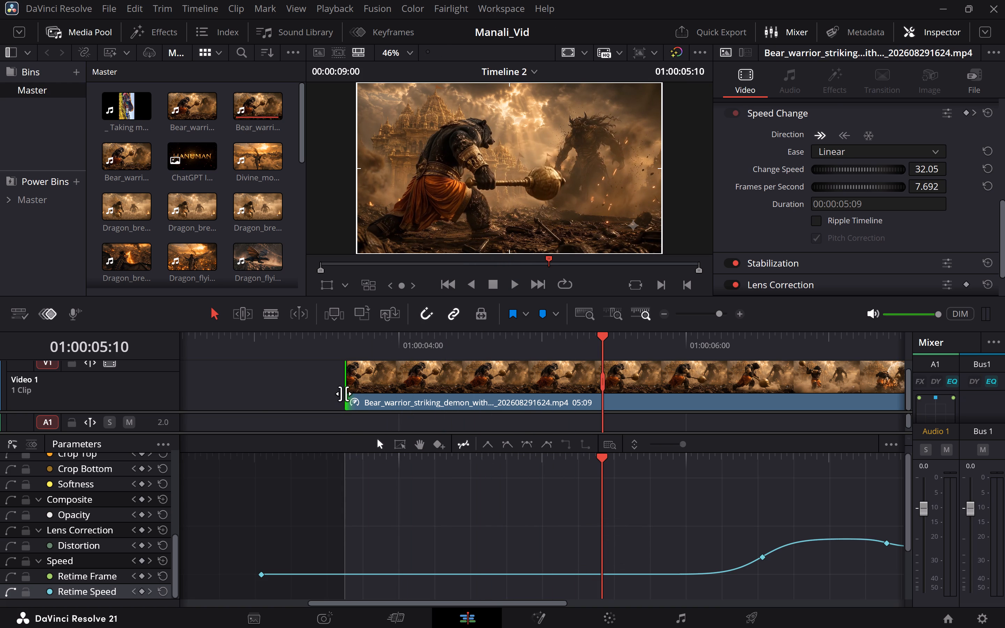
Extend the bear warrior clip's start back out by 14 frames to a duration of 05:23.
{"action": "left_click_drag", "start_coordinate": [343, 394], "coordinate": [220, 389]}
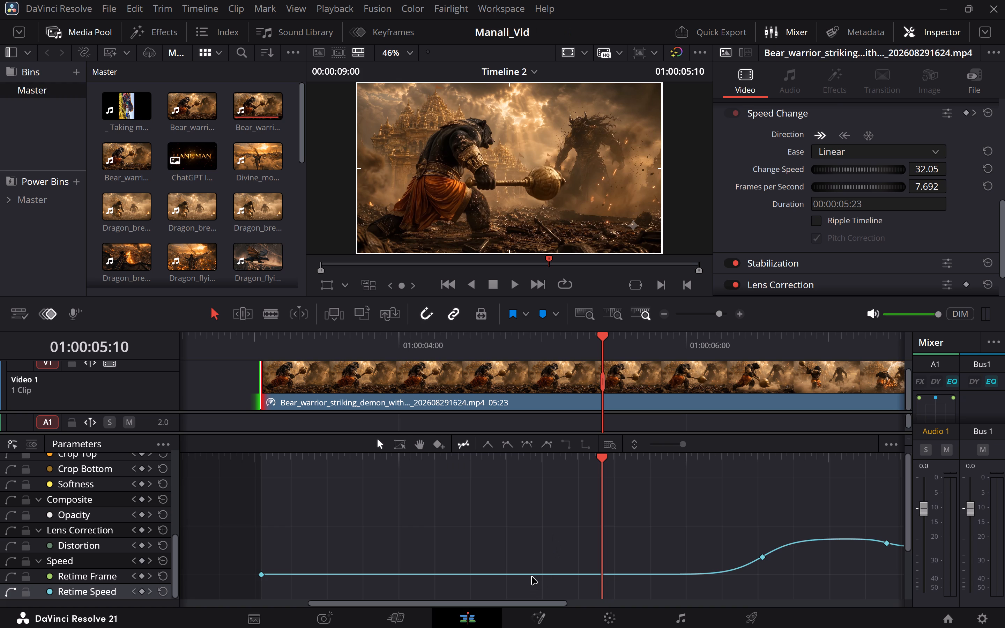
Raise the Retime Speed of the clip's first segment to about 61.61 and play it from the clip's start.
{"action": "left_click_drag", "start_coordinate": [532, 575], "coordinate": [532, 560]}
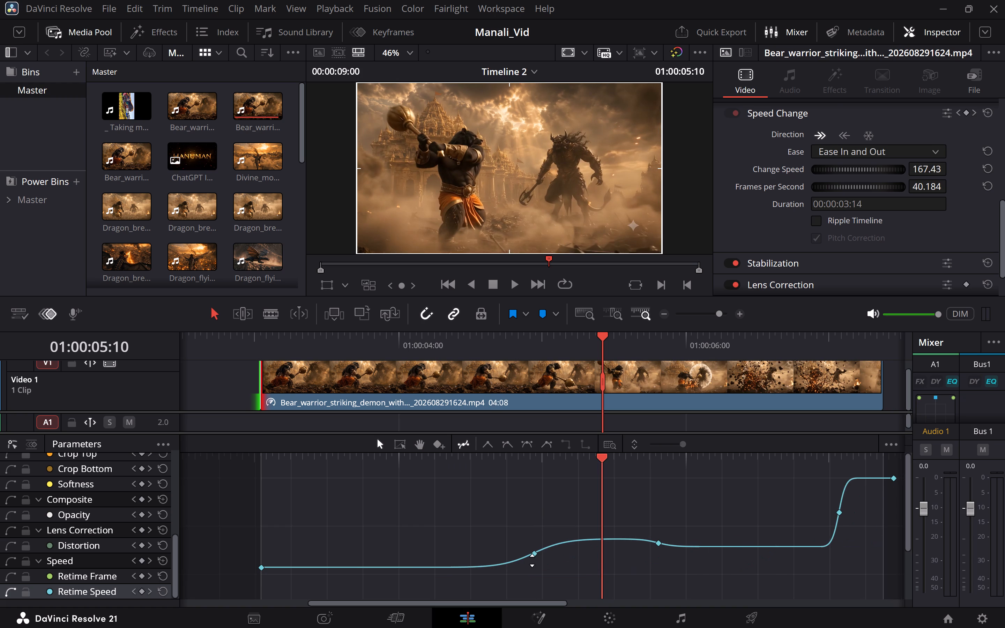
{"action": "left_click_drag", "start_coordinate": [532, 560], "coordinate": [532, 560]}
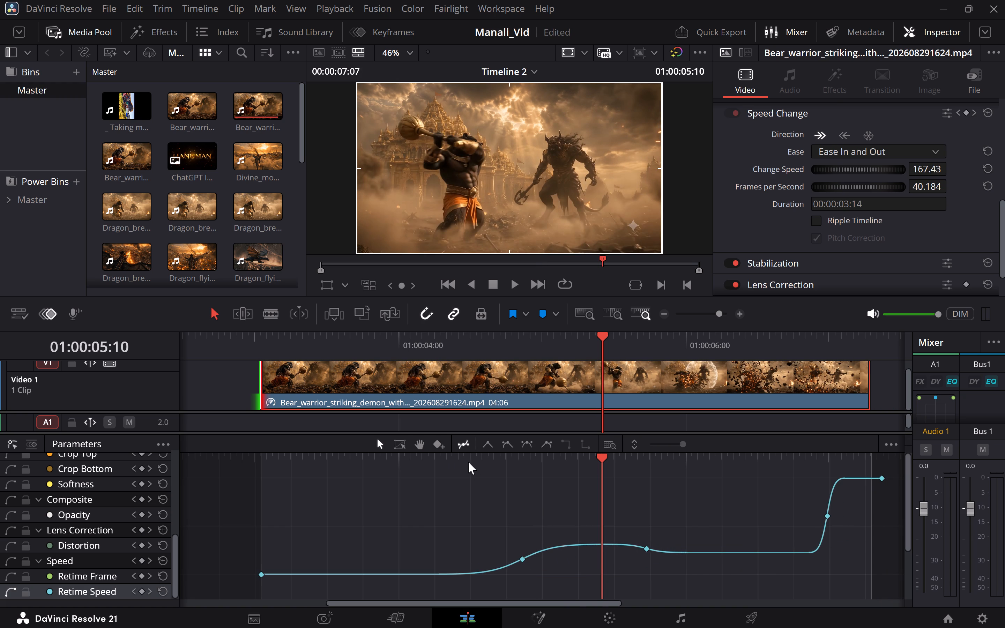
{"action": "left_click", "coordinate": [381, 345]}
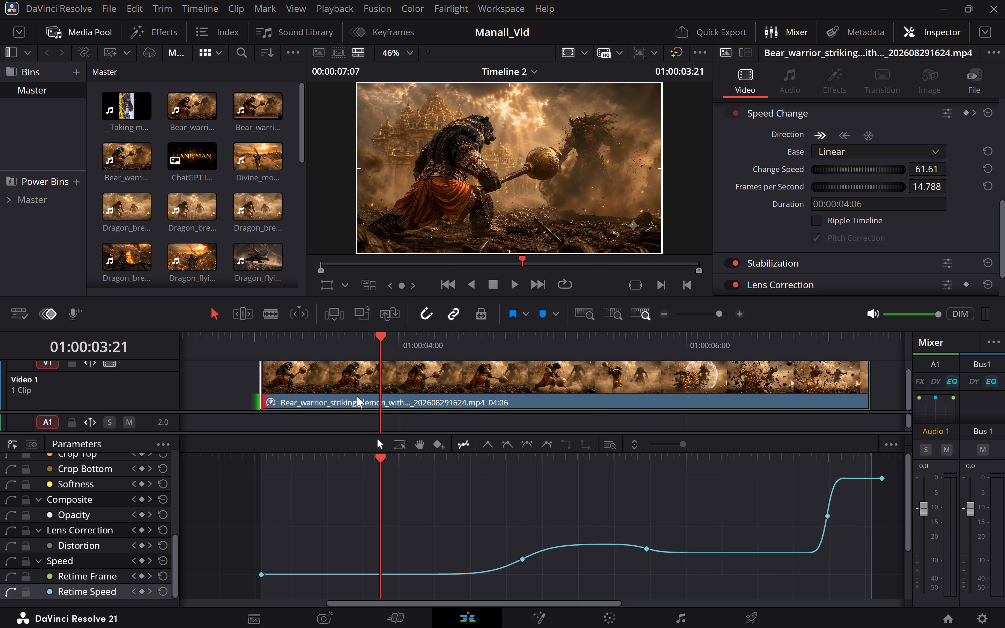
{"action": "left_click", "coordinate": [253, 333]}
{"action": "key", "text": "space"}
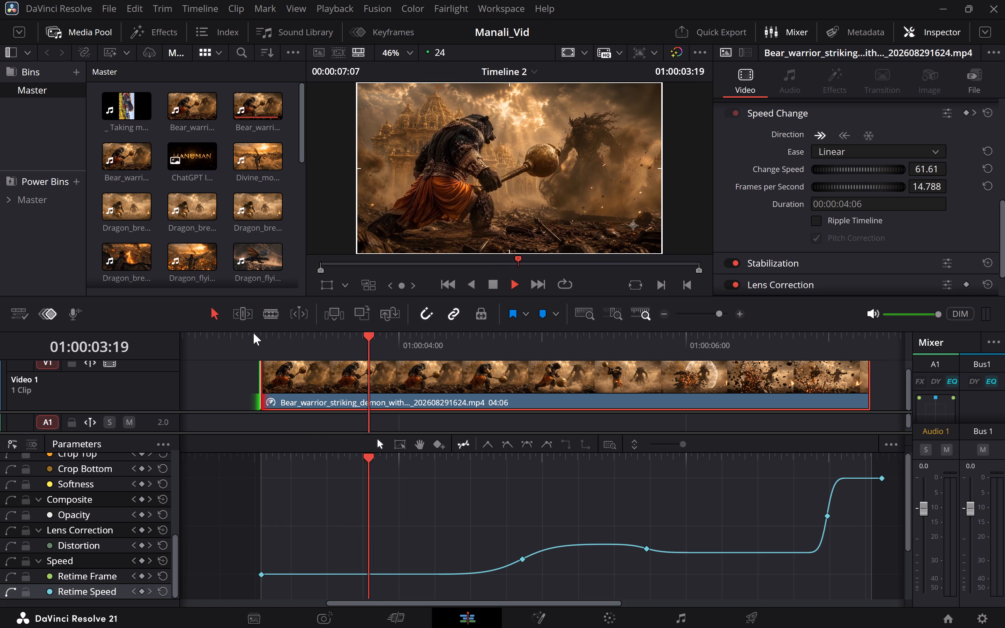
{"action": "key", "text": "space"}
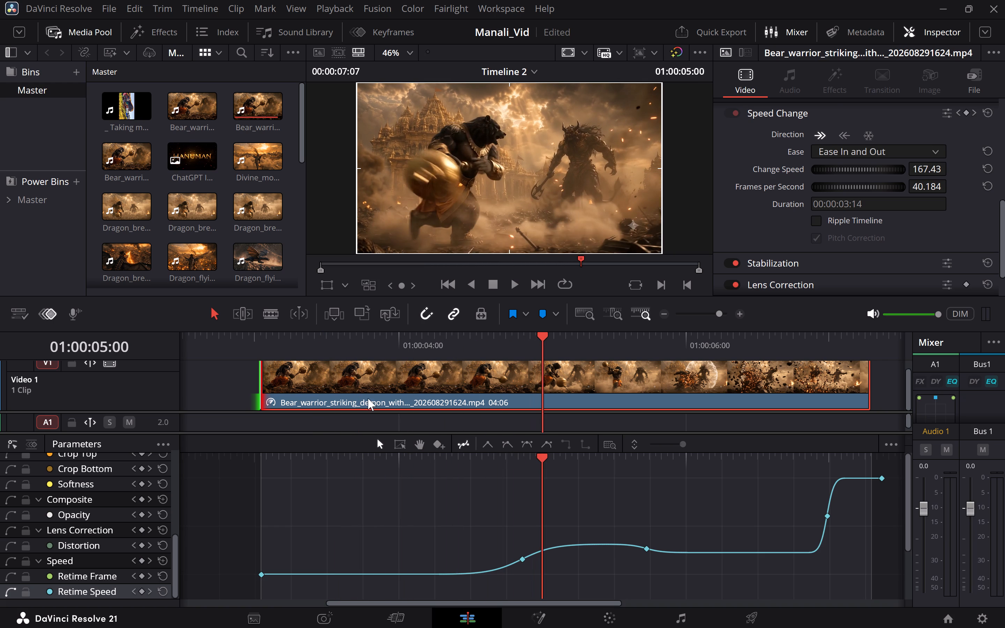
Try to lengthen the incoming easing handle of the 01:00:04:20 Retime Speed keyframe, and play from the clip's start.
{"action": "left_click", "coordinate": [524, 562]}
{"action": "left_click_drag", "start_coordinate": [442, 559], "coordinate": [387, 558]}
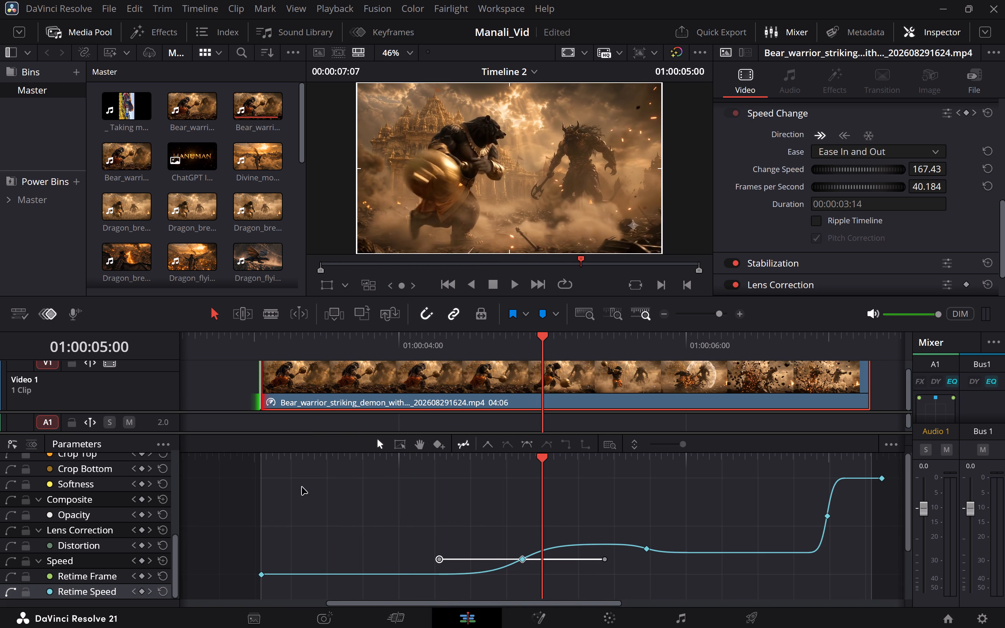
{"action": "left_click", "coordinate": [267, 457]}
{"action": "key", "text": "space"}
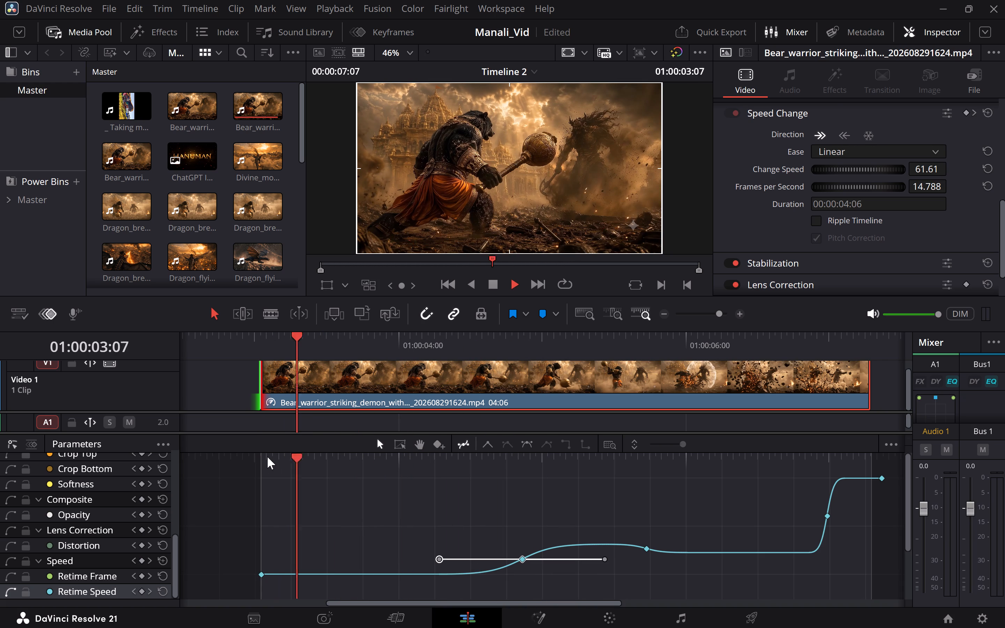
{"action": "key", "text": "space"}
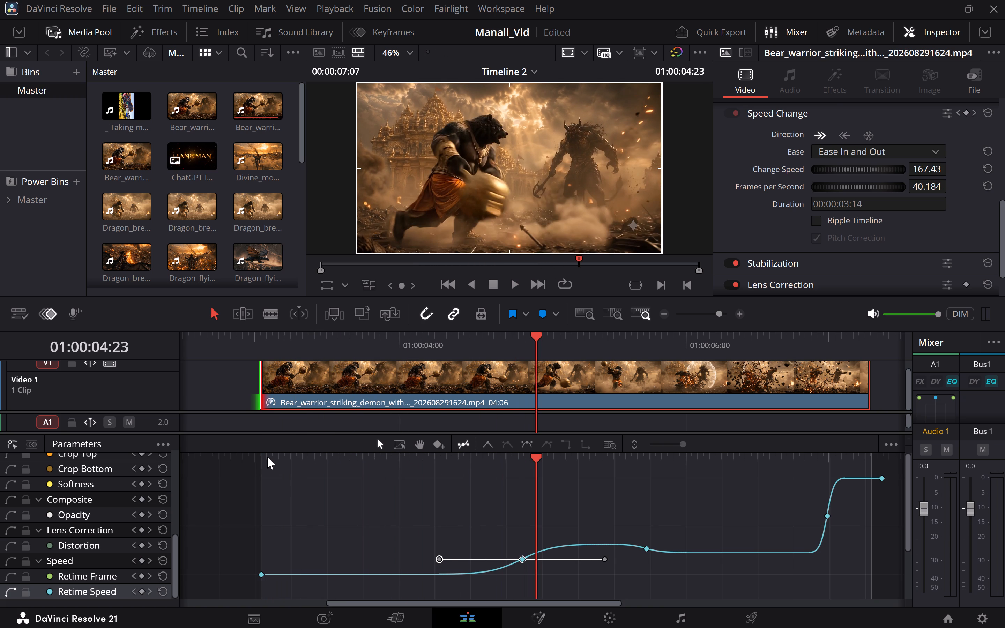
Replay the clip several times through the mace swing and impact to judge the timing of the speed ramps.
{"action": "left_click", "coordinate": [263, 458]}
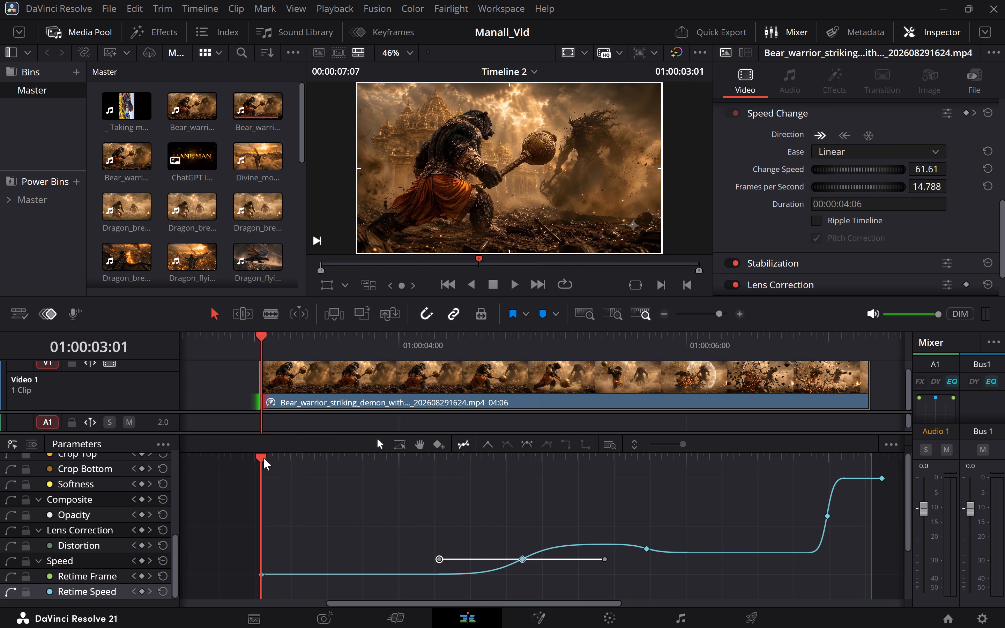
{"action": "key", "text": "space"}
{"action": "key", "text": "space"}
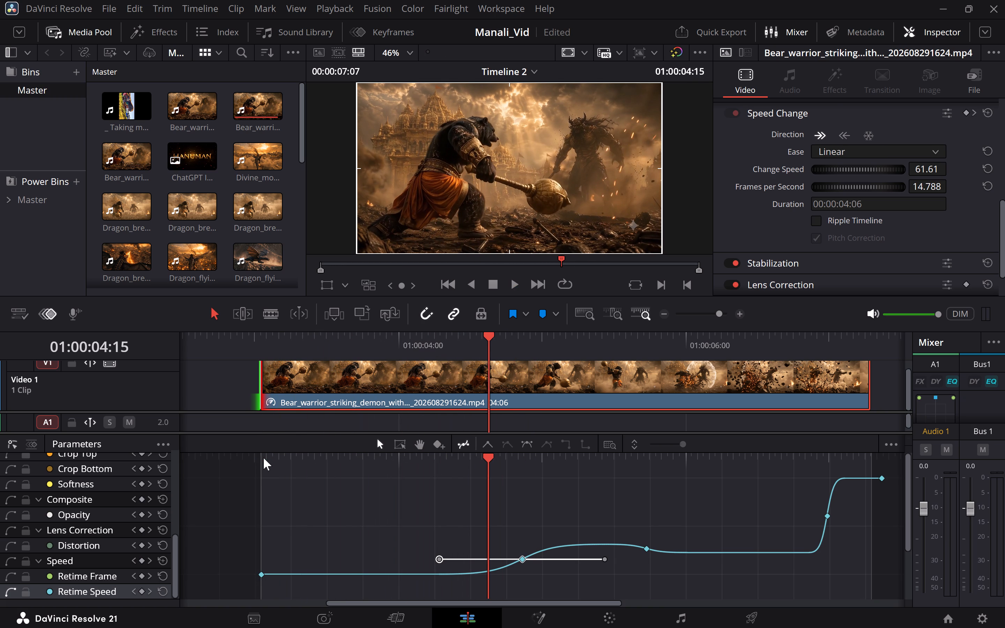
{"action": "left_click", "coordinate": [263, 458]}
{"action": "key", "text": "space"}
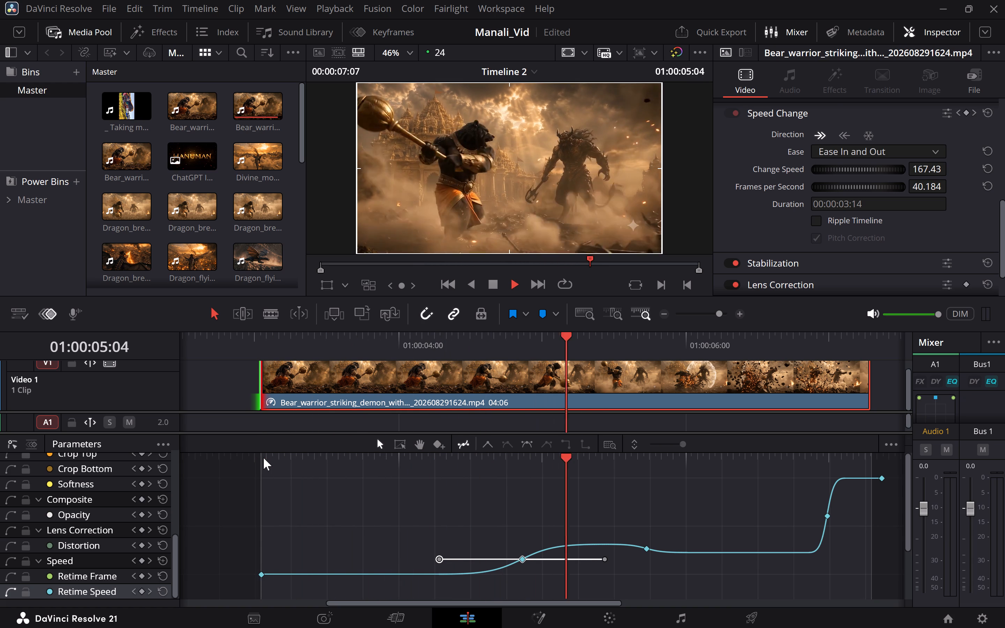
{"action": "key", "text": "space"}
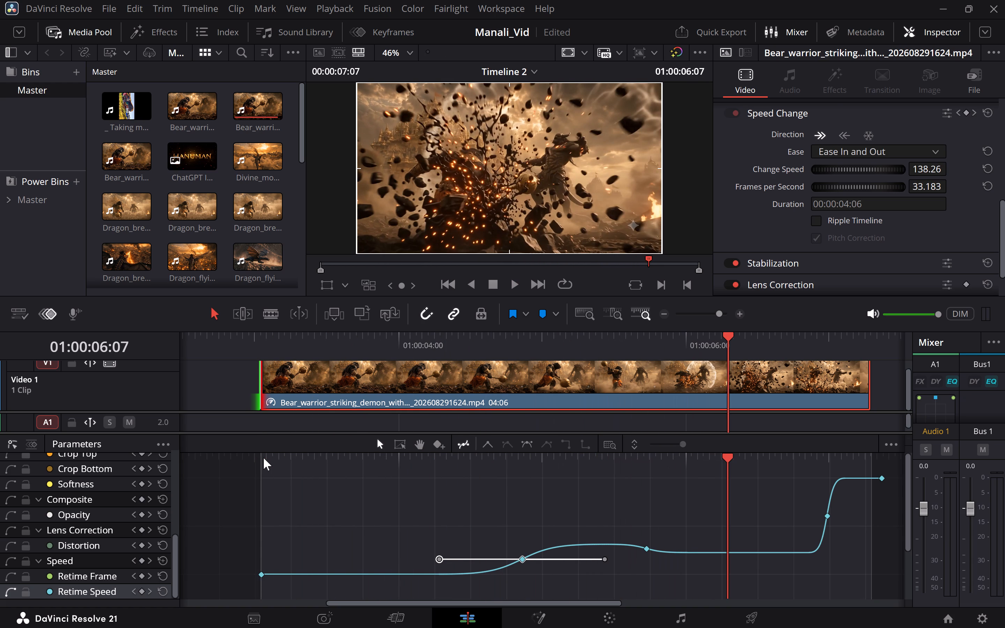
{"action": "left_click", "coordinate": [263, 458]}
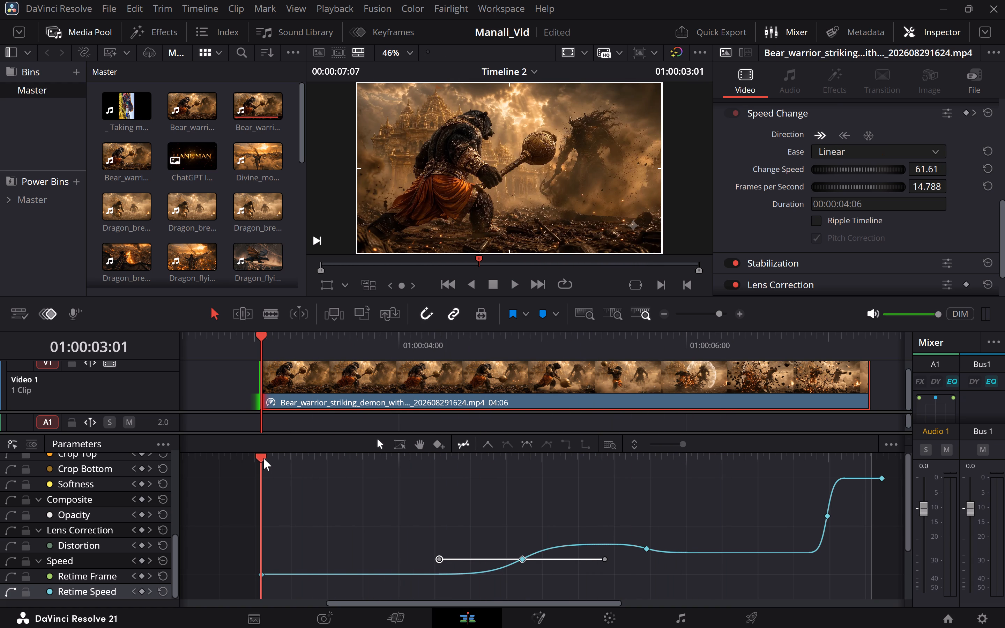
{"action": "key", "text": "space"}
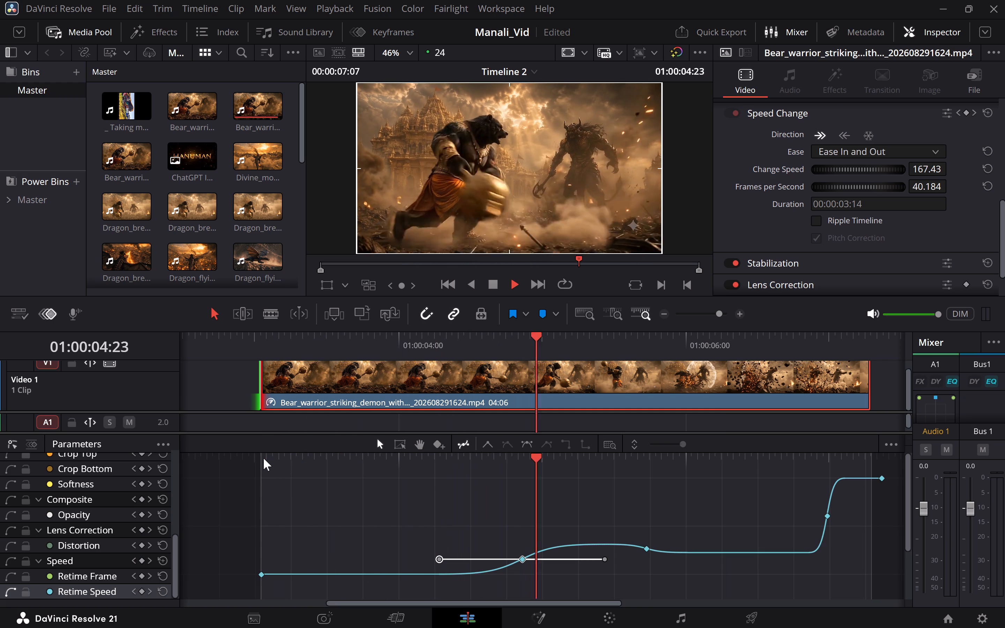
{"action": "key", "text": "space"}
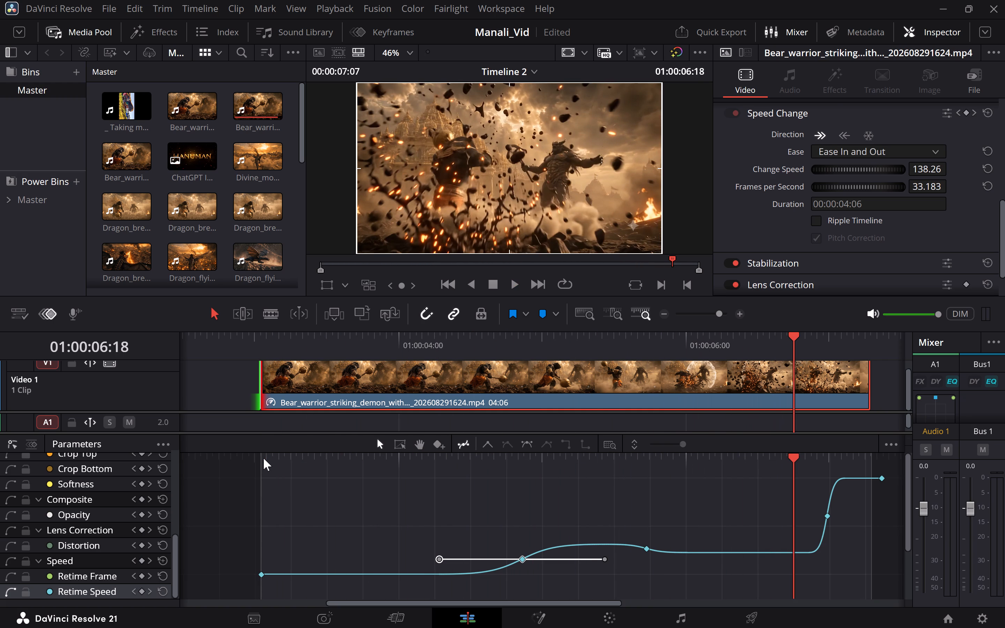
{"action": "scroll", "coordinate": [466, 549], "scroll_direction": "left", "scroll_amount": 1}
{"action": "scroll", "coordinate": [438, 517], "scroll_direction": "right", "scroll_amount": 1}
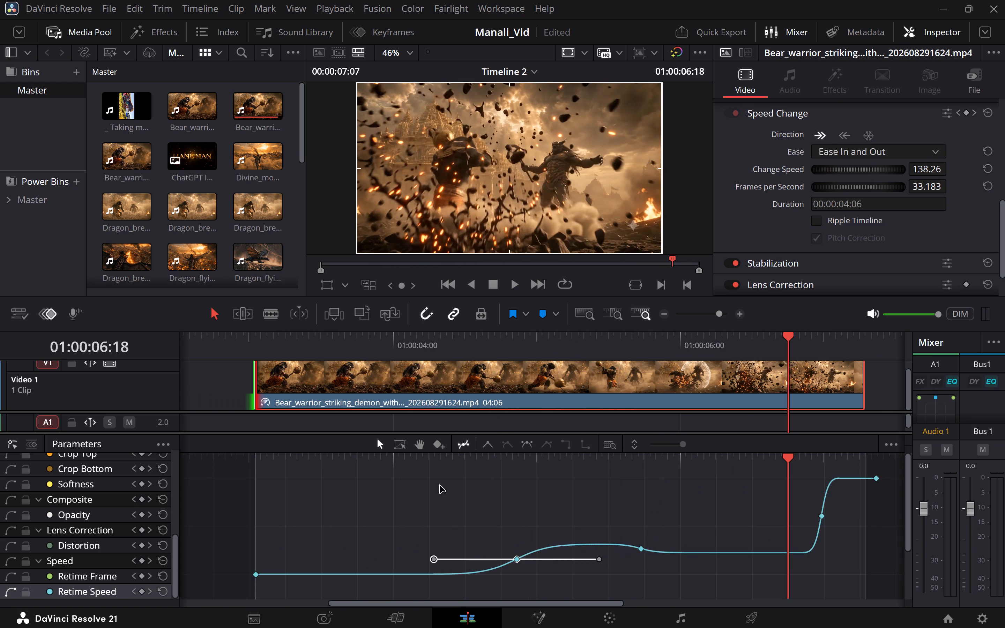
{"action": "left_click", "coordinate": [441, 473]}
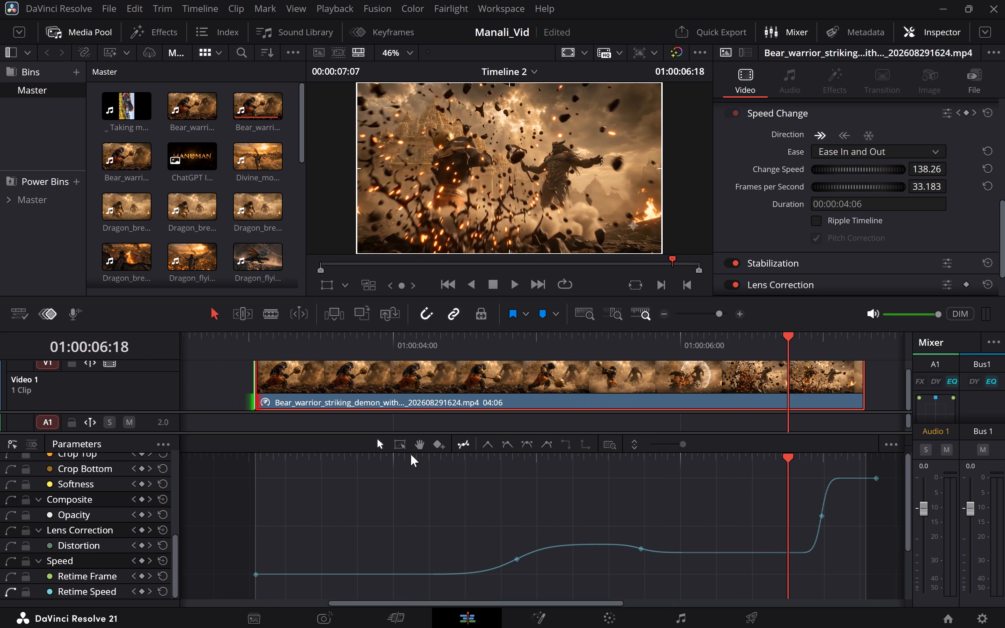
{"action": "left_click", "coordinate": [411, 454]}
{"action": "key", "text": "space"}
{"action": "key", "text": "space"}
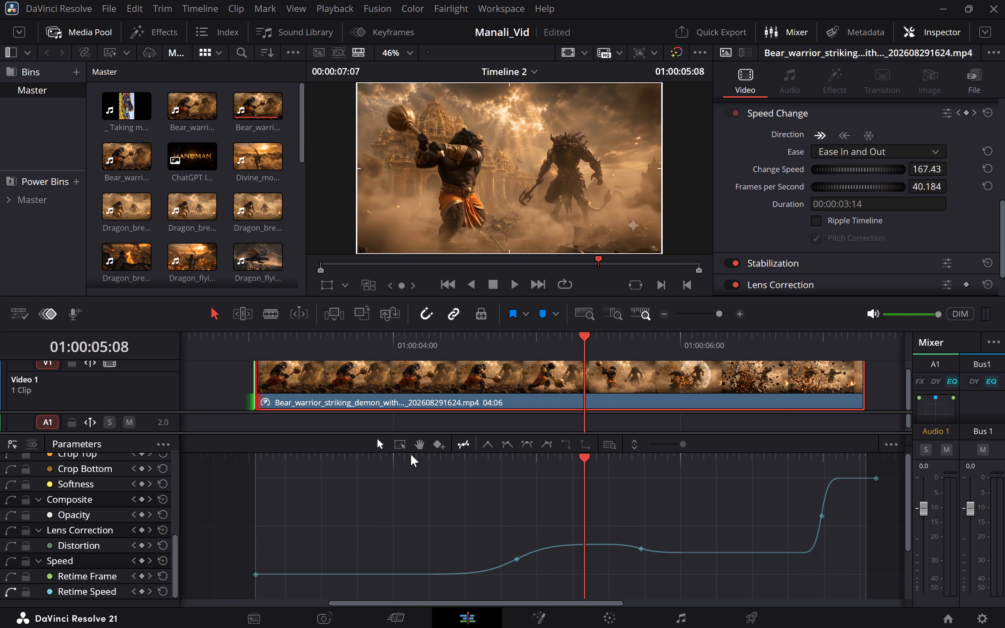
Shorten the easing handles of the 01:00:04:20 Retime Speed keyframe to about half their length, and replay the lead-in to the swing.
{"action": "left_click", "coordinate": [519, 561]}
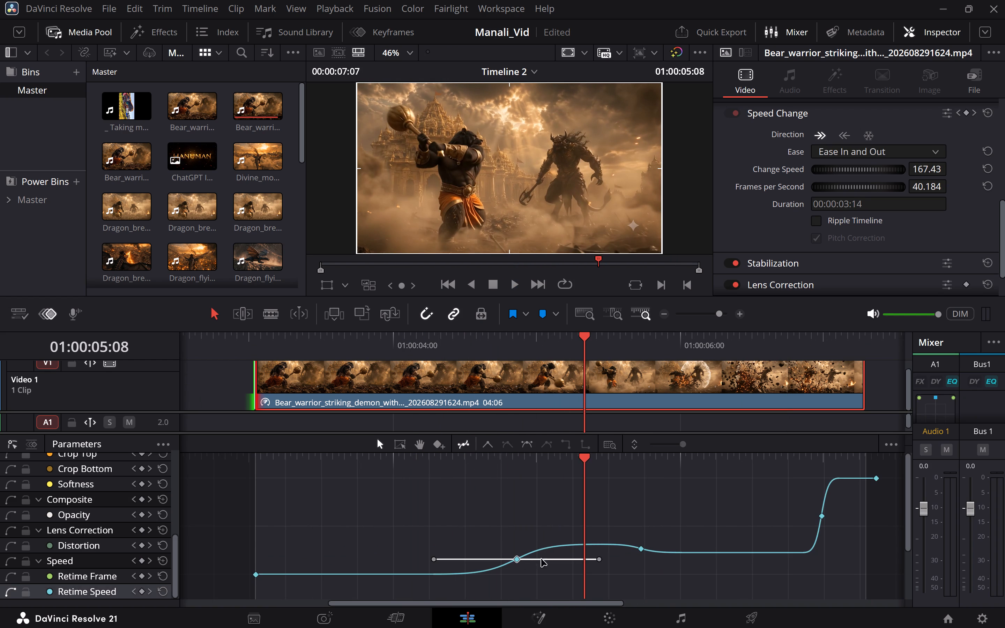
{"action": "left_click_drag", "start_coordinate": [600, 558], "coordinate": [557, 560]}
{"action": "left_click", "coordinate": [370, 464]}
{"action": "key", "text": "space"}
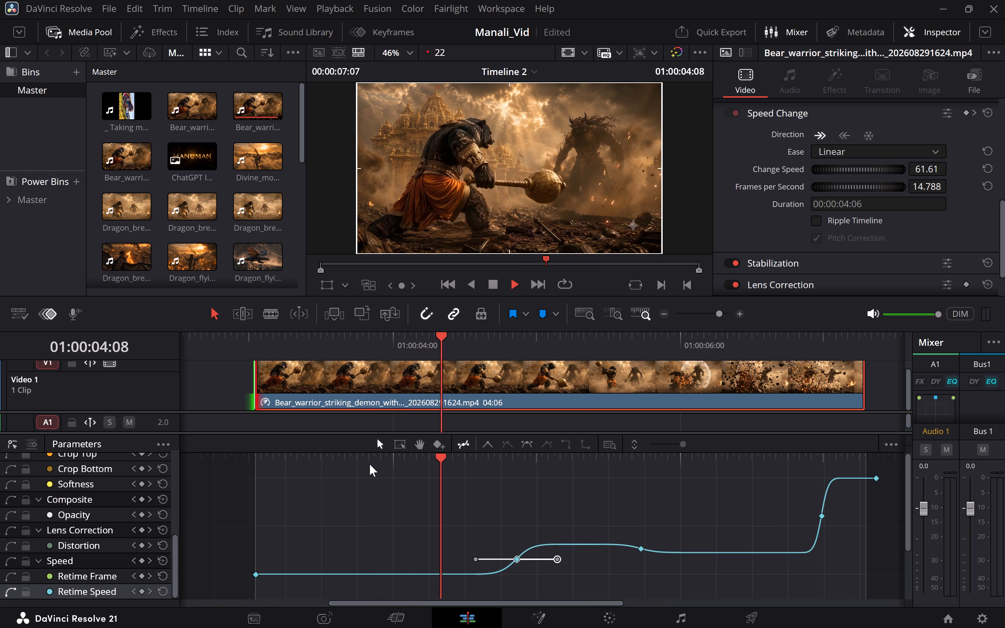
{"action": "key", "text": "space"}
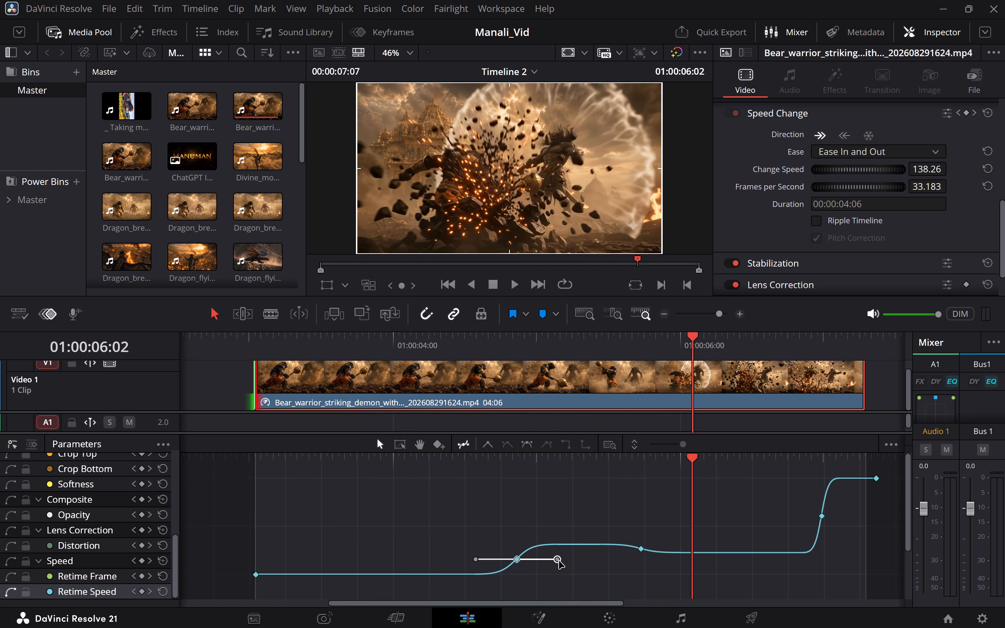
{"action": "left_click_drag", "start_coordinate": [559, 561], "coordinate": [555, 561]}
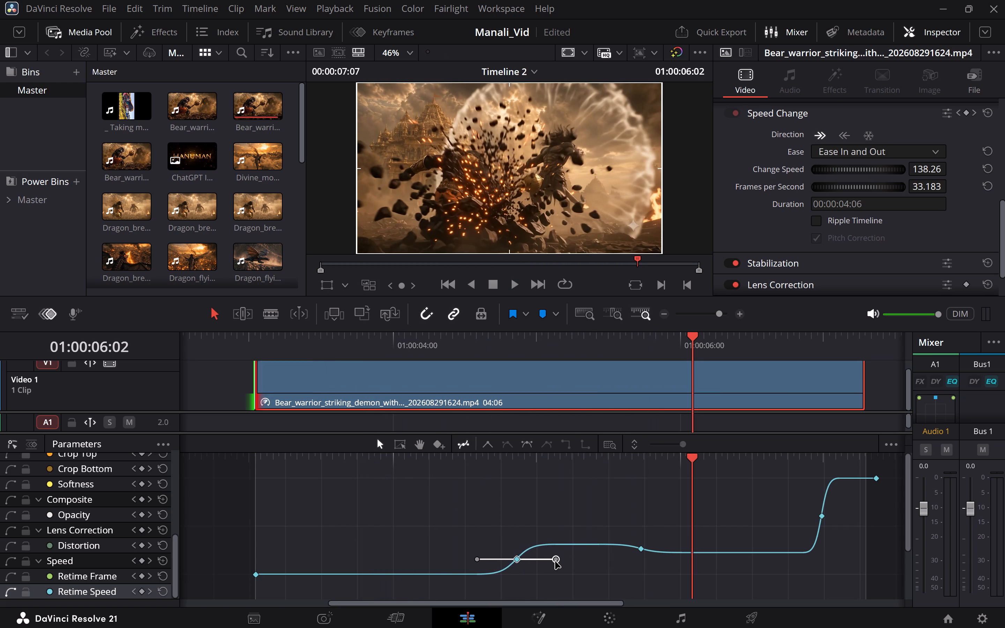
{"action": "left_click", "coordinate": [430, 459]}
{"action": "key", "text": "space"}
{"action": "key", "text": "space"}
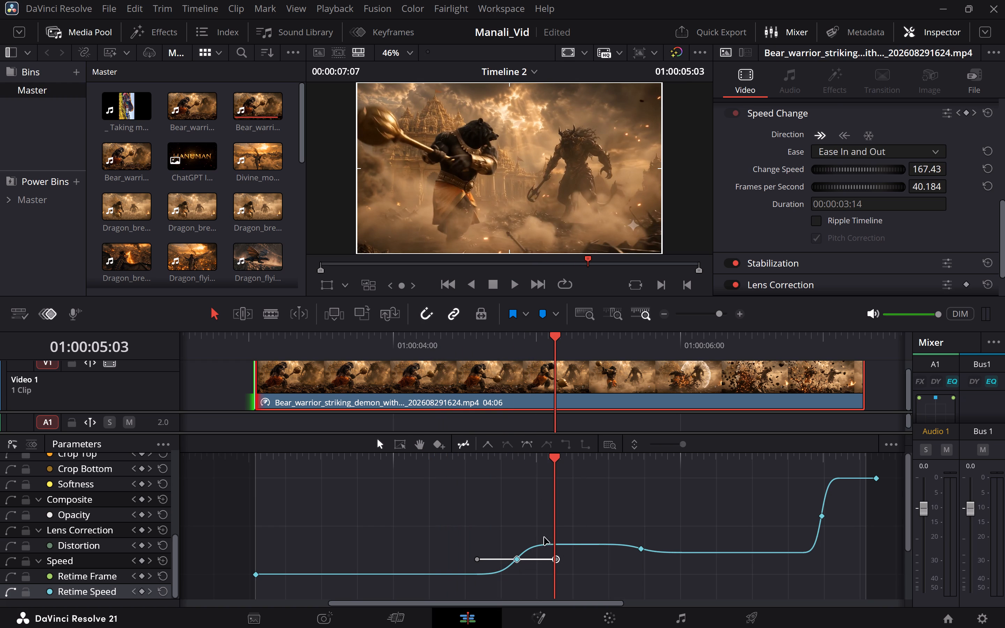
Change the easing of the 01:00:04:20 Retime Speed keyframe to Linear.
{"action": "left_click", "coordinate": [508, 443]}
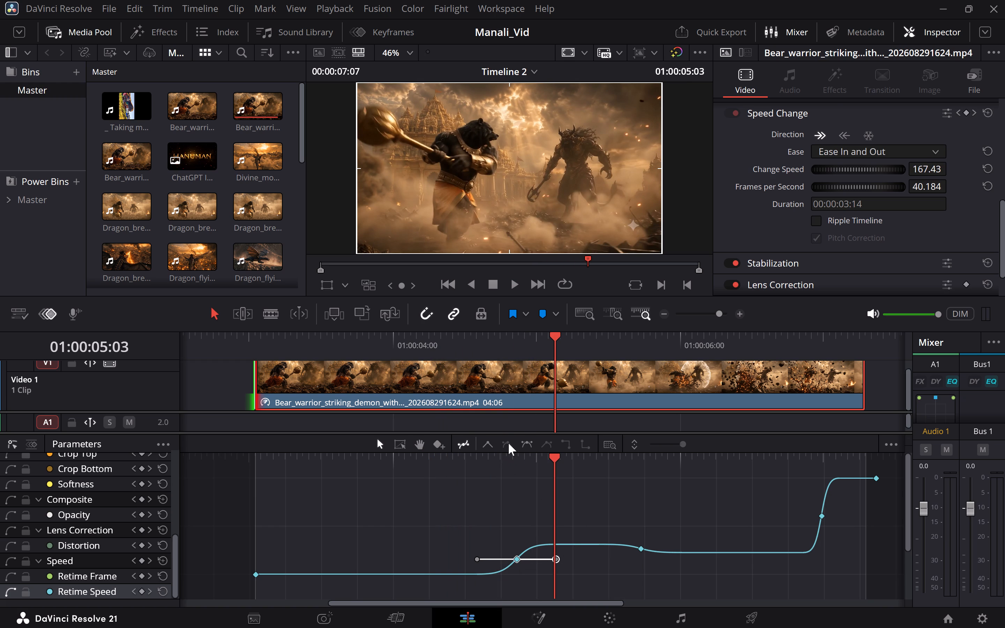
{"action": "triple_click", "coordinate": [508, 443]}
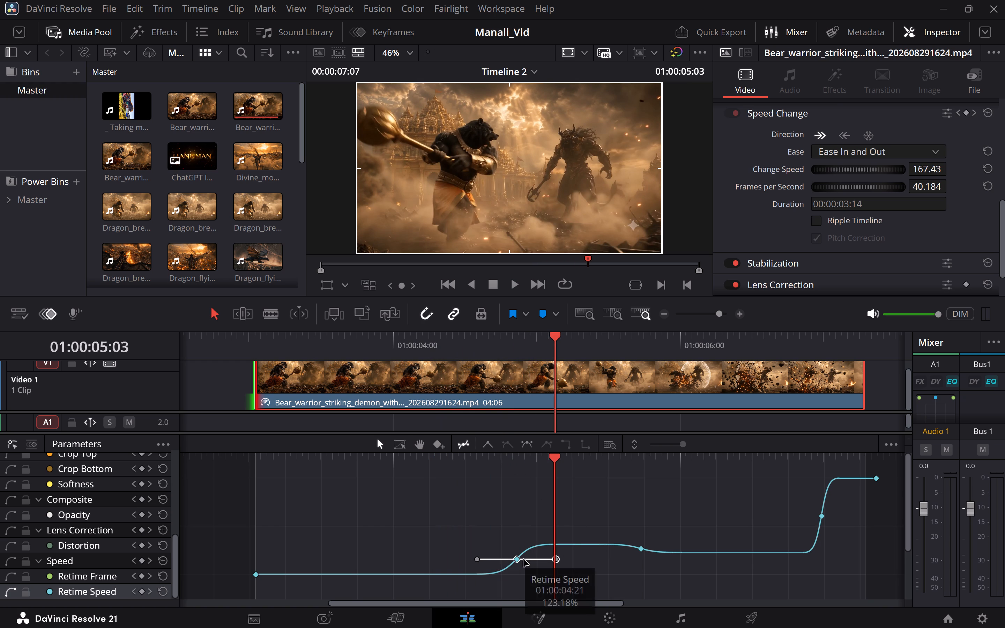
{"action": "left_click", "coordinate": [521, 560]}
{"action": "left_click", "coordinate": [515, 559]}
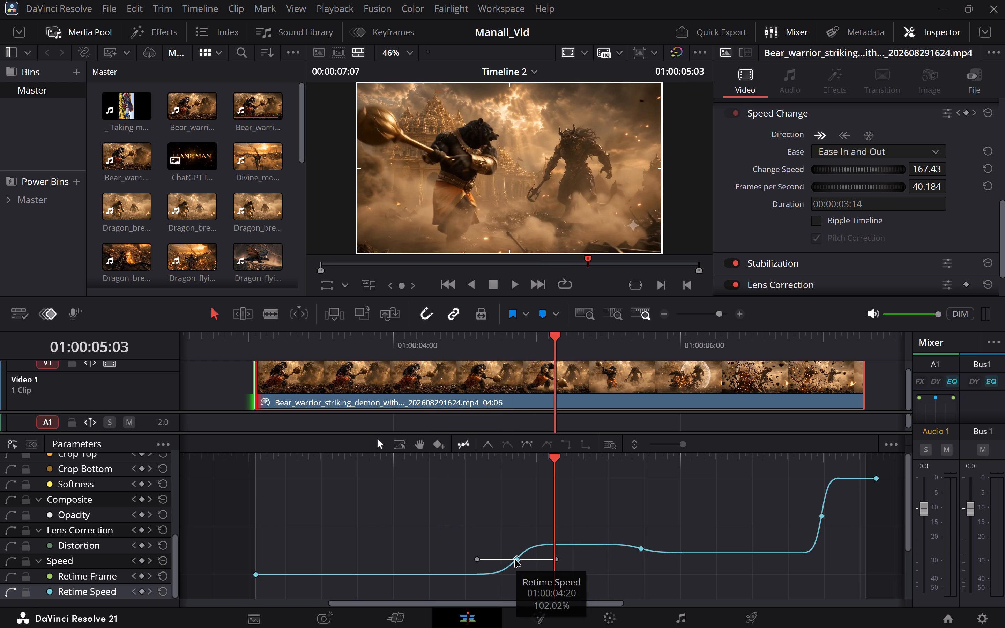
{"action": "left_click", "coordinate": [493, 575]}
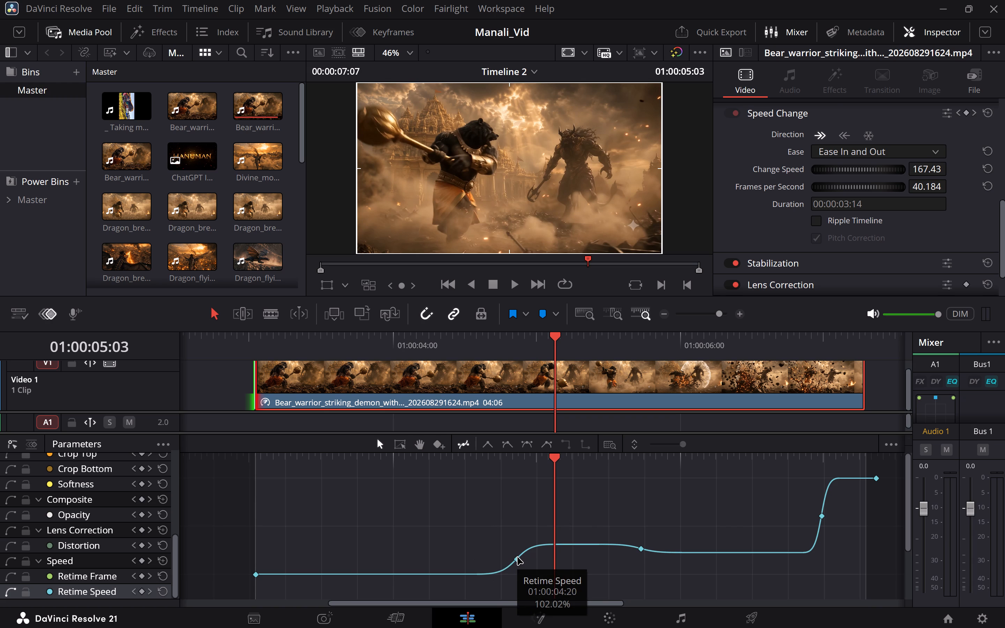
{"action": "left_click", "coordinate": [518, 561]}
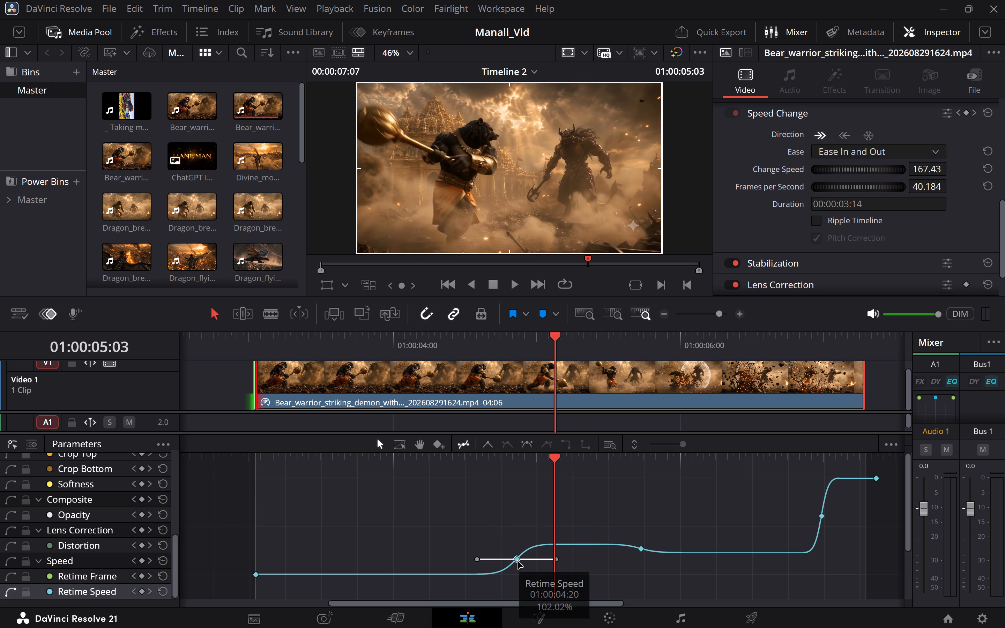
{"action": "left_click", "coordinate": [459, 443]}
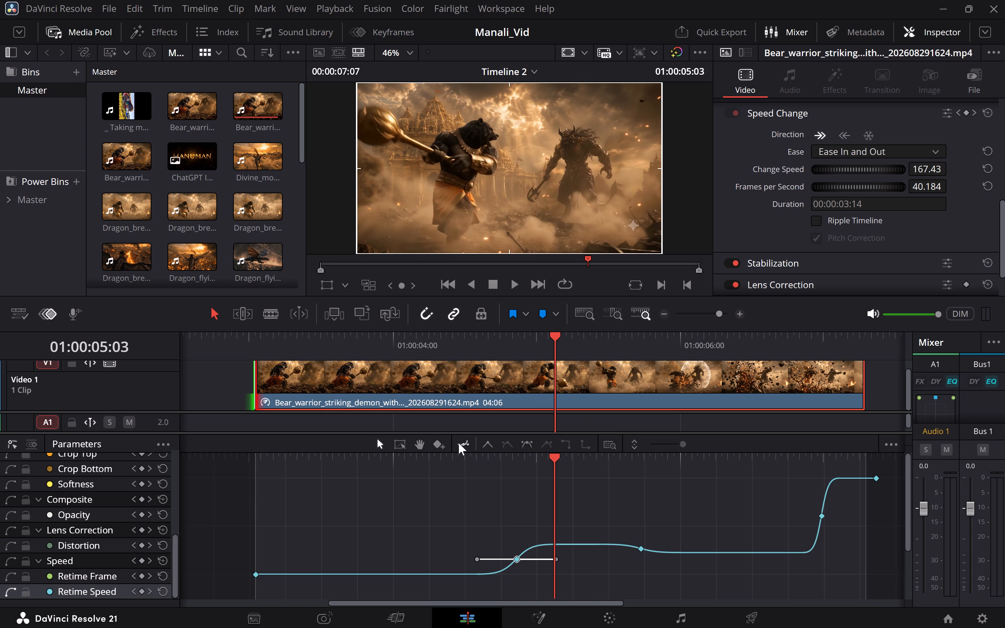
{"action": "left_click", "coordinate": [489, 444]}
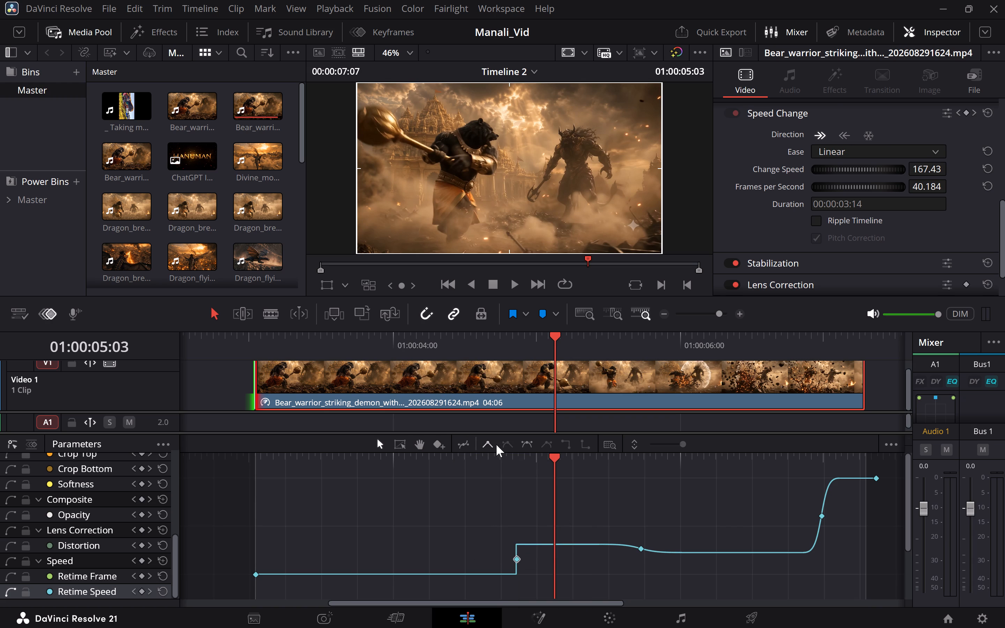
Change the easing of the 01:00:04:20 Retime Speed keyframe to Ease In and Out, and replay the mace swing.
{"action": "left_click", "coordinate": [517, 562]}
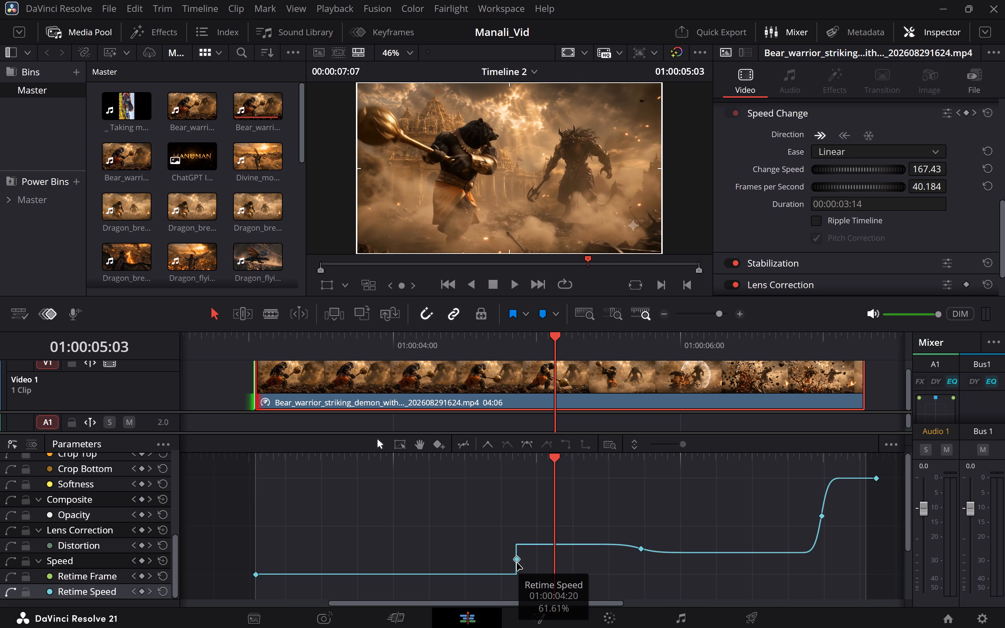
{"action": "left_click", "coordinate": [517, 561]}
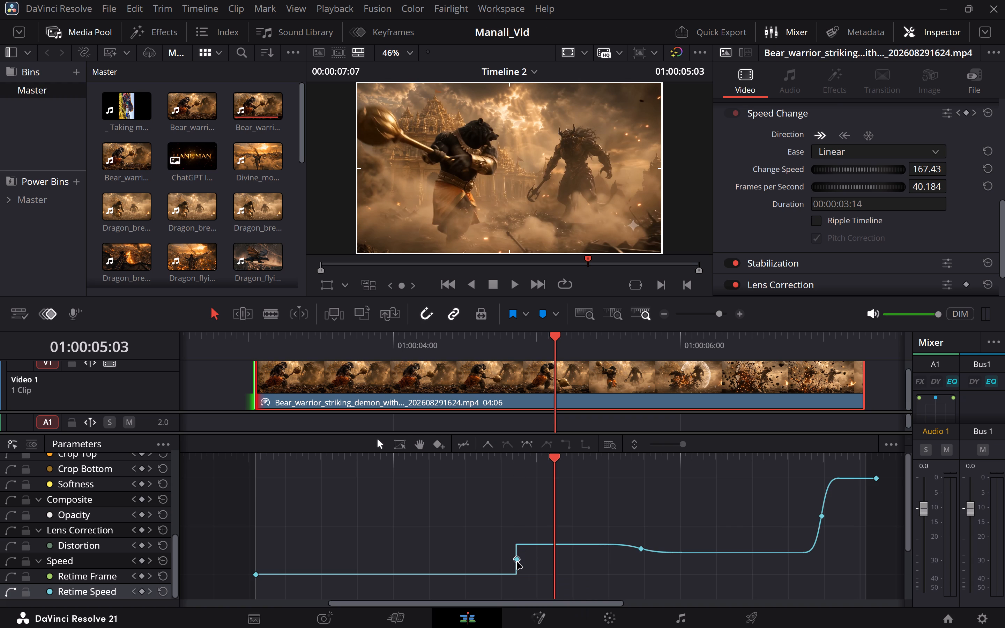
{"action": "left_click", "coordinate": [507, 449]}
{"action": "left_click_drag", "start_coordinate": [507, 446], "coordinate": [549, 446]}
{"action": "left_click", "coordinate": [549, 446]}
{"action": "left_click", "coordinate": [566, 445]}
{"action": "left_click", "coordinate": [527, 445]}
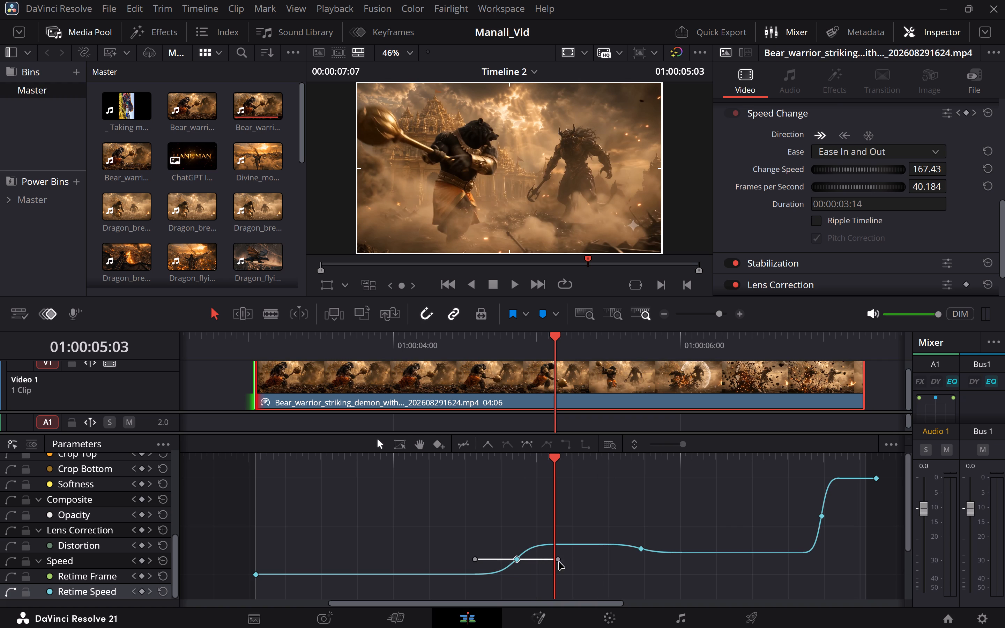
{"action": "left_click", "coordinate": [448, 459]}
{"action": "key", "text": "space"}
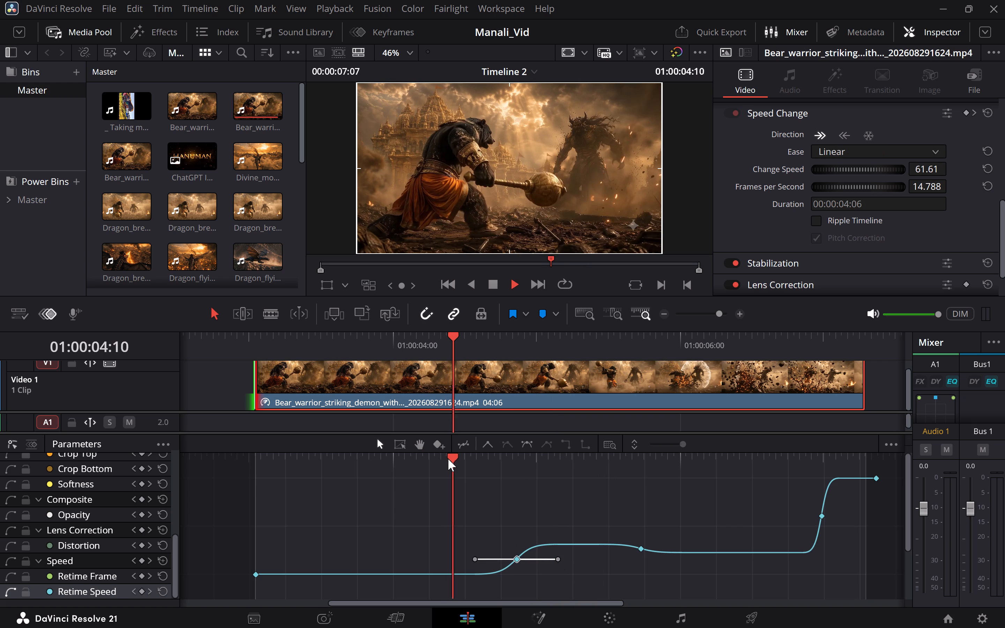
{"action": "key", "text": "space"}
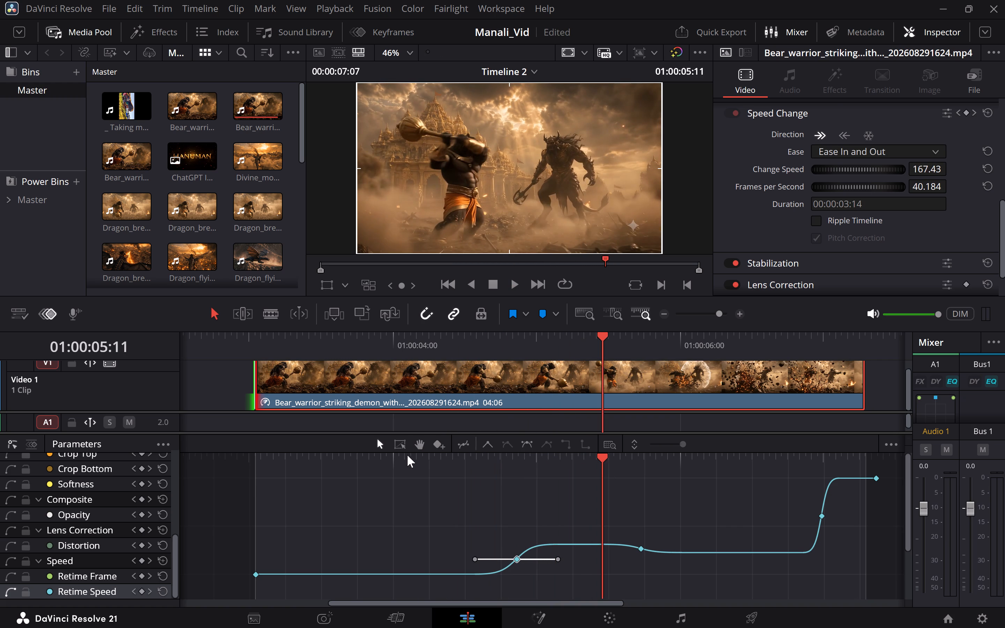
{"action": "left_click", "coordinate": [407, 455]}
{"action": "key", "text": "space"}
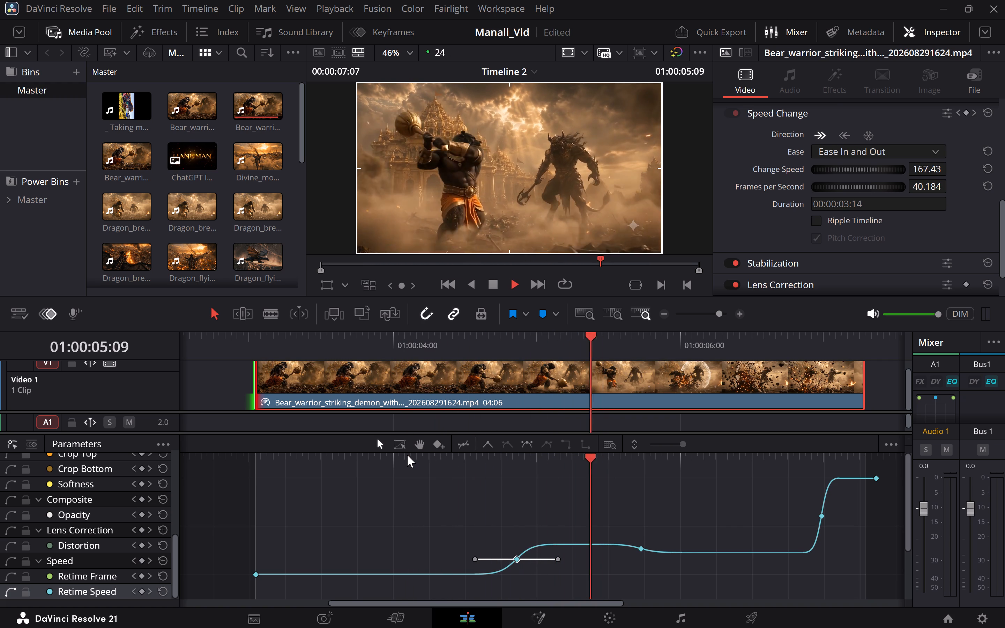
{"action": "key", "text": "space"}
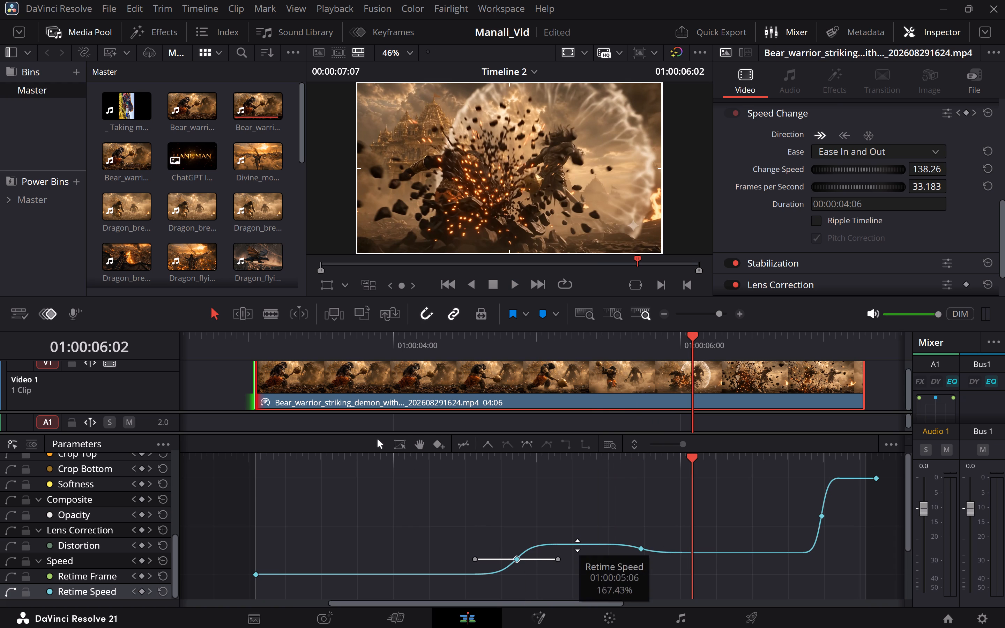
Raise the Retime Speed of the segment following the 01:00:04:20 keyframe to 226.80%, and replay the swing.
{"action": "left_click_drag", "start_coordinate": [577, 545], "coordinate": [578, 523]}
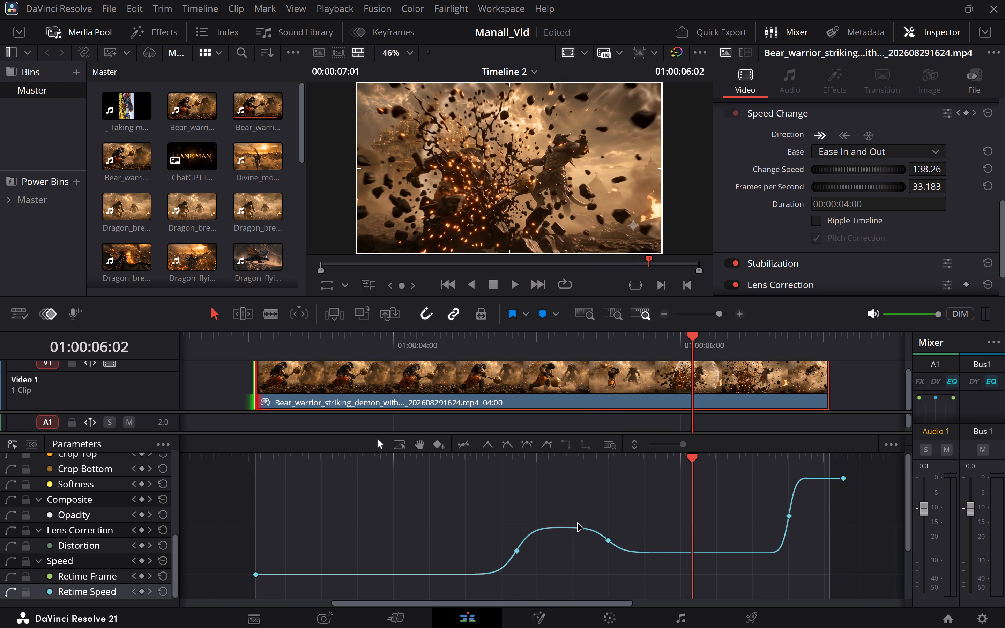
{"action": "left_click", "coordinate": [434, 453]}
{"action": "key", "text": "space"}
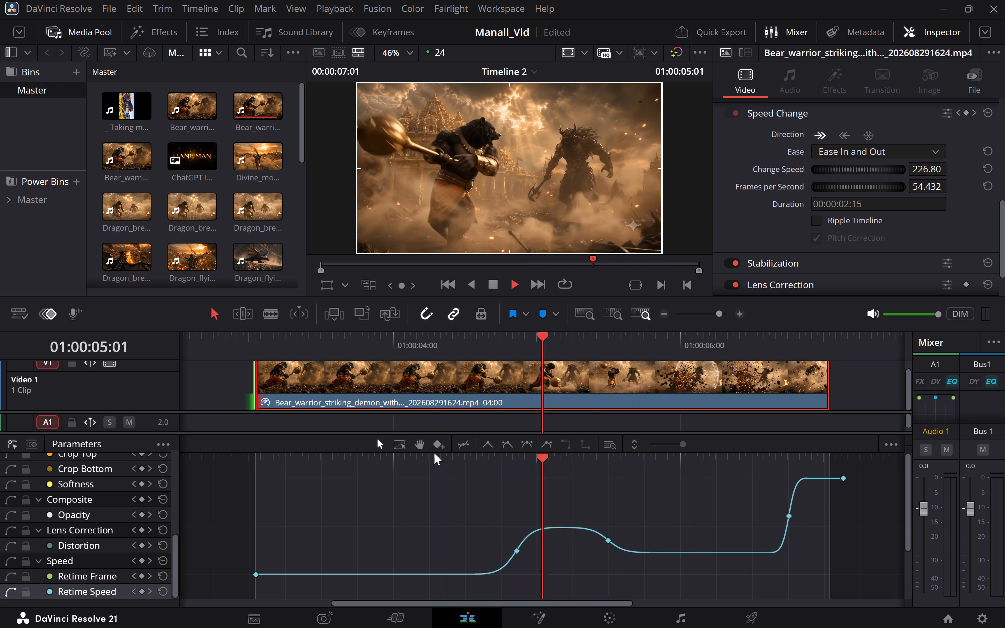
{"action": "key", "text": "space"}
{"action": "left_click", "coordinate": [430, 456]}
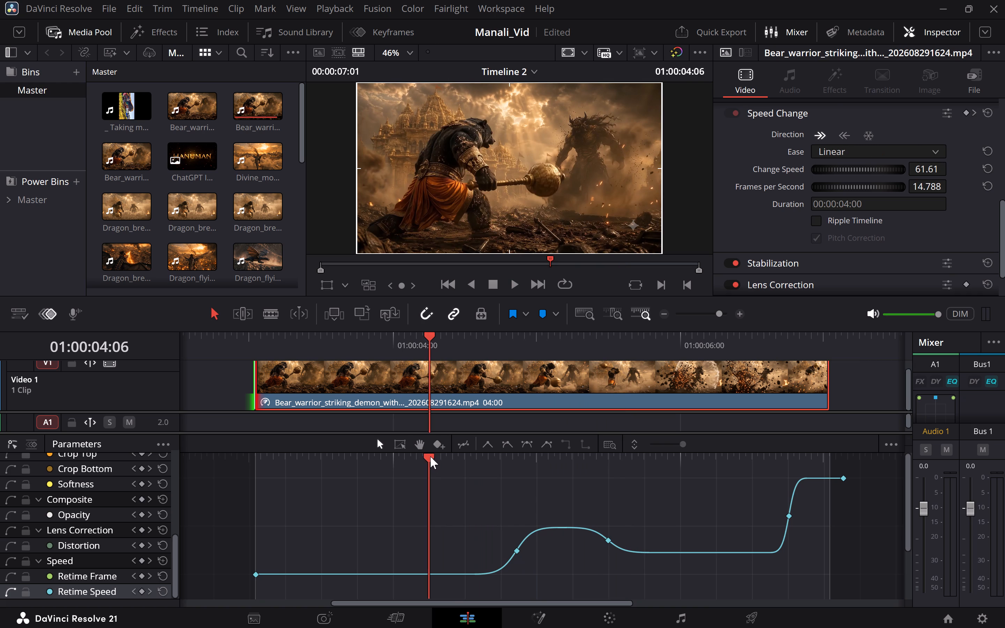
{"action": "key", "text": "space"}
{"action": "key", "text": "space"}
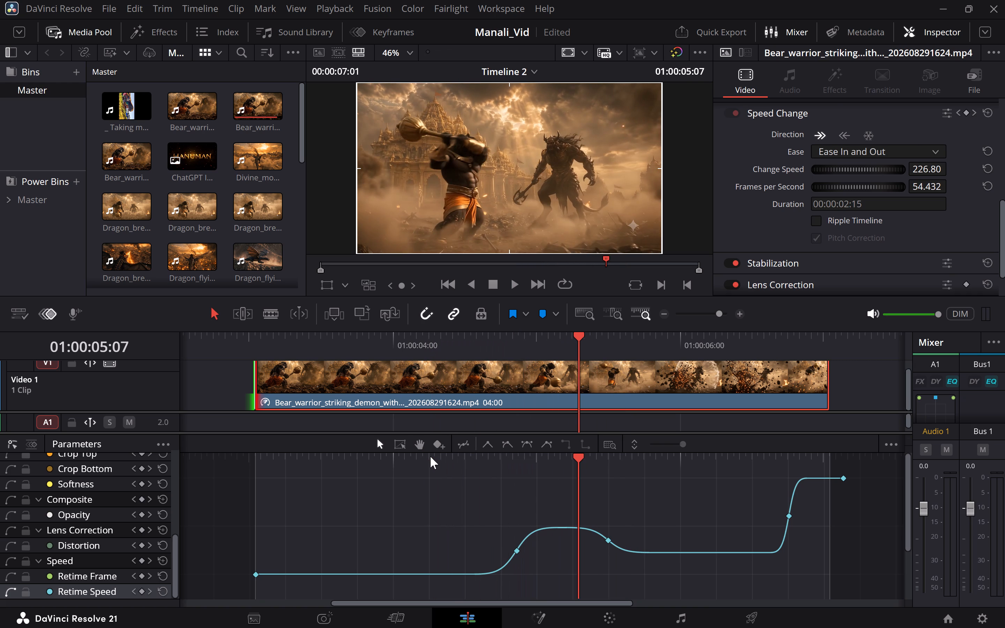
Set the Retime Speed of the mace swing segment after the 01:00:04:20 keyframe to 207.01%, and replay the swing.
{"action": "left_click_drag", "start_coordinate": [557, 528], "coordinate": [557, 530]}
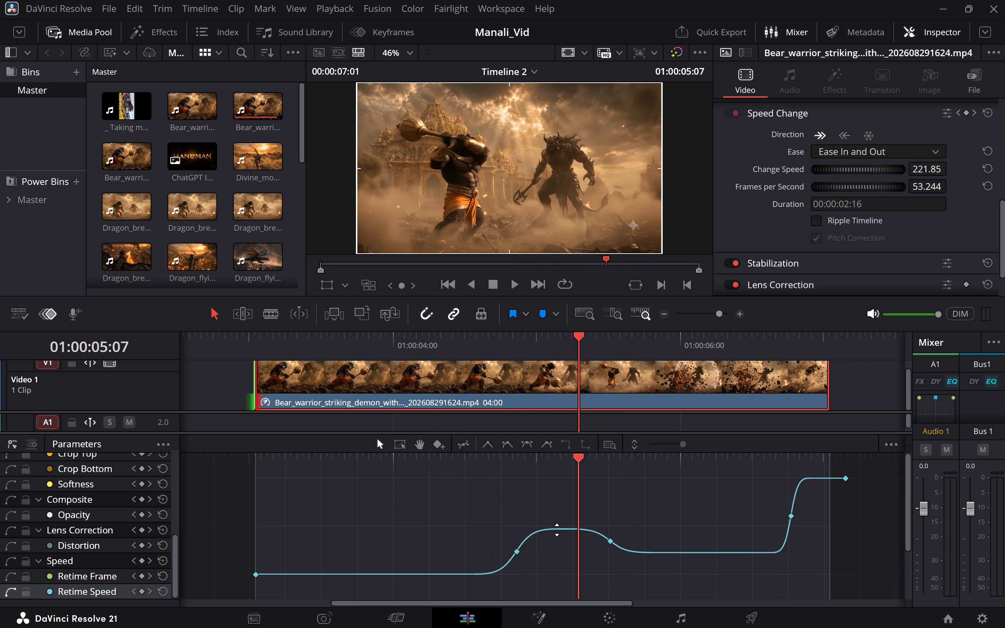
{"action": "left_click_drag", "start_coordinate": [557, 530], "coordinate": [557, 534]}
{"action": "left_click", "coordinate": [464, 454]}
{"action": "key", "text": "space"}
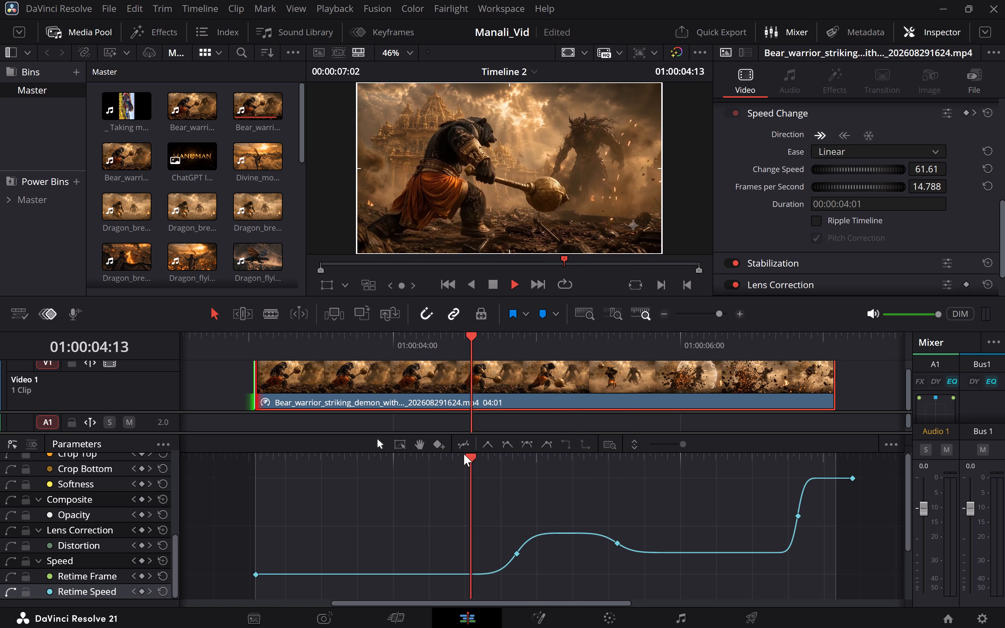
{"action": "key", "text": "space"}
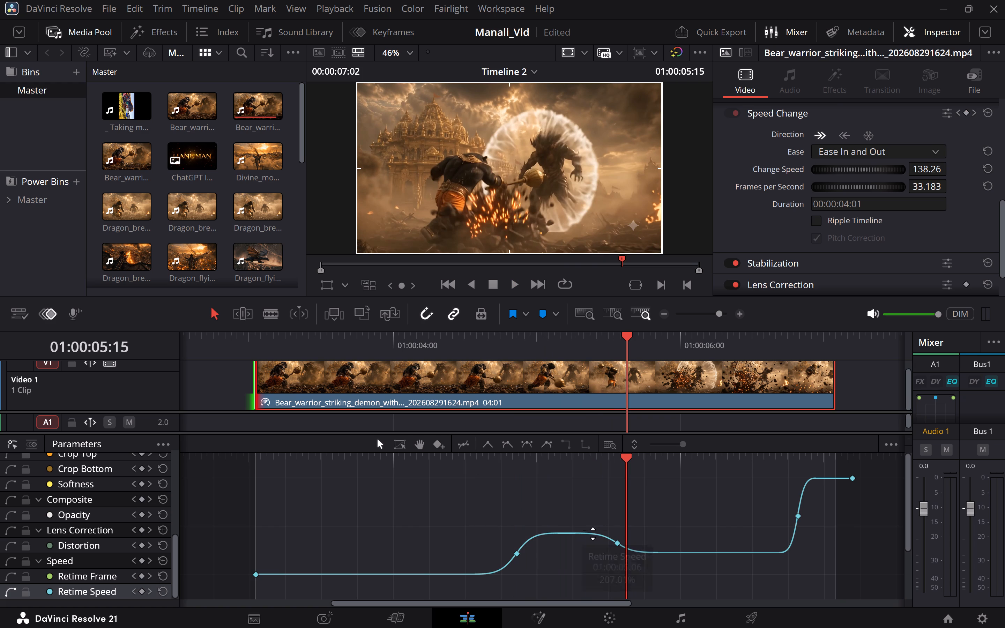
Lengthen the easing handles of the Retime Speed keyframe that ends the fast swing segment, and replay into the impact.
{"action": "left_click", "coordinate": [617, 543]}
{"action": "left_click_drag", "start_coordinate": [657, 542], "coordinate": [698, 541]}
{"action": "left_click", "coordinate": [468, 459]}
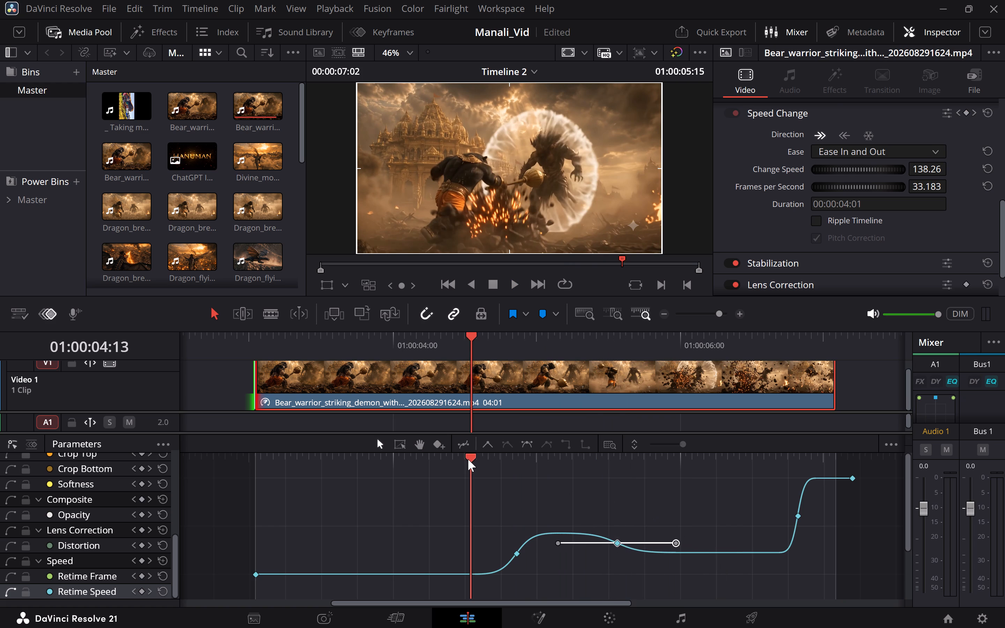
{"action": "key", "text": "space"}
{"action": "key", "text": "space"}
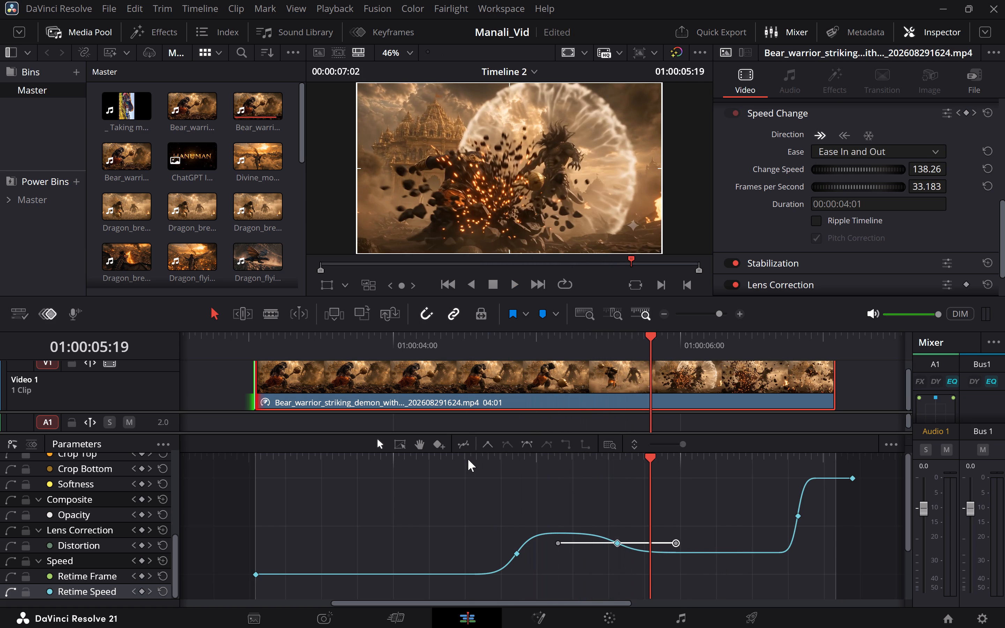
Lower the Retime Speed of the impact segment to 113.53%, and replay it, finishing with playback from the clip's start.
{"action": "left_click_drag", "start_coordinate": [699, 554], "coordinate": [699, 557]}
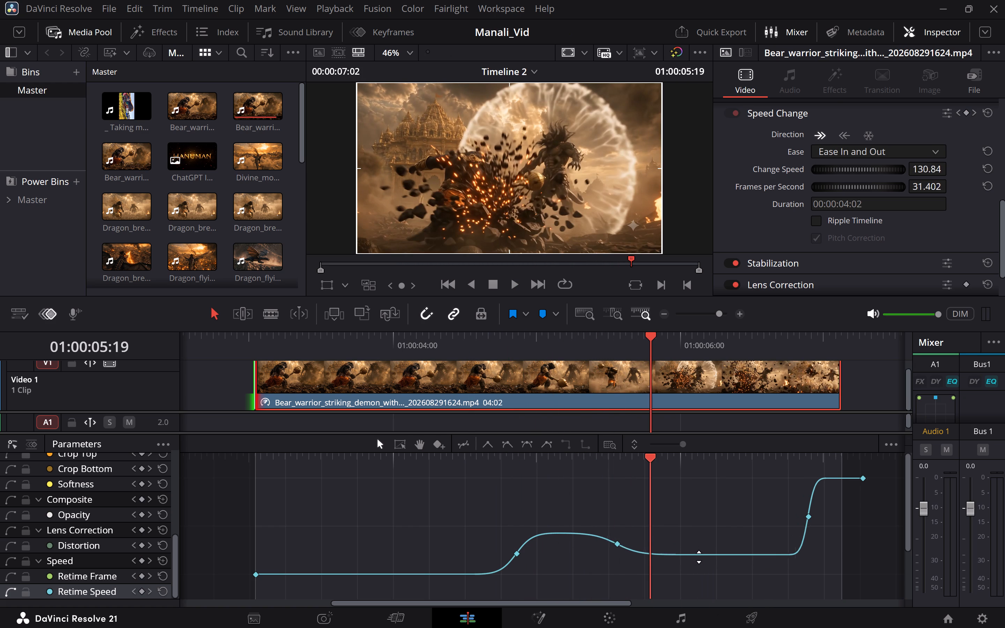
{"action": "left_click_drag", "start_coordinate": [699, 557], "coordinate": [698, 561]}
{"action": "left_click", "coordinate": [532, 462]}
{"action": "key", "text": "space"}
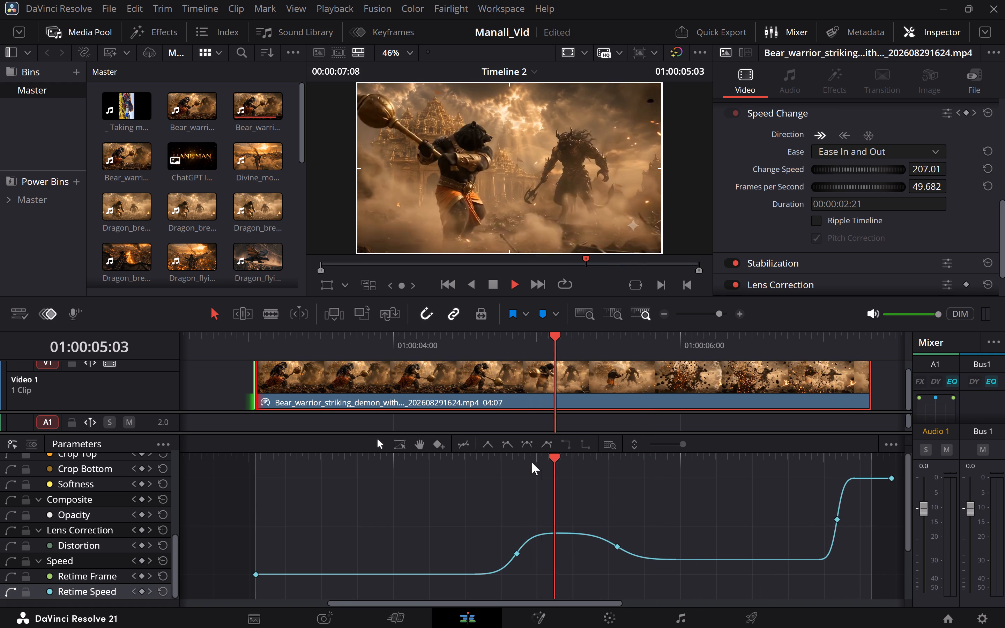
{"action": "key", "text": "space"}
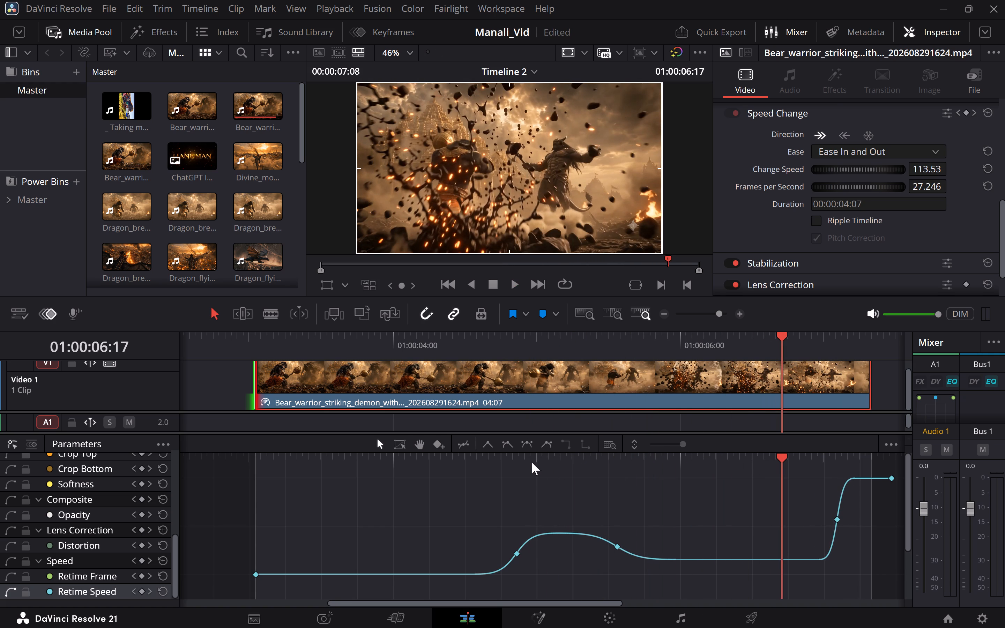
{"action": "left_click", "coordinate": [494, 463]}
{"action": "key", "text": "space"}
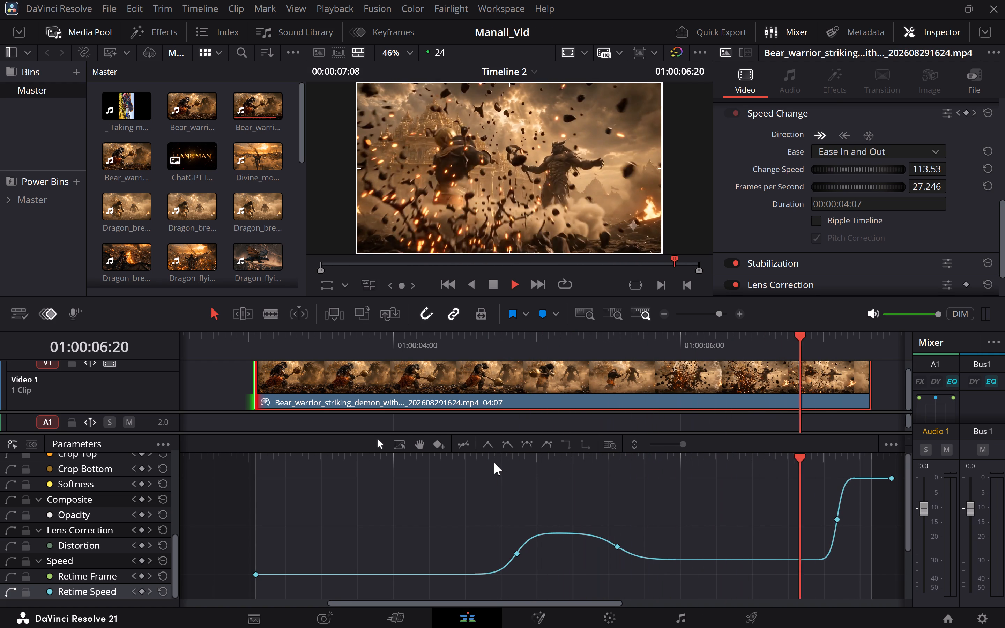
{"action": "key", "text": "space"}
{"action": "left_click", "coordinate": [263, 459]}
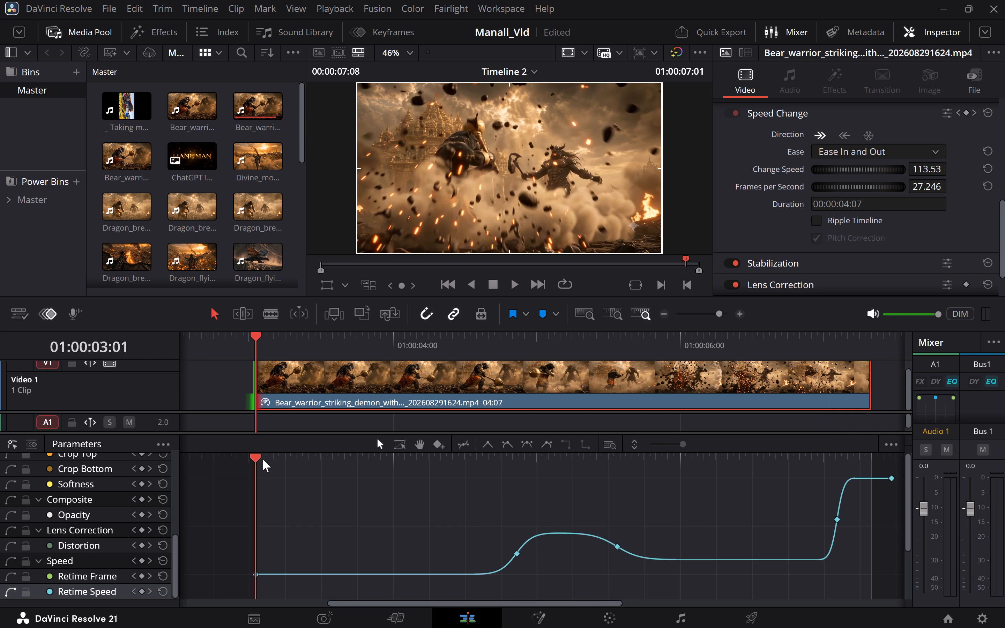
{"action": "key", "text": "space"}
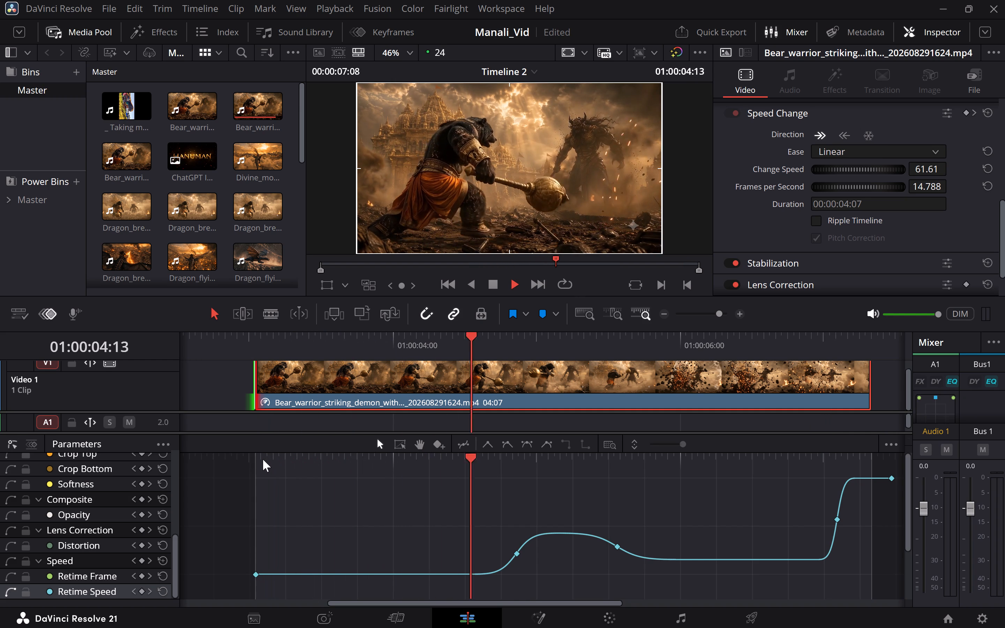
{"action": "key", "text": "space"}
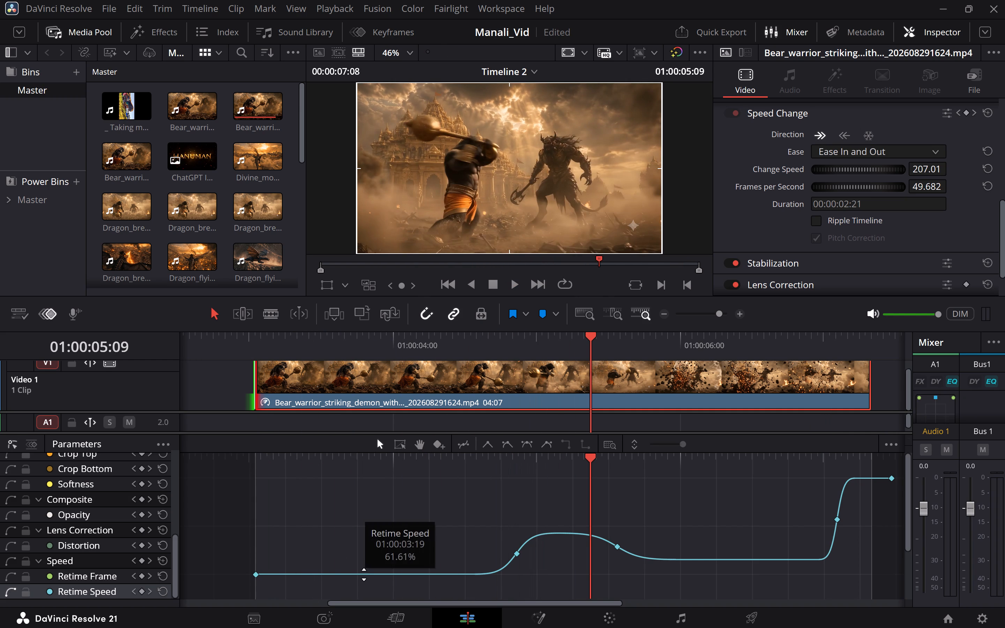
Raise the Retime Speed of the clip's opening segment to 83.88%, and play from the clip's start.
{"action": "left_click_drag", "start_coordinate": [364, 574], "coordinate": [367, 568]}
{"action": "left_click", "coordinate": [358, 454]}
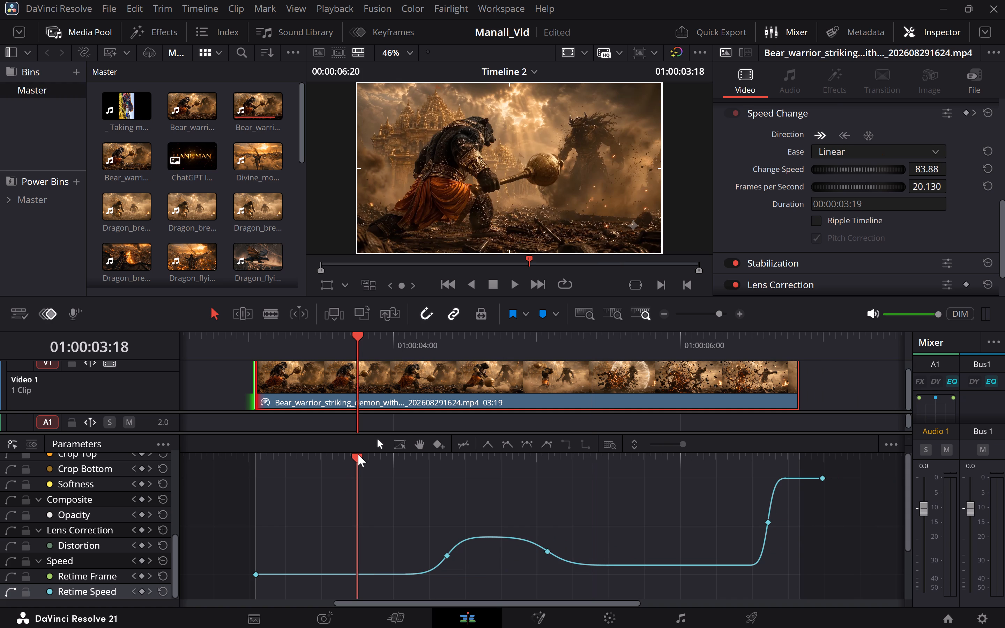
{"action": "left_click", "coordinate": [259, 455]}
{"action": "key", "text": "space"}
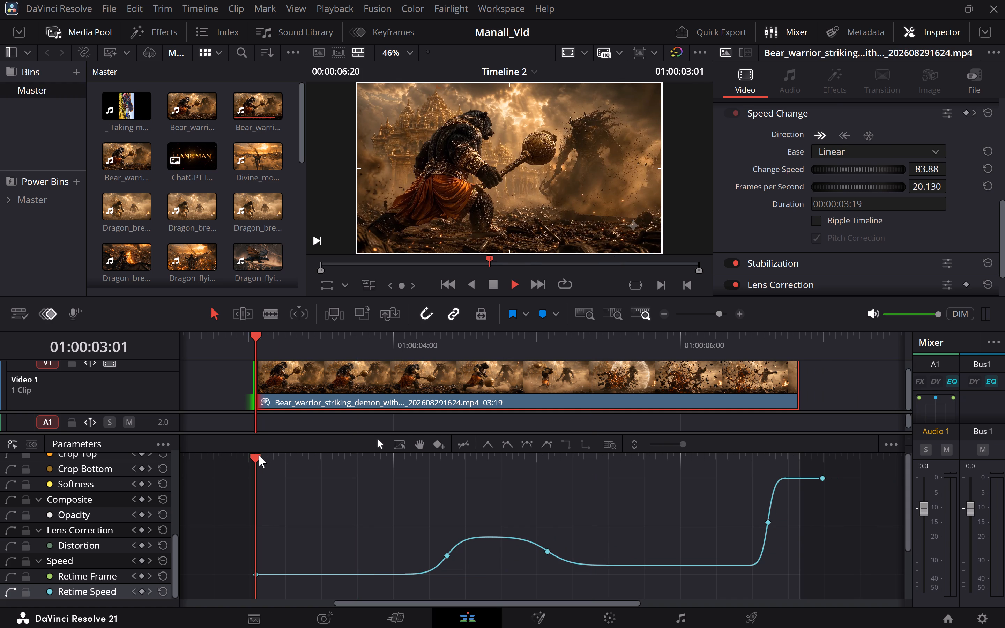
{"action": "key", "text": "space"}
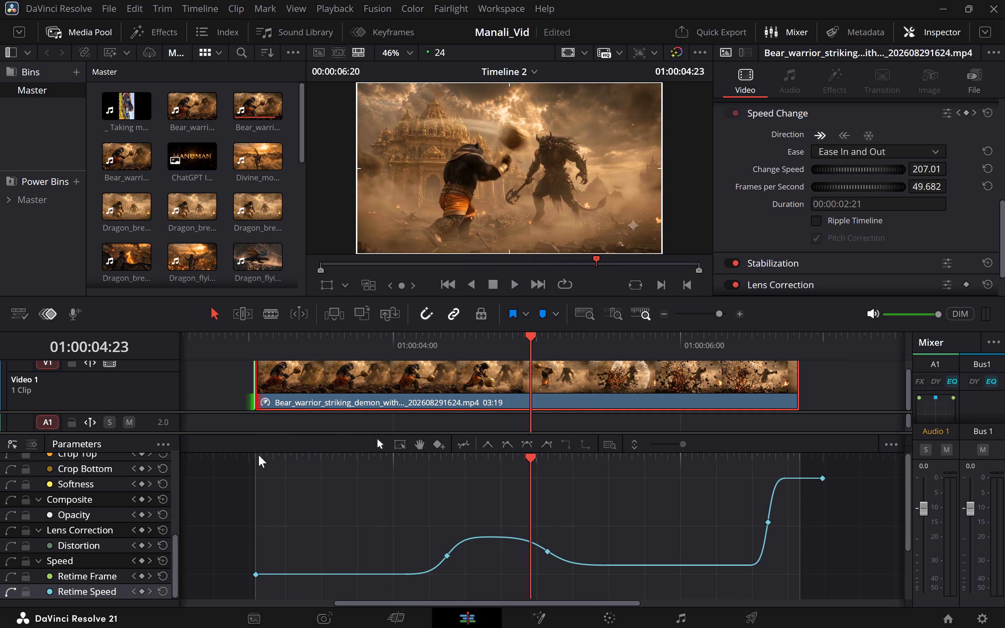
Trim about five frames off the start of the bear warrior clip, to a duration of 03:14, and replay it.
{"action": "left_click_drag", "start_coordinate": [263, 388], "coordinate": [297, 388]}
{"action": "left_click", "coordinate": [279, 332]}
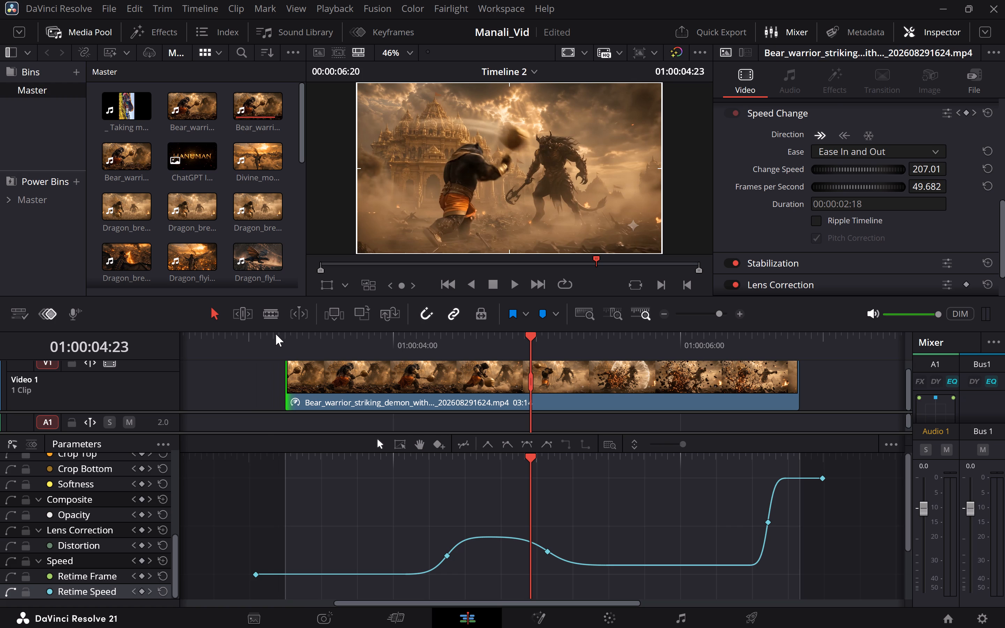
{"action": "left_click", "coordinate": [265, 339]}
{"action": "key", "text": "space"}
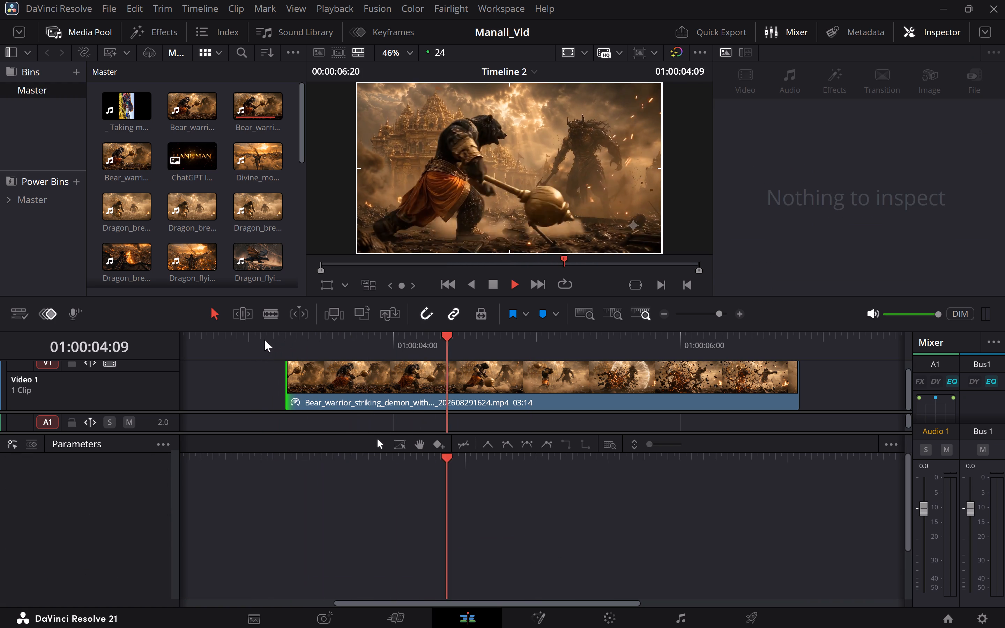
{"action": "key", "text": "space"}
Reselect the trimmed clip and replay it through the swing, impact and debris to judge the speed ramps.
{"action": "left_click", "coordinate": [318, 380]}
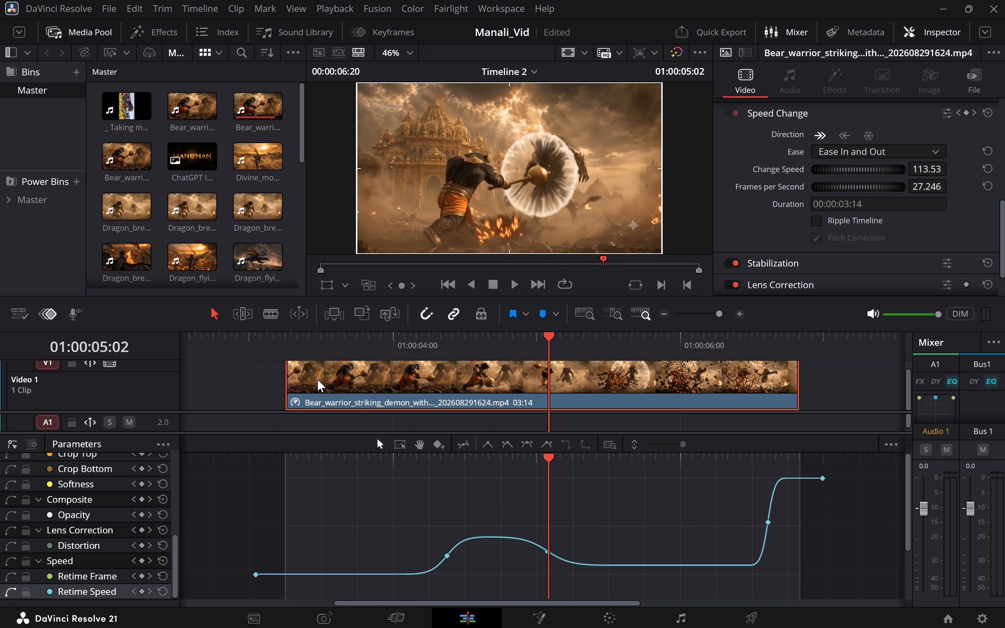
{"action": "left_click", "coordinate": [276, 334]}
{"action": "key", "text": "space"}
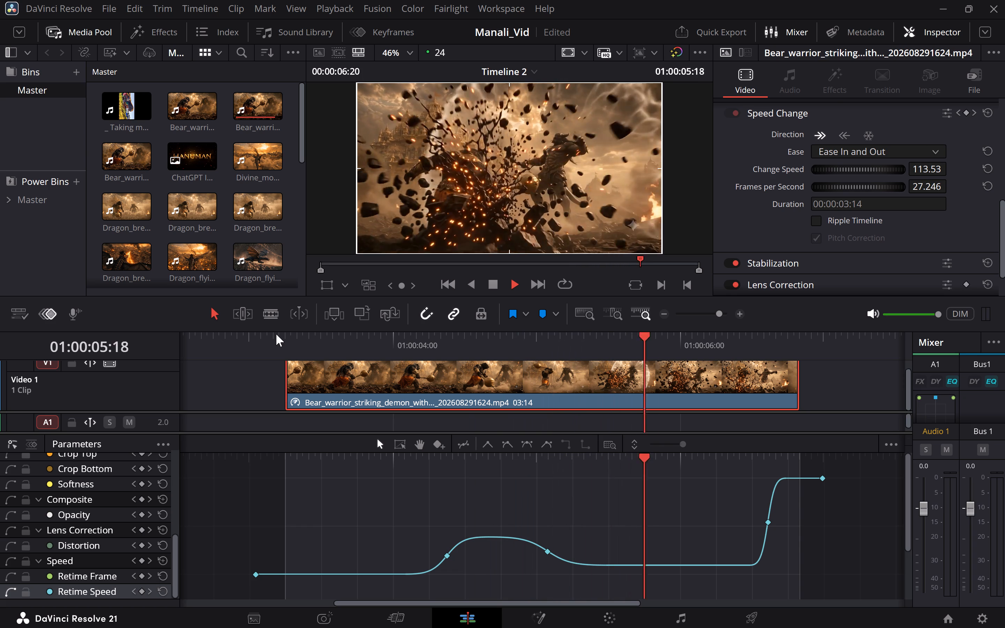
{"action": "key", "text": "space"}
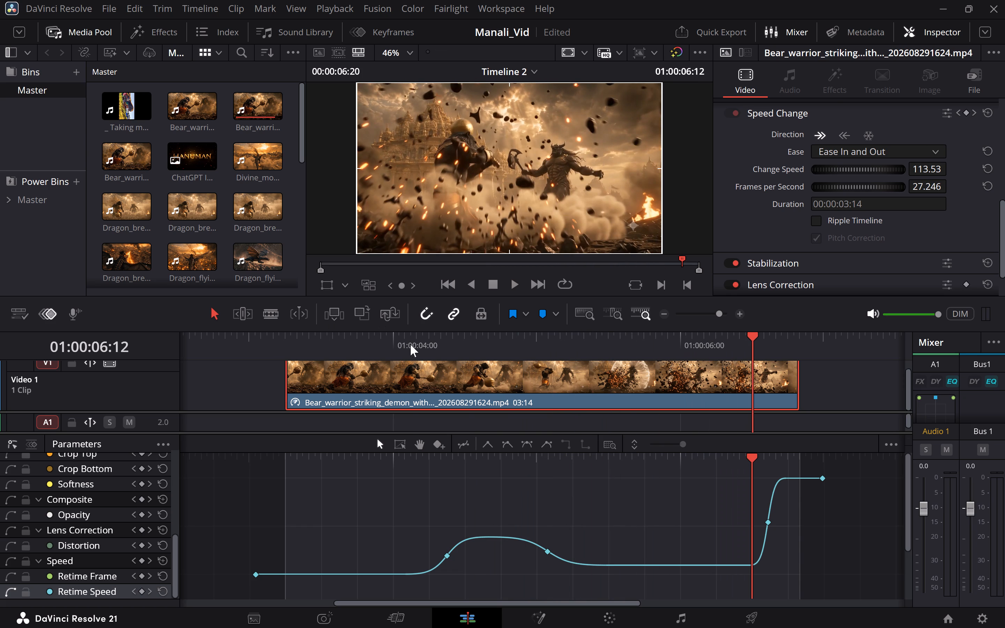
{"action": "left_click", "coordinate": [410, 344]}
{"action": "key", "text": "space"}
{"action": "key", "text": "space"}
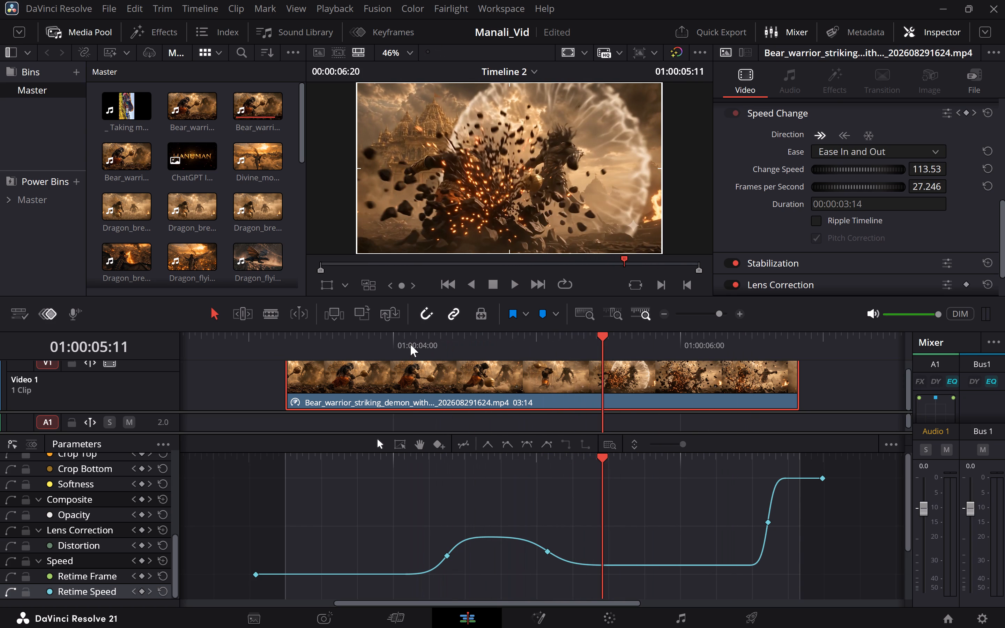
{"action": "key", "text": "space"}
{"action": "key", "text": "space"}
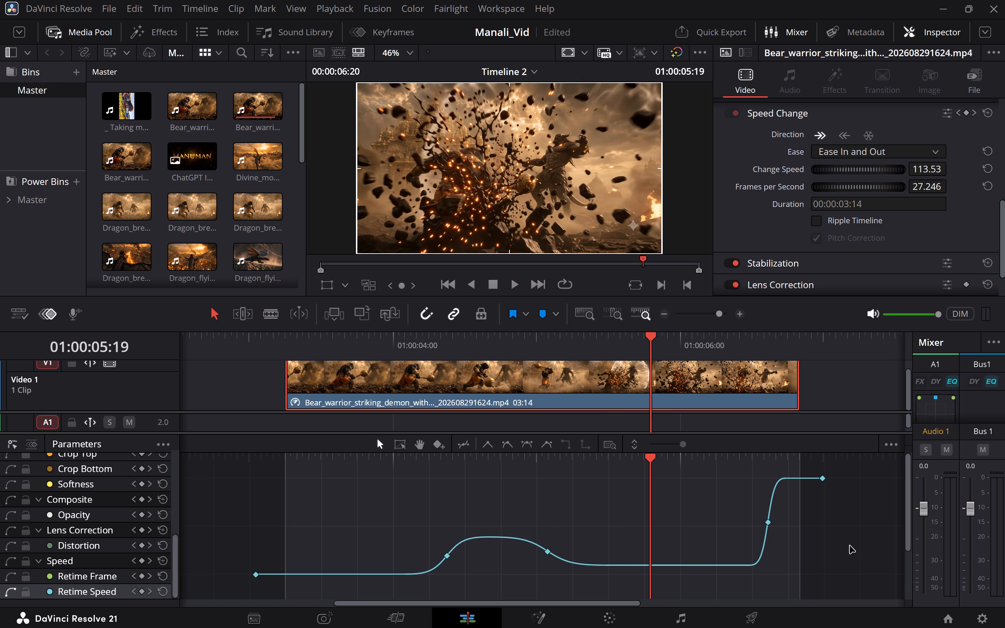
Lengthen the ease handles of the Retime Speed keyframe near 01:00:06:14 to soften the ramp into the aftermath.
{"action": "left_click", "coordinate": [767, 520]}
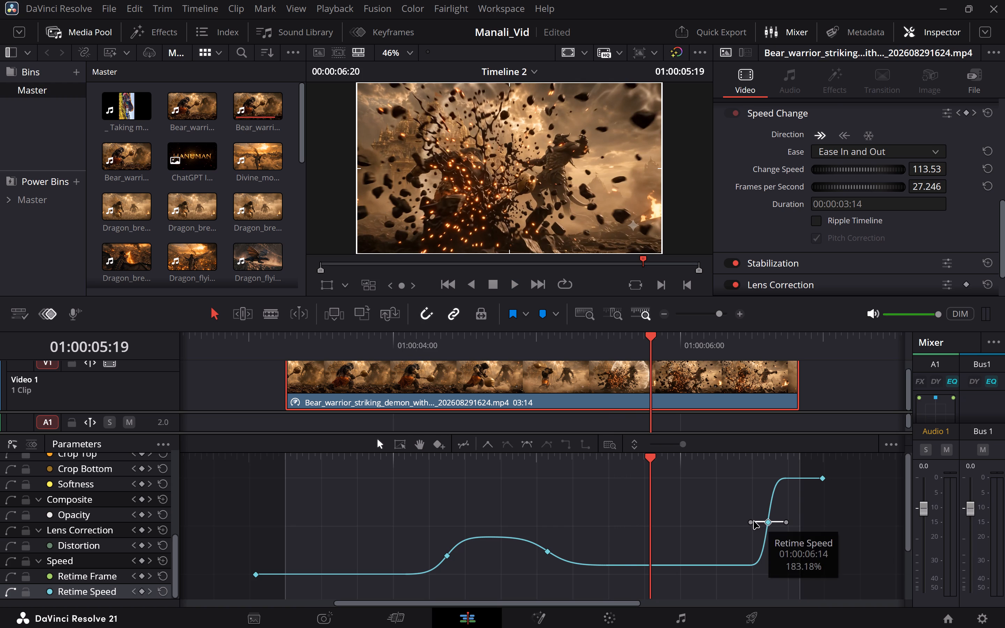
{"action": "left_click_drag", "start_coordinate": [752, 524], "coordinate": [621, 511]}
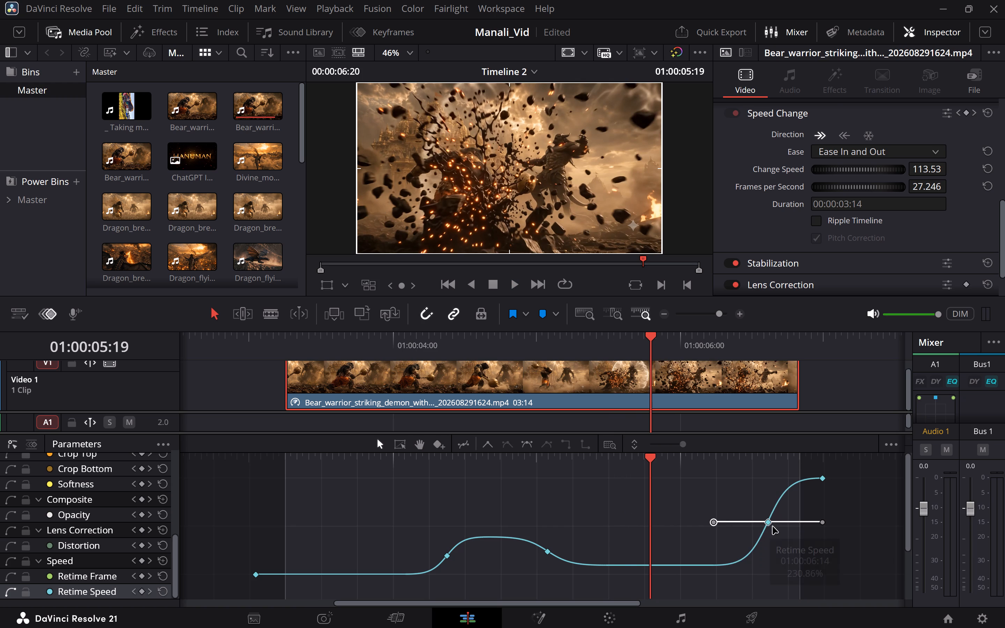
{"action": "left_click_drag", "start_coordinate": [822, 523], "coordinate": [822, 537]}
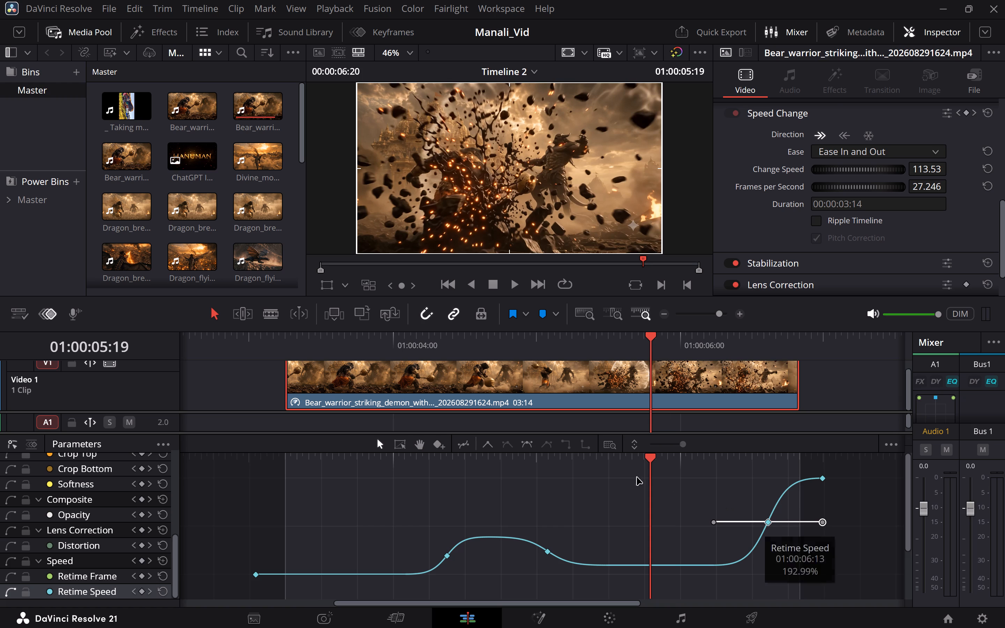
Replay the clip from the mace swing and from its start to judge the softened closing ramp.
{"action": "left_click", "coordinate": [497, 461]}
{"action": "key", "text": "space"}
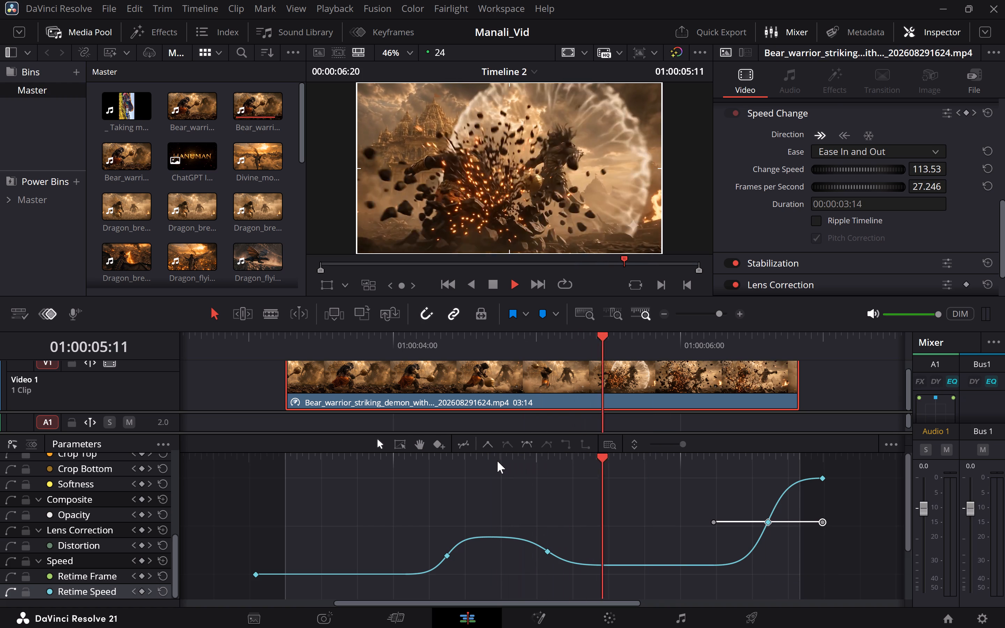
{"action": "key", "text": "space"}
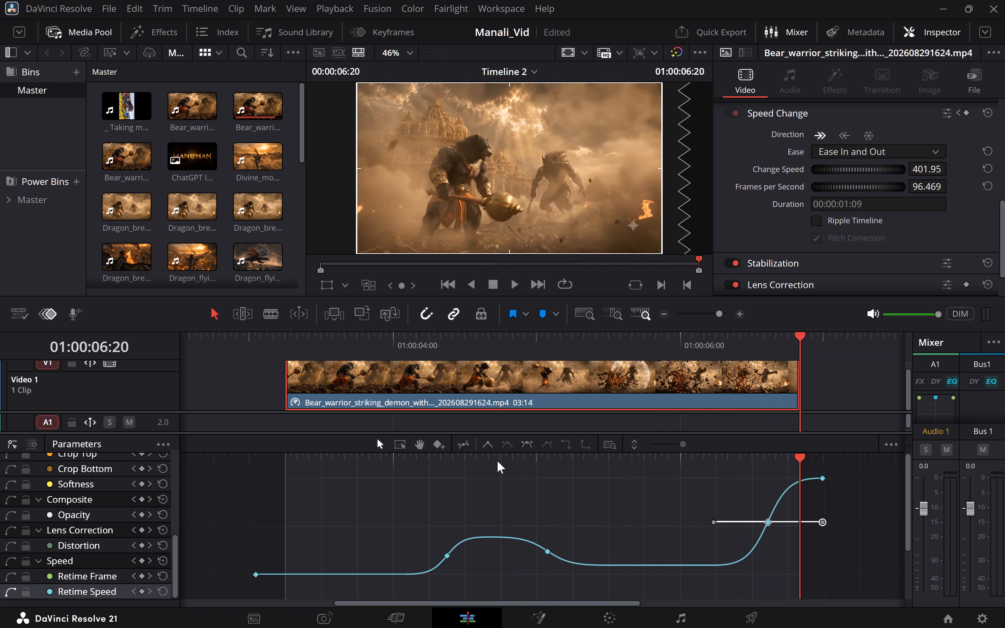
{"action": "left_click", "coordinate": [427, 462]}
{"action": "key", "text": "space"}
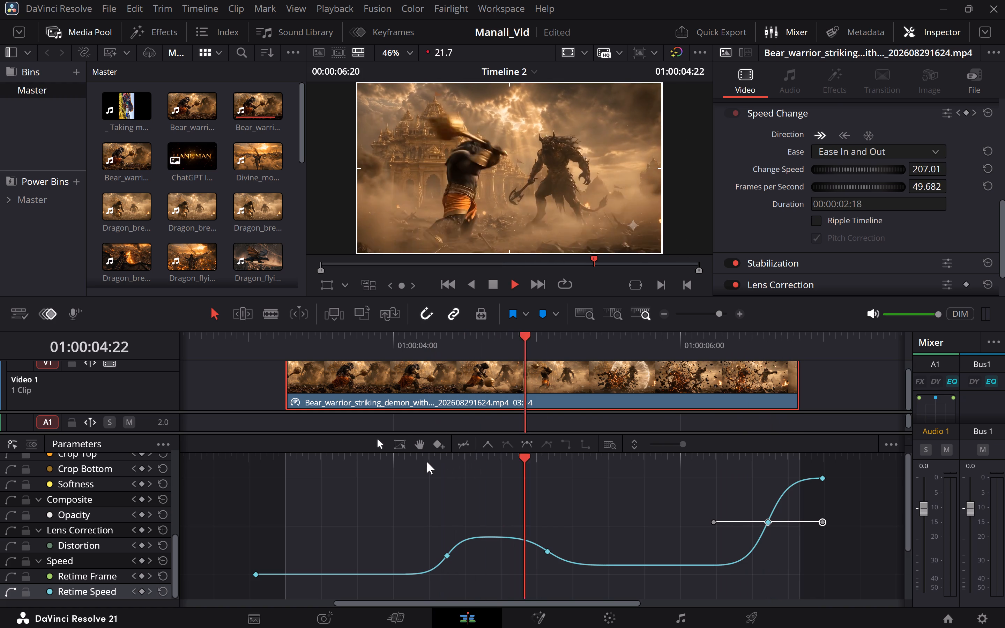
{"action": "key", "text": "space"}
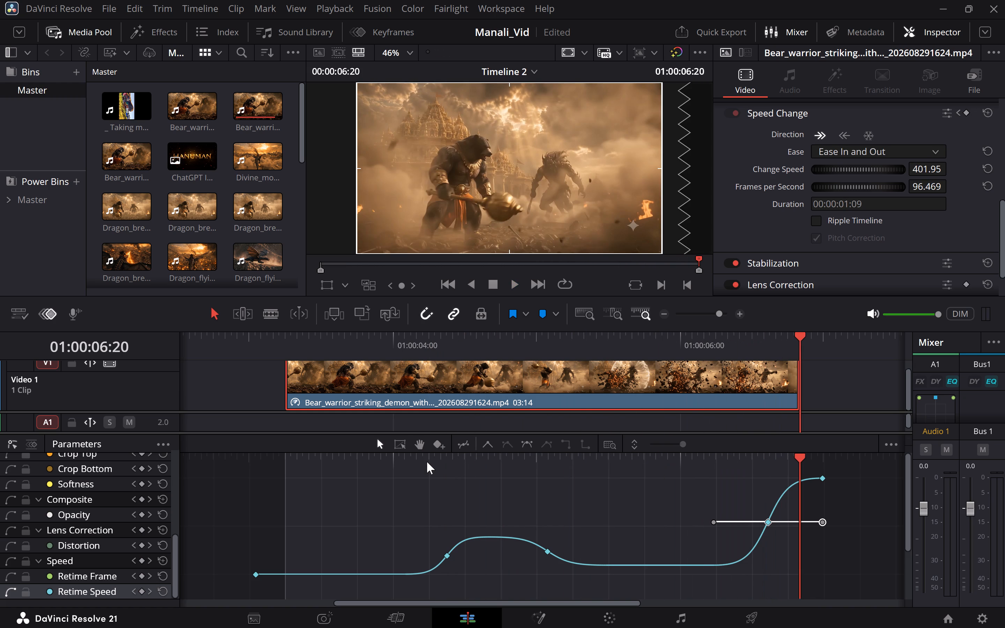
{"action": "left_click", "coordinate": [276, 349]}
{"action": "key", "text": "space"}
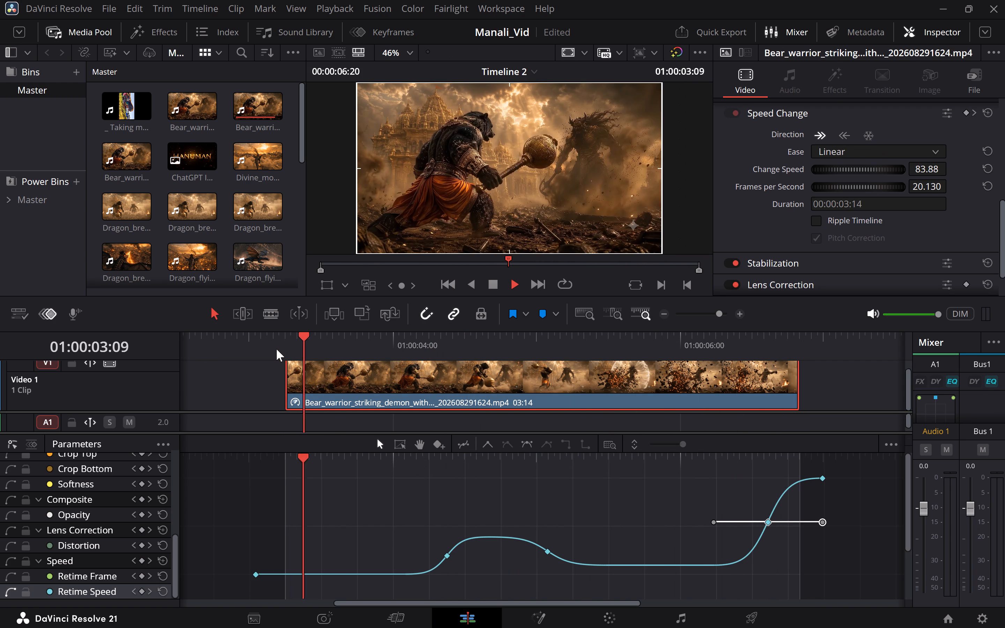
{"action": "key", "text": "space"}
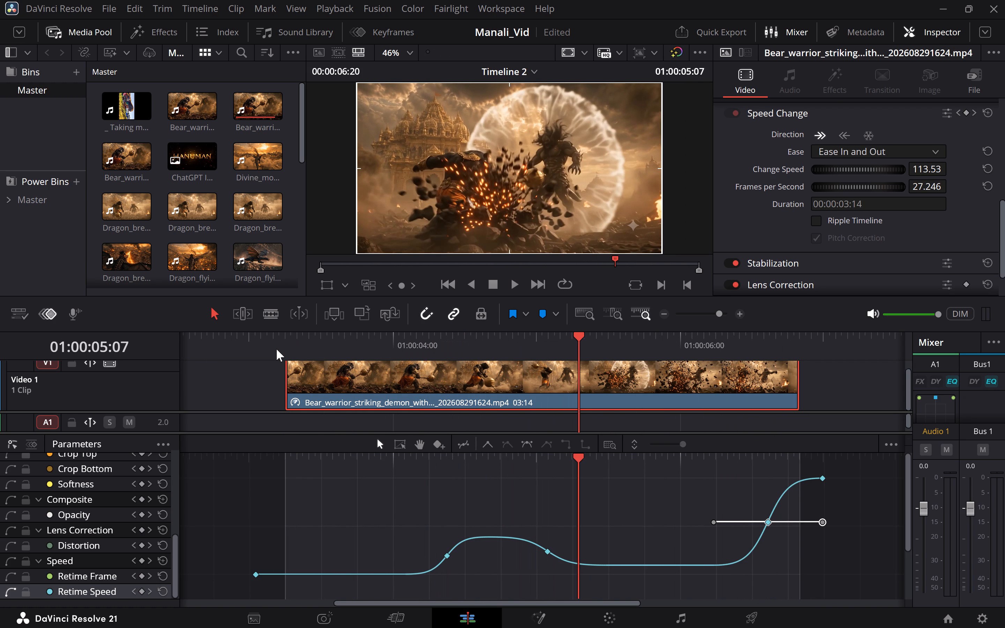
{"action": "left_click", "coordinate": [284, 343]}
{"action": "key", "text": "space"}
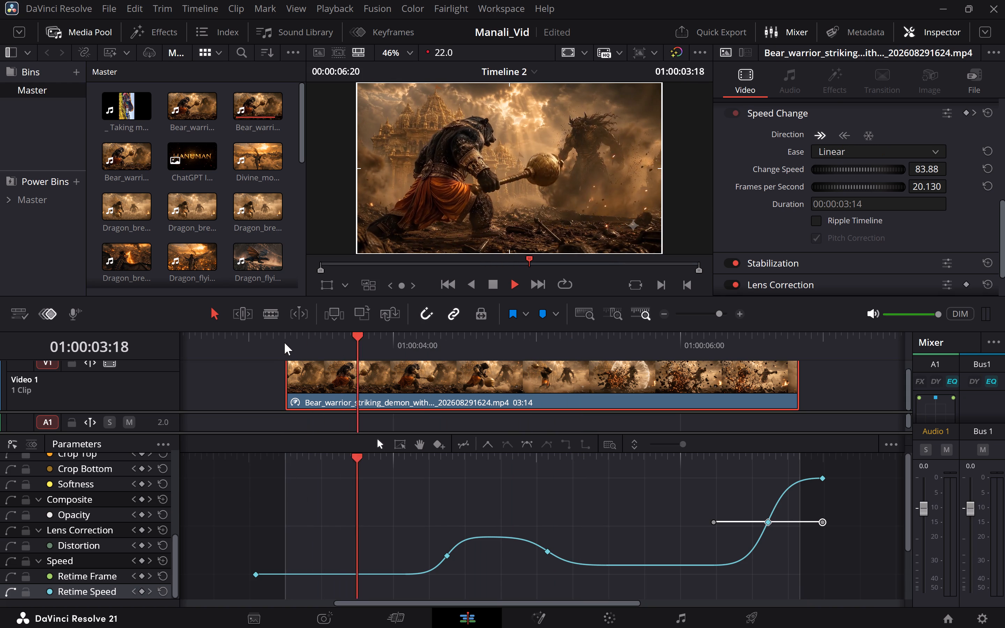
{"action": "key", "text": "space"}
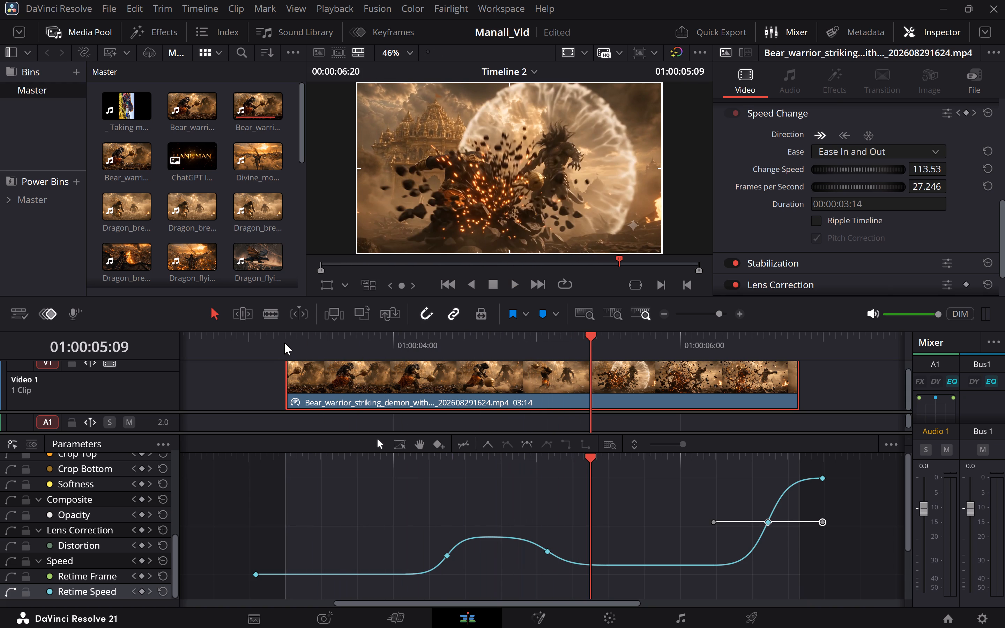
Try to widen the ease at the 01:00:04:08 keyframe, slightly lower the swing segment's Retime Speed, and replay the clip from its start.
{"action": "left_click", "coordinate": [445, 559]}
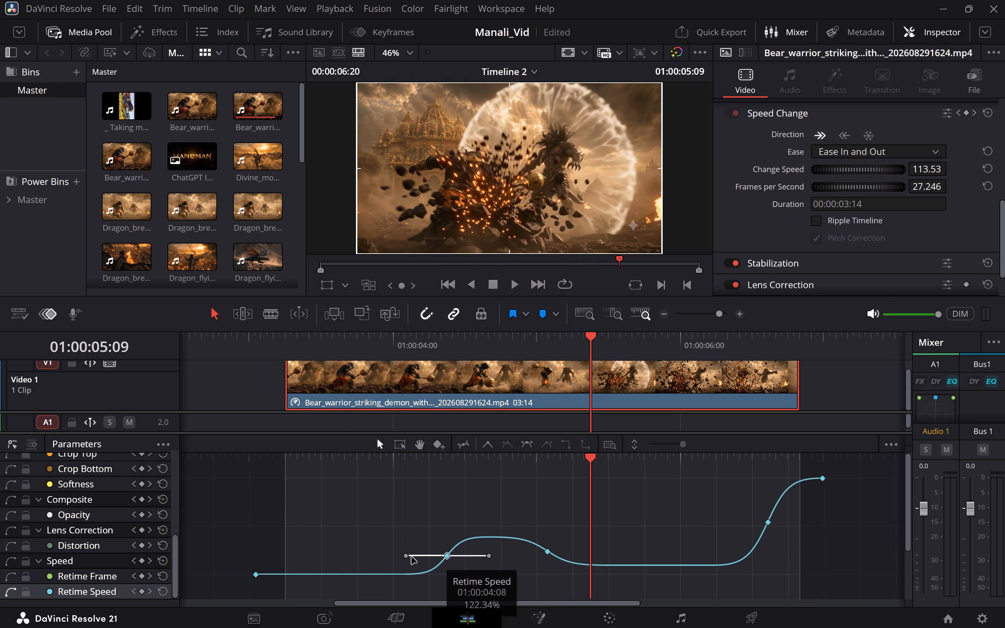
{"action": "left_click_drag", "start_coordinate": [405, 556], "coordinate": [363, 553]}
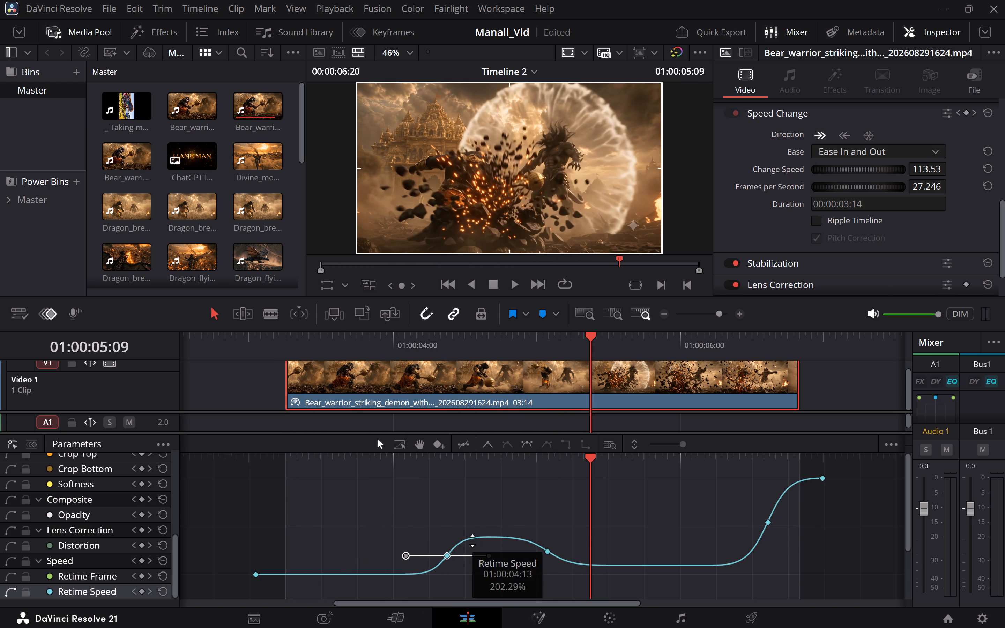
{"action": "left_click", "coordinate": [472, 540]}
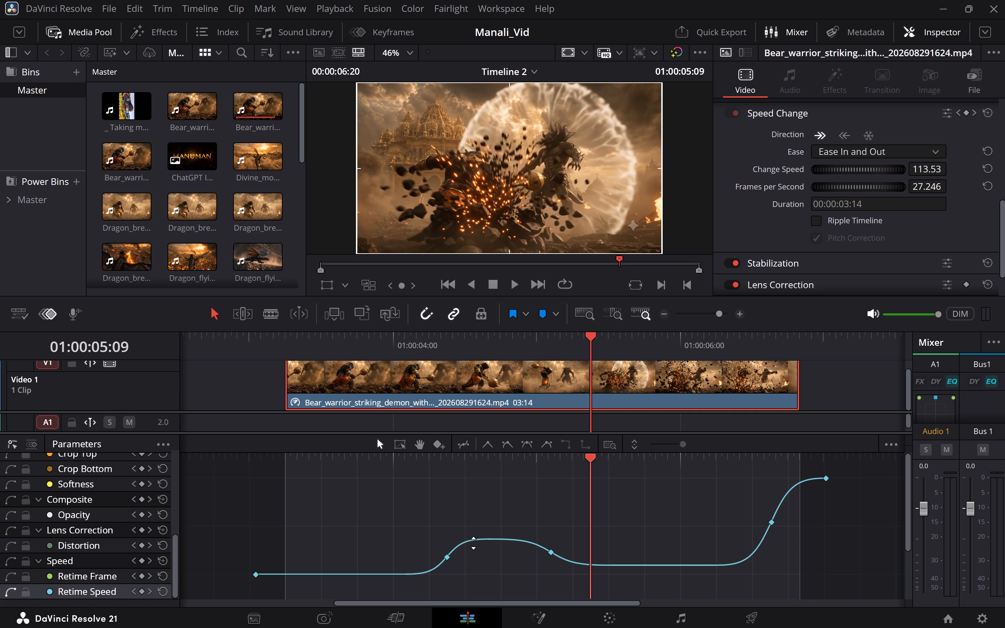
{"action": "left_click", "coordinate": [374, 458]}
{"action": "key", "text": "space"}
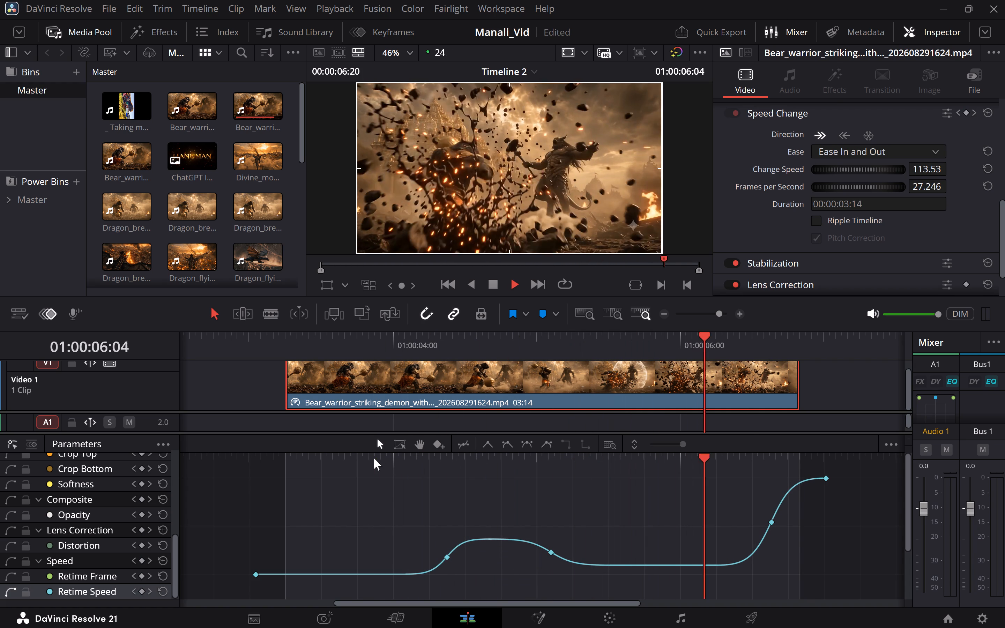
{"action": "key", "text": "space"}
{"action": "left_click", "coordinate": [293, 454]}
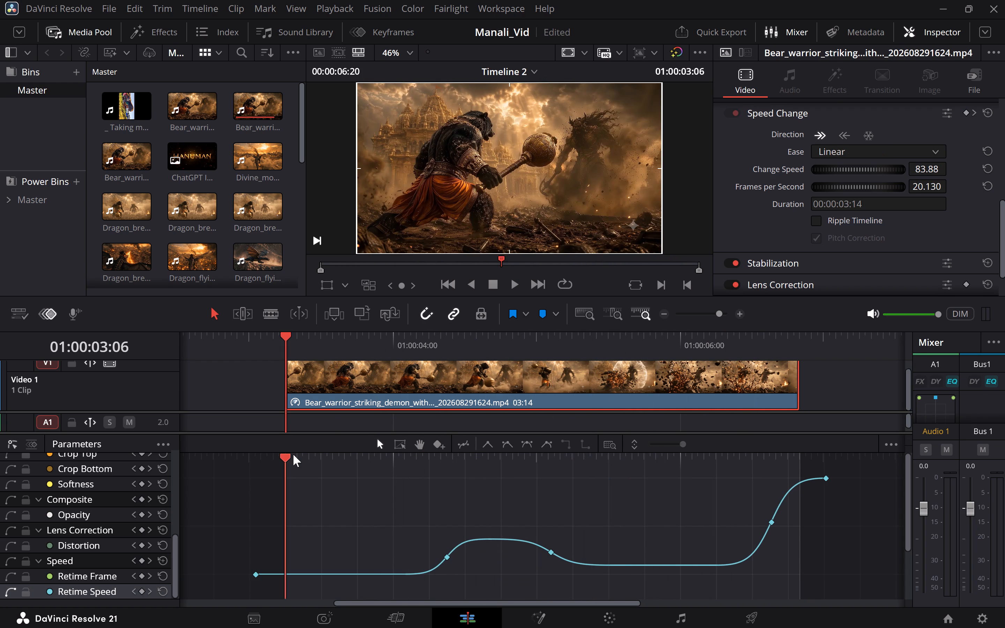
{"action": "key", "text": "space"}
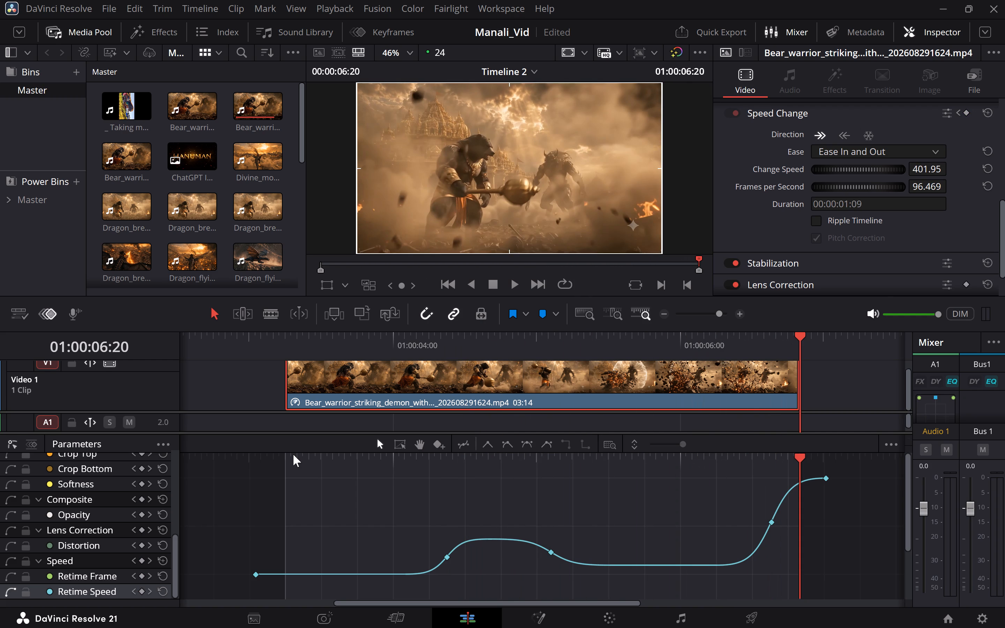
Raise the Retime Speed of the impact segment to 127.40%, and replay from the mace swing.
{"action": "double_click", "coordinate": [741, 562]}
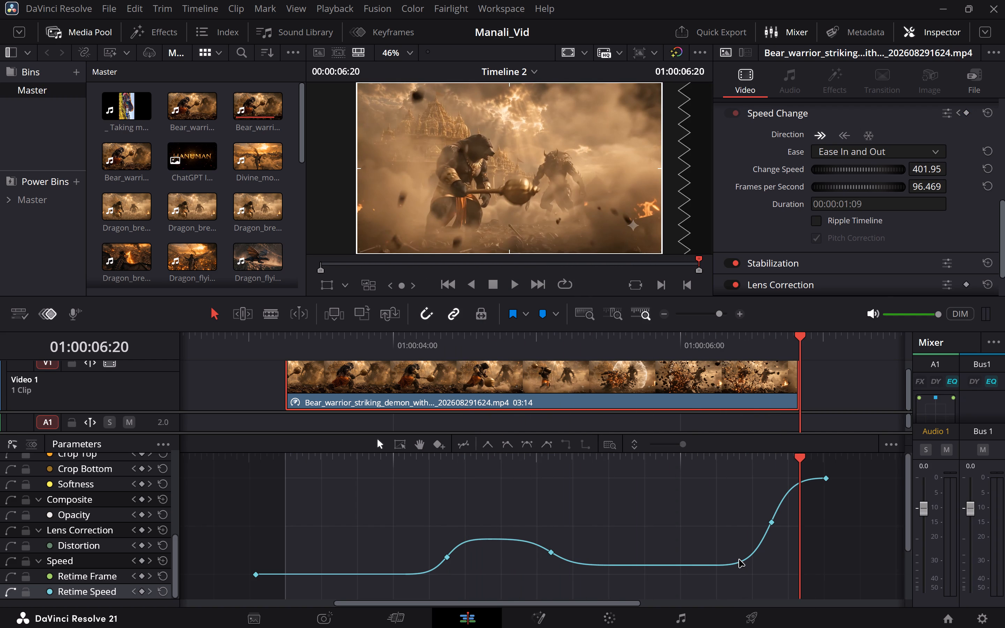
{"action": "left_click_drag", "start_coordinate": [733, 565], "coordinate": [733, 560]}
{"action": "left_click", "coordinate": [616, 465]}
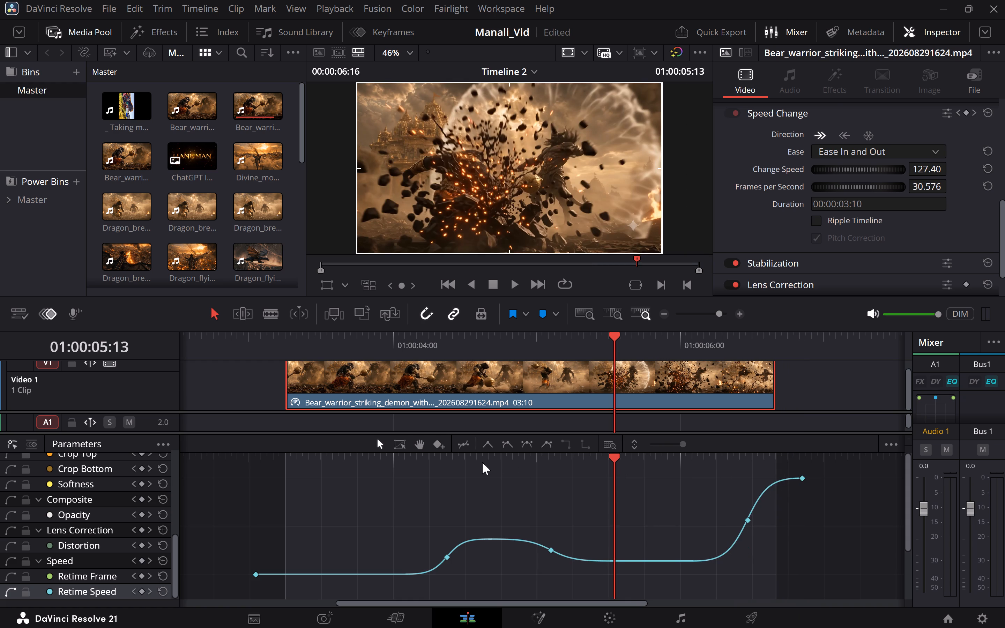
{"action": "left_click", "coordinate": [478, 462]}
{"action": "key", "text": "space"}
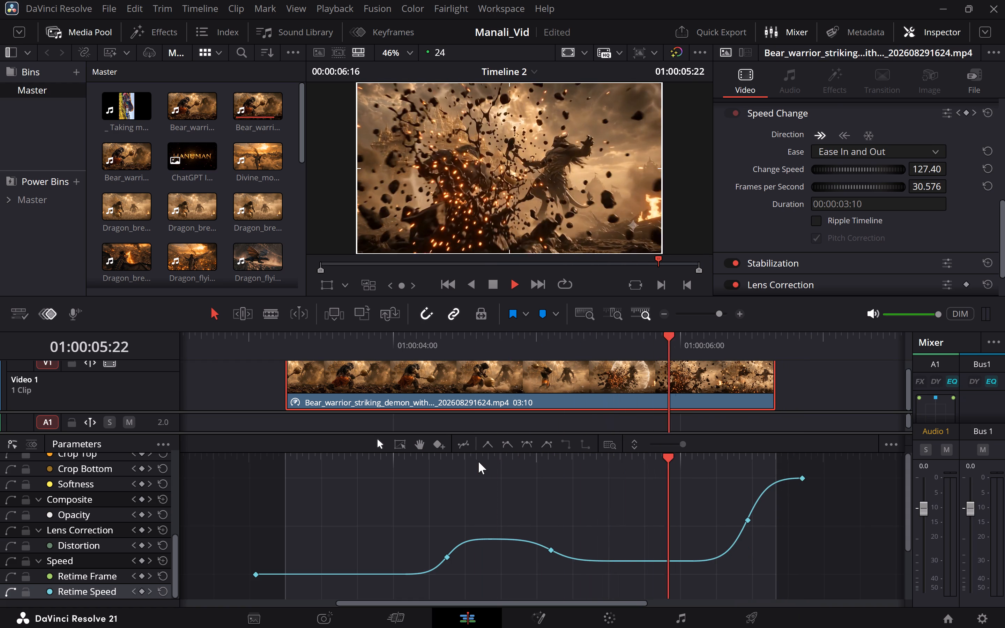
{"action": "key", "text": "space"}
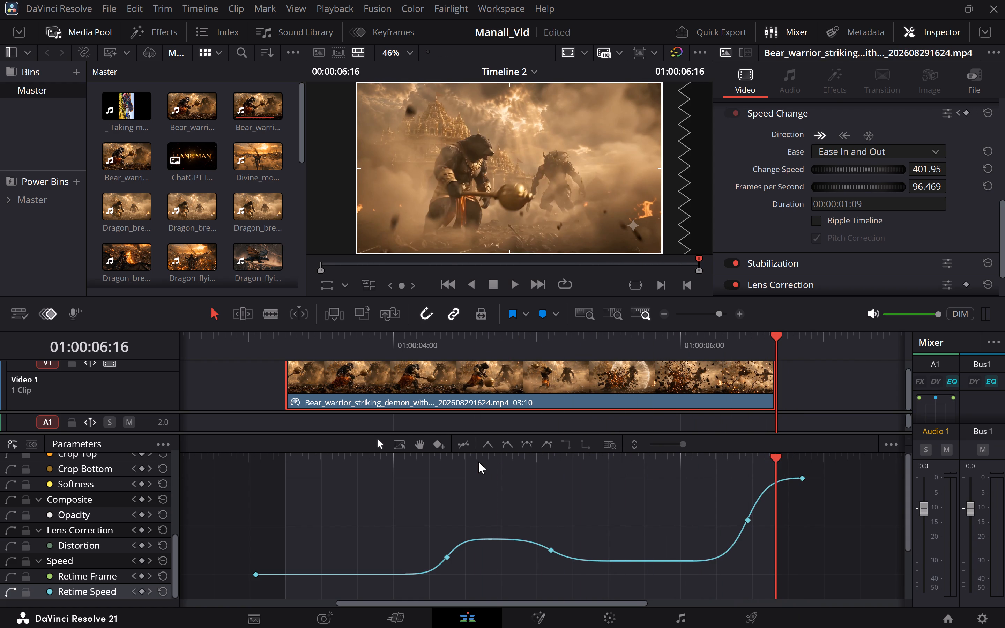
Add a Speed Change keyframe at 01:00:05:22, in the debris part of the impact segment.
{"action": "left_click", "coordinate": [670, 459]}
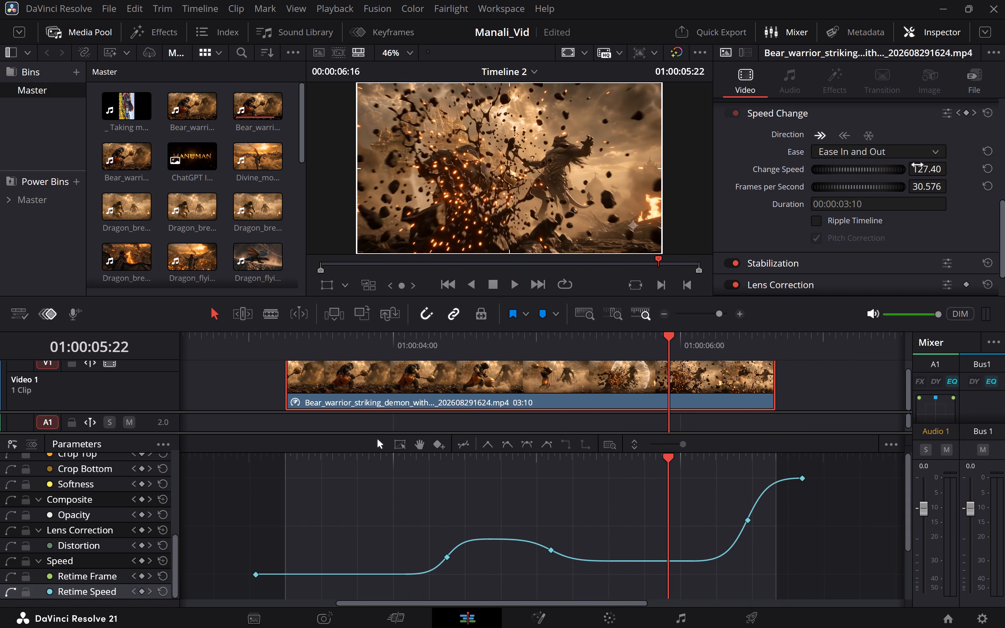
{"action": "left_click", "coordinate": [963, 108]}
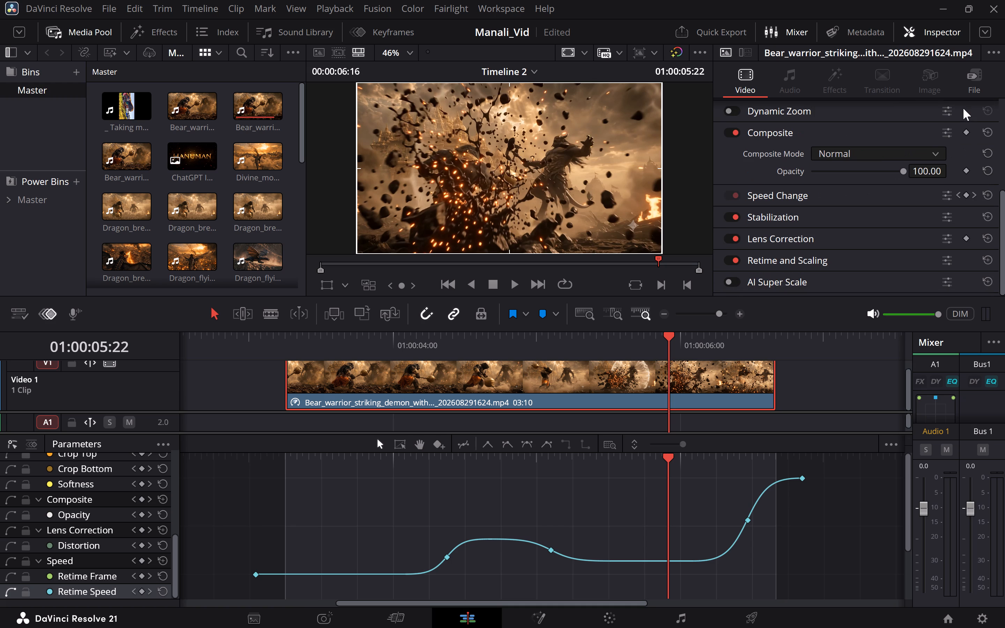
{"action": "left_click", "coordinate": [803, 197]}
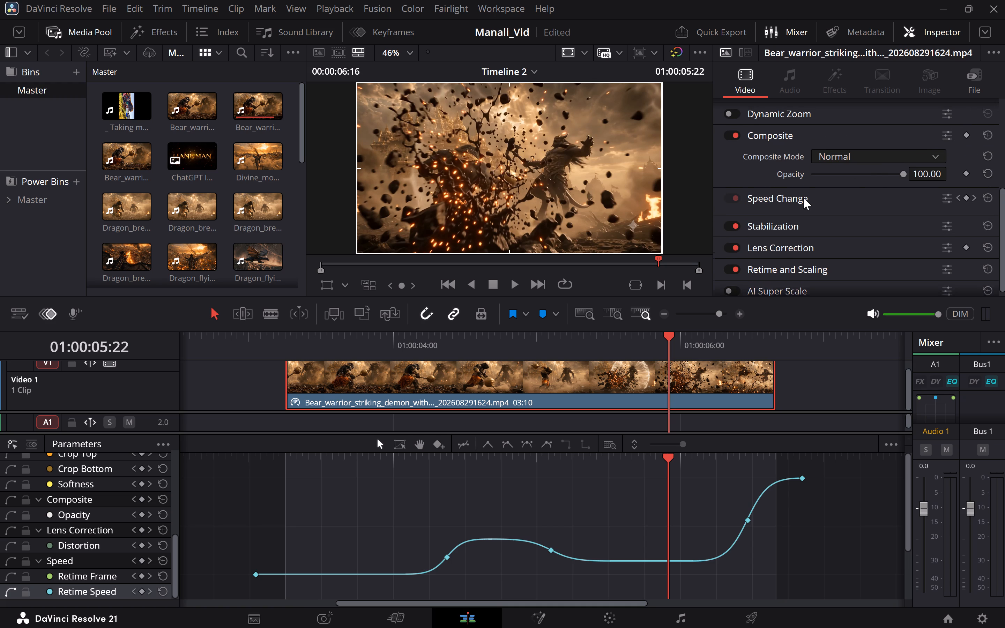
{"action": "left_click", "coordinate": [967, 197]}
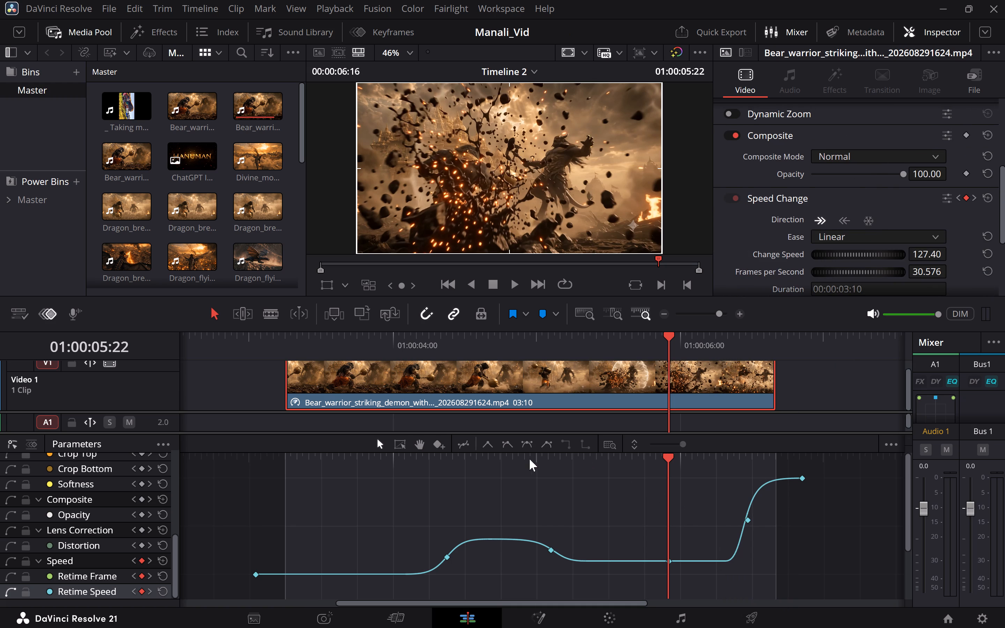
Give the Retime Speed keyframe at 01:00:05:22 ease-in and ease-out curve handles.
{"action": "left_click", "coordinate": [507, 444]}
{"action": "left_click", "coordinate": [671, 561]}
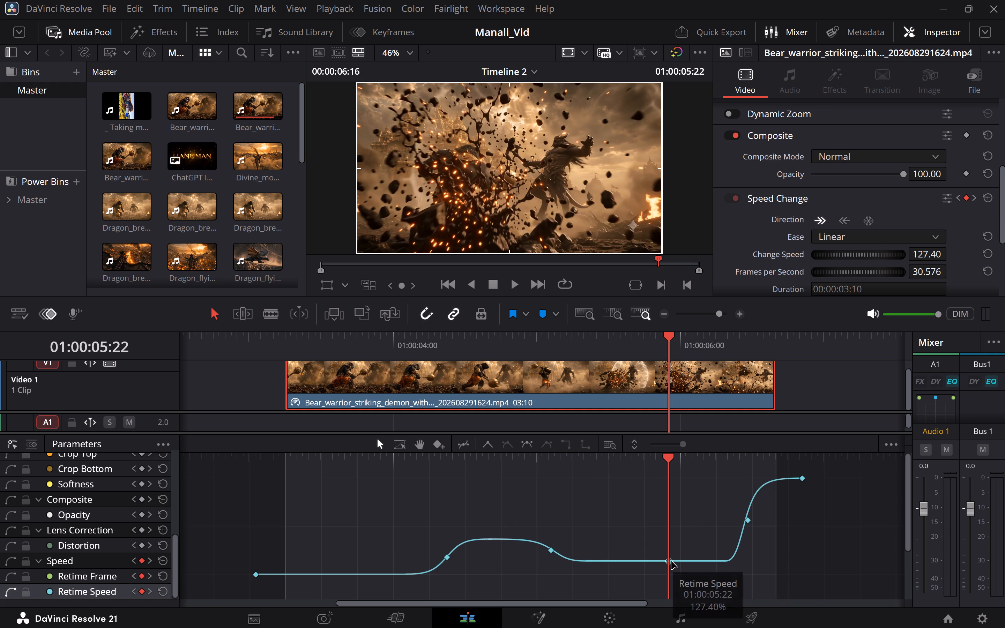
{"action": "left_click", "coordinate": [503, 444]}
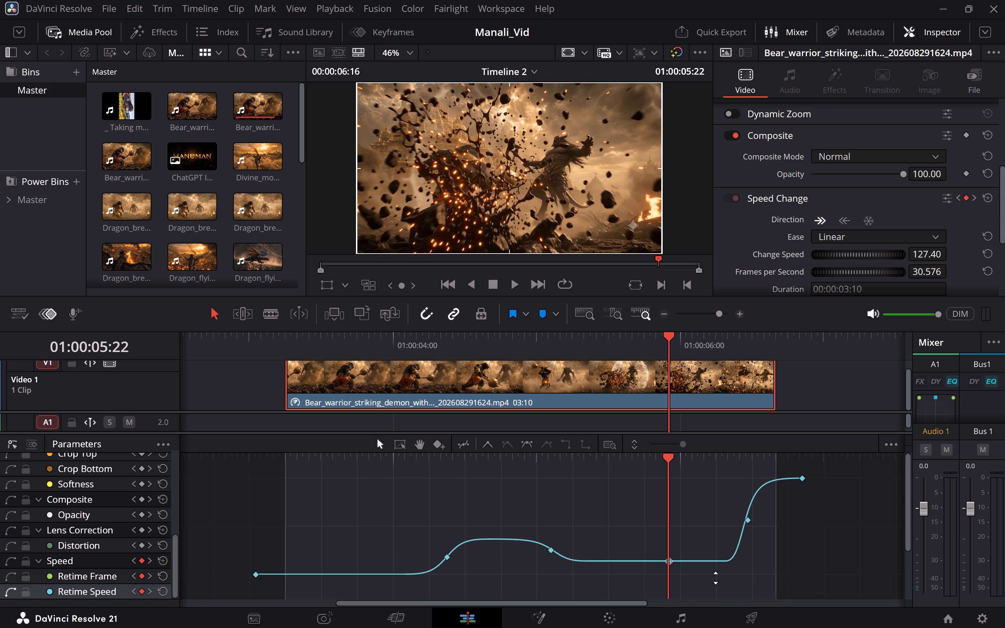
{"action": "left_click", "coordinate": [698, 563]}
{"action": "left_click", "coordinate": [698, 572]}
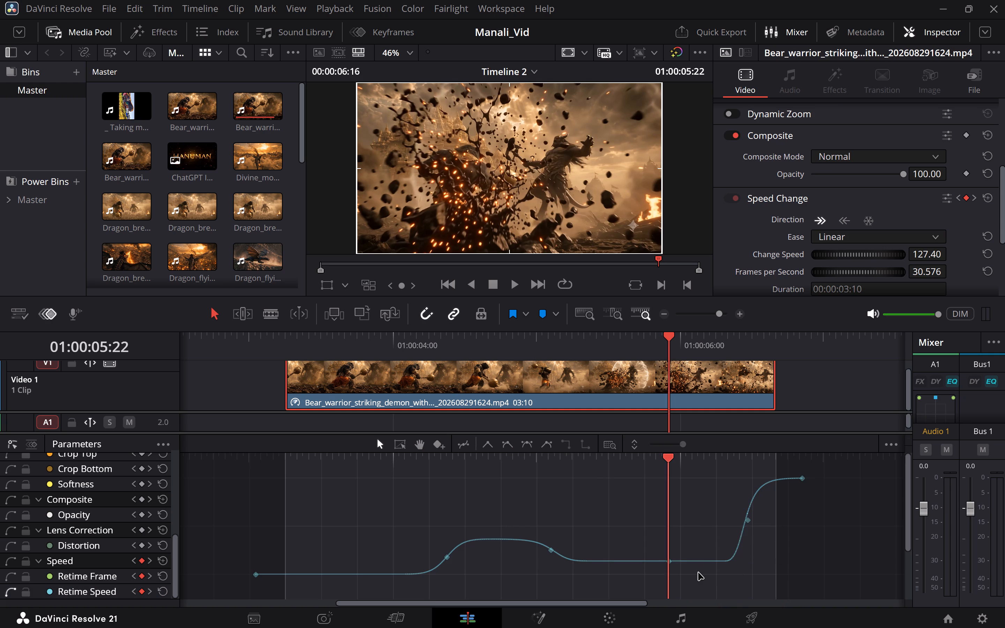
{"action": "left_click", "coordinate": [698, 562]}
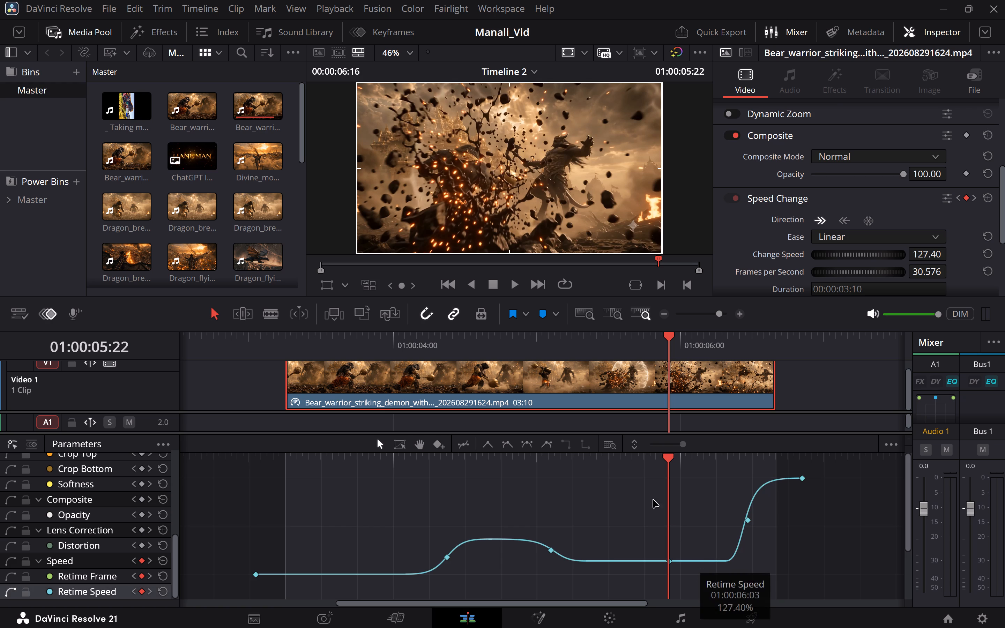
{"action": "left_click", "coordinate": [506, 444]}
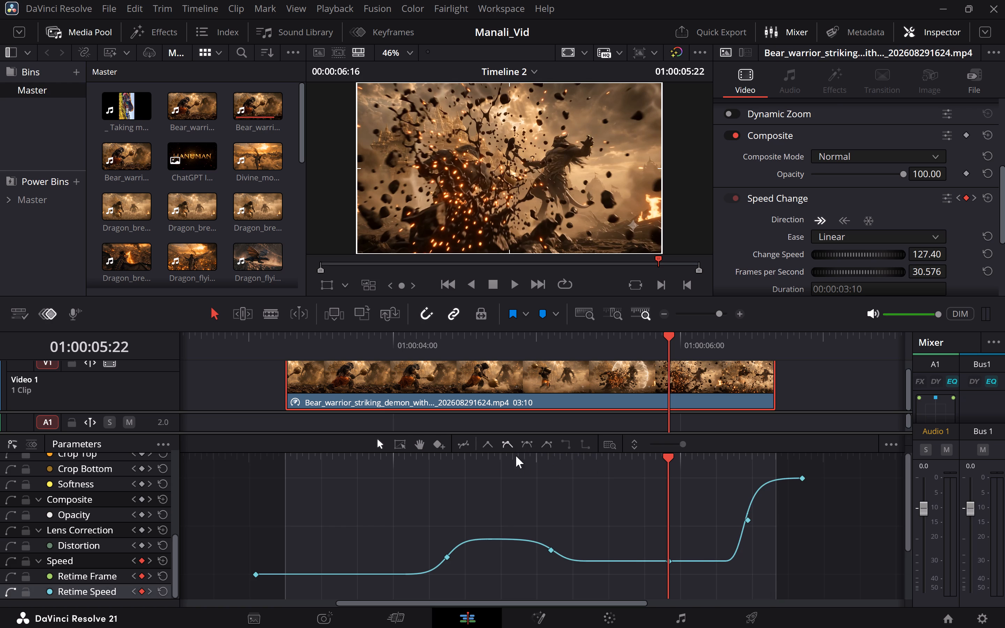
{"action": "left_click", "coordinate": [552, 548]}
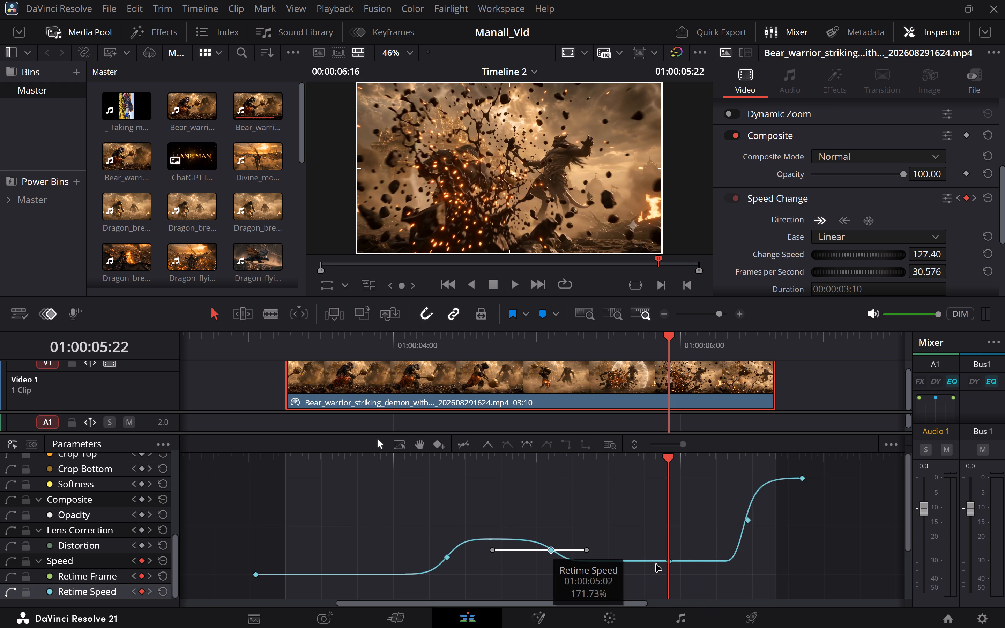
{"action": "left_click", "coordinate": [668, 556]}
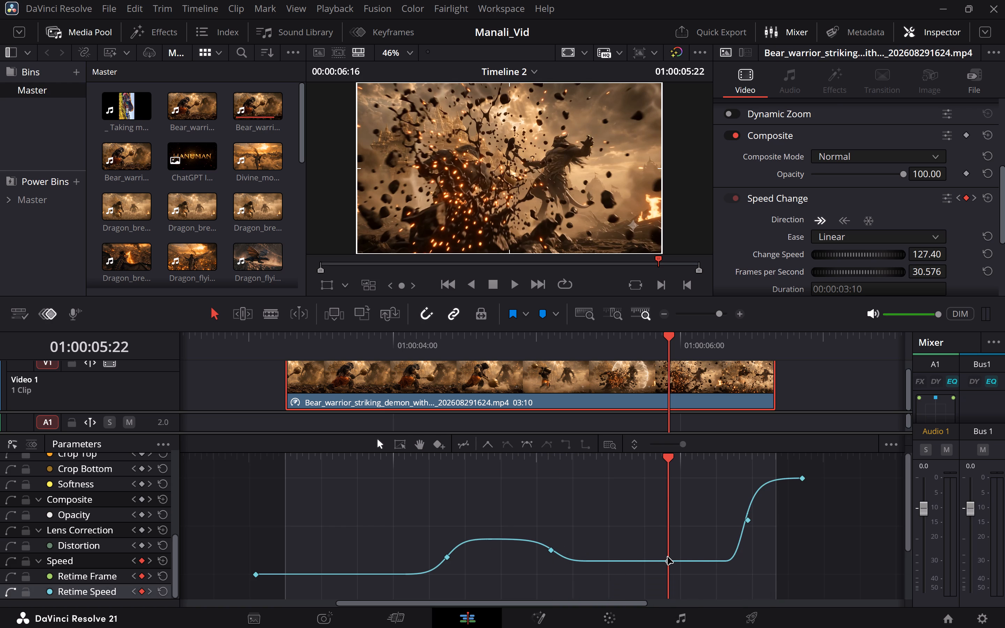
{"action": "left_click_drag", "start_coordinate": [665, 461], "coordinate": [607, 463]}
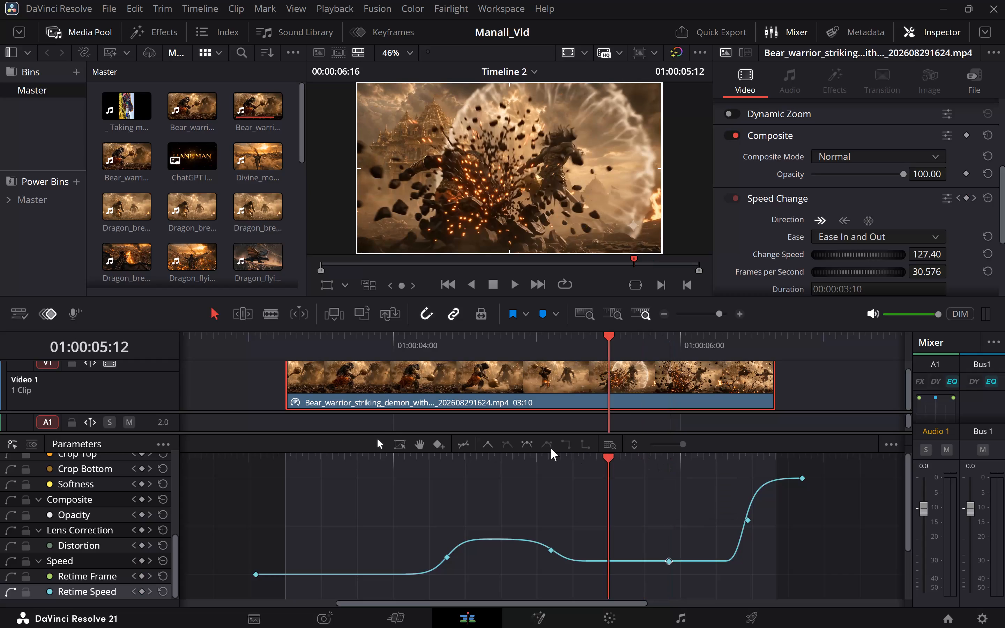
{"action": "left_click", "coordinate": [530, 441]}
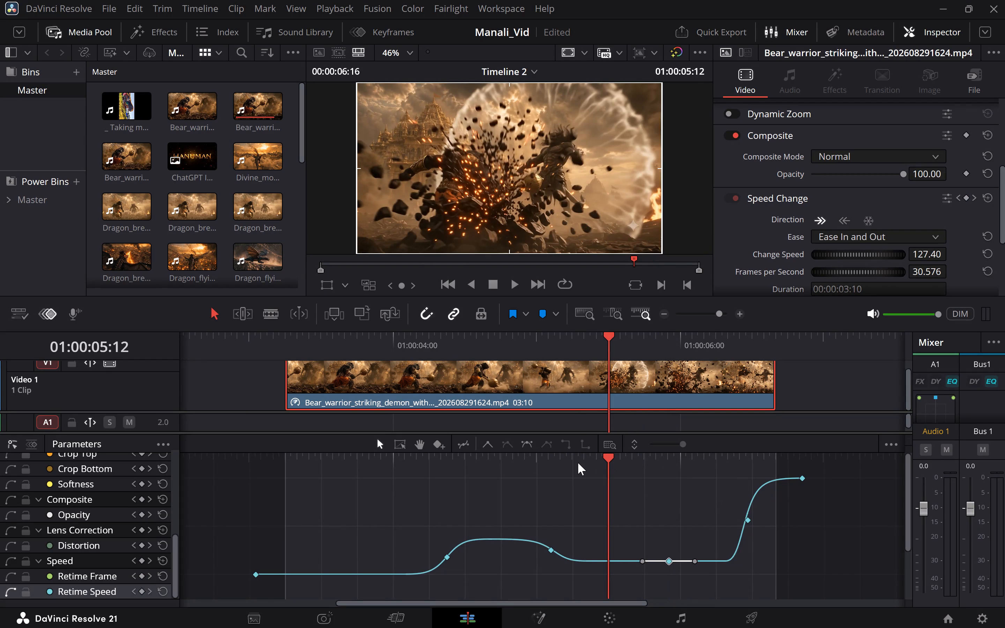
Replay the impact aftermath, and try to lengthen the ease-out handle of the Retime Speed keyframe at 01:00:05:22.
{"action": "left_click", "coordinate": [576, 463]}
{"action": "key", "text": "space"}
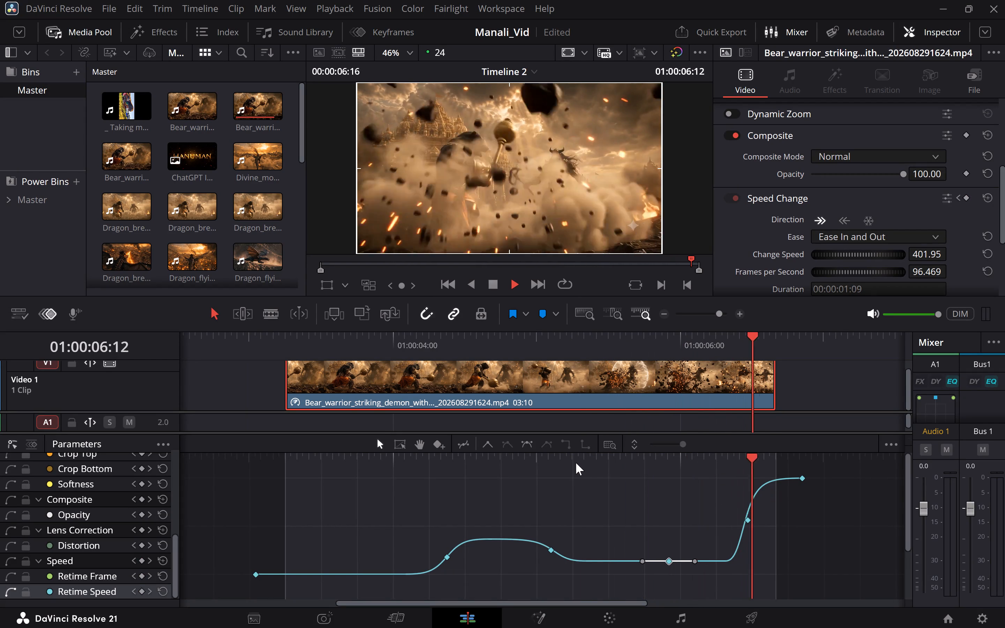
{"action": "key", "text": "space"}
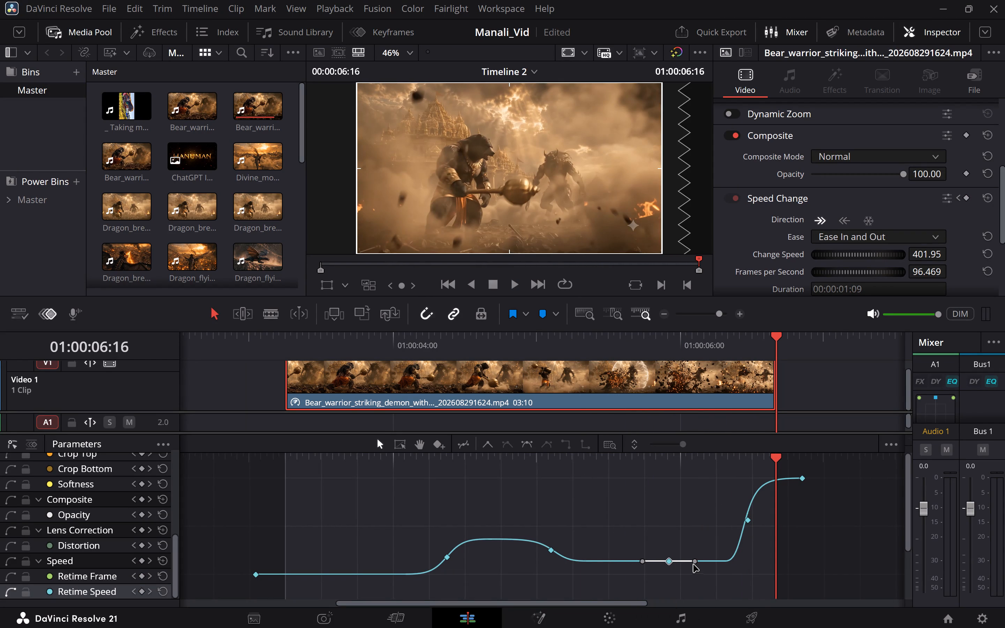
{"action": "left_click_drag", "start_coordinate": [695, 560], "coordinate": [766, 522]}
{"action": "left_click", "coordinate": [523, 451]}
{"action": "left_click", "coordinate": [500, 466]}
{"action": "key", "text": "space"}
Undo the recent edits back past the adding of the 01:00:05:22 keyframe, and replay from the start of the mace swing.
{"action": "key", "text": "ctrl+z"}
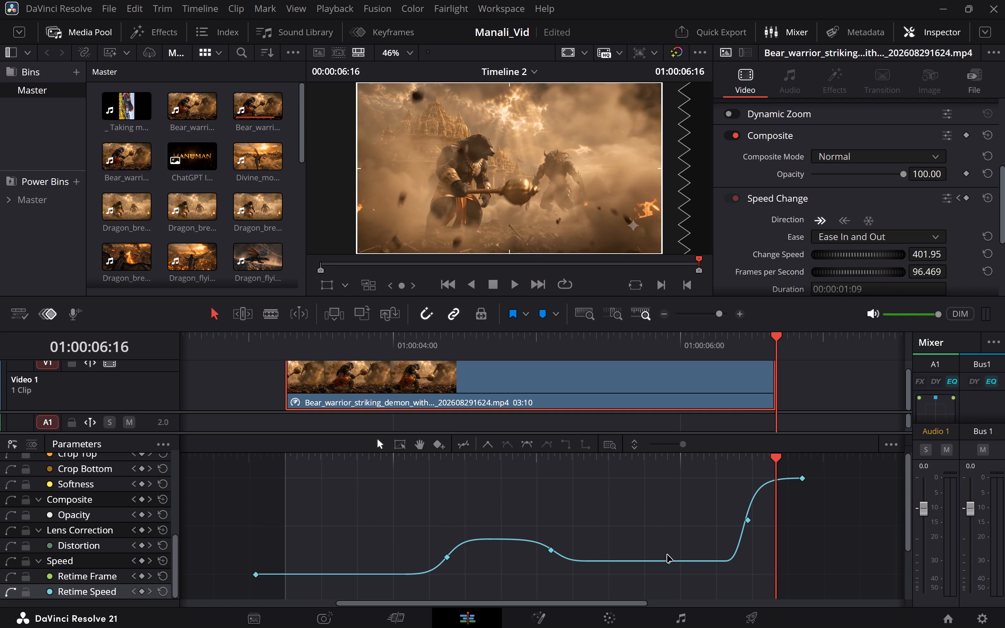
{"action": "key", "text": "ctrl+z"}
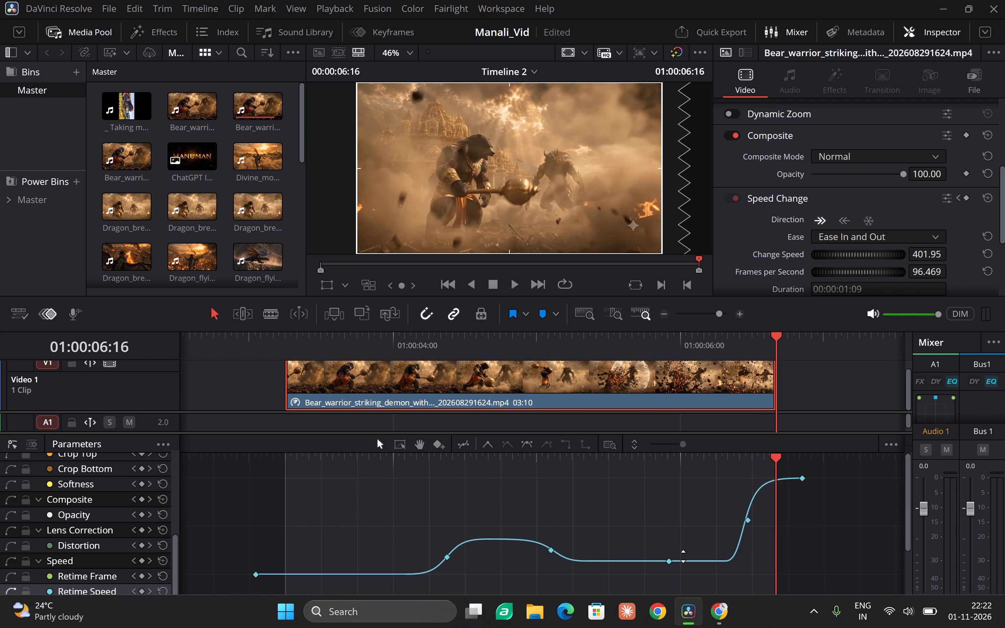
{"action": "key", "text": "ctrl+z"}
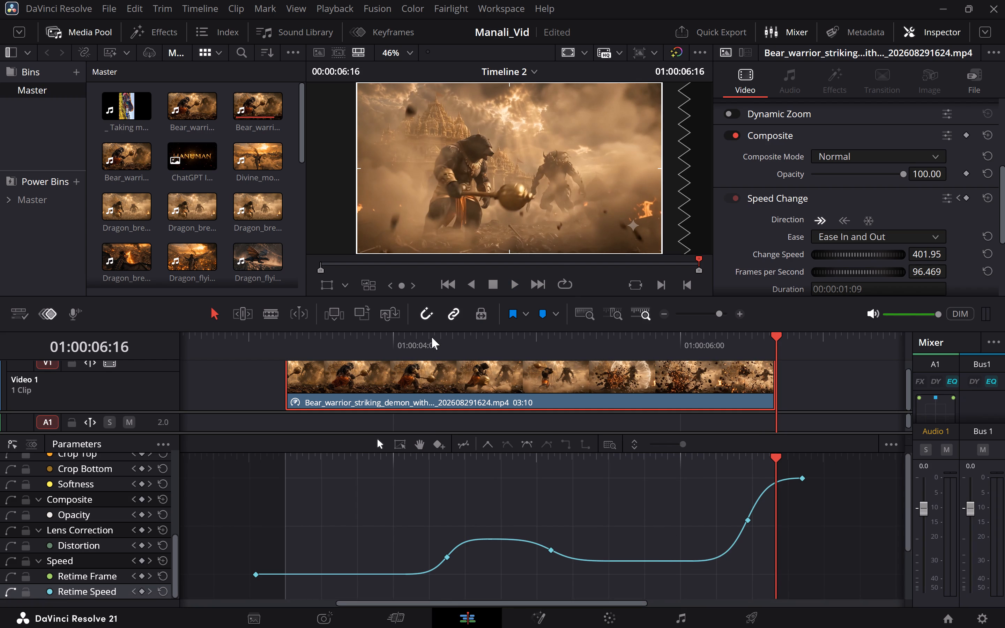
{"action": "left_click", "coordinate": [428, 337]}
{"action": "key", "text": "space"}
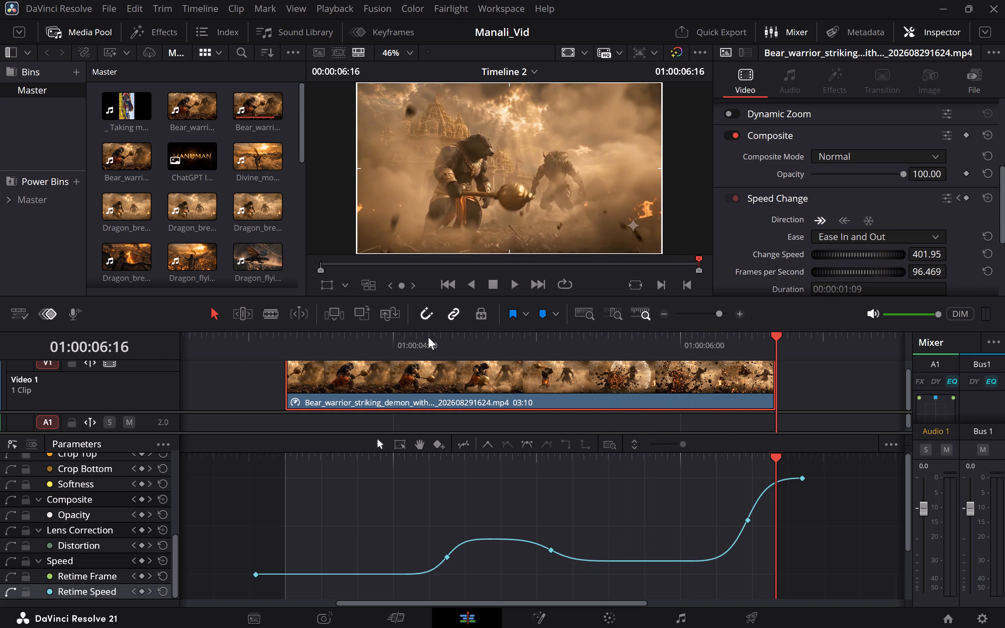
Collapse the ease handles of the Retime Speed keyframe at 01:00:06:11 into an abrupt speed jump, and replay the aftermath.
{"action": "left_click", "coordinate": [751, 524]}
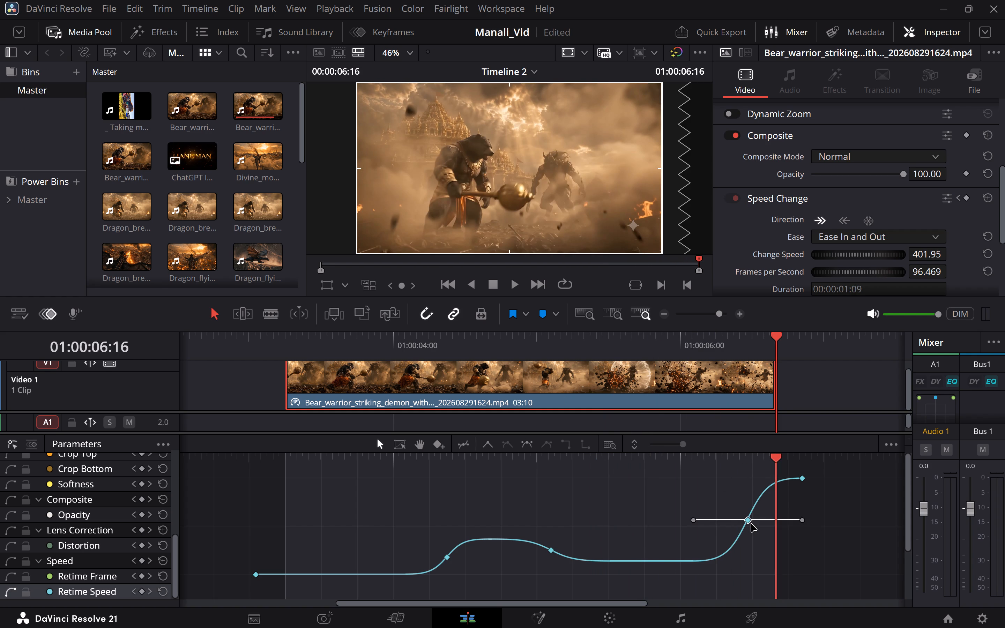
{"action": "left_click_drag", "start_coordinate": [693, 517], "coordinate": [746, 525]}
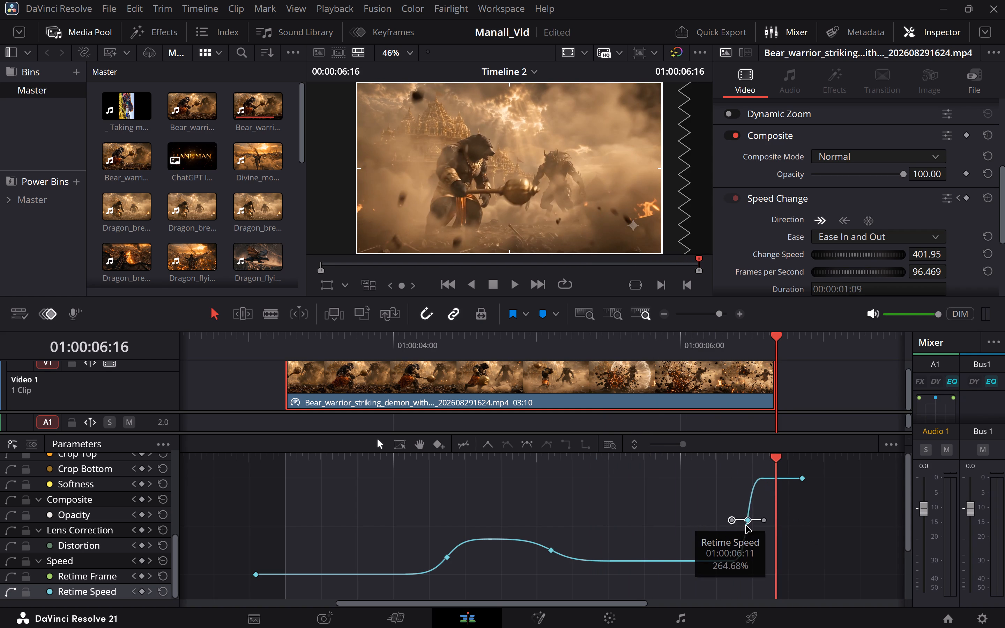
{"action": "left_click_drag", "start_coordinate": [746, 525], "coordinate": [622, 500]}
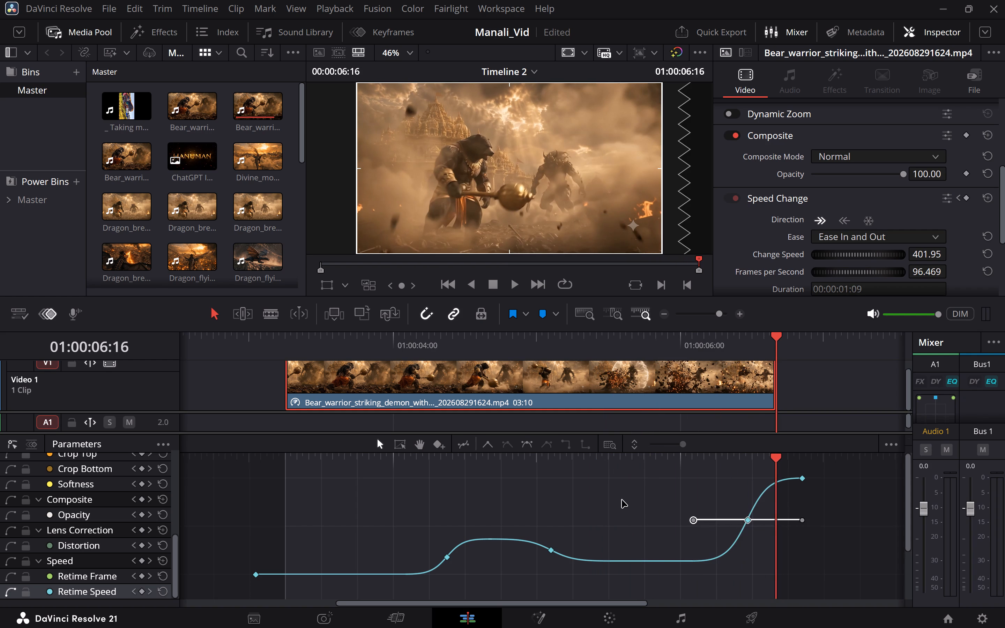
{"action": "left_click", "coordinate": [647, 466]}
{"action": "key", "text": "space"}
{"action": "left_click_drag", "start_coordinate": [691, 525], "coordinate": [776, 517]}
{"action": "left_click", "coordinate": [660, 467]}
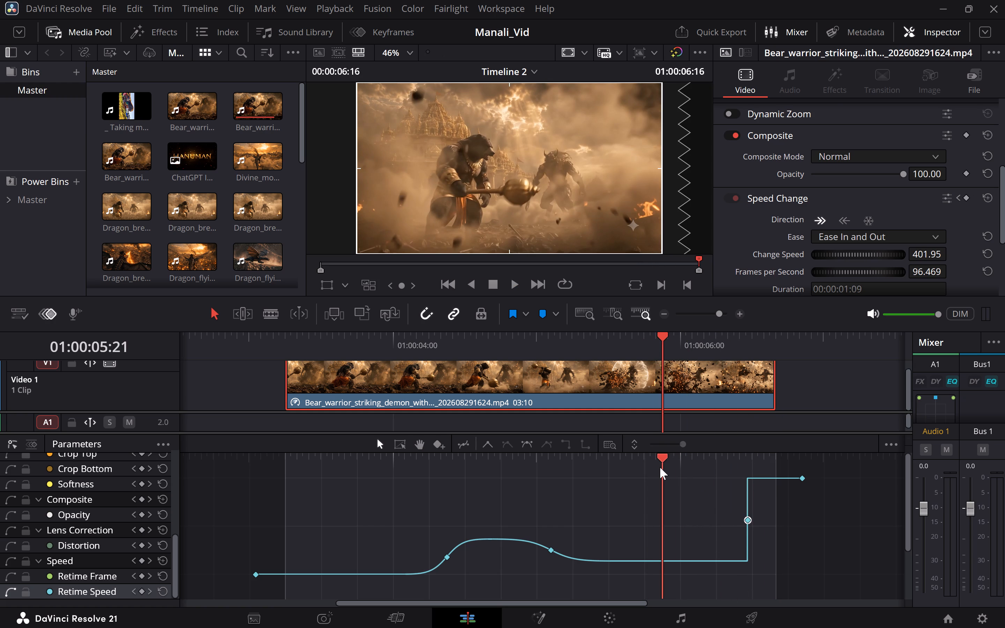
{"action": "key", "text": "space"}
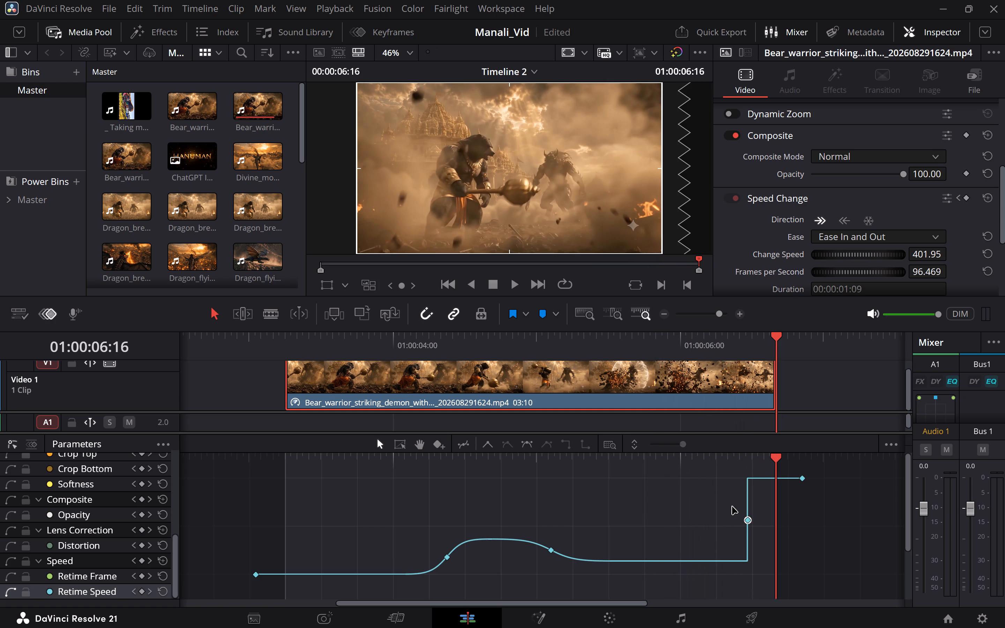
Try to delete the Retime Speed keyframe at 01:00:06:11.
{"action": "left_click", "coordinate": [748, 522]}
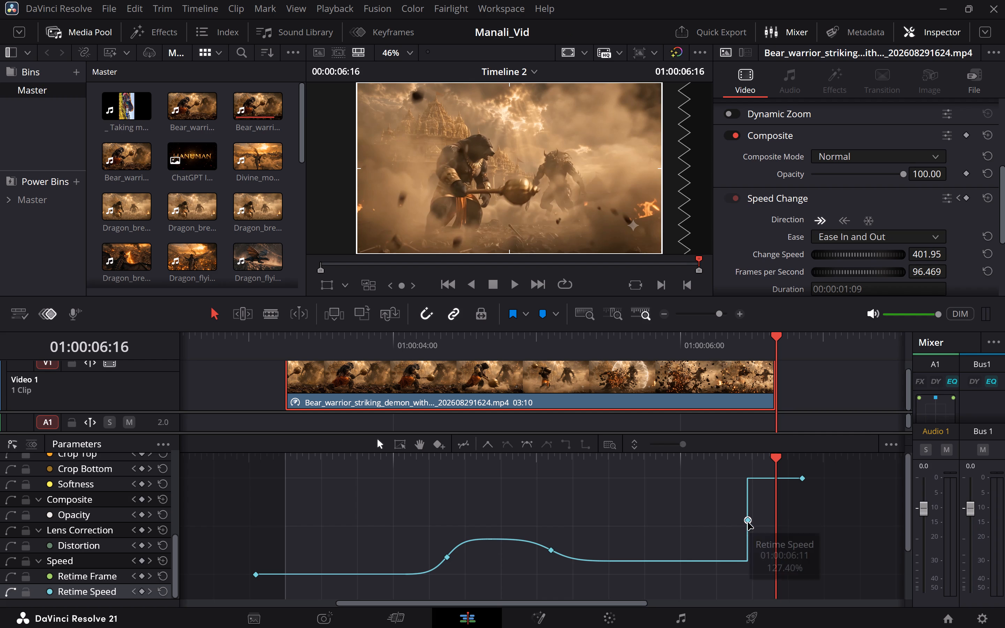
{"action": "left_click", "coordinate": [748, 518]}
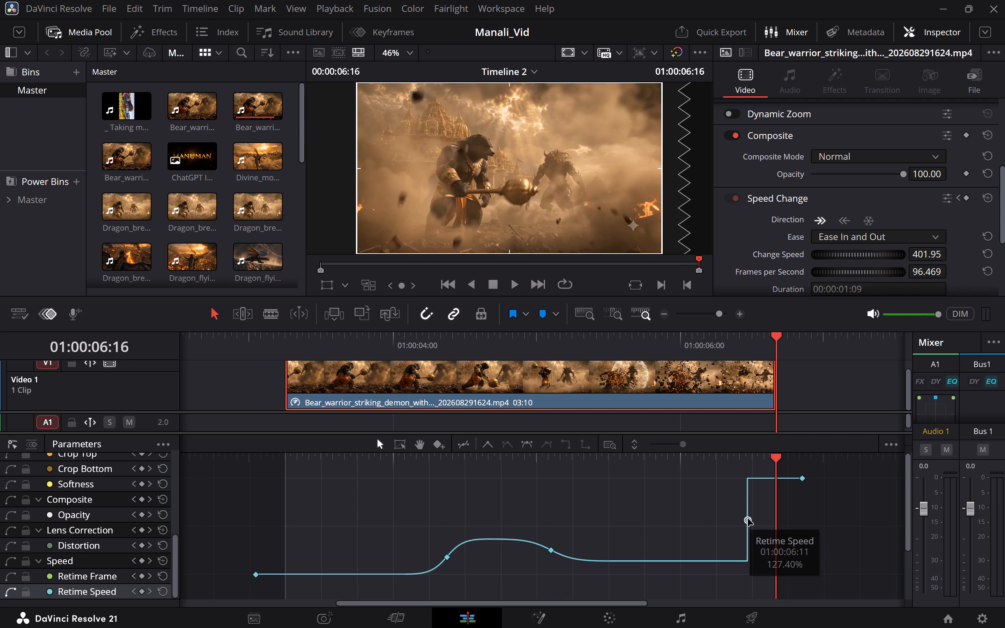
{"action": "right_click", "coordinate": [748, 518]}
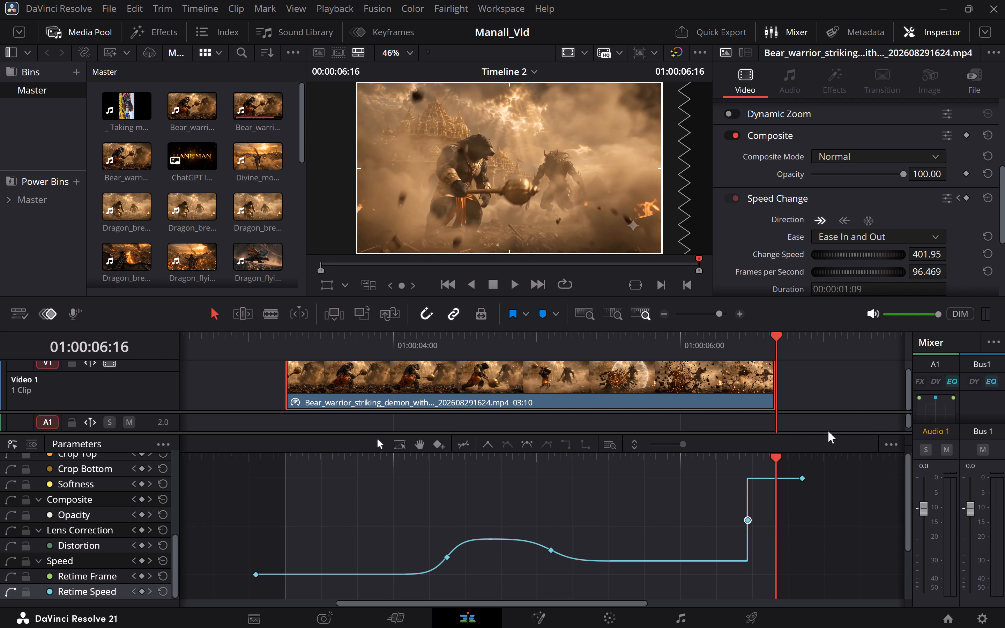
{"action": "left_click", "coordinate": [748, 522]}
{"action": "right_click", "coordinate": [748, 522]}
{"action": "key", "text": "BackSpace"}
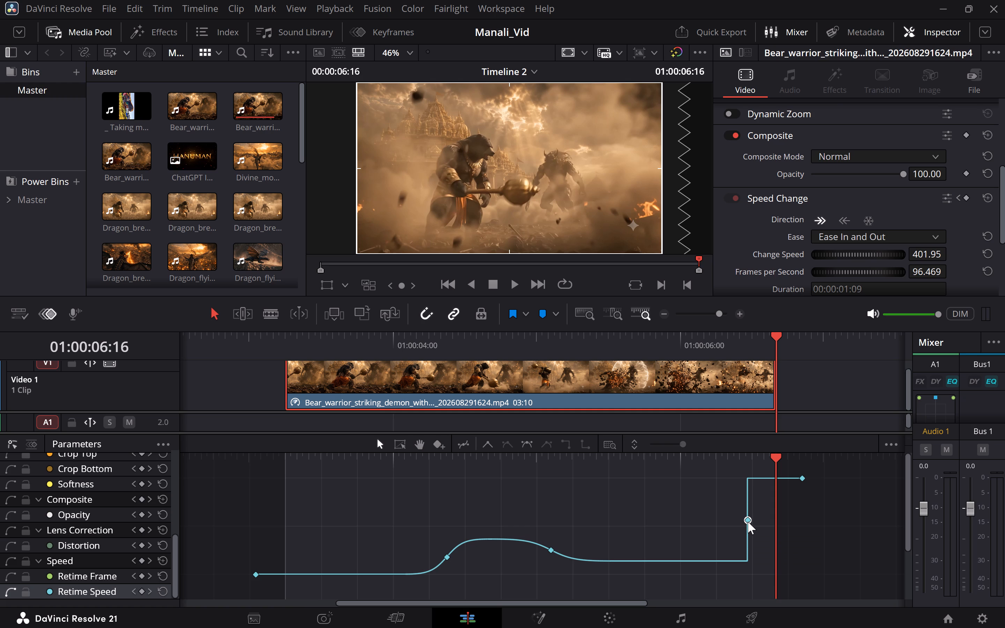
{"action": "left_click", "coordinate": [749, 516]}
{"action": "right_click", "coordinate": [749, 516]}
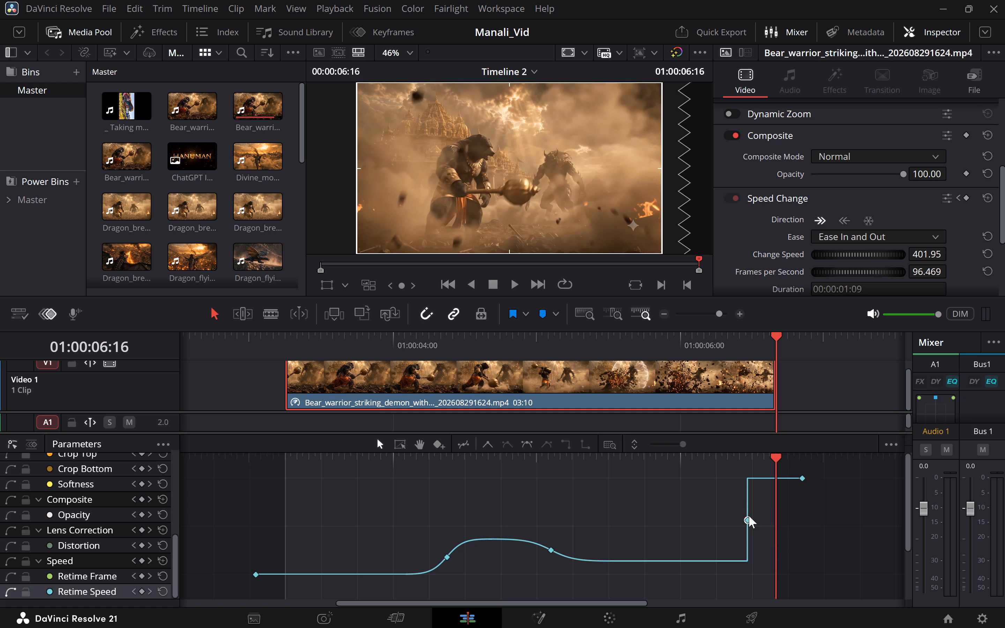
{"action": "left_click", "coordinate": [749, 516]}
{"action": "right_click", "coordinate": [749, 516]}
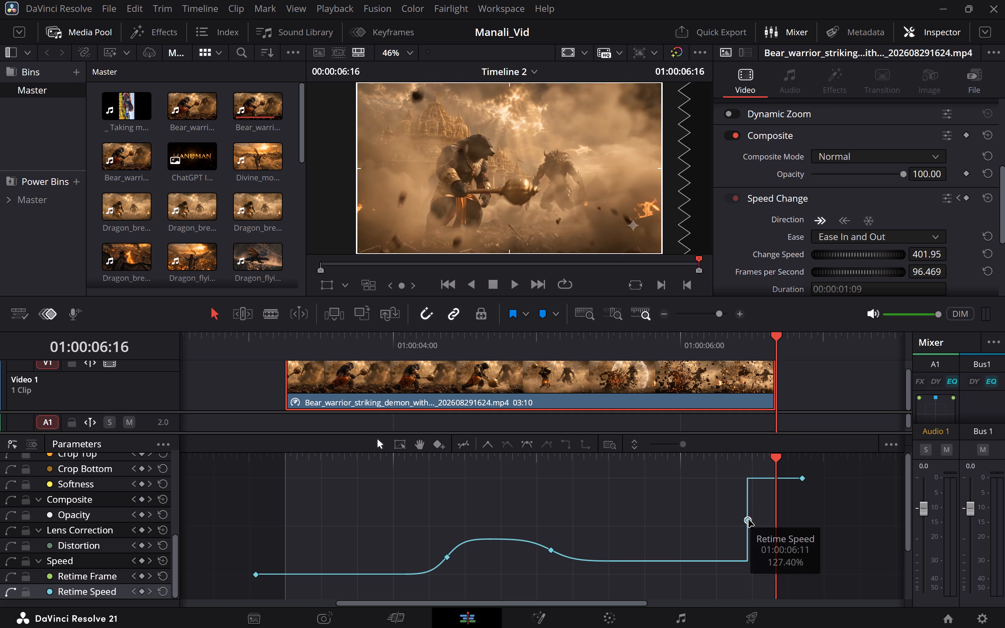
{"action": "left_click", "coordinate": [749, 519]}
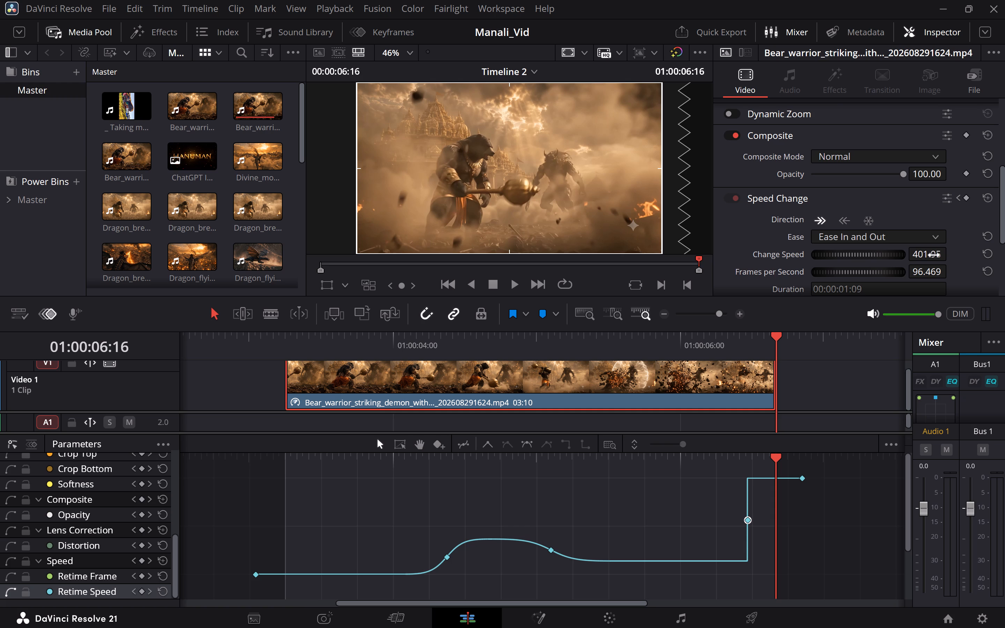
Reset the final segment's Change Speed to 100.00, and replay the clip repeatedly from near its start.
{"action": "left_click", "coordinate": [989, 252]}
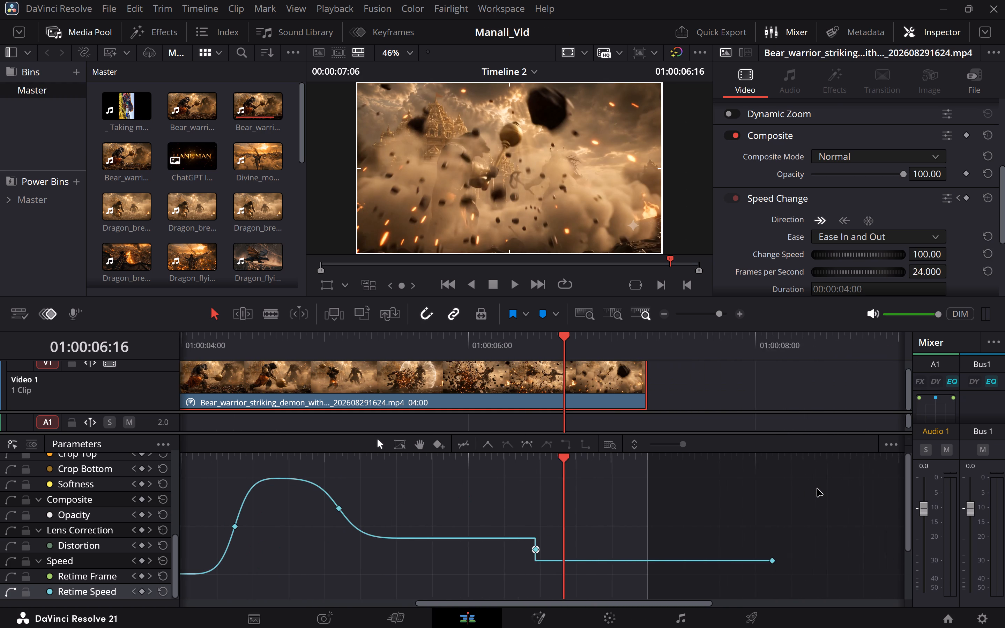
{"action": "left_click", "coordinate": [408, 457]}
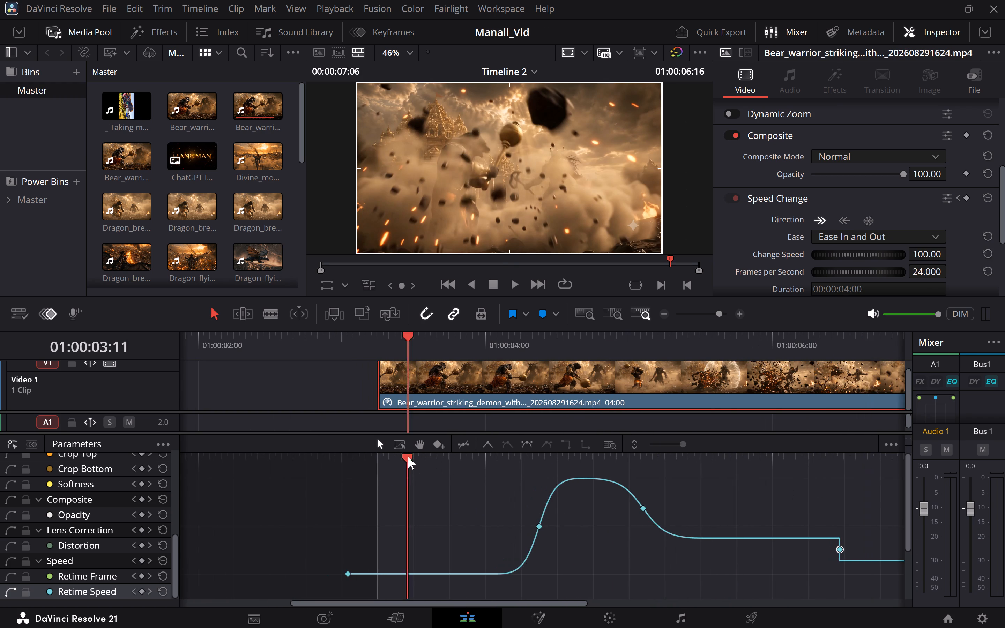
{"action": "key", "text": "space"}
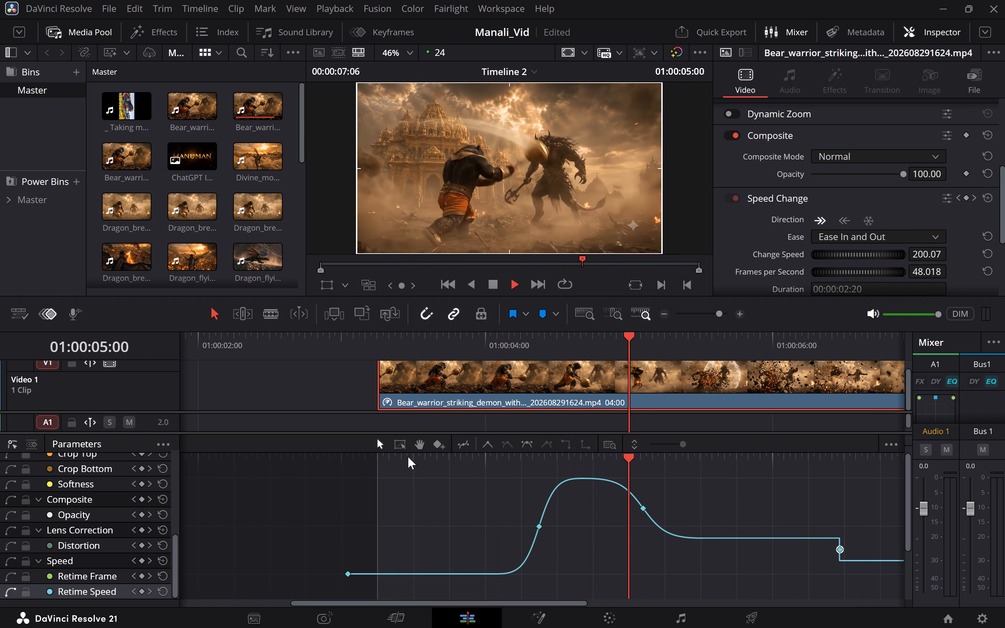
{"action": "key", "text": "space"}
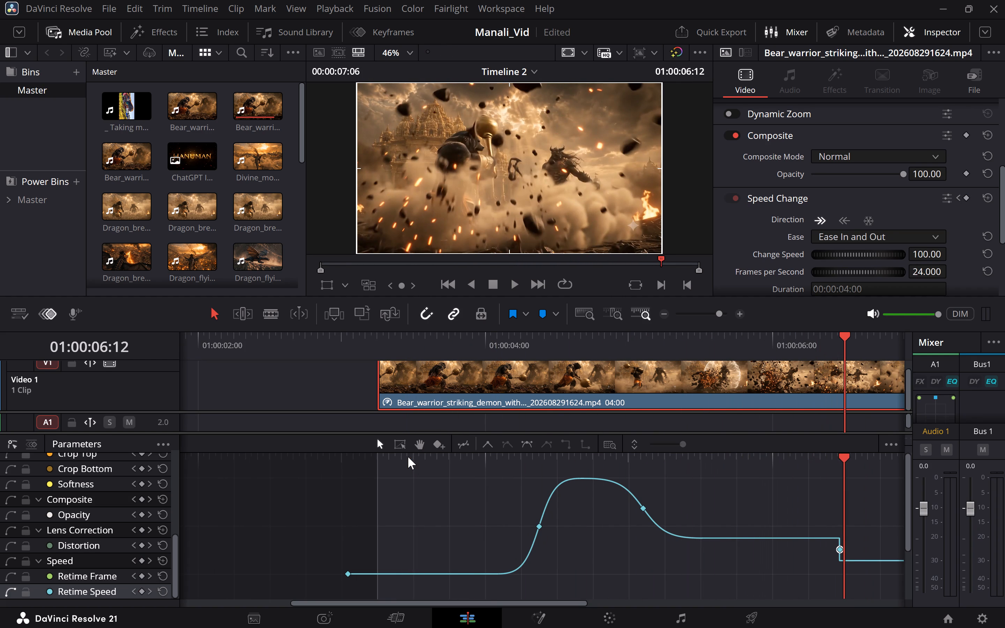
{"action": "left_click", "coordinate": [381, 456]}
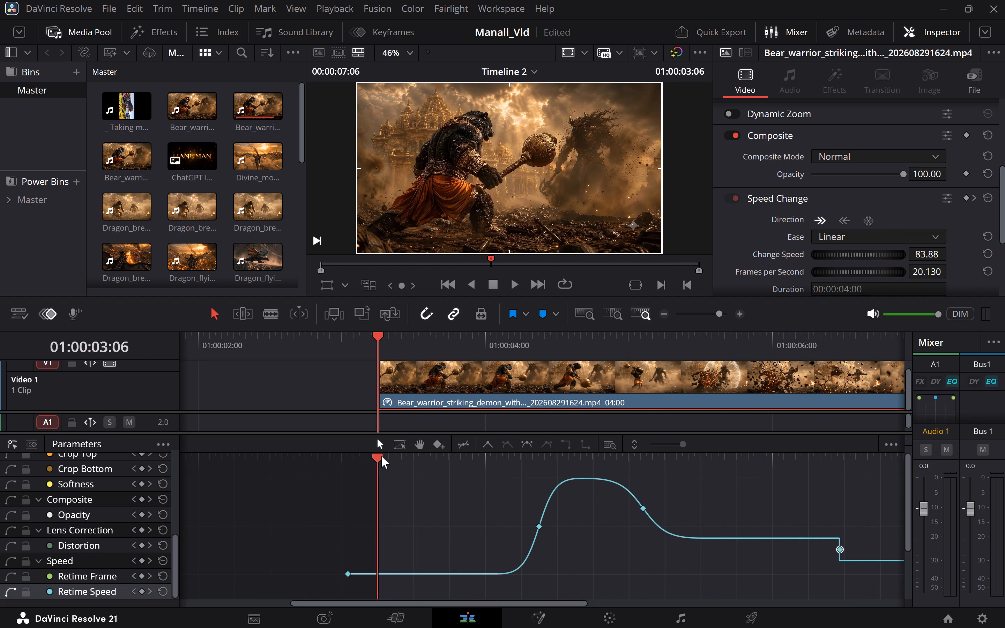
{"action": "key", "text": "space"}
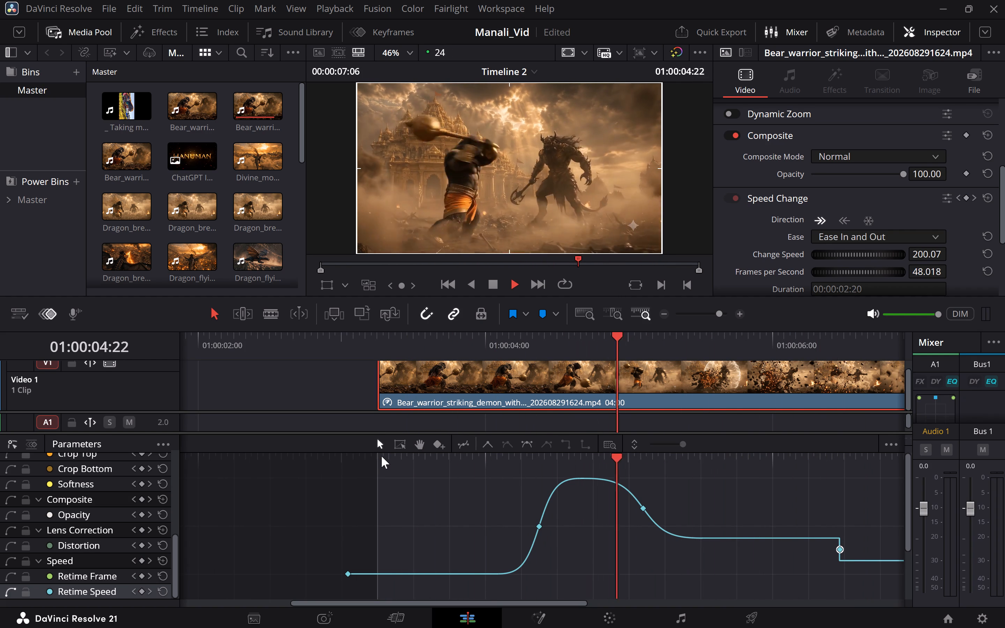
{"action": "key", "text": "space"}
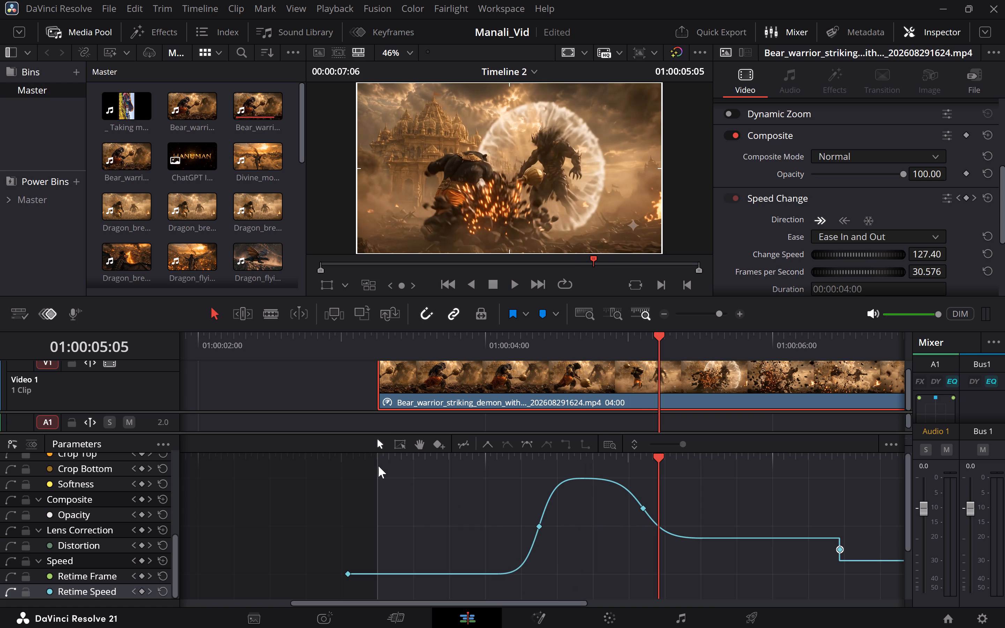
{"action": "left_click", "coordinate": [378, 465]}
{"action": "key", "text": "space"}
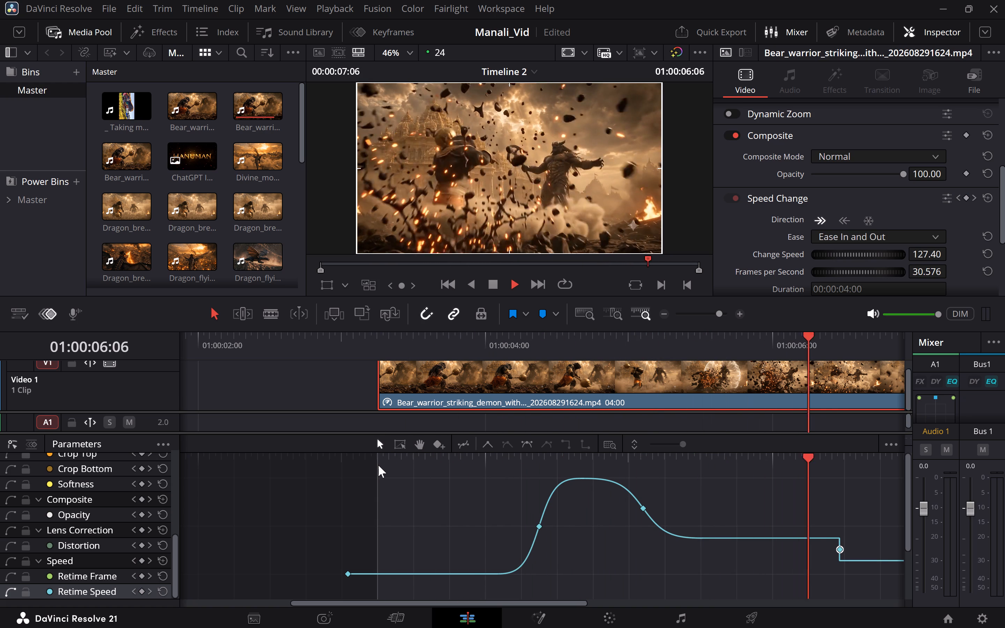
{"action": "key", "text": "space"}
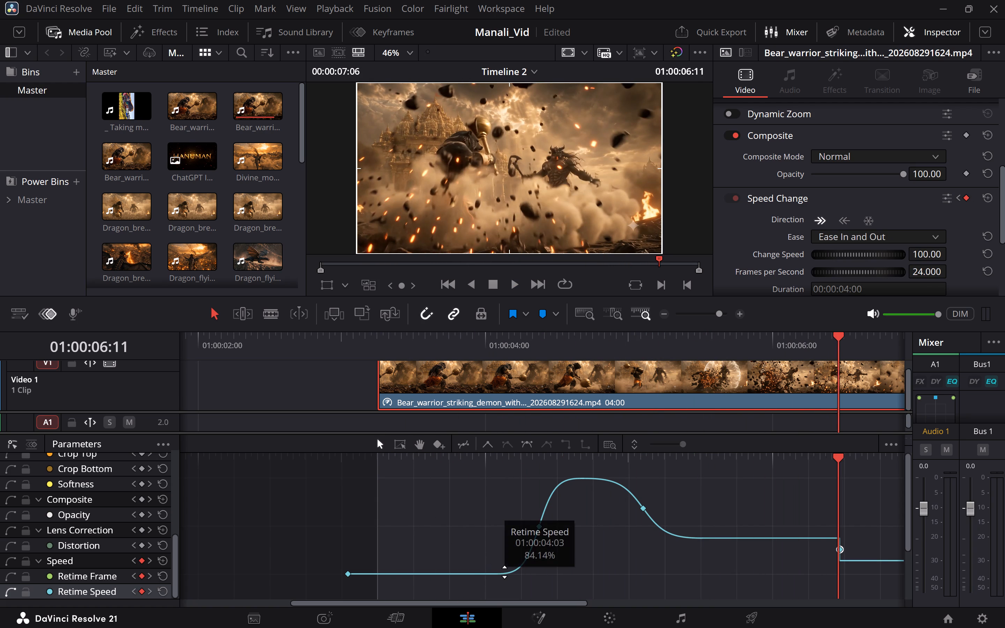
Raise the Retime Speed of the opening segment to 94.92%, and replay the clip from its start.
{"action": "left_click_drag", "start_coordinate": [504, 572], "coordinate": [492, 562]}
{"action": "left_click", "coordinate": [378, 459]}
{"action": "key", "text": "space"}
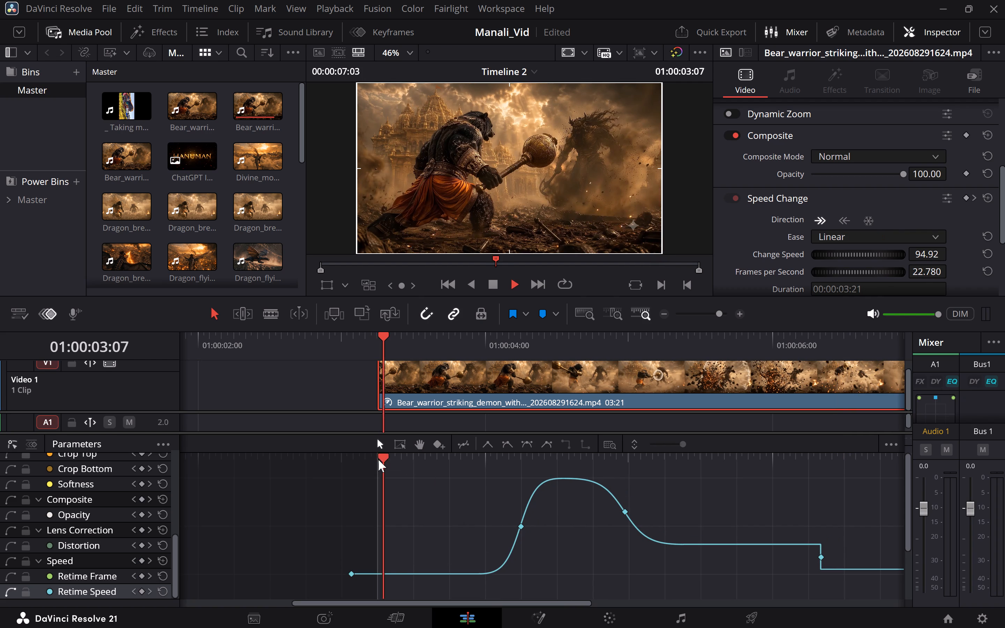
{"action": "key", "text": "space"}
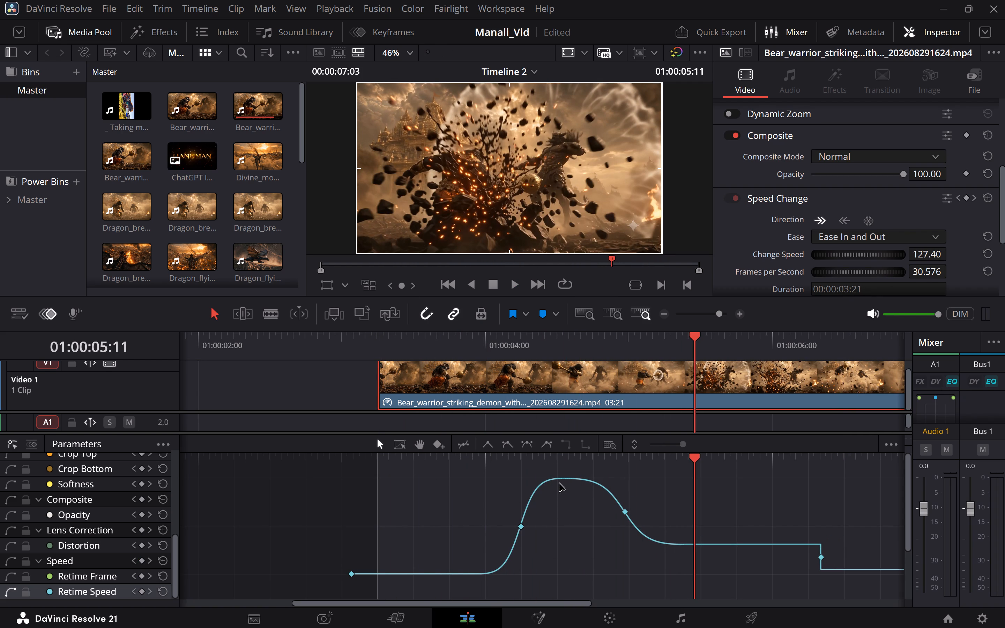
Slightly lower the Retime Speed of the mace swing segment, and replay the clip from near its start.
{"action": "left_click_drag", "start_coordinate": [562, 480], "coordinate": [572, 489]}
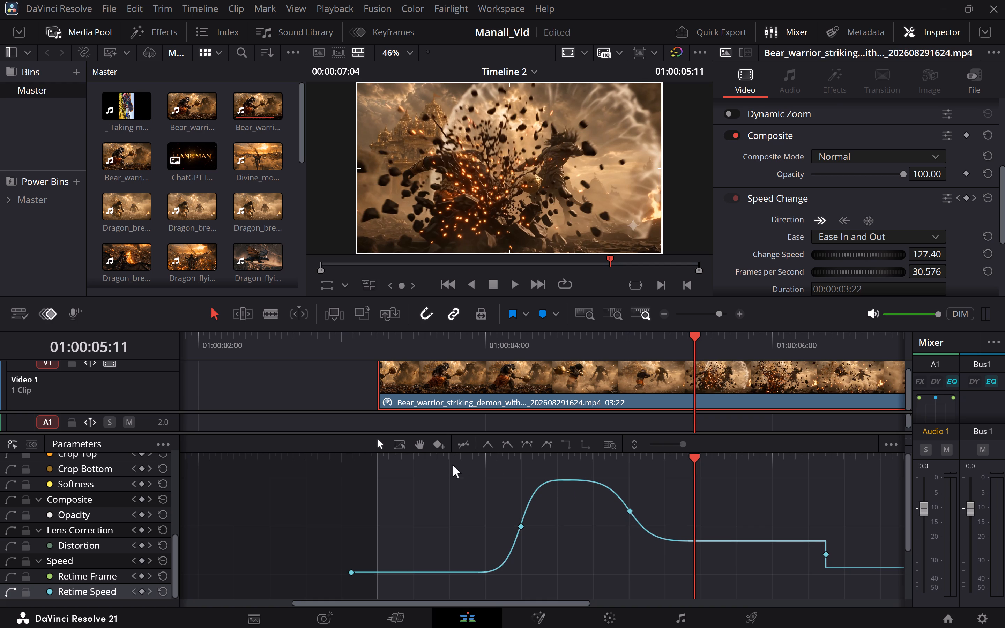
{"action": "left_click", "coordinate": [383, 461]}
{"action": "key", "text": "space"}
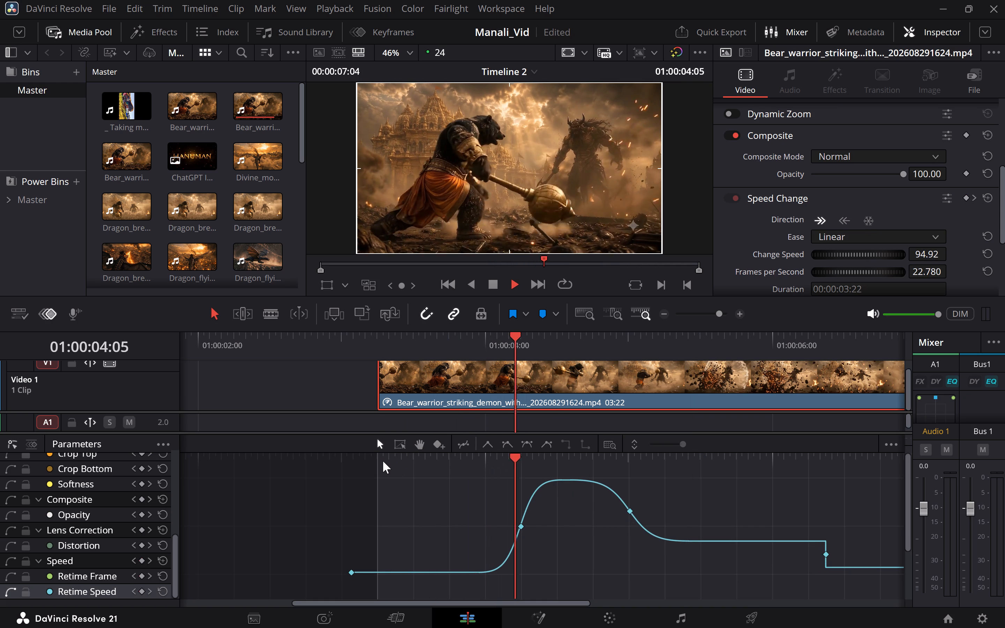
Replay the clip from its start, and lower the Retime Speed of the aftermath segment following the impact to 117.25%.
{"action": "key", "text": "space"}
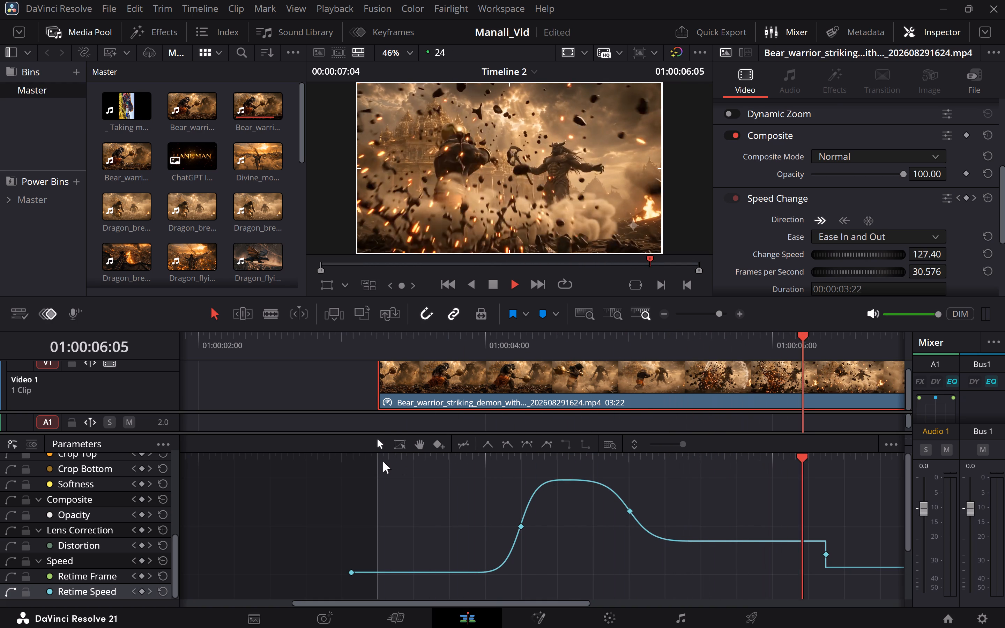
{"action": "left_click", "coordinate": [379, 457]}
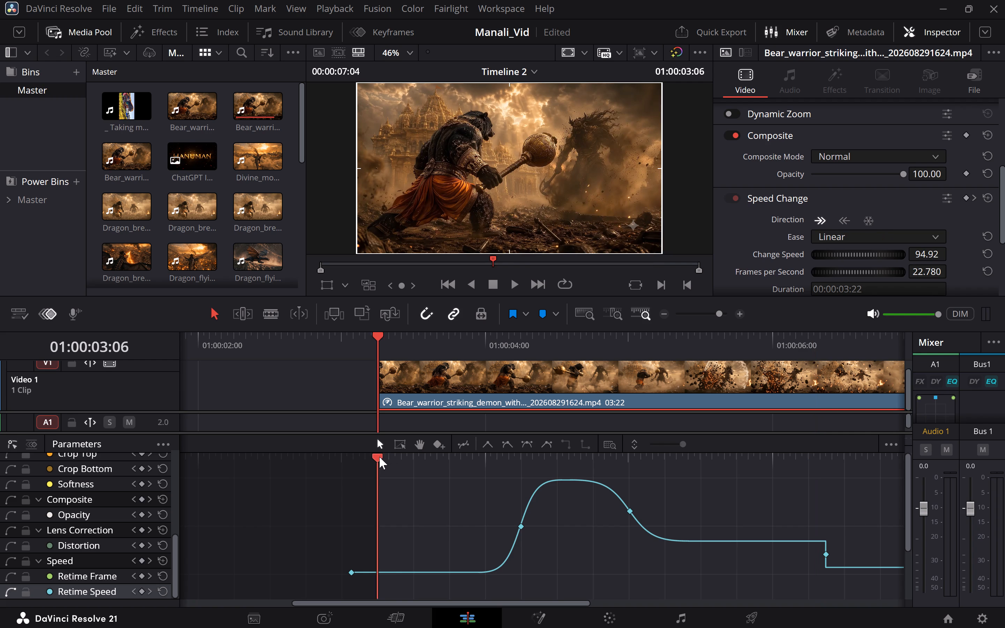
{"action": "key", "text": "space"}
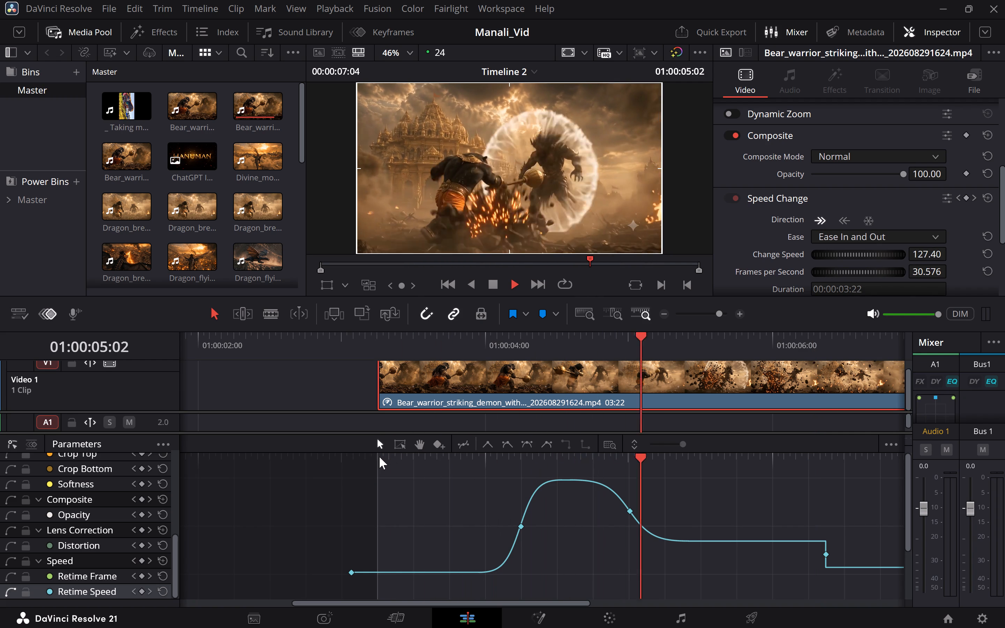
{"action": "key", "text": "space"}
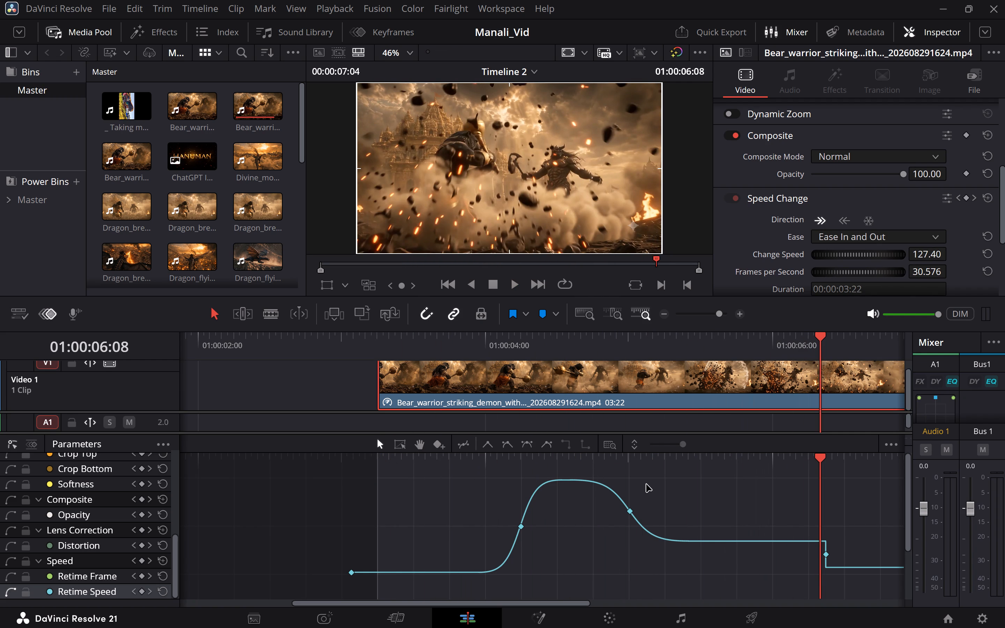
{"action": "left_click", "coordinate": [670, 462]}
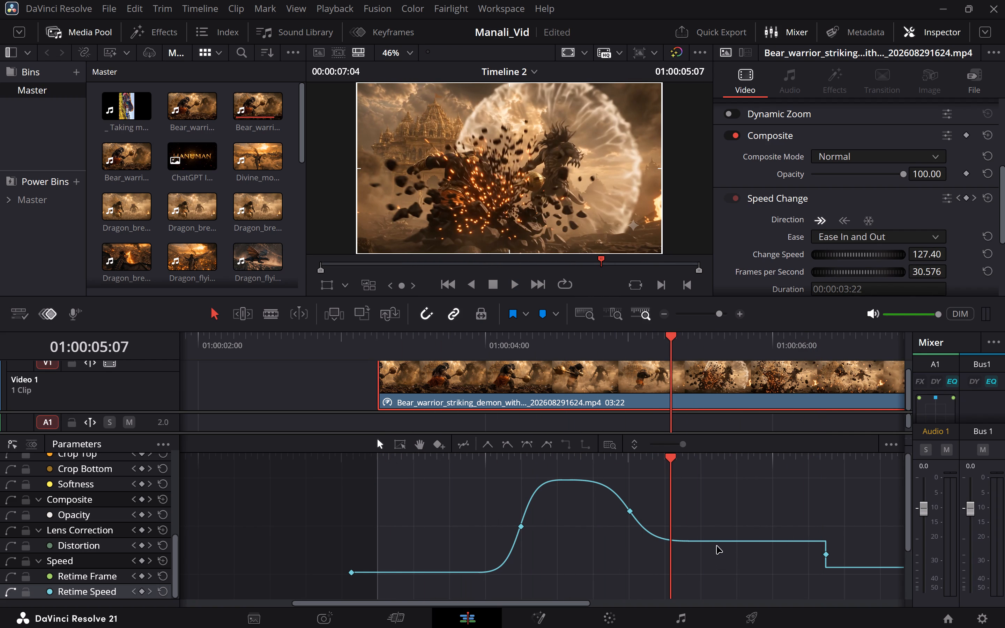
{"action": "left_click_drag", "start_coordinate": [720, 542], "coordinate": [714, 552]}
Replay the clip repeatedly from the swing and from its start to judge the slowdown after the impact.
{"action": "left_click", "coordinate": [560, 456]}
{"action": "key", "text": "space"}
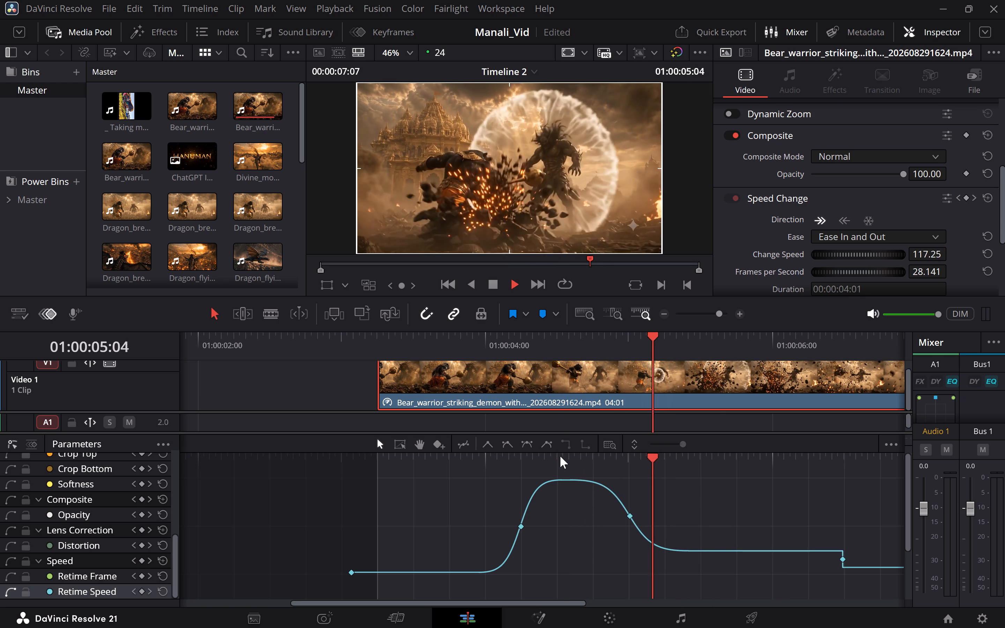
{"action": "key", "text": "space"}
{"action": "scroll", "coordinate": [635, 487], "scroll_direction": "left", "scroll_amount": 1}
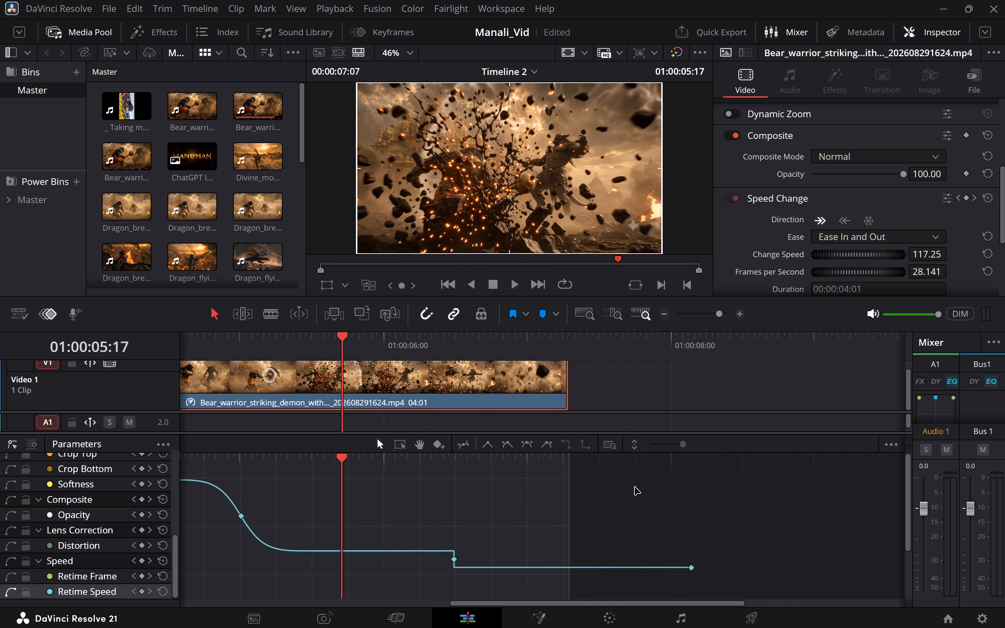
{"action": "key", "text": "space"}
{"action": "key", "text": "space"}
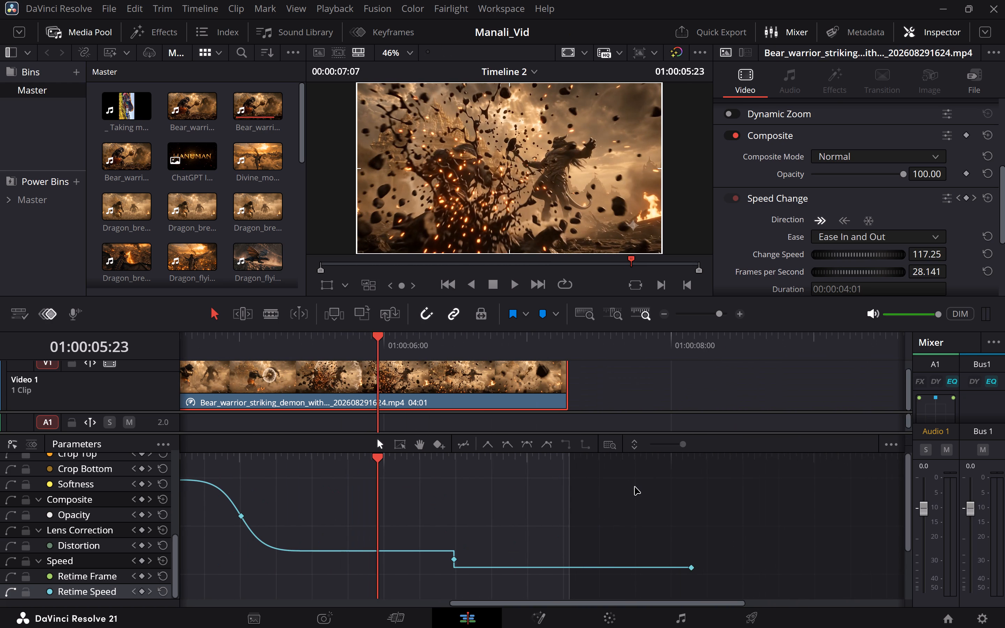
{"action": "left_click", "coordinate": [188, 453]}
{"action": "key", "text": "space"}
{"action": "key", "text": "space"}
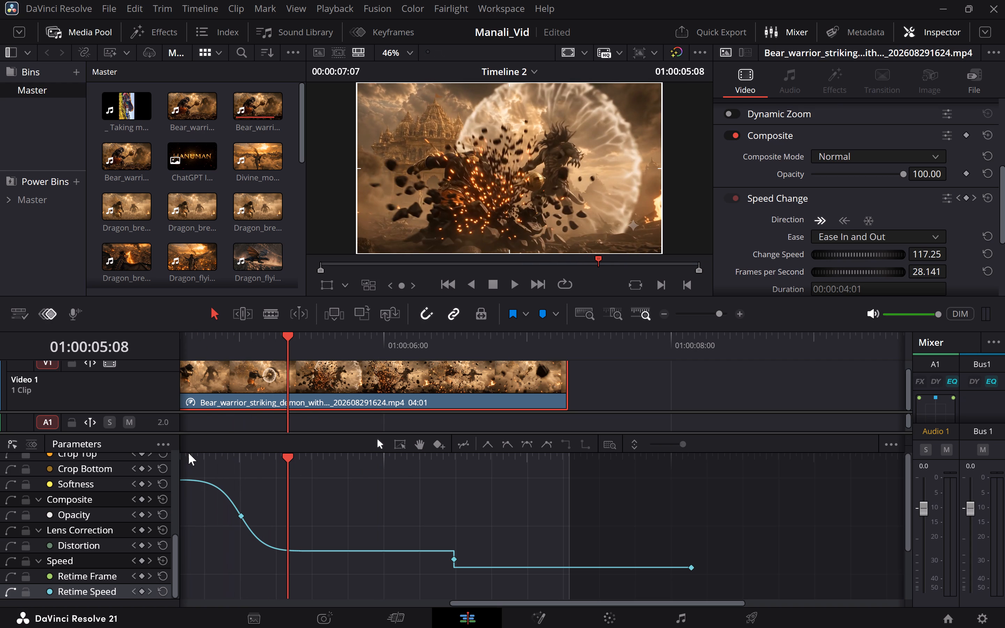
{"action": "key", "text": "space"}
{"action": "key", "text": "space"}
{"action": "scroll", "coordinate": [188, 453], "scroll_direction": "right", "scroll_amount": 1}
{"action": "left_click", "coordinate": [188, 453]}
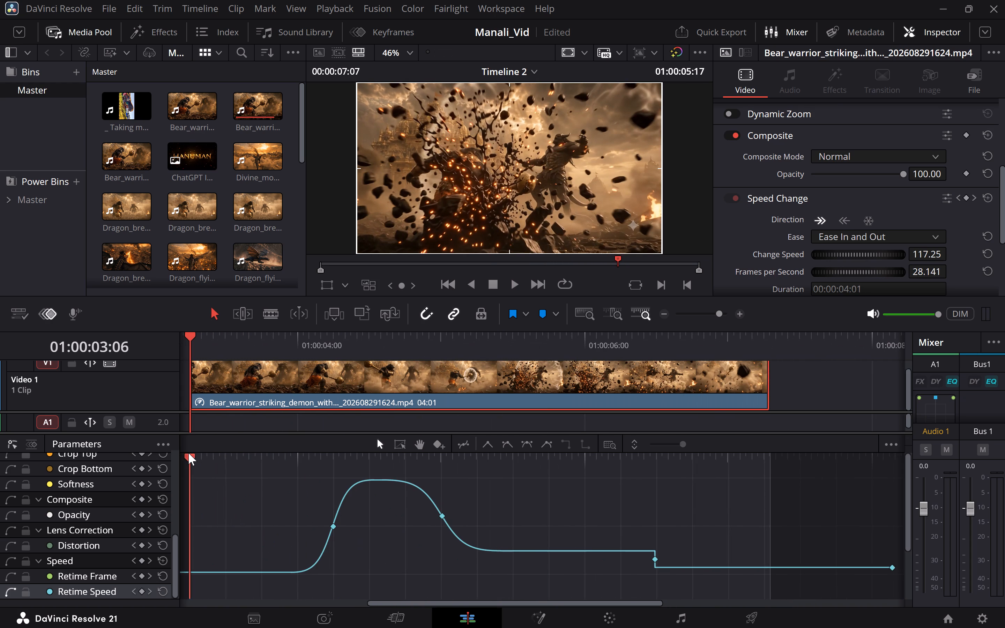
{"action": "key", "text": "space"}
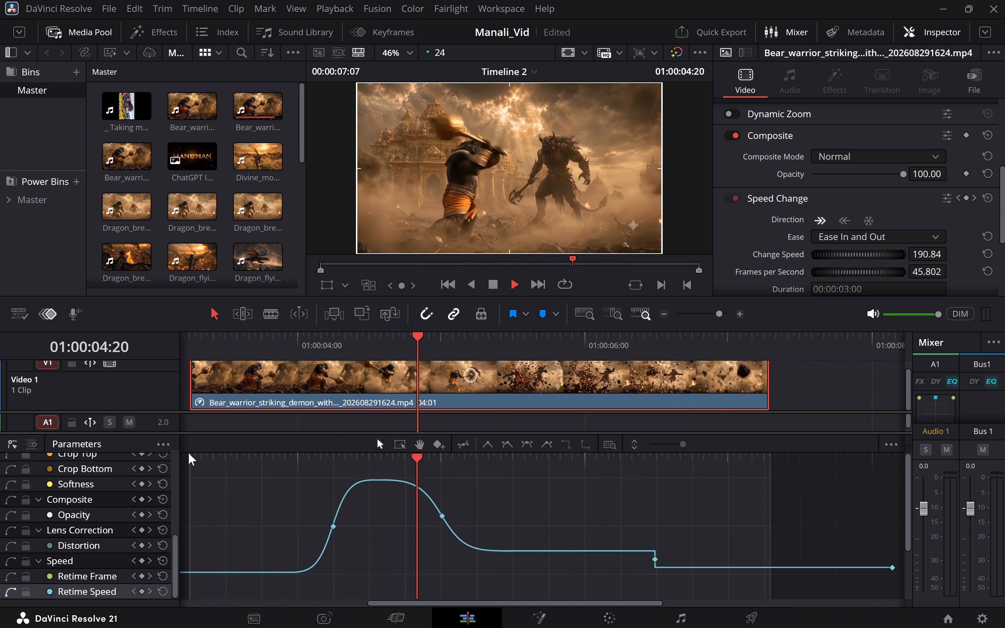
{"action": "key", "text": "space"}
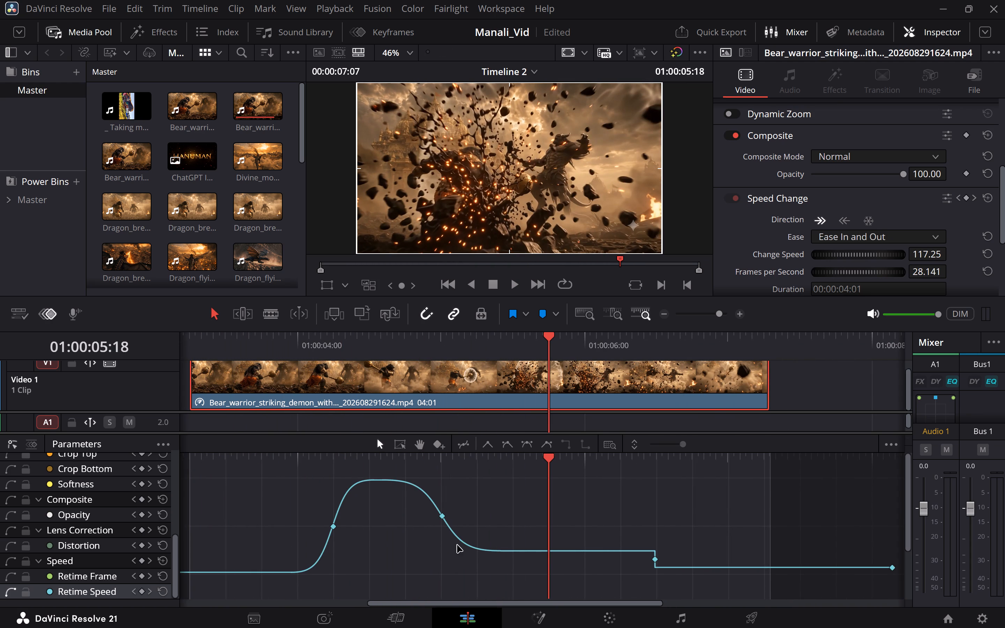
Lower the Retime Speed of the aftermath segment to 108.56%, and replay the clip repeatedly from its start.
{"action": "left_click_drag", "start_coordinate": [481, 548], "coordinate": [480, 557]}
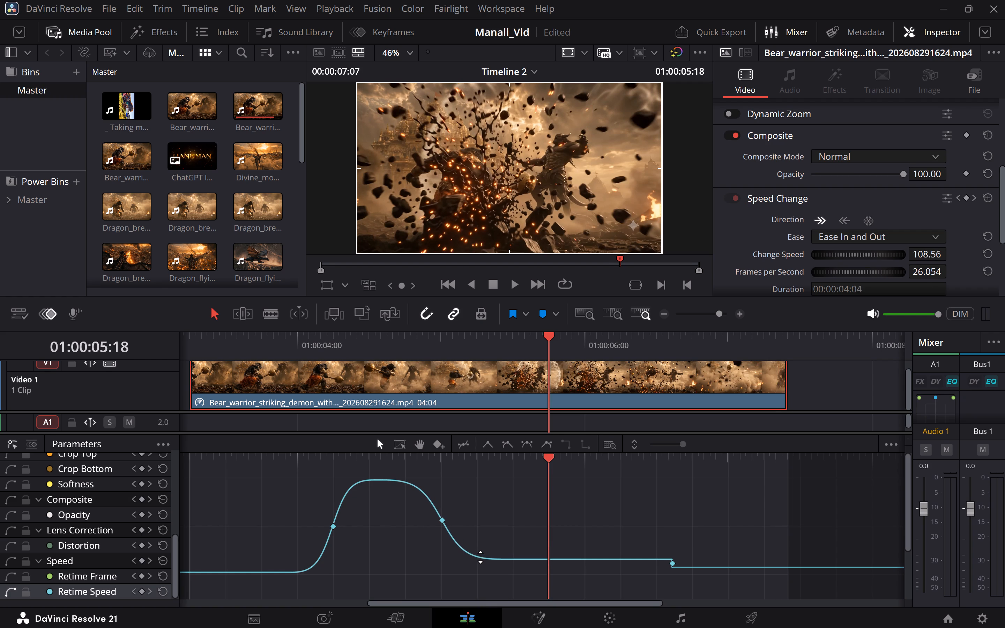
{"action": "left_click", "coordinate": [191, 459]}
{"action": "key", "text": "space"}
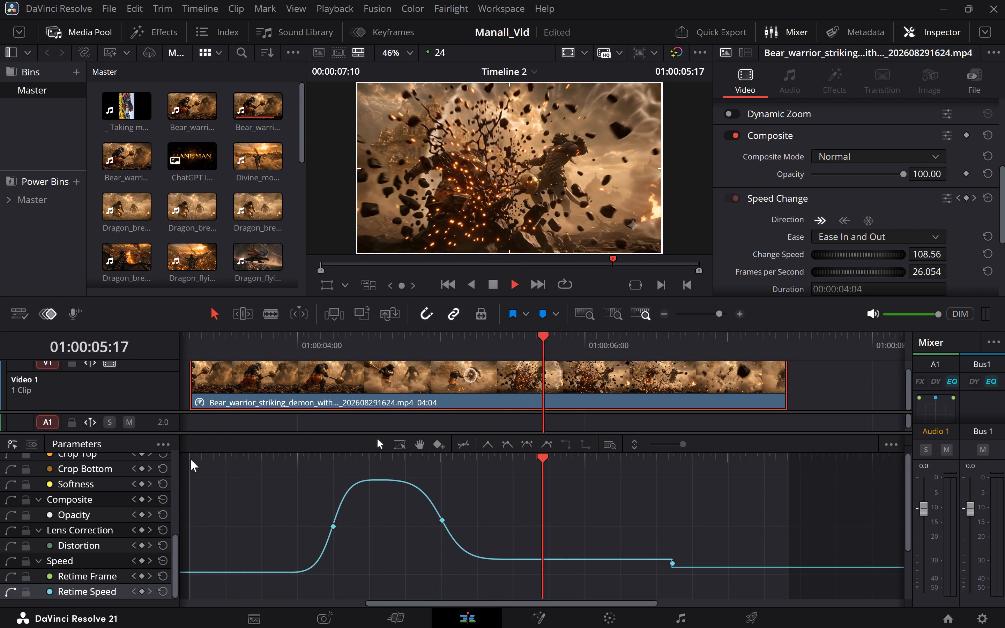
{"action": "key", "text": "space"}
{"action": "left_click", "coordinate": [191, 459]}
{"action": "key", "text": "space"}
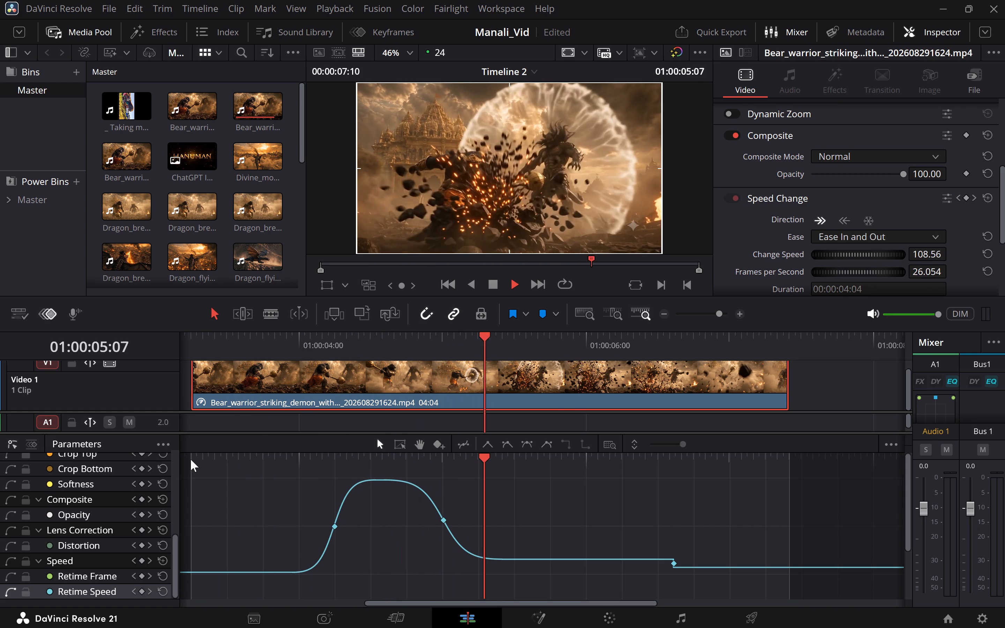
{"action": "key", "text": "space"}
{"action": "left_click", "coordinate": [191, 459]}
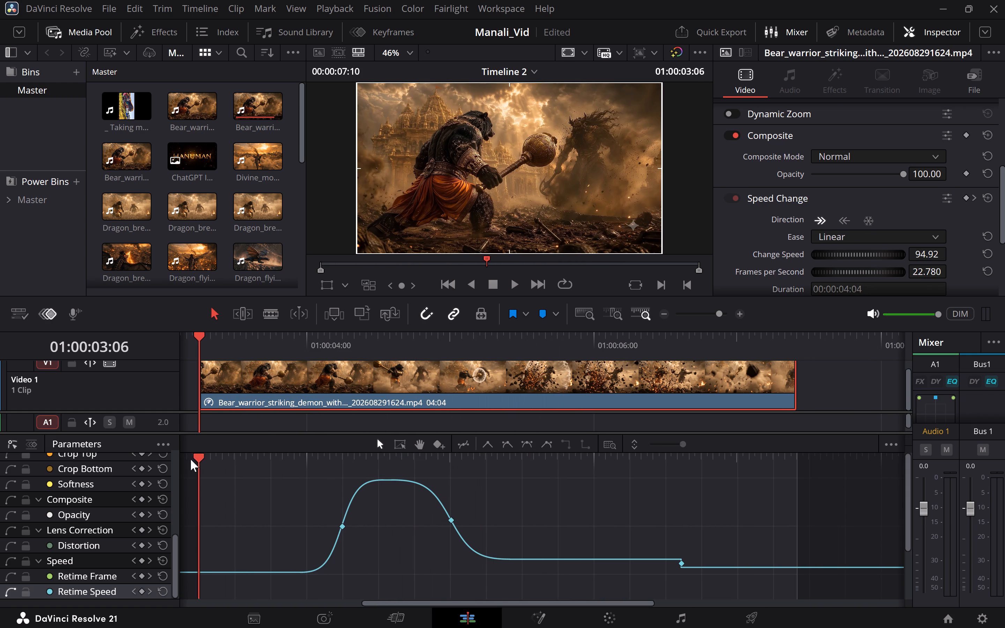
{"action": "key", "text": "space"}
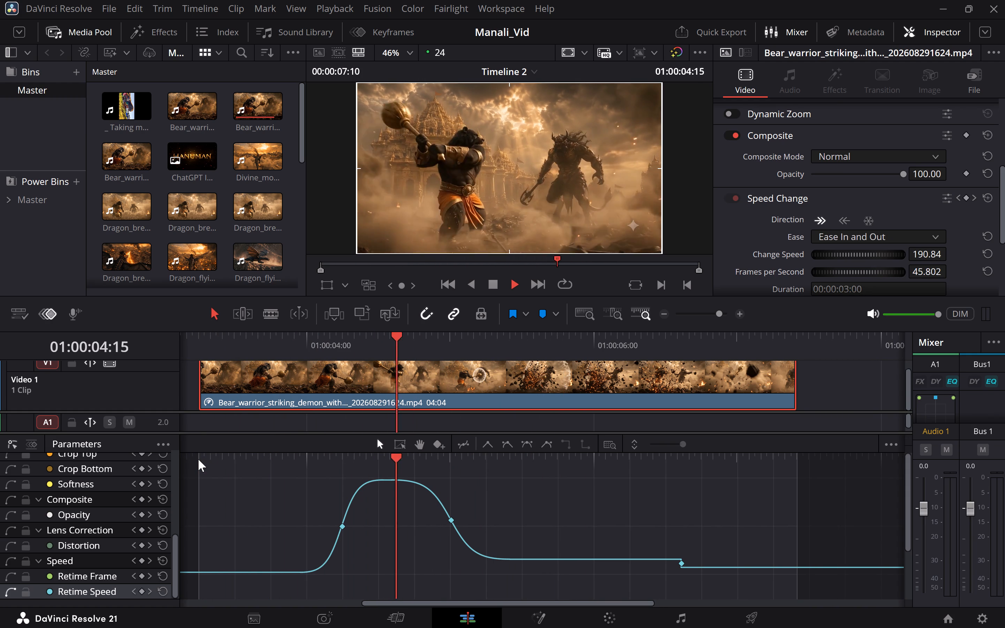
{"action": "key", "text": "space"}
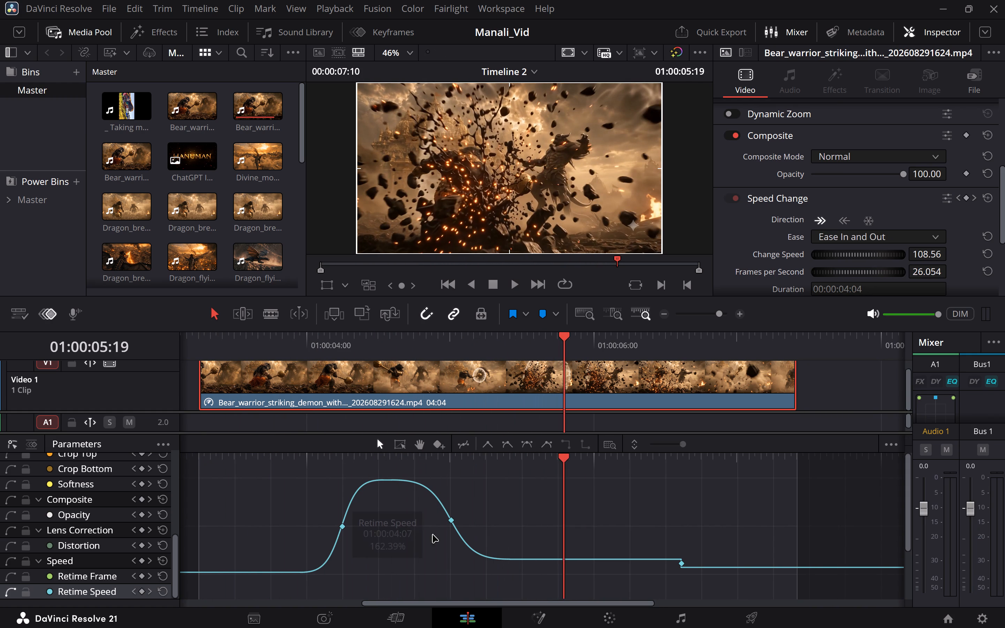
Lower the Retime Speed of the aftermath segment to 99.86%, and replay the clip from its start.
{"action": "left_click_drag", "start_coordinate": [502, 559], "coordinate": [502, 565]}
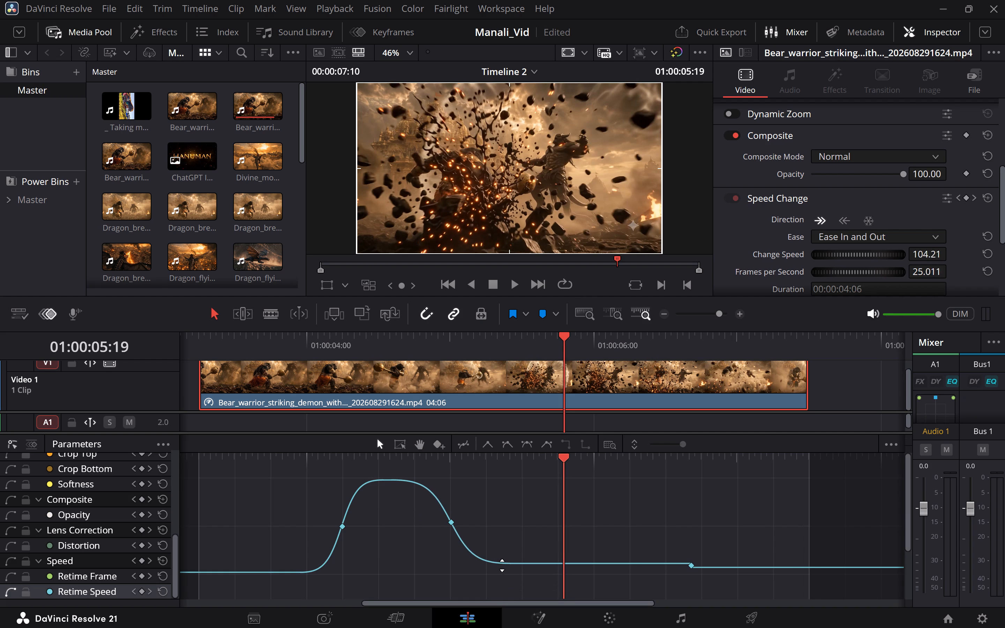
{"action": "left_click_drag", "start_coordinate": [502, 565], "coordinate": [501, 568]}
{"action": "left_click", "coordinate": [199, 462]}
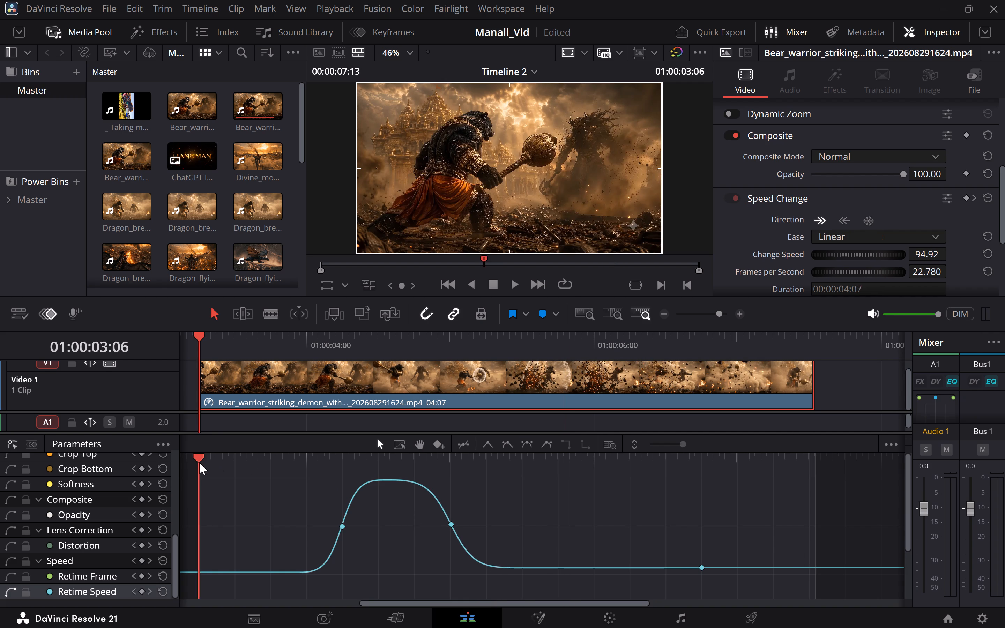
{"action": "key", "text": "space"}
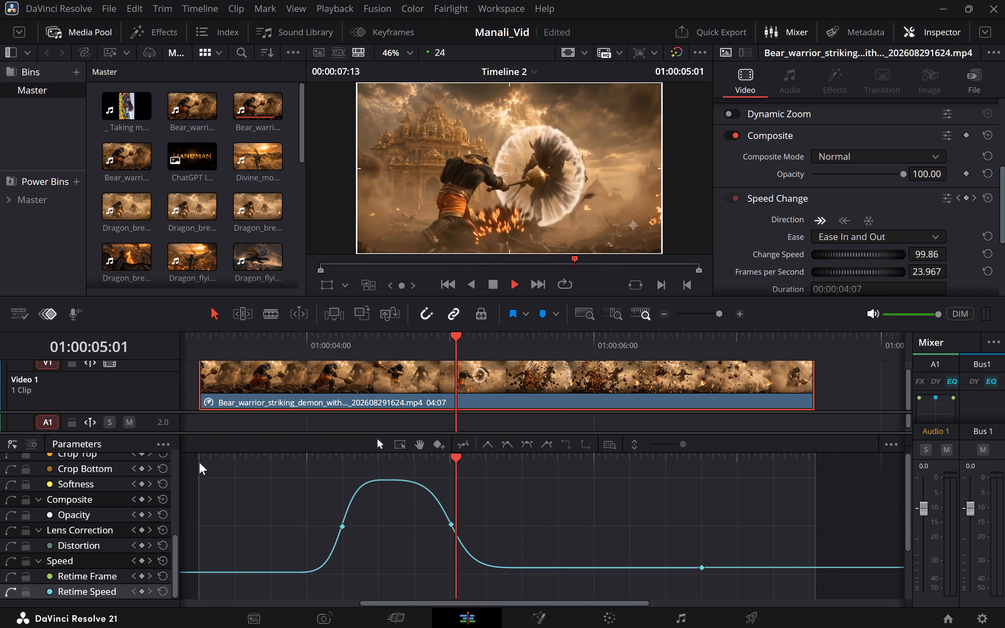
{"action": "key", "text": "space"}
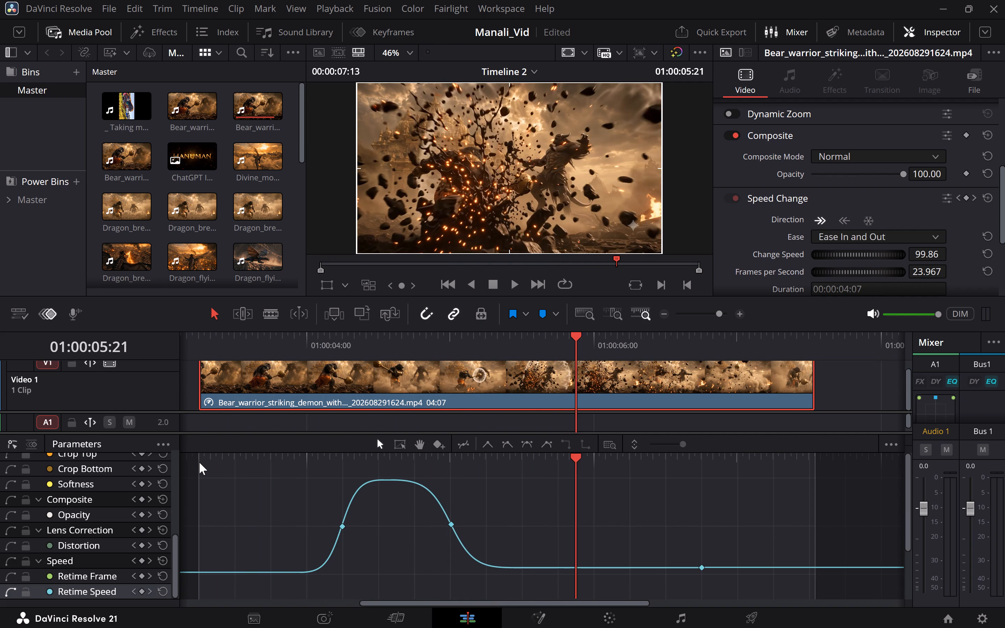
Delete the Retime Speed keyframe between the aftermath and final segments, and replay the clip from its start.
{"action": "left_click", "coordinate": [702, 569]}
{"action": "right_click", "coordinate": [702, 569]}
{"action": "key", "text": "BackSpace"}
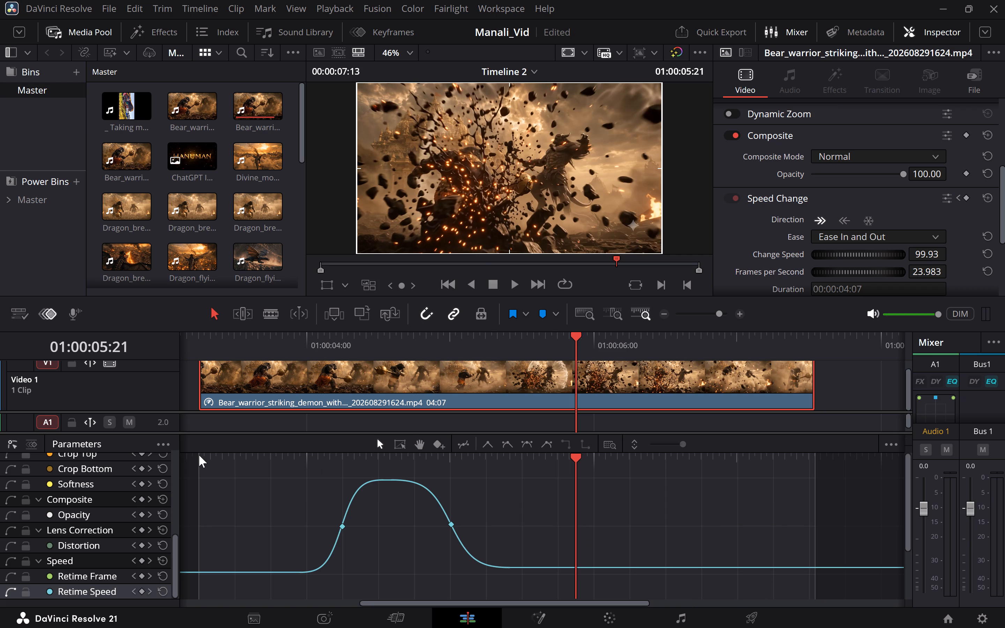
{"action": "left_click", "coordinate": [199, 455]}
{"action": "key", "text": "space"}
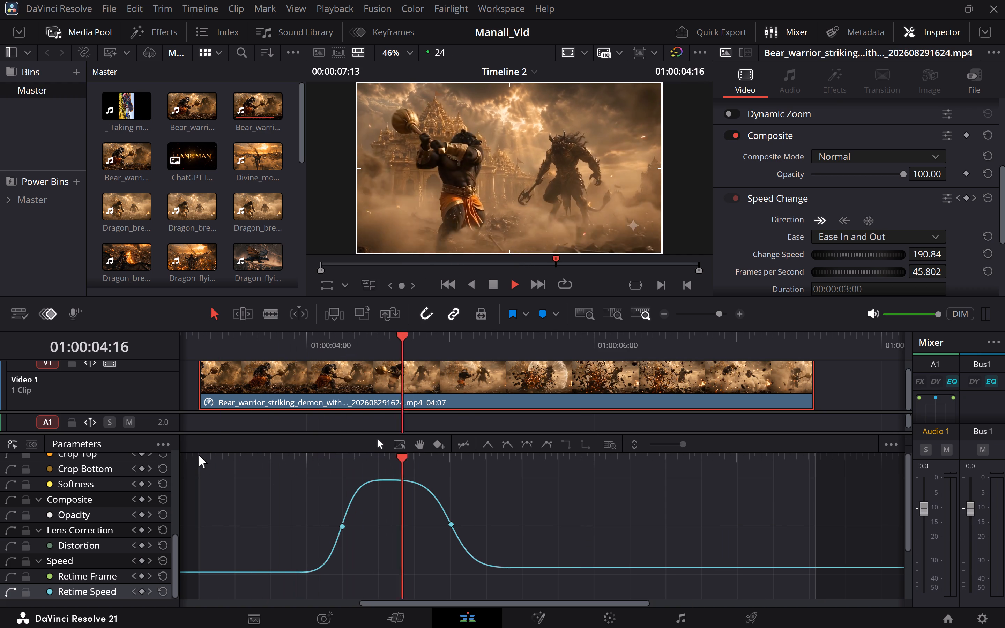
{"action": "key", "text": "space"}
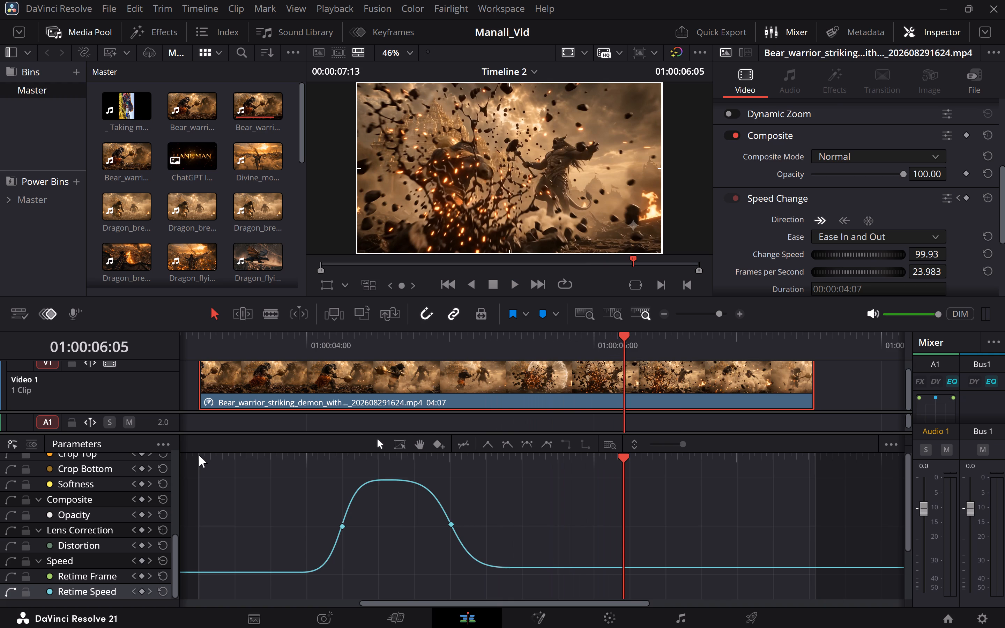
{"action": "left_click", "coordinate": [199, 455]}
{"action": "key", "text": "space"}
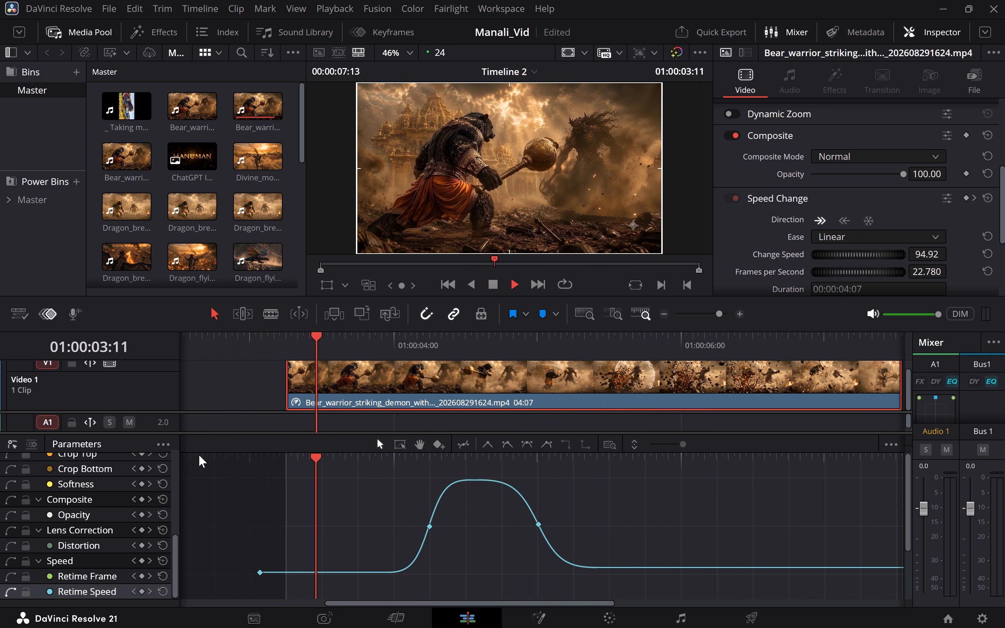
{"action": "key", "text": "space"}
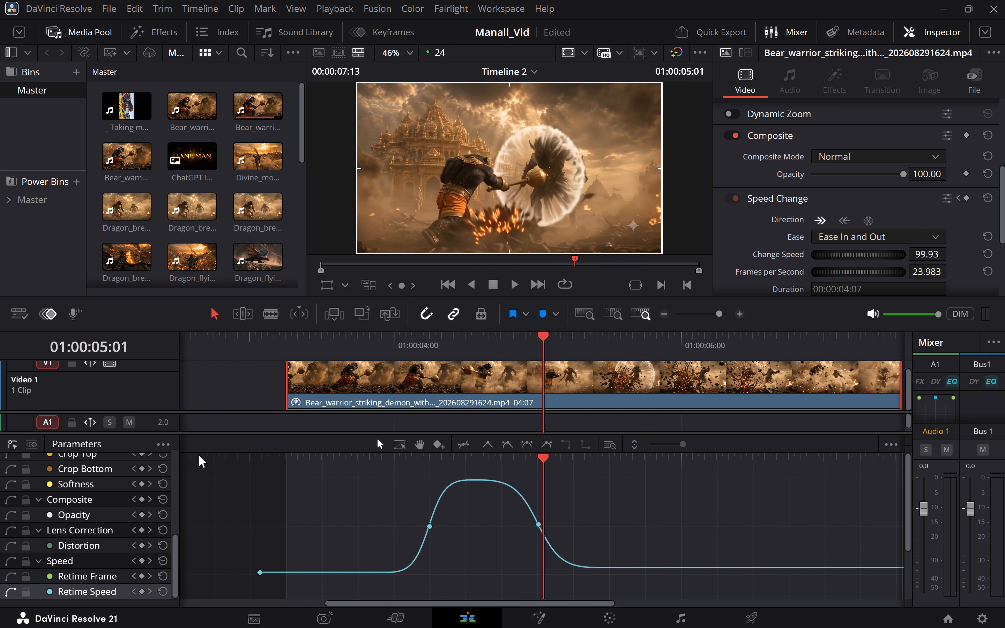
Add a Speed Change keyframe at the clip's start, 01:00:03:06, and raise Change Speed there to 120.92.
{"action": "left_click", "coordinate": [199, 455]}
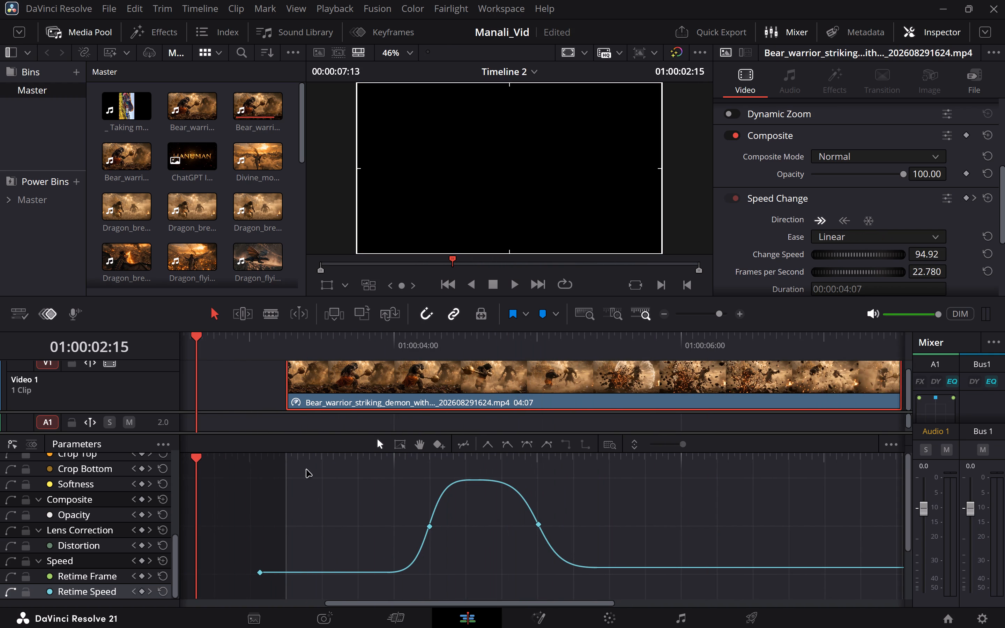
{"action": "left_click", "coordinate": [288, 457]}
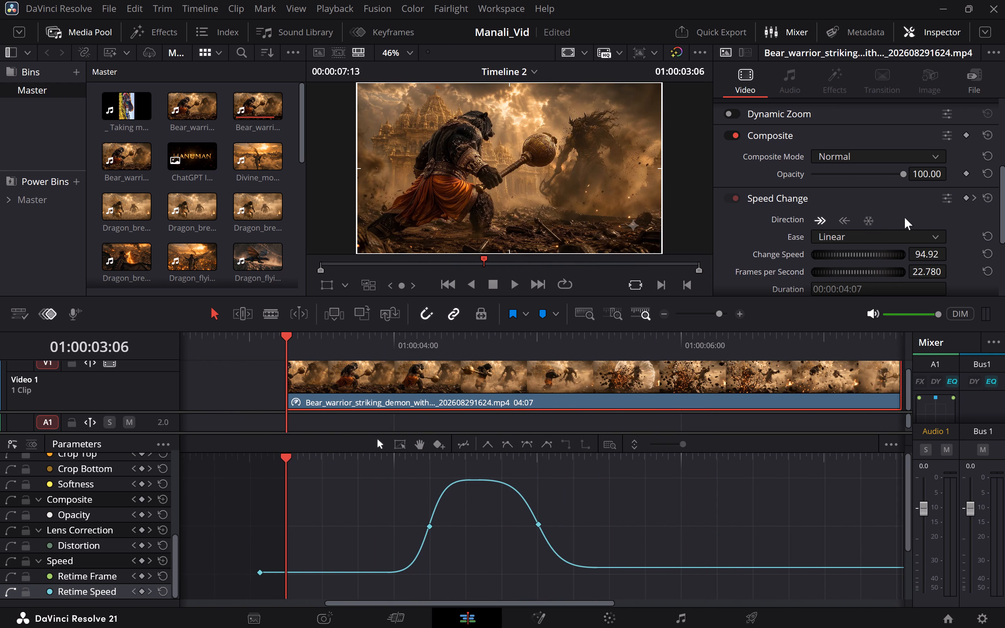
{"action": "left_click", "coordinate": [968, 197]}
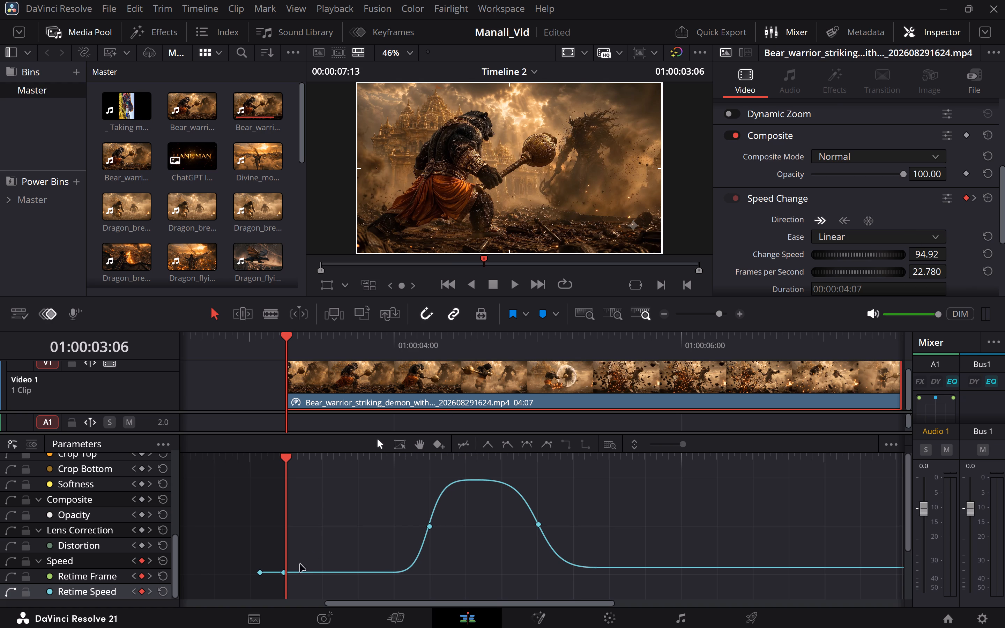
{"action": "left_click_drag", "start_coordinate": [284, 576], "coordinate": [284, 564]}
{"action": "left_click", "coordinate": [291, 573]}
{"action": "left_click_drag", "start_coordinate": [921, 255], "coordinate": [925, 255]}
{"action": "left_click_drag", "start_coordinate": [925, 255], "coordinate": [939, 255]}
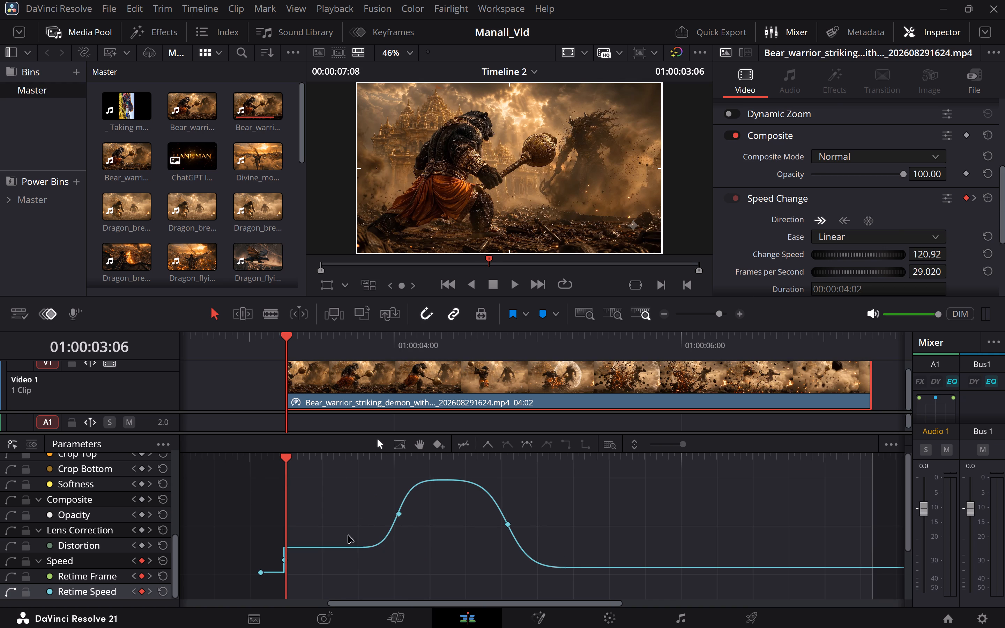
{"action": "left_click", "coordinate": [332, 459]}
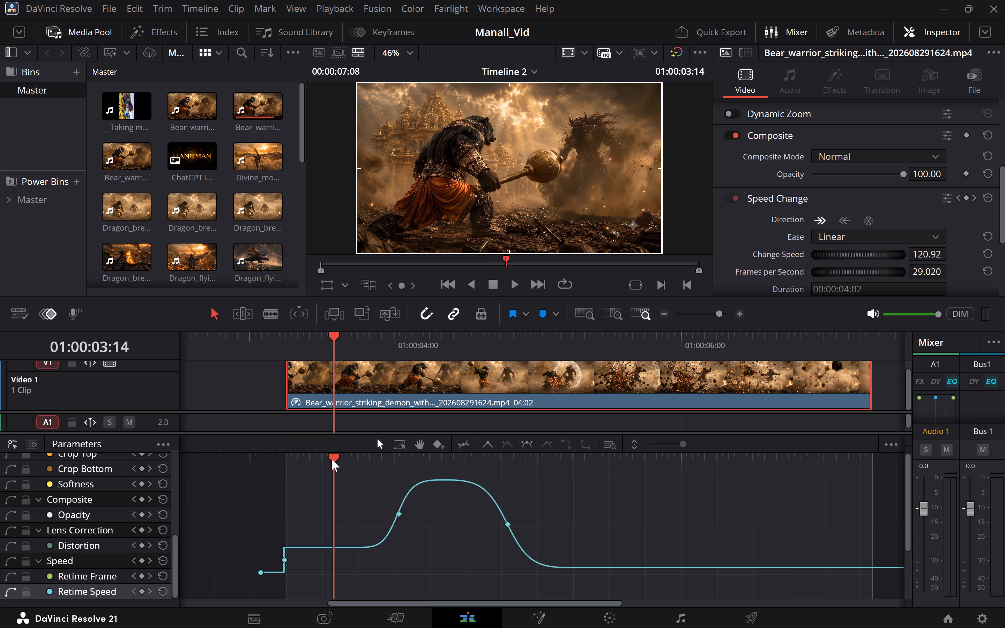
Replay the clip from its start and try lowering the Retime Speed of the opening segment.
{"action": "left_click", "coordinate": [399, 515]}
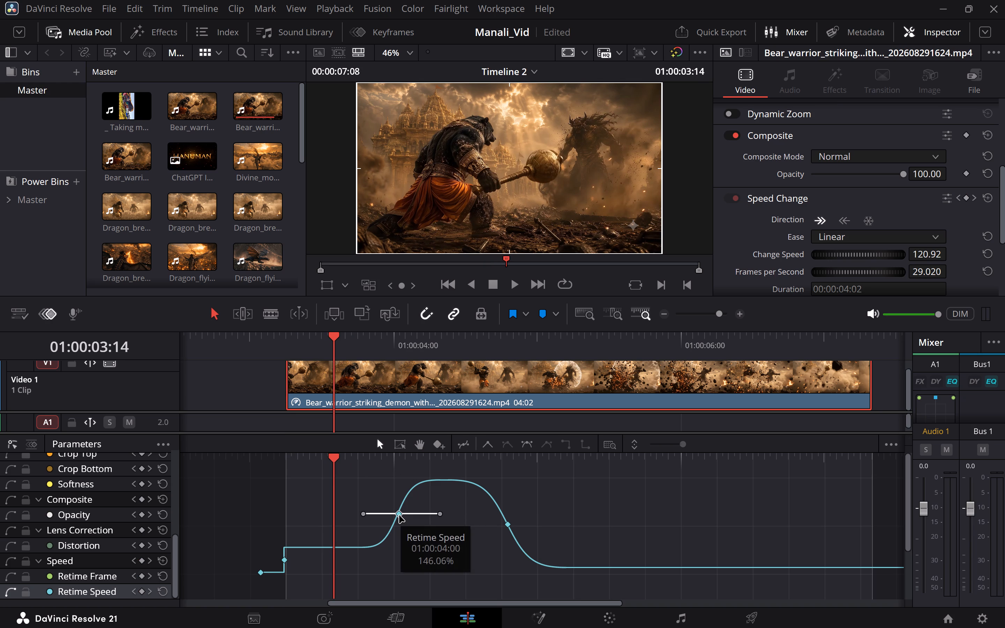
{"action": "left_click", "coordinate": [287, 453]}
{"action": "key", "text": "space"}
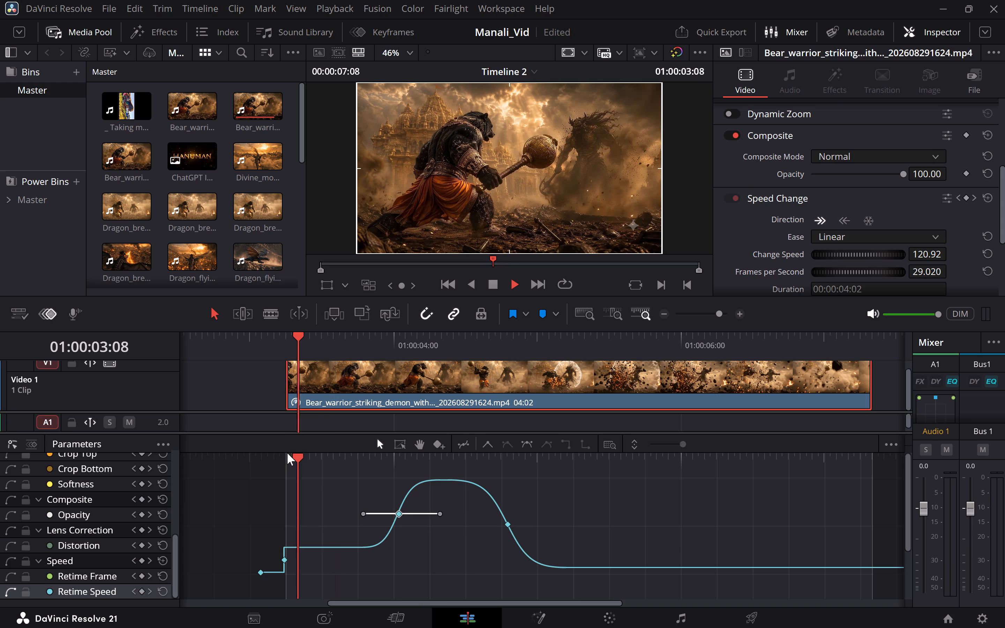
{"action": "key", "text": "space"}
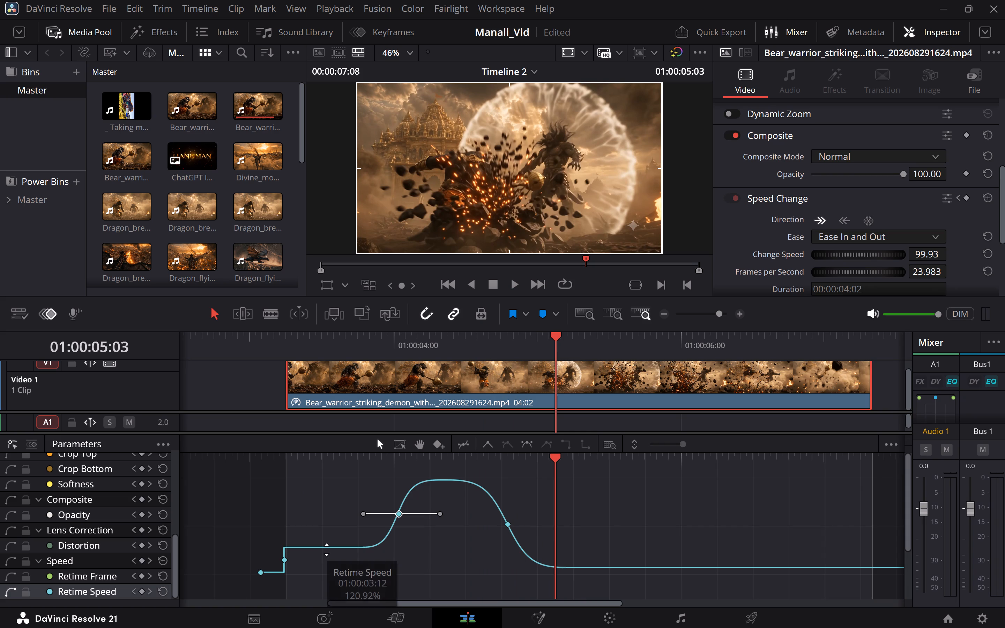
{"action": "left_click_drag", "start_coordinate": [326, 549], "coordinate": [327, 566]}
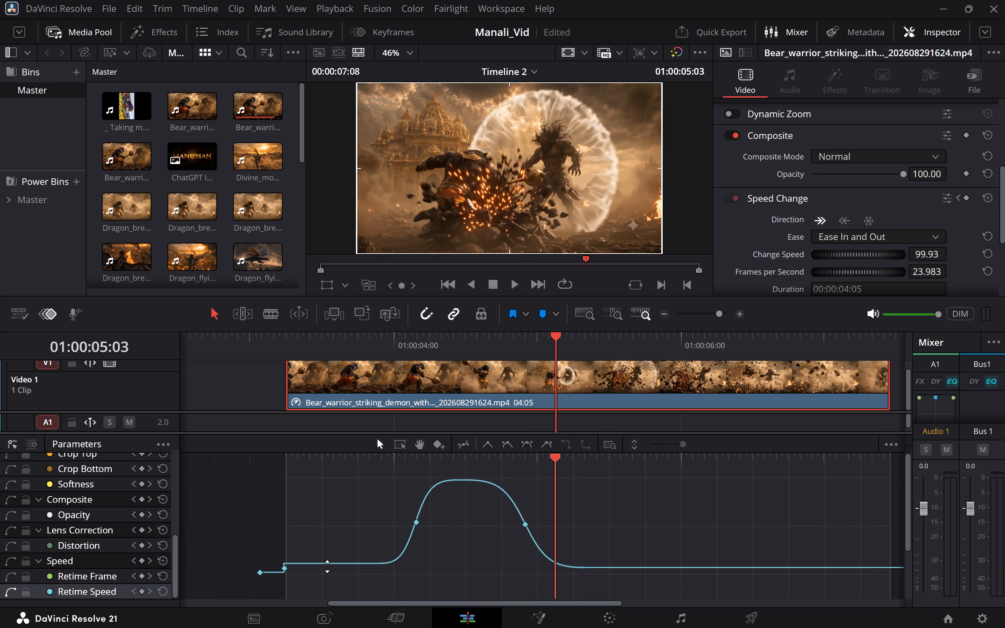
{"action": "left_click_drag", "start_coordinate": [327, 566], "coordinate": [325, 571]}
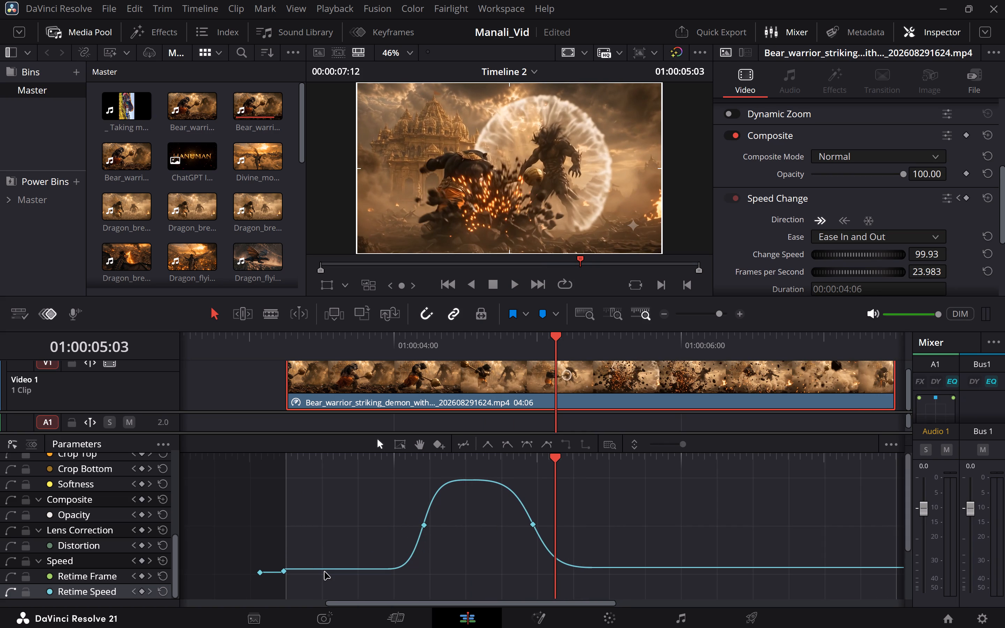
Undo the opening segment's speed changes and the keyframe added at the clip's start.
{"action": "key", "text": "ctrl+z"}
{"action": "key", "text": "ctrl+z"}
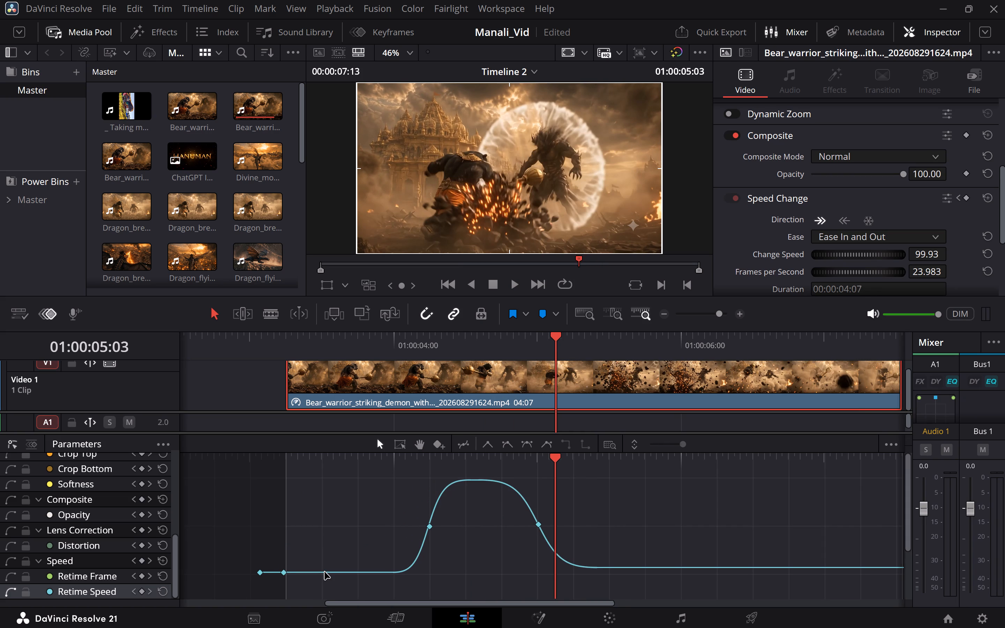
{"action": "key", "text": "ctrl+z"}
Replay the clip repeatedly from just before its start to judge the pacing of the swing and impact.
{"action": "left_click", "coordinate": [271, 462]}
{"action": "key", "text": "space"}
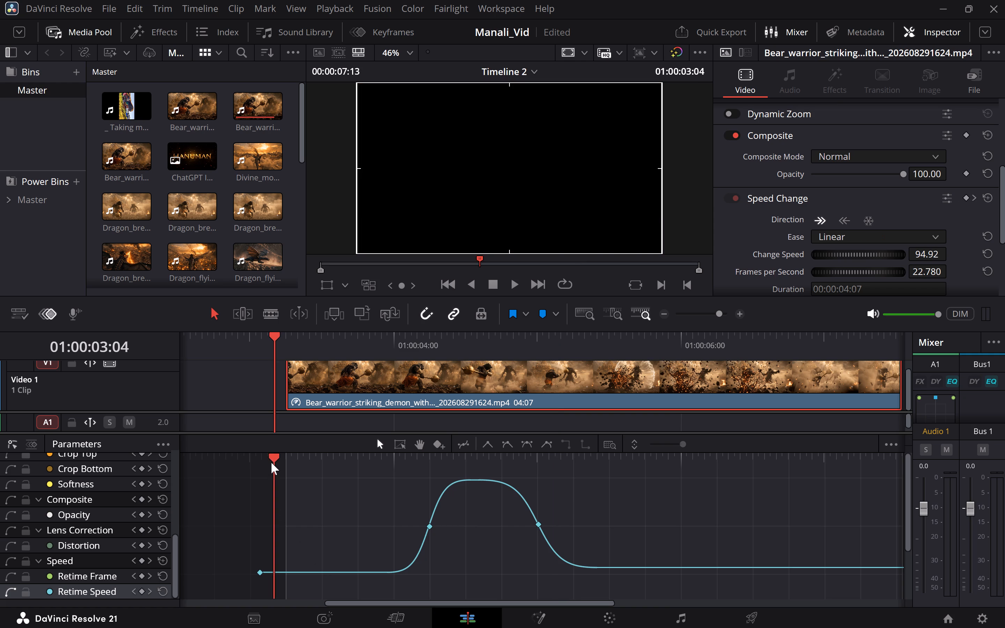
{"action": "key", "text": "space"}
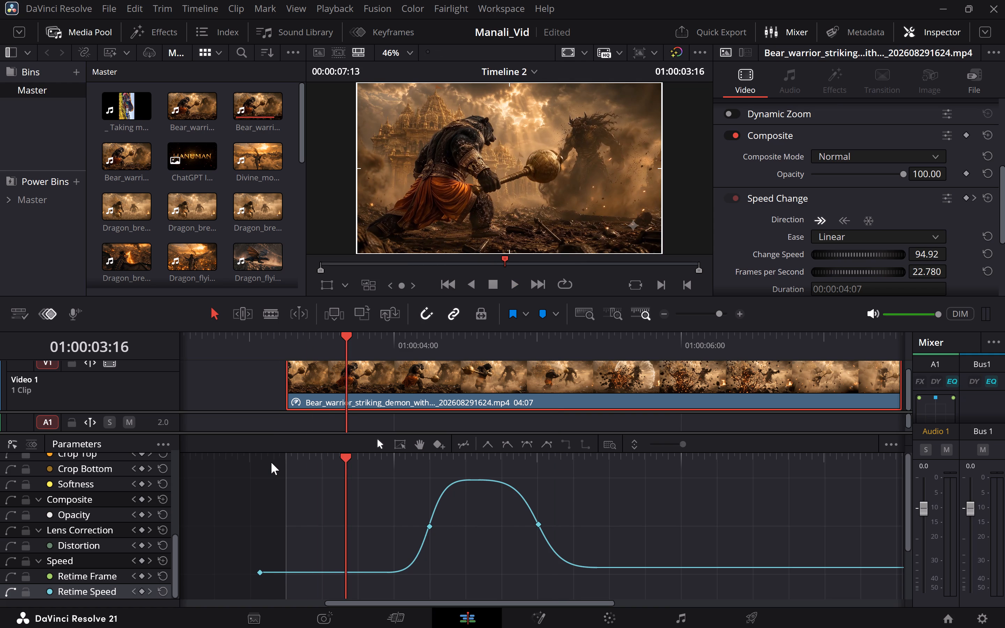
{"action": "left_click", "coordinate": [271, 462]}
{"action": "key", "text": "space"}
{"action": "key", "text": "space"}
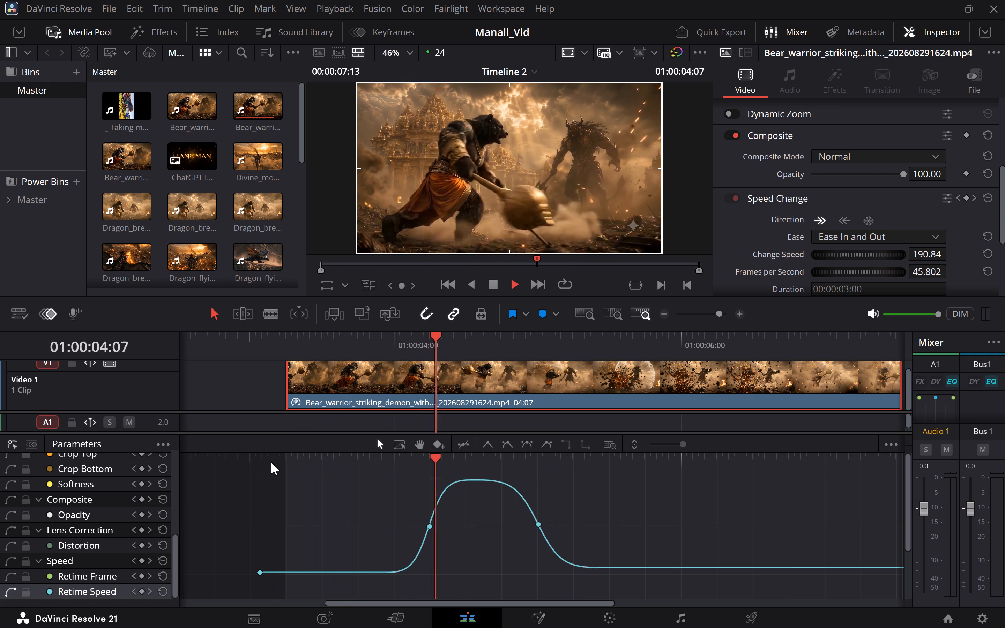
{"action": "left_click", "coordinate": [271, 462]}
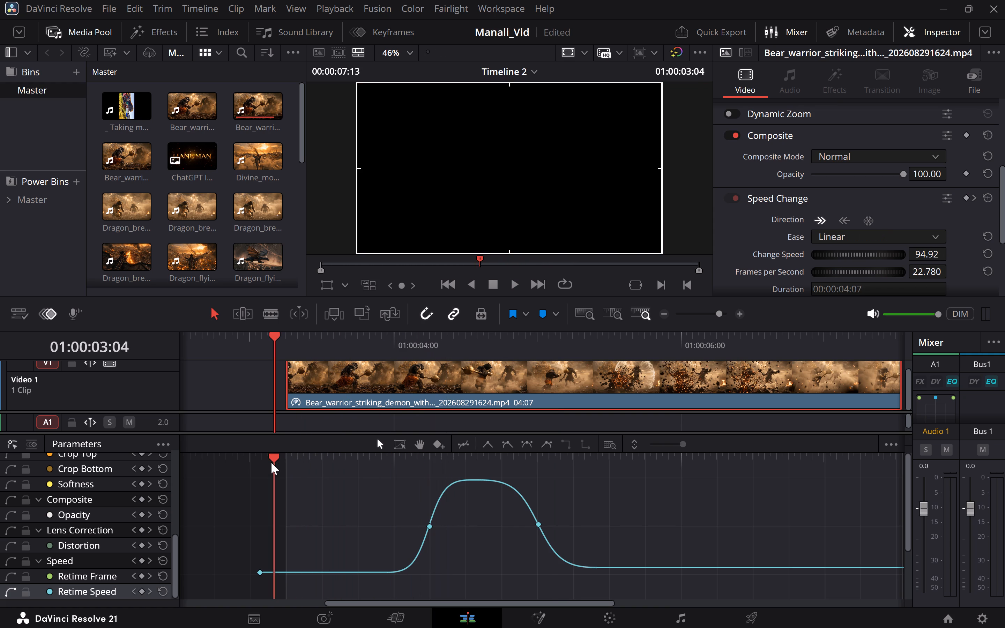
{"action": "key", "text": "space"}
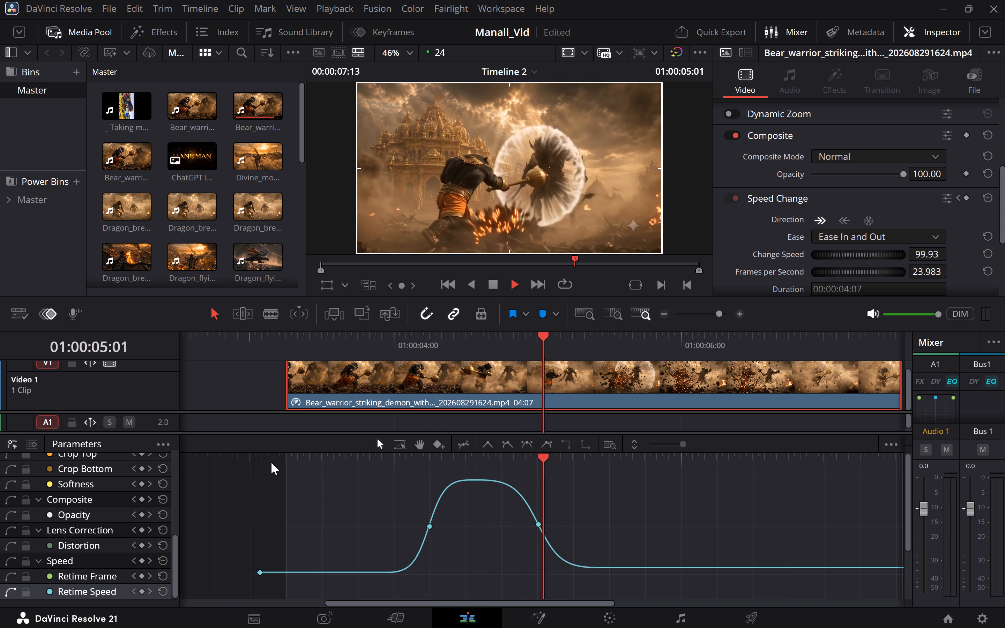
{"action": "key", "text": "space"}
{"action": "left_click", "coordinate": [283, 461]}
{"action": "key", "text": "space"}
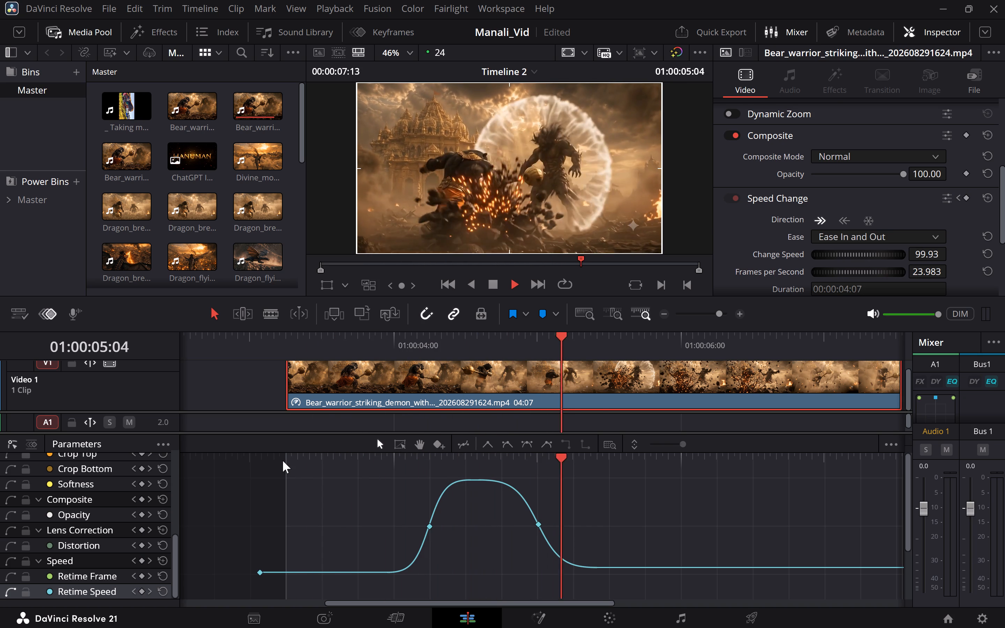
{"action": "key", "text": "space"}
{"action": "left_click", "coordinate": [283, 461]}
{"action": "key", "text": "space"}
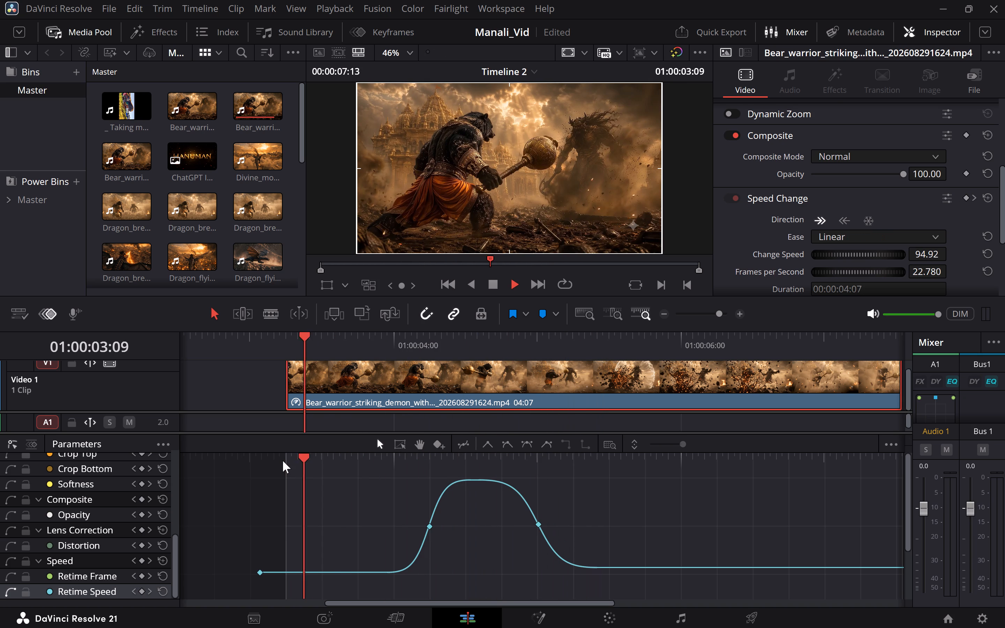
{"action": "key", "text": "space"}
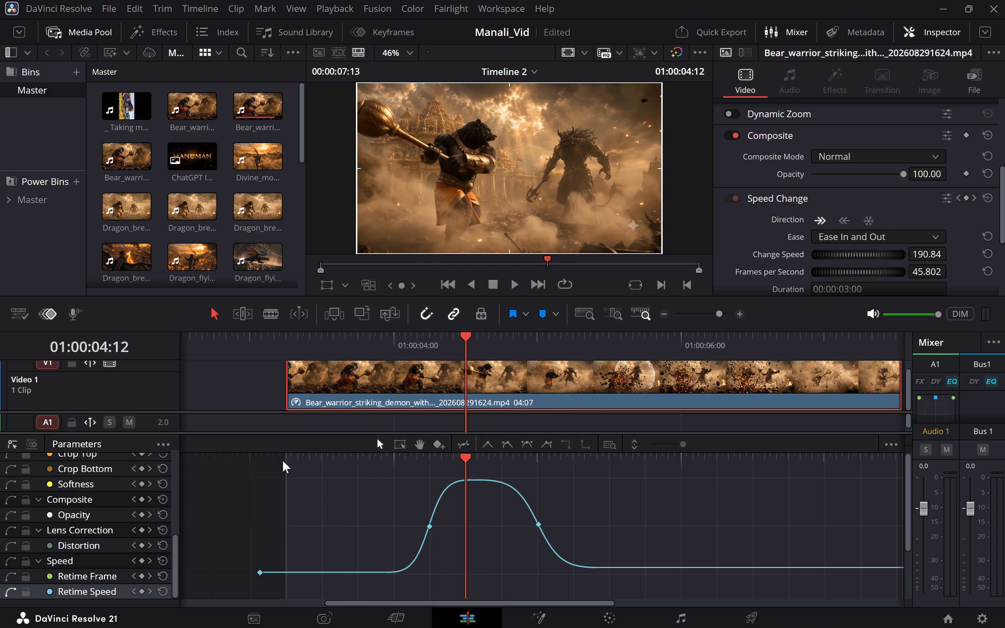
{"action": "key", "text": "space"}
{"action": "key", "text": "space"}
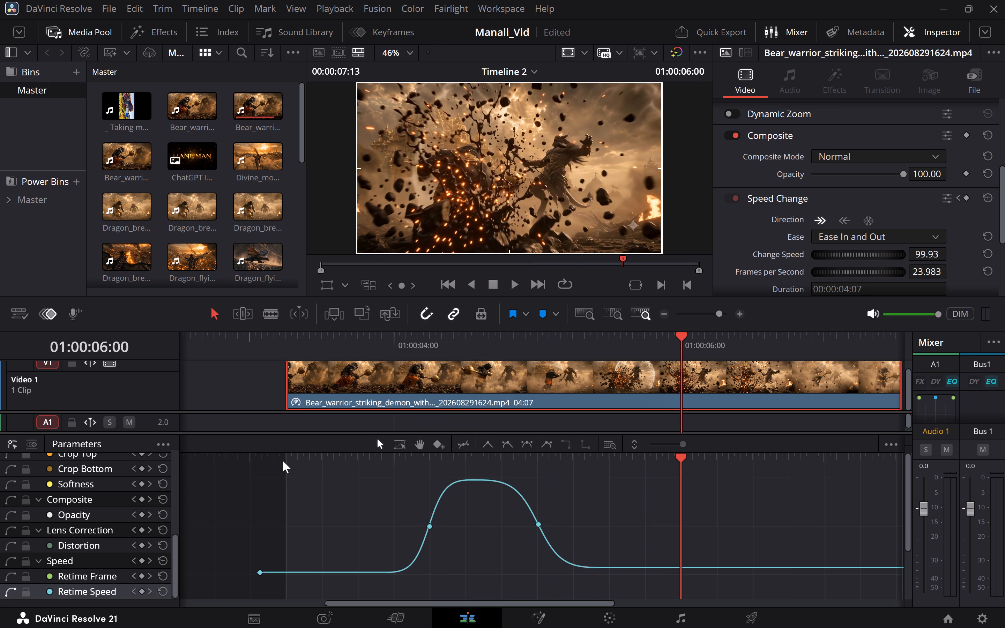
Replay the clip with a longer empty lead-in before it to judge how the opening and speed ramp flow.
{"action": "left_click", "coordinate": [238, 465]}
{"action": "key", "text": "space"}
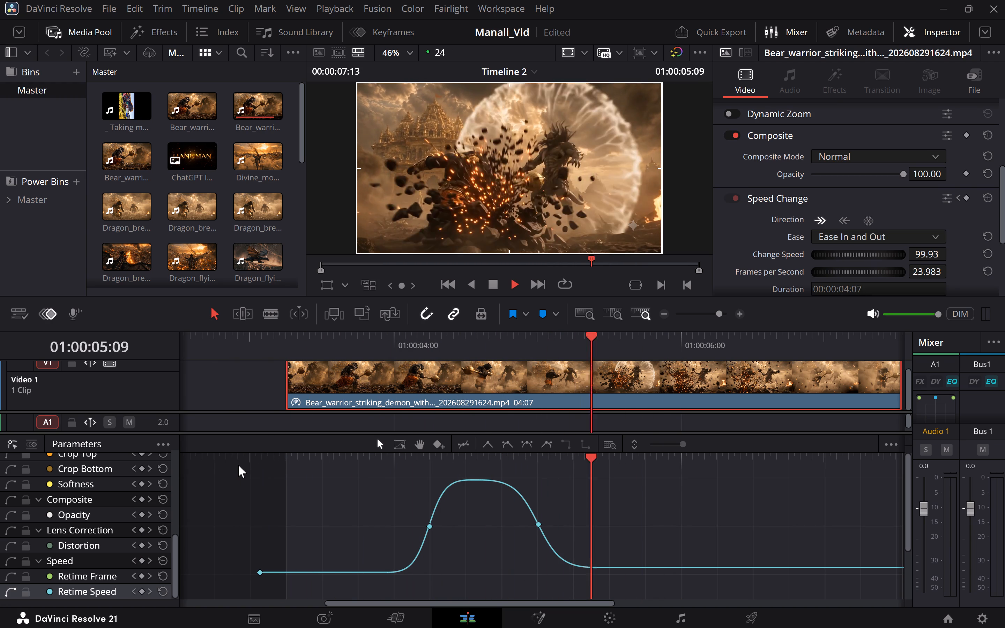
{"action": "key", "text": "space"}
{"action": "left_click", "coordinate": [192, 456]}
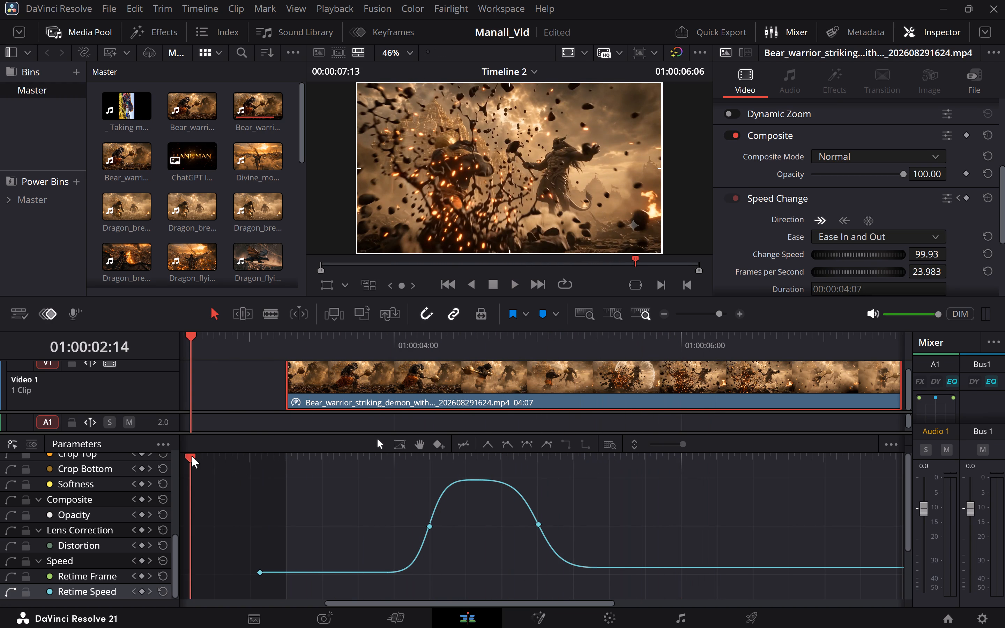
{"action": "key", "text": "space"}
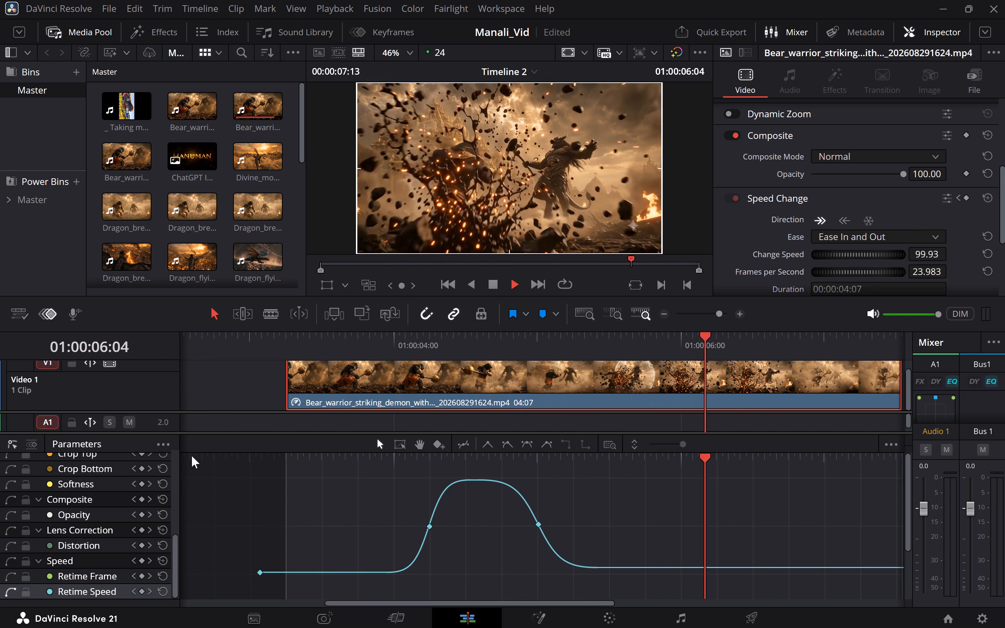
{"action": "key", "text": "space"}
{"action": "scroll", "coordinate": [192, 456], "scroll_direction": "right", "scroll_amount": 1}
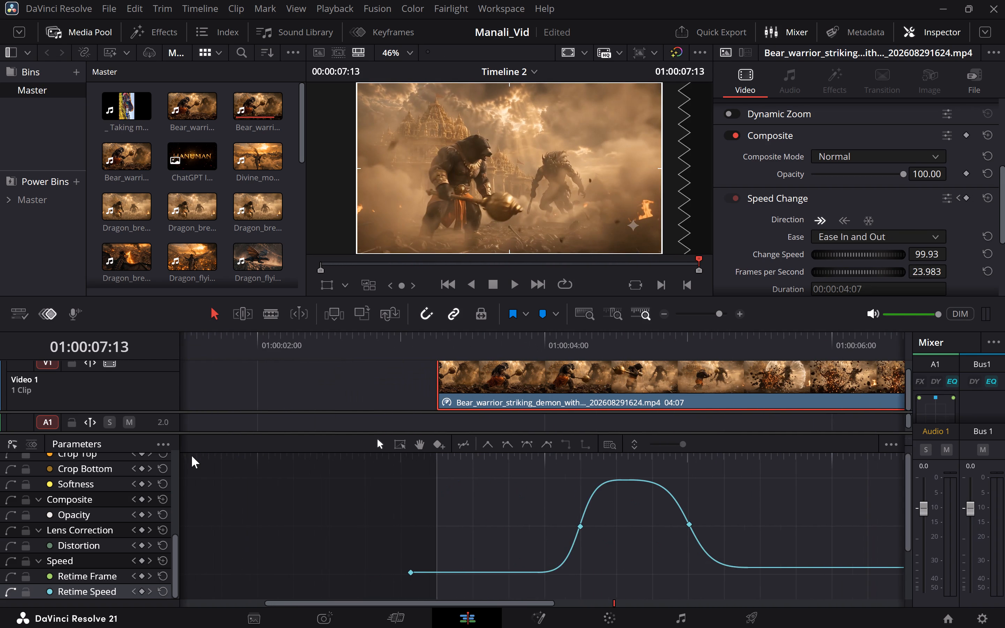
{"action": "scroll", "coordinate": [192, 456], "scroll_direction": "right", "scroll_amount": 1}
{"action": "left_click", "coordinate": [192, 456]}
{"action": "key", "text": "space"}
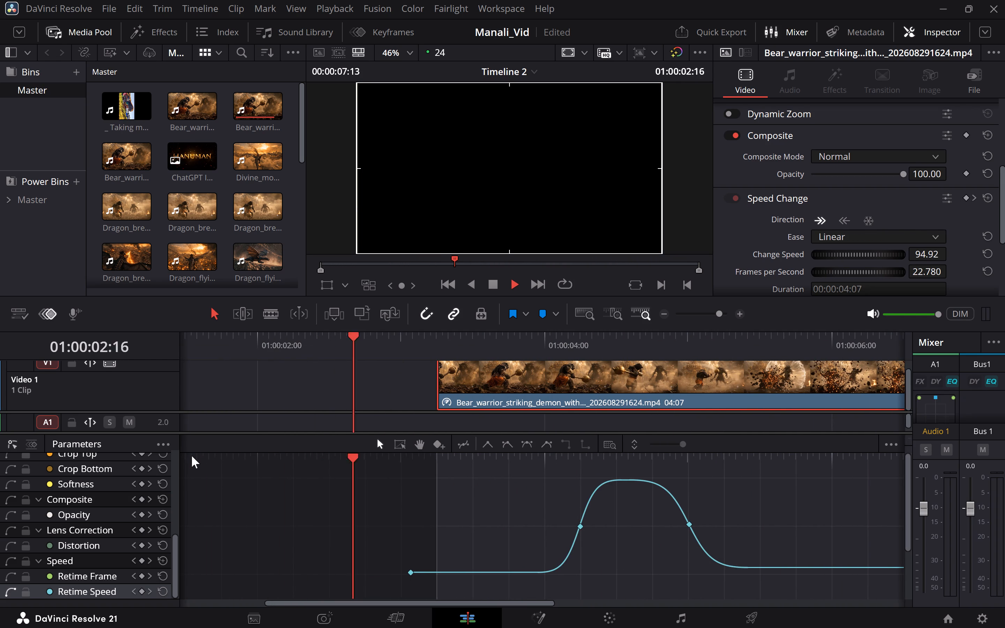
{"action": "key", "text": "space"}
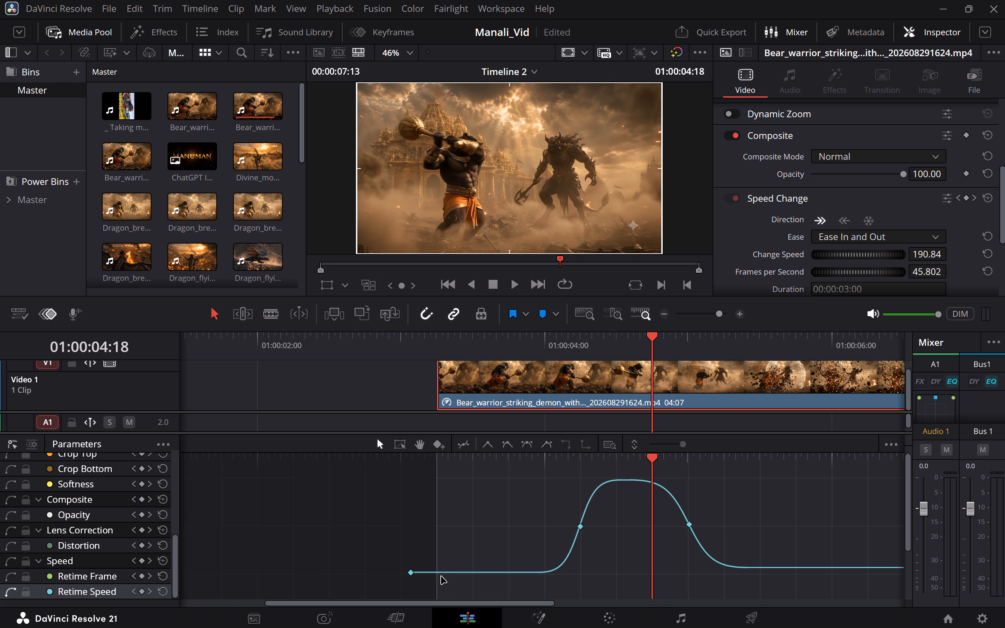
Add a Speed Change keyframe at the clip's start, 01:00:03:06, and raise the opening segment's Retime Speed to 131.15%.
{"action": "left_click", "coordinate": [438, 457]}
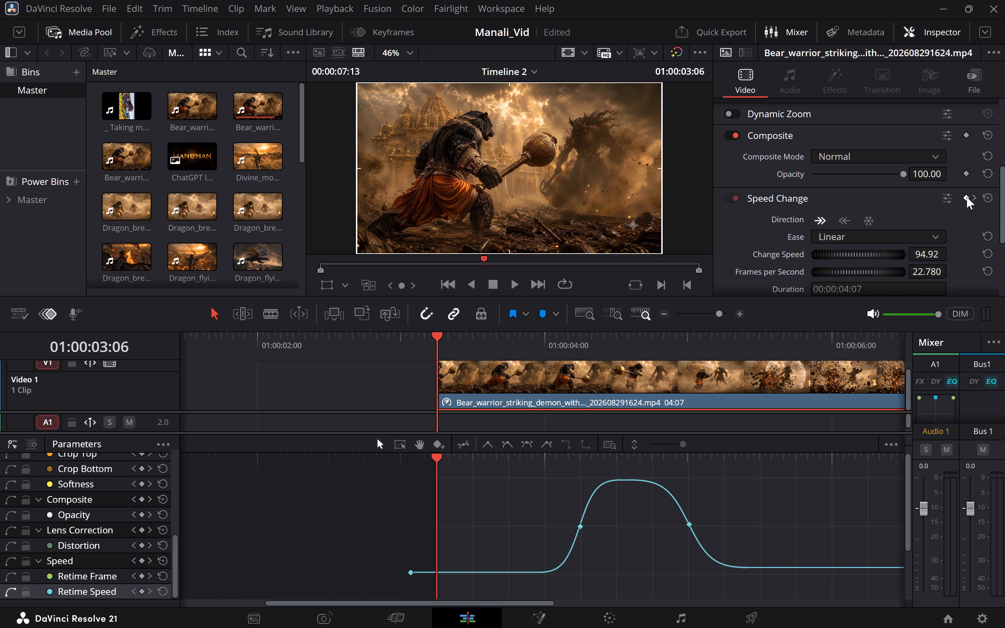
{"action": "left_click", "coordinate": [967, 197]}
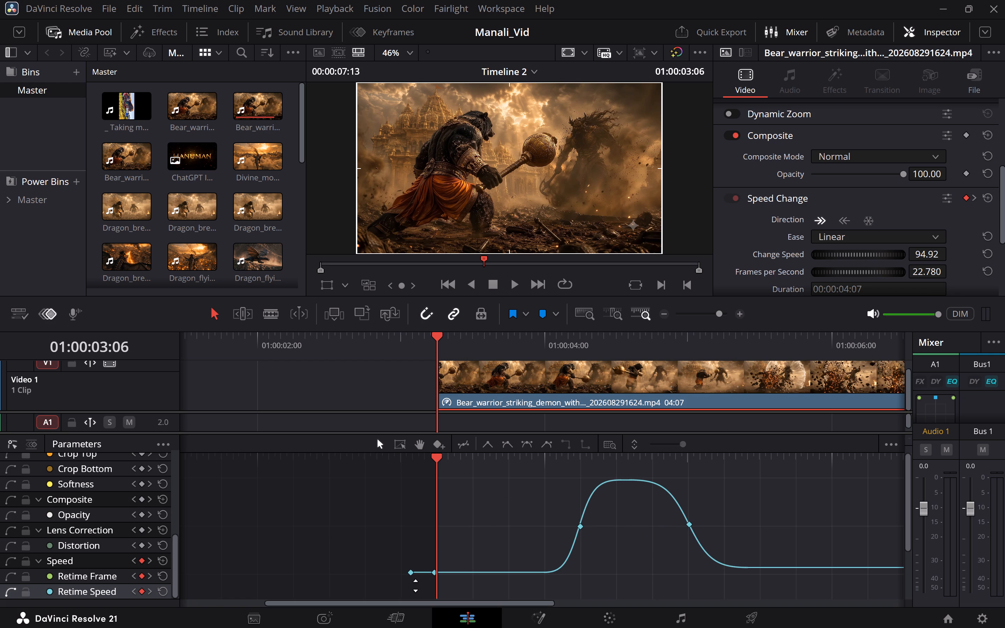
{"action": "left_click_drag", "start_coordinate": [433, 575], "coordinate": [433, 547]}
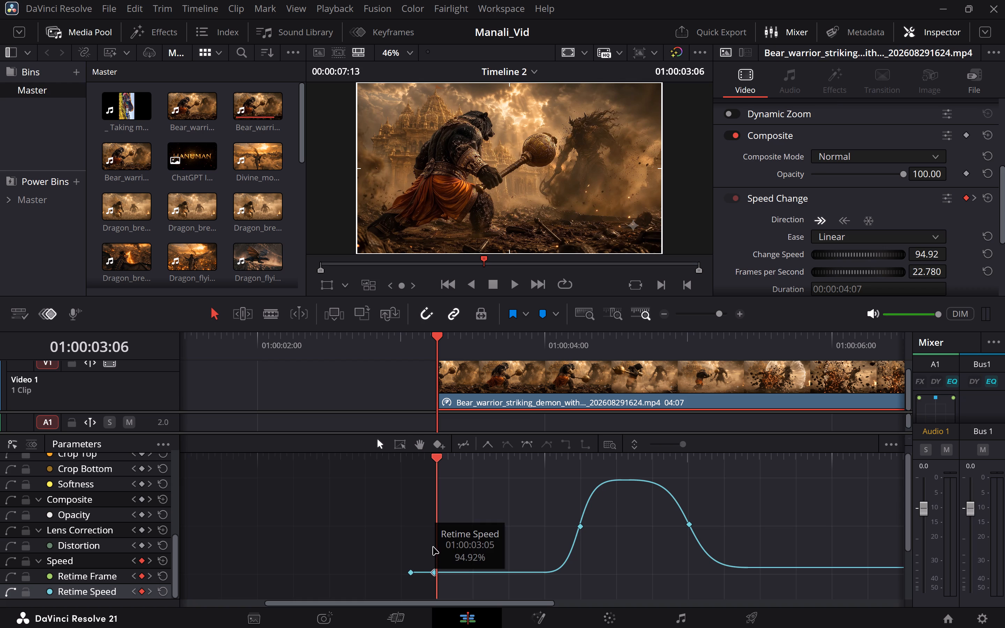
{"action": "left_click_drag", "start_coordinate": [433, 547], "coordinate": [433, 572]}
{"action": "left_click_drag", "start_coordinate": [433, 572], "coordinate": [433, 549]}
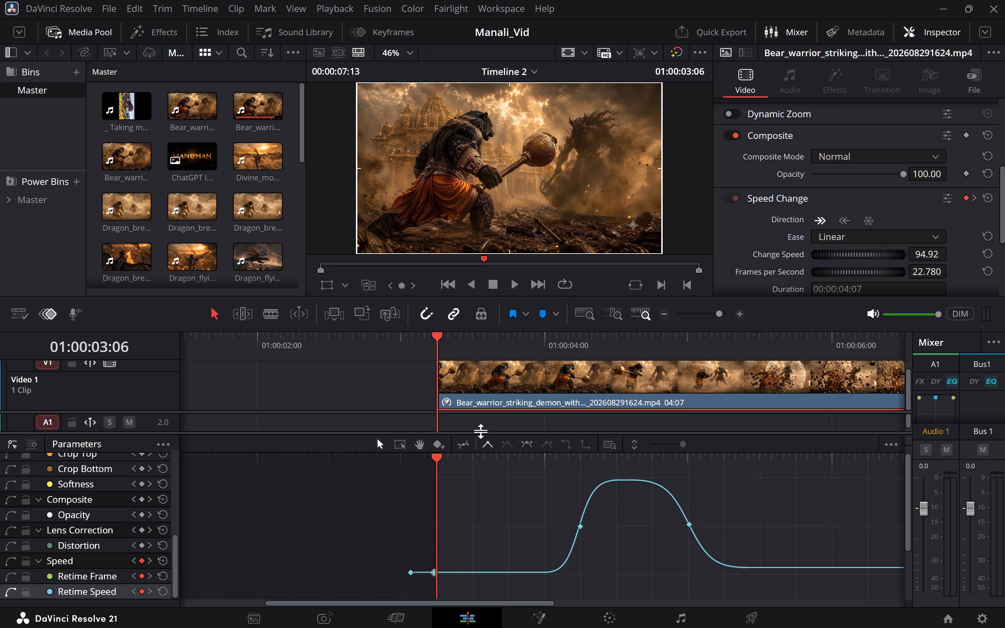
{"action": "left_click", "coordinate": [456, 459]}
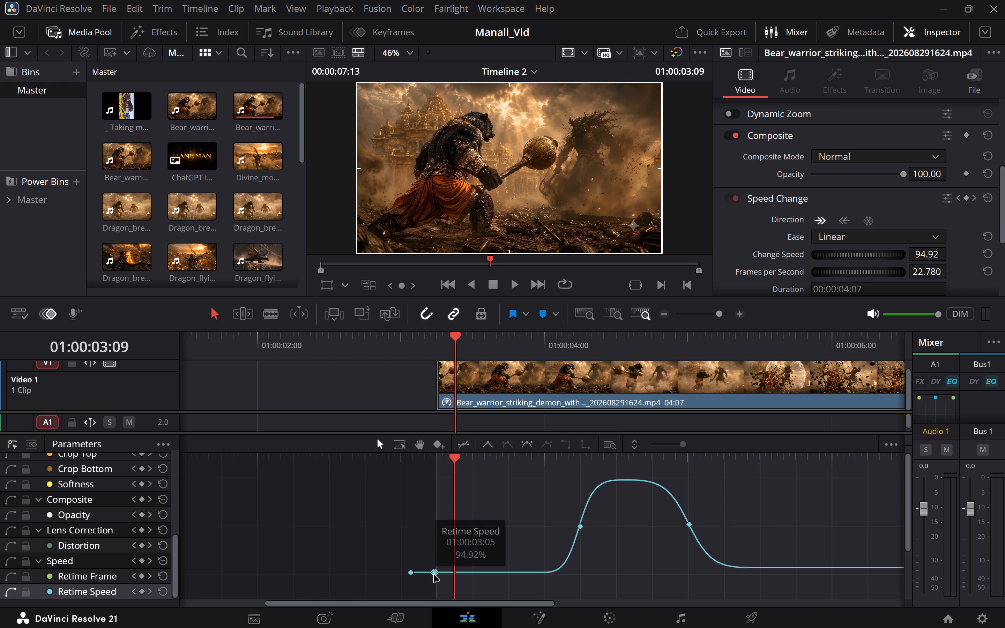
{"action": "left_click", "coordinate": [434, 574]}
{"action": "left_click", "coordinate": [434, 573]}
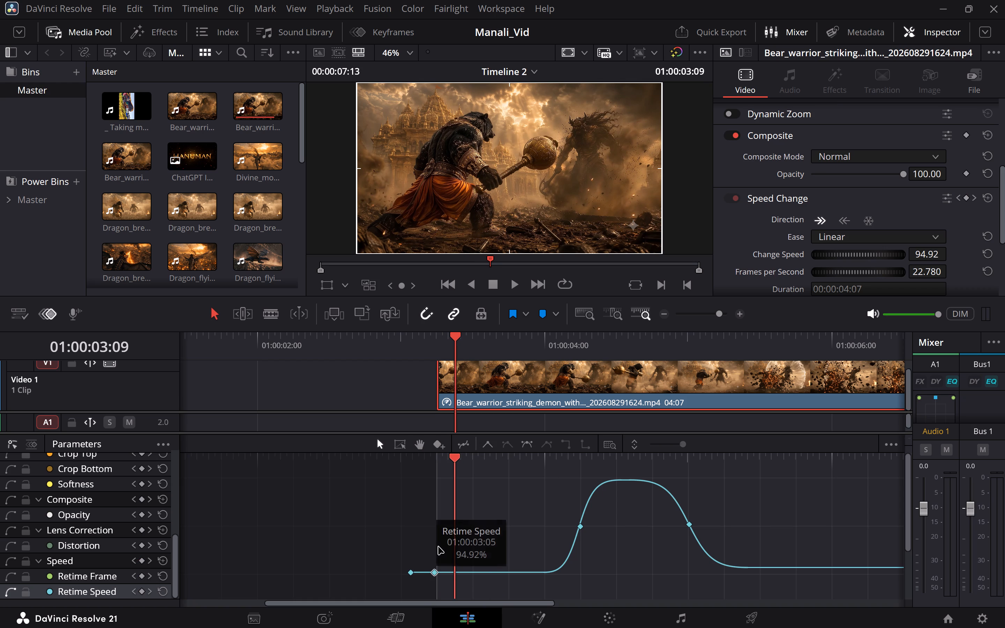
{"action": "left_click_drag", "start_coordinate": [435, 572], "coordinate": [436, 565]}
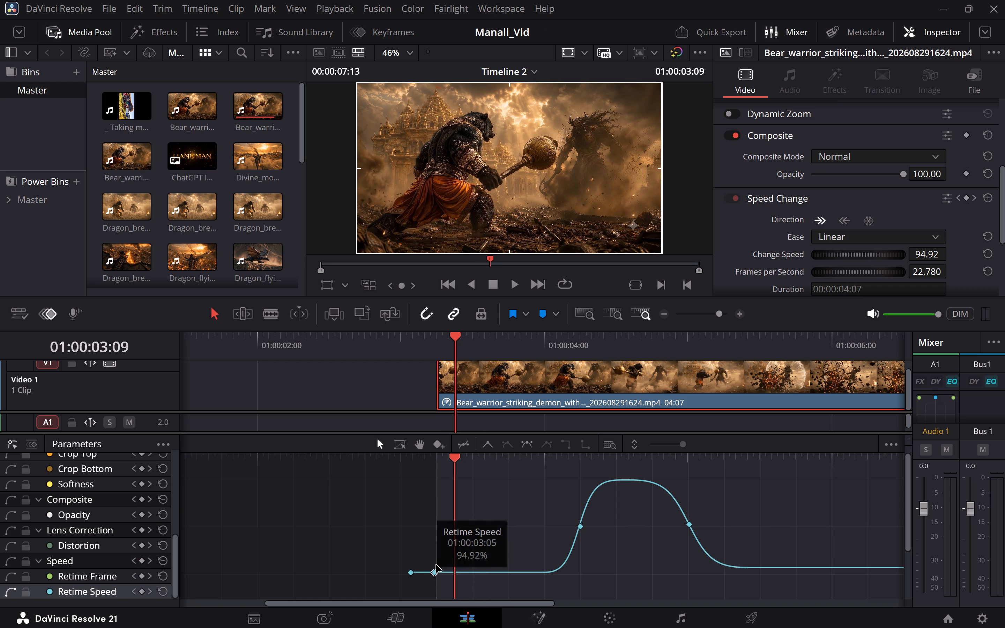
{"action": "left_click_drag", "start_coordinate": [436, 565], "coordinate": [436, 564]}
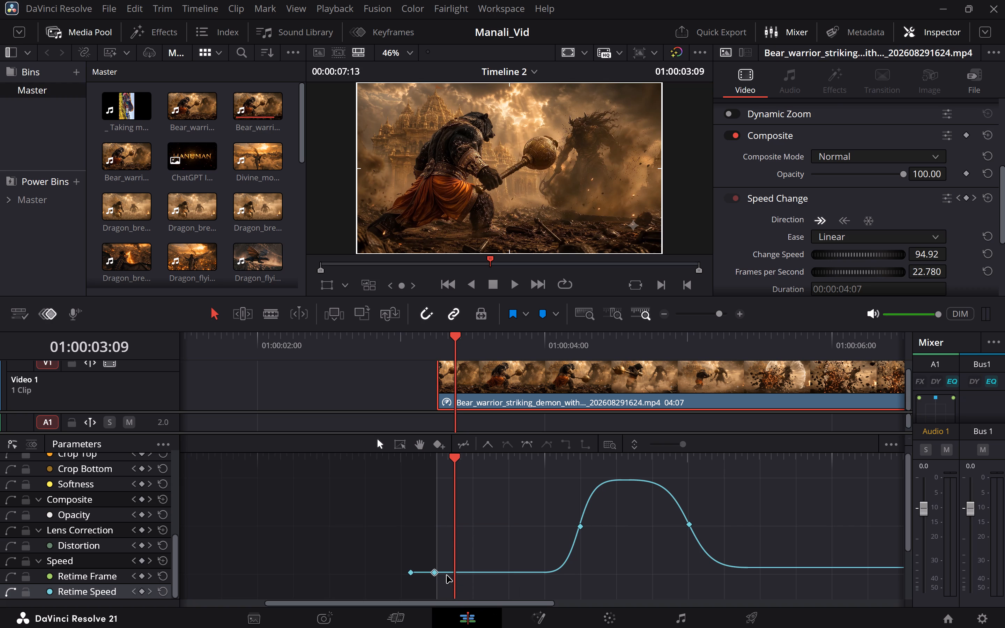
{"action": "left_click_drag", "start_coordinate": [436, 574], "coordinate": [437, 553]}
{"action": "left_click_drag", "start_coordinate": [447, 573], "coordinate": [450, 536]}
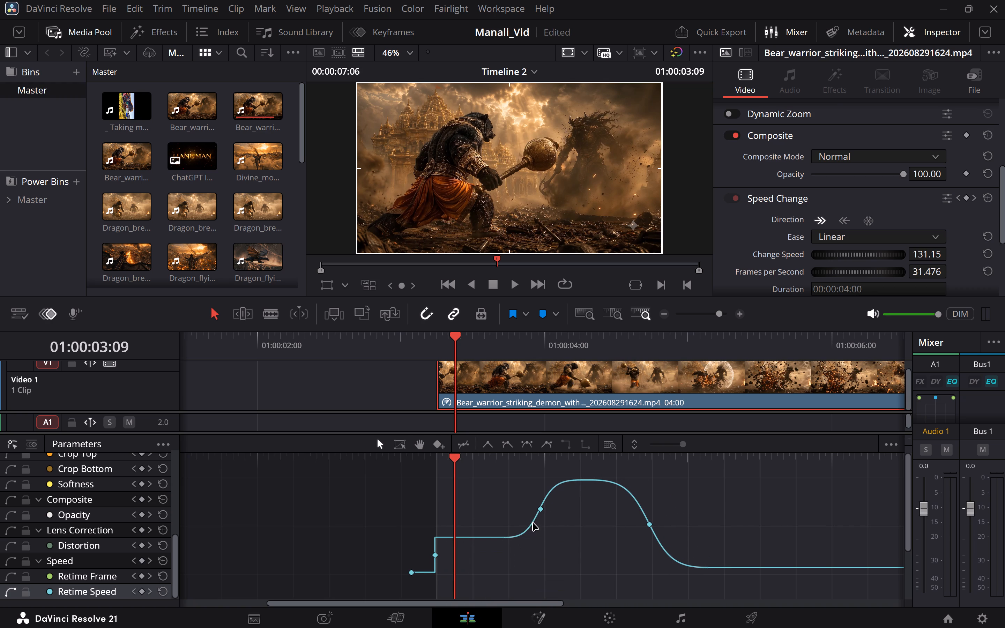
Replay the clip several times from just before its start to judge the faster opening segment.
{"action": "left_click", "coordinate": [400, 459]}
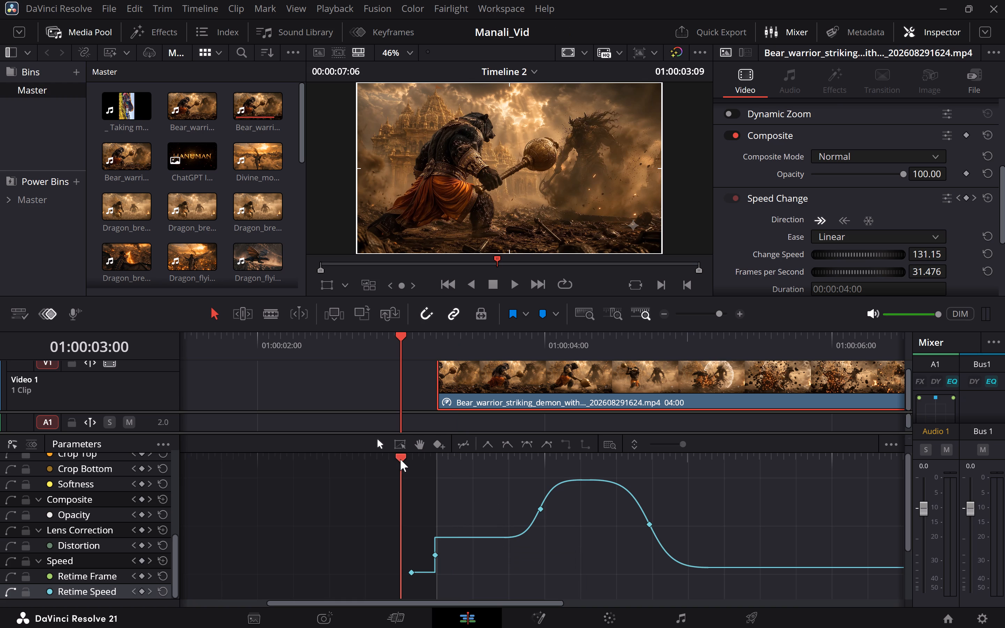
{"action": "key", "text": "space"}
{"action": "key", "text": "space"}
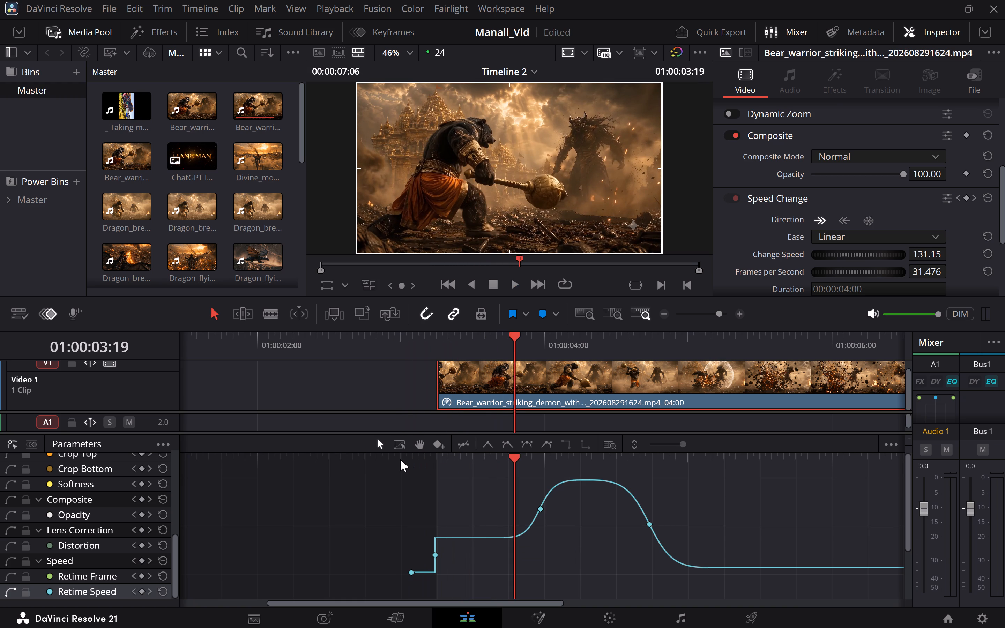
{"action": "left_click", "coordinate": [400, 459]}
{"action": "key", "text": "space"}
{"action": "key", "text": "space"}
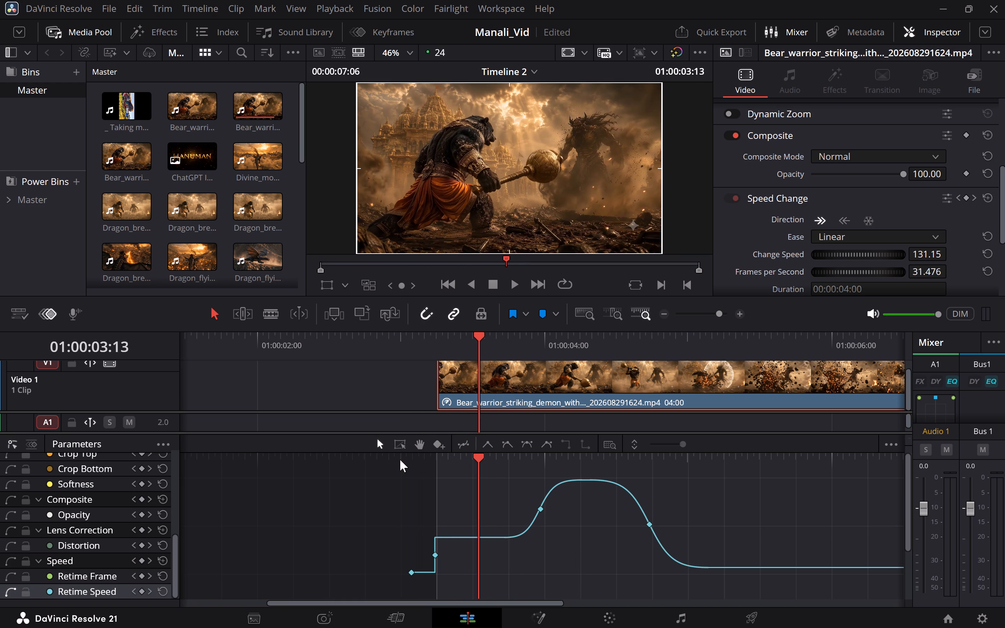
{"action": "left_click", "coordinate": [404, 459]}
{"action": "key", "text": "space"}
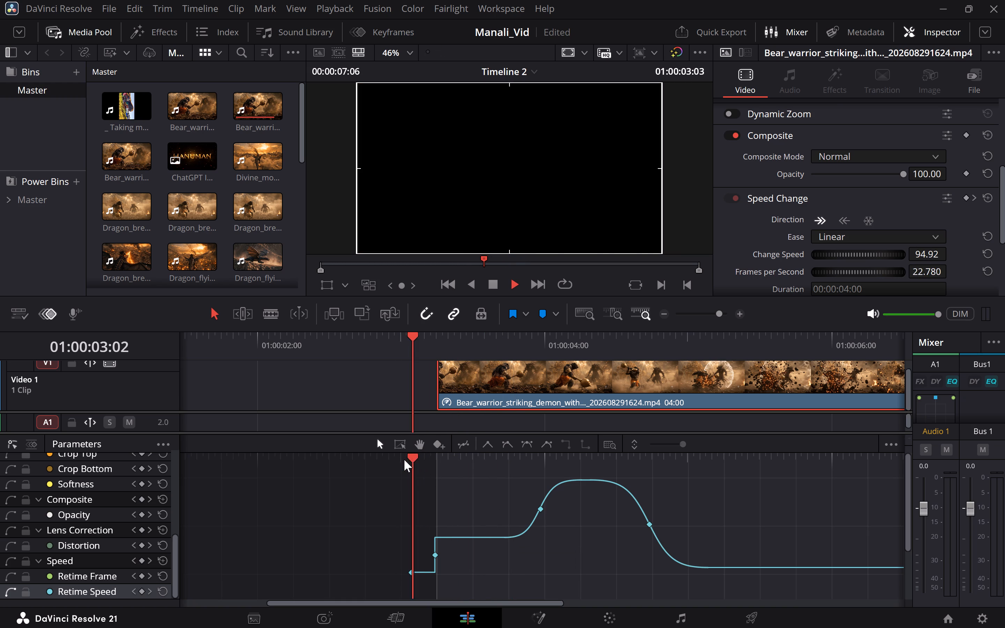
{"action": "key", "text": "space"}
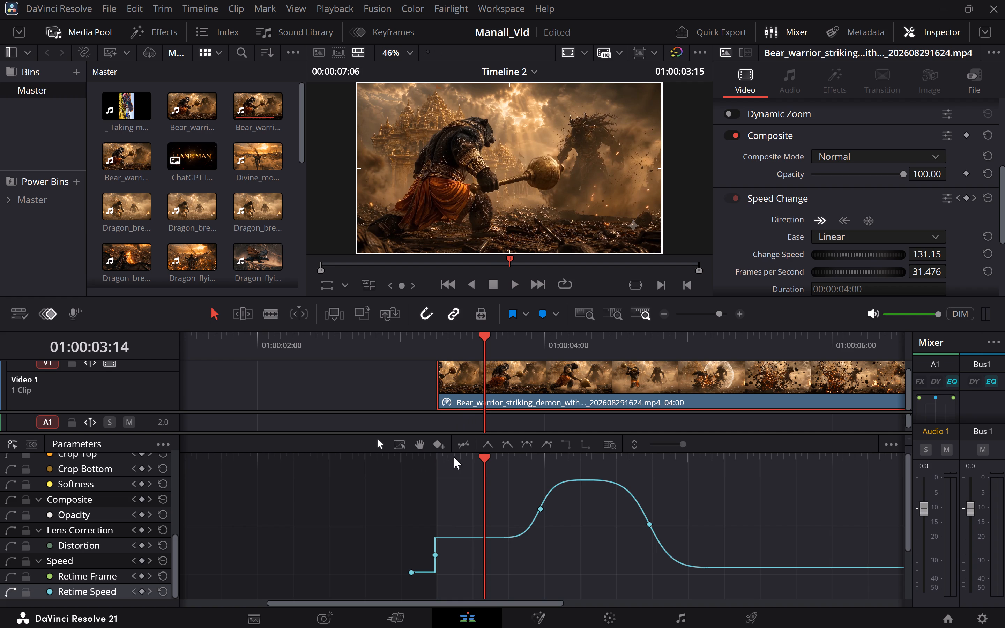
Add a Speed Change keyframe at 01:00:03:12, lower the segment after it to 103.61% Retime Speed, and play back the opening.
{"action": "left_click", "coordinate": [472, 458]}
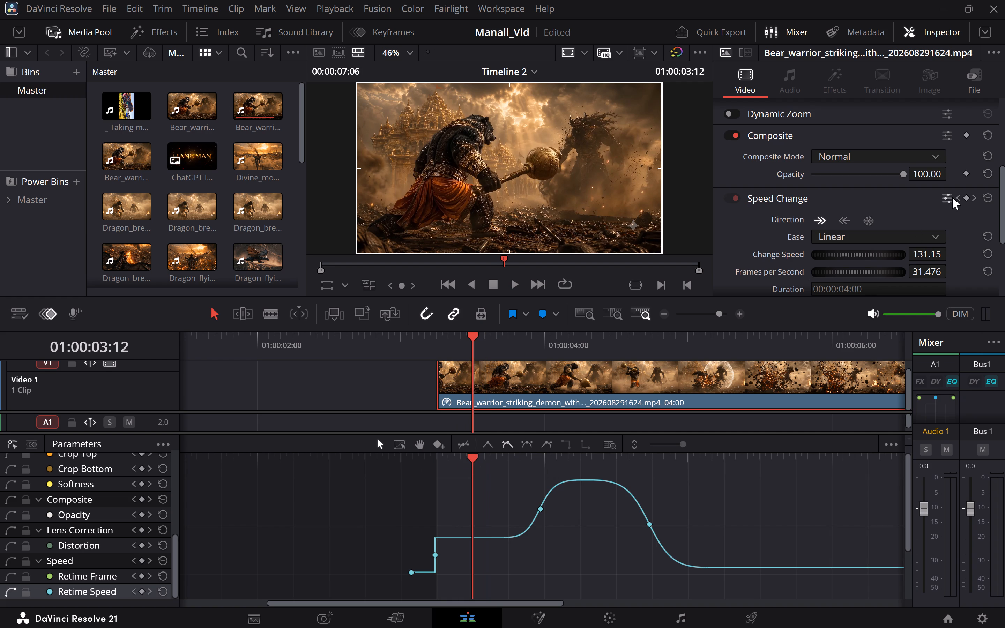
{"action": "left_click", "coordinate": [969, 198]}
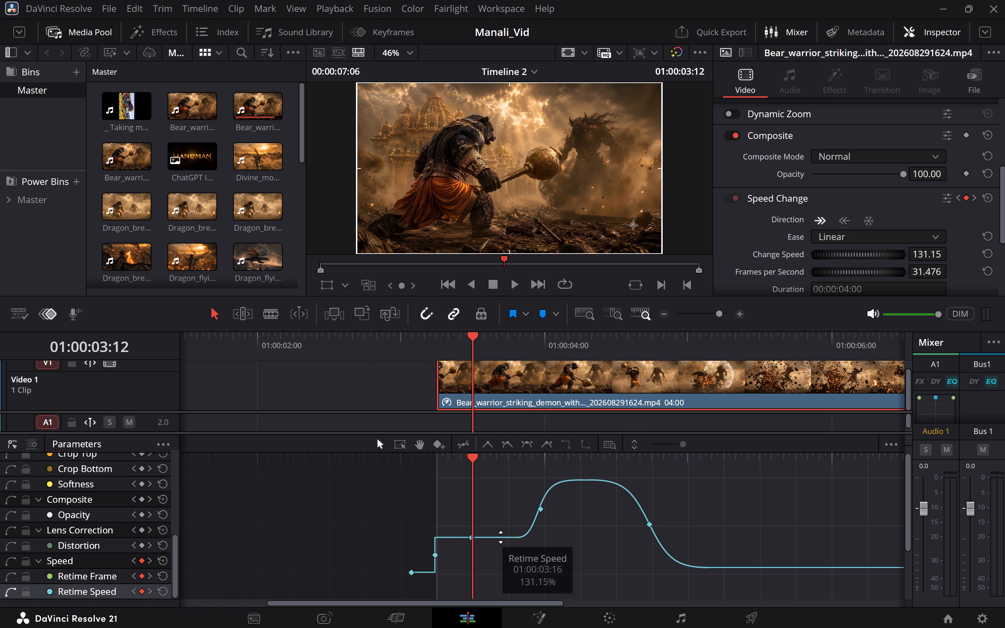
{"action": "left_click_drag", "start_coordinate": [499, 539], "coordinate": [502, 566]}
{"action": "left_click", "coordinate": [429, 460]}
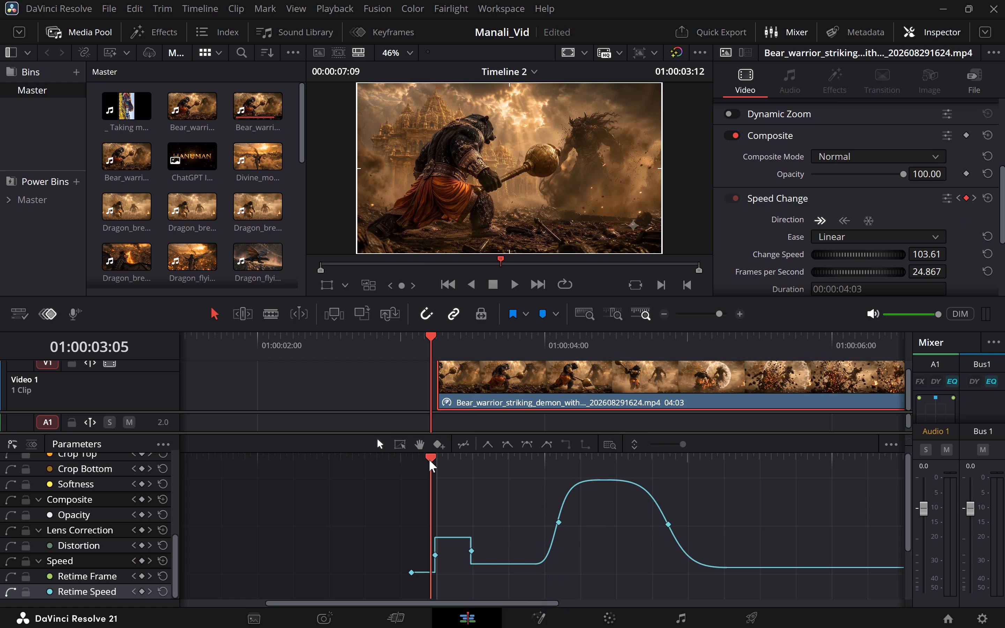
{"action": "left_click", "coordinate": [377, 462]}
{"action": "key", "text": "space"}
{"action": "key", "text": "space"}
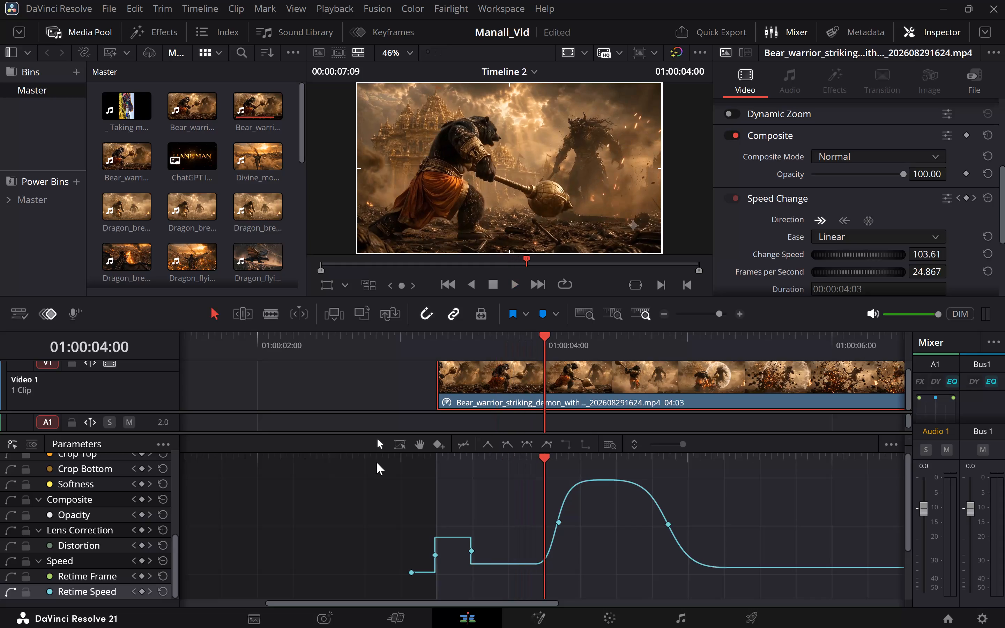
Raise the short opening segment's Retime Speed to 163.03% and play the clip from just before its start.
{"action": "left_click_drag", "start_coordinate": [452, 539], "coordinate": [452, 521]}
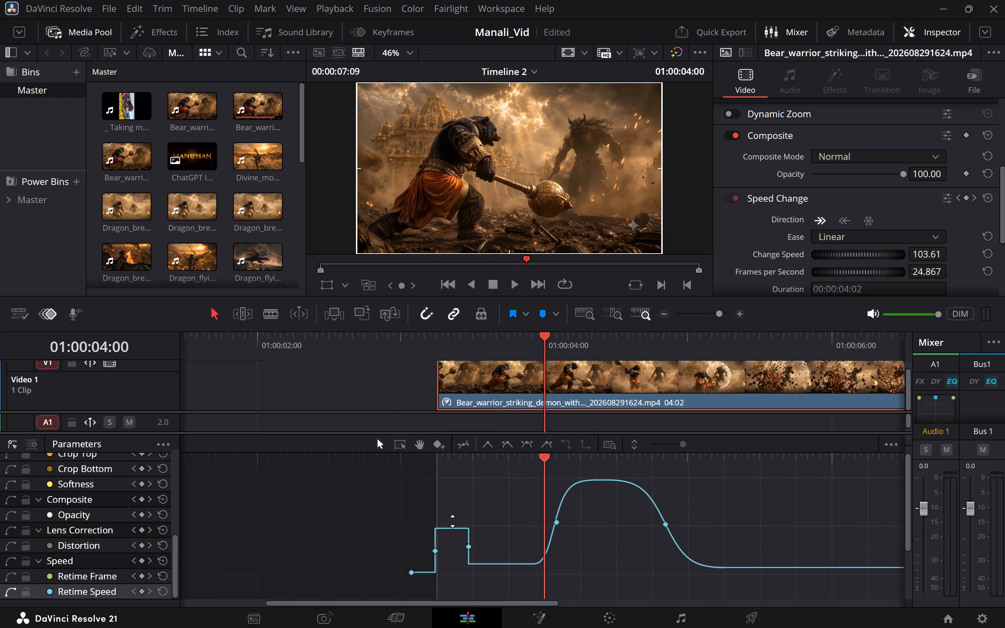
{"action": "left_click_drag", "start_coordinate": [452, 521], "coordinate": [456, 505]}
{"action": "left_click", "coordinate": [415, 465]}
{"action": "key", "text": "space"}
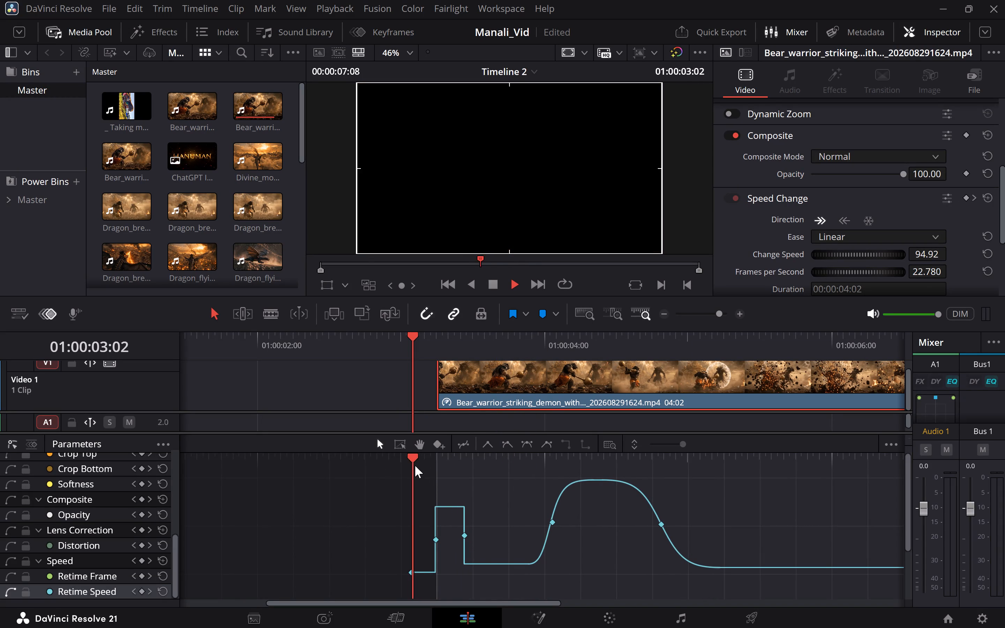
{"action": "key", "text": "space"}
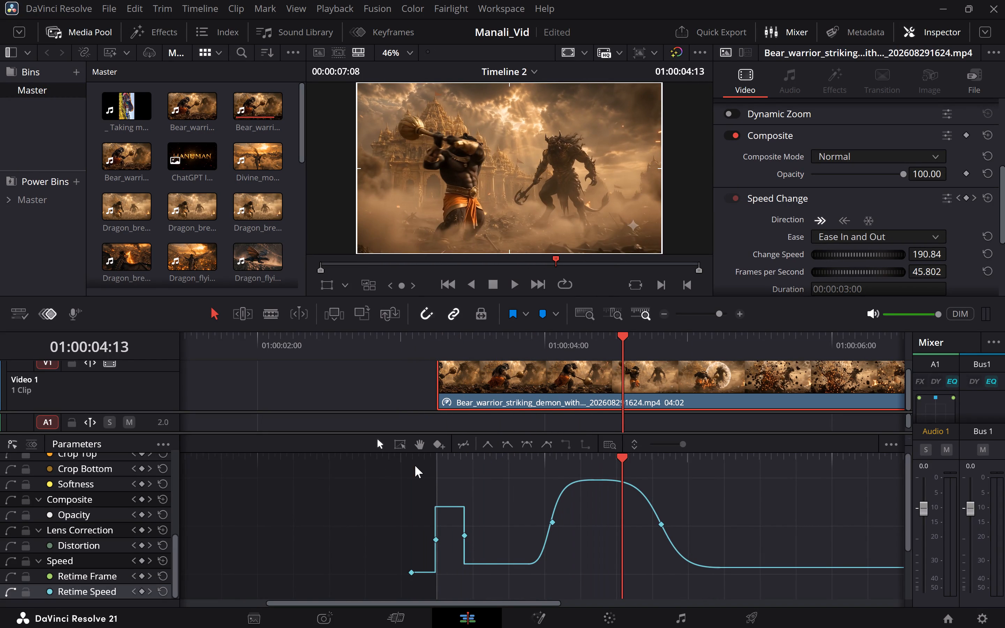
Apply Ease In and Out to the two Retime Speed keyframes bounding the fast opening segment.
{"action": "left_click", "coordinate": [465, 534]}
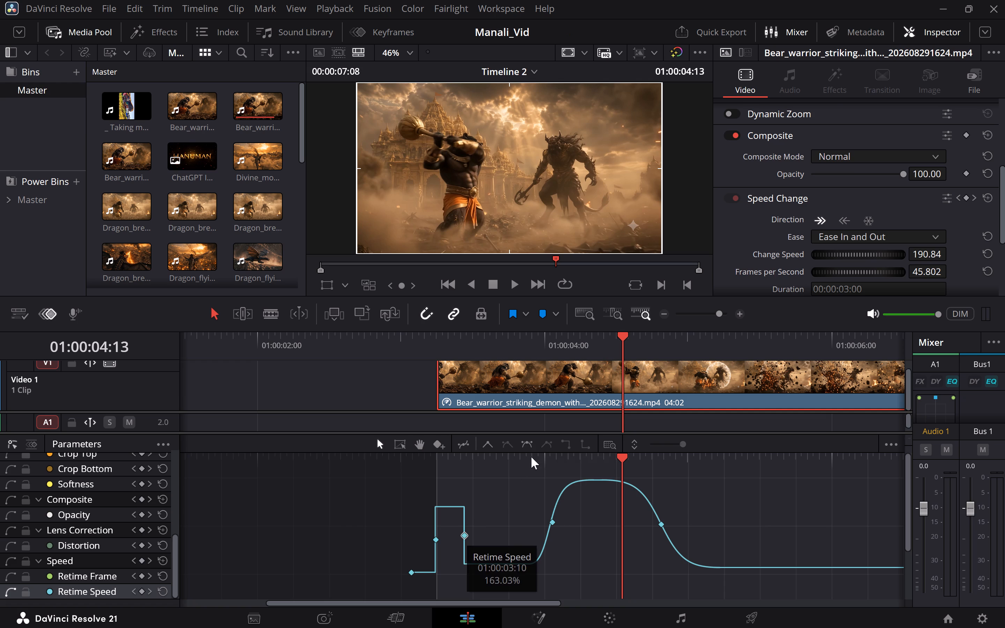
{"action": "left_click", "coordinate": [529, 442]}
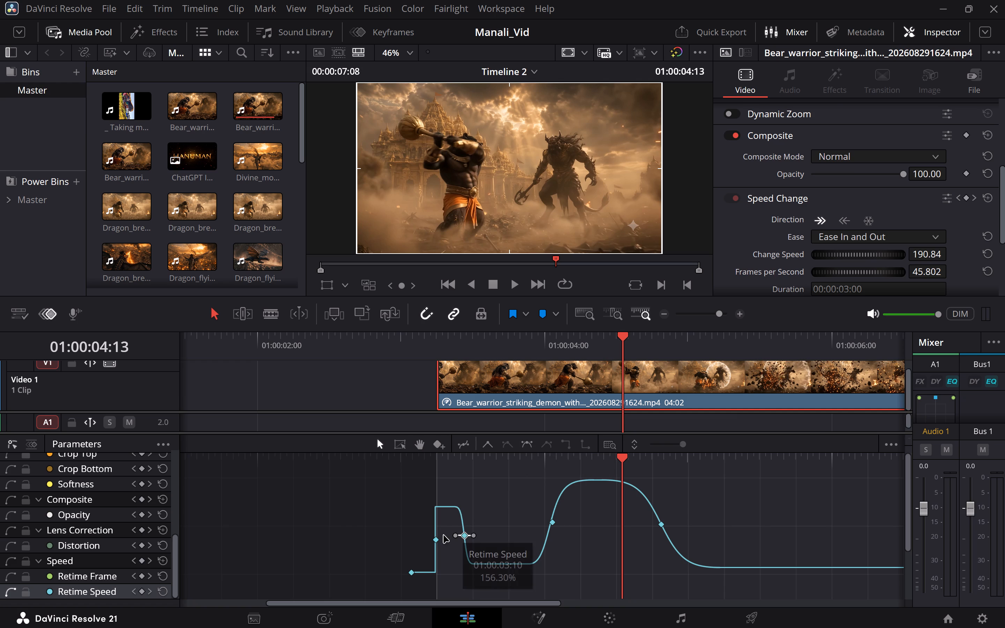
{"action": "left_click", "coordinate": [437, 541]}
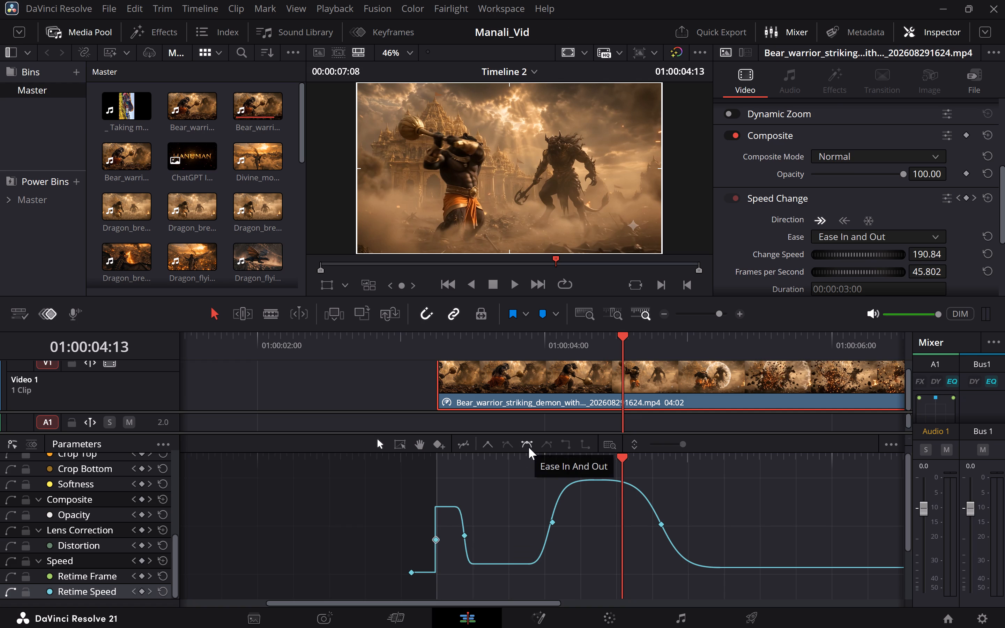
{"action": "left_click", "coordinate": [529, 447]}
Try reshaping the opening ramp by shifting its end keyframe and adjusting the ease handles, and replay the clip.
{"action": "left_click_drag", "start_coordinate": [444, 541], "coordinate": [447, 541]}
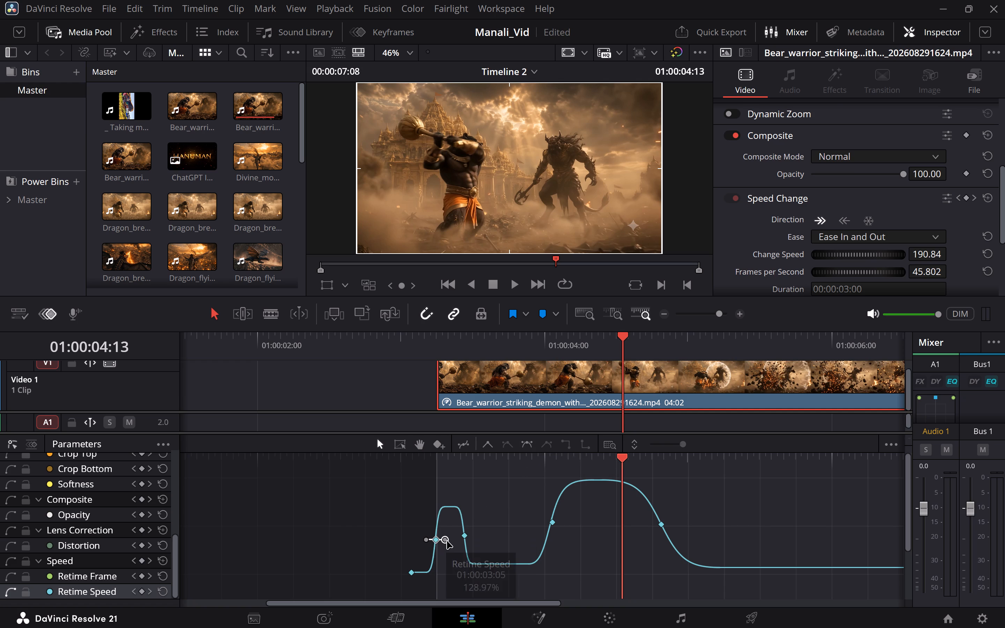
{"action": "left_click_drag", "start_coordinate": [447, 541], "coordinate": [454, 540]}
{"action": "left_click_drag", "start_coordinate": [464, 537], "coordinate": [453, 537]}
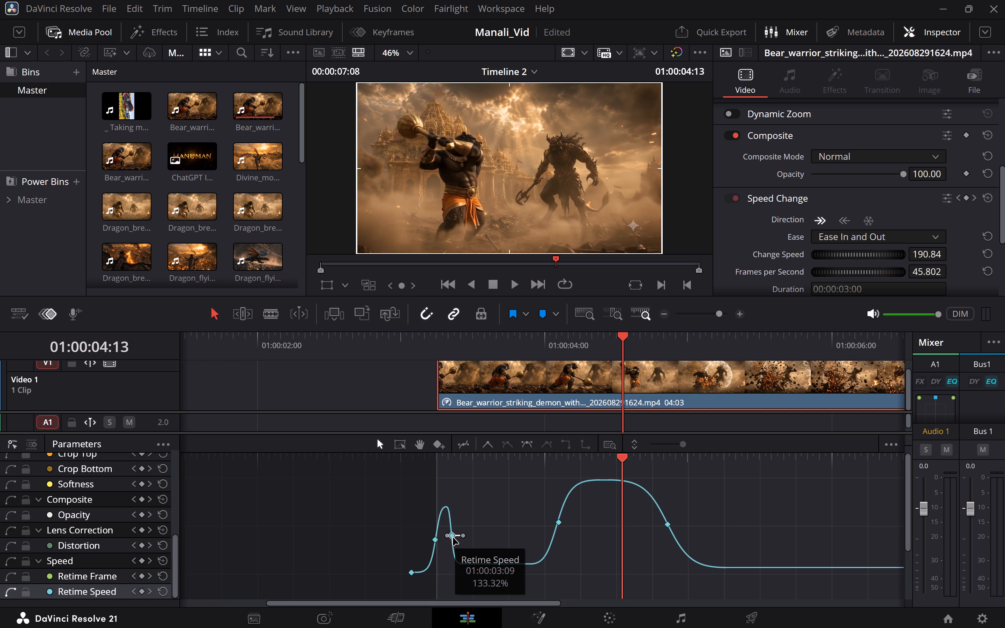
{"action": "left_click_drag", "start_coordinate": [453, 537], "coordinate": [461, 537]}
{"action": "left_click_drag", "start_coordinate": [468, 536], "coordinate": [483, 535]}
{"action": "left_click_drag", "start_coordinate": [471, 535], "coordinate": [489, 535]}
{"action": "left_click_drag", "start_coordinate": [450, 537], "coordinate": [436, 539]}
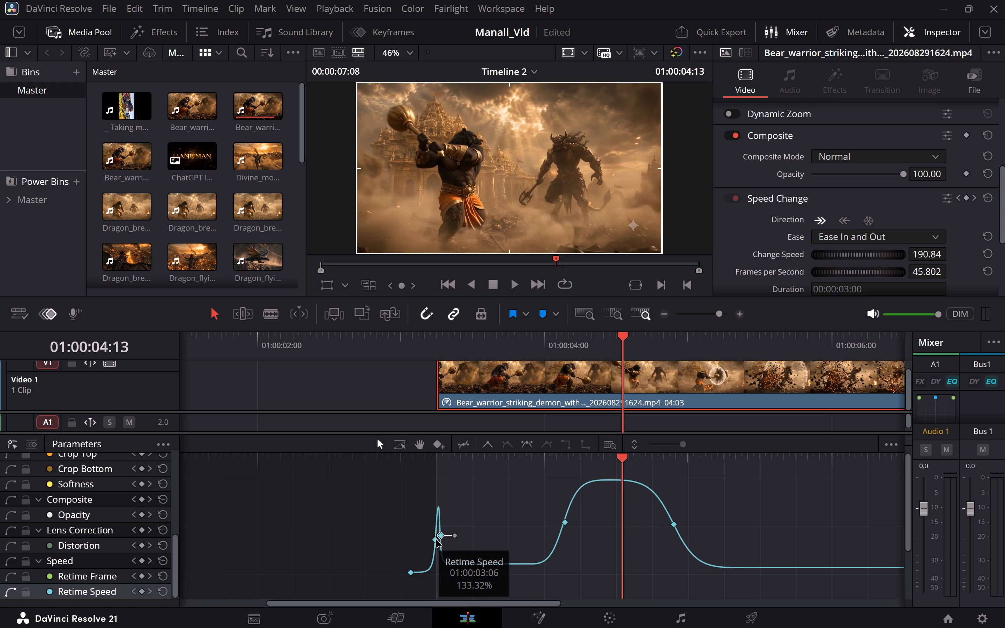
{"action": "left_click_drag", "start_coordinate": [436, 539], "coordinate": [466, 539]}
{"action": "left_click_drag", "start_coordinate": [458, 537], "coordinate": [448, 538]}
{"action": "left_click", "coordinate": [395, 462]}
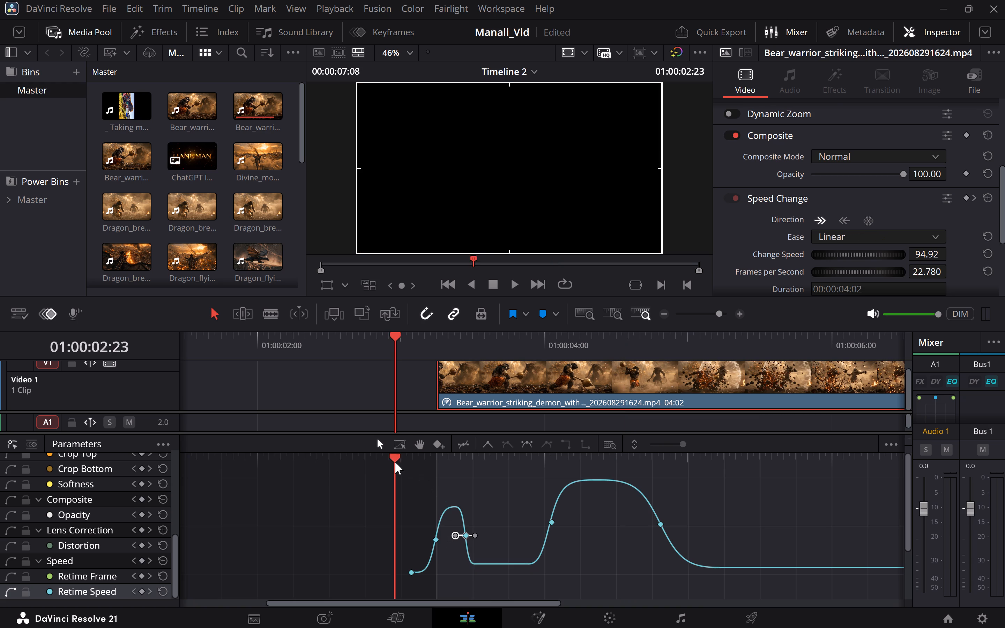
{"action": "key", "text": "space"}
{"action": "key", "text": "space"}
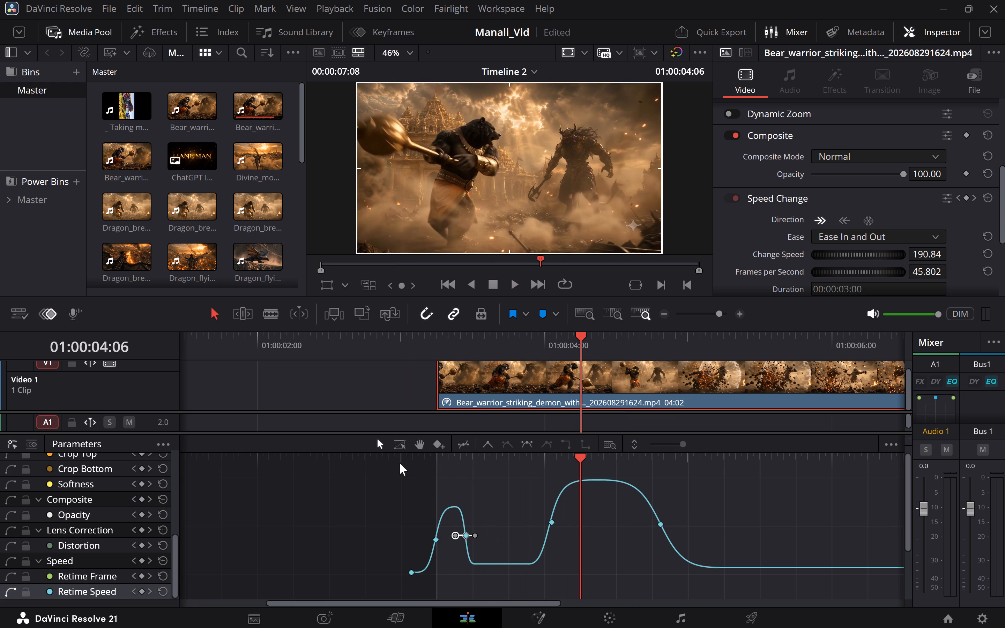
Lower the slow segment between the opening burst and the mace swing to 78.25% Retime Speed, replaying the clip between adjustments.
{"action": "left_click_drag", "start_coordinate": [505, 565], "coordinate": [519, 571]}
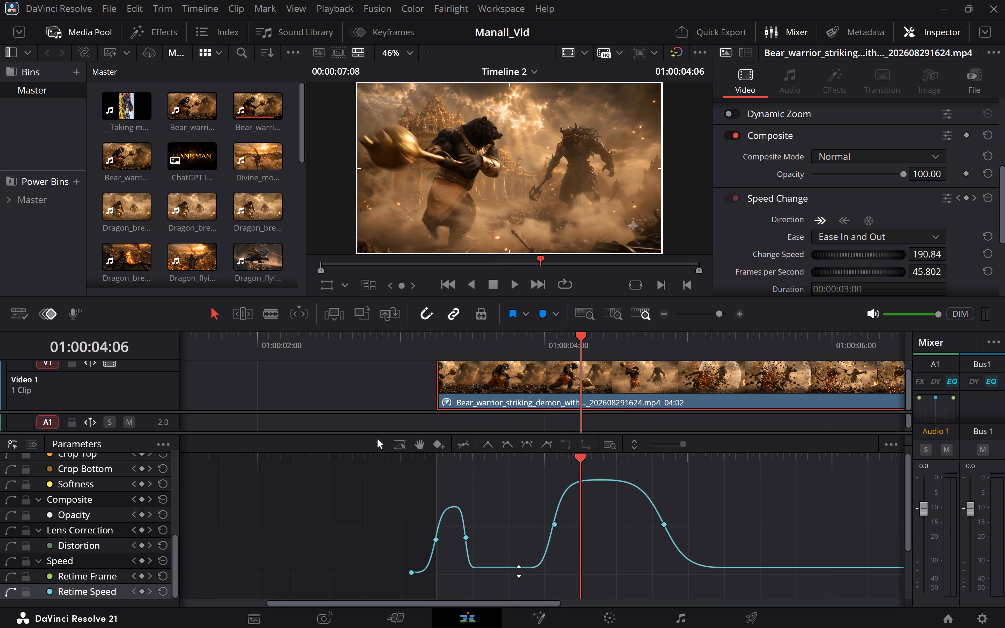
{"action": "left_click_drag", "start_coordinate": [519, 571], "coordinate": [521, 573]}
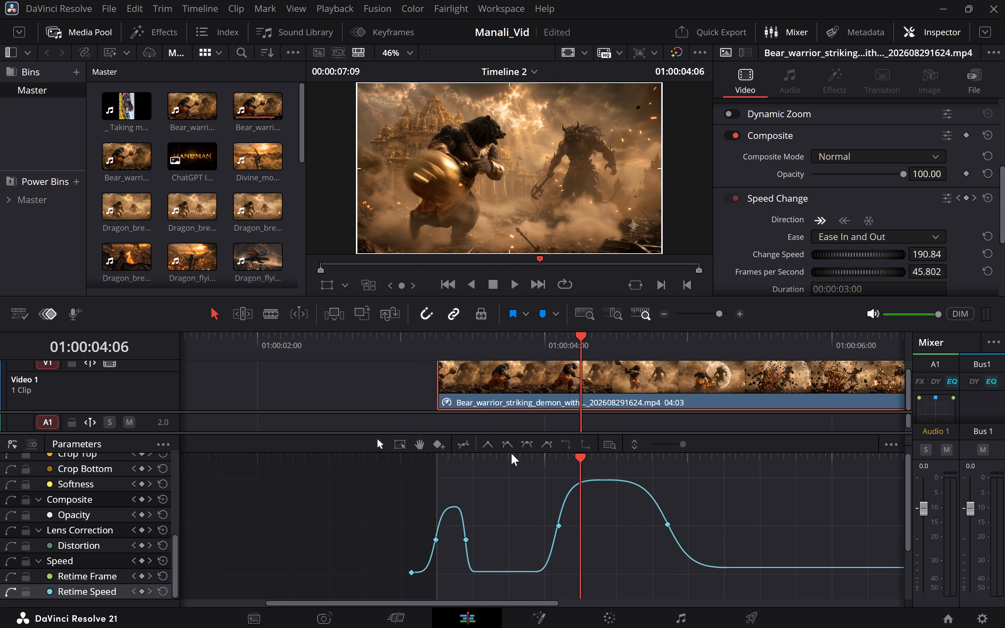
{"action": "left_click", "coordinate": [511, 453]}
{"action": "left_click", "coordinate": [400, 456]}
{"action": "key", "text": "space"}
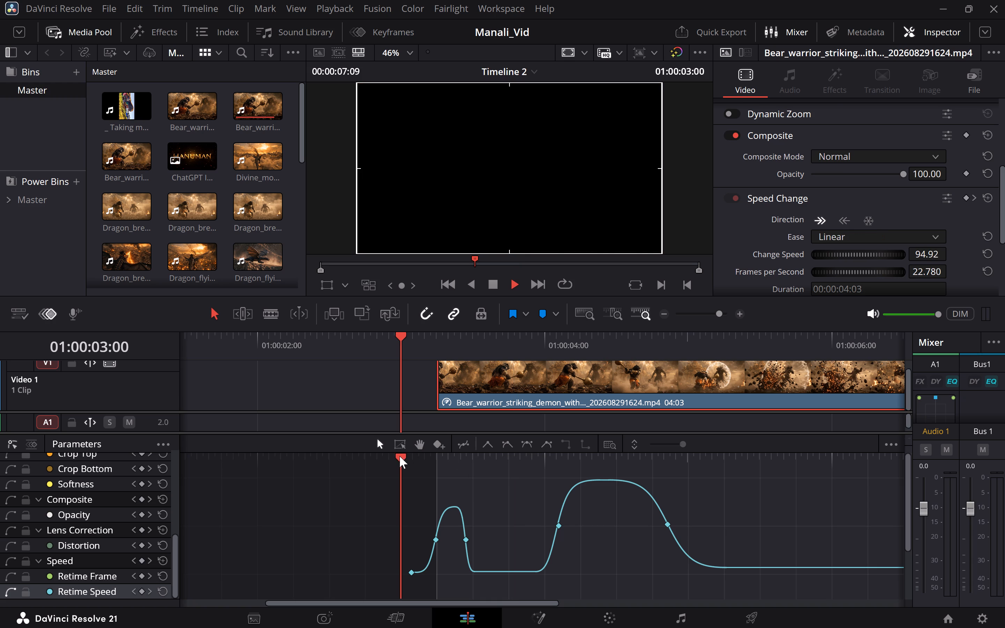
{"action": "key", "text": "space"}
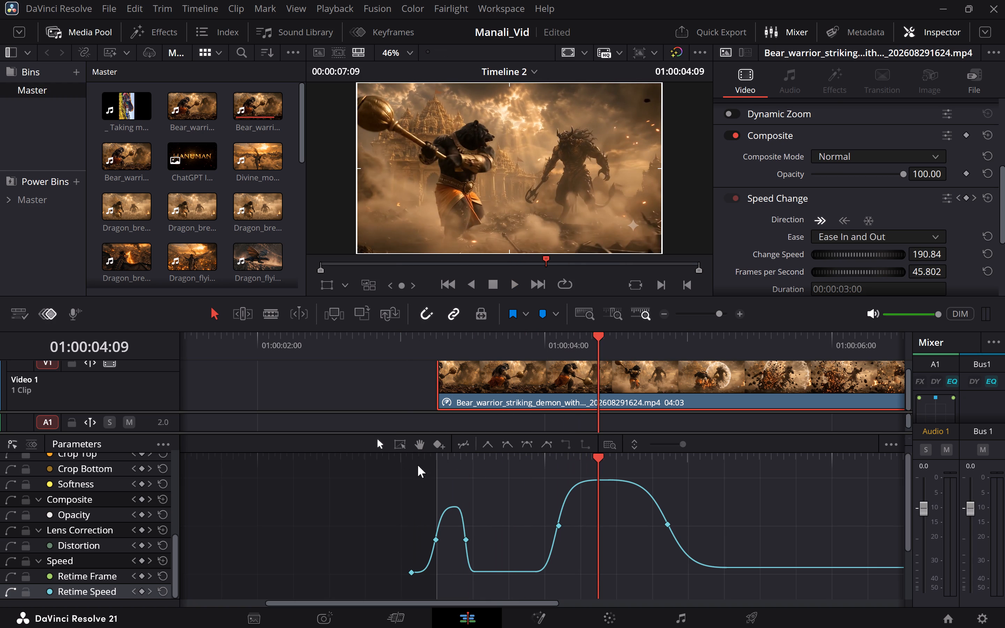
{"action": "left_click_drag", "start_coordinate": [507, 574], "coordinate": [533, 591]}
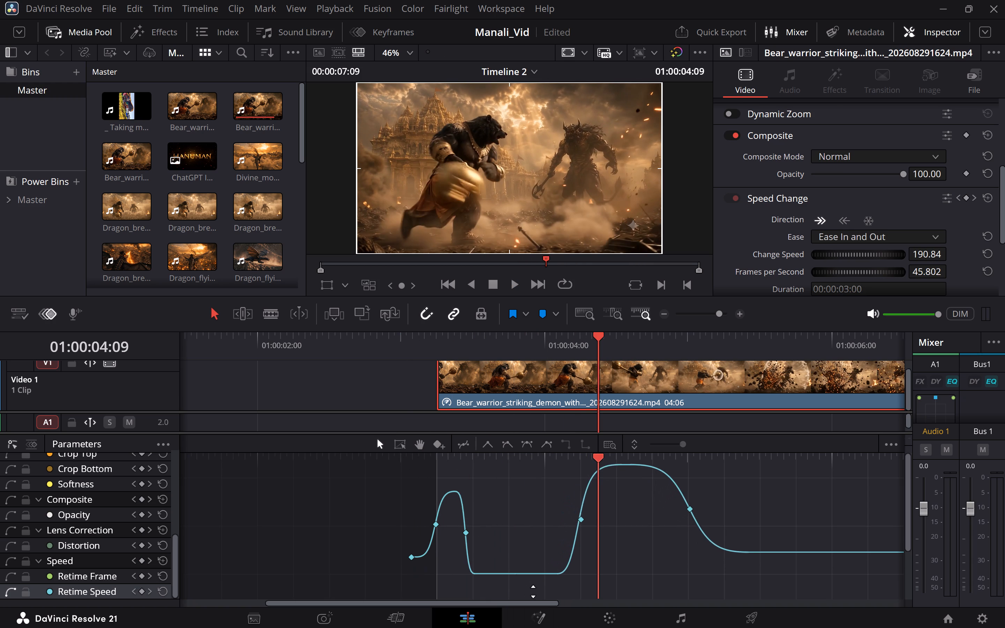
{"action": "left_click_drag", "start_coordinate": [533, 591], "coordinate": [534, 590]}
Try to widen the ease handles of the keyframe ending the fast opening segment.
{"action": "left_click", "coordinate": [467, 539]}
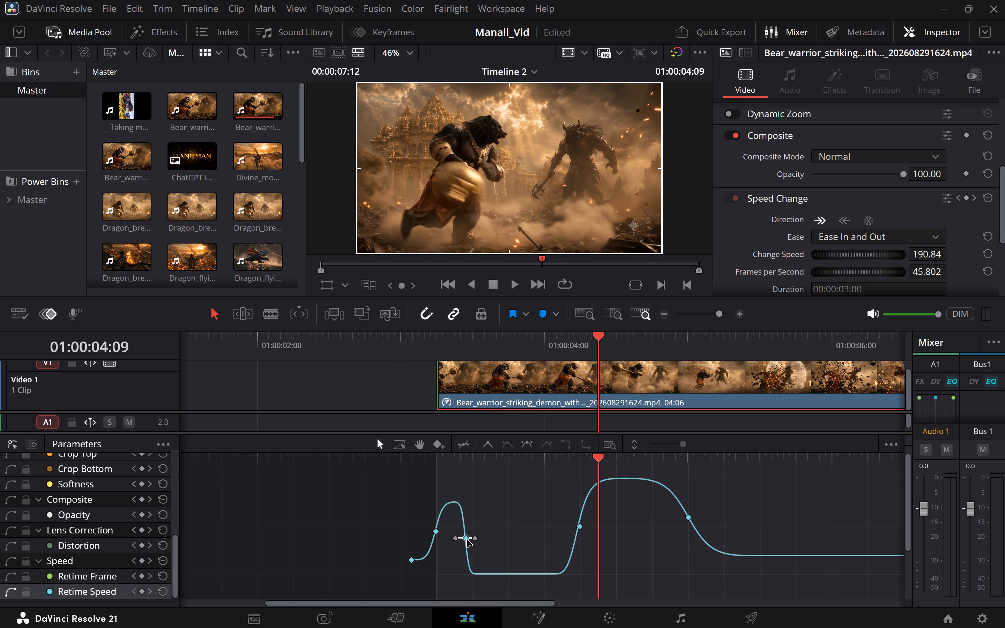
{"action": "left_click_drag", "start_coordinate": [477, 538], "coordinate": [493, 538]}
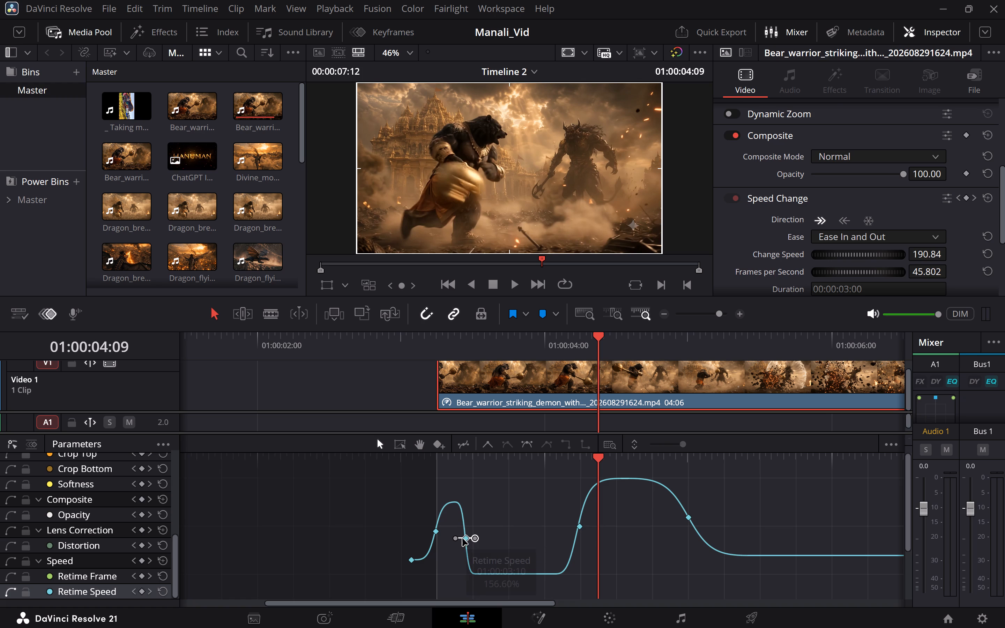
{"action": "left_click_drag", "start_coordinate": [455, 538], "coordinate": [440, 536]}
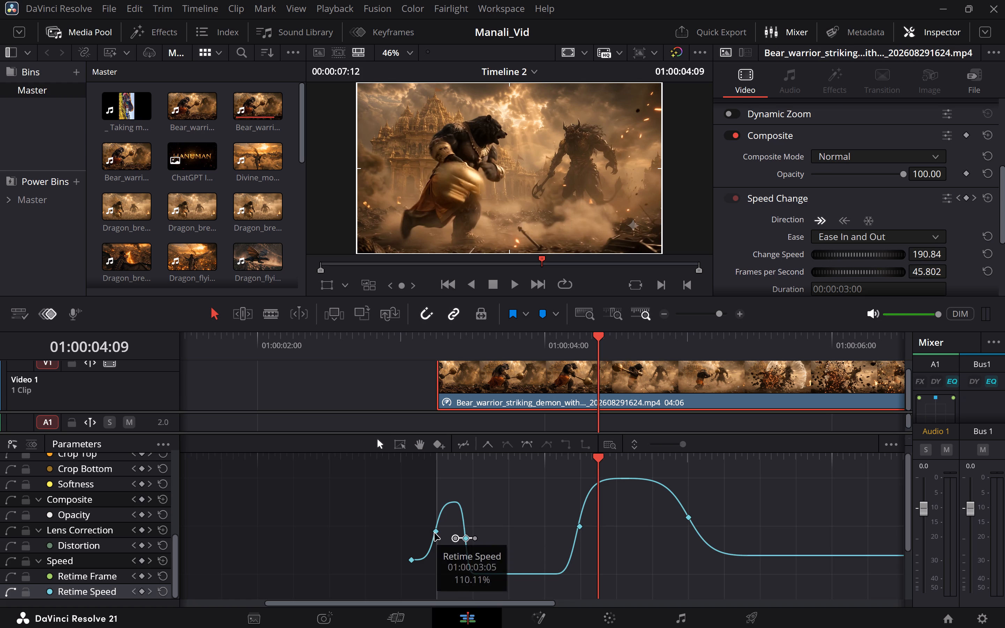
Collapse the ease handles of the Retime Speed keyframe at the clip's start into an abrupt speed change.
{"action": "left_click", "coordinate": [434, 533]}
{"action": "left_click_drag", "start_coordinate": [419, 531], "coordinate": [452, 529]}
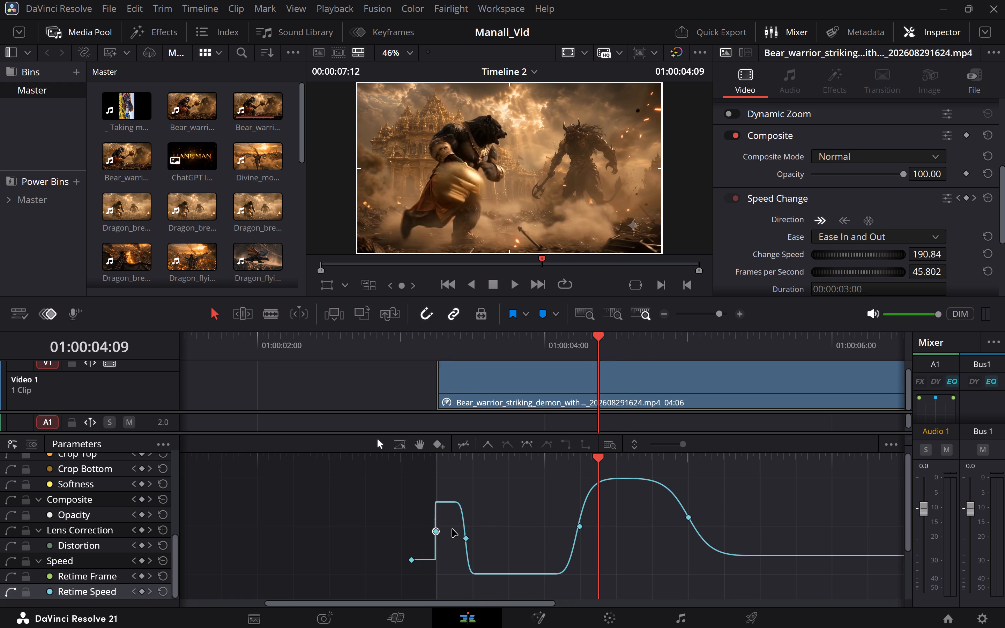
Widen the ease of the keyframe ending the fast opening segment, replay the clip, and shorten the ease handles partway back.
{"action": "left_click", "coordinate": [466, 543]}
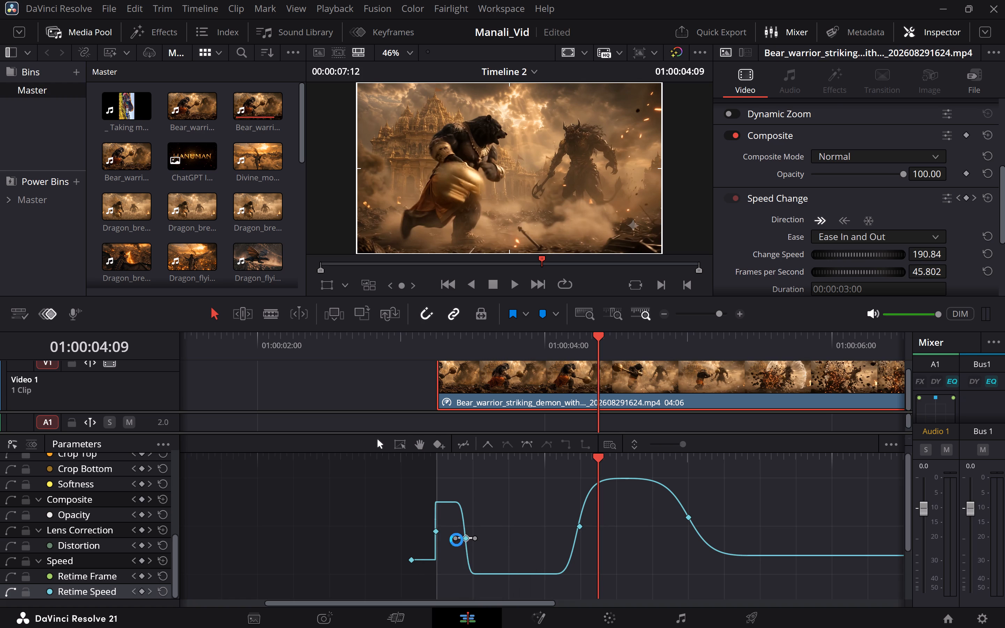
{"action": "left_click_drag", "start_coordinate": [456, 540], "coordinate": [427, 538]}
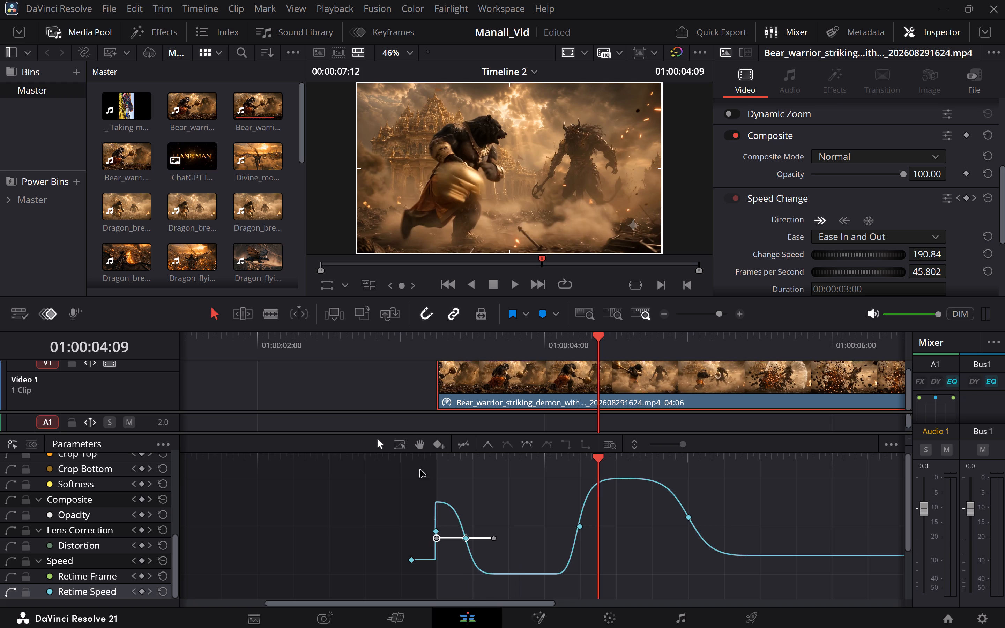
{"action": "left_click", "coordinate": [399, 457]}
{"action": "key", "text": "space"}
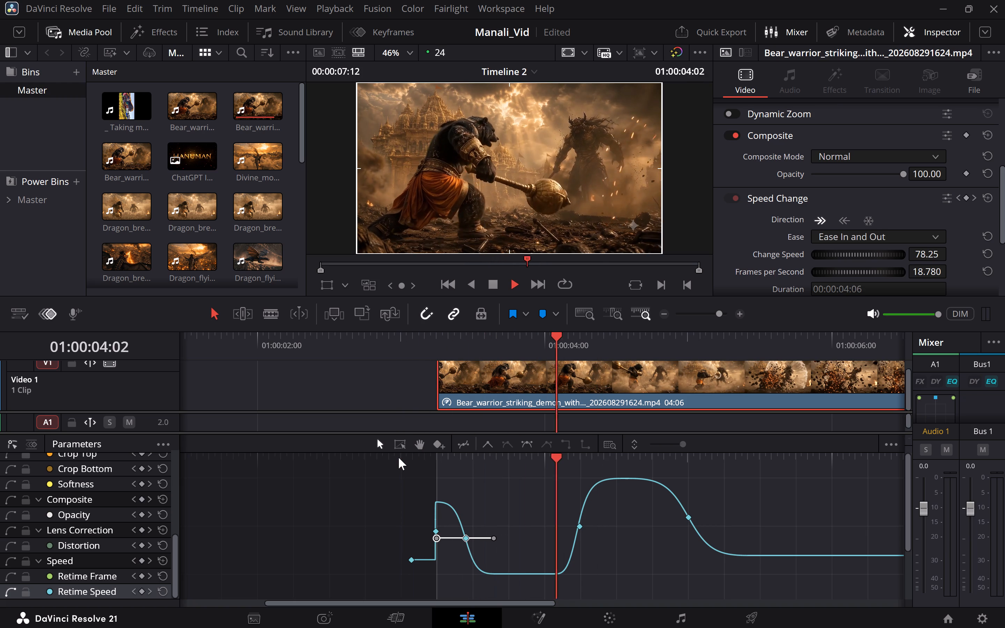
{"action": "key", "text": "space"}
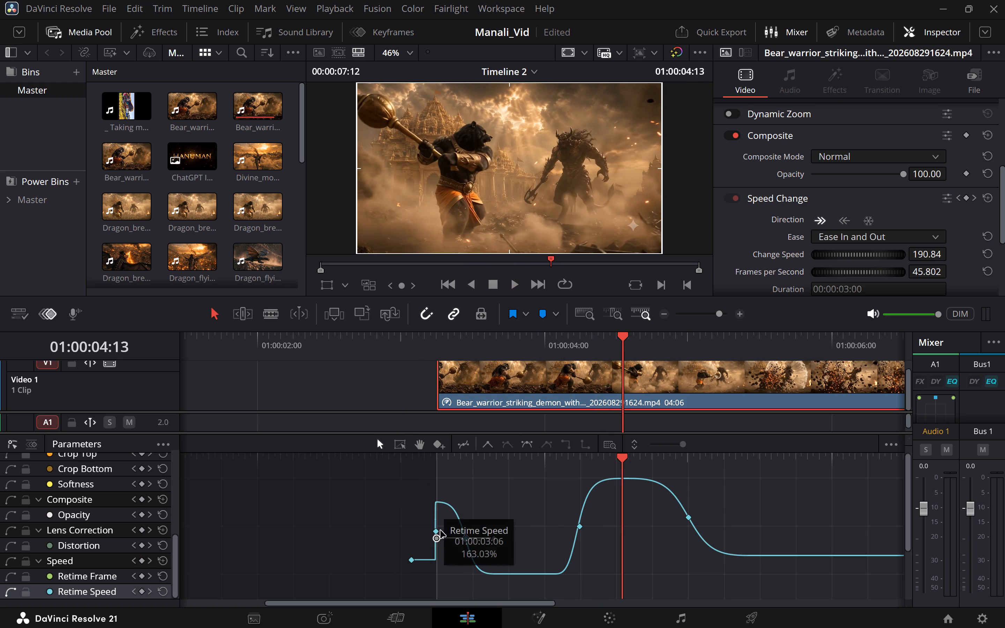
{"action": "left_click_drag", "start_coordinate": [436, 540], "coordinate": [441, 540]}
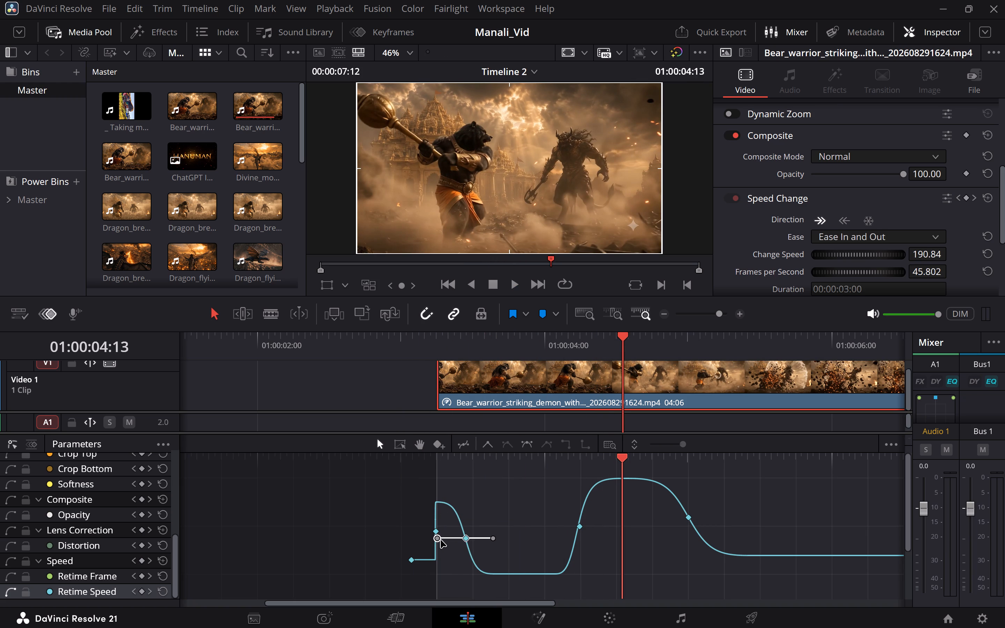
{"action": "left_click_drag", "start_coordinate": [441, 540], "coordinate": [448, 540]}
Widen the ease handles of the Retime Speed keyframe at the clip's start into a smooth ramp, and replay the clip.
{"action": "left_click", "coordinate": [438, 530]}
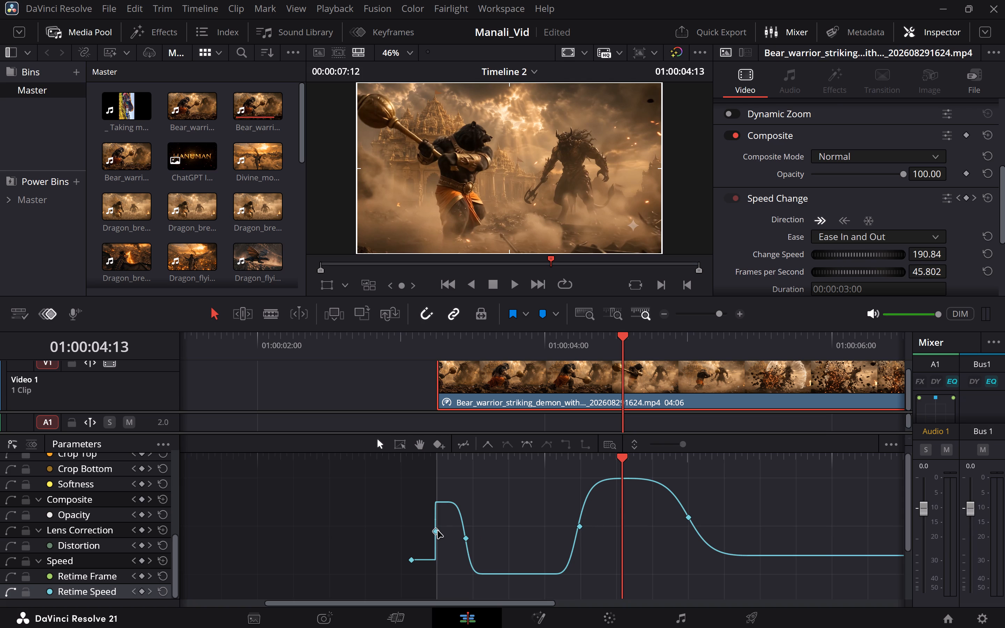
{"action": "left_click", "coordinate": [436, 531]}
{"action": "left_click_drag", "start_coordinate": [440, 531], "coordinate": [461, 532]}
{"action": "left_click", "coordinate": [380, 463]}
{"action": "key", "text": "space"}
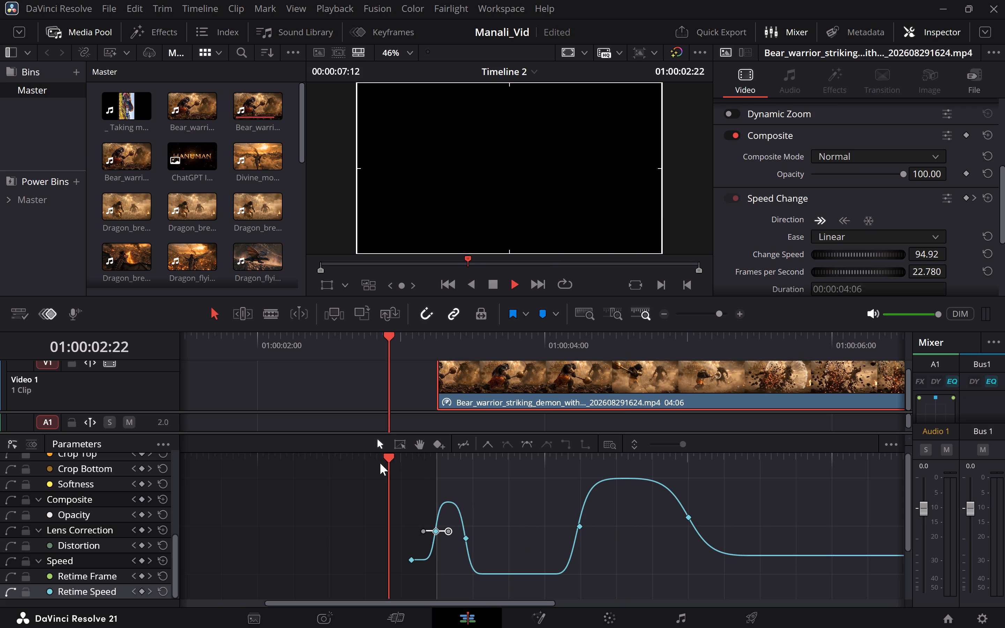
{"action": "key", "text": "space"}
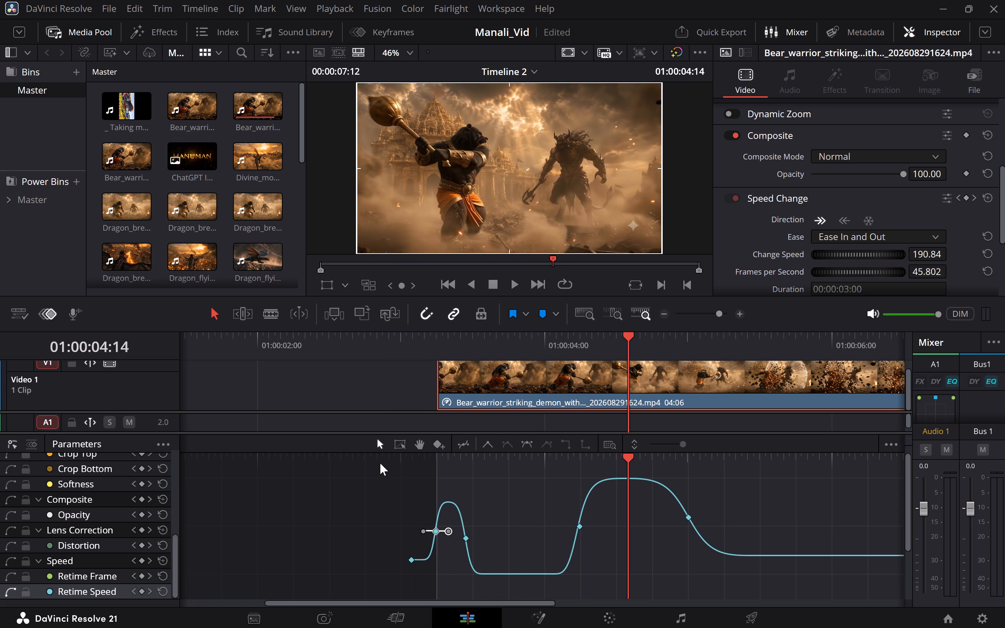
{"action": "left_click", "coordinate": [407, 466]}
{"action": "key", "text": "space"}
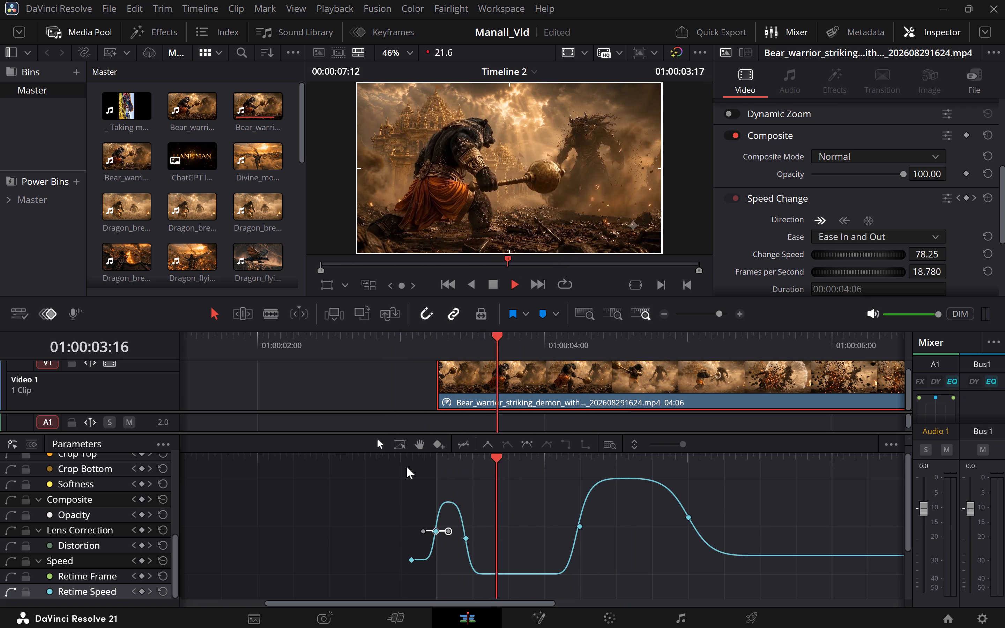
{"action": "key", "text": "space"}
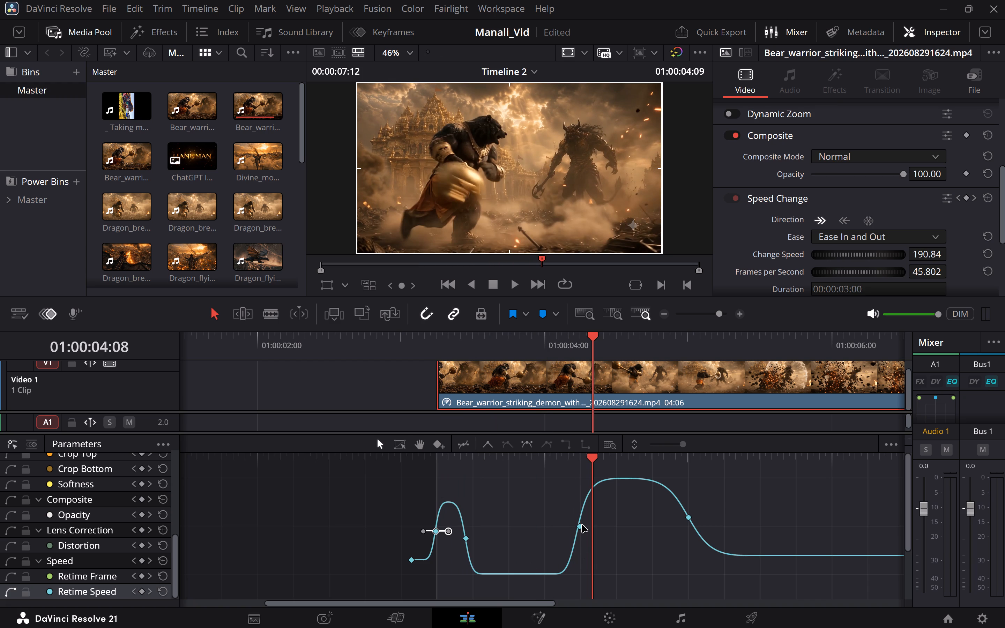
Lengthen the incoming ease of the Retime Speed keyframe that starts the mace swing.
{"action": "left_click", "coordinate": [580, 529]}
{"action": "left_click_drag", "start_coordinate": [559, 526], "coordinate": [518, 523]}
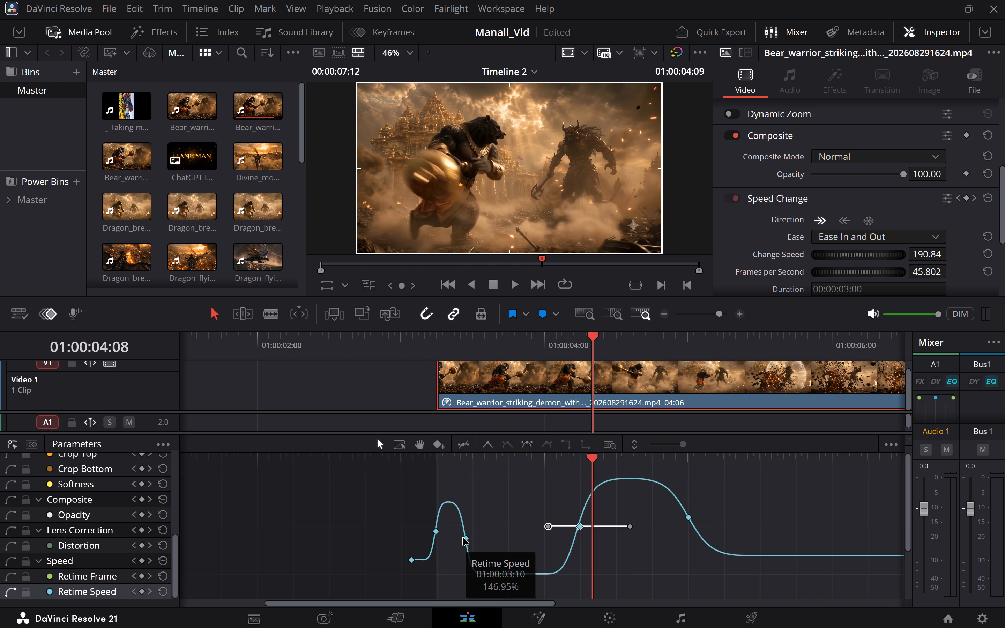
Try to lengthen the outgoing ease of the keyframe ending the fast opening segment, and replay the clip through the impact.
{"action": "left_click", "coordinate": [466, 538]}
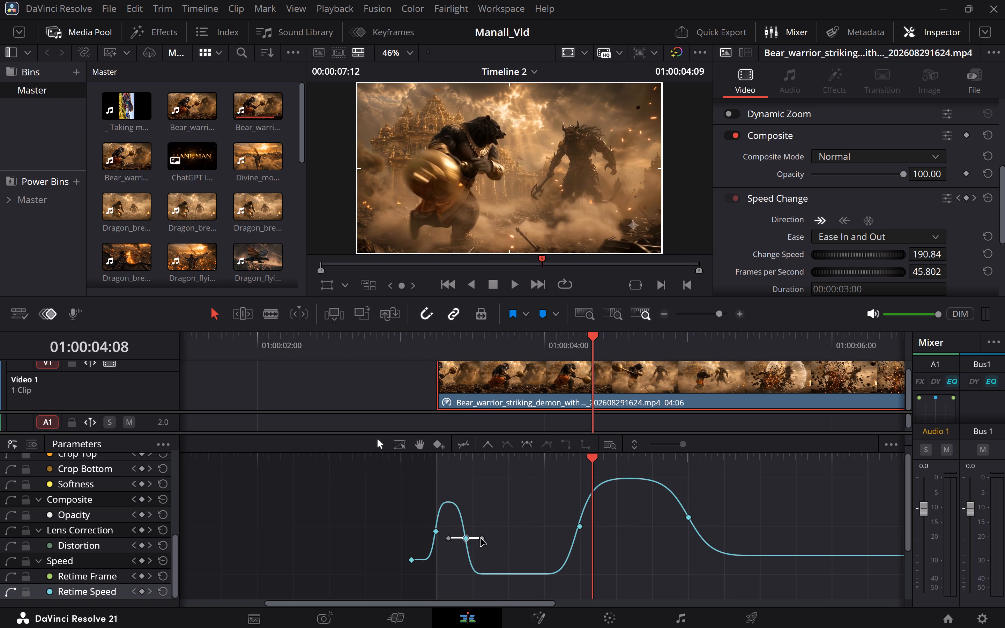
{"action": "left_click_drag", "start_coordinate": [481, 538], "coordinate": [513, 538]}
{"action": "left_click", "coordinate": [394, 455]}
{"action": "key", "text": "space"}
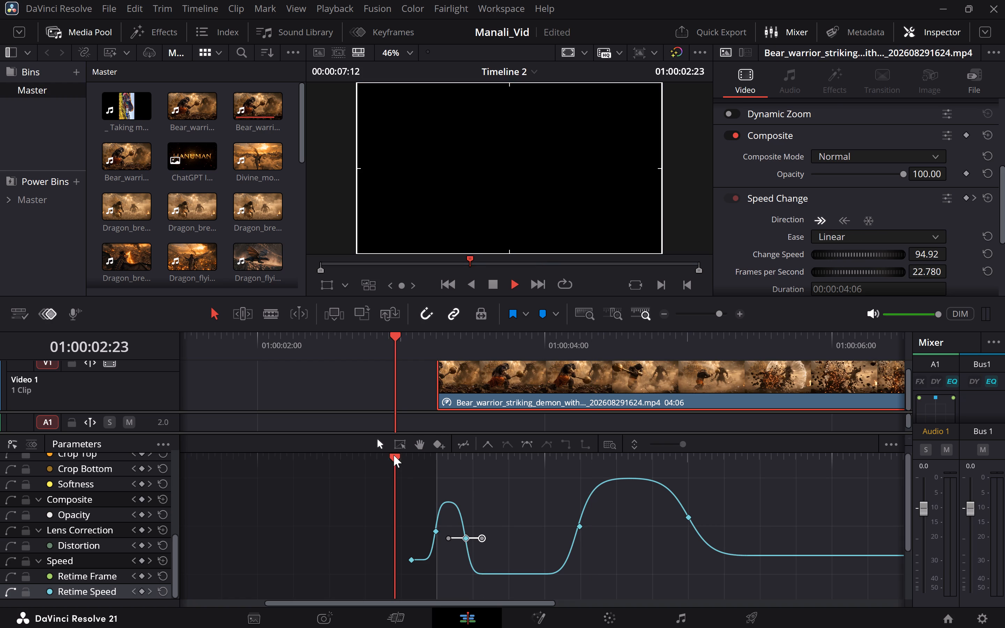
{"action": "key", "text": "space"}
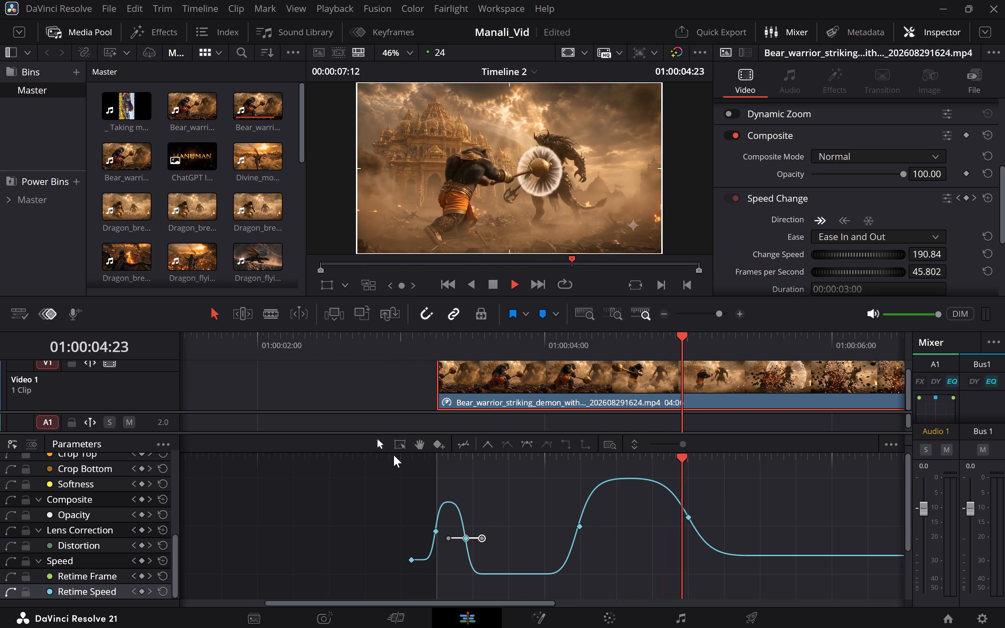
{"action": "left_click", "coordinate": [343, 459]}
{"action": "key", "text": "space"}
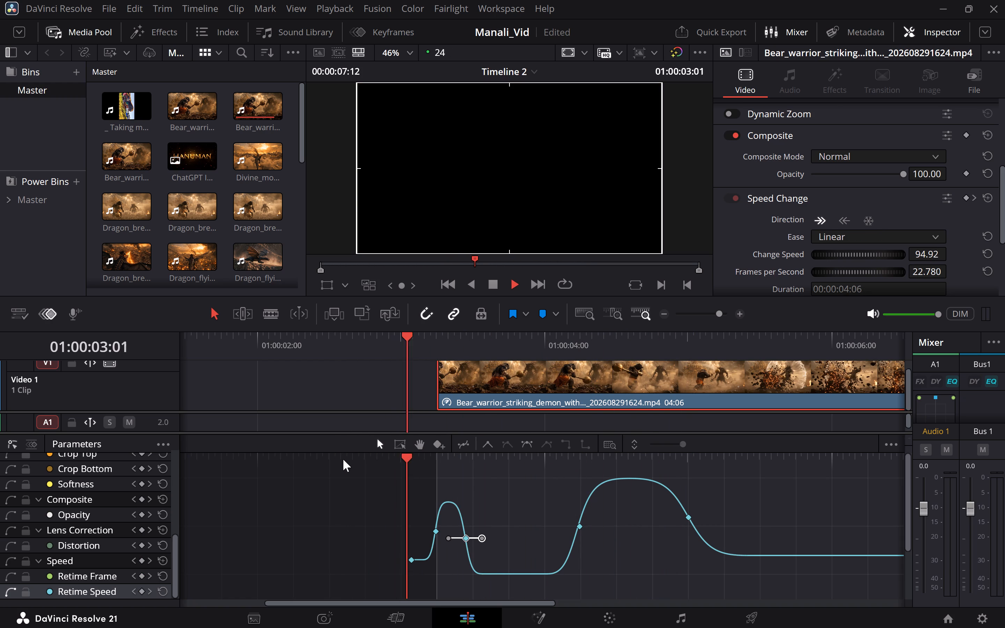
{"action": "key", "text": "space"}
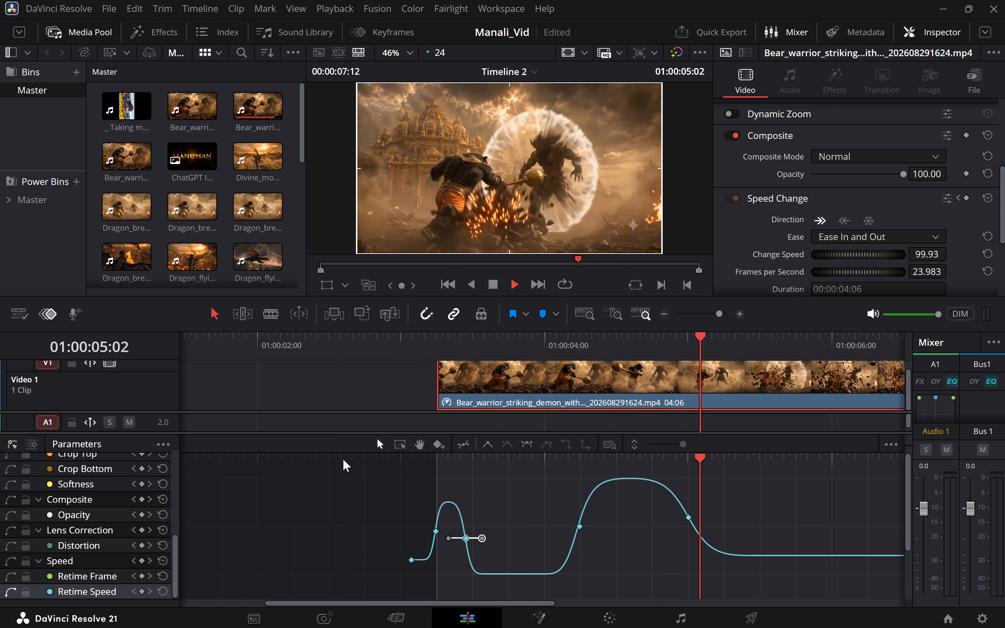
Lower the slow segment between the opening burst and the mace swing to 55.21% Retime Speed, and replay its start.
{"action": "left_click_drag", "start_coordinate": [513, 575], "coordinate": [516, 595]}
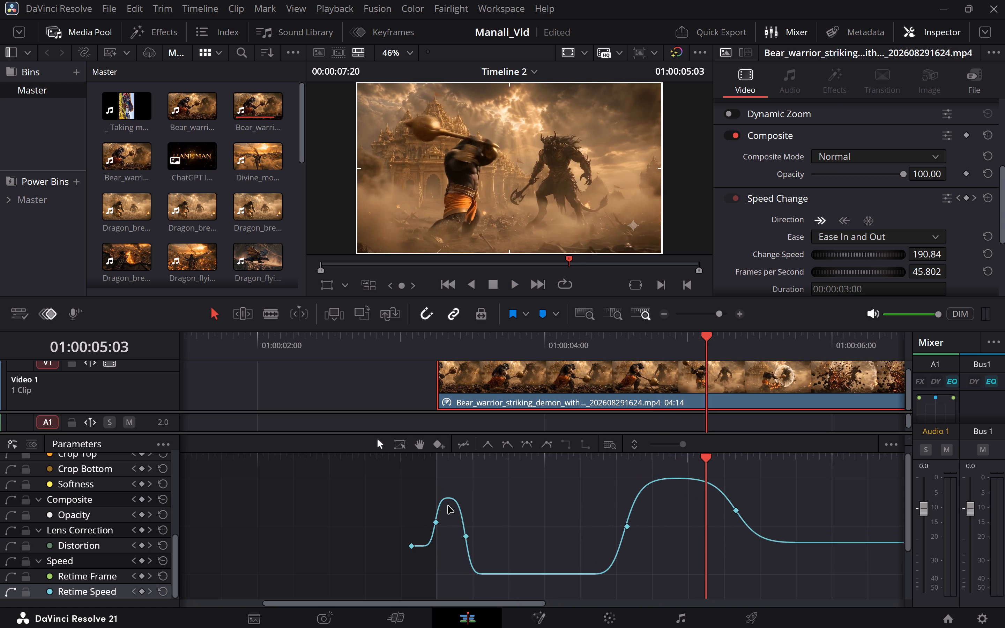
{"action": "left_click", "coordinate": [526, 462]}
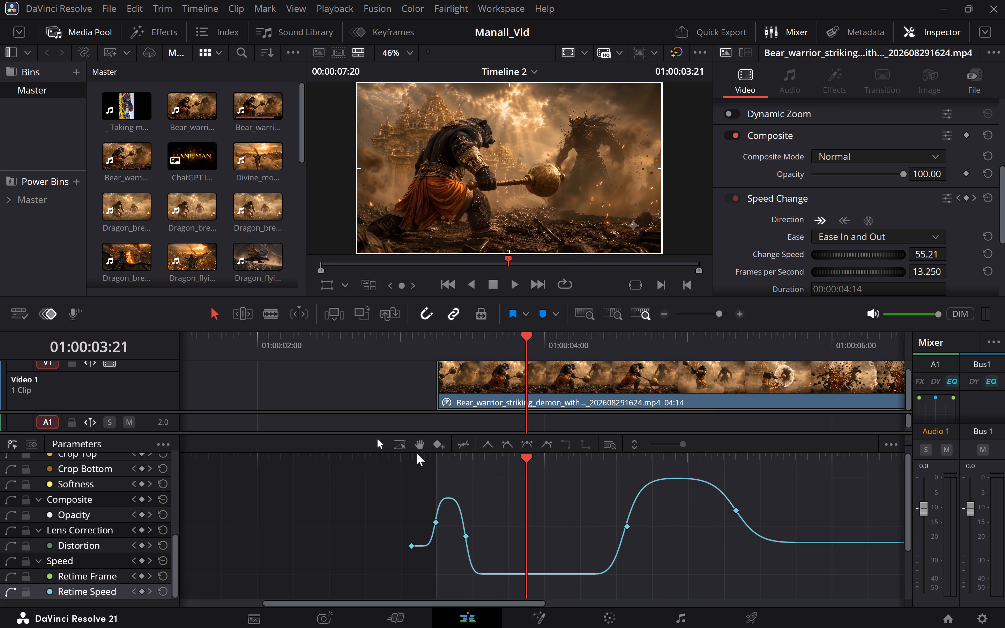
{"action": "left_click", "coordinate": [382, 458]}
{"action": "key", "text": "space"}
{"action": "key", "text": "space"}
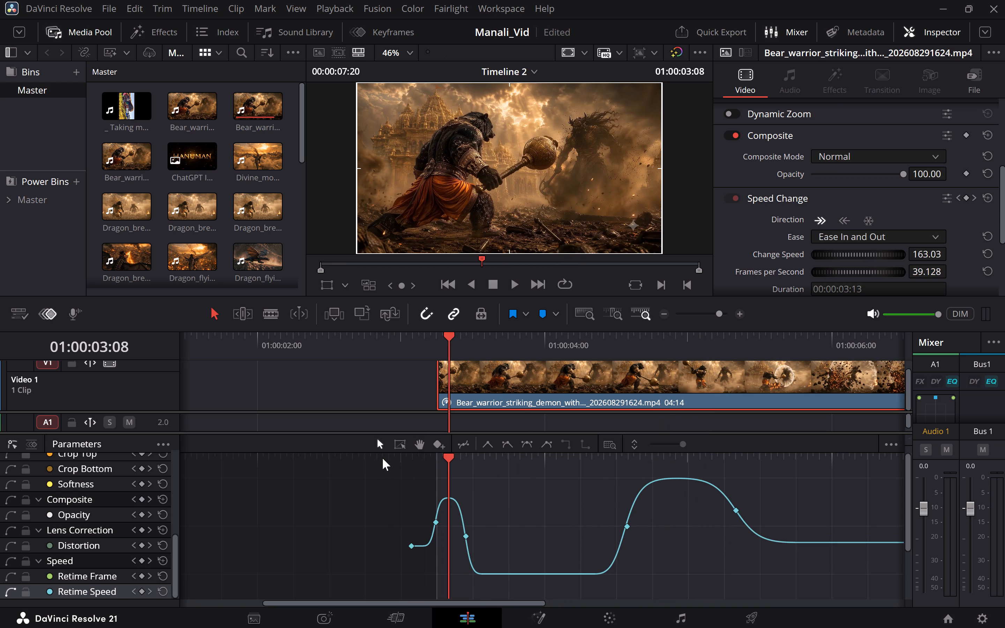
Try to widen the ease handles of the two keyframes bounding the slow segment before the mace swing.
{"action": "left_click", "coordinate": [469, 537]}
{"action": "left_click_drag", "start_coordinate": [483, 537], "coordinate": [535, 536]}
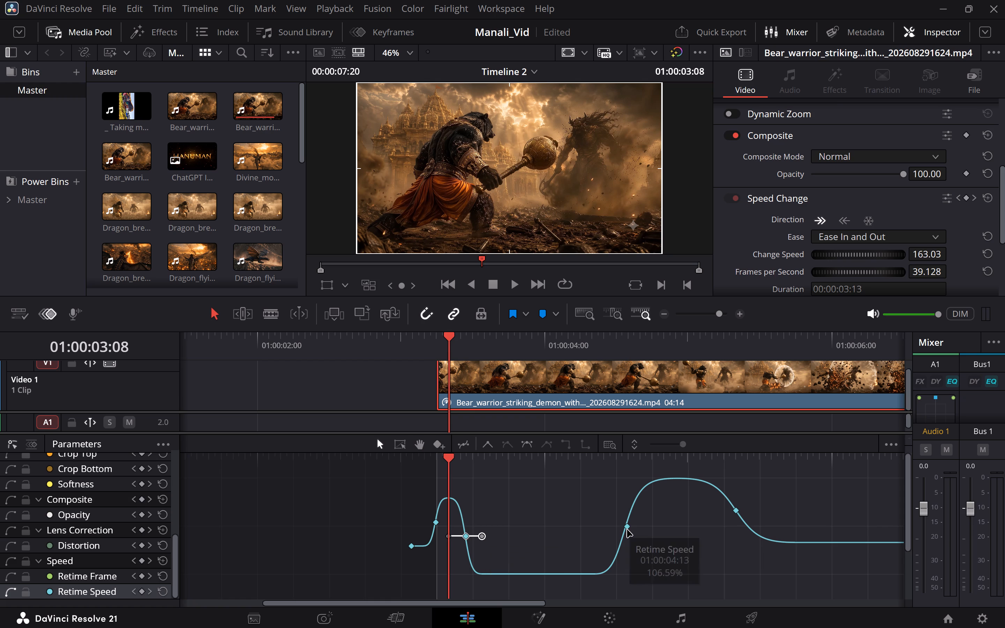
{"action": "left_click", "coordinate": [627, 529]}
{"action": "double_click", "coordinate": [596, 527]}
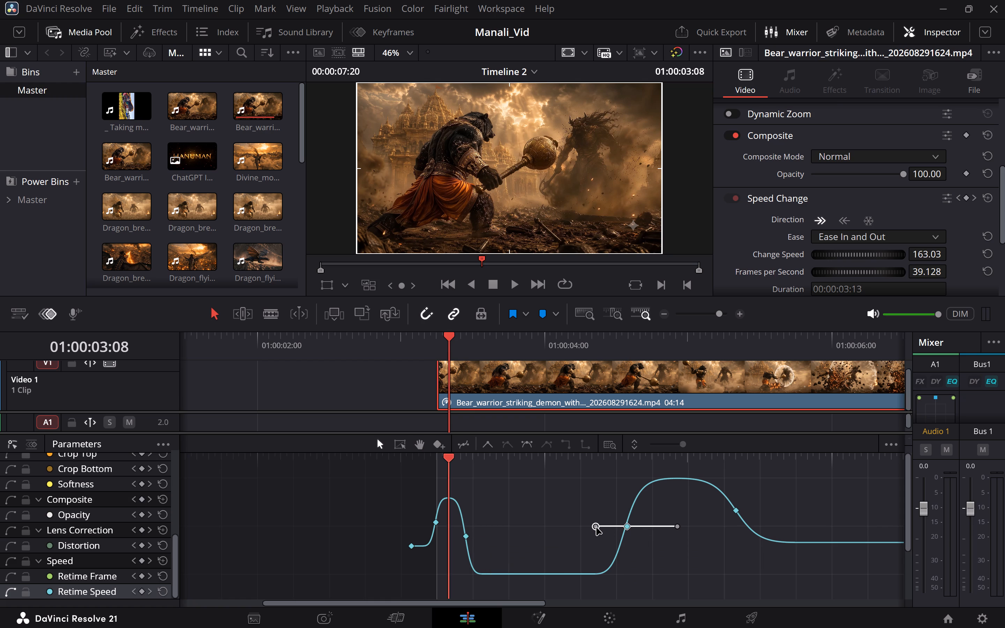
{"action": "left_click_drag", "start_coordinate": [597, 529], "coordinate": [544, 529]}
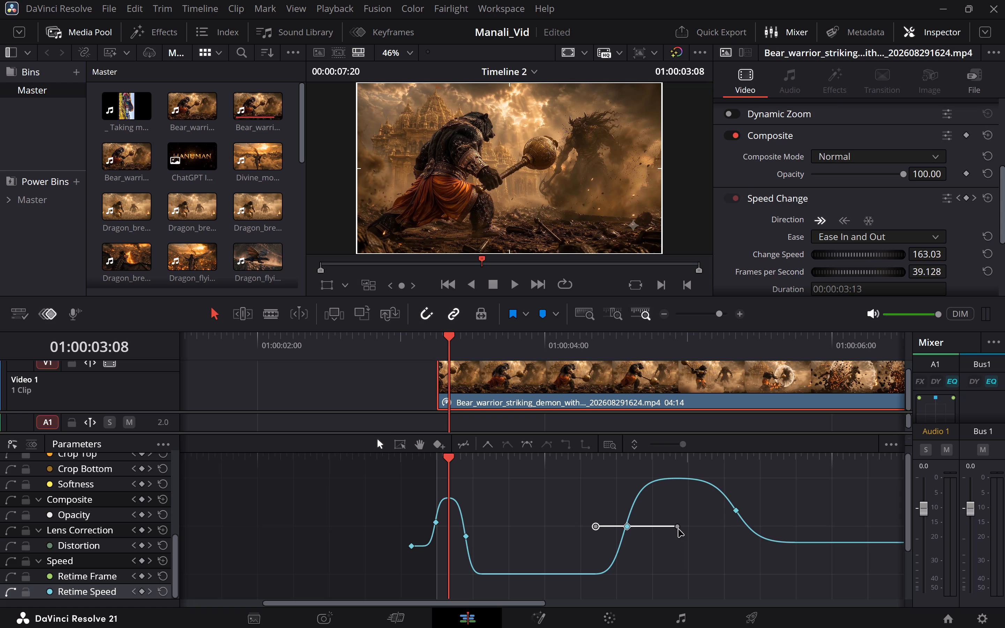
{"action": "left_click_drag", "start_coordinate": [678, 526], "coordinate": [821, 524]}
Replay the clip repeatedly from before its start through the mace swing and impact to judge the slow segment's pacing.
{"action": "left_click", "coordinate": [412, 469]}
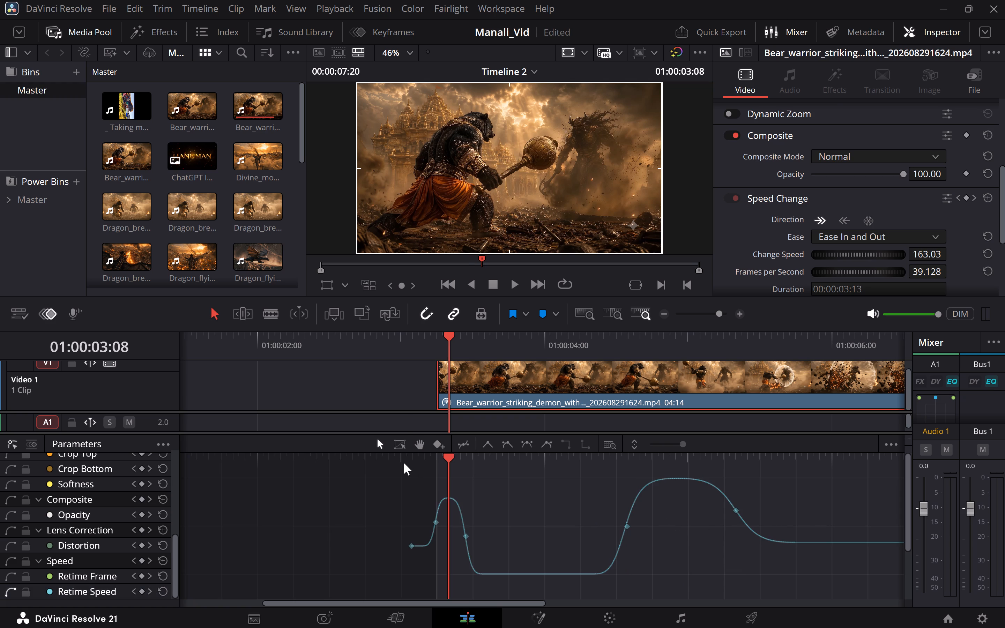
{"action": "left_click", "coordinate": [404, 463]}
{"action": "key", "text": "space"}
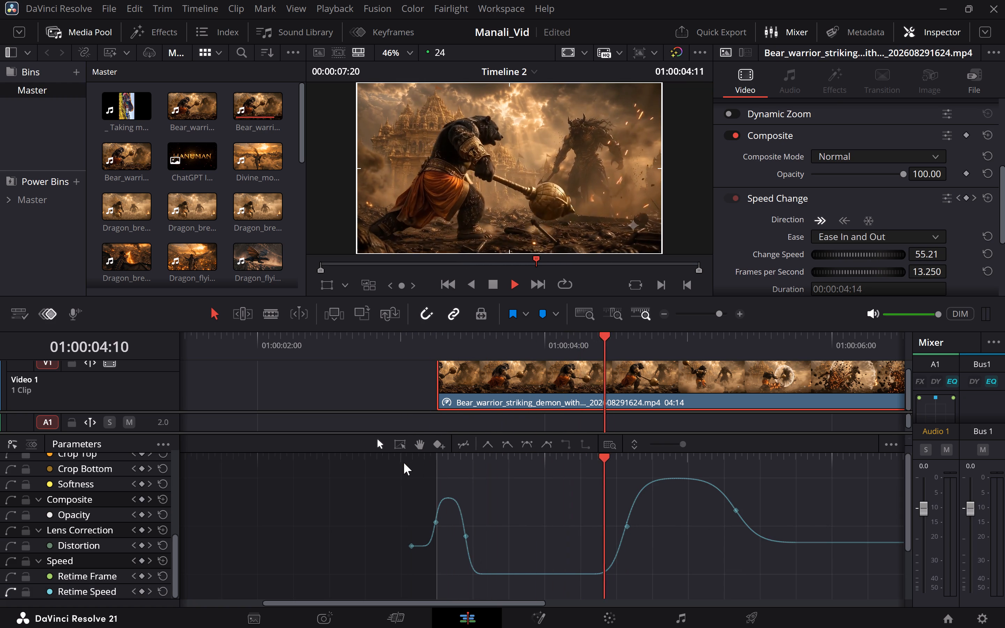
{"action": "key", "text": "space"}
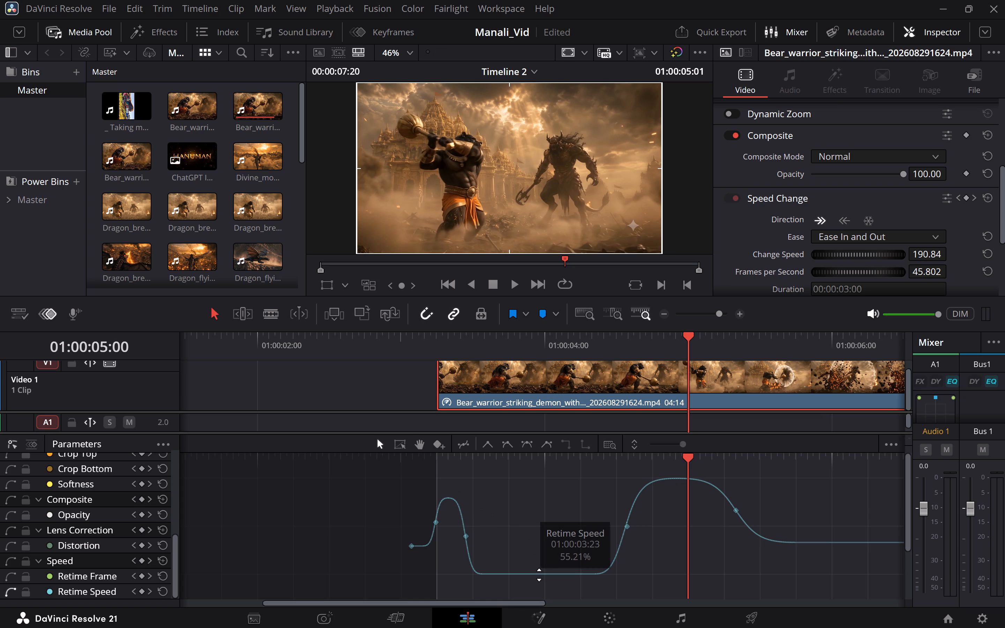
{"action": "left_click", "coordinate": [539, 575]}
{"action": "left_click", "coordinate": [539, 575]}
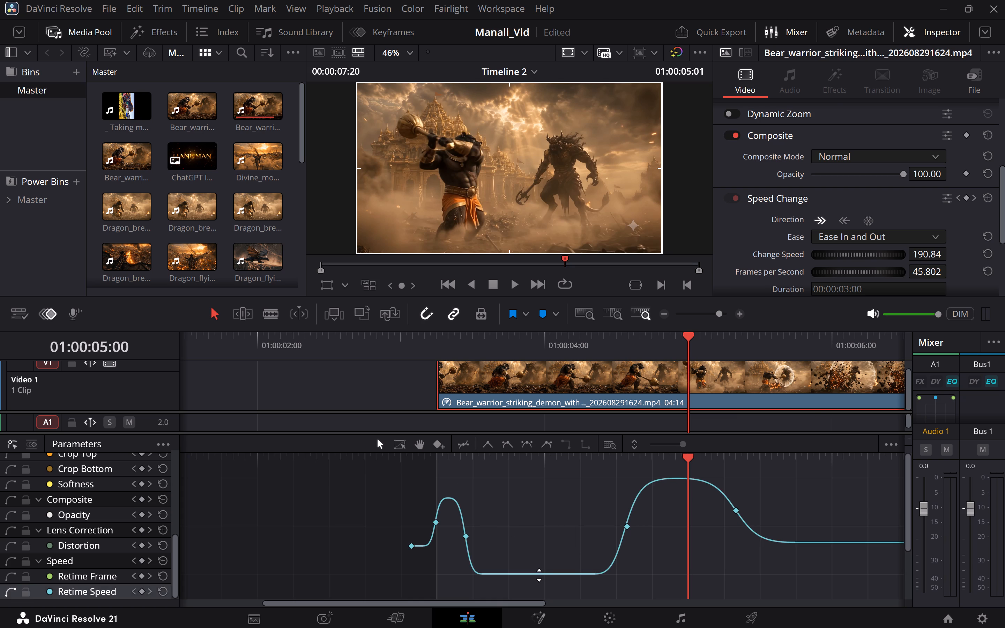
{"action": "left_click", "coordinate": [402, 458]}
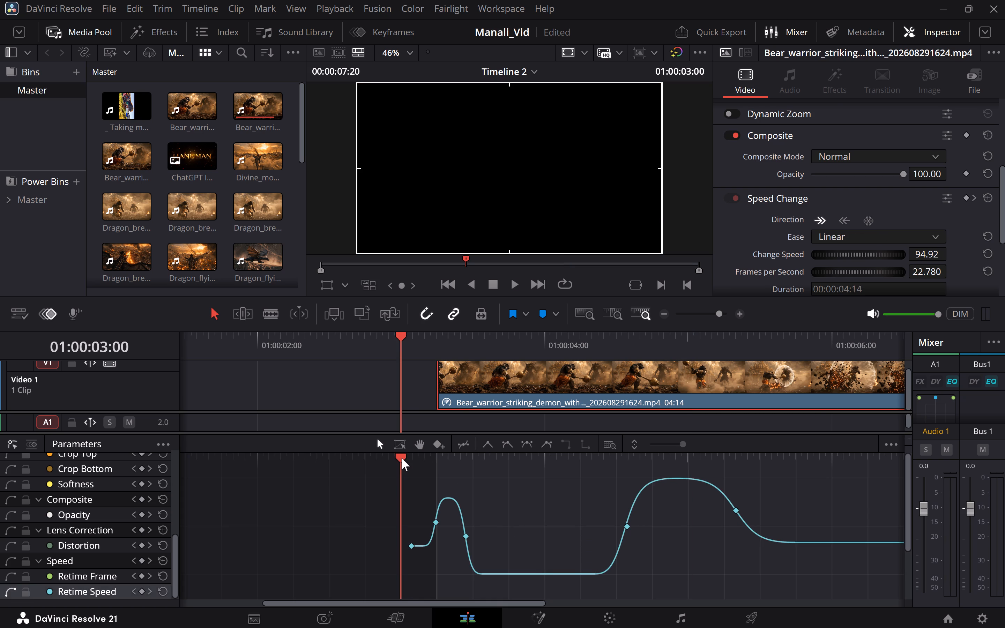
{"action": "key", "text": "space"}
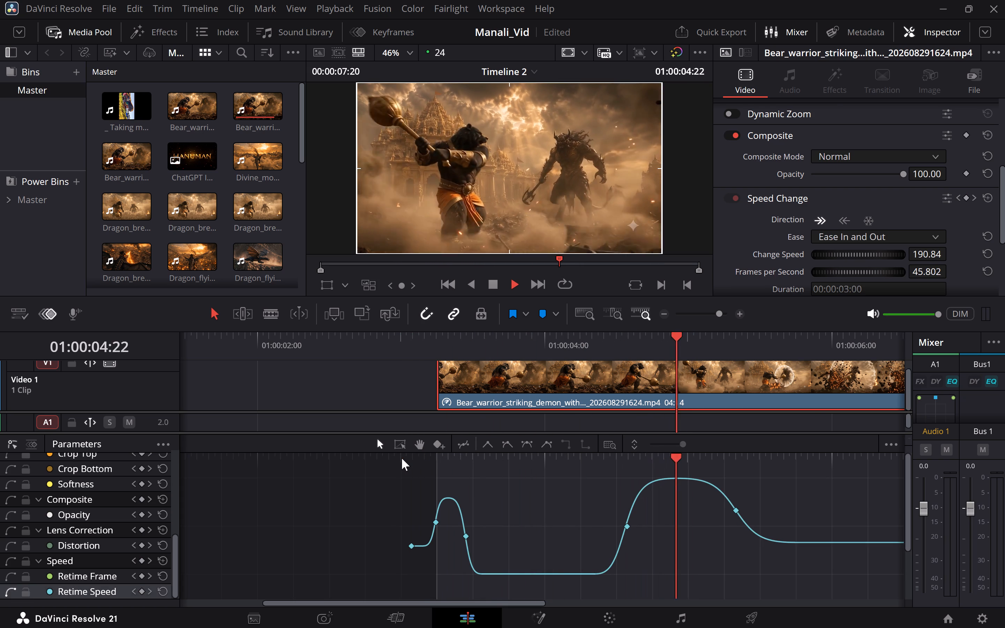
{"action": "key", "text": "space"}
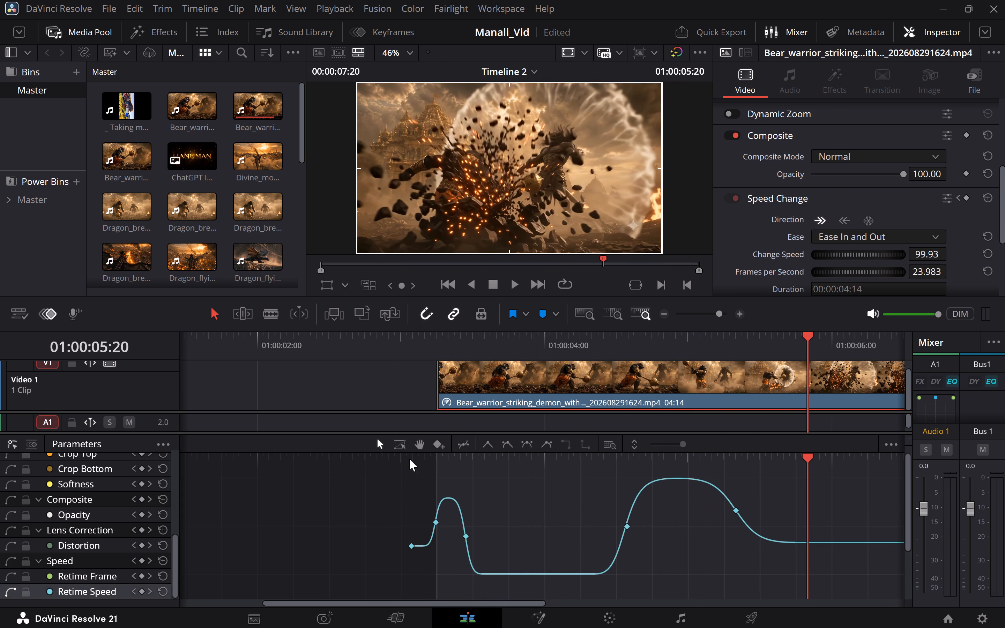
{"action": "left_click", "coordinate": [418, 459]}
{"action": "key", "text": "space"}
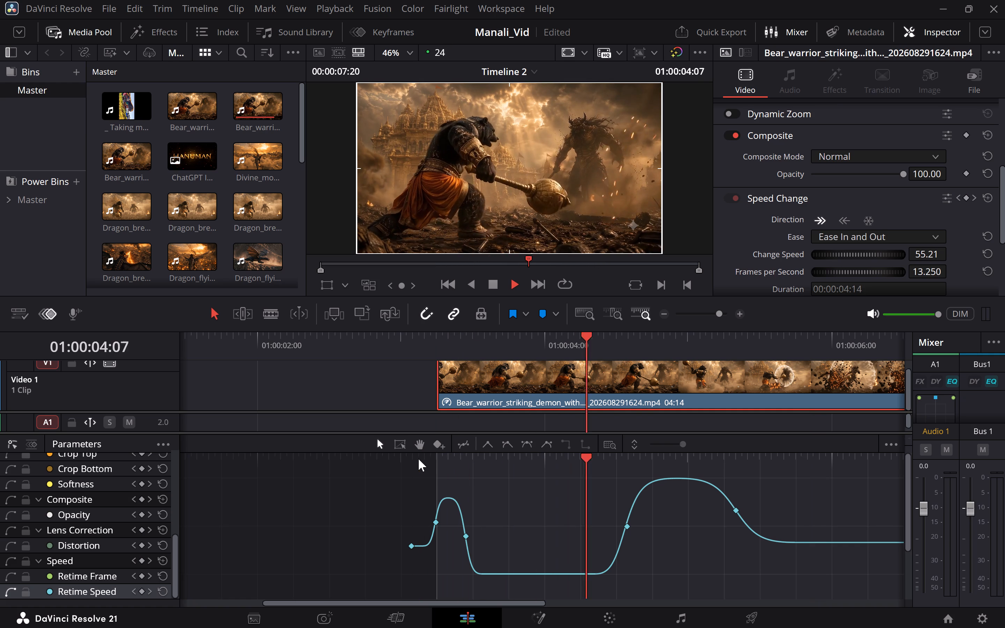
{"action": "key", "text": "space"}
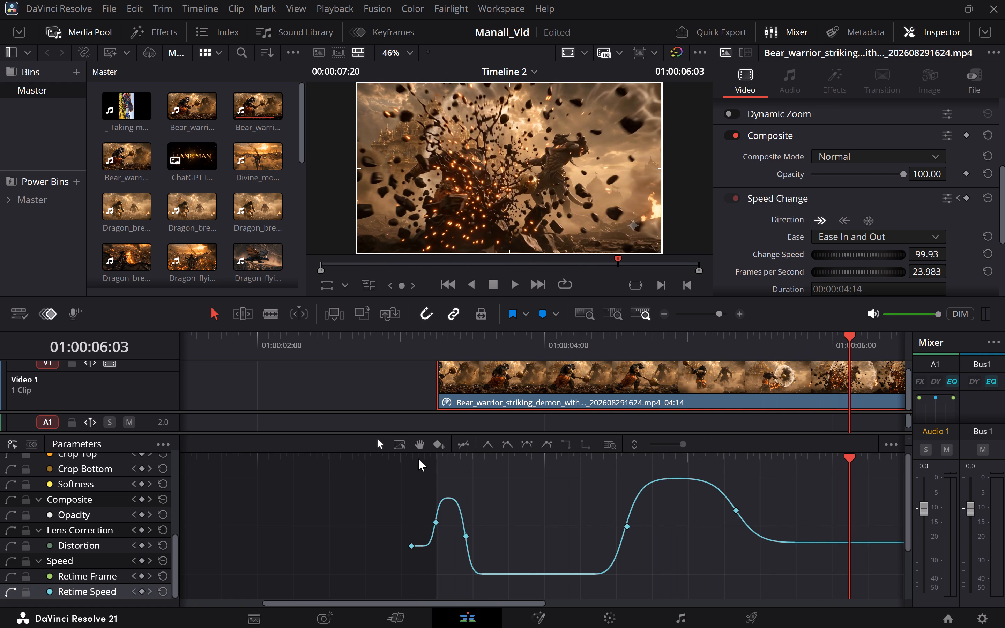
{"action": "left_click", "coordinate": [374, 465]}
{"action": "key", "text": "space"}
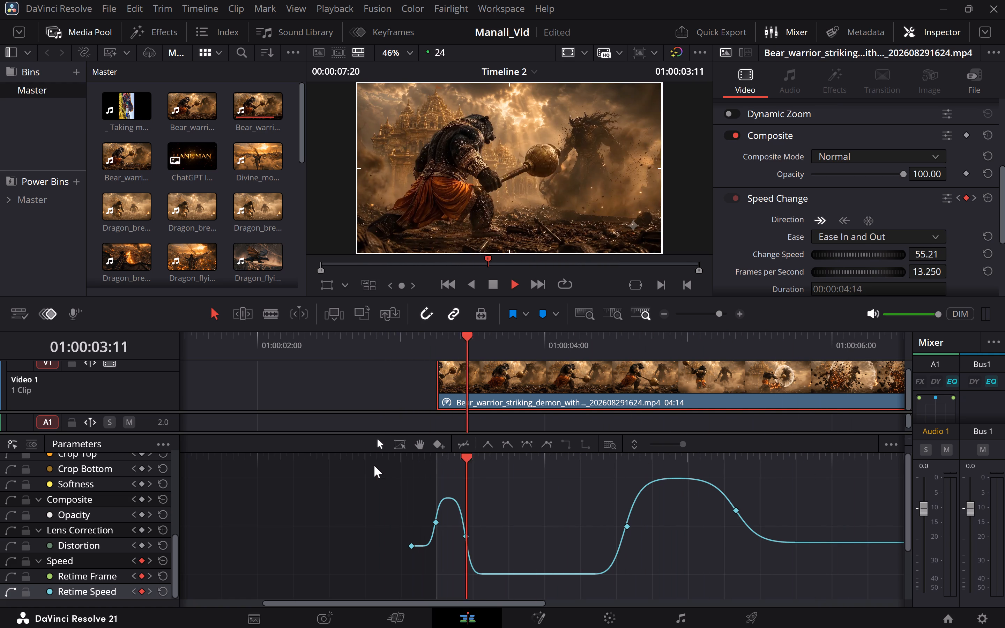
{"action": "key", "text": "space"}
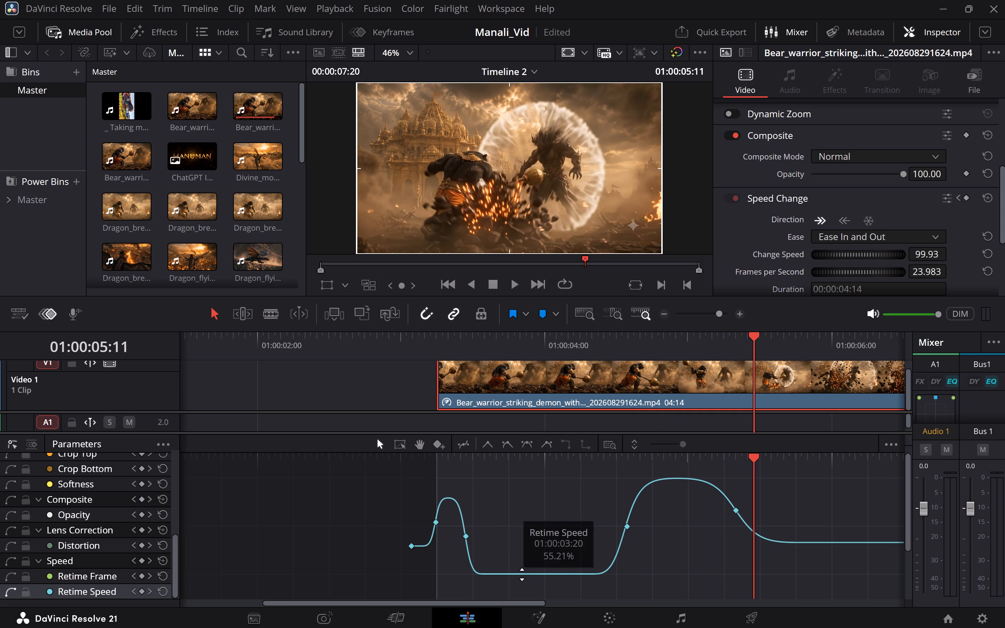
Raise the slow segment between the opening burst and the mace swing to 74.02% Retime Speed, and replay the clip repeatedly.
{"action": "left_click_drag", "start_coordinate": [522, 574], "coordinate": [524, 560]}
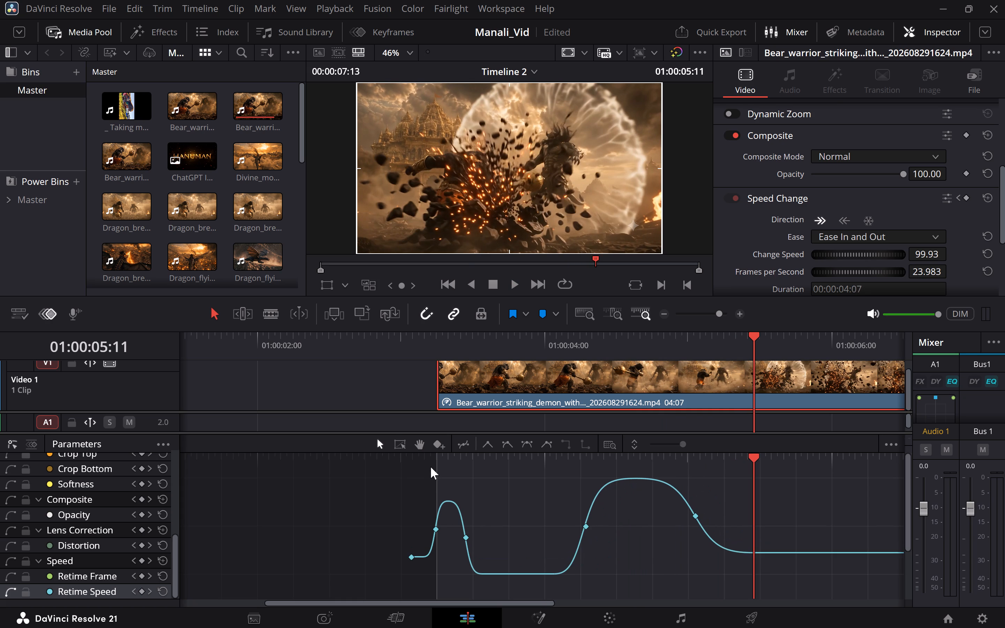
{"action": "left_click", "coordinate": [395, 459]}
{"action": "key", "text": "space"}
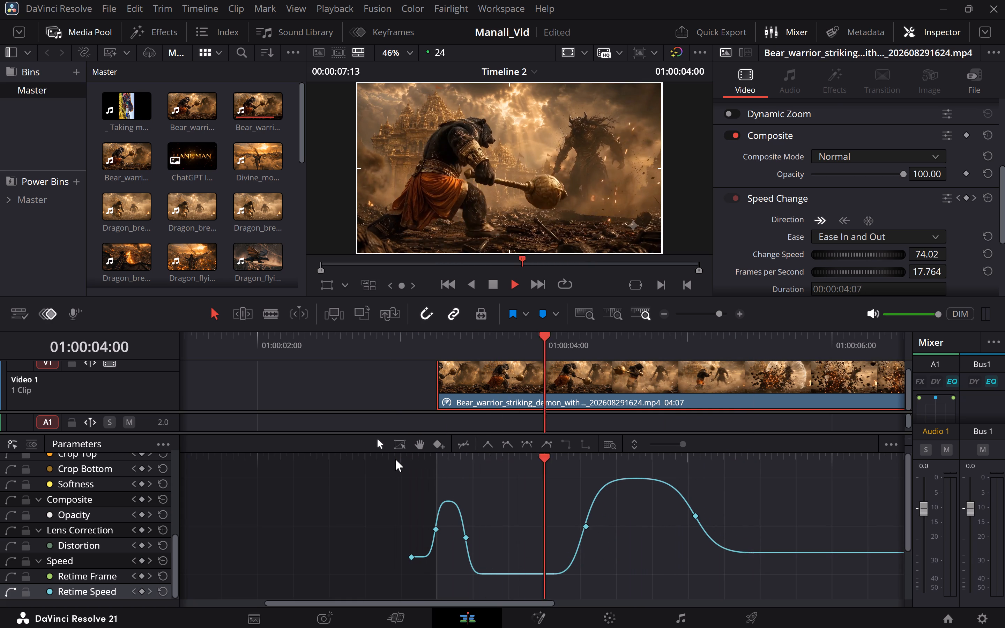
{"action": "key", "text": "space"}
{"action": "left_click", "coordinate": [383, 459]}
{"action": "key", "text": "space"}
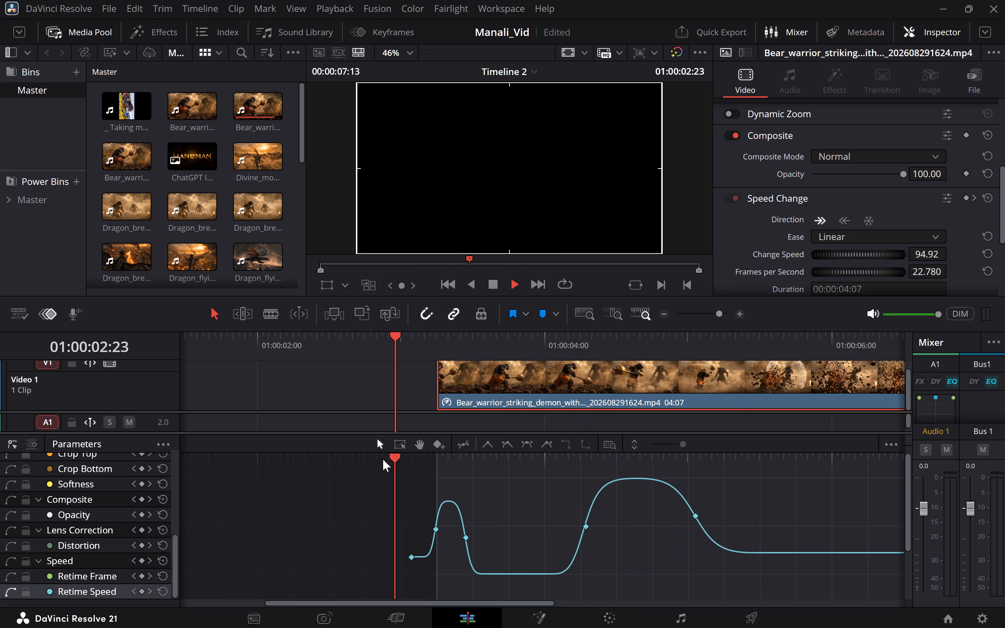
{"action": "key", "text": "space"}
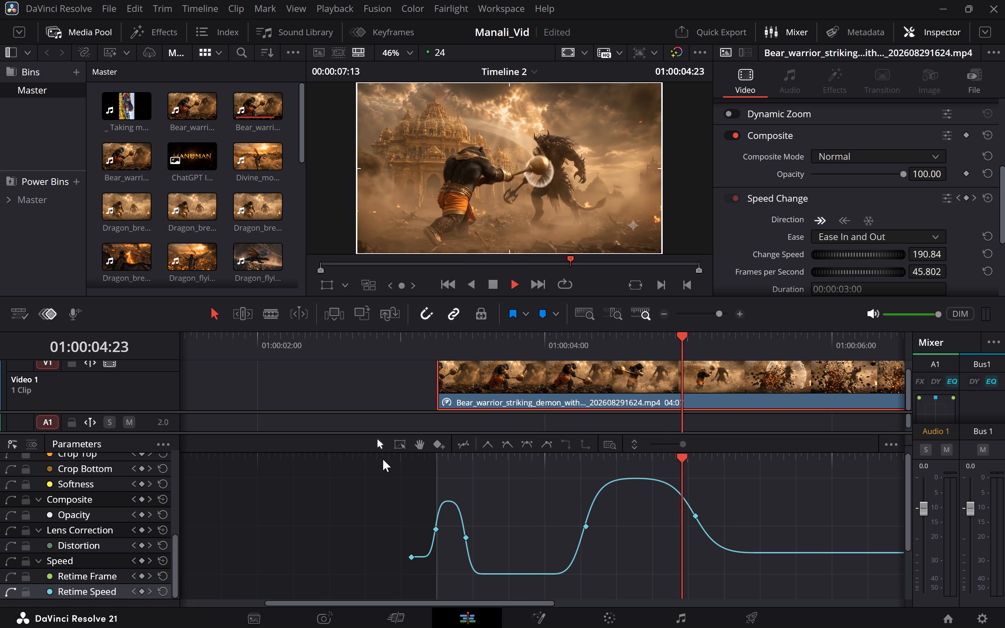
{"action": "left_click", "coordinate": [378, 459]}
{"action": "key", "text": "space"}
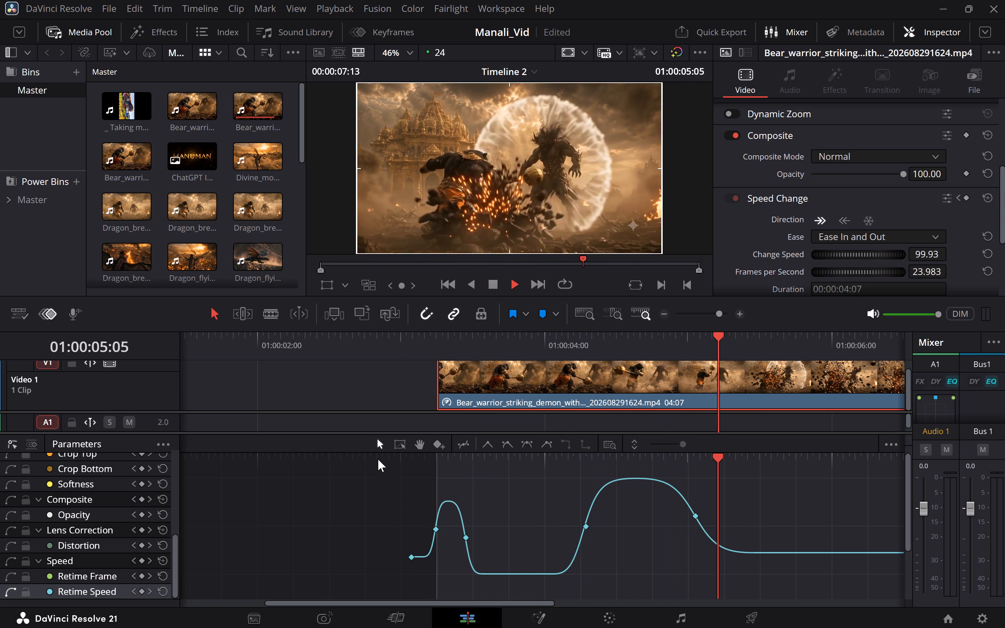
{"action": "key", "text": "space"}
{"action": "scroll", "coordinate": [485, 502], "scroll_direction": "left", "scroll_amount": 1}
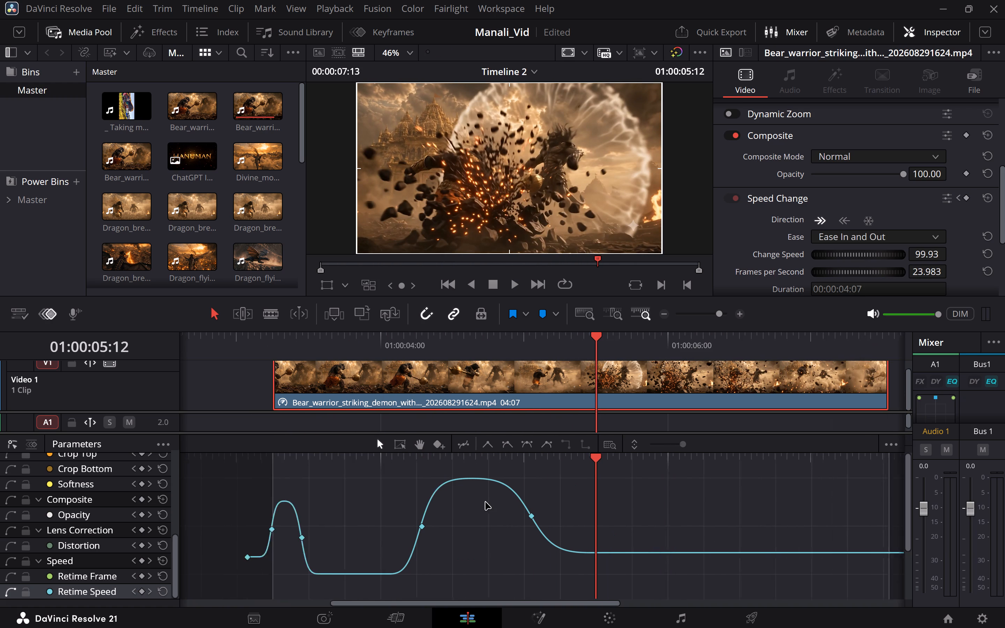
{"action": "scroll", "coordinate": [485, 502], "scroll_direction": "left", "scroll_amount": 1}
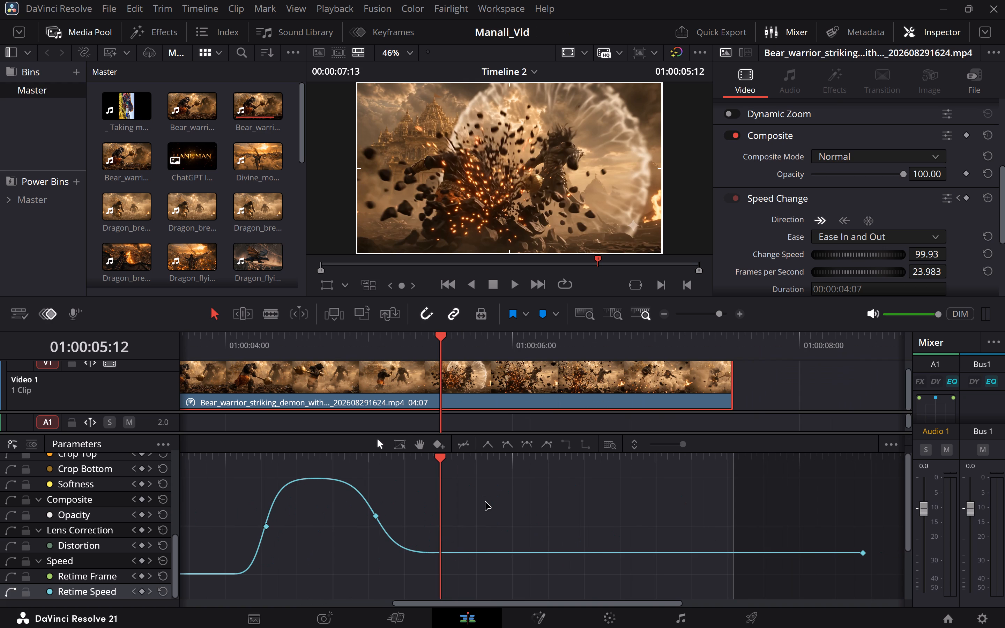
Advance frame by frame through the impact to 01:00:05:18 and add a Speed Change keyframe there.
{"action": "key", "text": "Right"}
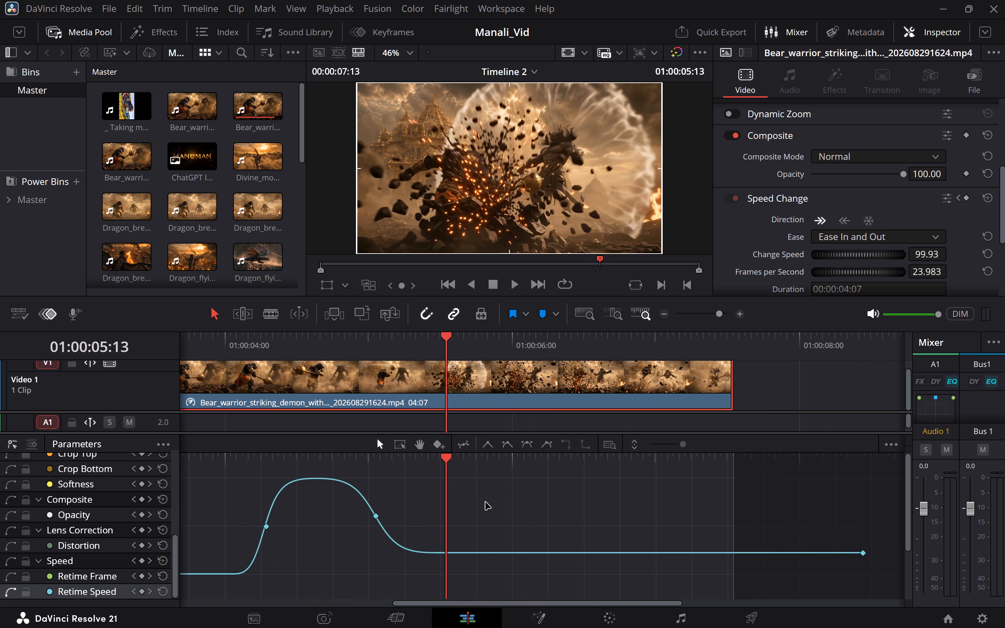
{"action": "key", "text": "Right"}
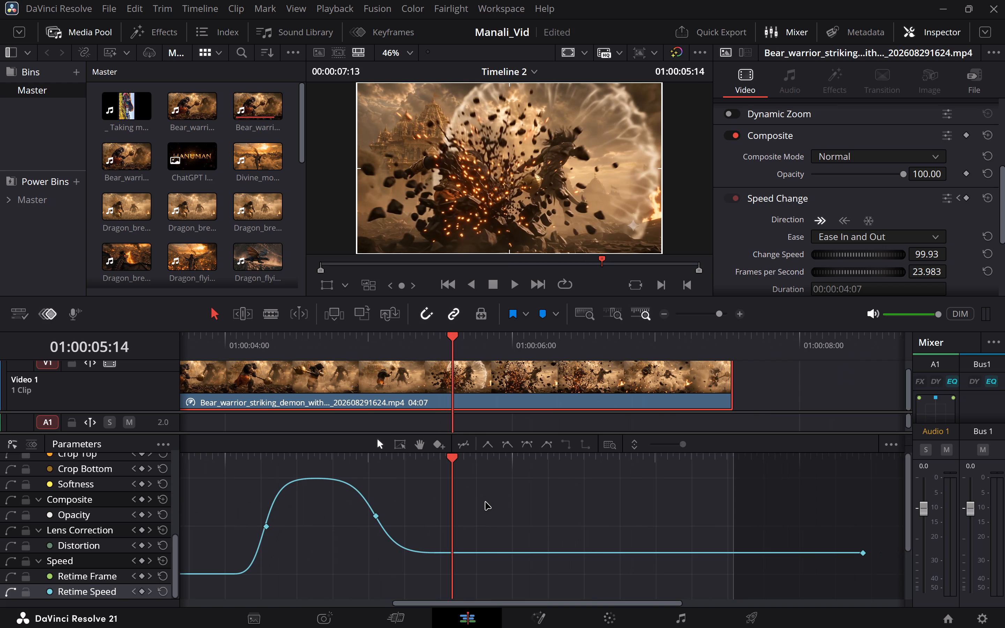
{"action": "key", "text": "Right"}
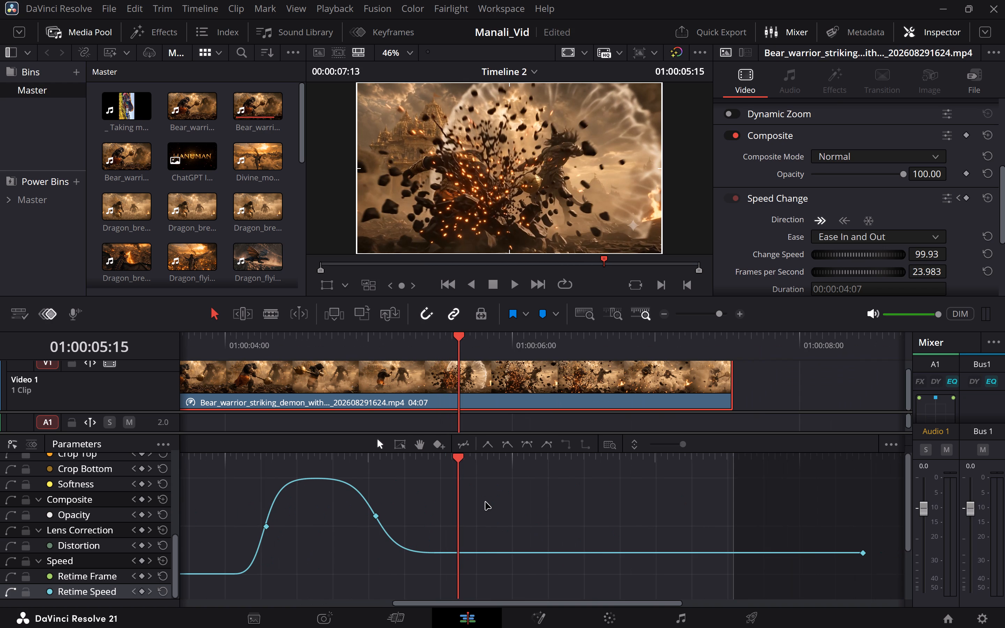
{"action": "key", "text": "Right"}
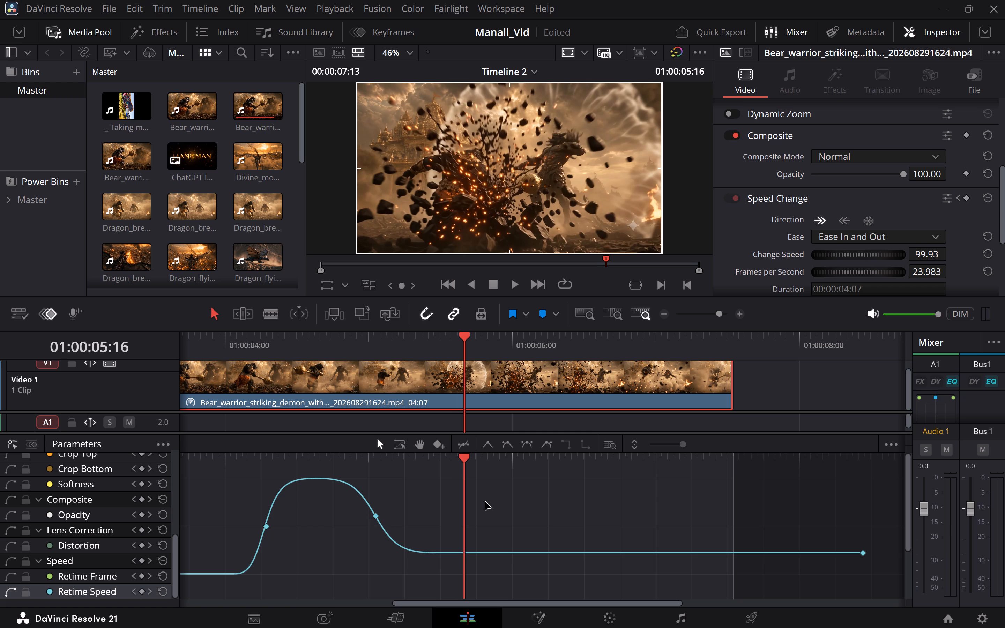
{"action": "key", "text": "Right"}
{"action": "key", "text": "Right"}
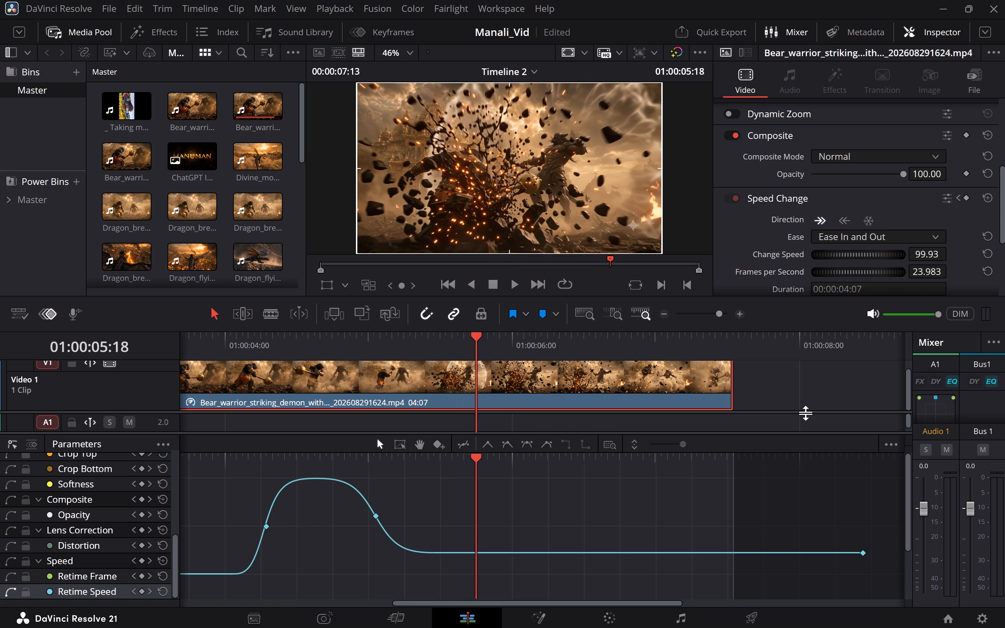
{"action": "key", "text": "Right"}
{"action": "key", "text": "Left"}
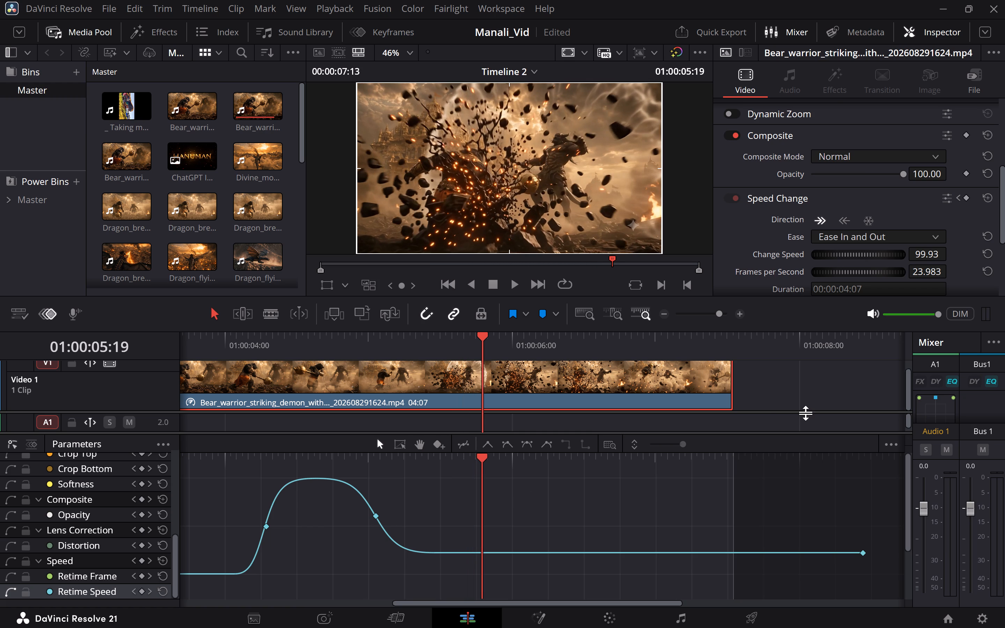
{"action": "left_click", "coordinate": [965, 199]}
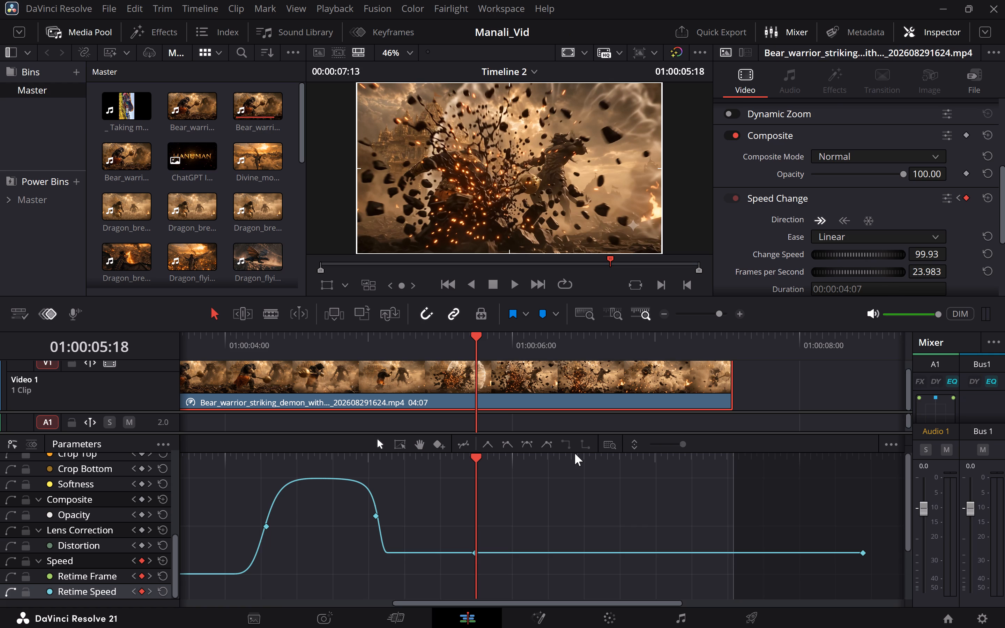
Add a Speed Change keyframe at 01:00:05:19, raise the Change Speed from there to 184.93, and replay the clip.
{"action": "key", "text": "Right"}
{"action": "left_click", "coordinate": [478, 378]}
{"action": "key", "text": "Right"}
{"action": "left_click", "coordinate": [966, 196]}
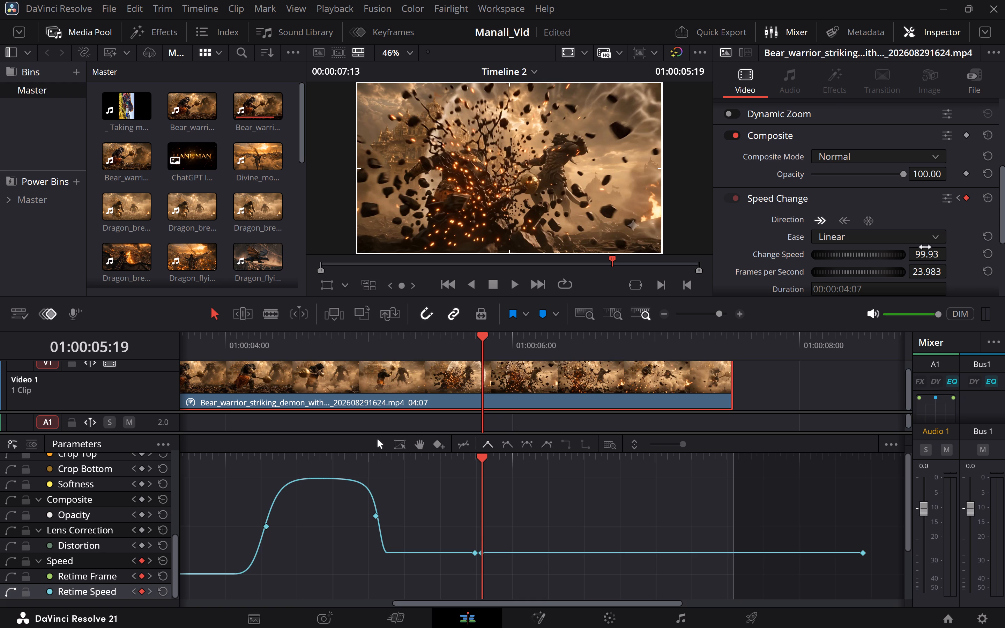
{"action": "left_click_drag", "start_coordinate": [922, 254], "coordinate": [982, 255]}
{"action": "left_click_drag", "start_coordinate": [982, 255], "coordinate": [982, 254]}
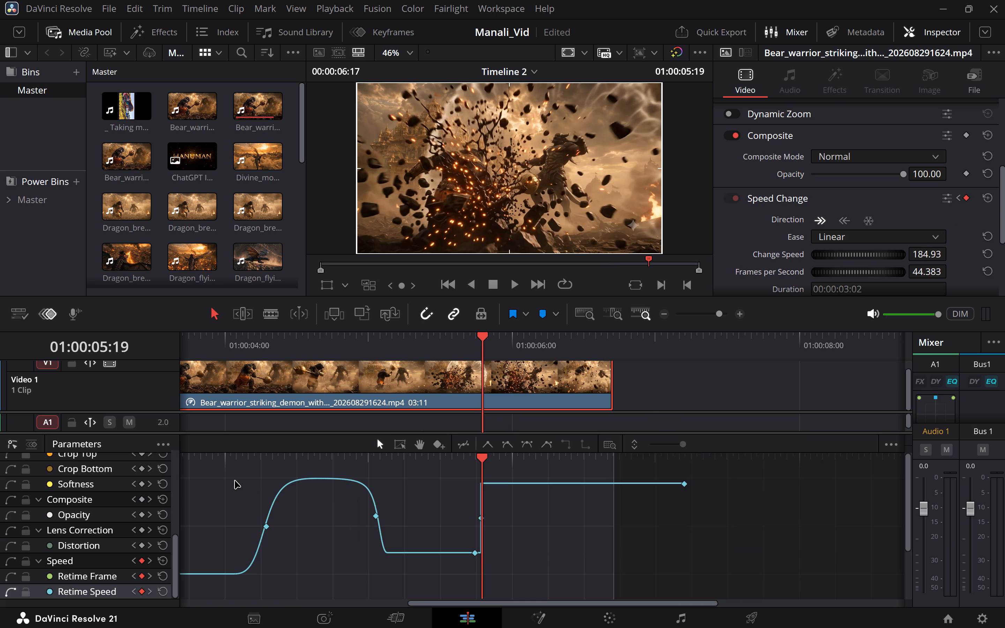
{"action": "scroll", "coordinate": [235, 480], "scroll_direction": "right", "scroll_amount": 1}
{"action": "scroll", "coordinate": [568, 469], "scroll_direction": "left", "scroll_amount": 1}
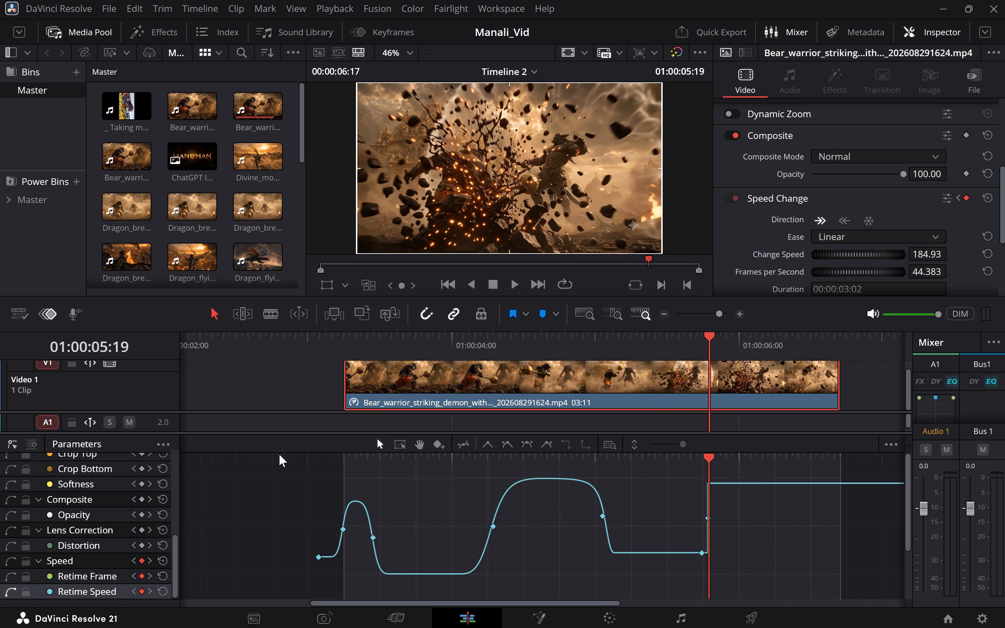
{"action": "left_click", "coordinate": [279, 454]}
{"action": "key", "text": "space"}
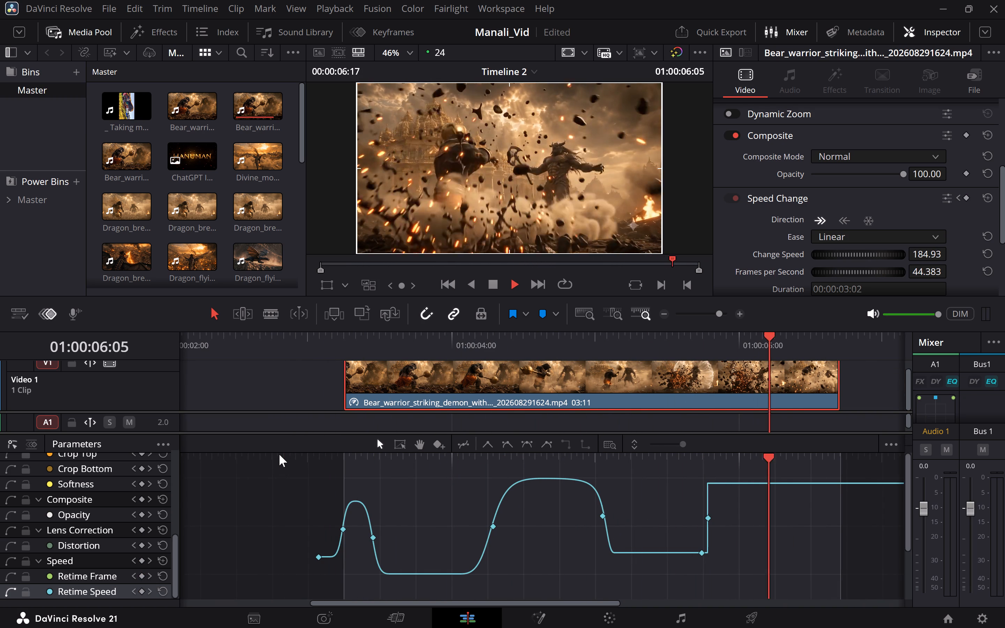
{"action": "key", "text": "space"}
Set the Retime Speed keyframe at the jump after the impact to Ease In and Out, and widen its ease handles.
{"action": "scroll", "coordinate": [466, 496], "scroll_direction": "left", "scroll_amount": 1}
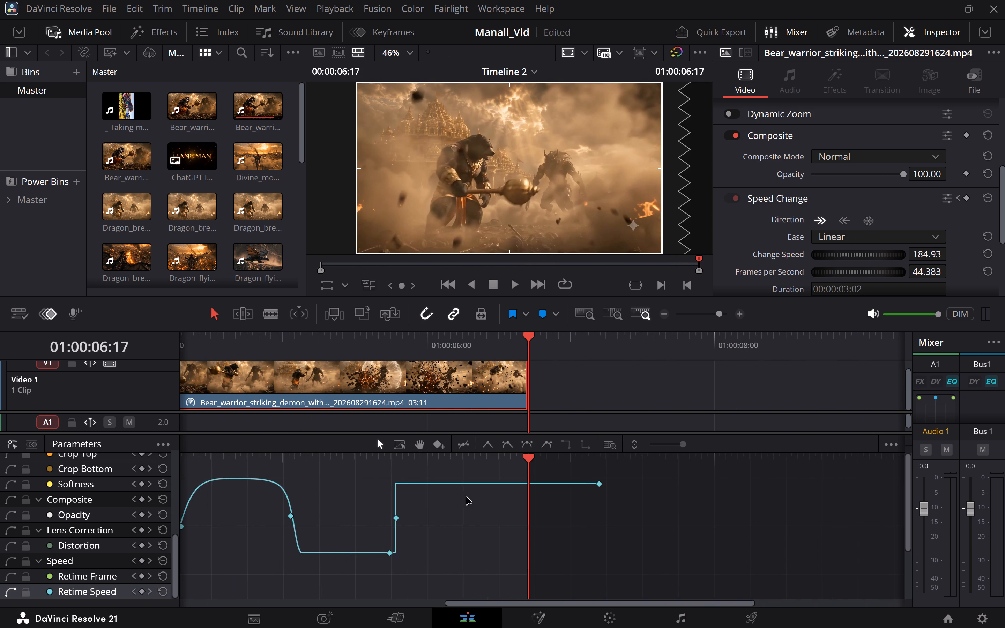
{"action": "left_click", "coordinate": [399, 522]}
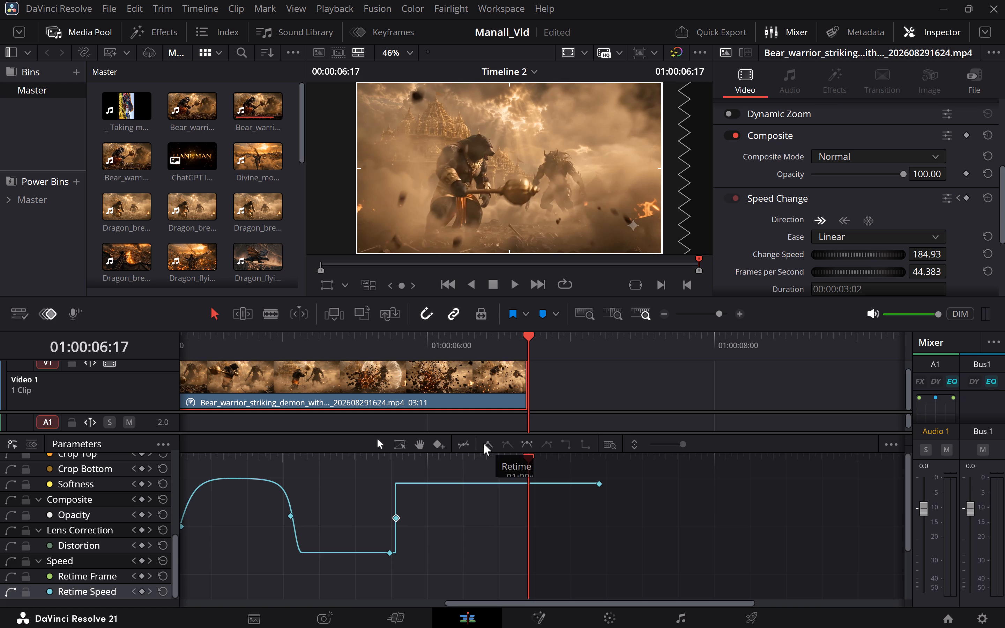
{"action": "left_click", "coordinate": [522, 441]}
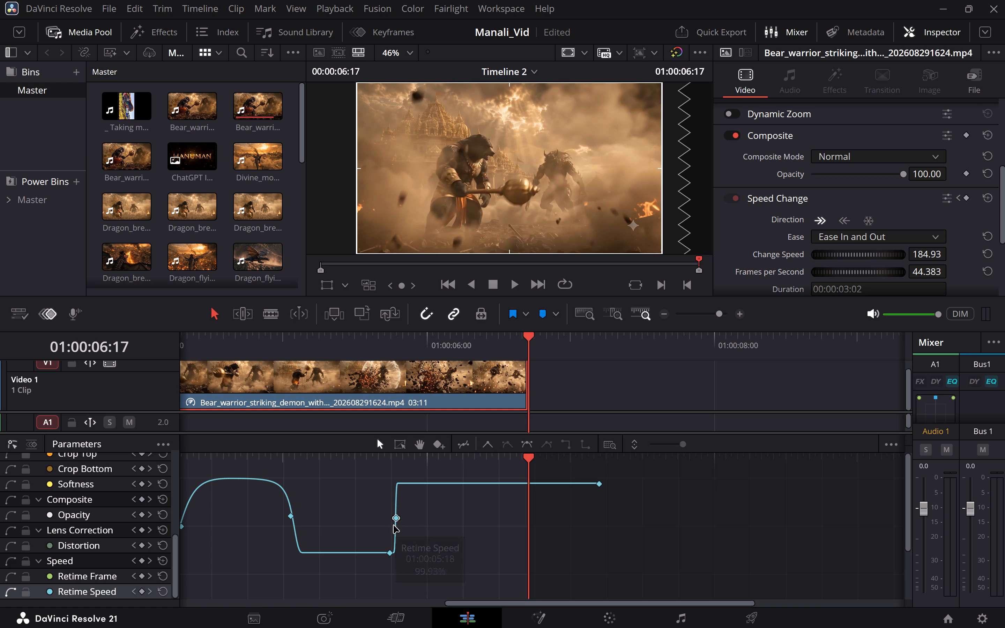
{"action": "left_click", "coordinate": [396, 523]}
{"action": "left_click", "coordinate": [397, 520]}
{"action": "left_click_drag", "start_coordinate": [400, 518], "coordinate": [475, 517]}
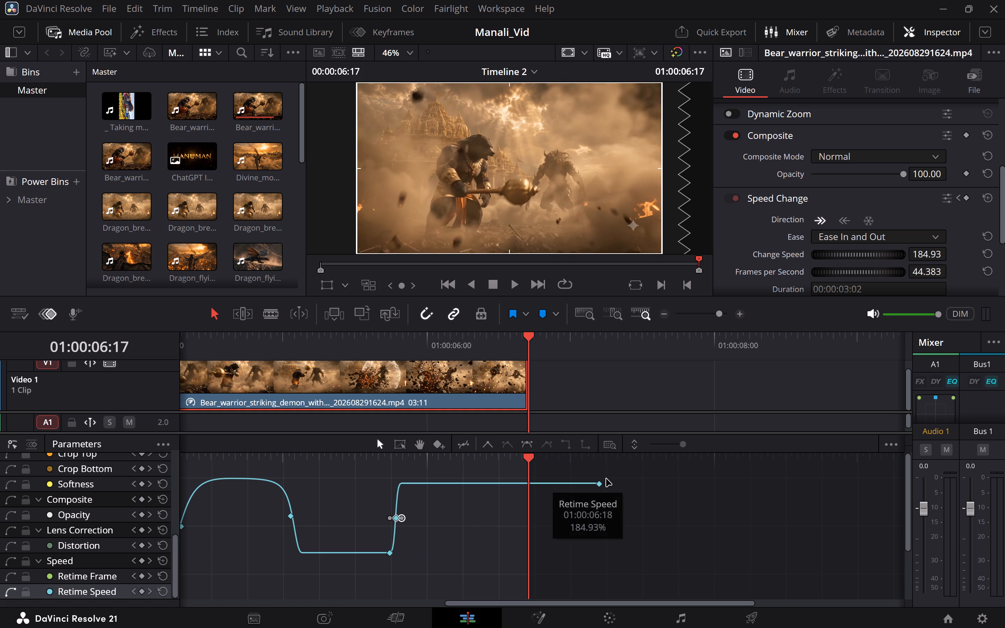
Extend the end of the bear warrior clip to a duration of 03:23.
{"action": "left_click", "coordinate": [595, 484]}
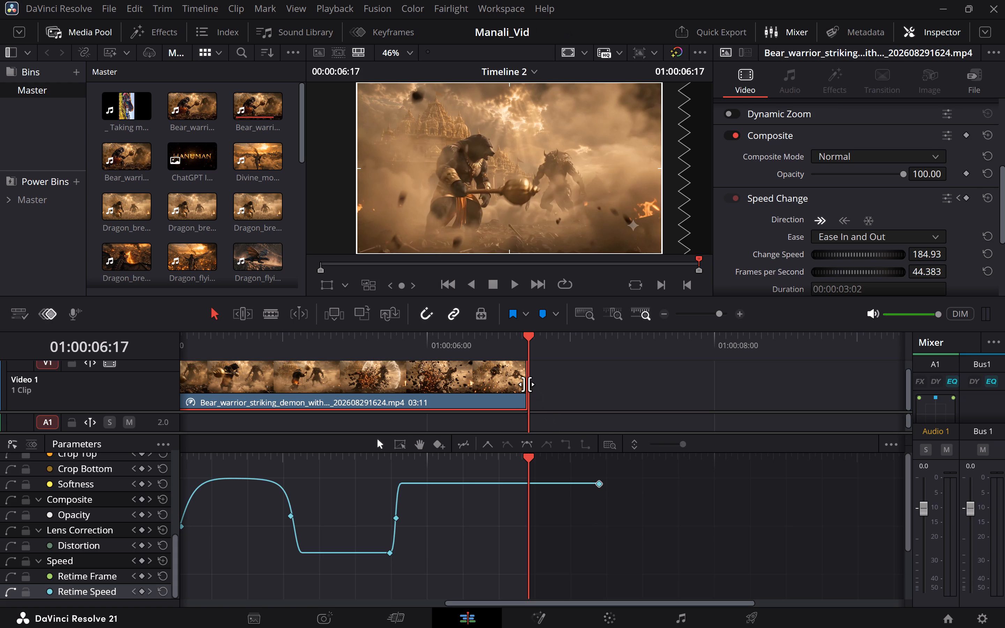
{"action": "left_click_drag", "start_coordinate": [526, 384], "coordinate": [640, 387]}
Replay the clip repeatedly through the mace swing, impact and aftermath to judge the new speed-up after the impact.
{"action": "scroll", "coordinate": [640, 387], "scroll_direction": "right", "scroll_amount": 1}
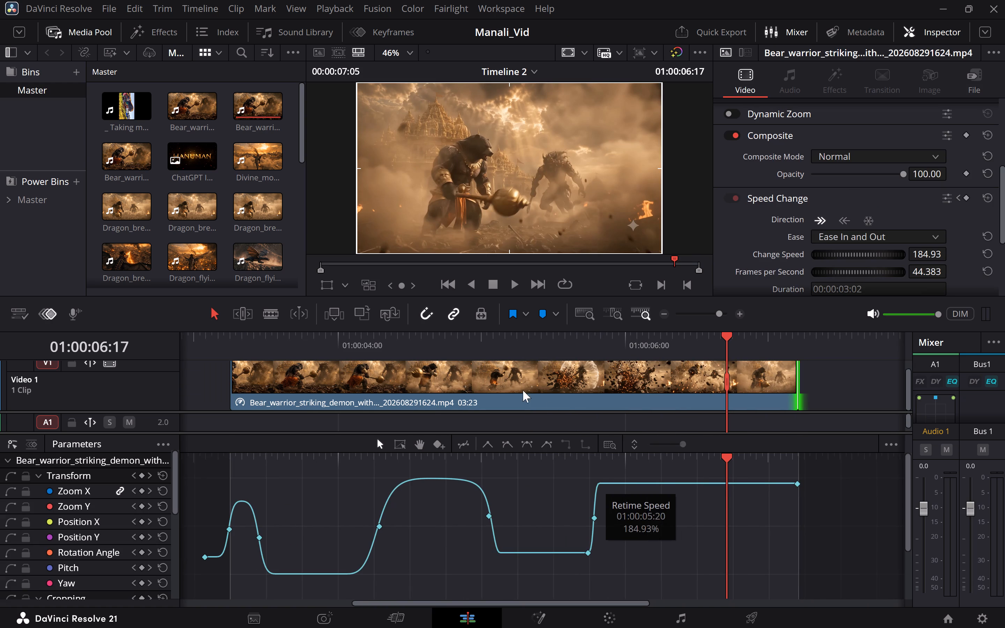
{"action": "left_click", "coordinate": [434, 334]}
{"action": "key", "text": "space"}
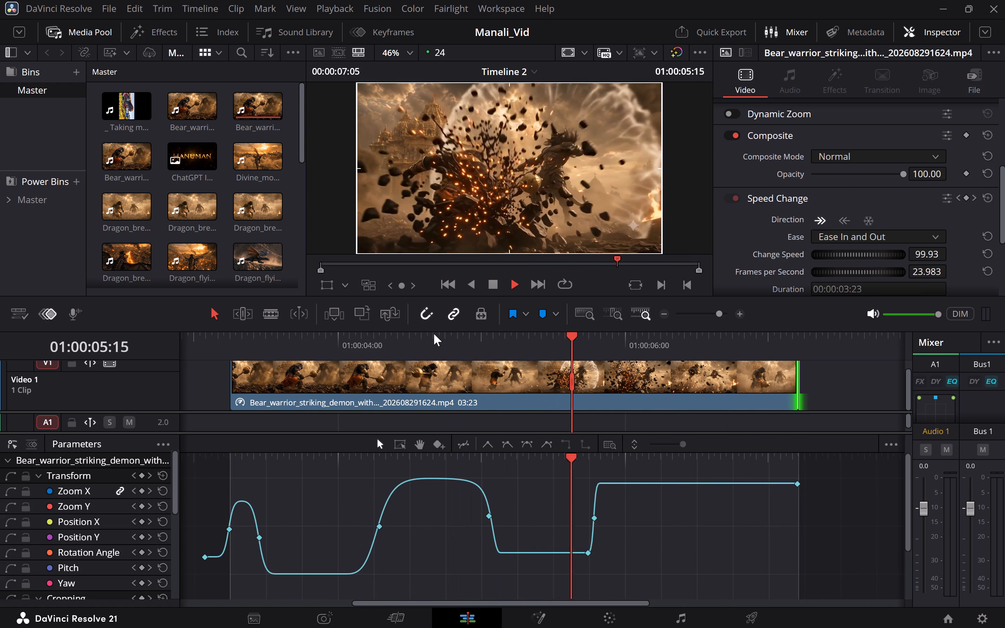
{"action": "key", "text": "space"}
{"action": "scroll", "coordinate": [434, 334], "scroll_direction": "right", "scroll_amount": 1}
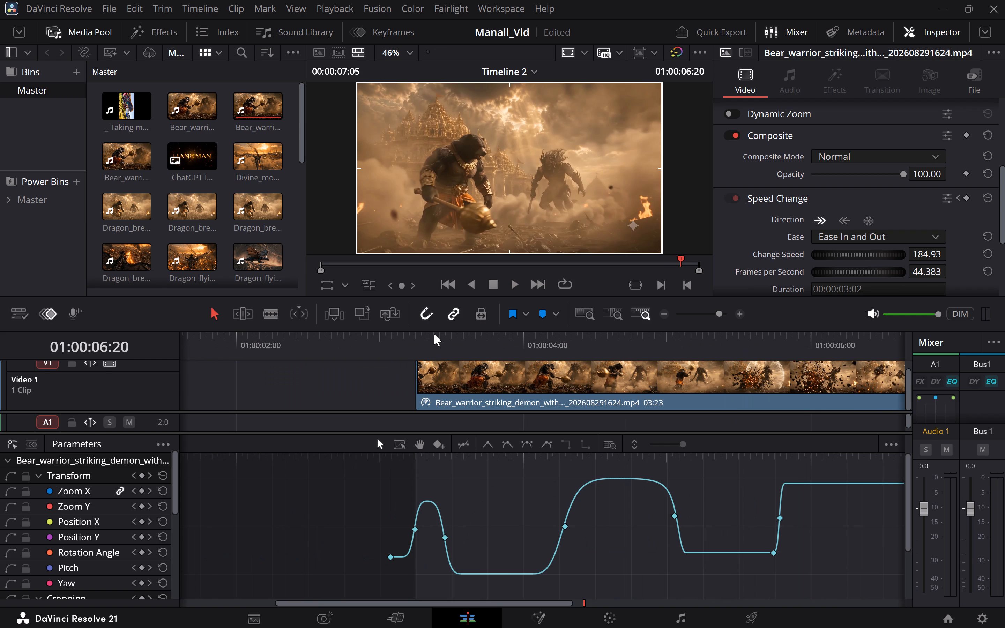
{"action": "left_click", "coordinate": [343, 350]}
{"action": "key", "text": "space"}
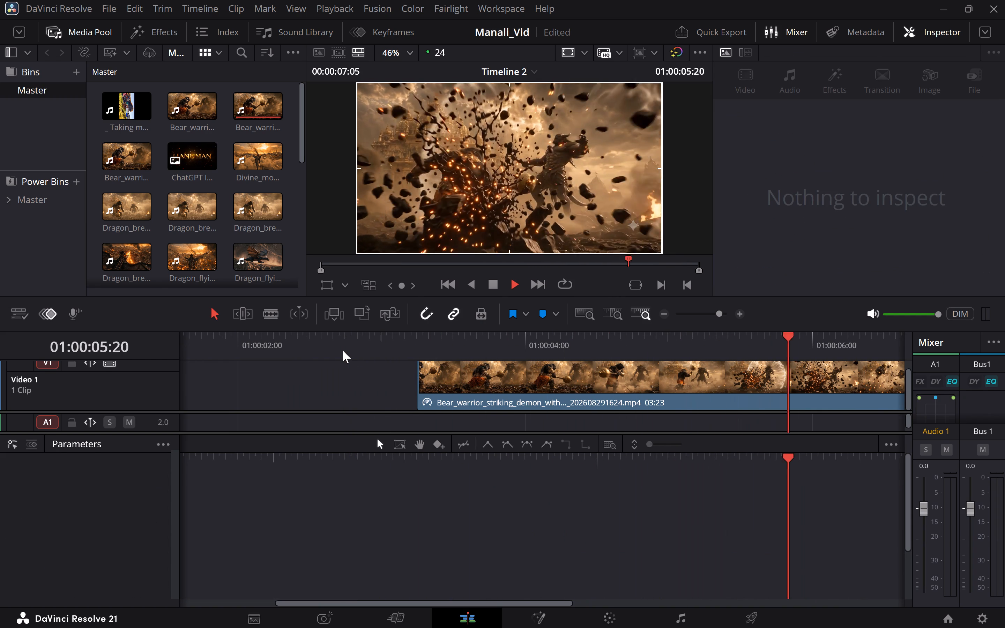
{"action": "key", "text": "space"}
{"action": "scroll", "coordinate": [343, 350], "scroll_direction": "left", "scroll_amount": 1}
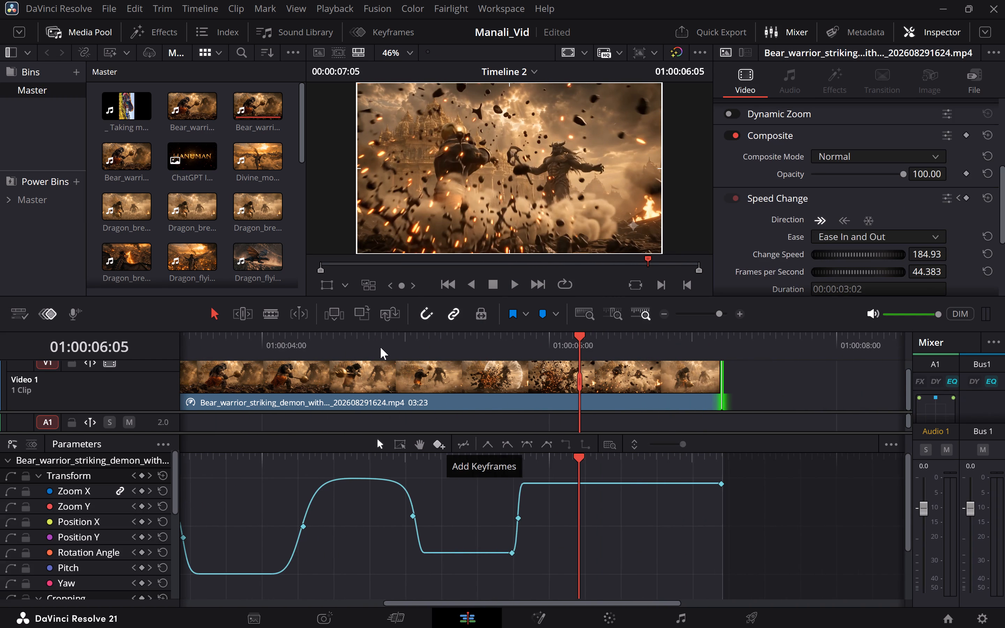
{"action": "left_click", "coordinate": [380, 346]}
{"action": "key", "text": "space"}
{"action": "key", "text": "space"}
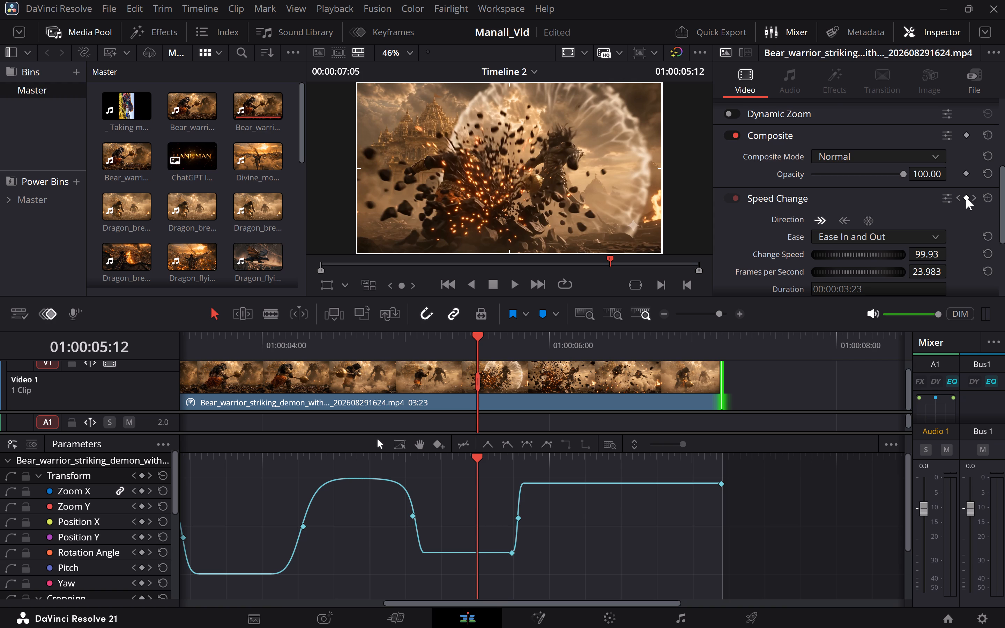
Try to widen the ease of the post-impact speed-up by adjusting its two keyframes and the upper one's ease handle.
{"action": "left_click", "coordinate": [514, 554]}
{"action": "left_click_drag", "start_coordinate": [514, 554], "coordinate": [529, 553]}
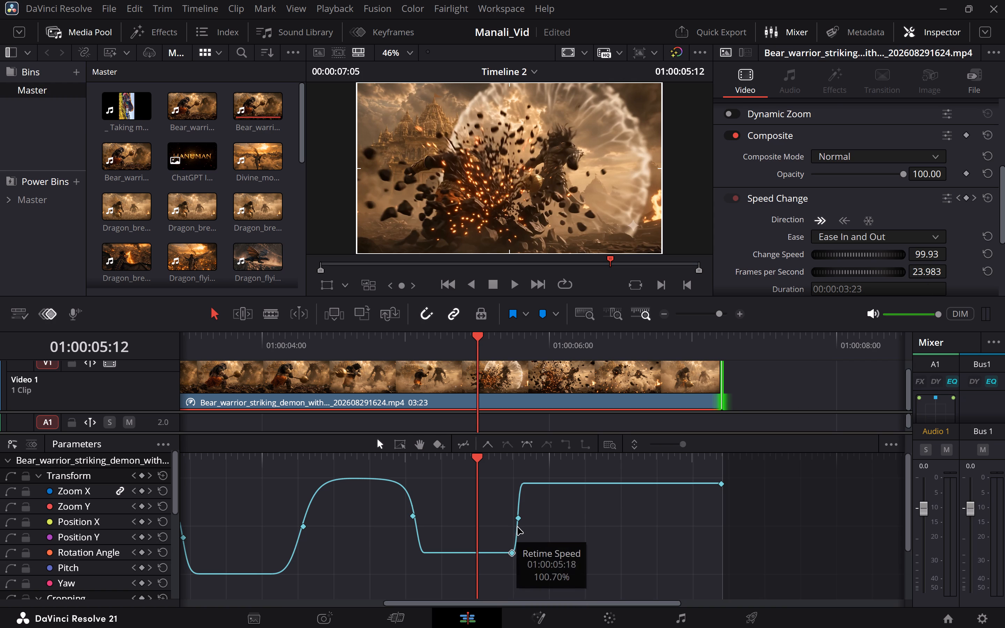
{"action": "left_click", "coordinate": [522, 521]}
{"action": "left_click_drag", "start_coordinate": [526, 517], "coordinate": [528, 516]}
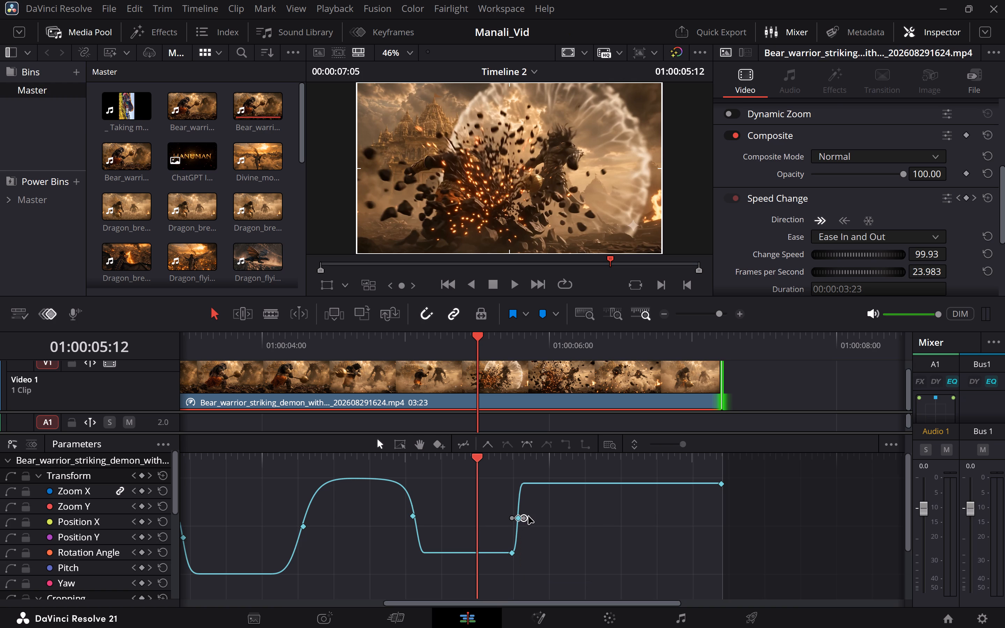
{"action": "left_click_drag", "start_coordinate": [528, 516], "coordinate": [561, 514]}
Replay the clip repeatedly from the mace swing through the impact and into the aftermath to judge the impact's pacing.
{"action": "left_click", "coordinate": [357, 453]}
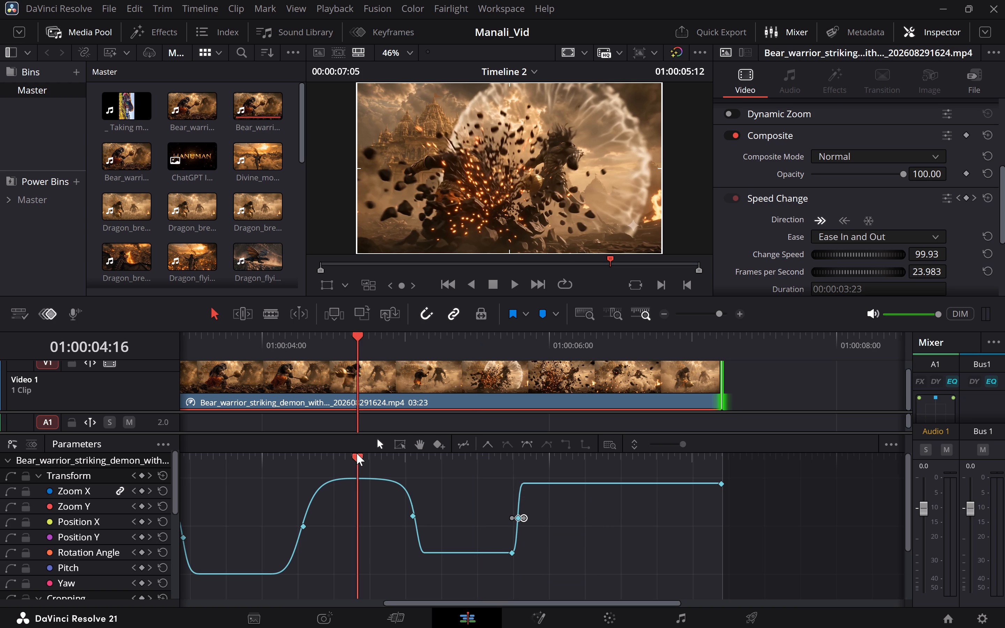
{"action": "key", "text": "space"}
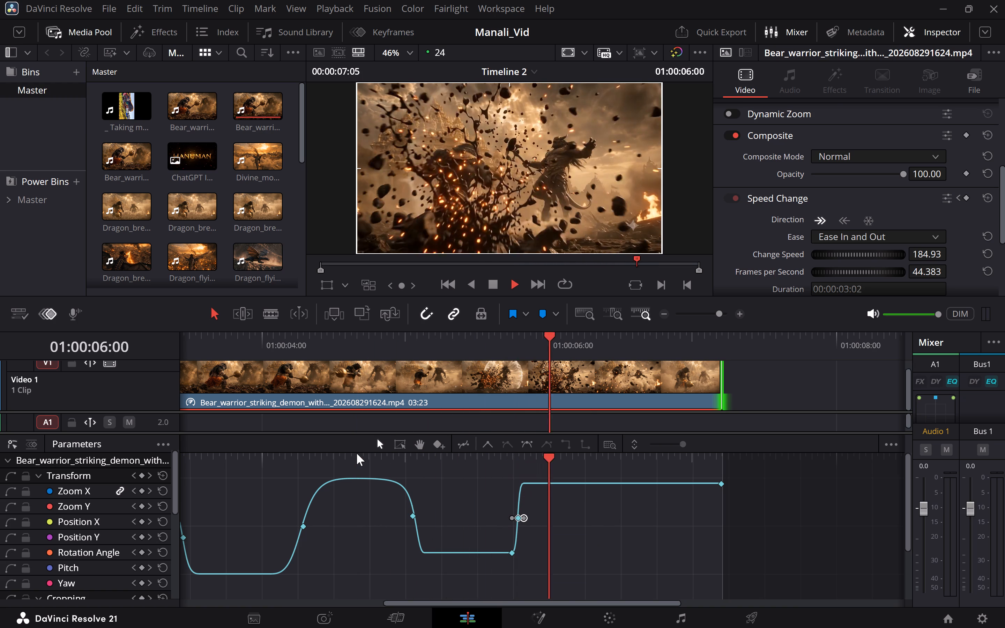
{"action": "key", "text": "space"}
{"action": "left_click", "coordinate": [316, 462]}
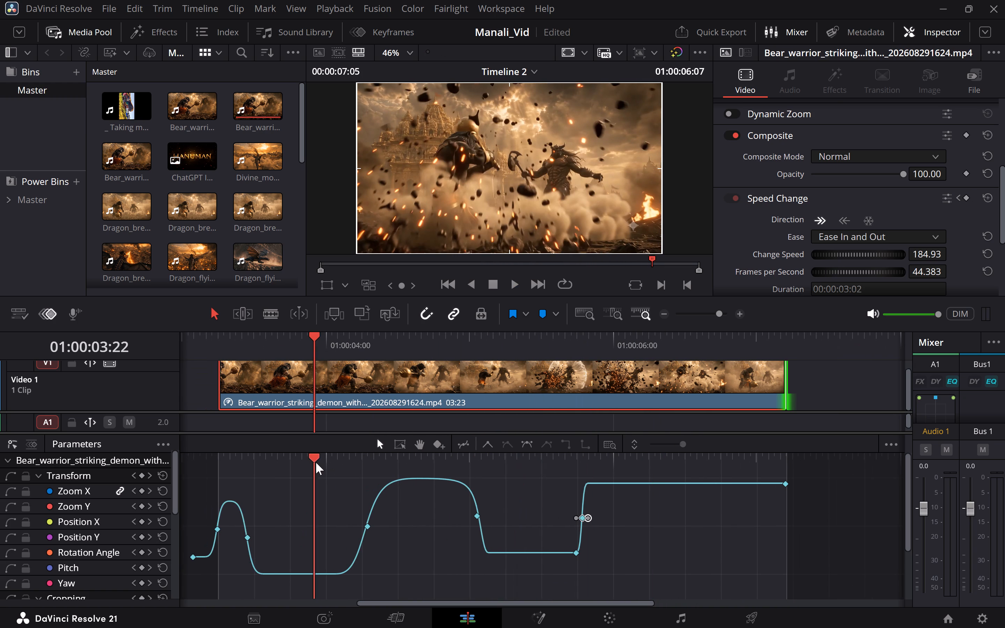
{"action": "key", "text": "space"}
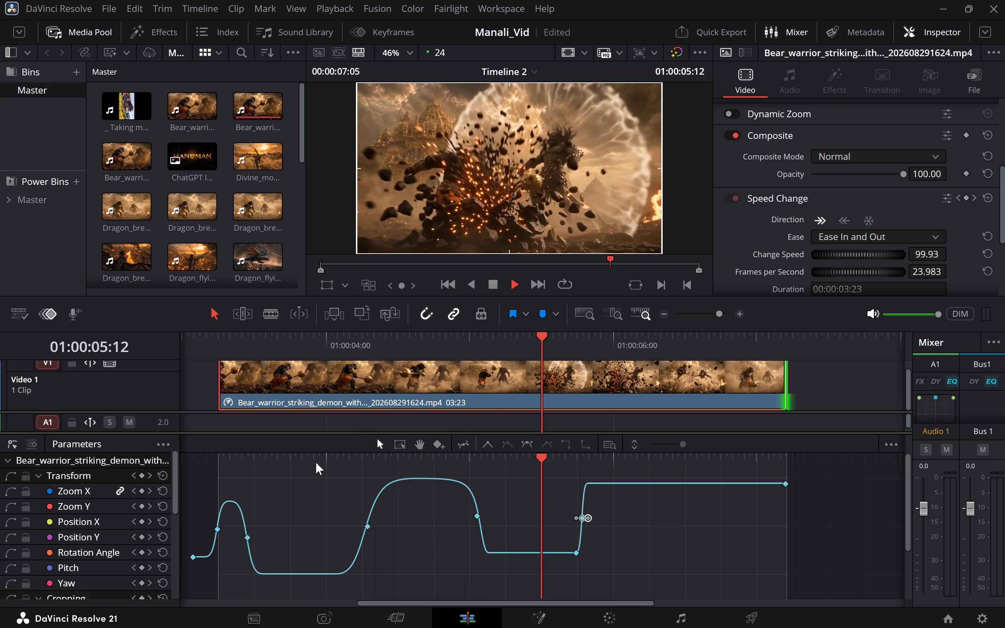
{"action": "key", "text": "space"}
{"action": "left_click", "coordinate": [422, 462]}
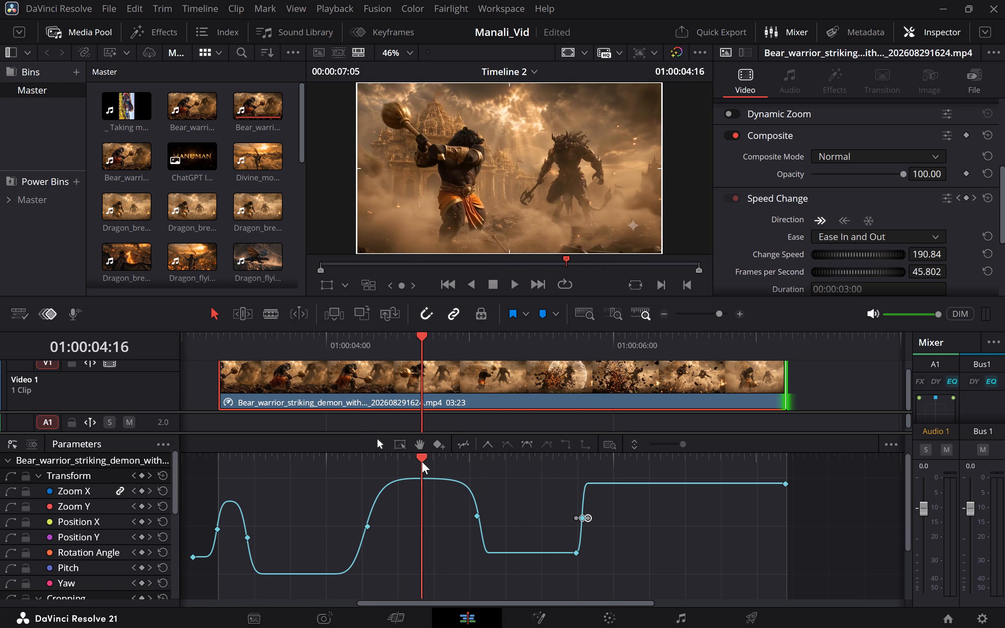
{"action": "key", "text": "space"}
{"action": "key", "text": "space"}
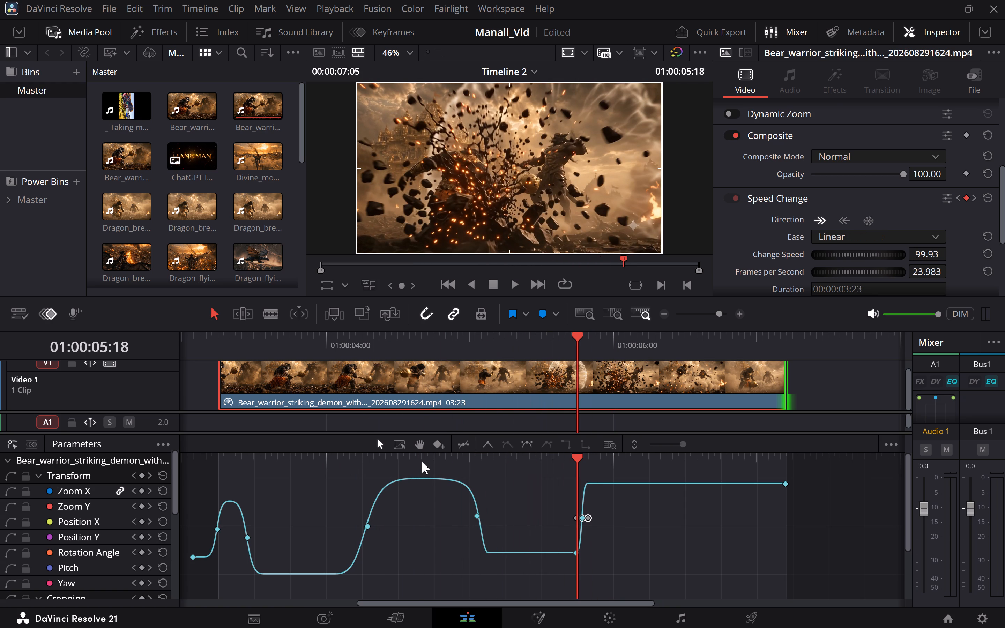
{"action": "left_click", "coordinate": [530, 460]}
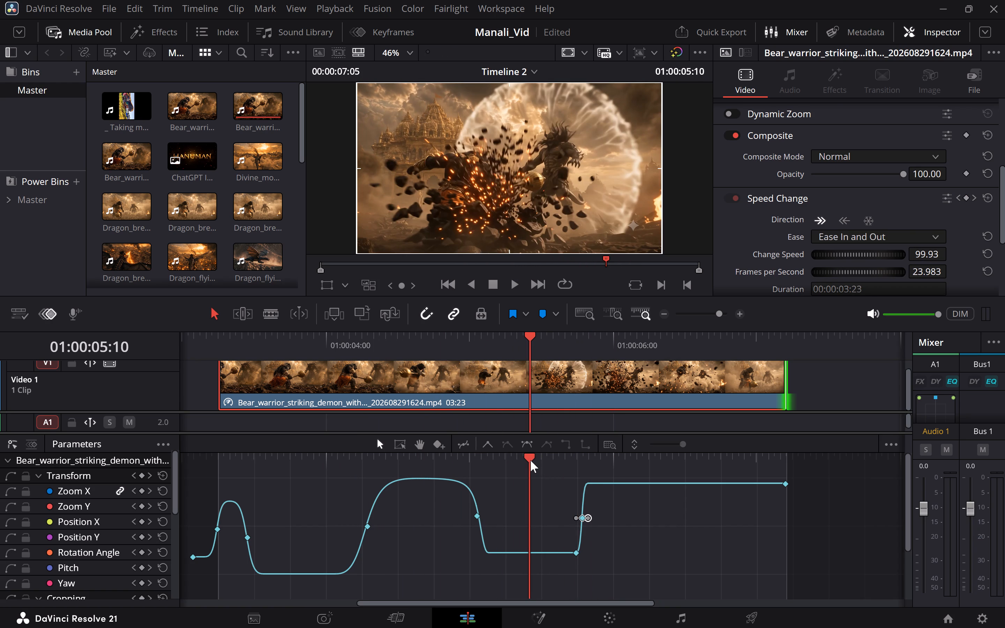
{"action": "key", "text": "space"}
{"action": "key", "text": "space"}
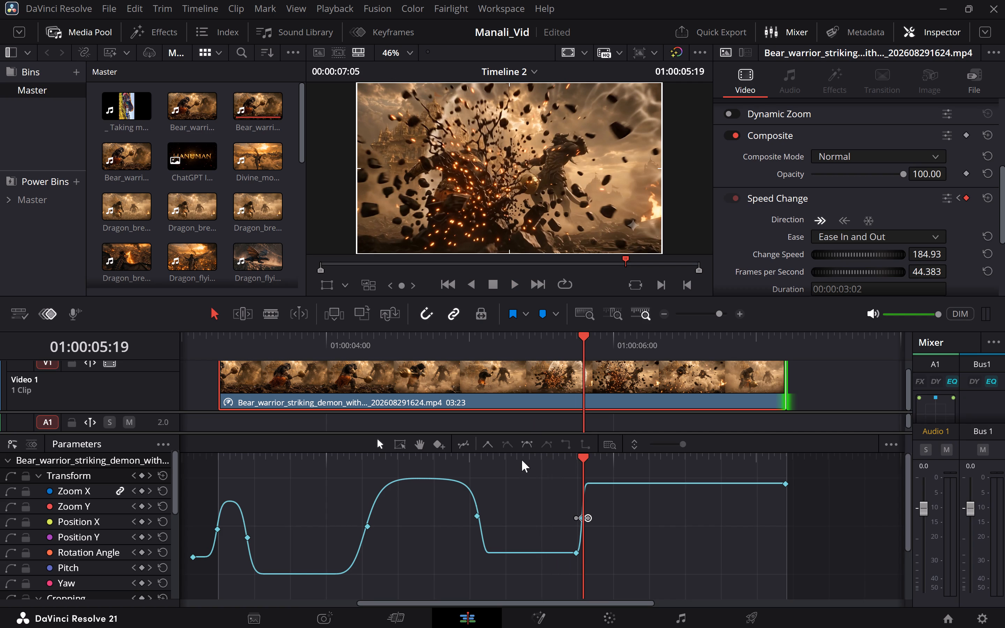
{"action": "left_click", "coordinate": [514, 460]}
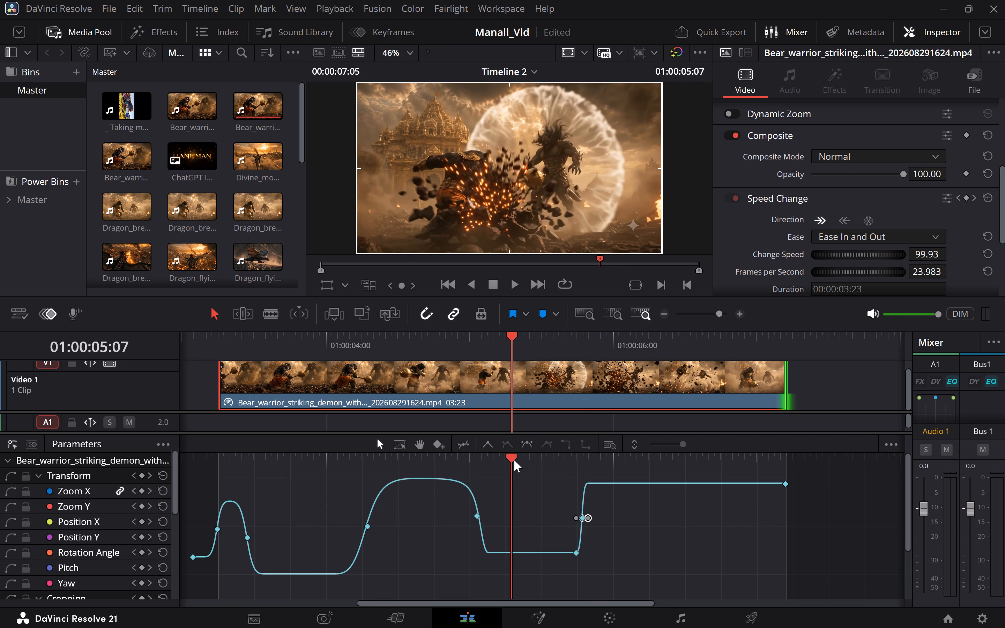
{"action": "key", "text": "space"}
{"action": "key", "text": "space"}
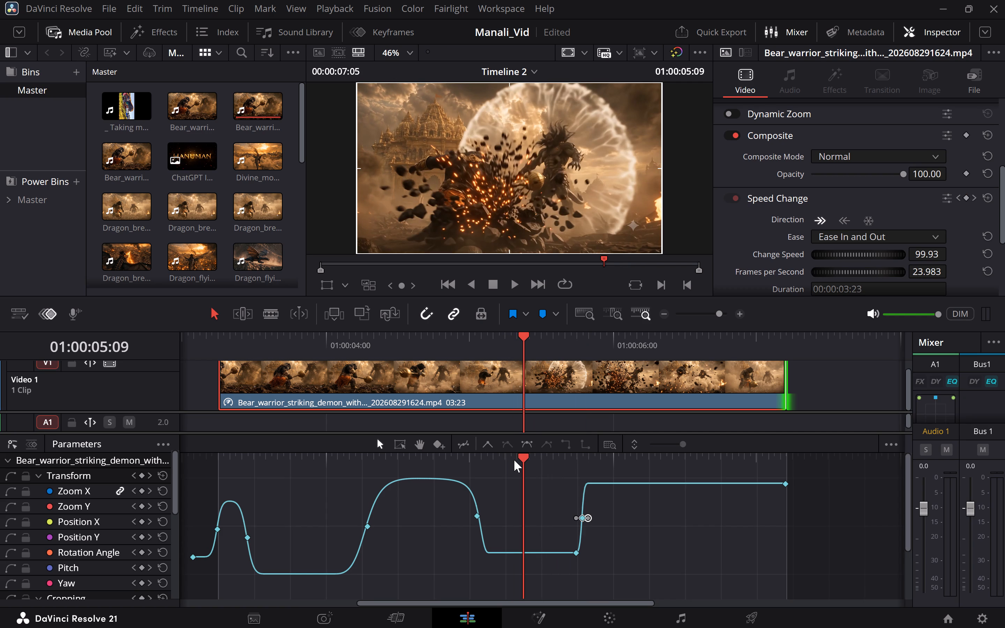
{"action": "key", "text": "space"}
{"action": "key", "text": "space"}
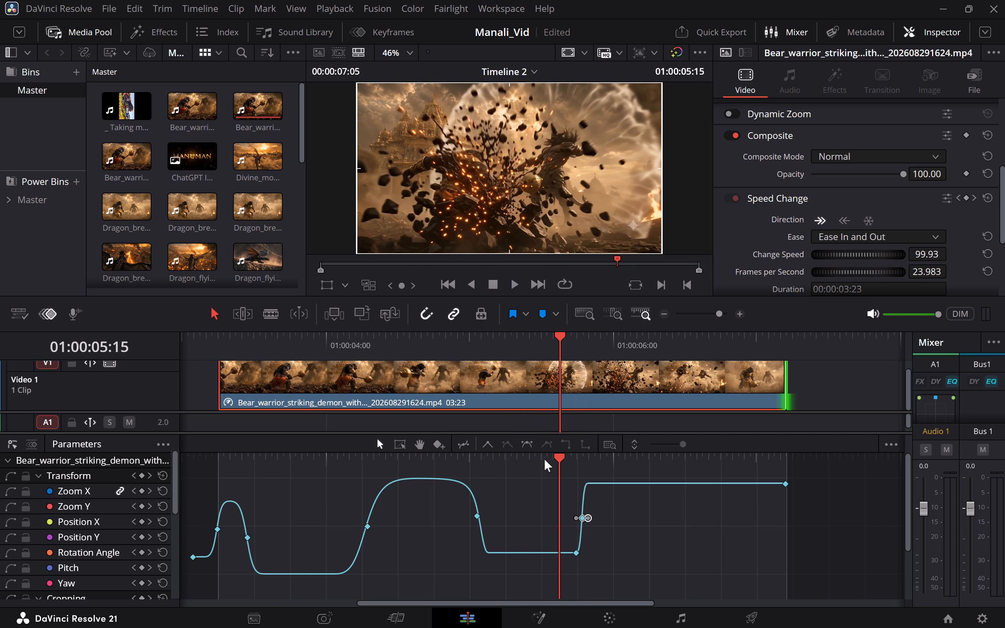
Add a Retime Speed keyframe at 01:00:05:12 during the impact and slow the segment after it to 63.22%.
{"action": "left_click", "coordinate": [544, 459]}
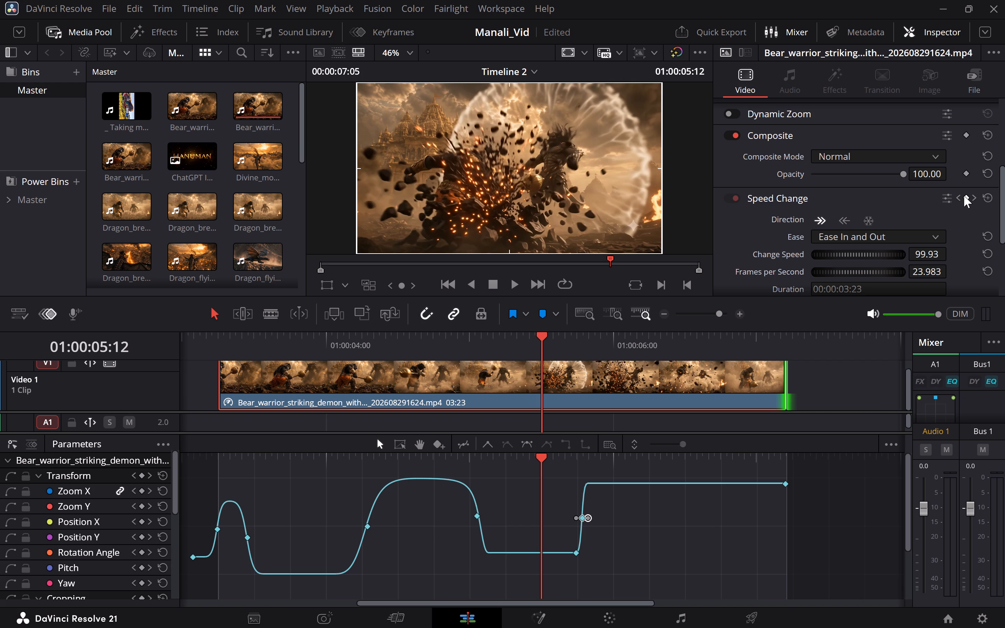
{"action": "left_click", "coordinate": [964, 195]}
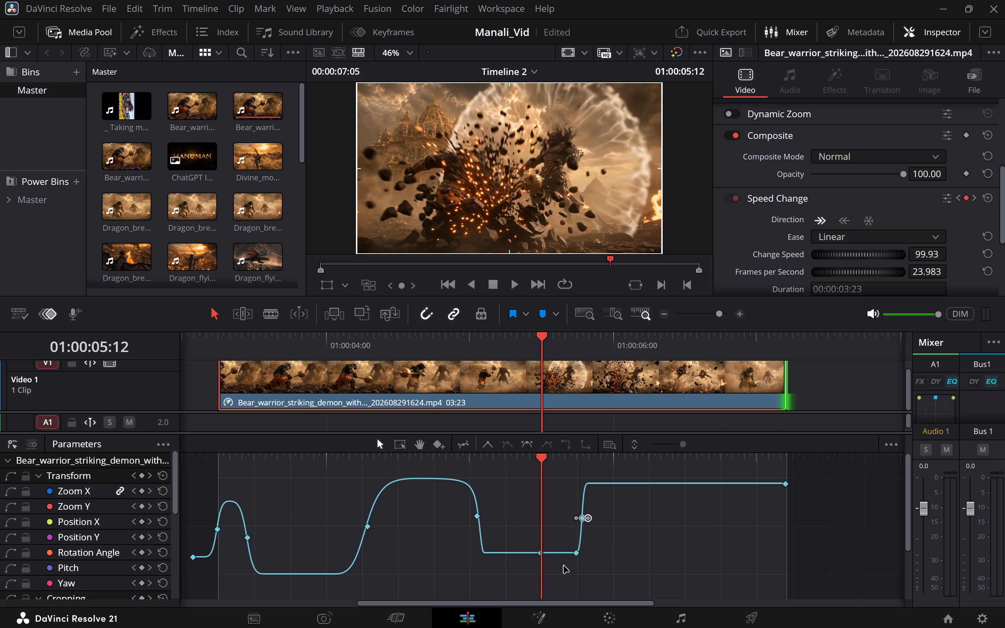
{"action": "left_click_drag", "start_coordinate": [561, 553], "coordinate": [561, 581]}
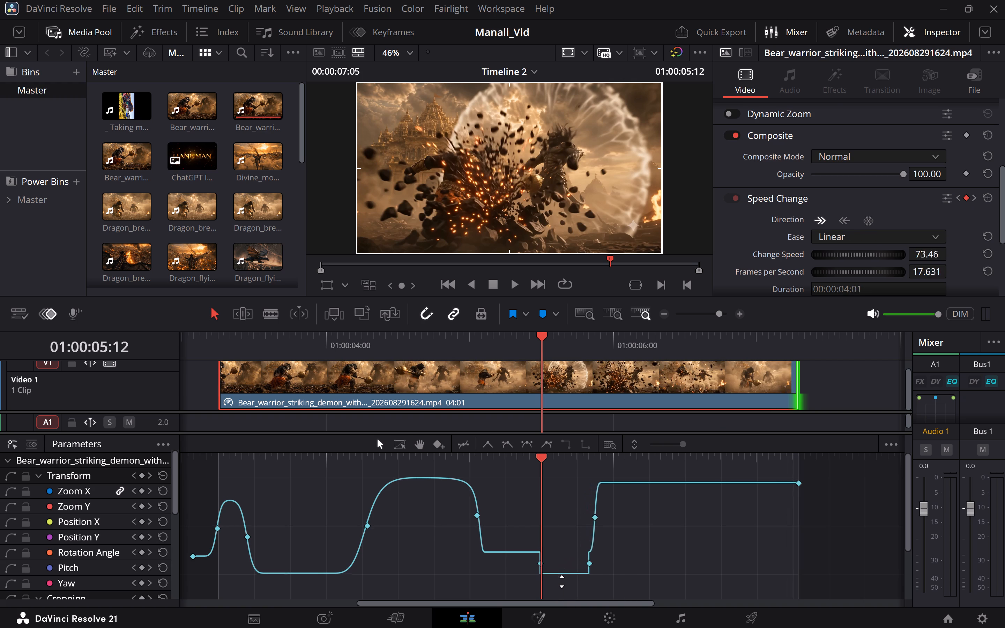
{"action": "left_click_drag", "start_coordinate": [561, 581], "coordinate": [560, 583]}
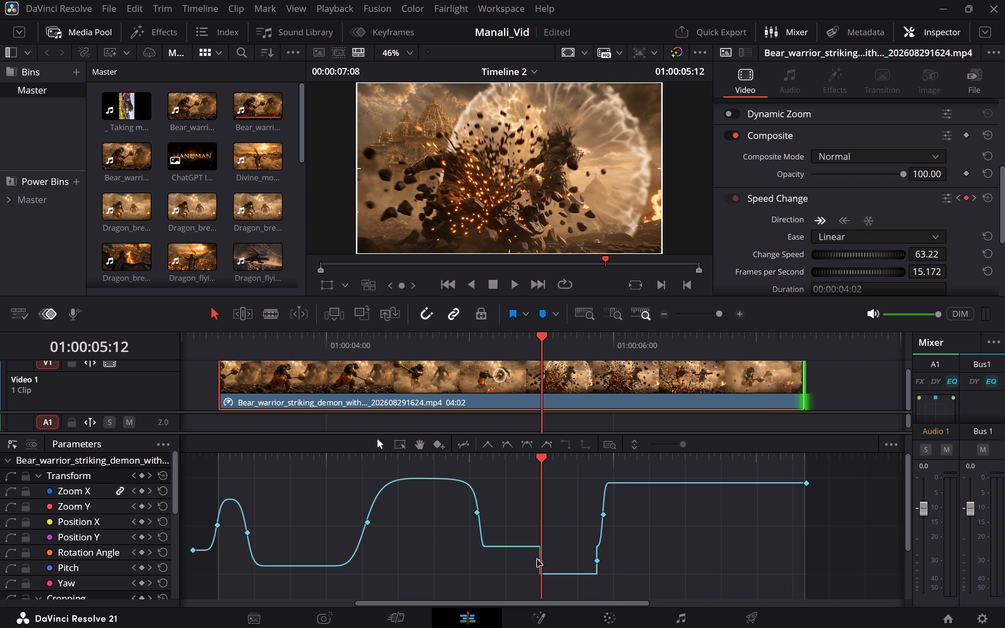
Set the keyframe at 01:00:05:12 to Ease In and Out, widen its ease handles, and play back the slowdown.
{"action": "left_click", "coordinate": [540, 561]}
{"action": "left_click", "coordinate": [528, 442]}
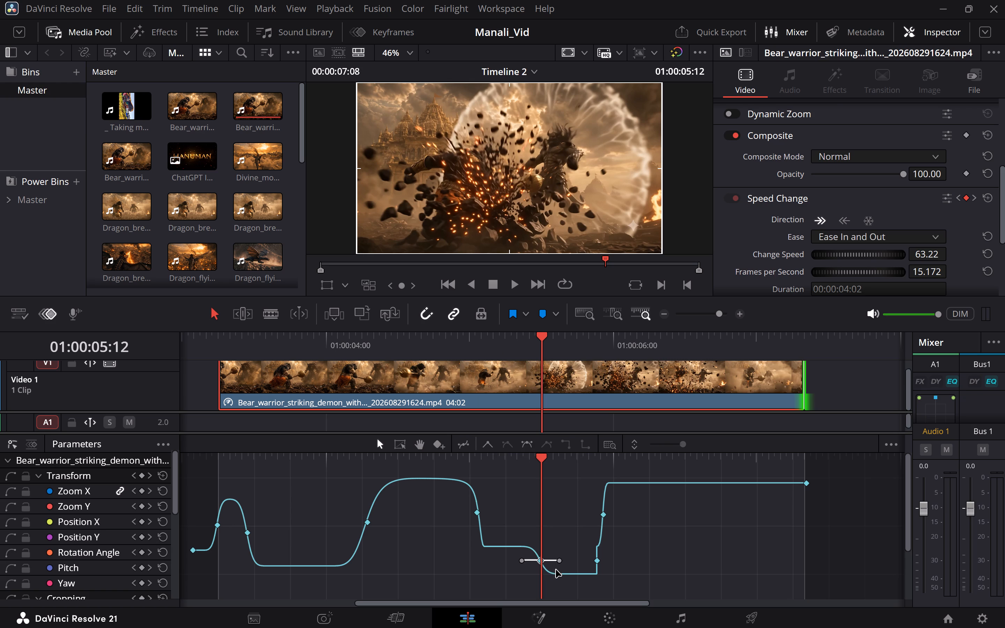
{"action": "left_click_drag", "start_coordinate": [559, 560], "coordinate": [579, 559]}
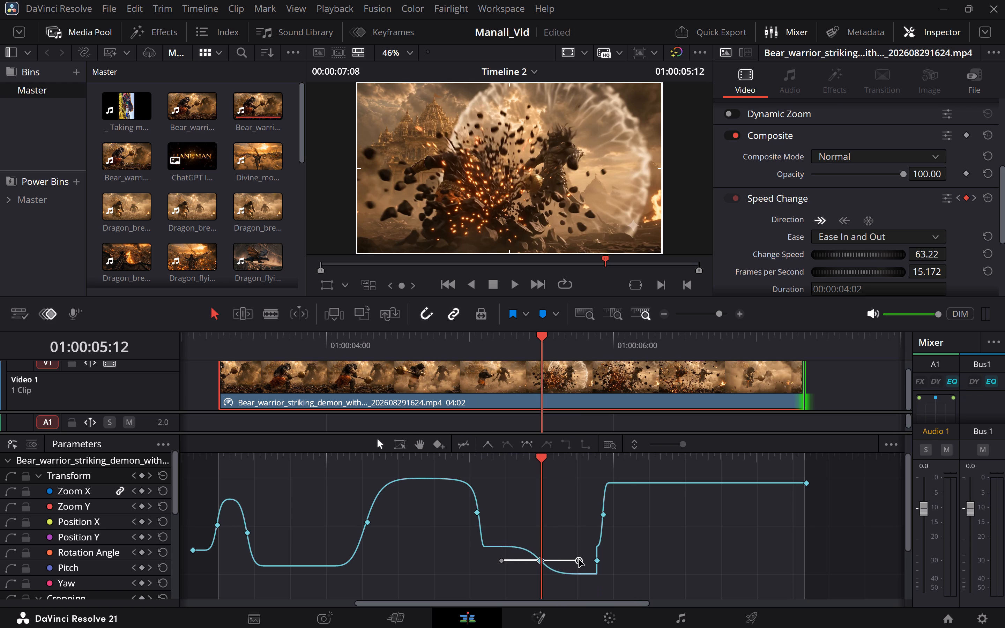
{"action": "left_click", "coordinate": [393, 459]}
{"action": "key", "text": "space"}
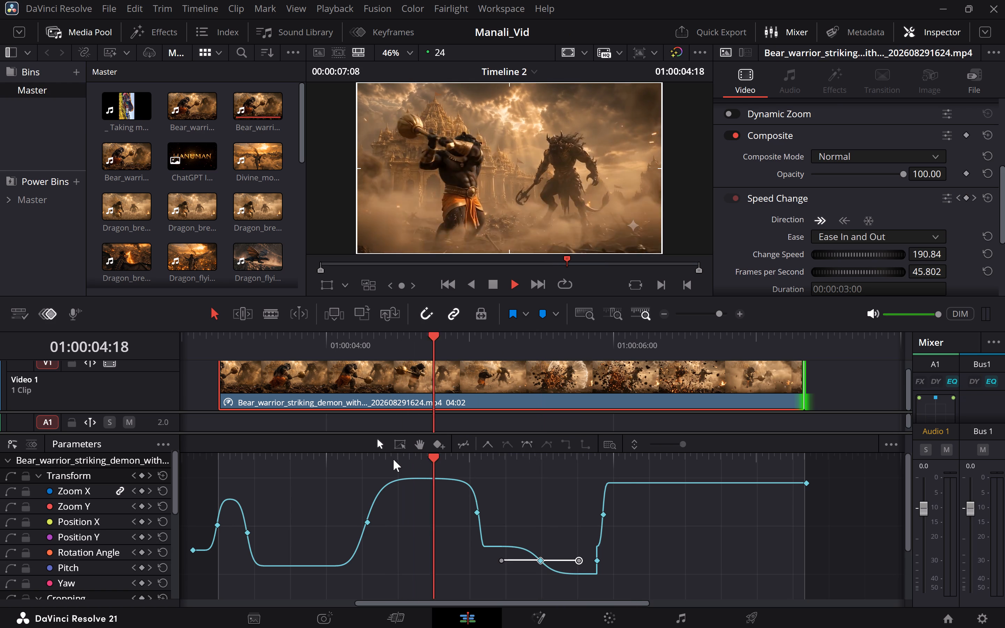
{"action": "key", "text": "space"}
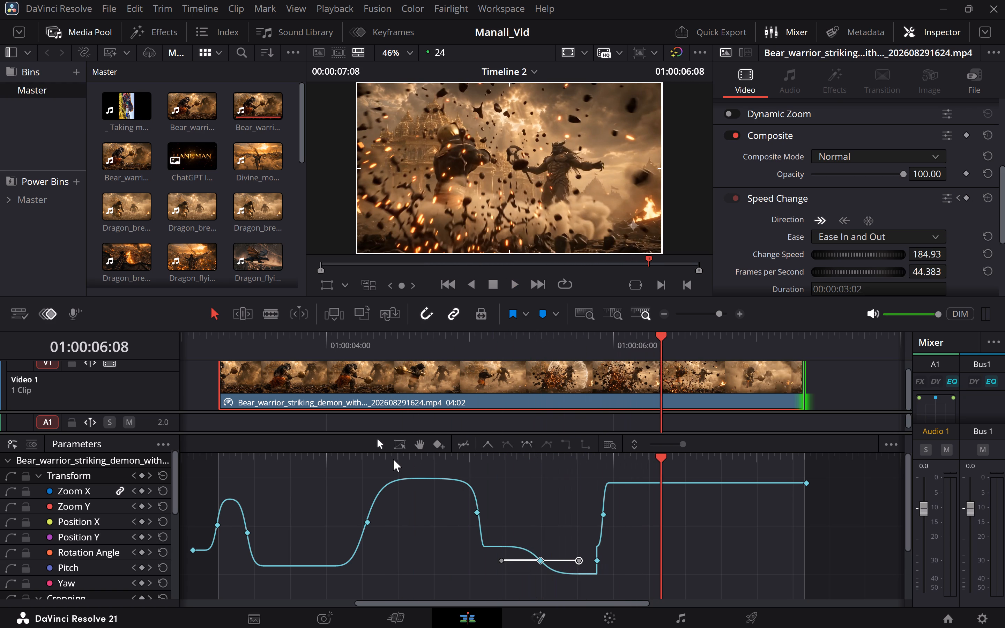
Try to smooth the Retime Speed keyframe at 01:00:05:21, after the slowed impact, by easing it and widening its handles.
{"action": "left_click", "coordinate": [595, 559]}
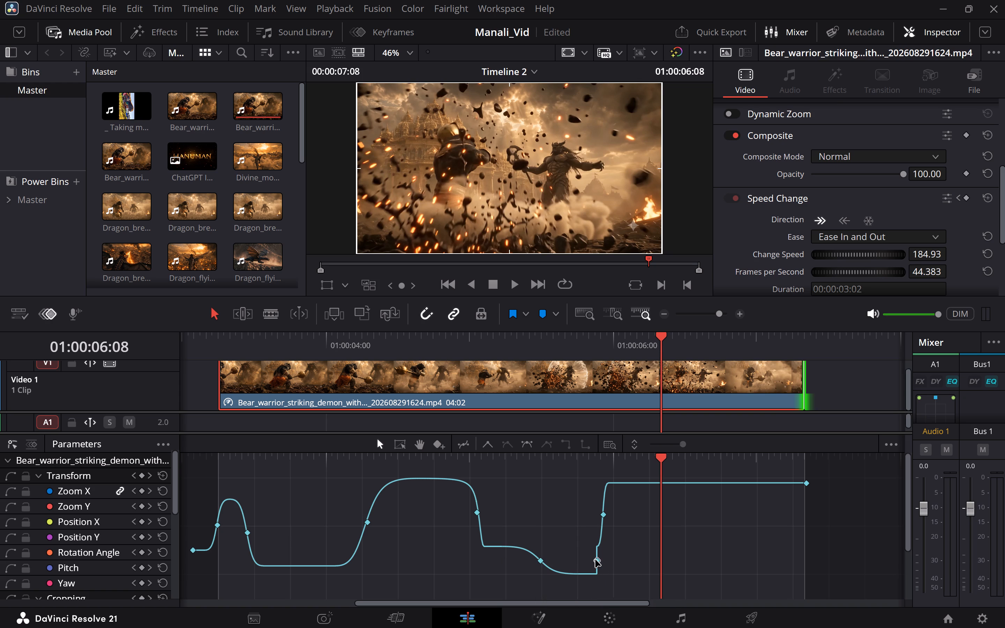
{"action": "left_click", "coordinate": [524, 447]}
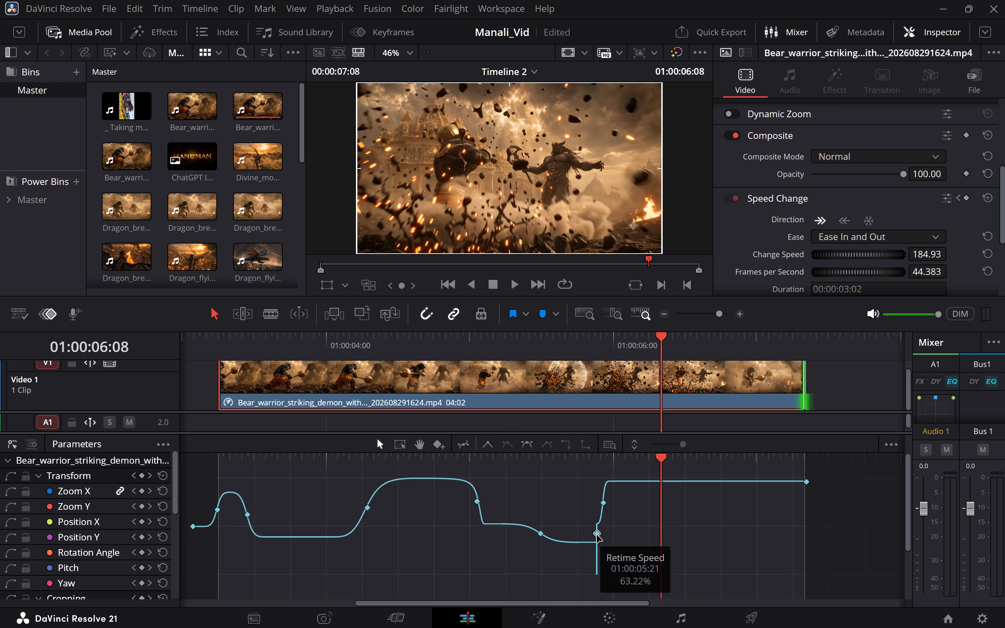
{"action": "left_click_drag", "start_coordinate": [597, 534], "coordinate": [615, 534]}
{"action": "left_click_drag", "start_coordinate": [598, 534], "coordinate": [605, 532]}
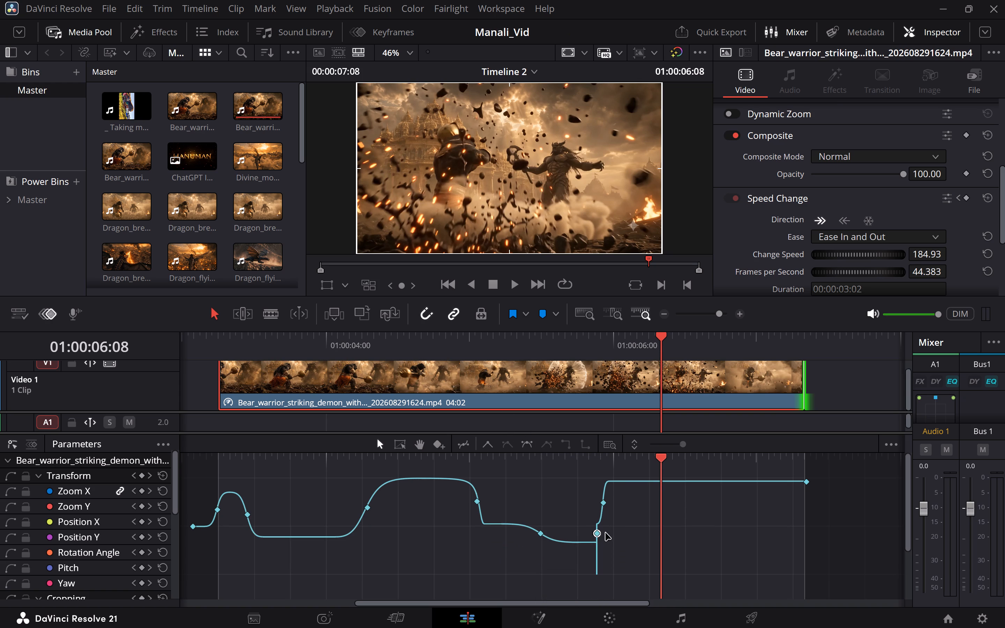
{"action": "left_click_drag", "start_coordinate": [605, 532], "coordinate": [606, 532]}
{"action": "left_click_drag", "start_coordinate": [597, 532], "coordinate": [575, 532]}
{"action": "left_click", "coordinate": [448, 465]}
{"action": "left_click", "coordinate": [444, 462]}
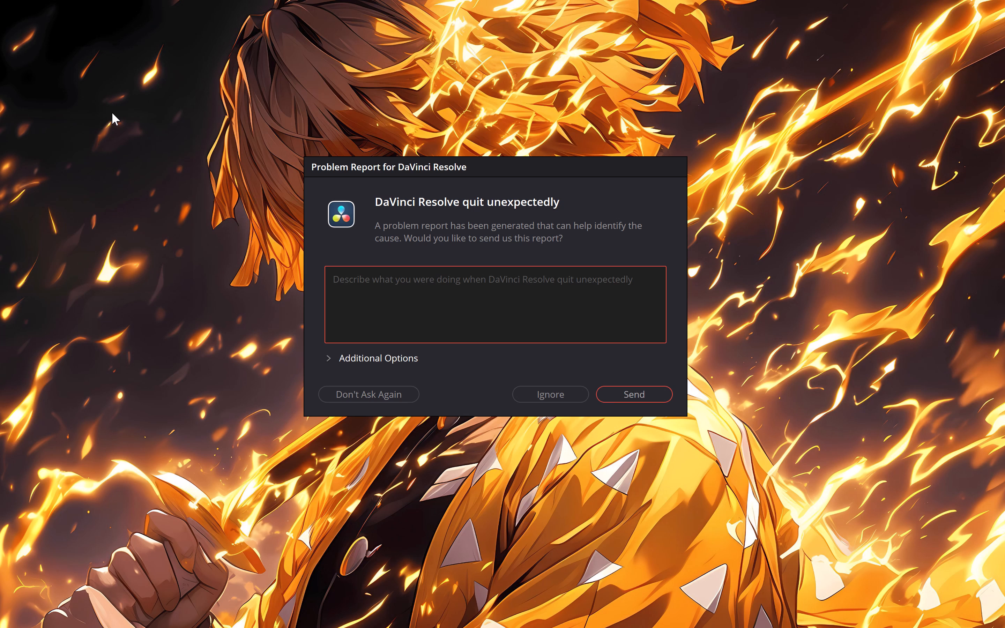
Dismiss the DaVinci Resolve problem report without sending it.
{"action": "left_click", "coordinate": [563, 389]}
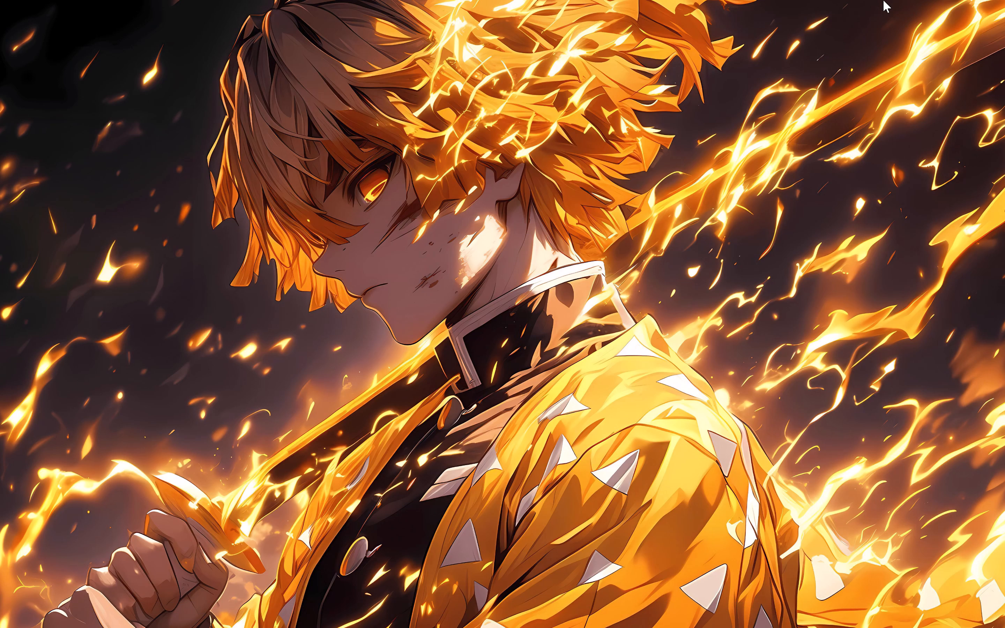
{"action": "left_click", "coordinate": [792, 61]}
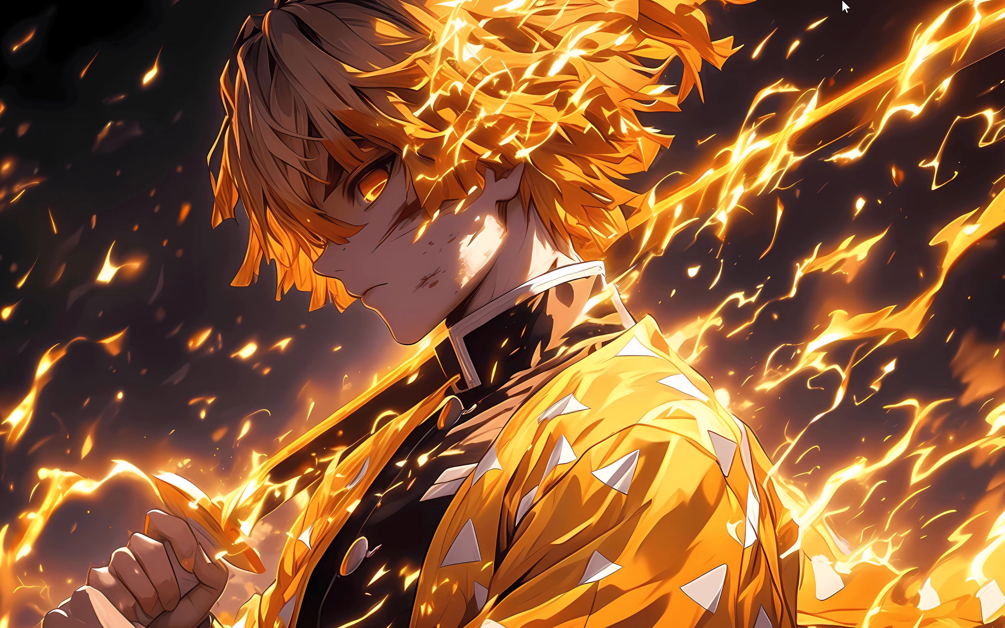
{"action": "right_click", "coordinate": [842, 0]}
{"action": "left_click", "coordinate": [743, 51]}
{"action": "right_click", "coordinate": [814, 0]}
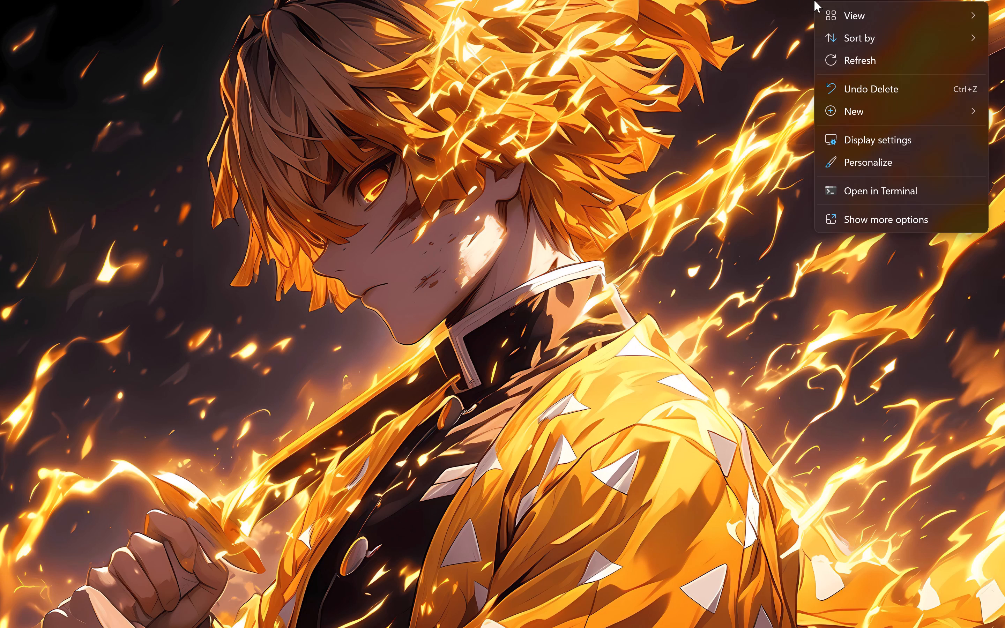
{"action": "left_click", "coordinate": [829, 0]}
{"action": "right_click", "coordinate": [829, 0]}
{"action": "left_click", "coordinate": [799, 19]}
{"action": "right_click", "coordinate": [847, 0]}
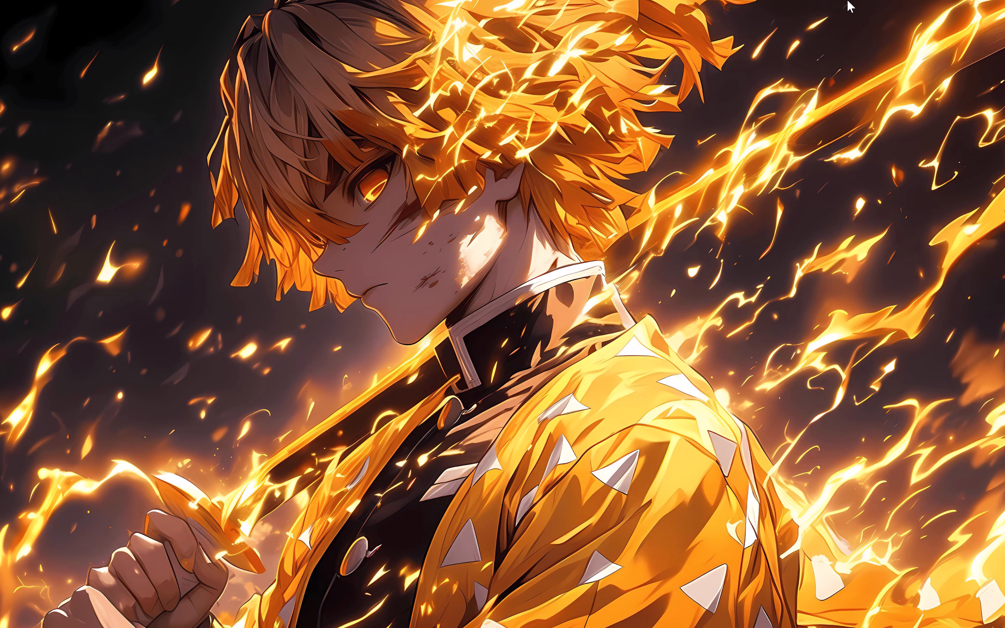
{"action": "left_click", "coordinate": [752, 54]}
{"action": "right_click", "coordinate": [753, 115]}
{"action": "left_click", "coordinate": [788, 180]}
Relaunch DaVinci Resolve and open the Manali_Vid project.
{"action": "type", "text": "da"}
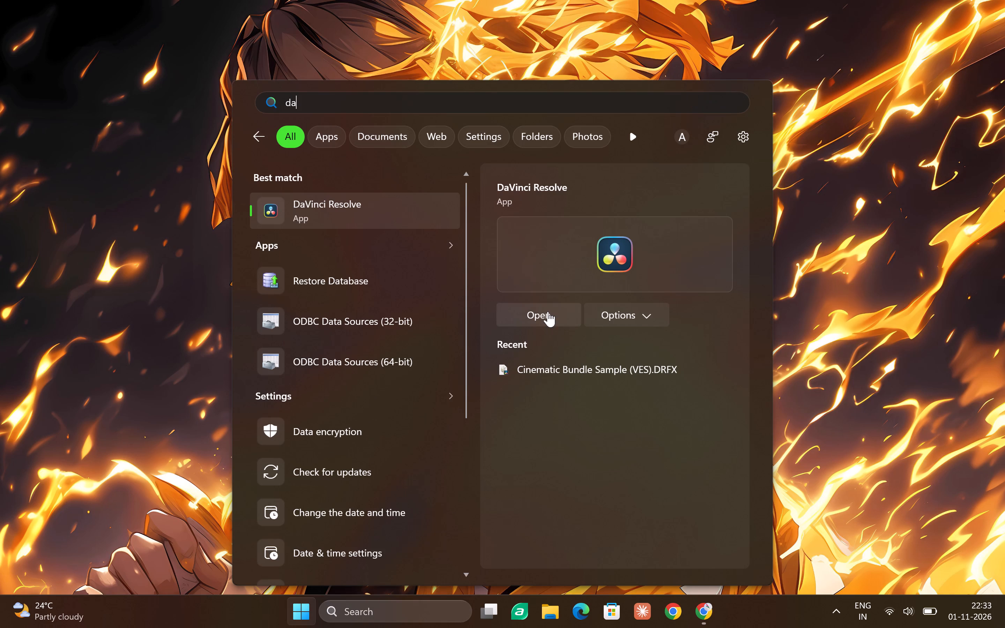
{"action": "left_click", "coordinate": [544, 311]}
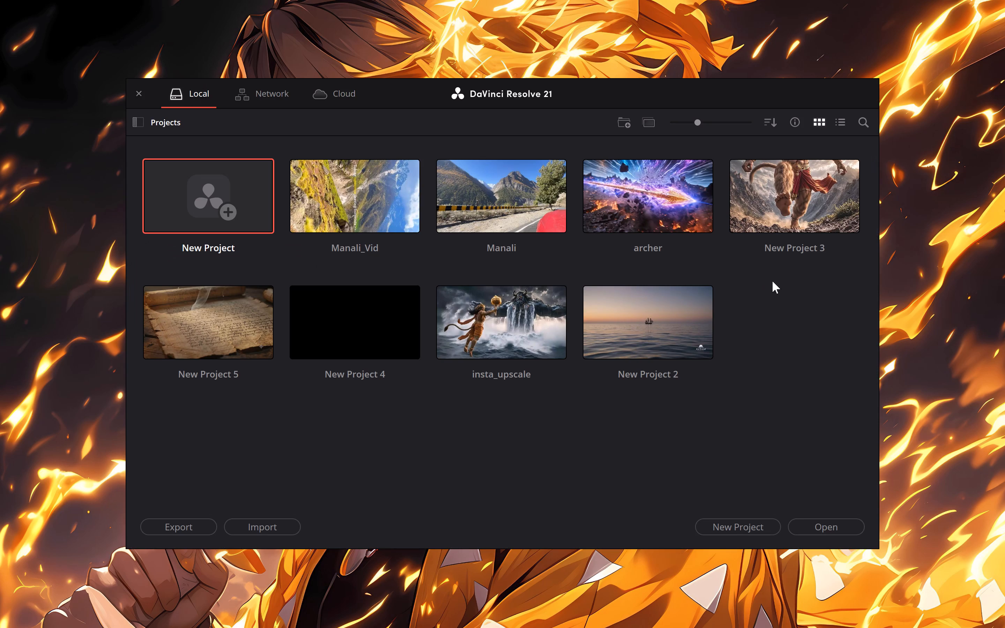
{"action": "left_click", "coordinate": [507, 208]}
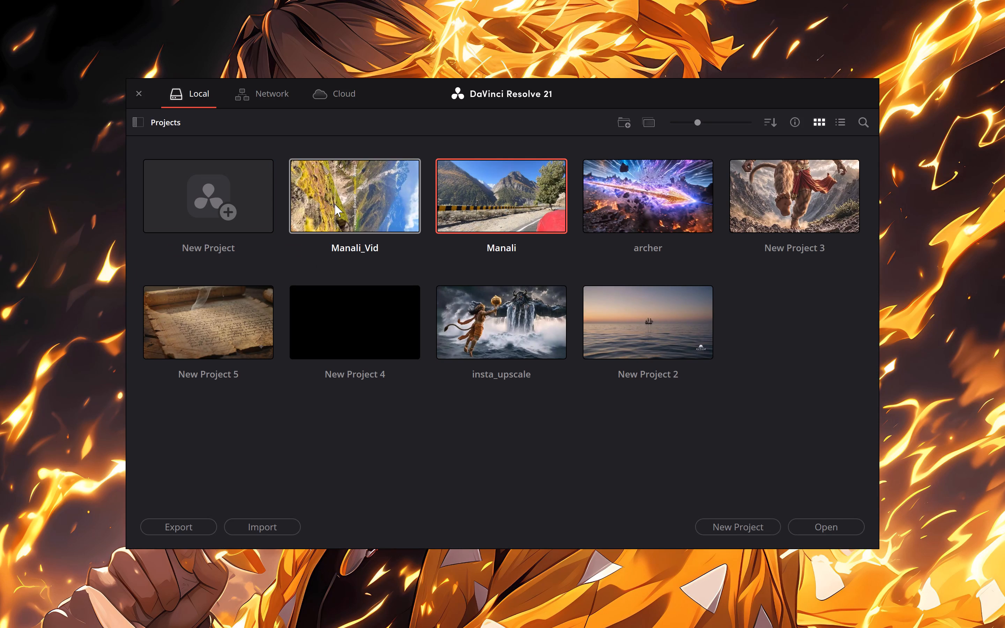
{"action": "left_click", "coordinate": [335, 204]}
{"action": "left_click", "coordinate": [830, 531]}
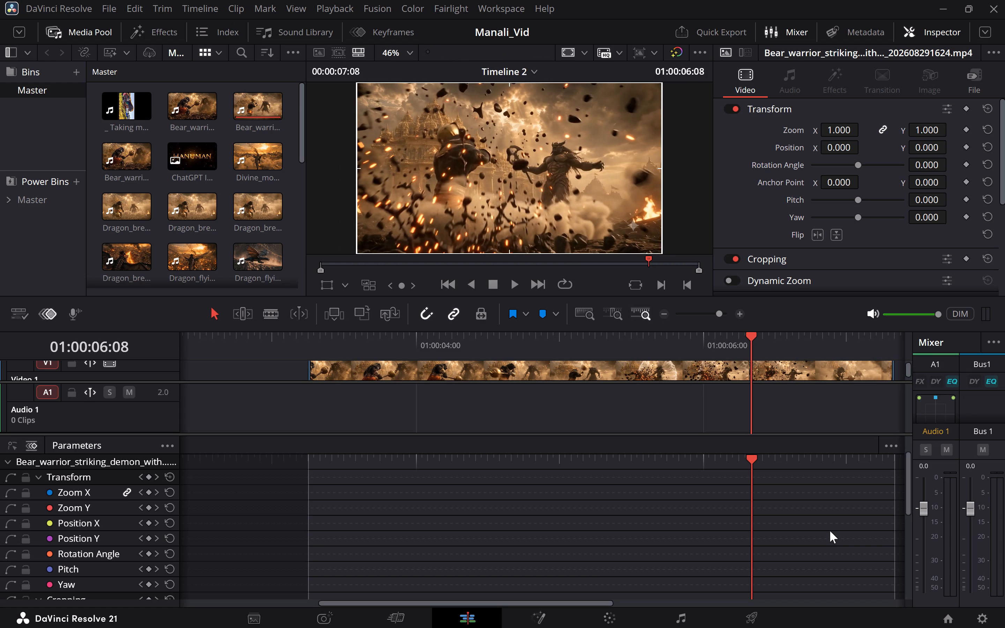
Show the bear warrior clip's Retime Speed curve and play the retimed clip twice from just before its start.
{"action": "left_click", "coordinate": [9, 444]}
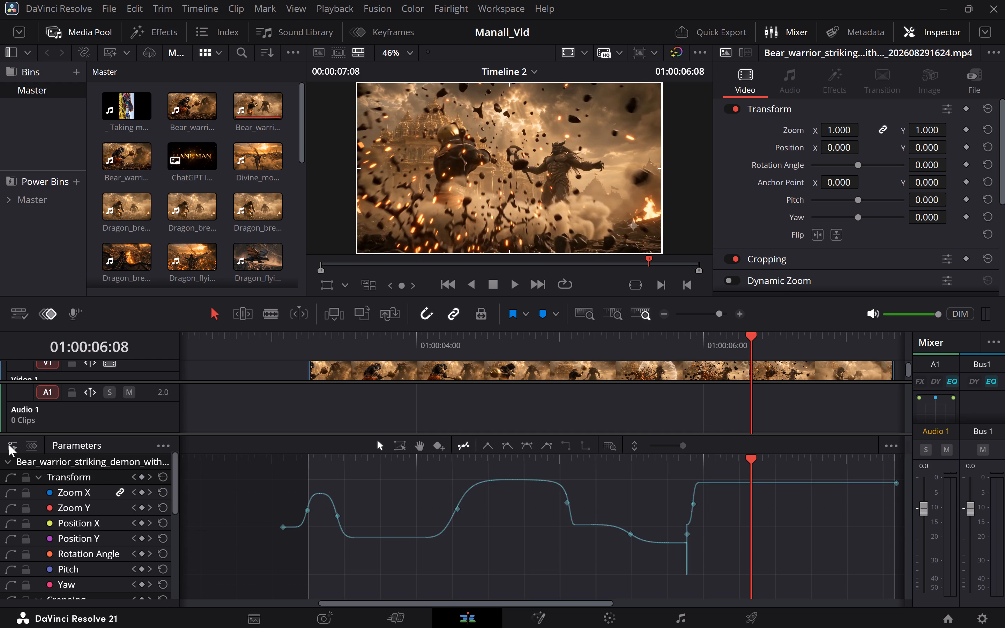
{"action": "left_click", "coordinate": [284, 342]}
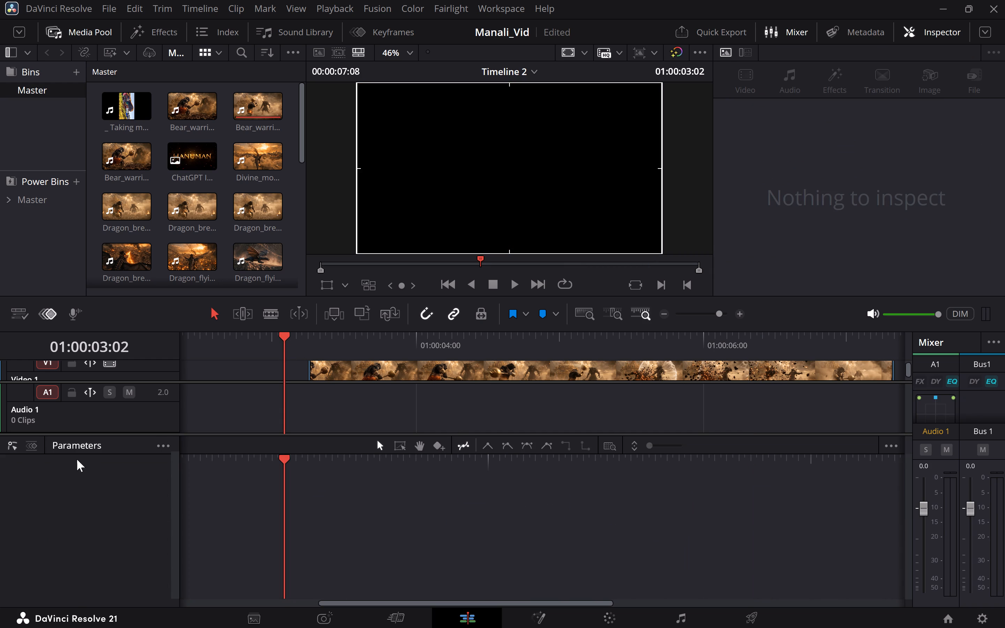
{"action": "left_click", "coordinate": [419, 369]}
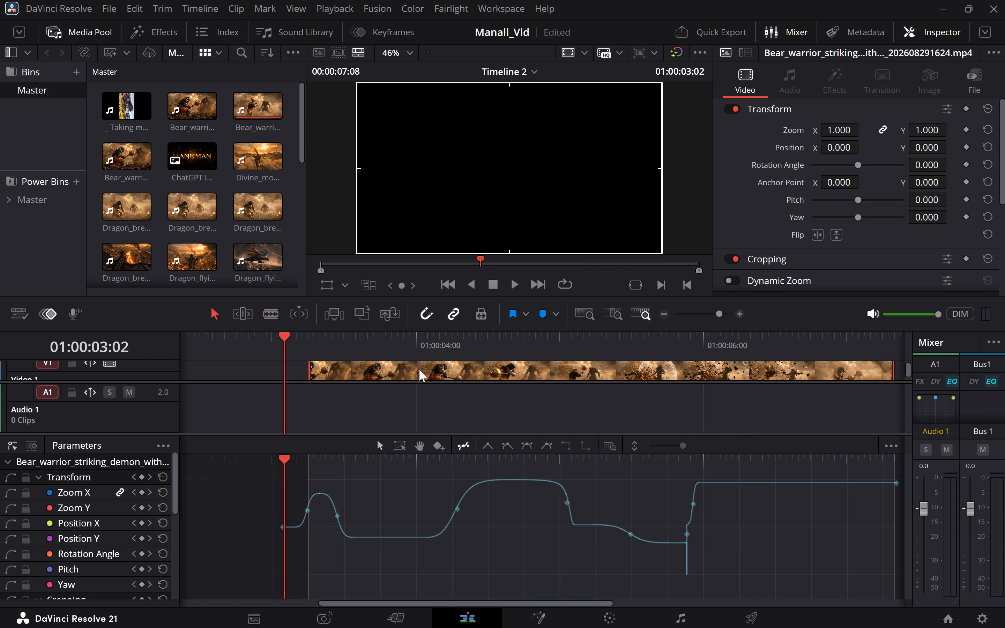
{"action": "key", "text": "space"}
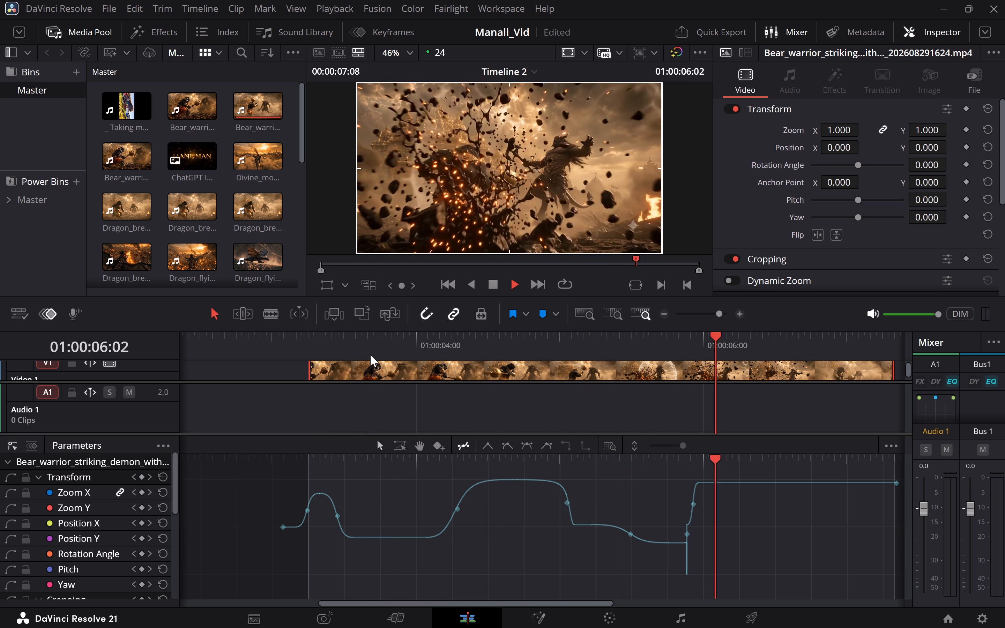
{"action": "key", "text": "space"}
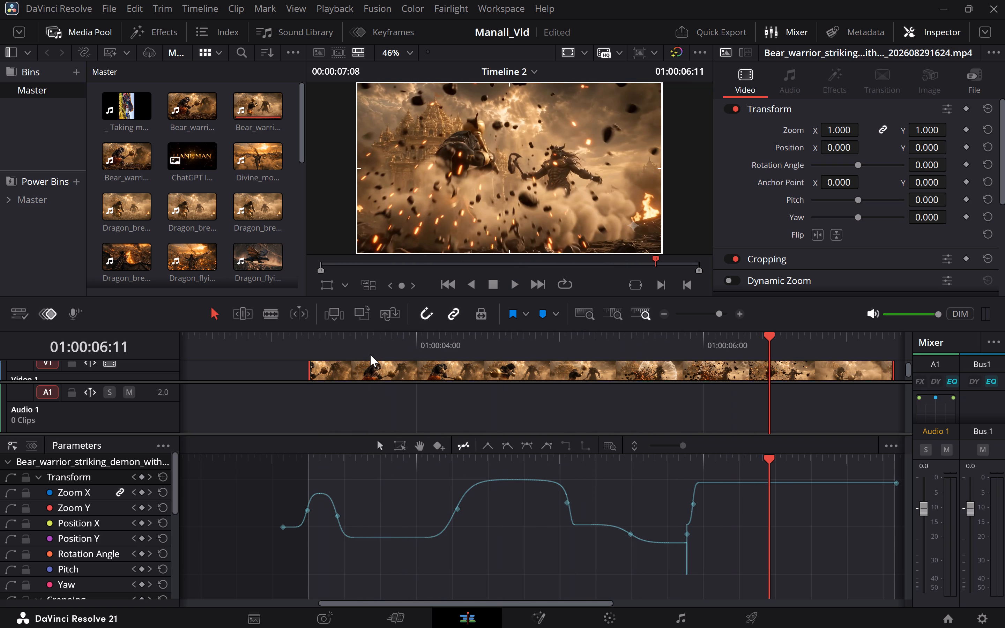
{"action": "key", "text": "space"}
{"action": "key", "text": "space"}
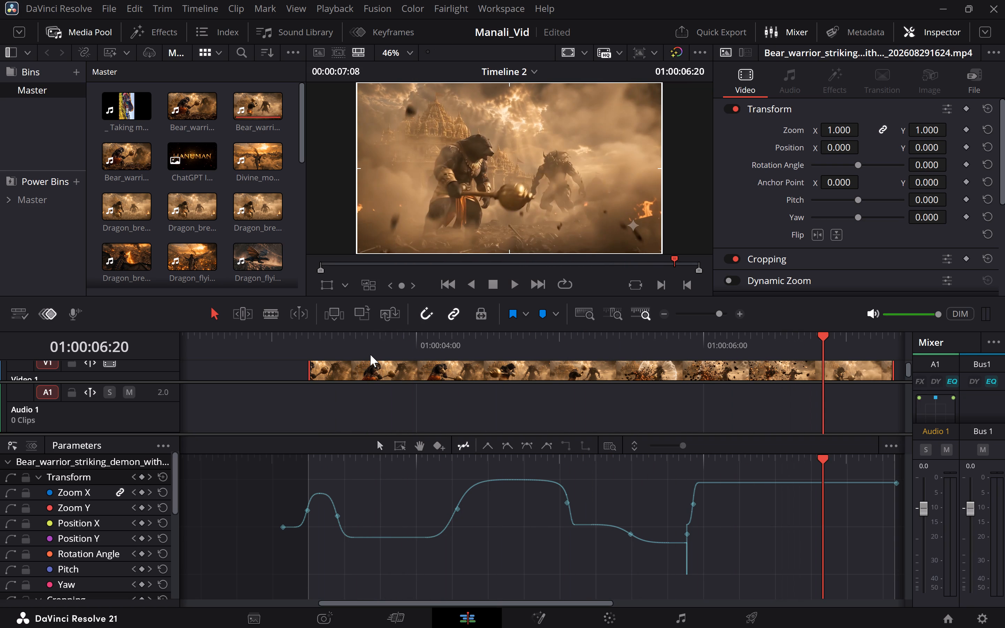
{"action": "left_click", "coordinate": [289, 341]}
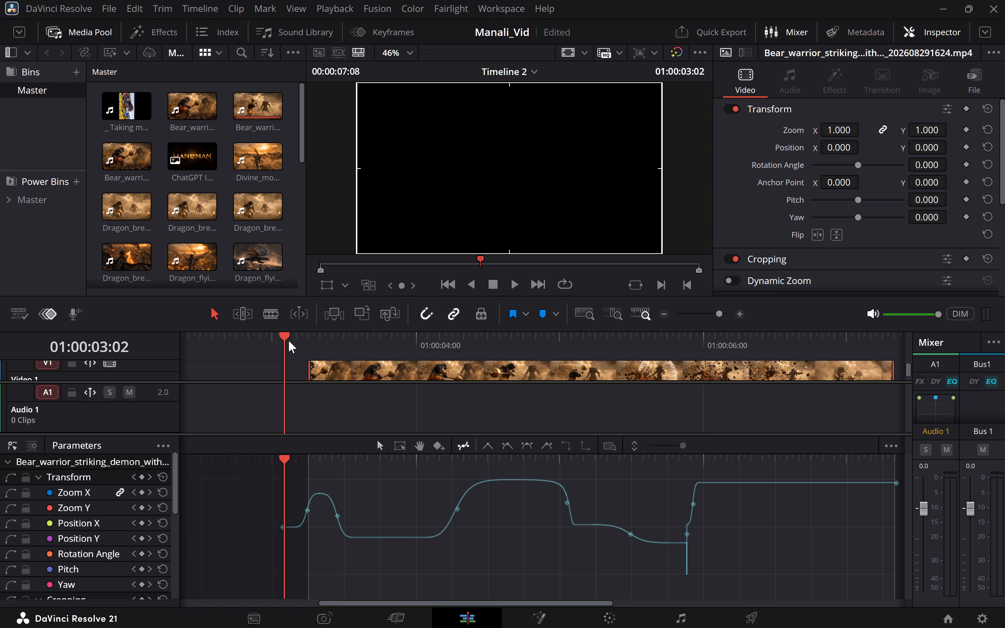
{"action": "key", "text": "space"}
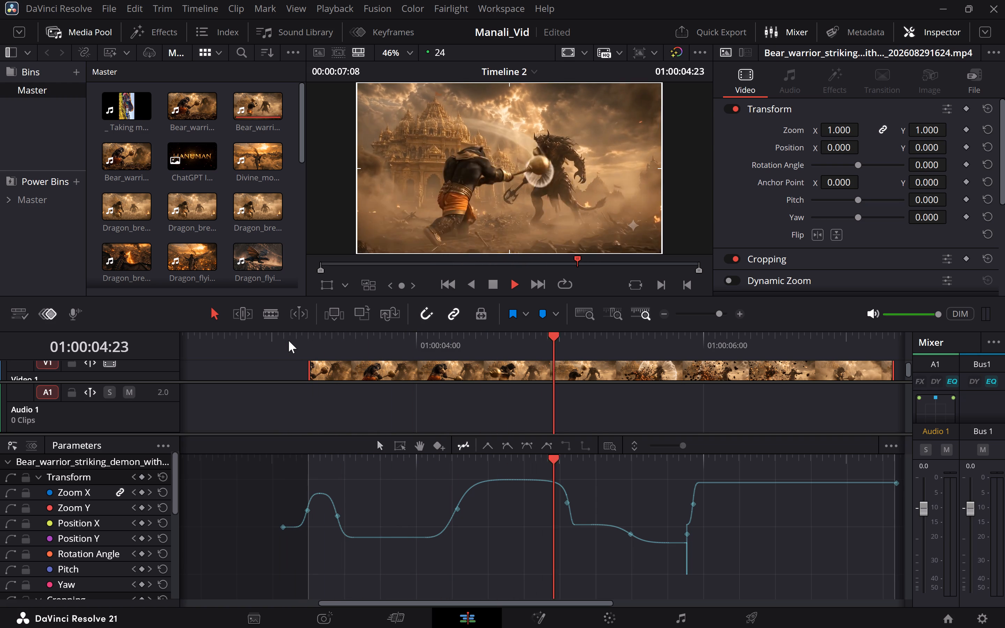
{"action": "key", "text": "space"}
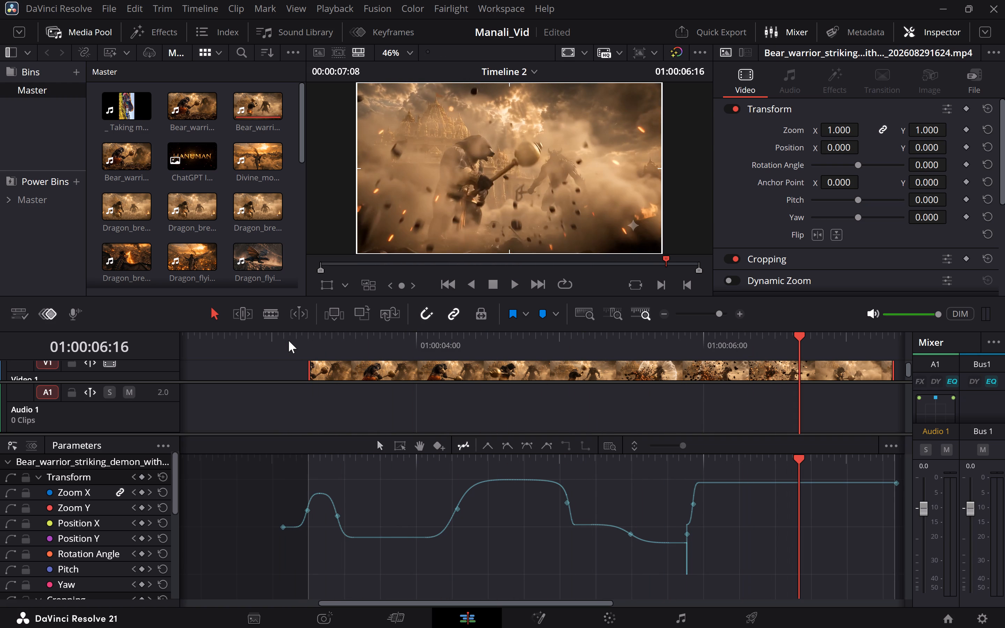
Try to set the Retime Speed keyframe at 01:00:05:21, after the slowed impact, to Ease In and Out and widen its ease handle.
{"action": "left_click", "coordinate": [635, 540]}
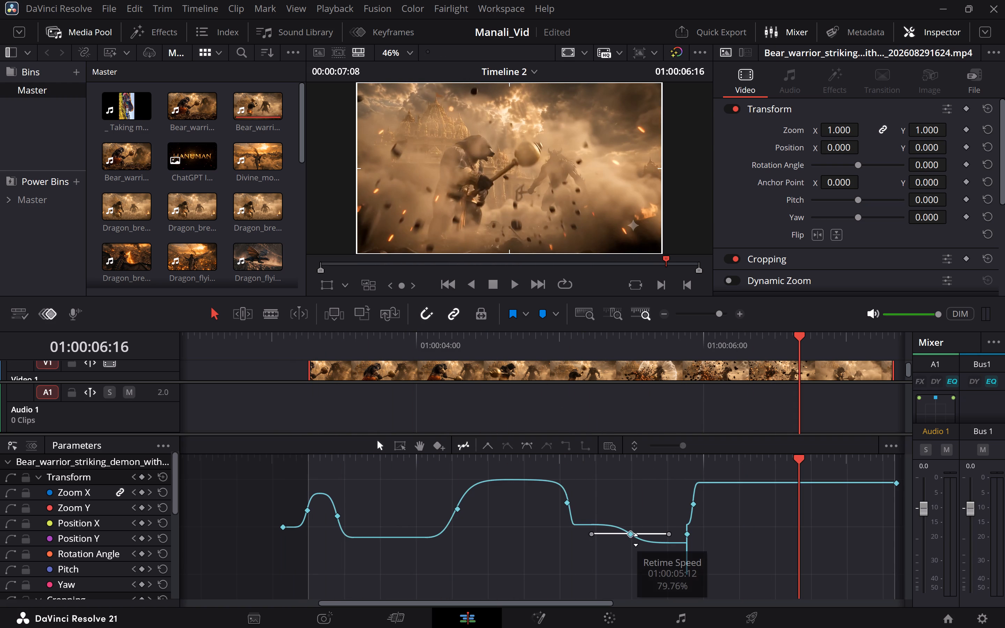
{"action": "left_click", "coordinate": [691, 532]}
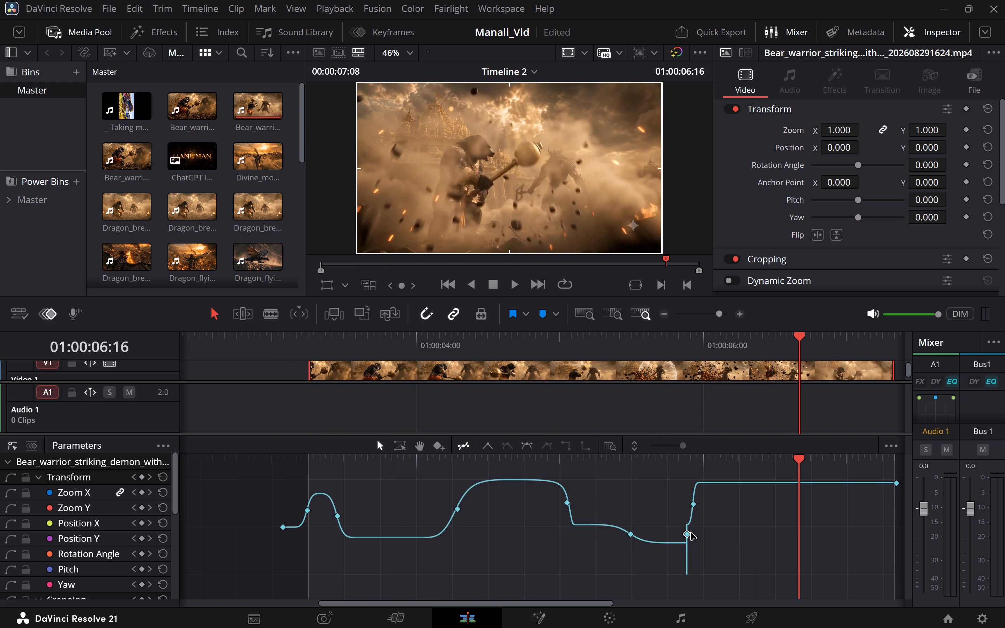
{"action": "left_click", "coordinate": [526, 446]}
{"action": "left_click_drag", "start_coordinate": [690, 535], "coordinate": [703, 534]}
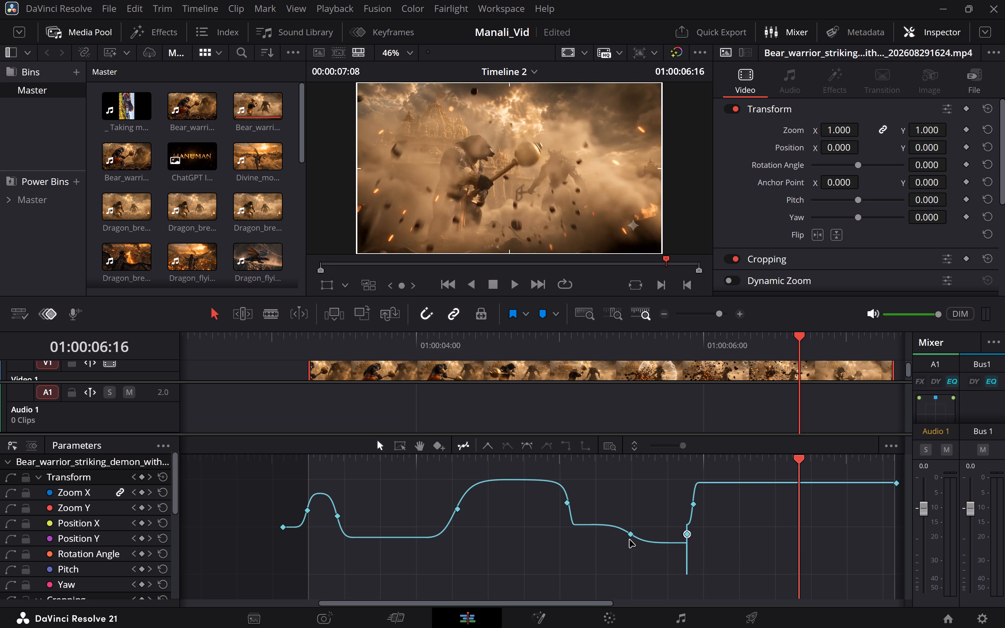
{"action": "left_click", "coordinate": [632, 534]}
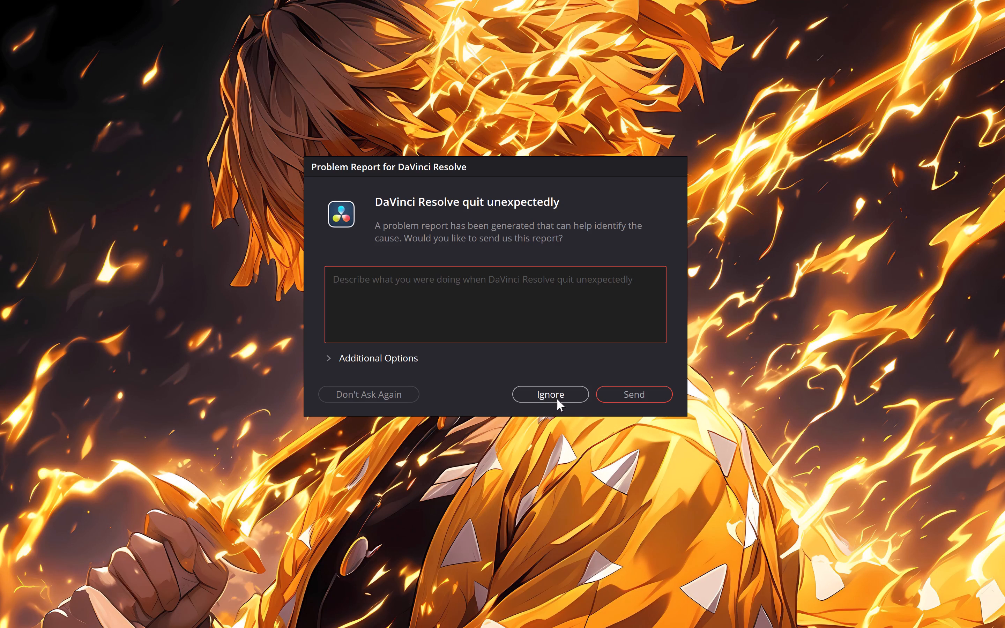
Dismiss the DaVinci Resolve problem report without sending it.
{"action": "left_click", "coordinate": [557, 395]}
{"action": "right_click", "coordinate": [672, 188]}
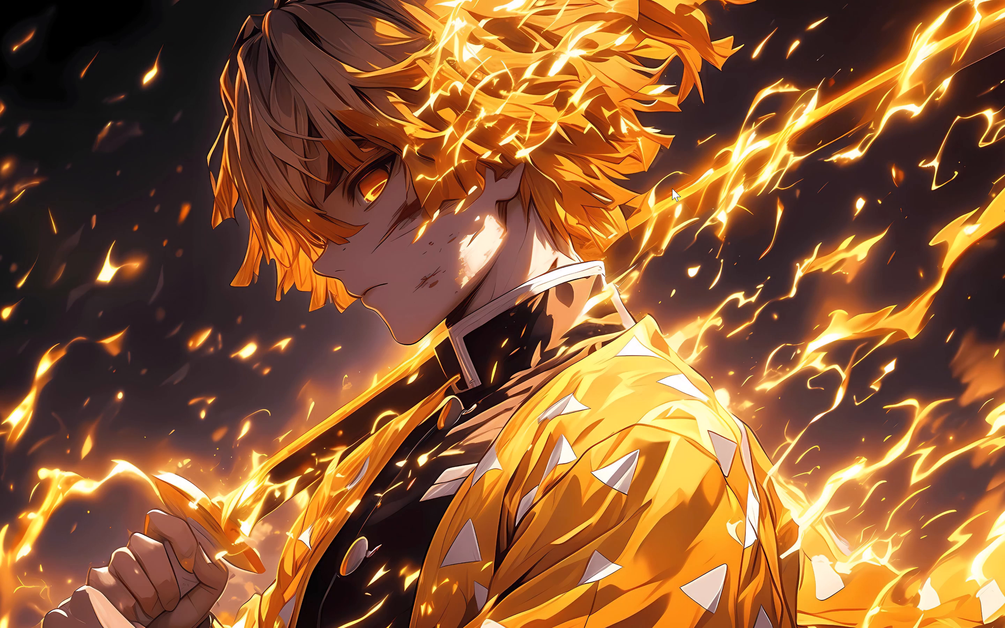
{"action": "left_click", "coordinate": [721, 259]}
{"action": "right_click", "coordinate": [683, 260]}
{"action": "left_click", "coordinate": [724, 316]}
Relaunch DaVinci Resolve and reopen the Manali_Vid project.
{"action": "type", "text": "da"}
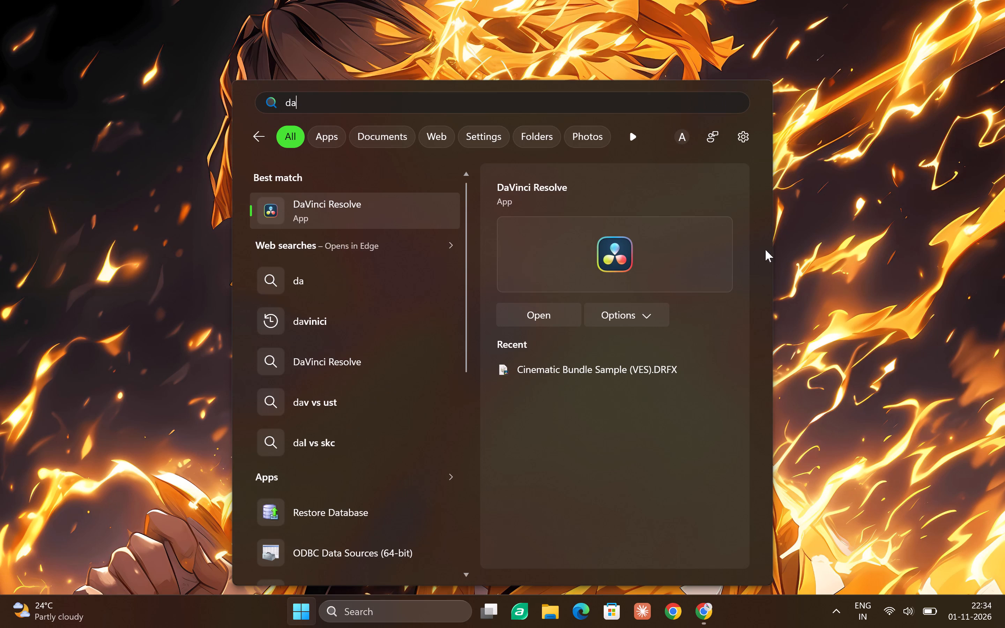
{"action": "left_click", "coordinate": [544, 313]}
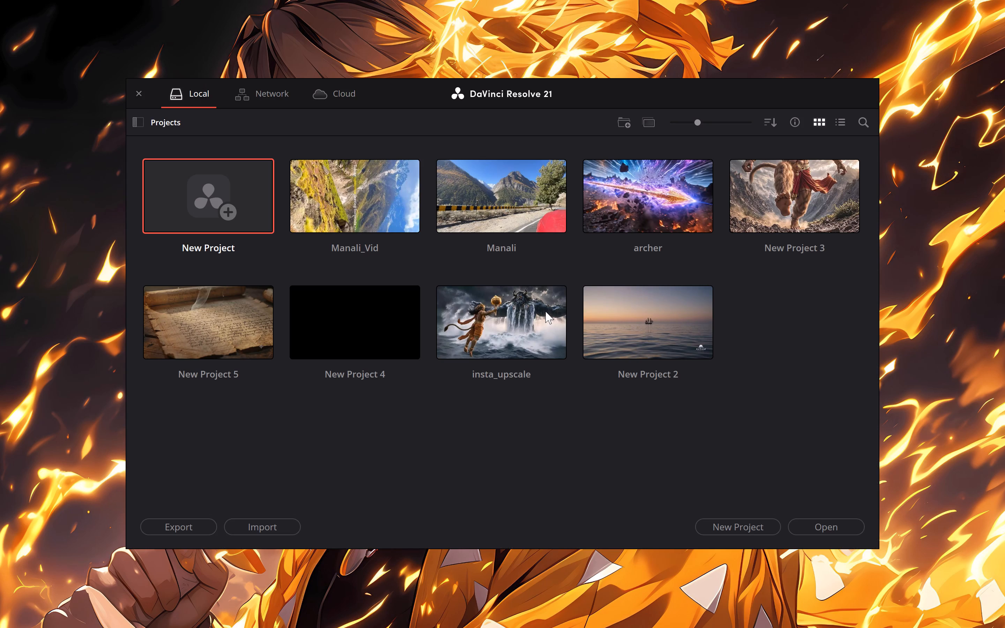
{"action": "left_click", "coordinate": [349, 187]}
{"action": "left_click", "coordinate": [385, 204]}
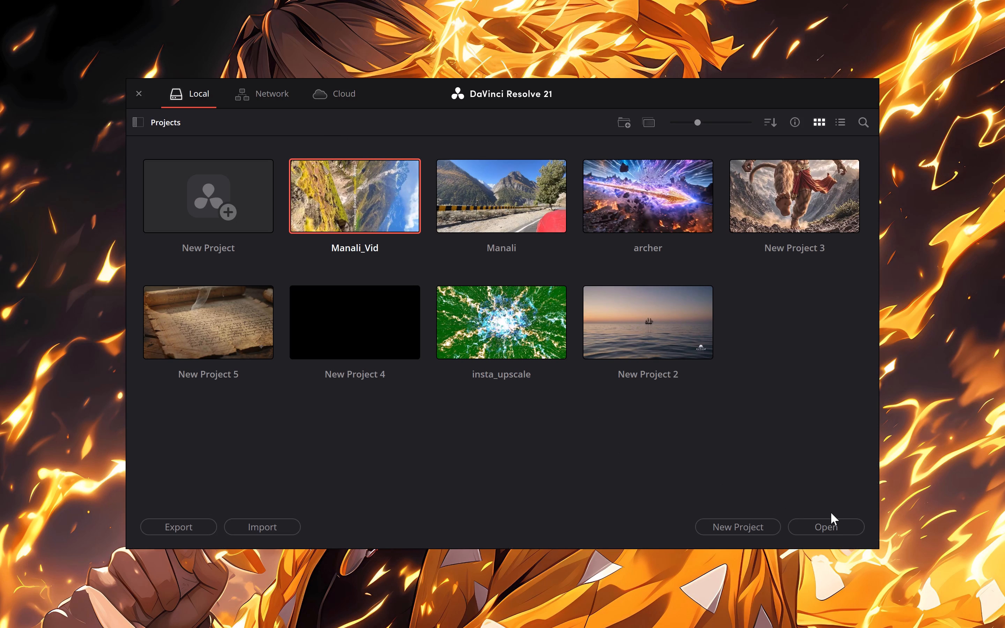
{"action": "left_click", "coordinate": [829, 524]}
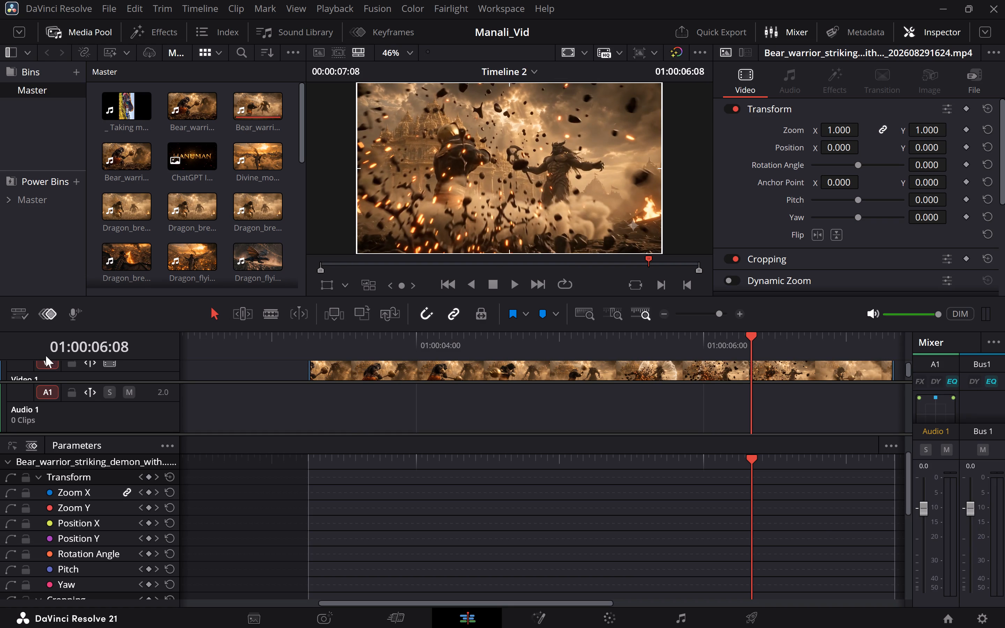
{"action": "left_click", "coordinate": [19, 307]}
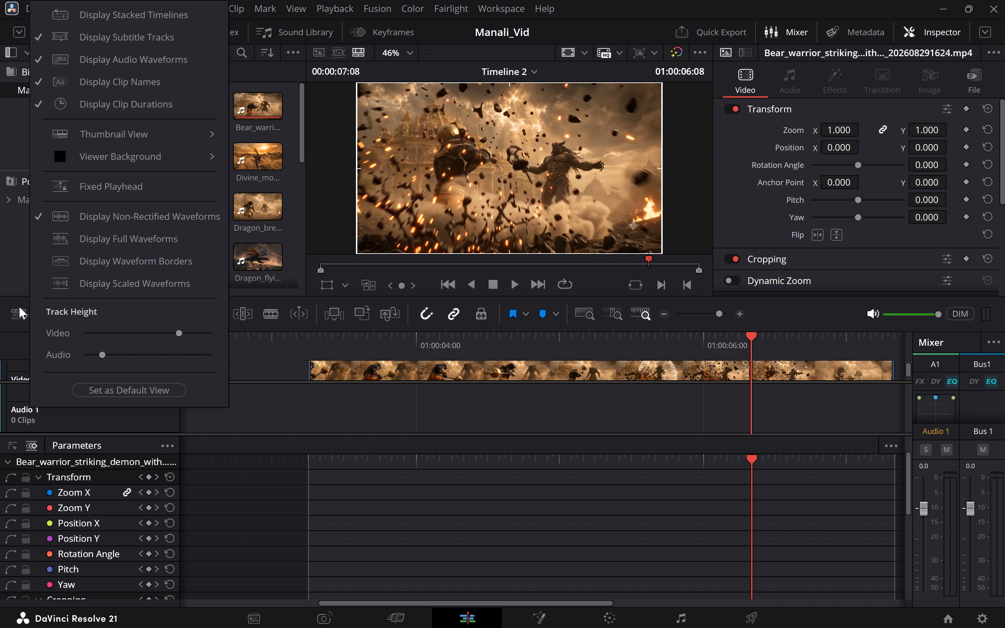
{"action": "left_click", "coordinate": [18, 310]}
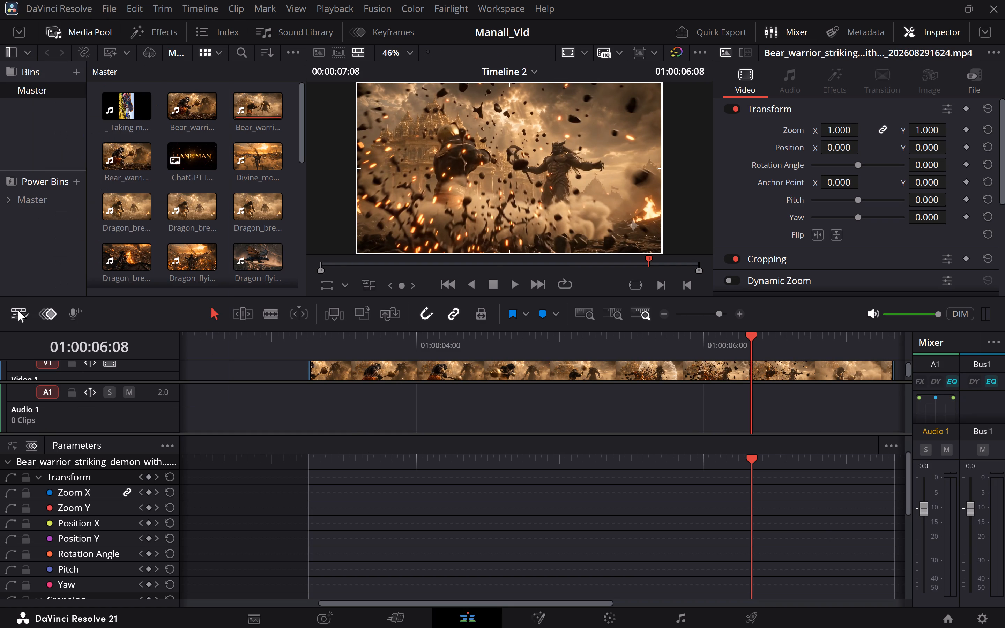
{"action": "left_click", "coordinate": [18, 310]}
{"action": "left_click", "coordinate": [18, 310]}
Hide the keyframe editor below the timeline and enlarge the video track area to show the whole Video 1 track.
{"action": "left_click", "coordinate": [45, 310]}
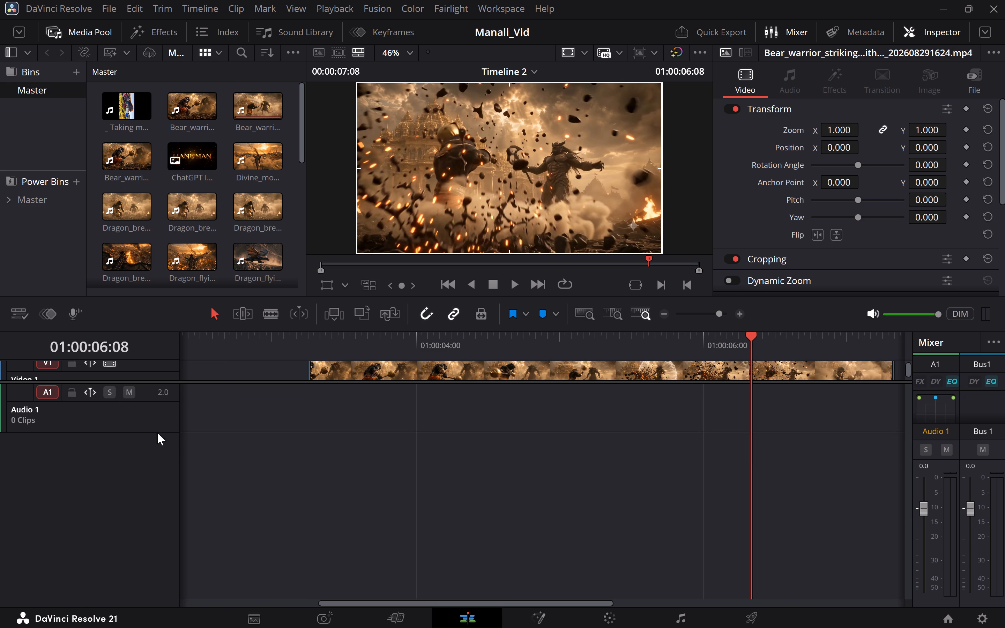
{"action": "left_click_drag", "start_coordinate": [144, 381], "coordinate": [142, 463]}
Set the Retime Process of the bear warrior clip on Video 1 to Optical Flow.
{"action": "left_click", "coordinate": [397, 453]}
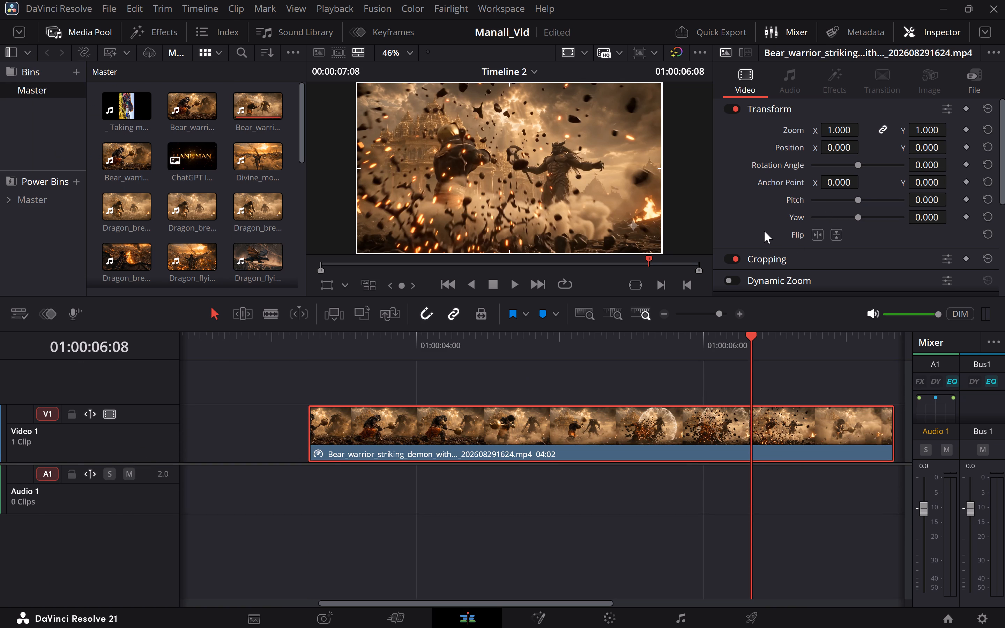
{"action": "scroll", "coordinate": [735, 237], "scroll_direction": "down", "scroll_amount": 4}
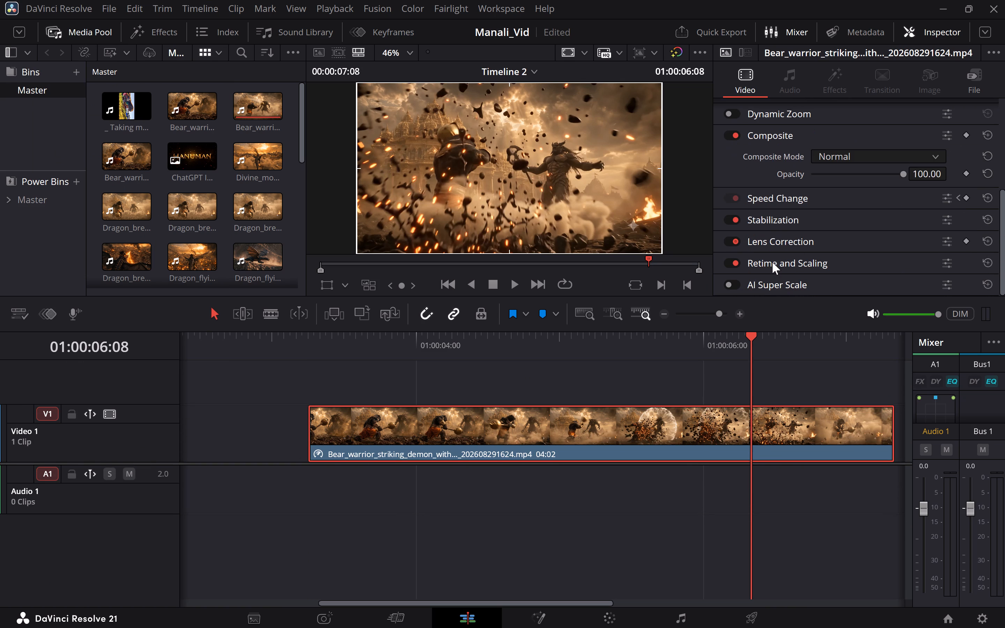
{"action": "left_click", "coordinate": [772, 262]}
{"action": "scroll", "coordinate": [772, 262], "scroll_direction": "down", "scroll_amount": 1}
{"action": "left_click", "coordinate": [891, 187]}
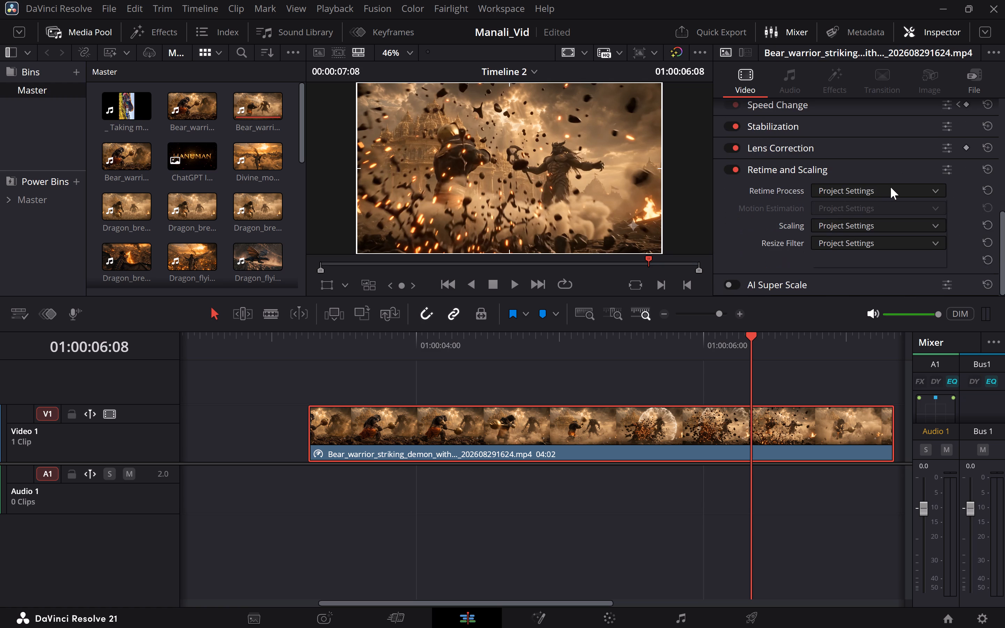
{"action": "left_click", "coordinate": [891, 187]}
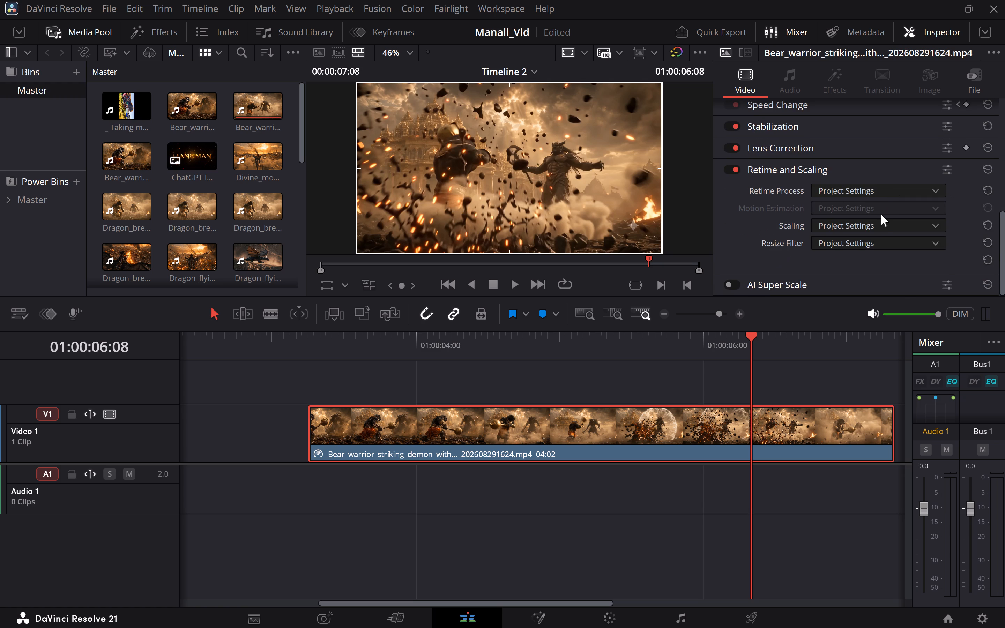
{"action": "left_click", "coordinate": [879, 221]}
{"action": "left_click", "coordinate": [879, 221]}
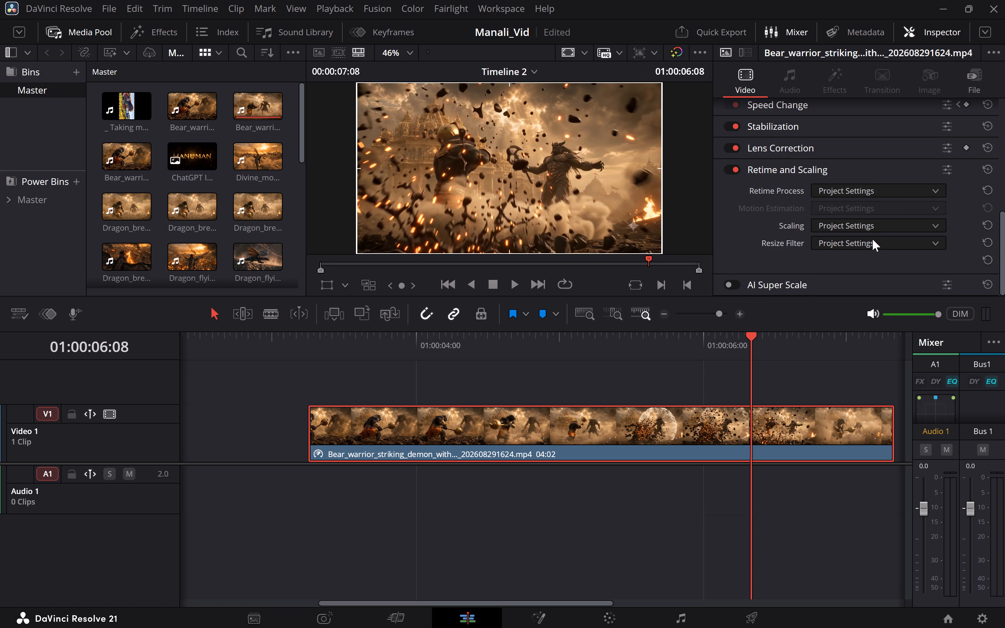
{"action": "left_click", "coordinate": [872, 239]}
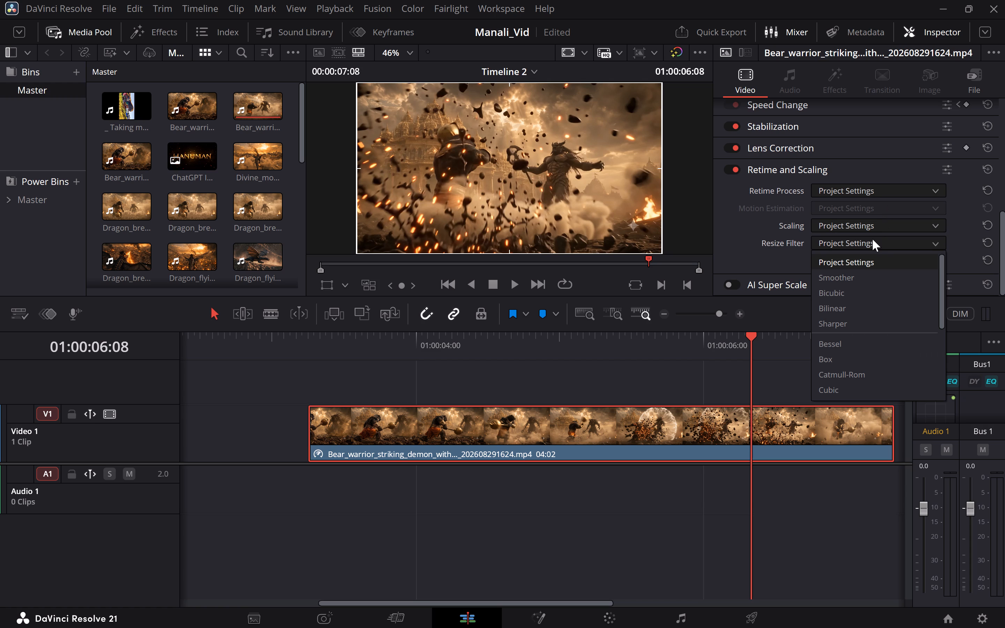
{"action": "left_click", "coordinate": [893, 190]}
{"action": "left_click", "coordinate": [893, 190]}
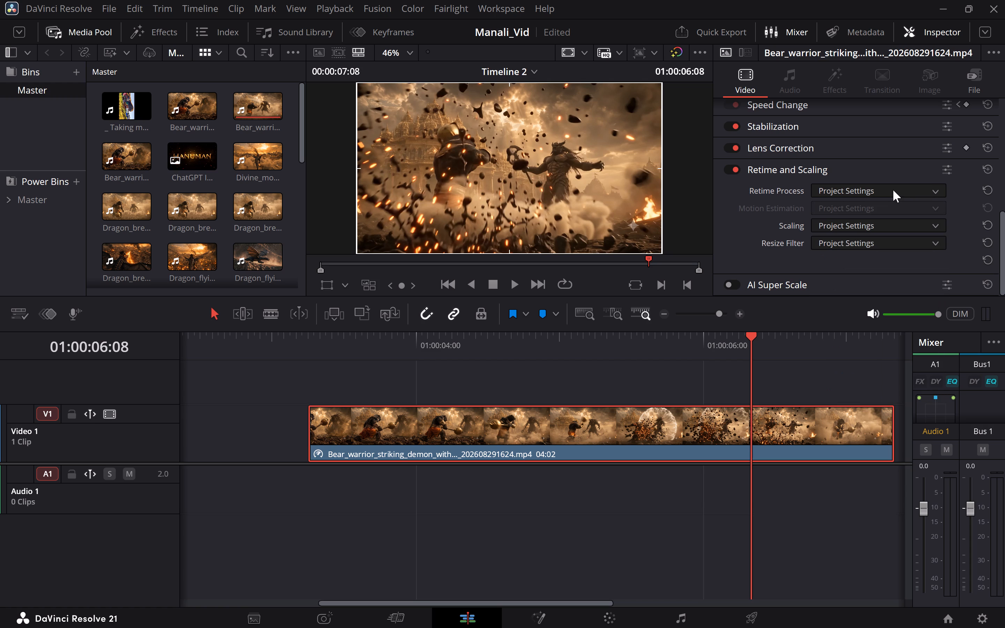
{"action": "left_click", "coordinate": [893, 190]}
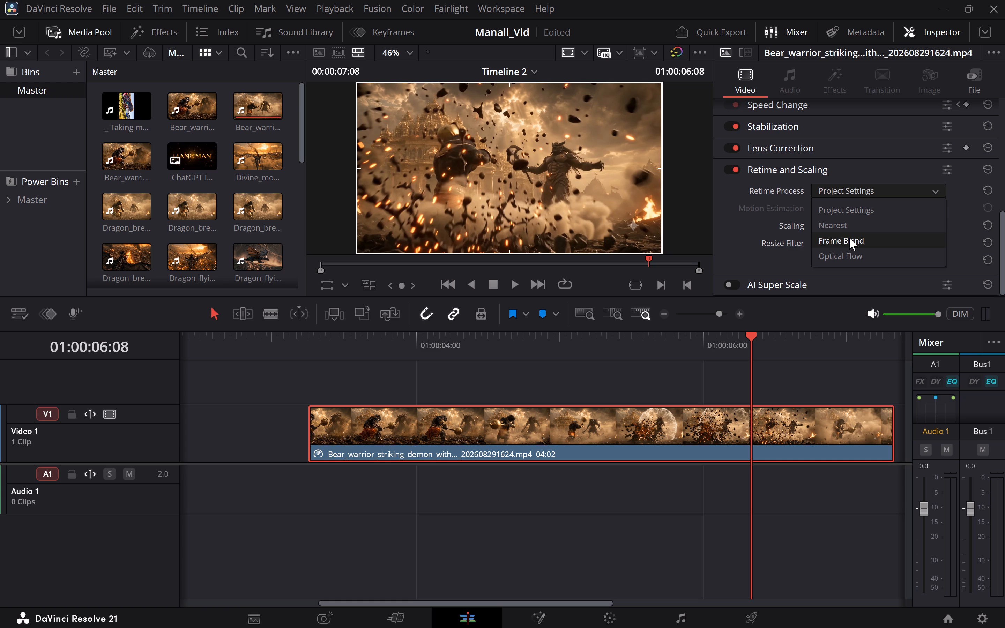
{"action": "left_click", "coordinate": [847, 253]}
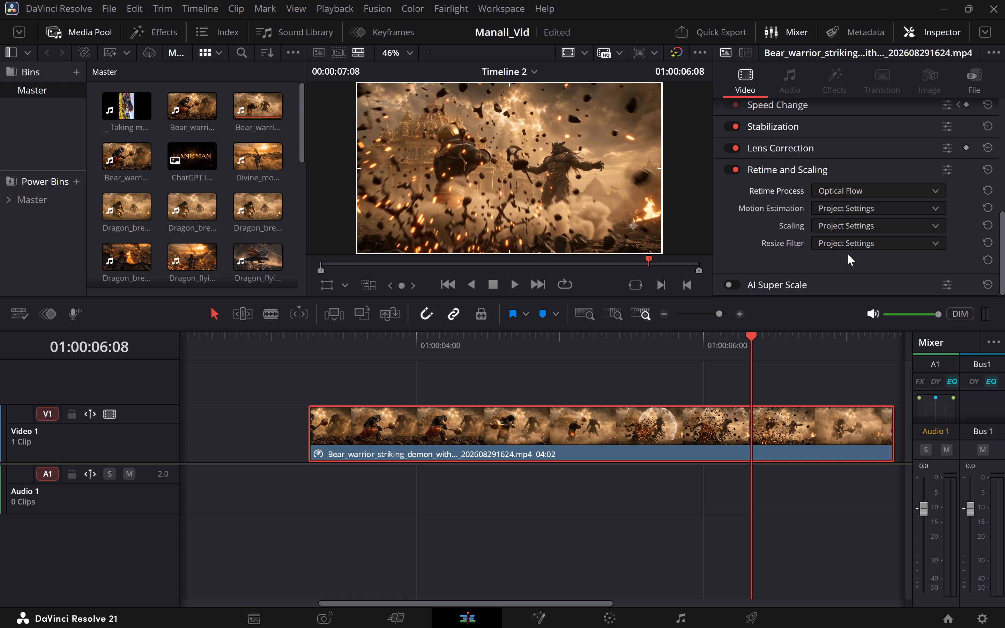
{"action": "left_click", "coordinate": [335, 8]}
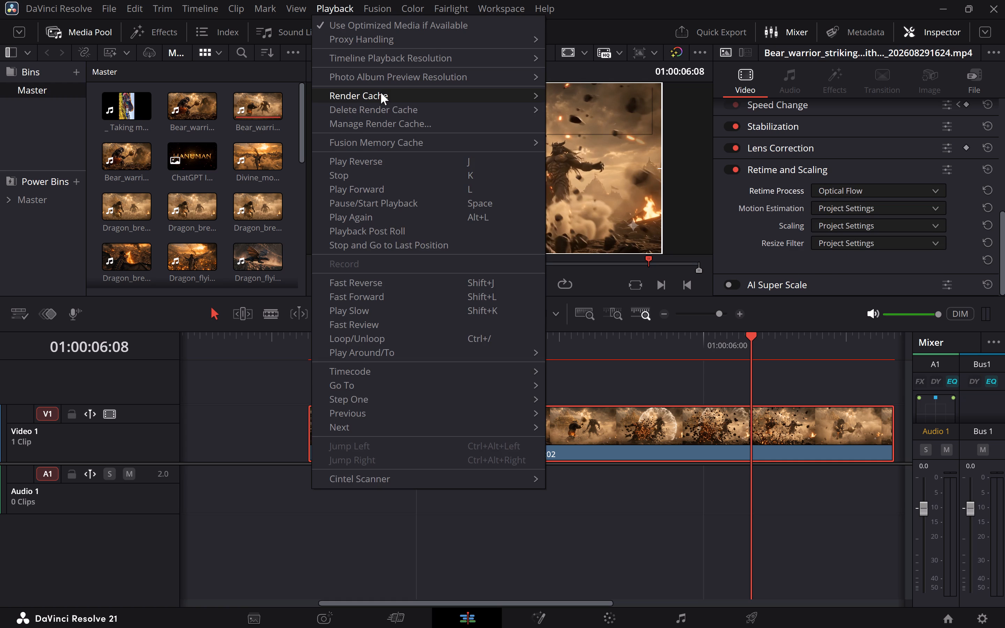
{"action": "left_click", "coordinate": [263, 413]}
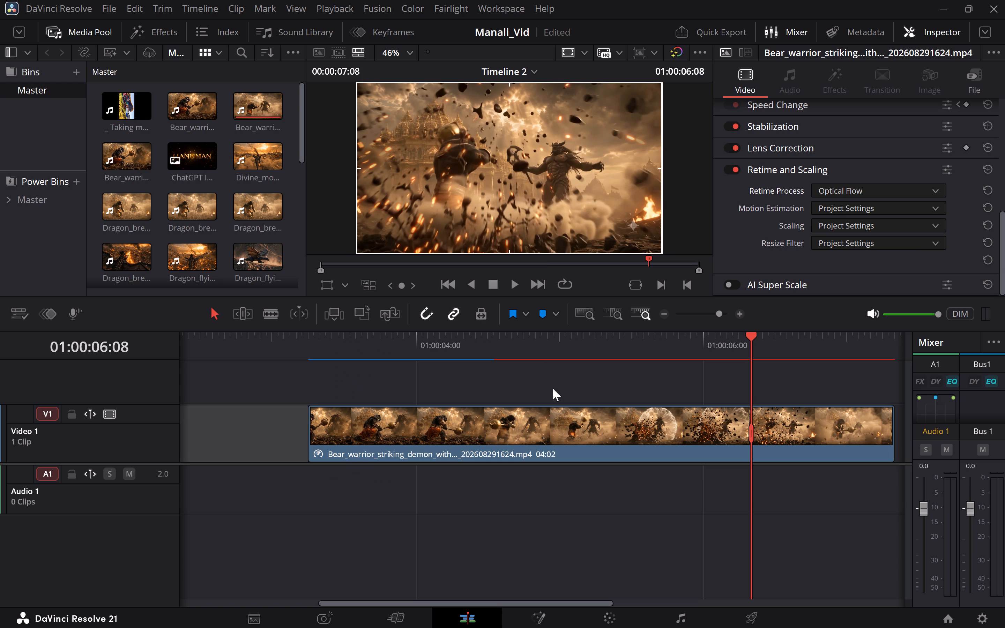
Play back the bear warrior clip around the impact and aftermath to check the smoothness of the Optical Flow retime.
{"action": "scroll", "coordinate": [553, 388], "scroll_direction": "left", "scroll_amount": 1}
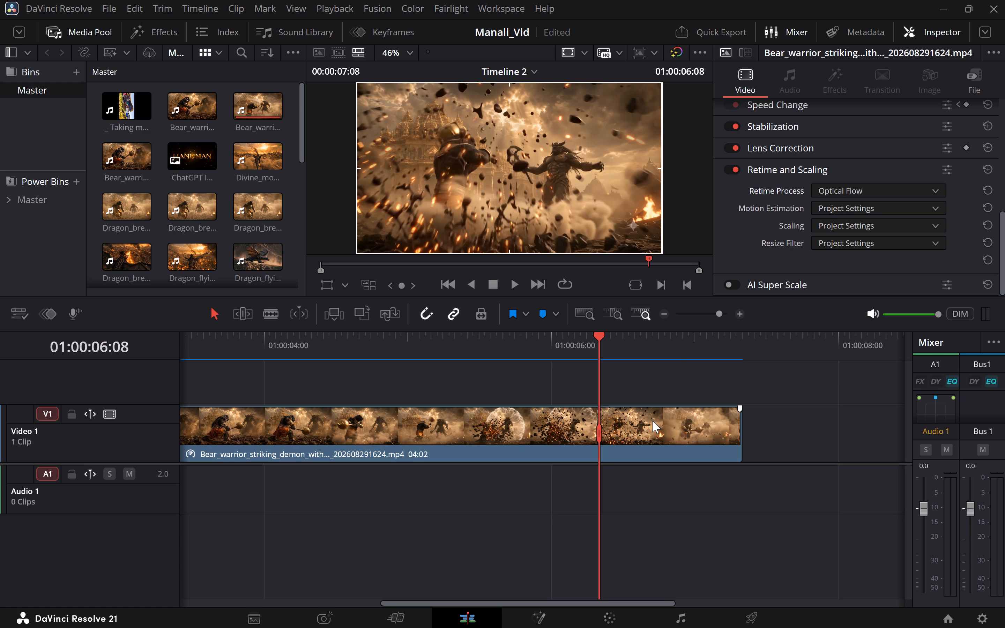
{"action": "left_click", "coordinate": [498, 342]}
{"action": "key", "text": "space"}
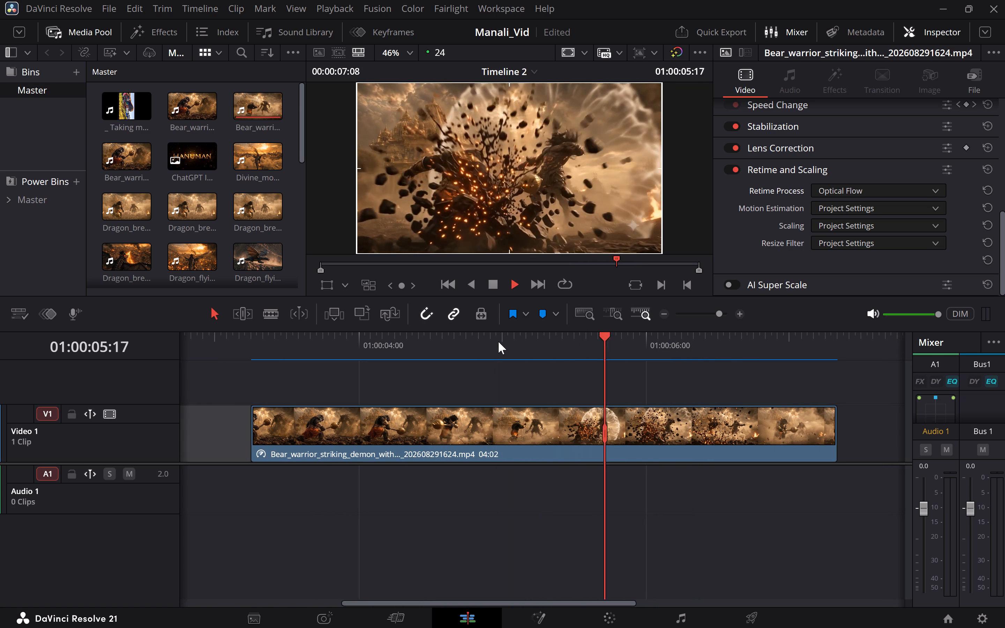
{"action": "key", "text": "space"}
{"action": "key", "text": "space"}
{"action": "key", "text": "space"}
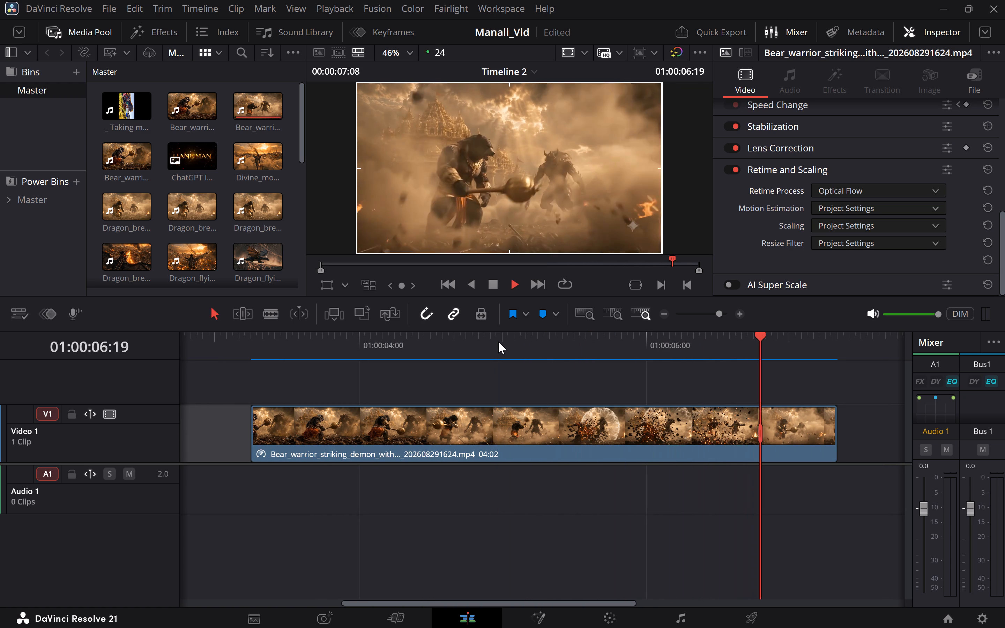
{"action": "left_click", "coordinate": [641, 342]}
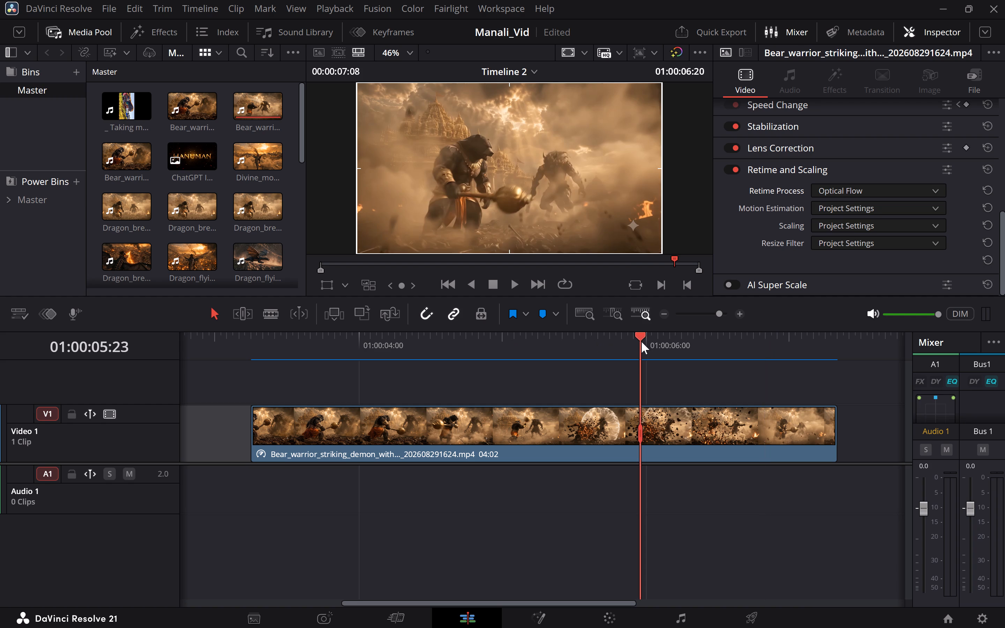
{"action": "key", "text": "space"}
{"action": "key", "text": "space"}
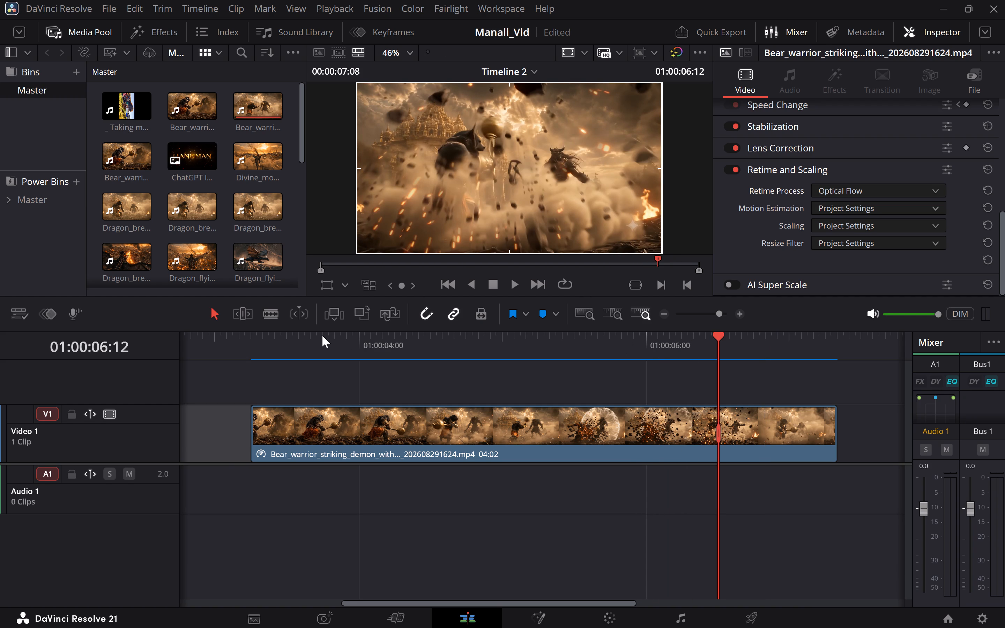
Replay the retimed clip several times from just before its start to review the speed ramps through the impact.
{"action": "left_click", "coordinate": [225, 337]}
{"action": "key", "text": "space"}
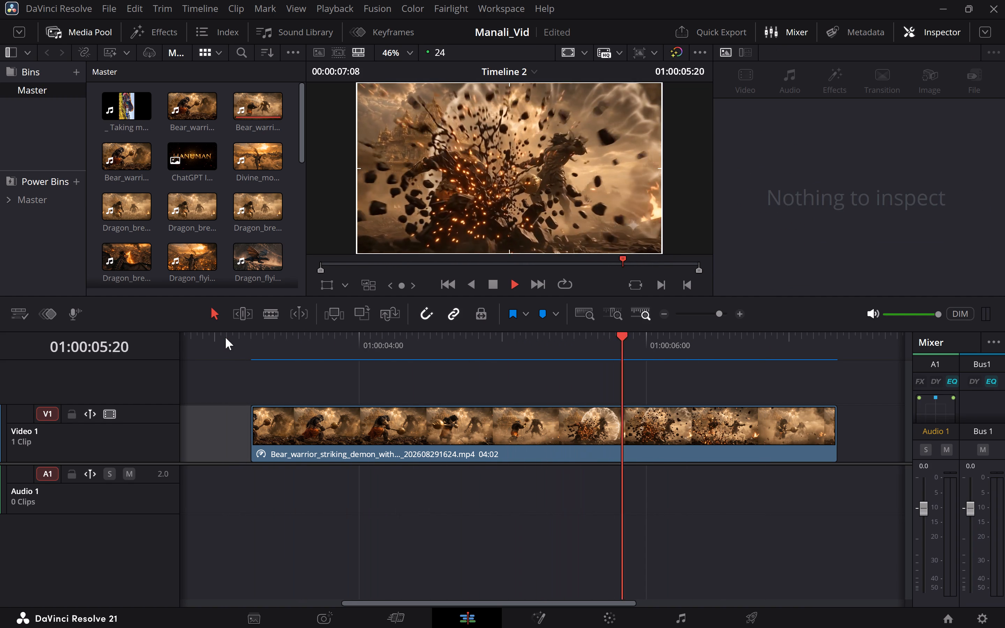
{"action": "key", "text": "space"}
{"action": "left_click", "coordinate": [221, 339]}
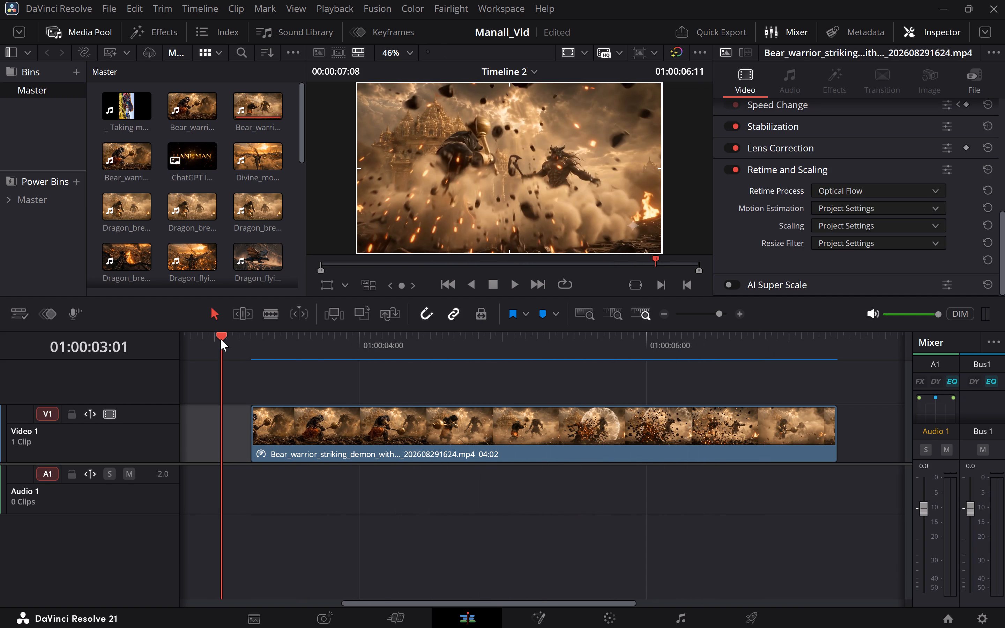
{"action": "key", "text": "space"}
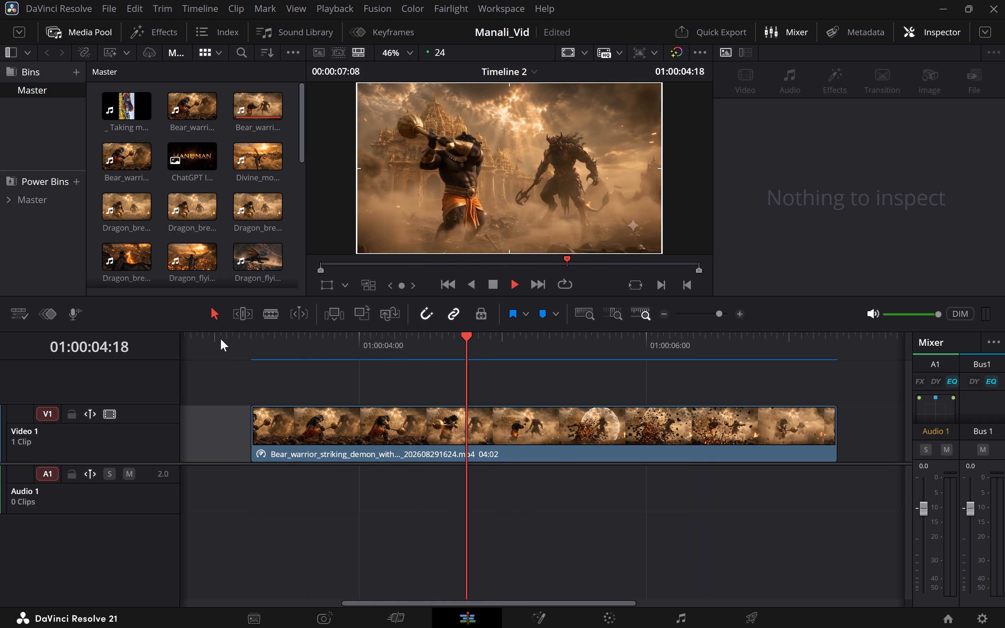
{"action": "key", "text": "space"}
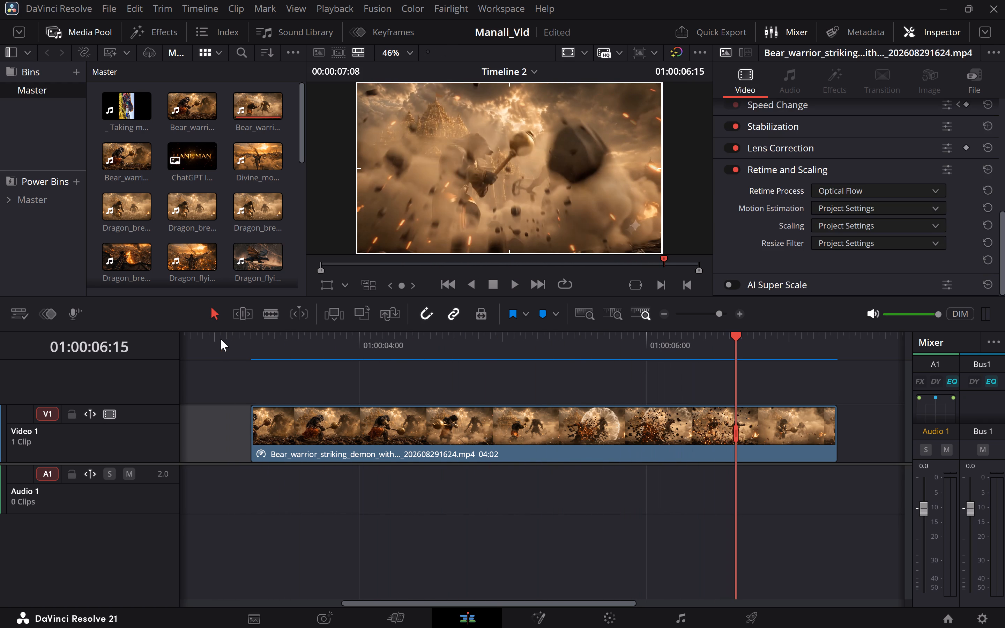
{"action": "left_click", "coordinate": [221, 339]}
{"action": "key", "text": "space"}
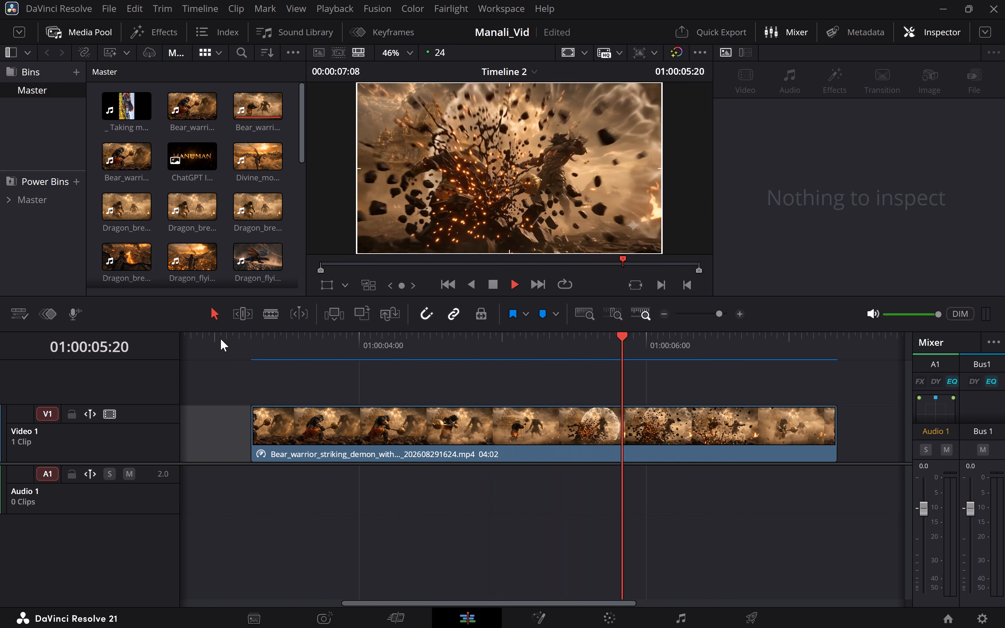
{"action": "key", "text": "space"}
Move the bear warrior clip on Video 1 to the start of the timeline at 01:00:00:00.
{"action": "scroll", "coordinate": [244, 343], "scroll_direction": "right", "scroll_amount": 1}
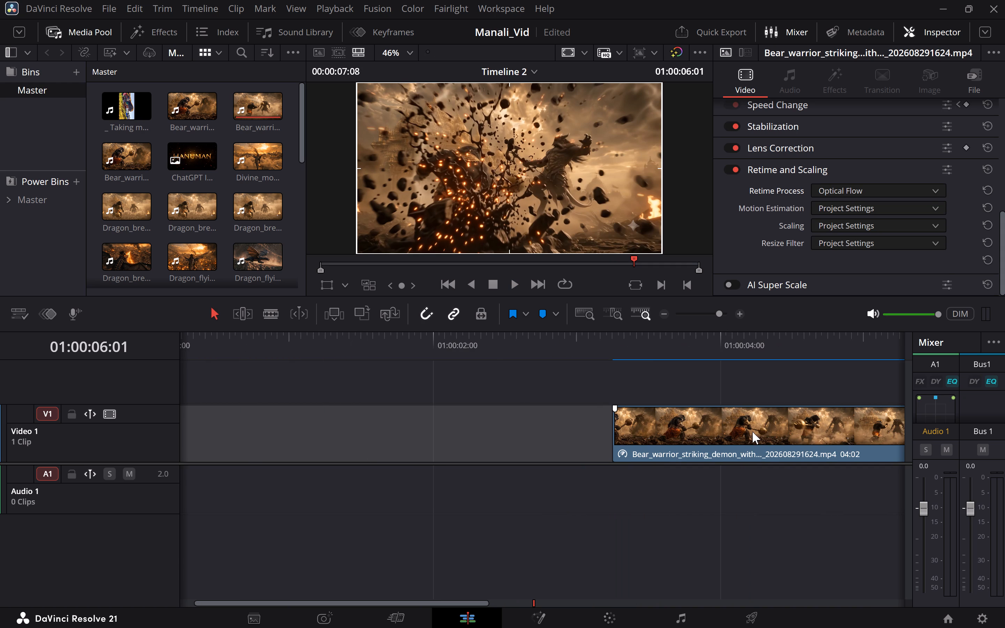
{"action": "left_click_drag", "start_coordinate": [752, 432], "coordinate": [282, 437]}
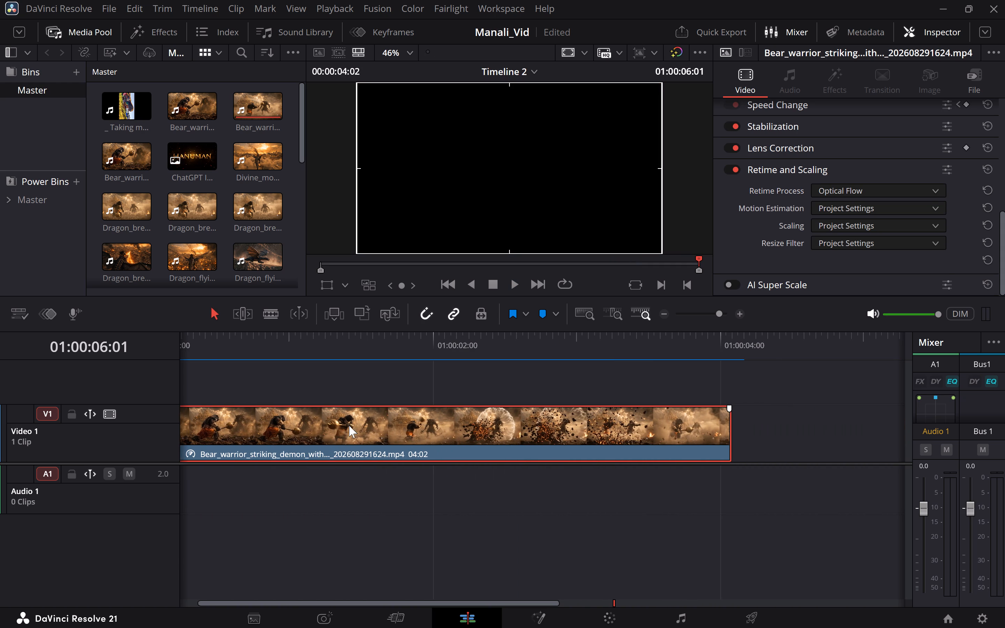
{"action": "scroll", "coordinate": [409, 434], "scroll_direction": "right", "scroll_amount": 2}
{"action": "left_click_drag", "start_coordinate": [459, 423], "coordinate": [412, 423]}
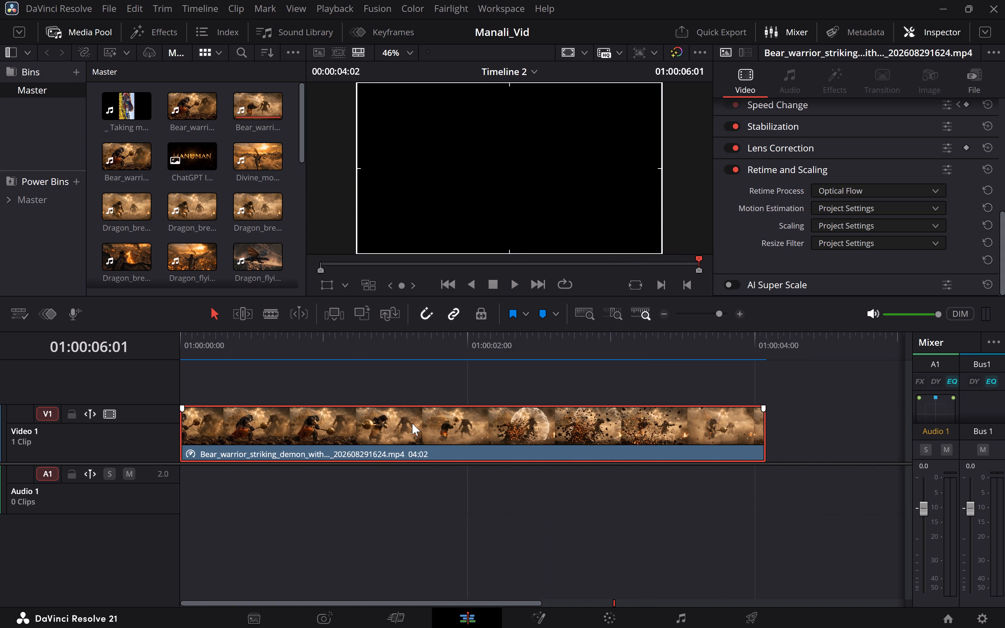
Play the clip repeatedly from the timeline start to examine the pacing of the speed ramps from opening to aftermath.
{"action": "left_click", "coordinate": [179, 340]}
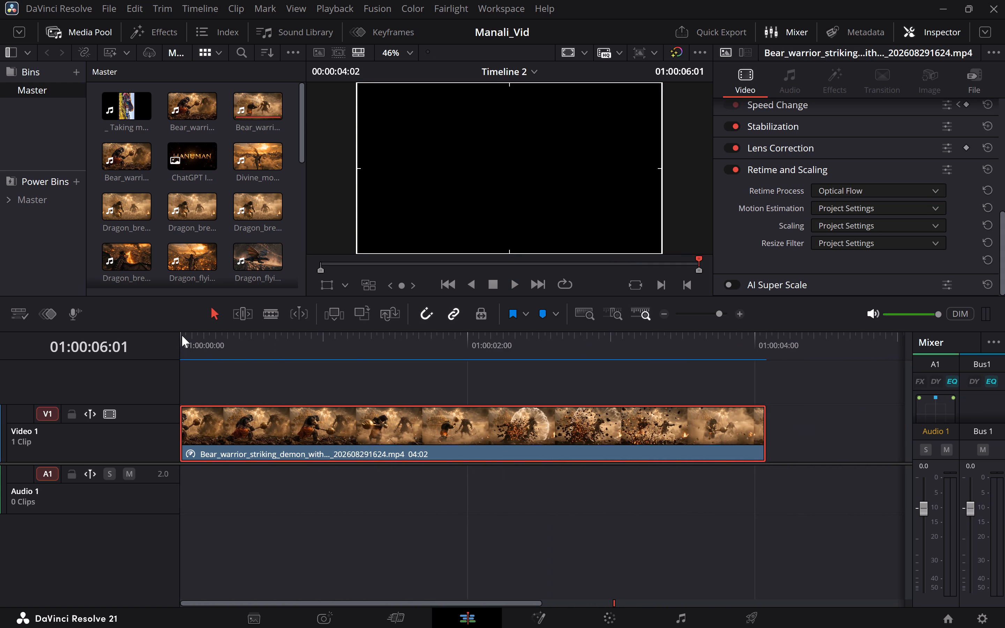
{"action": "left_click", "coordinate": [182, 335]}
{"action": "key", "text": "space"}
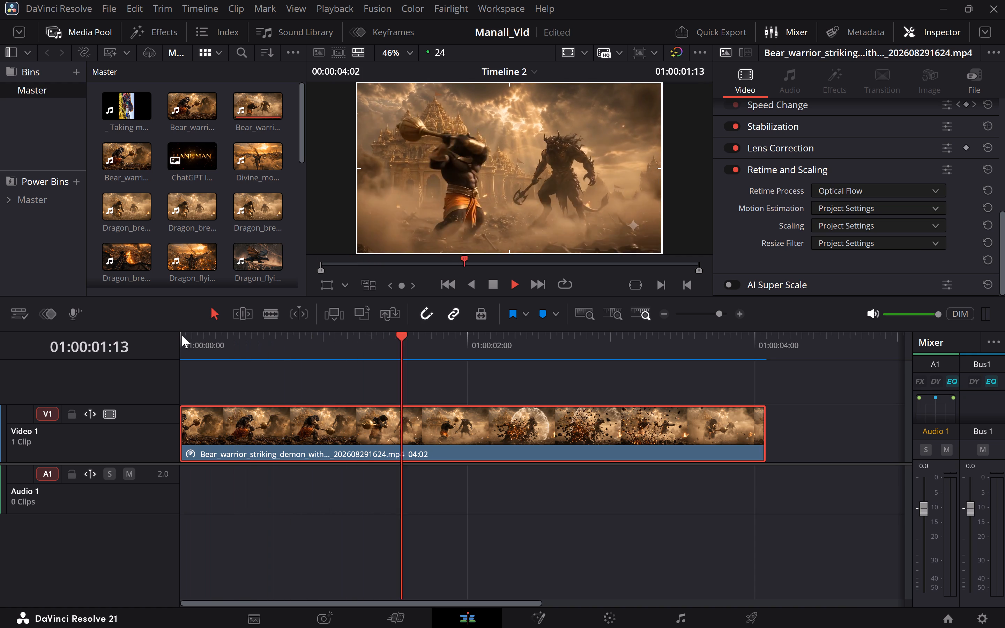
{"action": "key", "text": "space"}
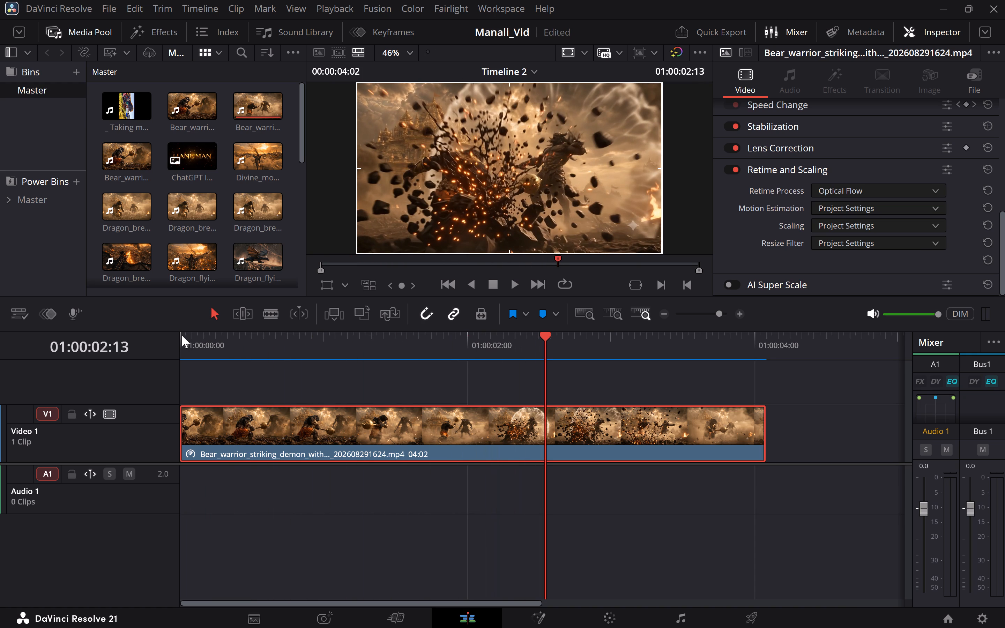
{"action": "left_click", "coordinate": [182, 335]}
{"action": "key", "text": "space"}
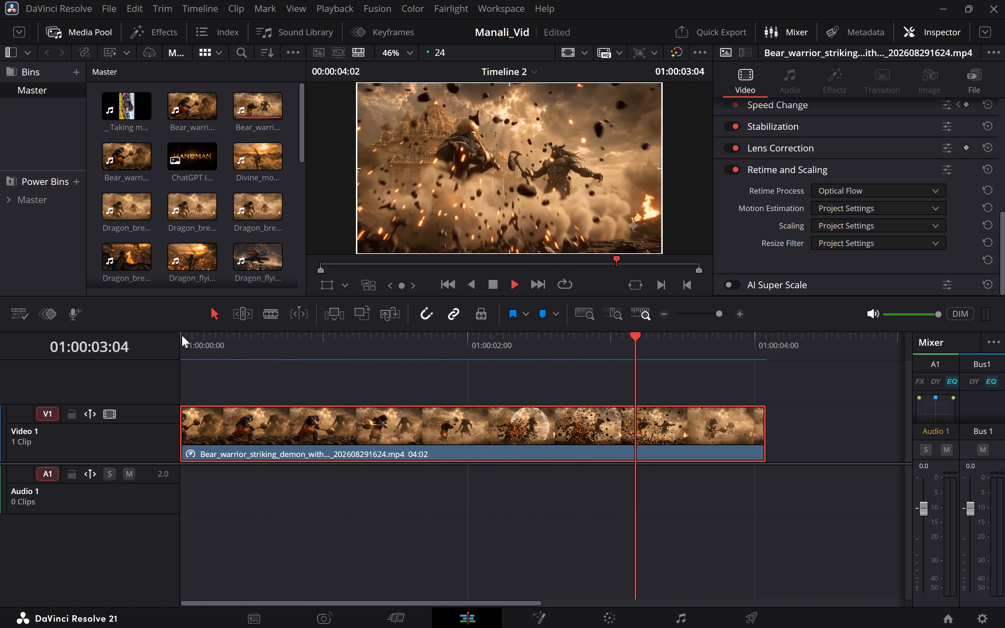
{"action": "left_click", "coordinate": [182, 335]}
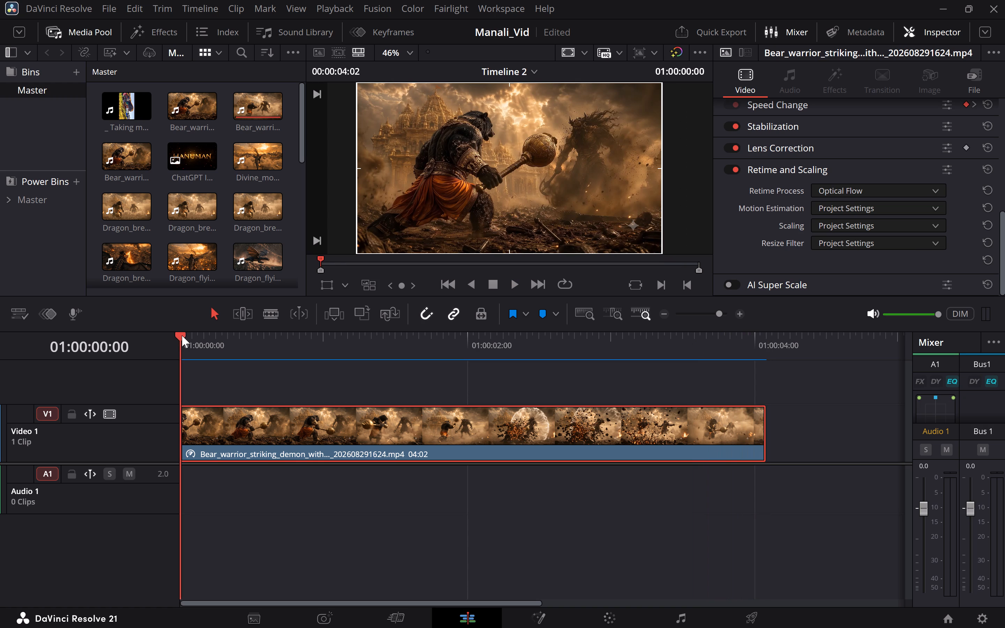
{"action": "key", "text": "space"}
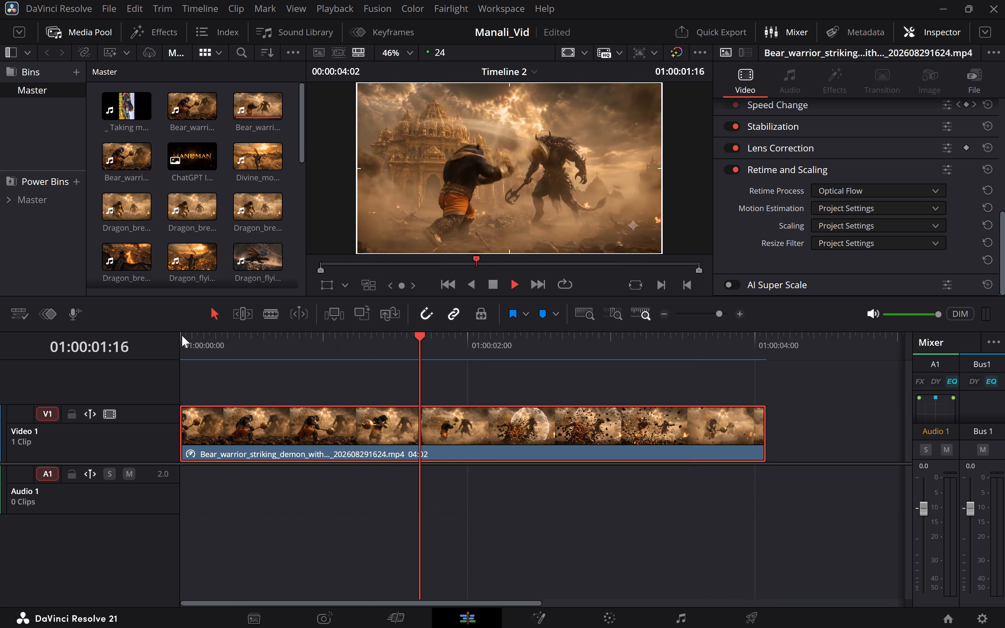
{"action": "key", "text": "space"}
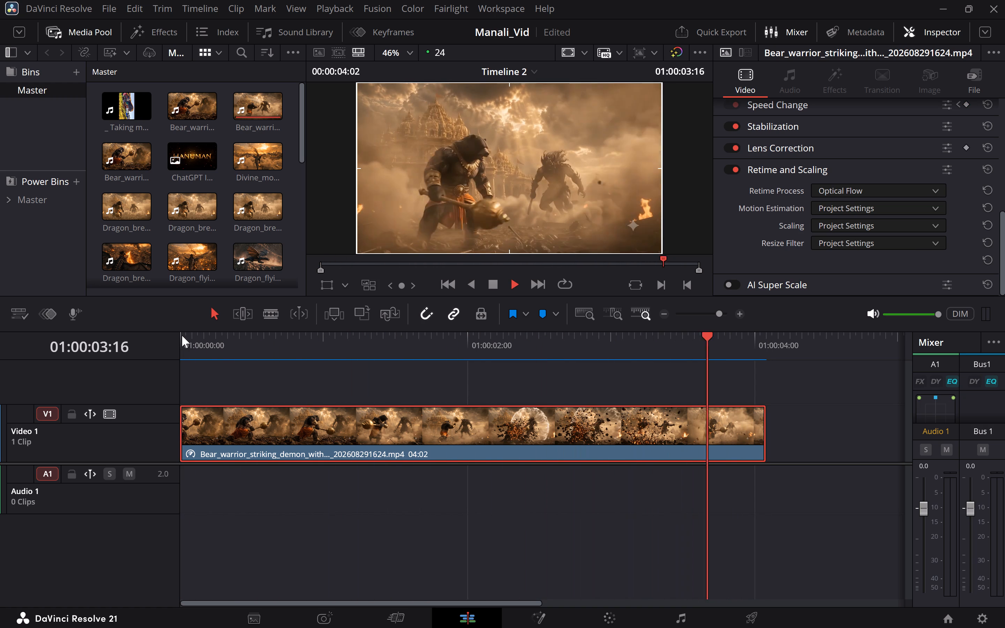
{"action": "left_click", "coordinate": [182, 335]}
{"action": "key", "text": "space"}
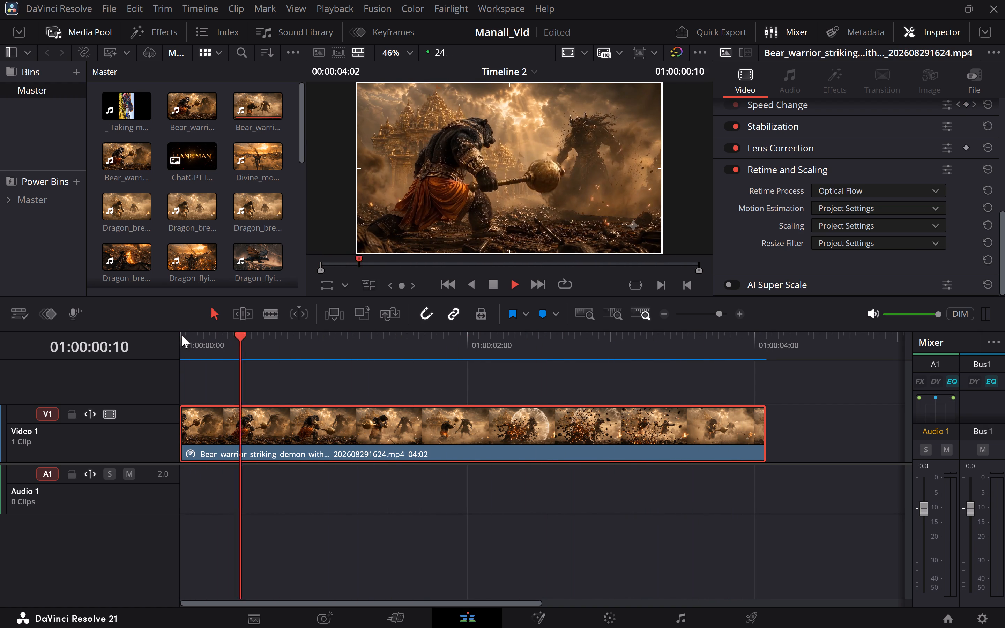
{"action": "key", "text": "space"}
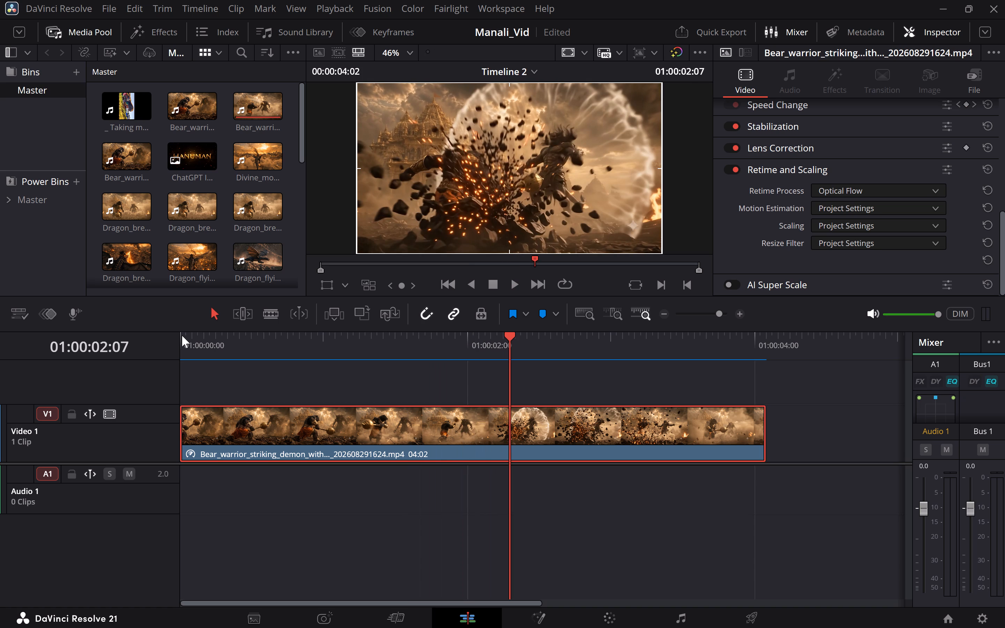
{"action": "left_click", "coordinate": [182, 335]}
{"action": "key", "text": "space"}
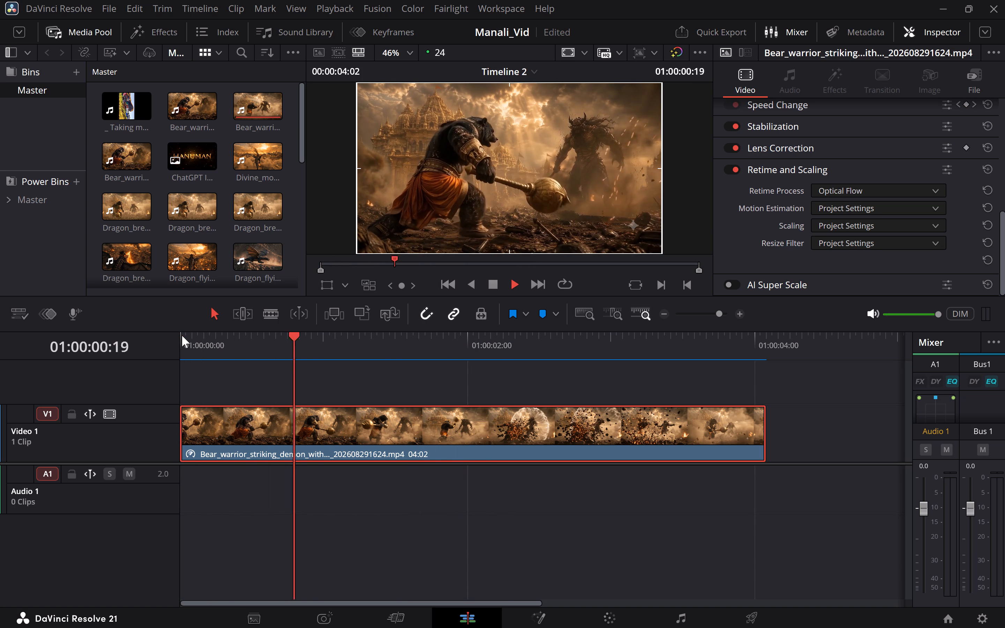
{"action": "key", "text": "space"}
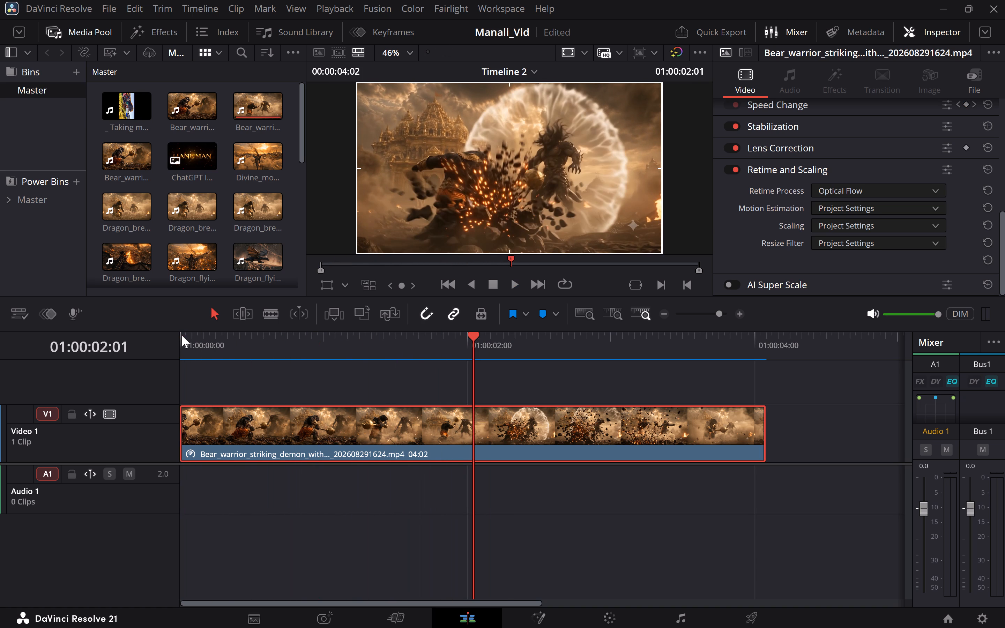
Replay Timeline 2 repeatedly from 01:00:00:00 to judge the pacing of the retimed bear warrior clip through the impact and aftermath.
{"action": "left_click", "coordinate": [182, 335]}
{"action": "key", "text": "space"}
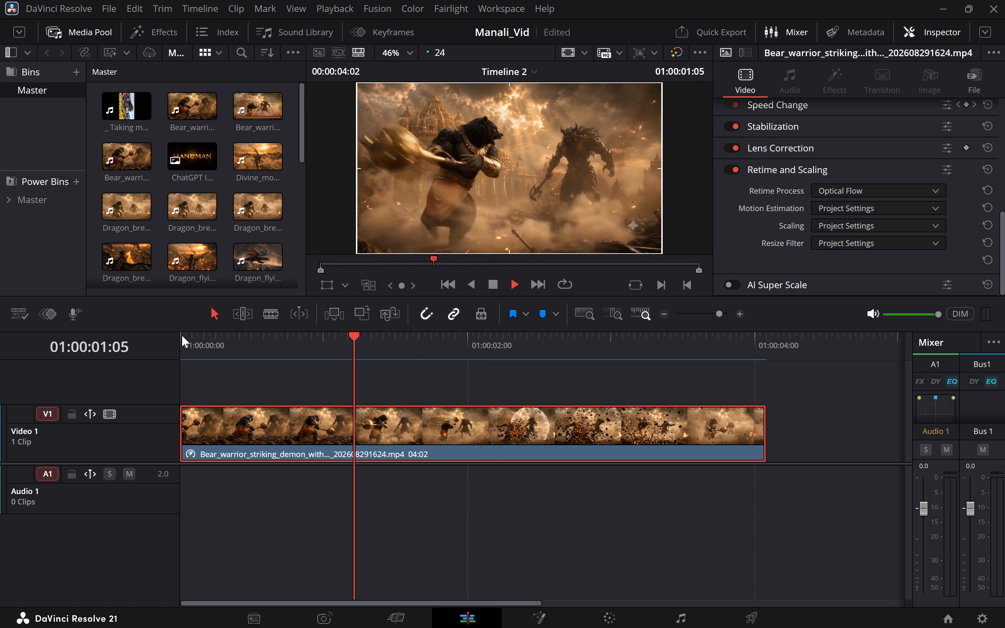
{"action": "key", "text": "space"}
{"action": "left_click", "coordinate": [182, 335]}
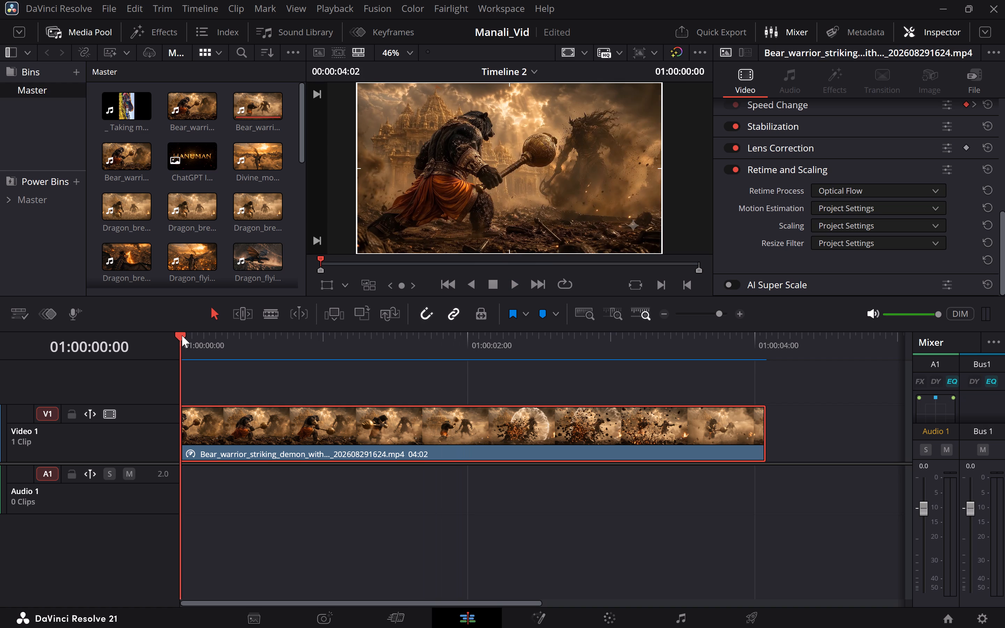
{"action": "key", "text": "space"}
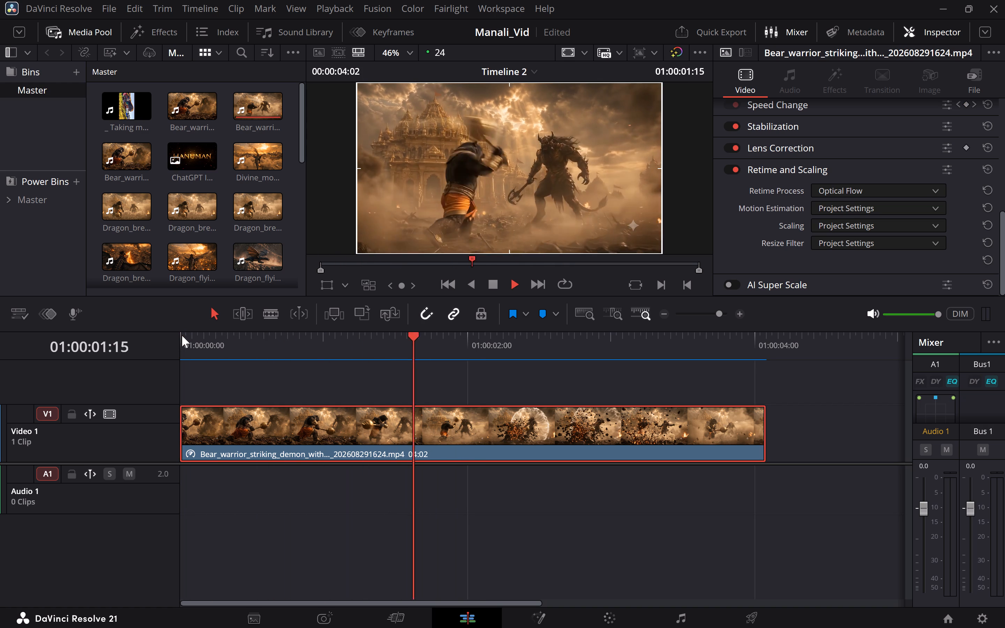
{"action": "key", "text": "space"}
{"action": "left_click", "coordinate": [182, 335]}
{"action": "key", "text": "space"}
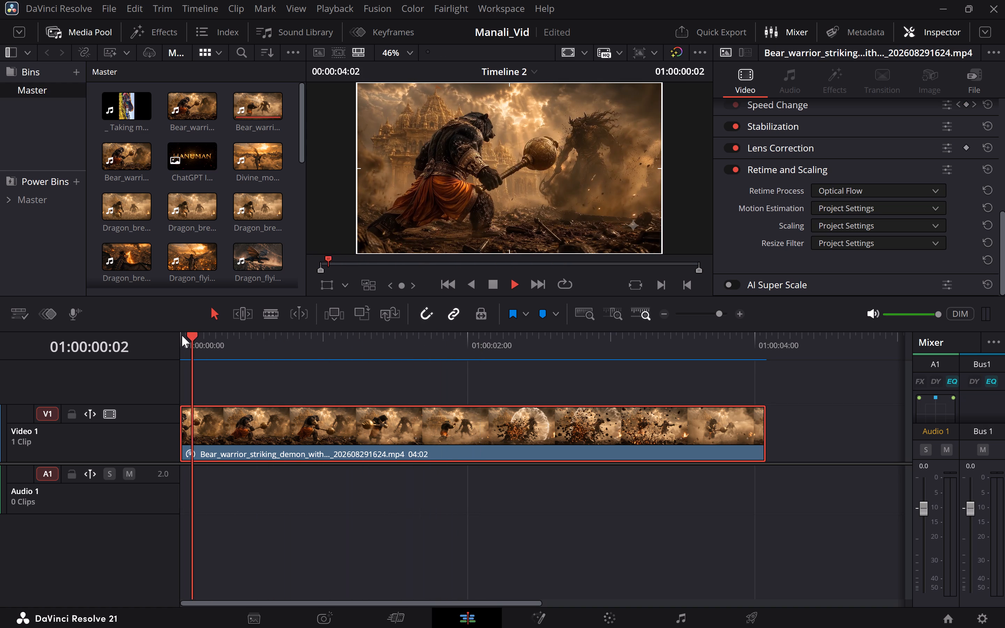
{"action": "key", "text": "space"}
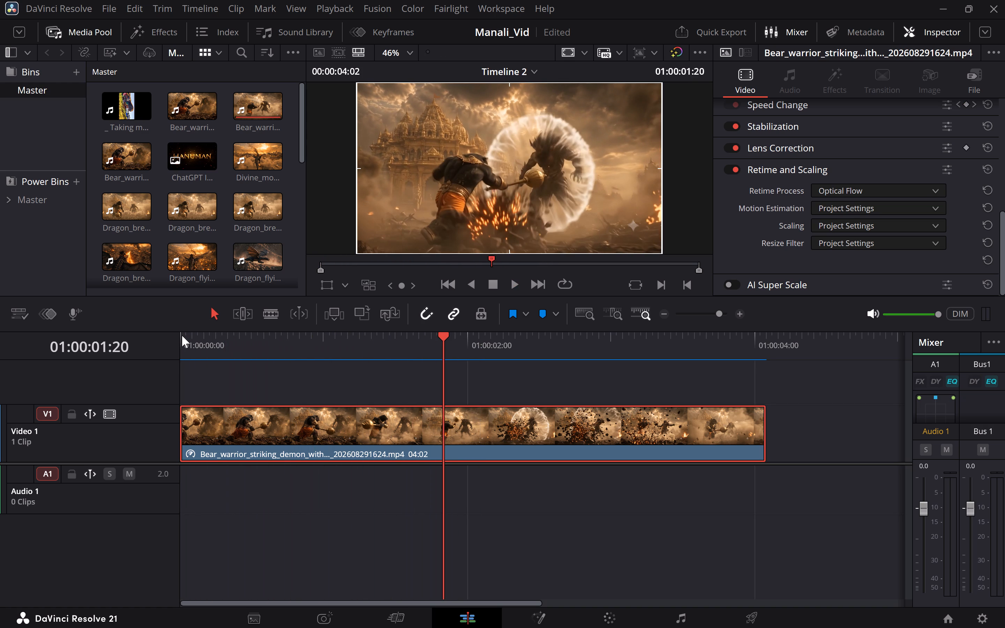
{"action": "left_click", "coordinate": [182, 335]}
{"action": "key", "text": "space"}
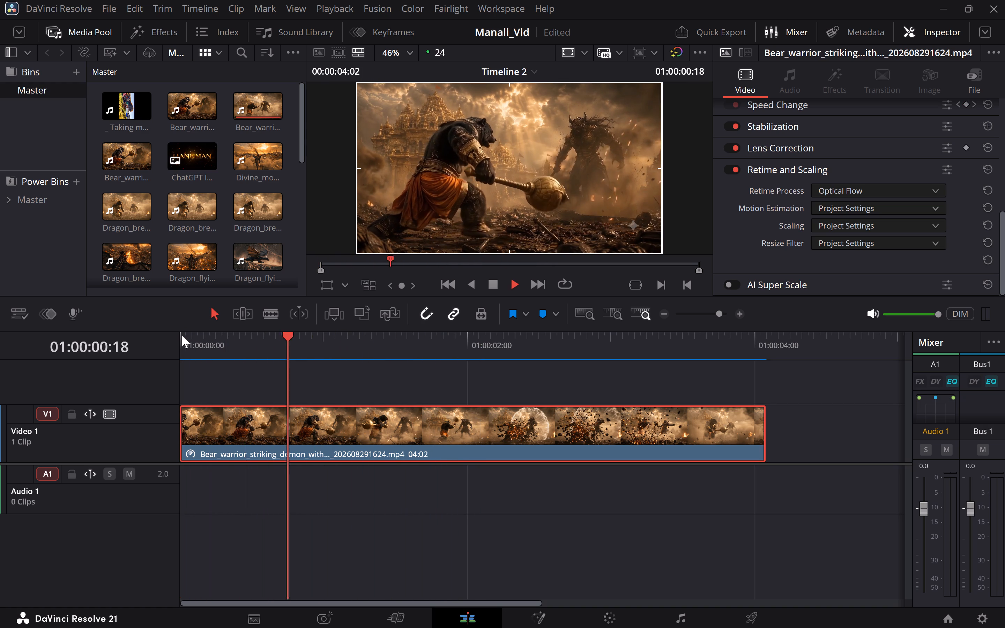
{"action": "key", "text": "space"}
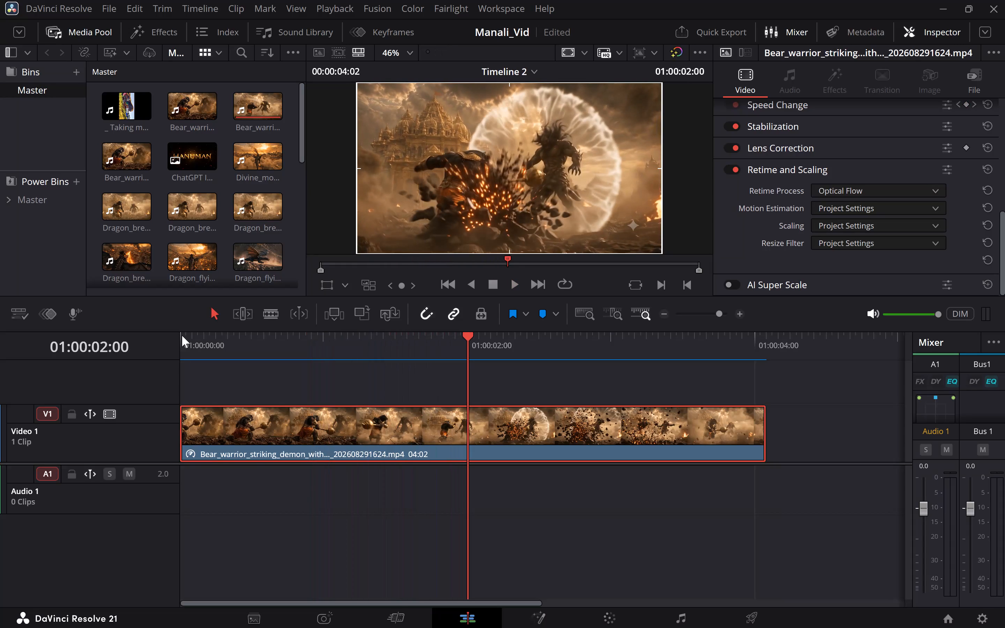
{"action": "left_click", "coordinate": [182, 335]}
{"action": "key", "text": "space"}
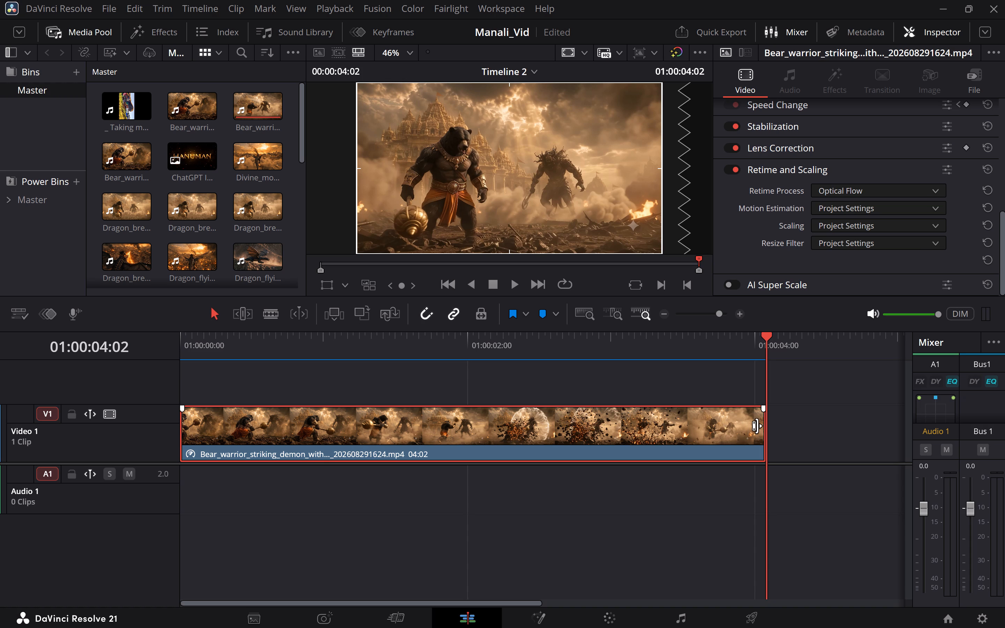
Trim the end of the bear warrior clip on Video 1 to a duration of 03:15 and play back the shortened clip.
{"action": "left_click_drag", "start_coordinate": [757, 426], "coordinate": [691, 426]}
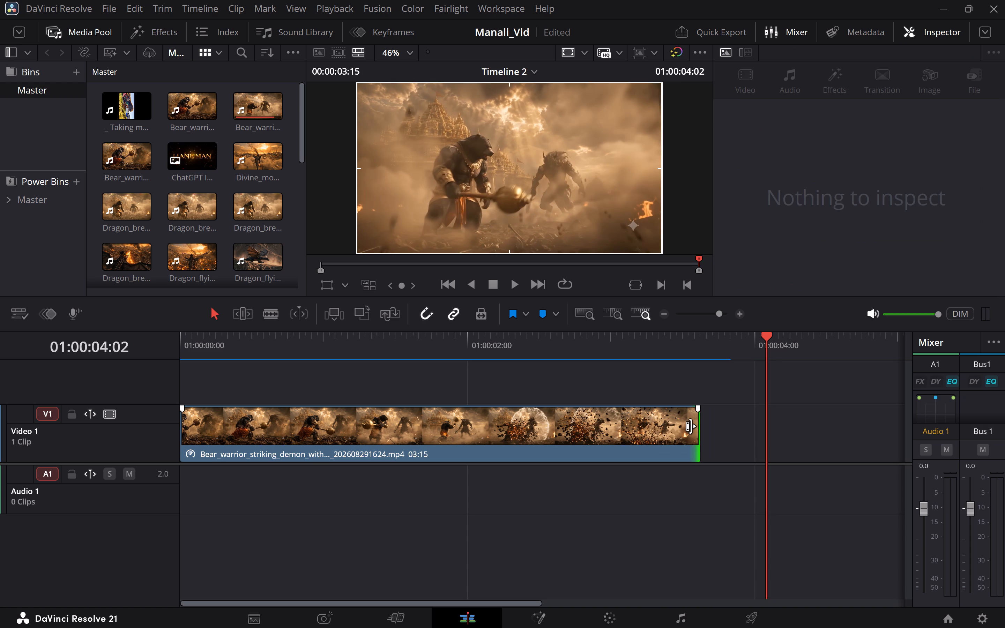
{"action": "left_click", "coordinate": [477, 347]}
{"action": "key", "text": "space"}
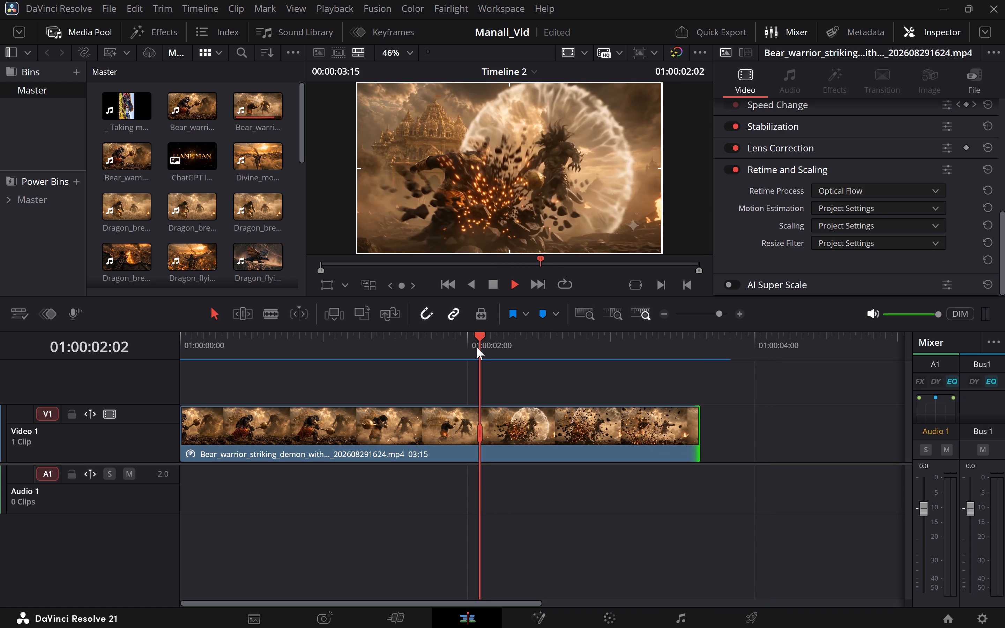
{"action": "key", "text": "space"}
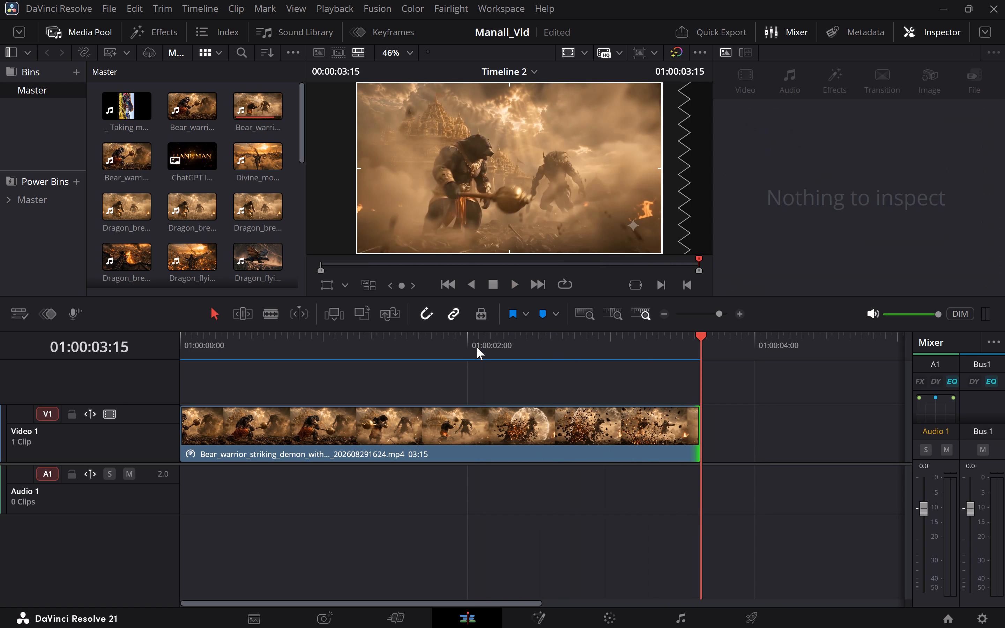
{"action": "left_click", "coordinate": [298, 339]}
{"action": "key", "text": "space"}
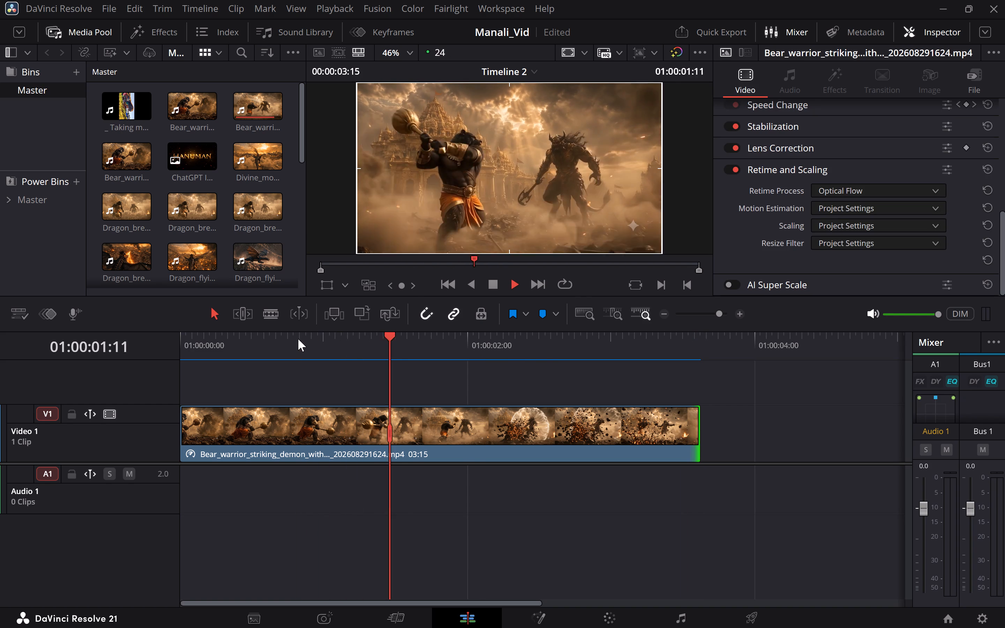
{"action": "key", "text": "space"}
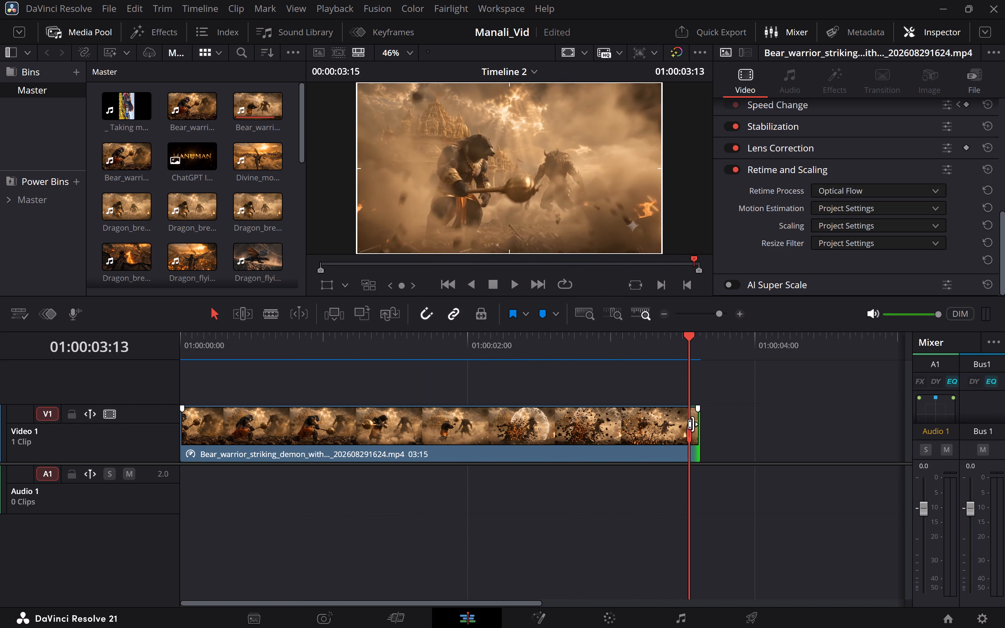
Trim the end of the bear warrior clip further to a duration of 03:13 and play back from the impact to the new ending.
{"action": "left_click_drag", "start_coordinate": [700, 425], "coordinate": [688, 426]}
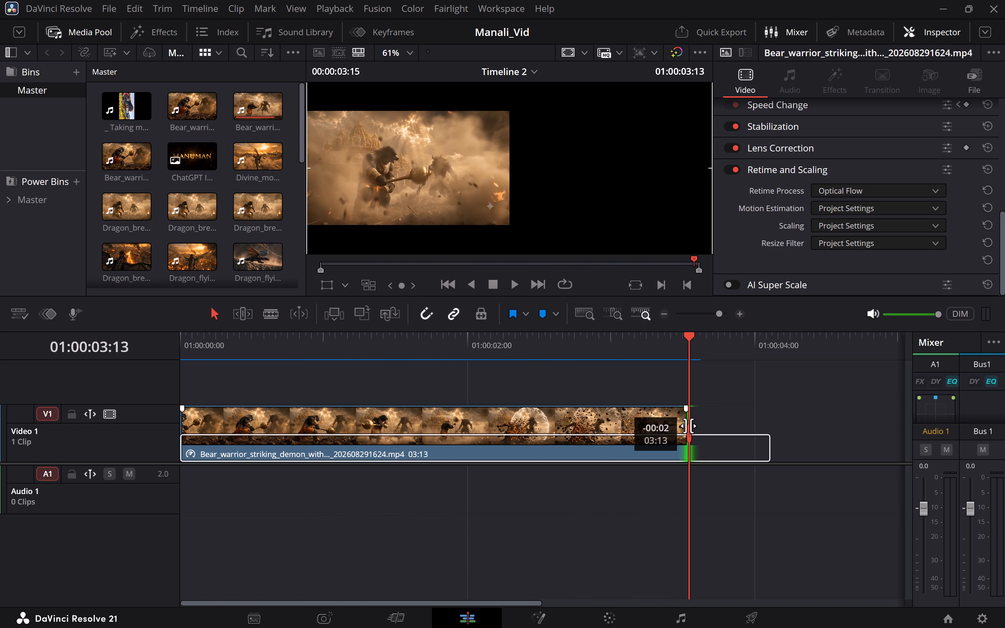
{"action": "left_click_drag", "start_coordinate": [688, 426], "coordinate": [688, 426]}
{"action": "left_click", "coordinate": [509, 343]}
{"action": "key", "text": "space"}
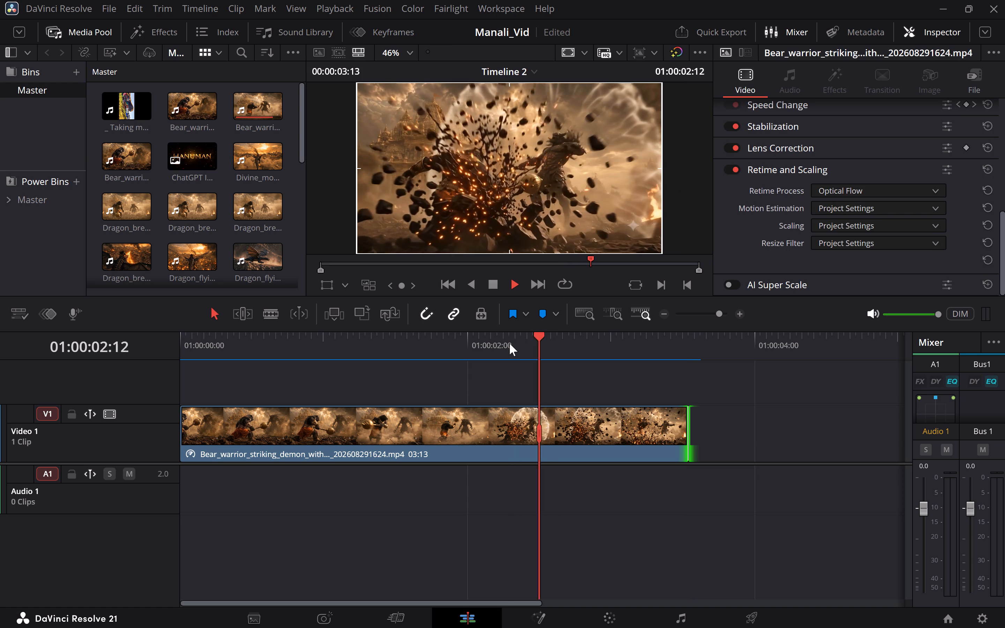
{"action": "key", "text": "space"}
{"action": "key", "text": "space"}
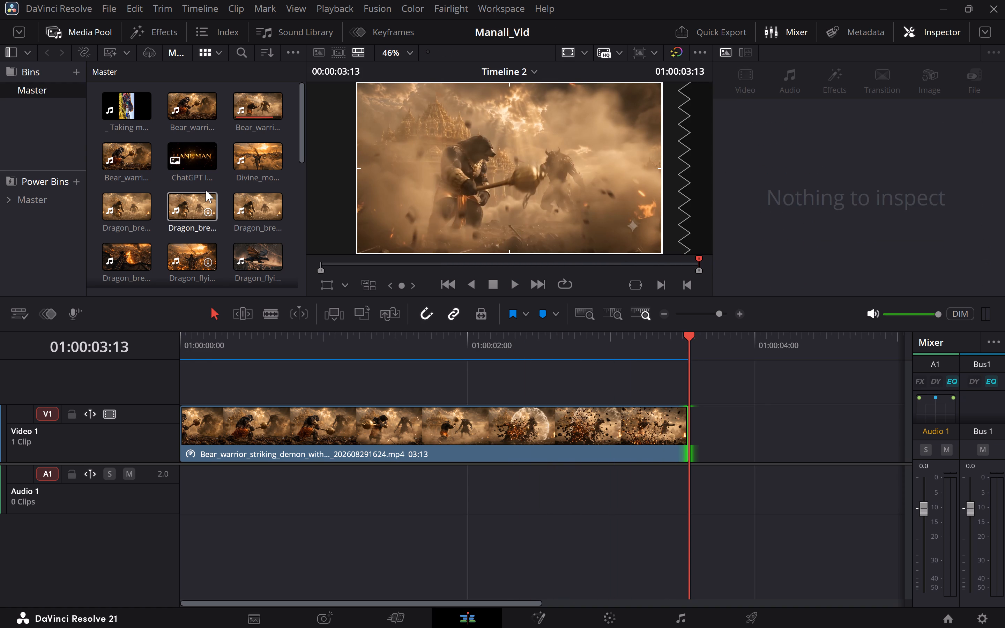
Preview the bear warrior, Divine and Dragon_breathes_fire_downward source clips in the Master bin to examine candidates for the following shot.
{"action": "left_click", "coordinate": [171, 102]}
{"action": "key", "text": "space"}
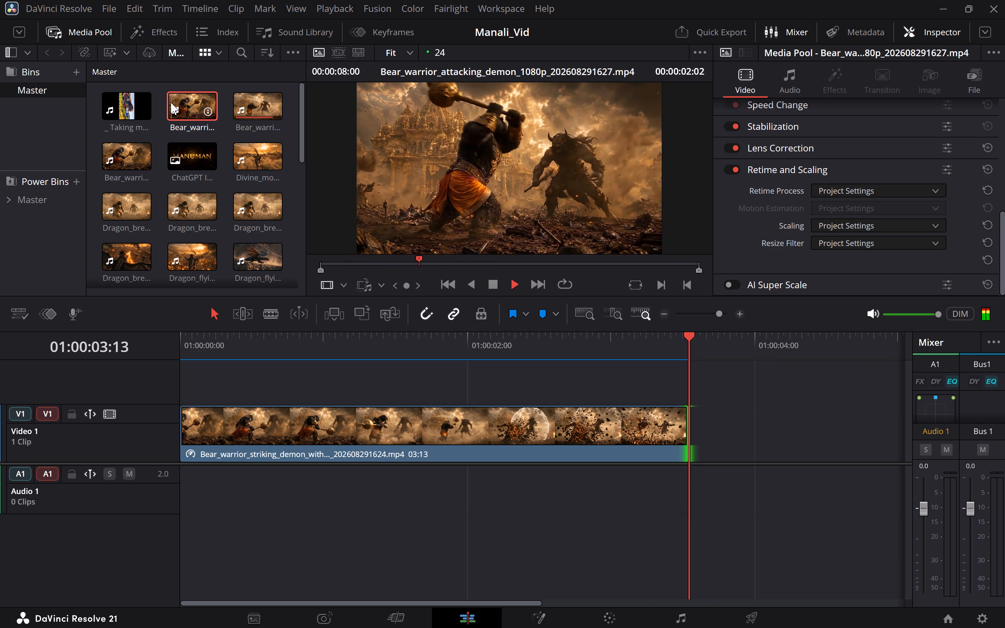
{"action": "left_click", "coordinate": [235, 99]}
{"action": "key", "text": "space"}
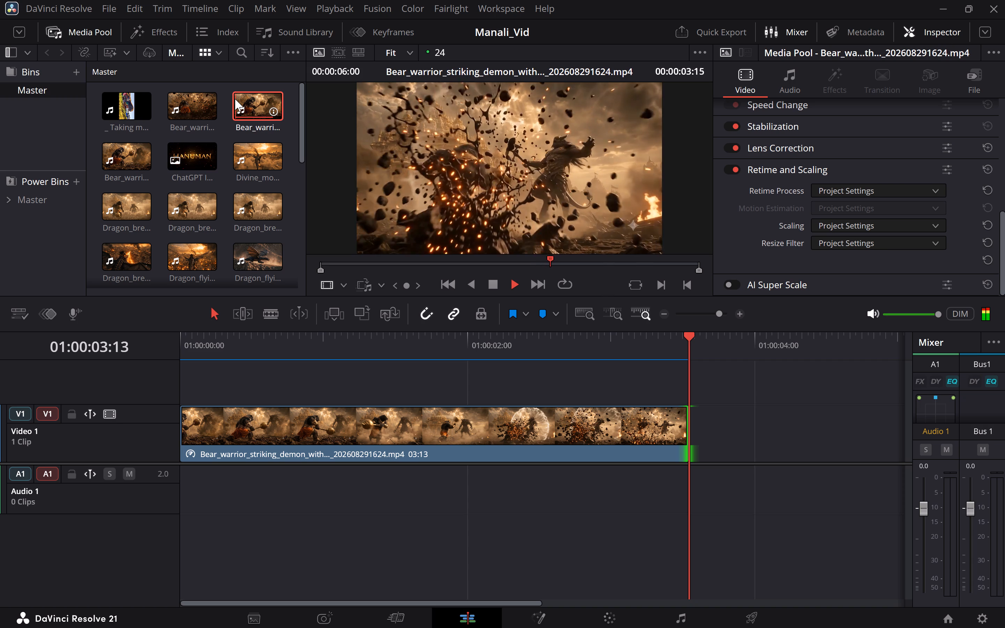
{"action": "left_click", "coordinate": [104, 151]}
{"action": "key", "text": "space"}
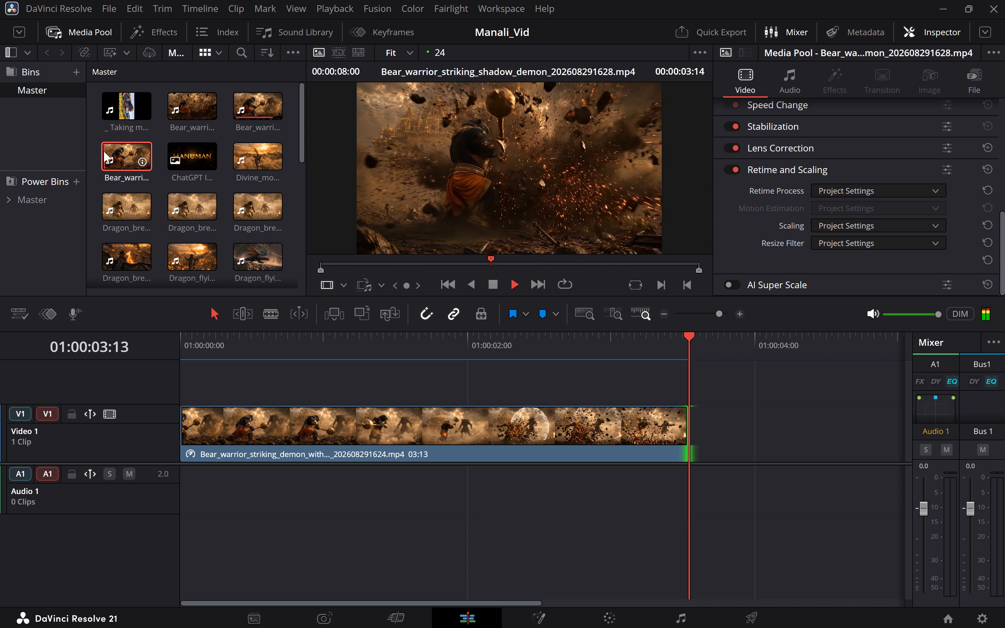
{"action": "left_click", "coordinate": [234, 155]}
{"action": "key", "text": "space"}
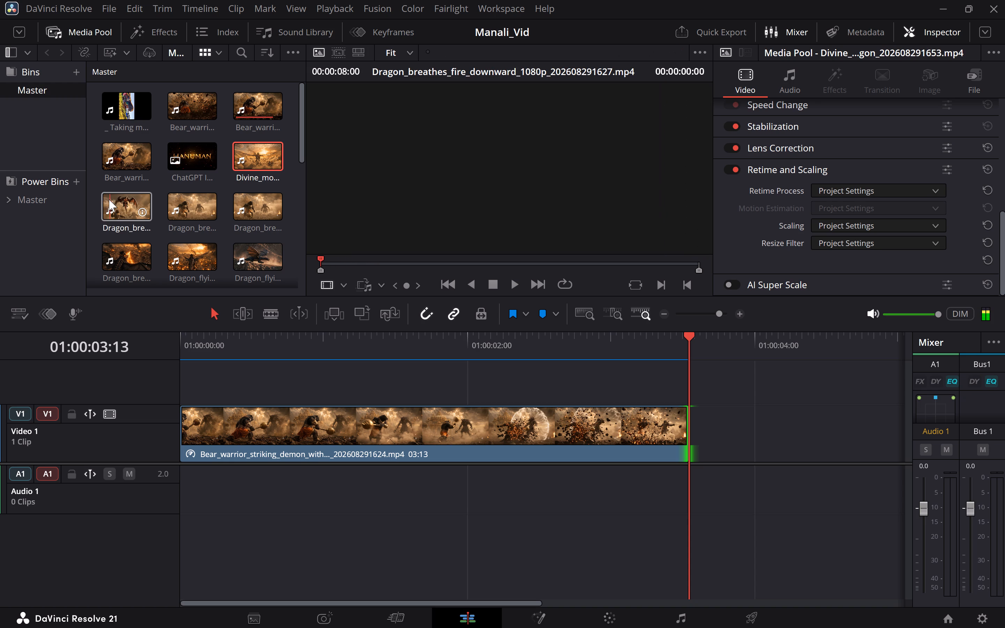
{"action": "left_click", "coordinate": [102, 206]}
{"action": "key", "text": "space"}
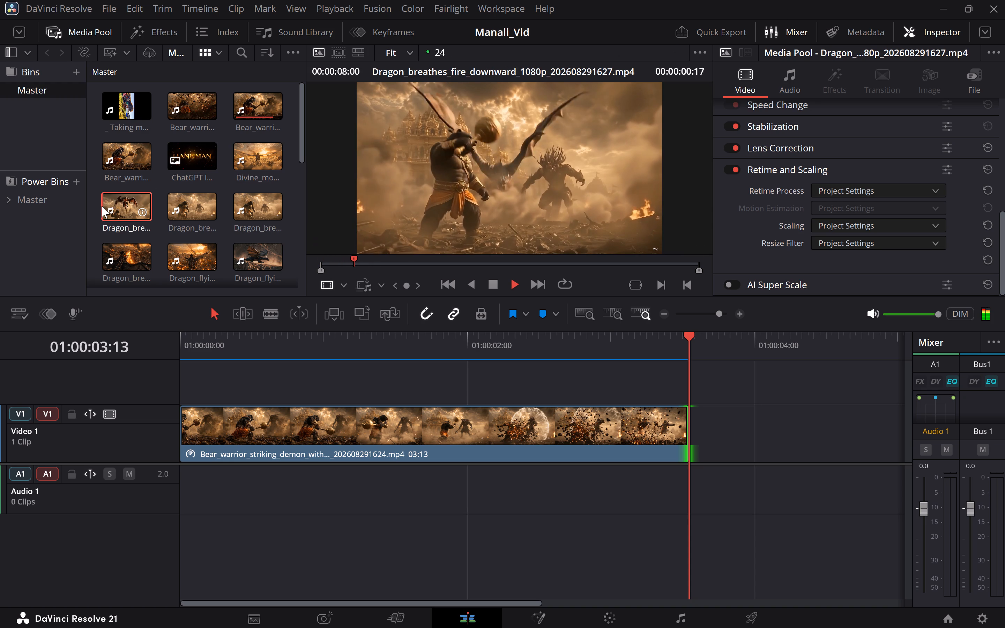
{"action": "key", "text": "space"}
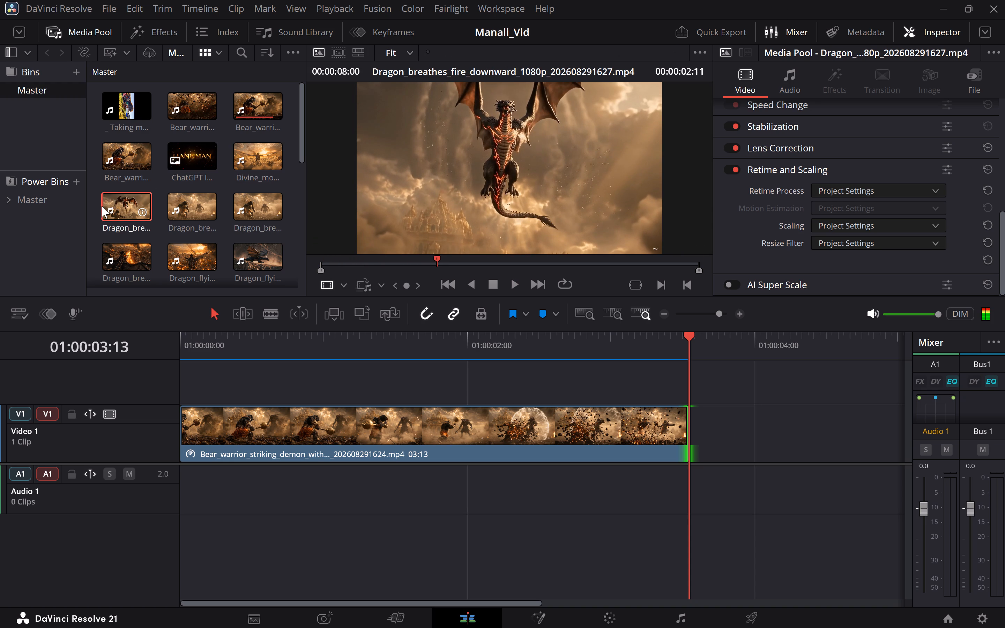
Replay the trimmed clip's ending and compare the three fire-breathing dragon source clips as its continuation.
{"action": "left_click", "coordinate": [480, 339]}
{"action": "key", "text": "space"}
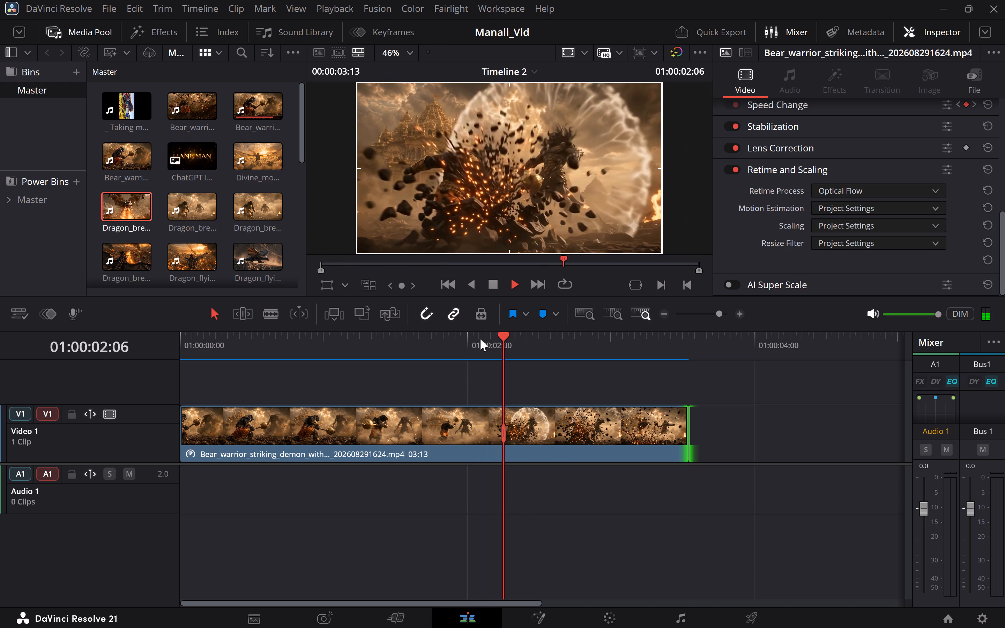
{"action": "key", "text": "space"}
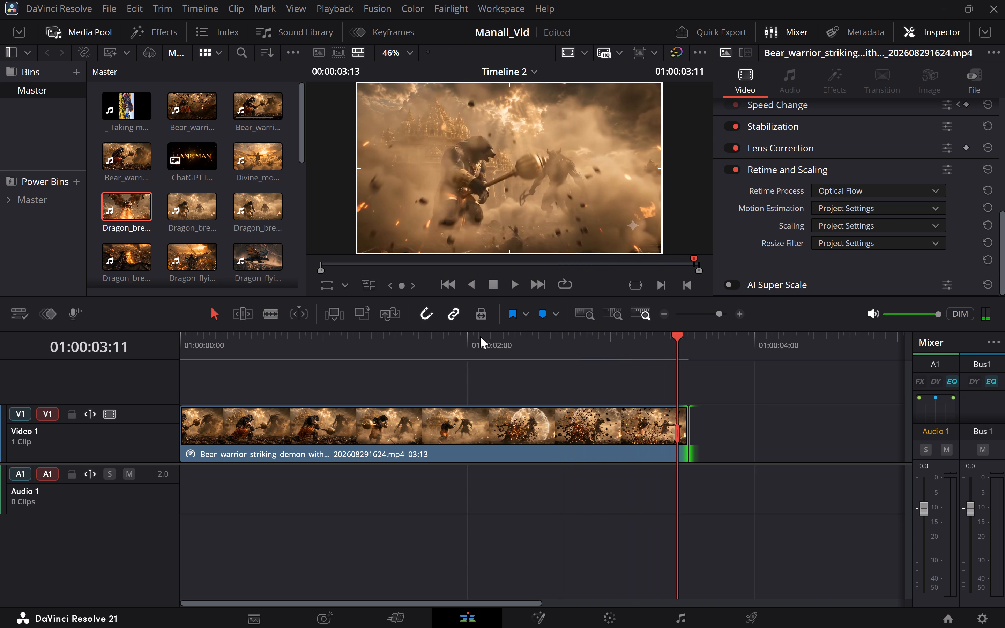
{"action": "left_click", "coordinate": [170, 204]}
{"action": "key", "text": "space"}
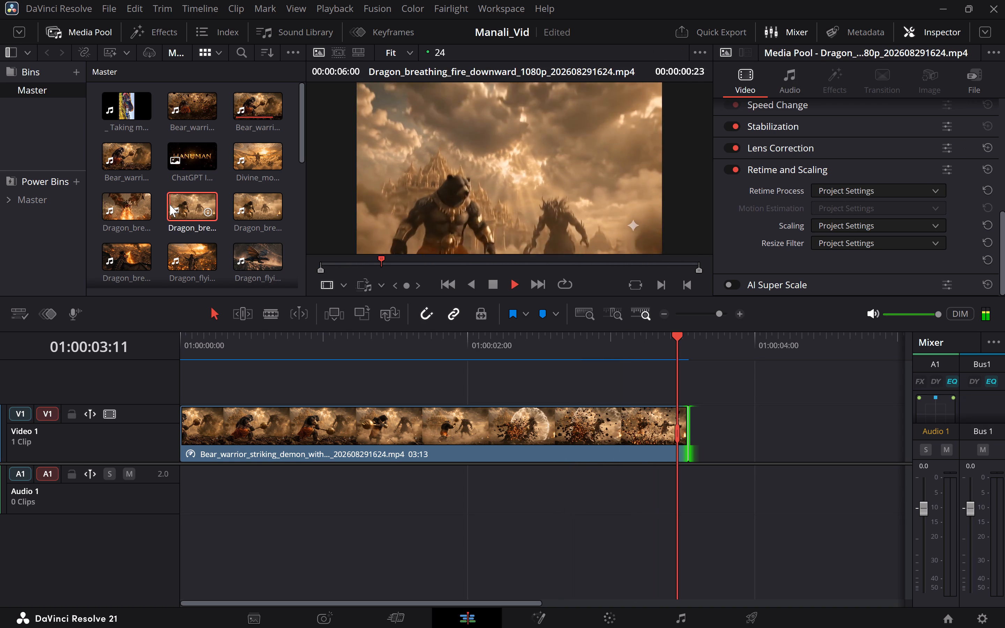
{"action": "key", "text": "space"}
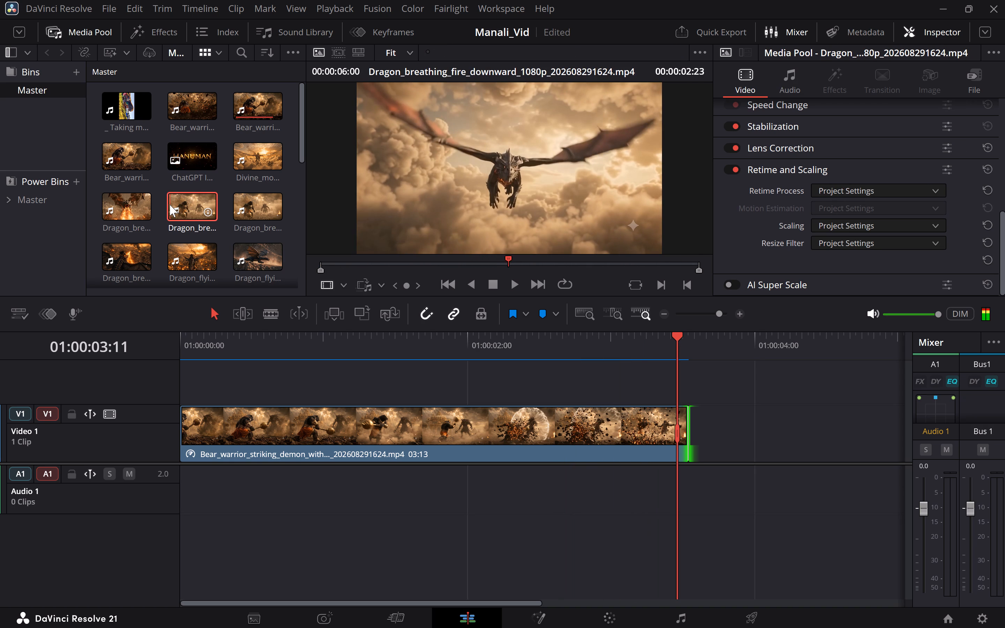
{"action": "left_click", "coordinate": [170, 204]}
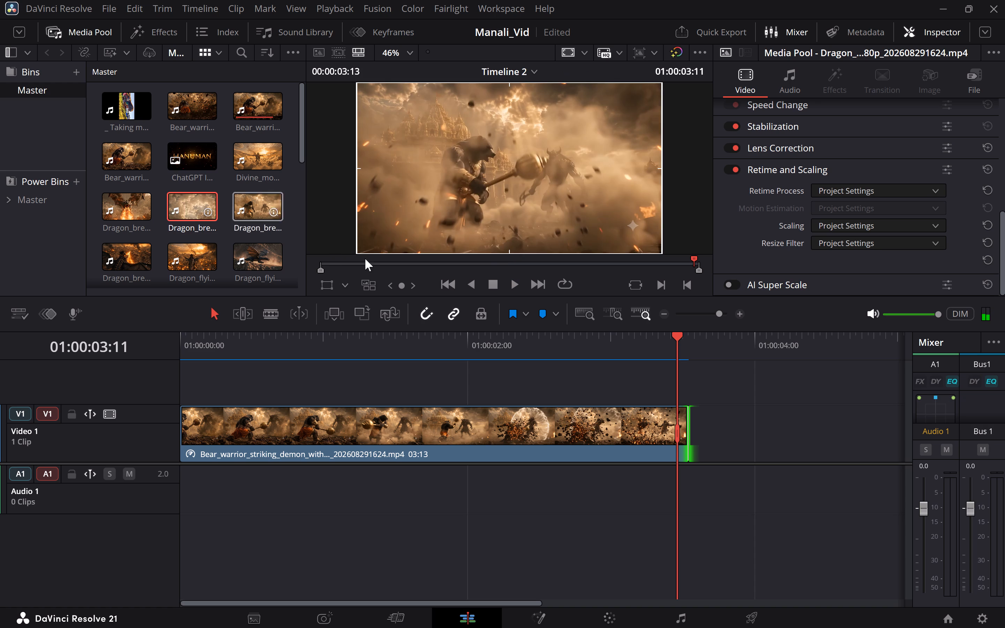
{"action": "double_click", "coordinate": [180, 203]}
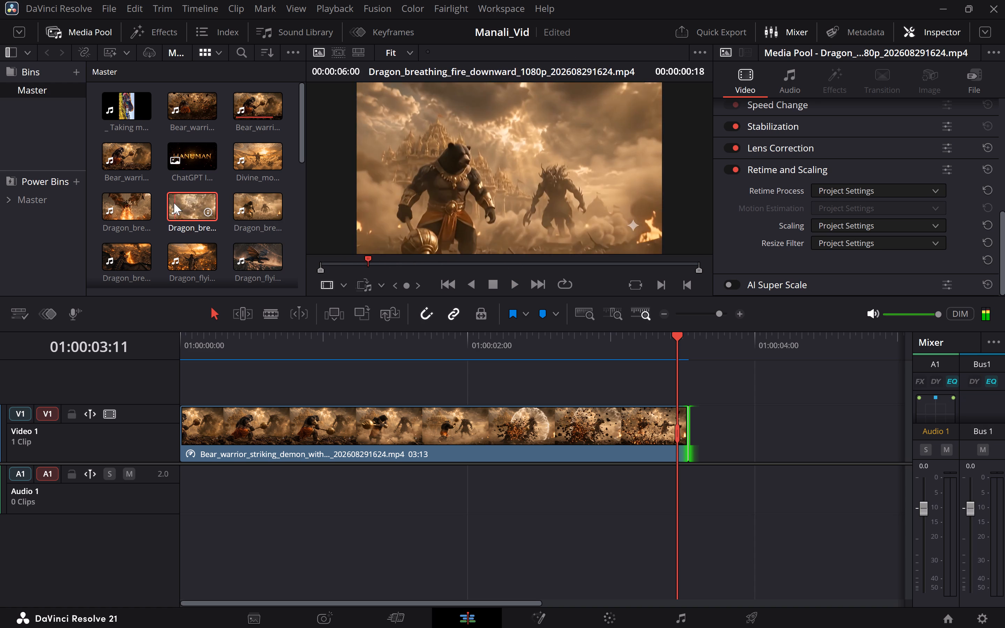
{"action": "left_click", "coordinate": [169, 203]}
{"action": "key", "text": "space"}
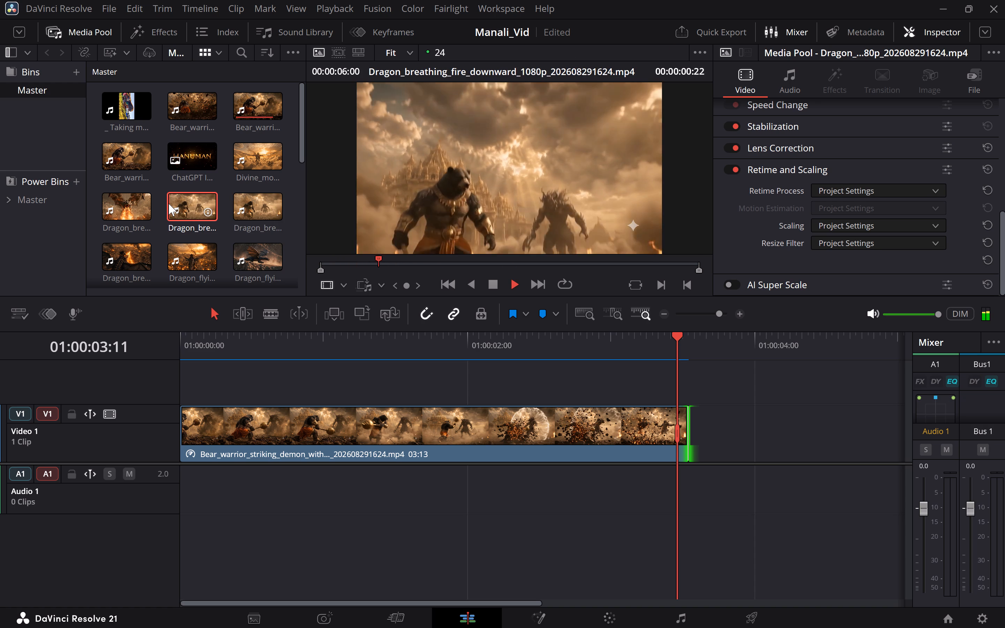
{"action": "key", "text": "space"}
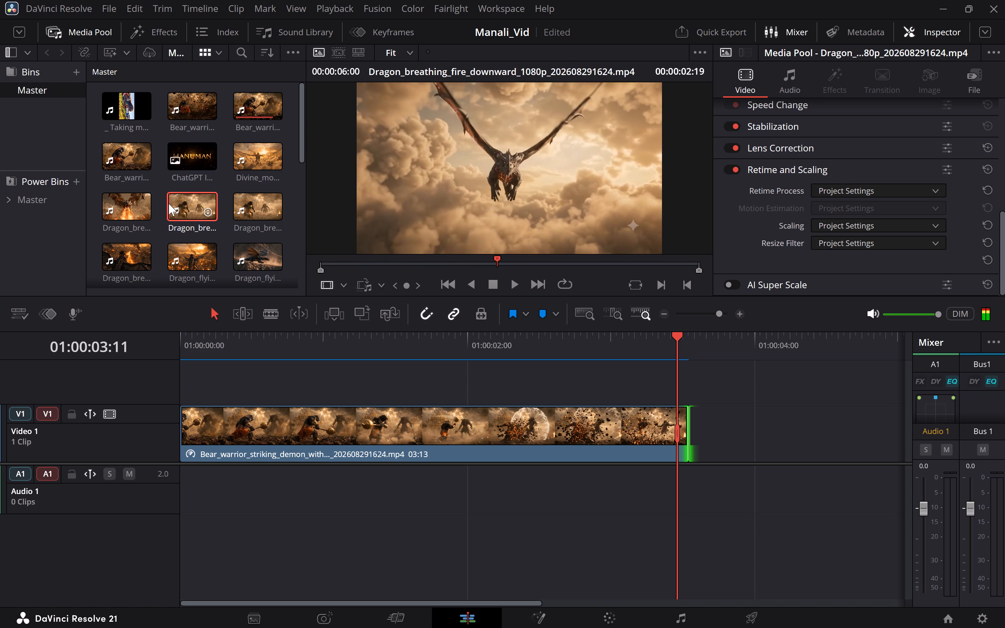
{"action": "double_click", "coordinate": [233, 207]}
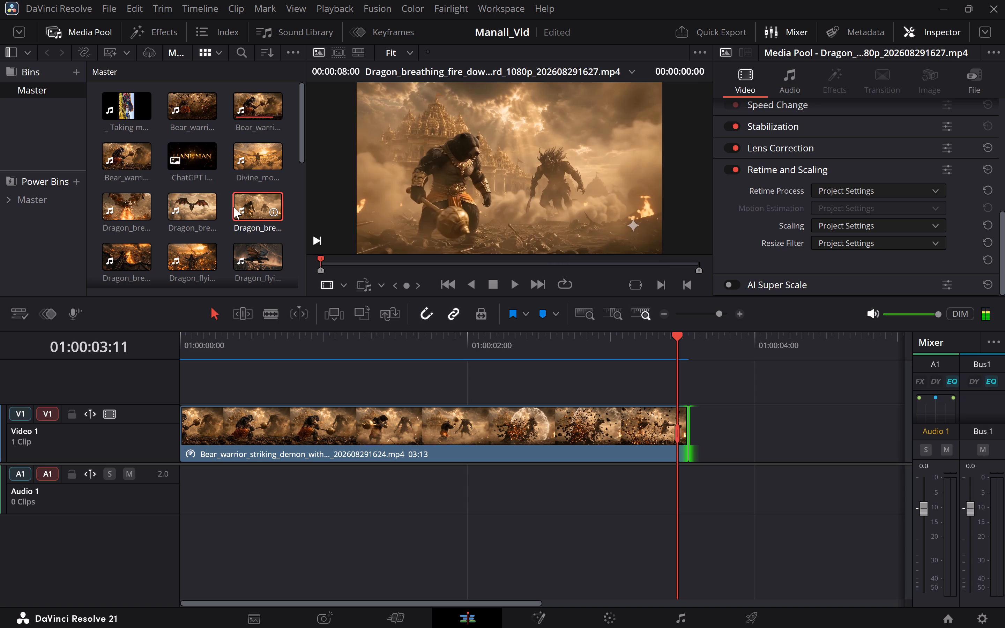
{"action": "left_click", "coordinate": [234, 207]}
{"action": "key", "text": "space"}
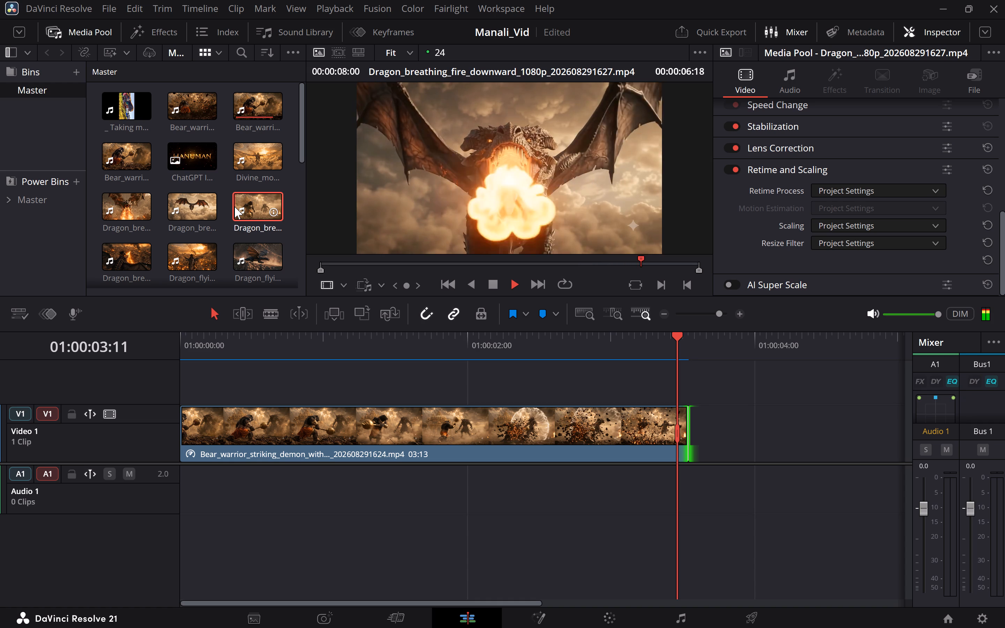
{"action": "left_click", "coordinate": [104, 202]}
{"action": "key", "text": "space"}
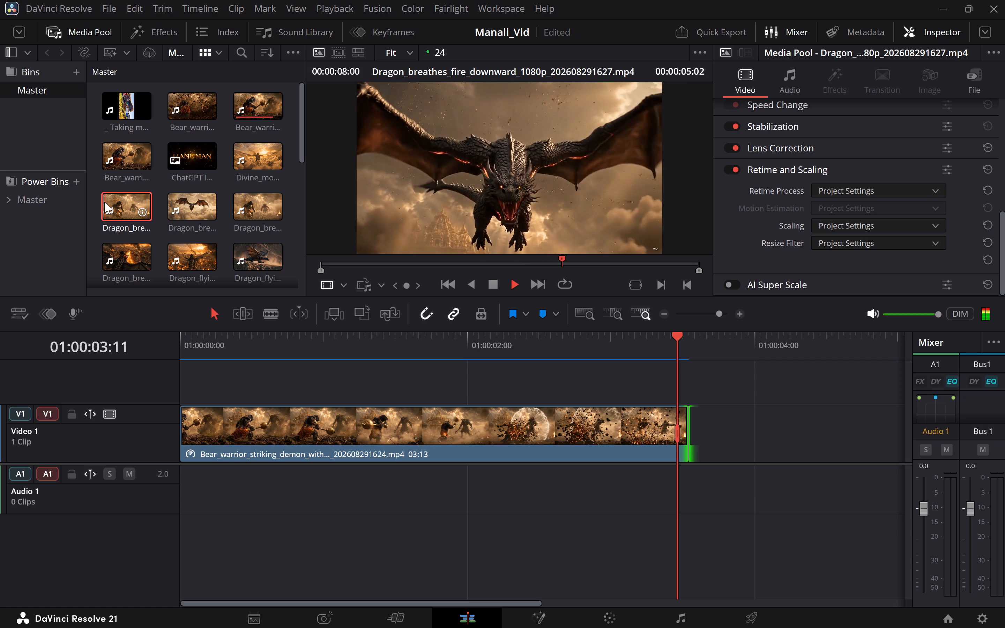
Place Dragon_breathes_fire_downward_1080p_202608291627.mp4 with its audio on a new track above Video 1, starting where the bear warrior clip ends.
{"action": "scroll", "coordinate": [332, 364], "scroll_direction": "left", "scroll_amount": 1}
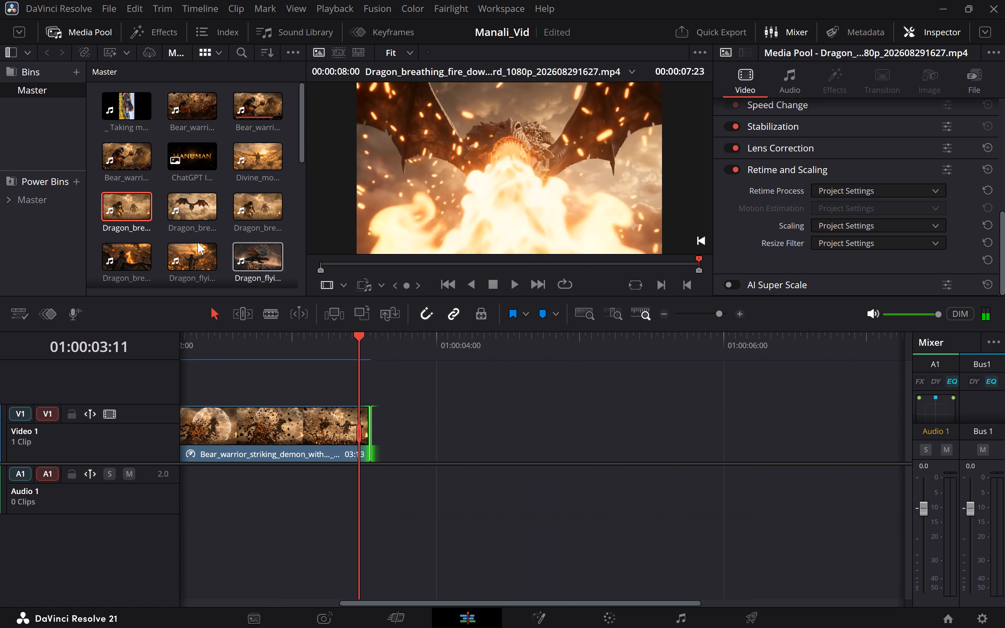
{"action": "left_click_drag", "start_coordinate": [119, 206], "coordinate": [375, 390]}
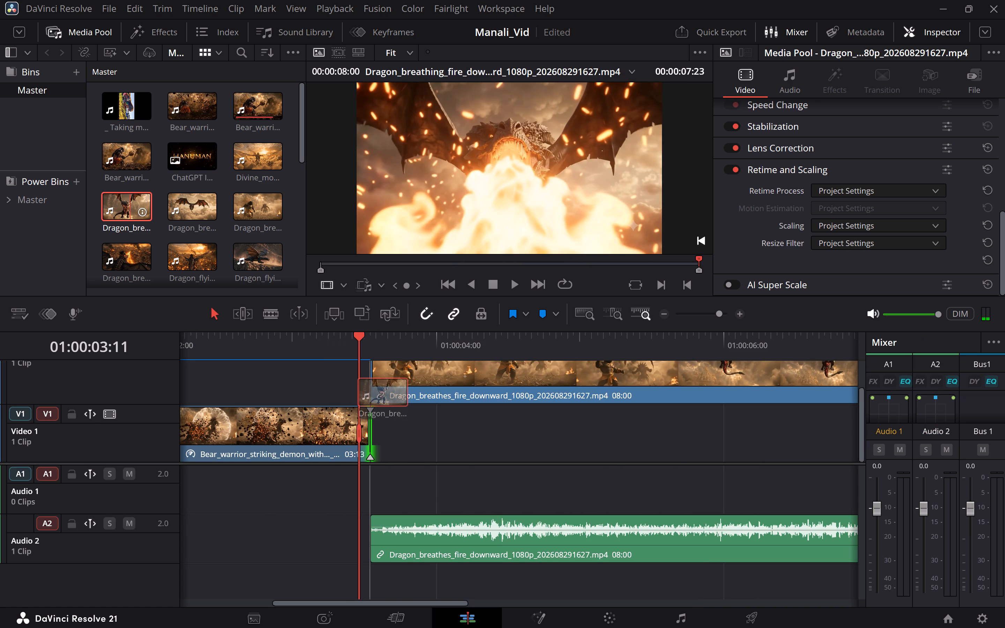
Place the dragon clip on Video 2 slightly overlapping the bear warrior clip's end, unlink its audio and delete that audio.
{"action": "left_click_drag", "start_coordinate": [375, 390], "coordinate": [341, 387]}
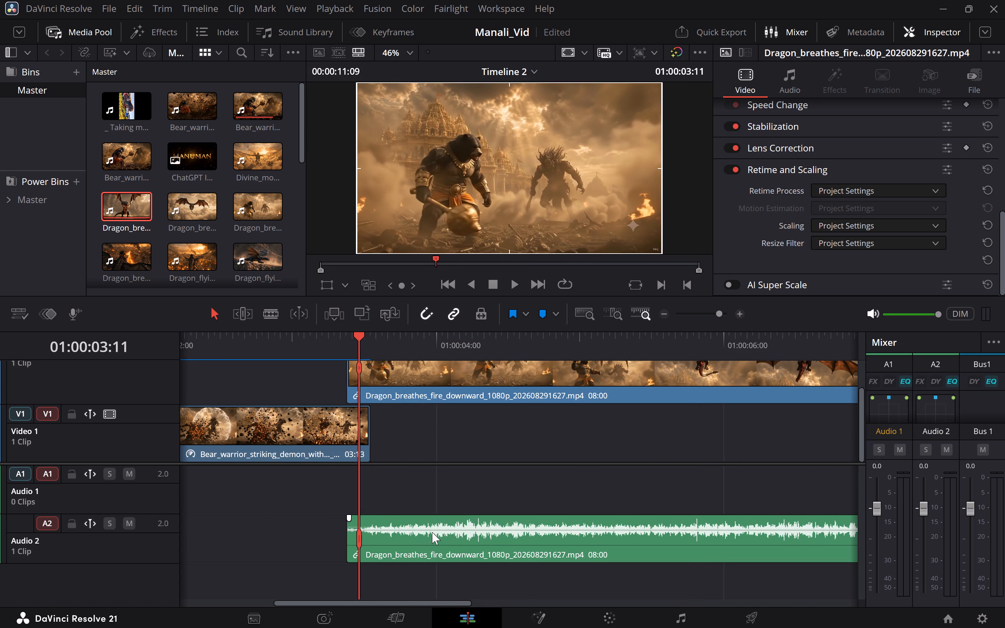
{"action": "left_click", "coordinate": [432, 535]}
{"action": "key", "text": "ctrl+alt+l"}
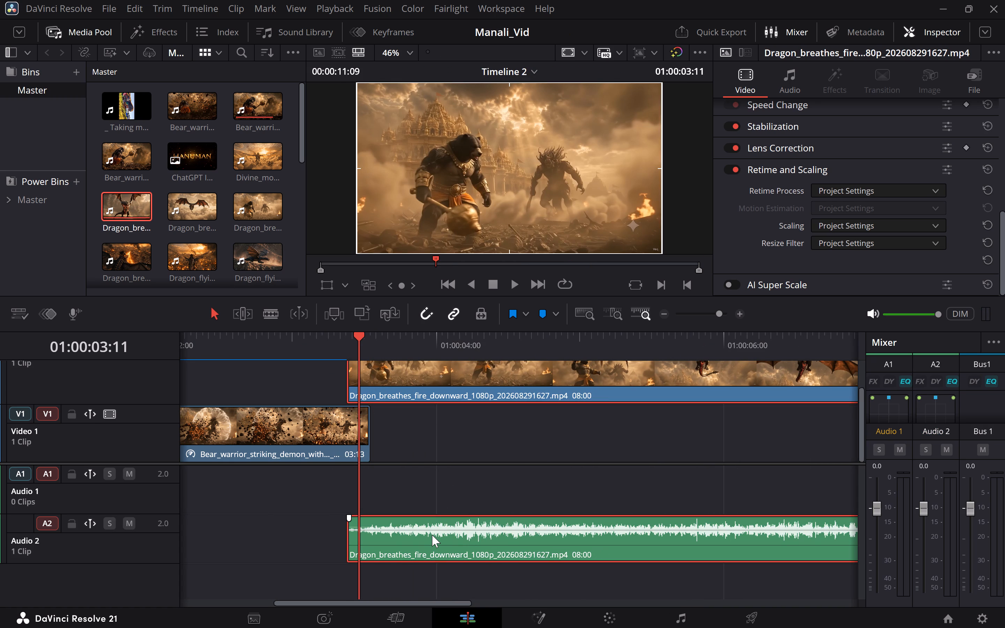
{"action": "left_click", "coordinate": [449, 551]}
{"action": "left_click", "coordinate": [485, 421]}
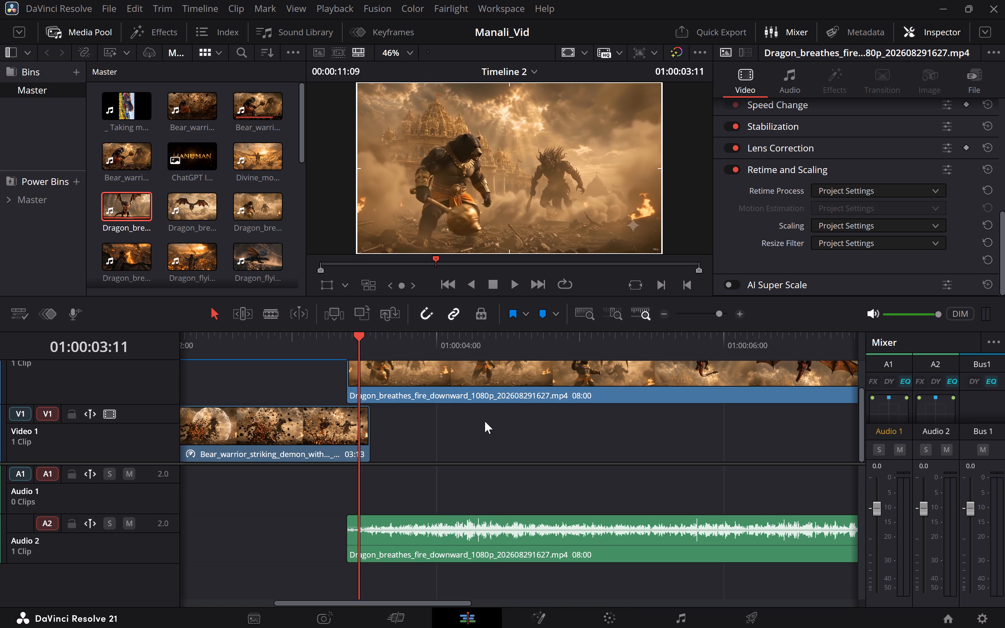
{"action": "left_click", "coordinate": [490, 526]}
{"action": "left_click", "coordinate": [490, 538]}
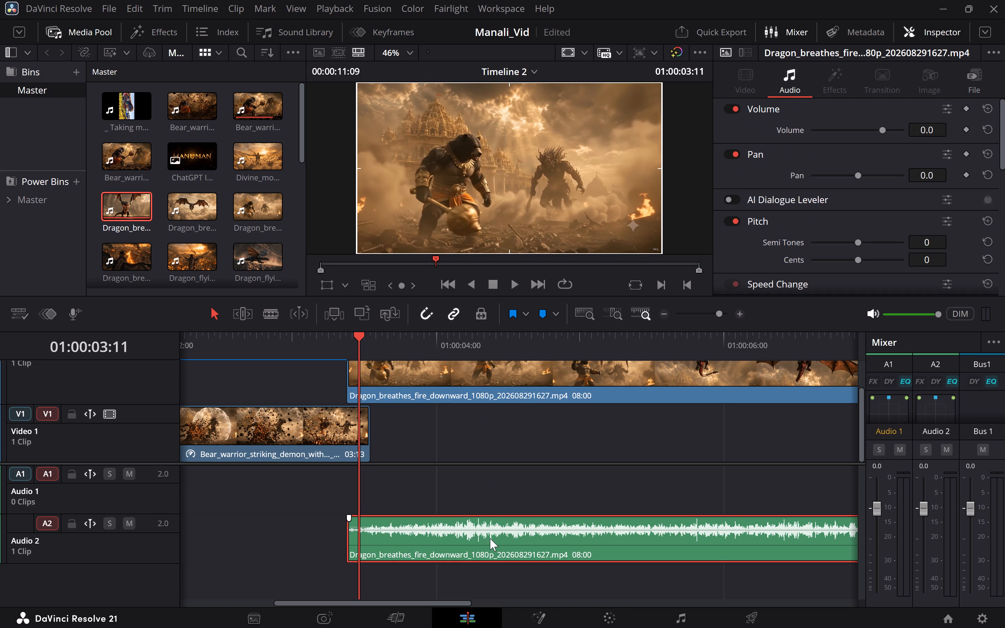
{"action": "key", "text": "BackSpace"}
Play back from the bear warrior clip into the dragon clip, and trim the dragon clip's start to a duration of 06:01.
{"action": "scroll", "coordinate": [403, 483], "scroll_direction": "right", "scroll_amount": 1}
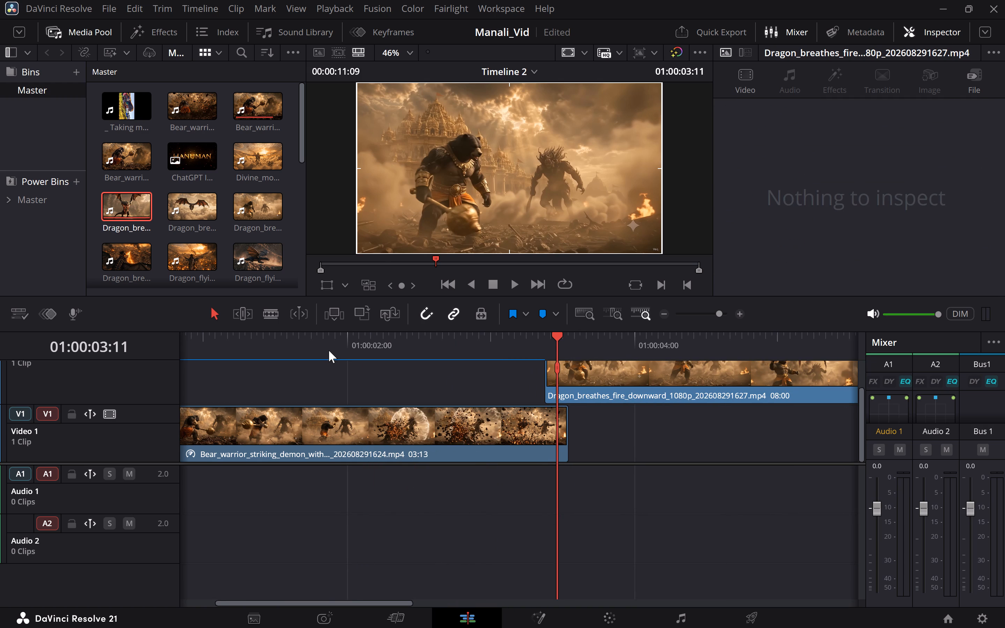
{"action": "left_click", "coordinate": [329, 350]}
{"action": "key", "text": "space"}
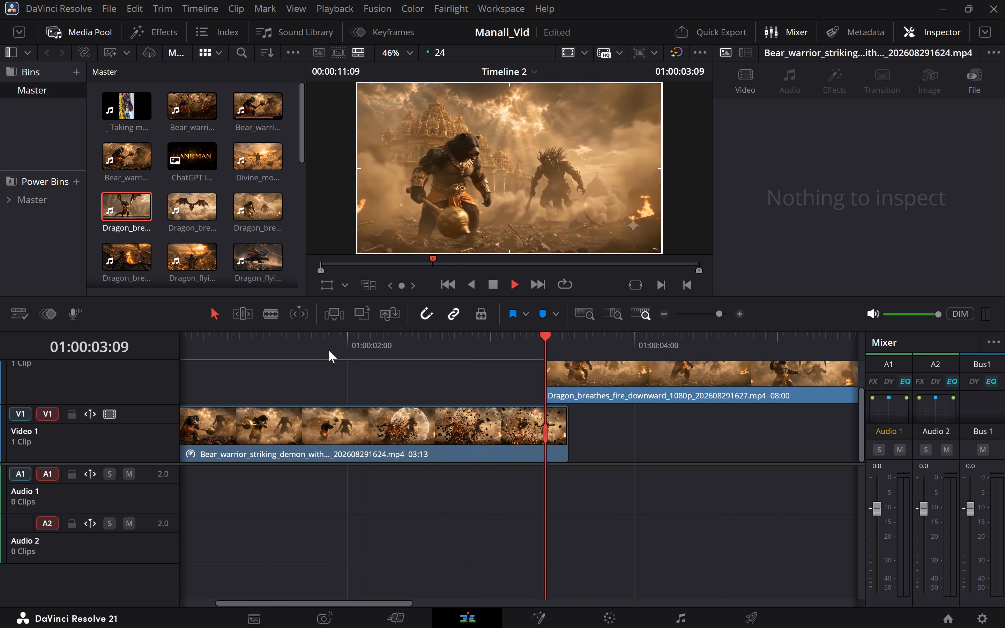
{"action": "key", "text": "space"}
{"action": "scroll", "coordinate": [329, 350], "scroll_direction": "left", "scroll_amount": 1}
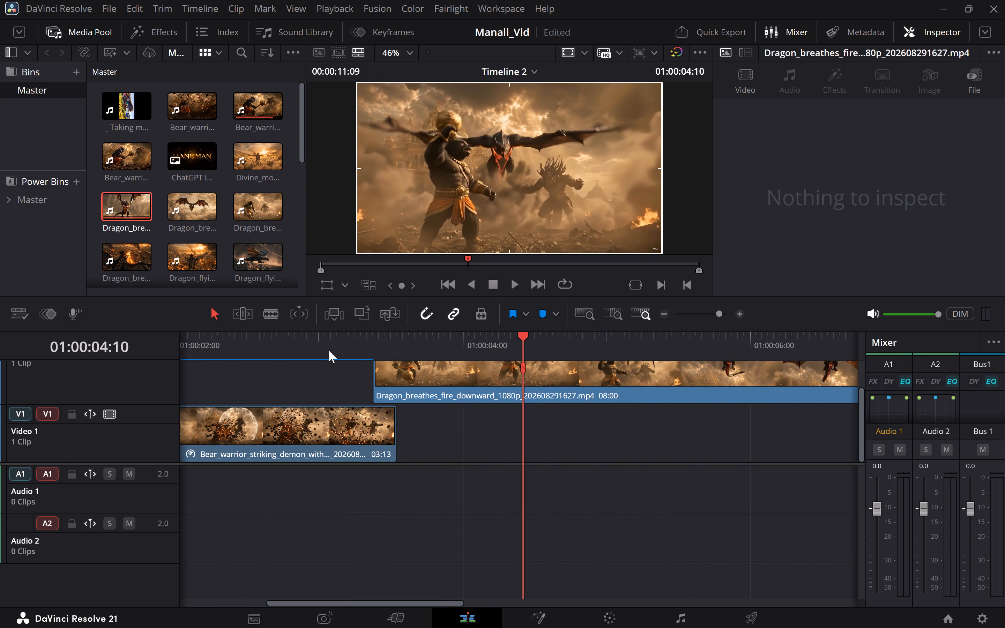
{"action": "left_click_drag", "start_coordinate": [370, 375], "coordinate": [526, 376]}
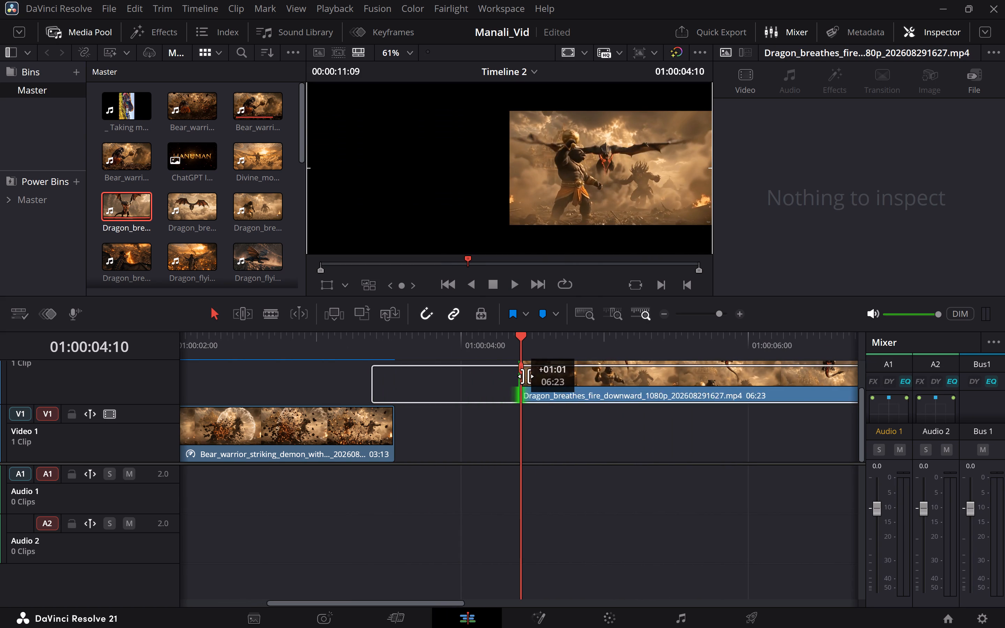
{"action": "left_click_drag", "start_coordinate": [526, 376], "coordinate": [650, 371]}
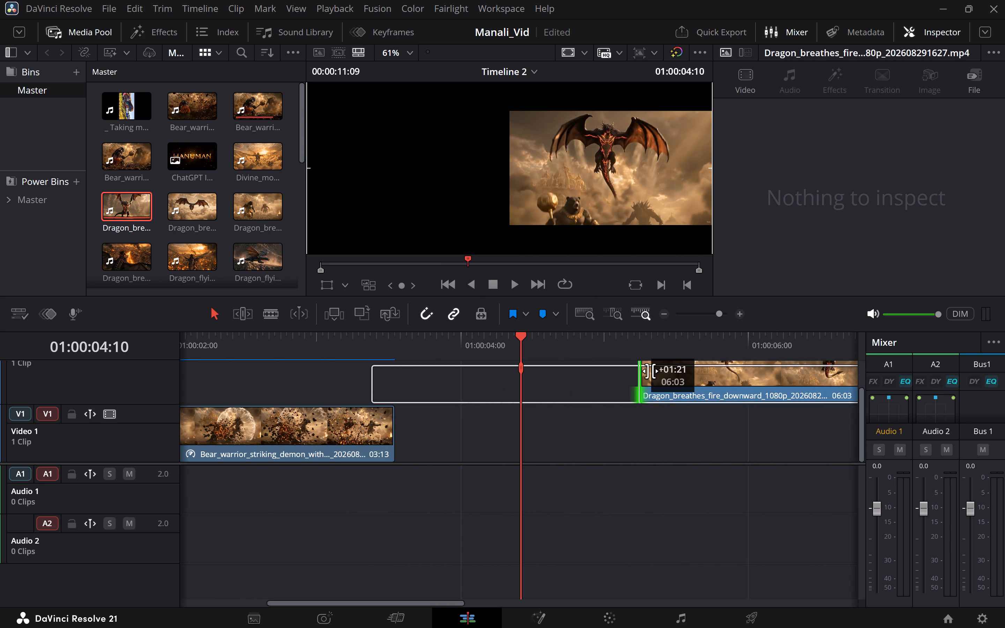
{"action": "left_click_drag", "start_coordinate": [650, 371], "coordinate": [656, 371]}
Slide the trimmed dragon clip earlier on Video 2 over the bear warrior clip's ending, reduce that track's height, and play back the overlap.
{"action": "scroll", "coordinate": [711, 395], "scroll_direction": "up", "scroll_amount": 1}
{"action": "left_click_drag", "start_coordinate": [719, 396], "coordinate": [587, 402]}
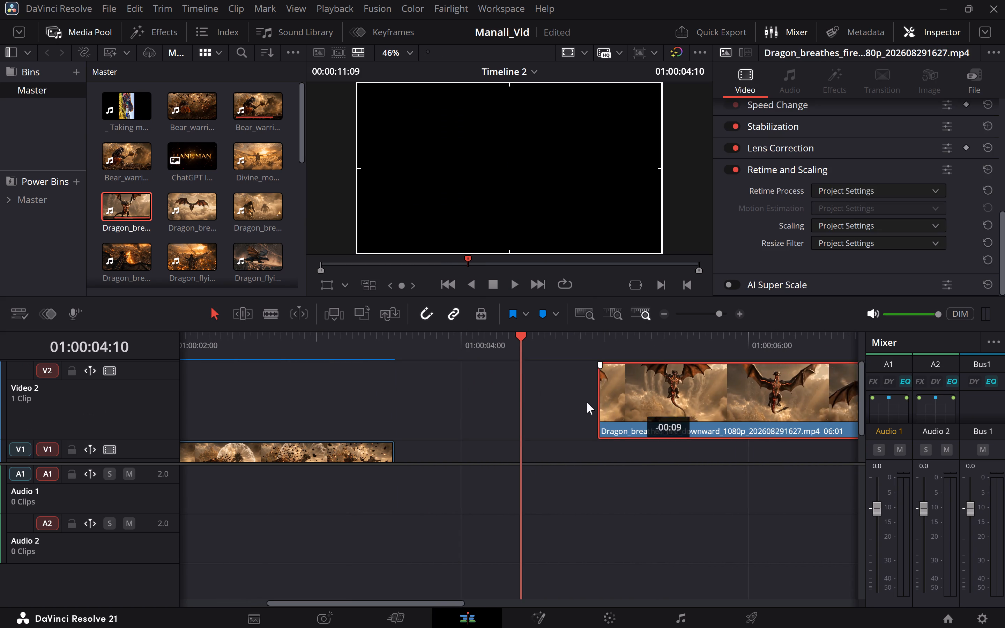
{"action": "left_click_drag", "start_coordinate": [587, 402], "coordinate": [408, 396]}
{"action": "left_click_drag", "start_coordinate": [166, 363], "coordinate": [166, 381]}
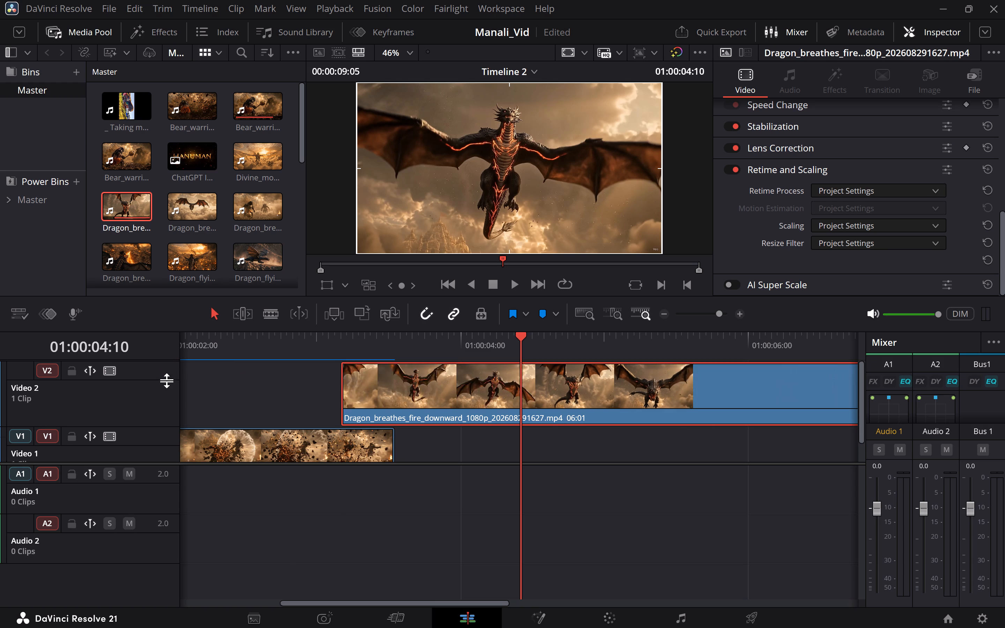
{"action": "left_click_drag", "start_coordinate": [166, 381], "coordinate": [171, 391]}
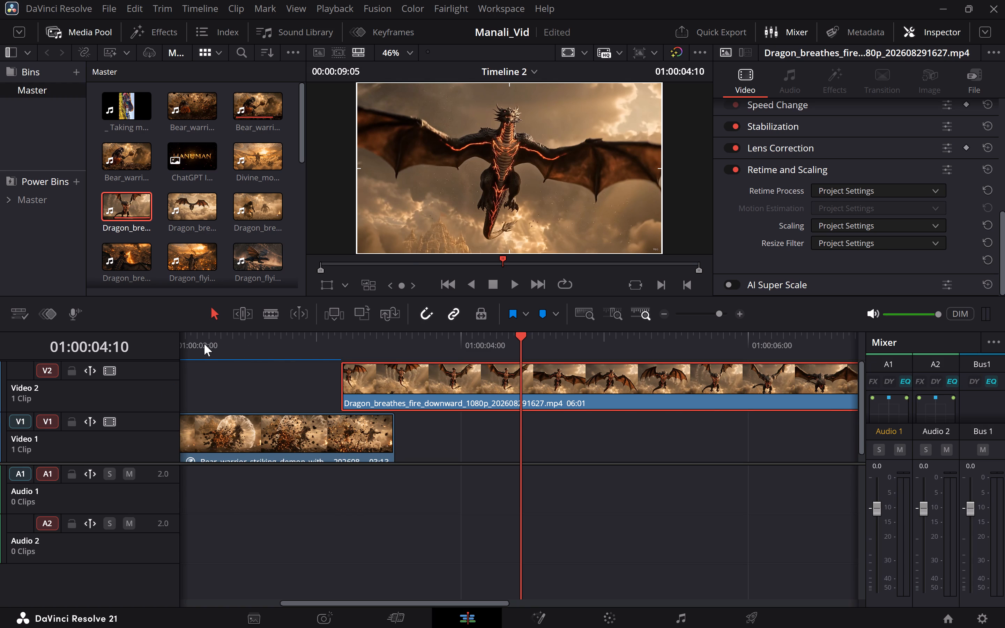
{"action": "left_click", "coordinate": [204, 344]}
{"action": "key", "text": "space"}
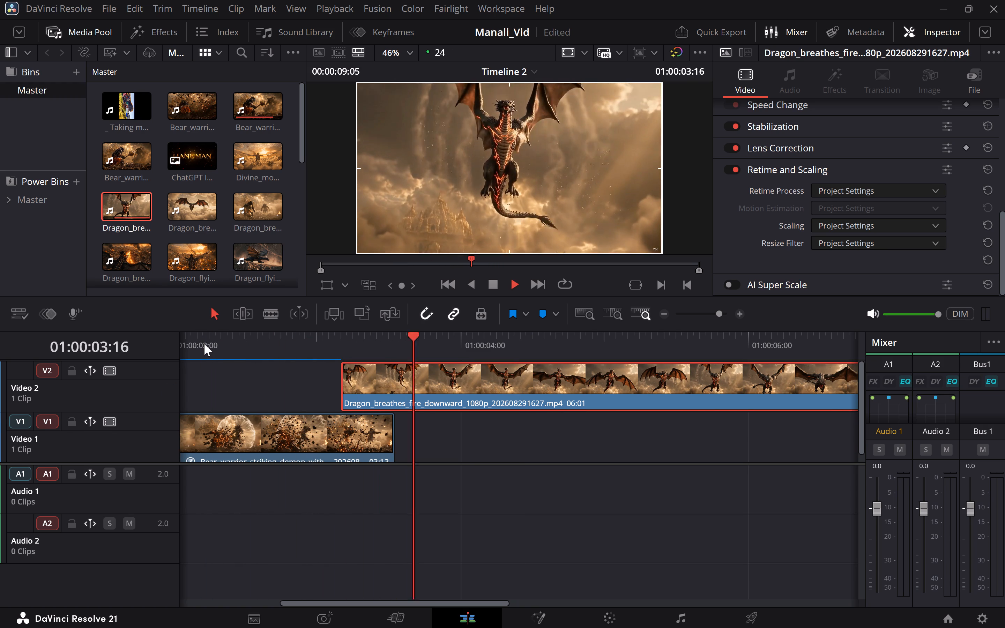
{"action": "key", "text": "space"}
Move the dragon clip down to Video 1 directly after the bear warrior clip and play back the cut.
{"action": "left_click_drag", "start_coordinate": [396, 381], "coordinate": [468, 377]}
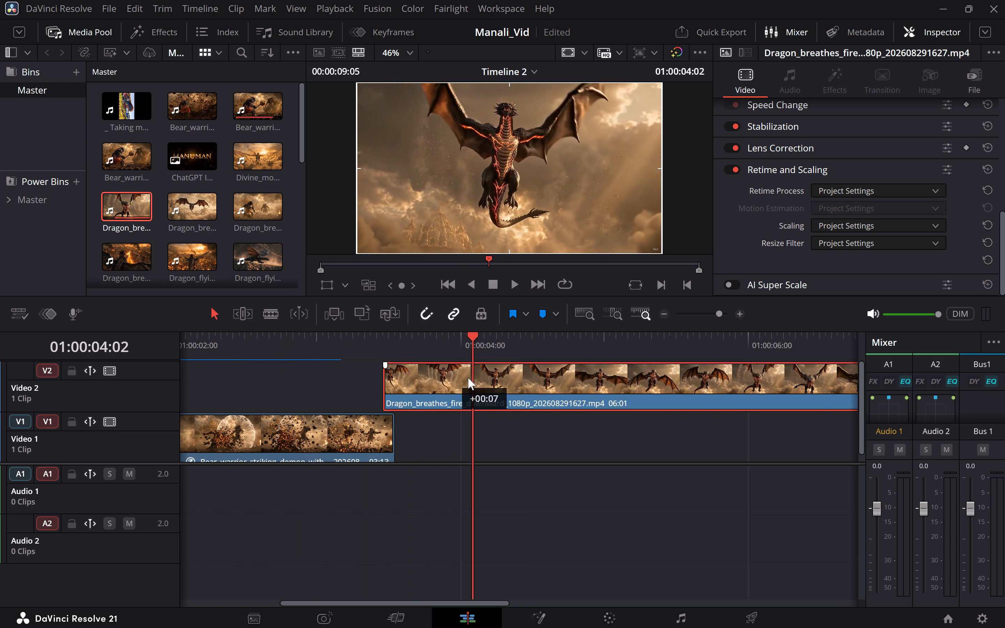
{"action": "left_click_drag", "start_coordinate": [468, 377], "coordinate": [459, 420]}
{"action": "left_click", "coordinate": [218, 337]}
{"action": "key", "text": "space"}
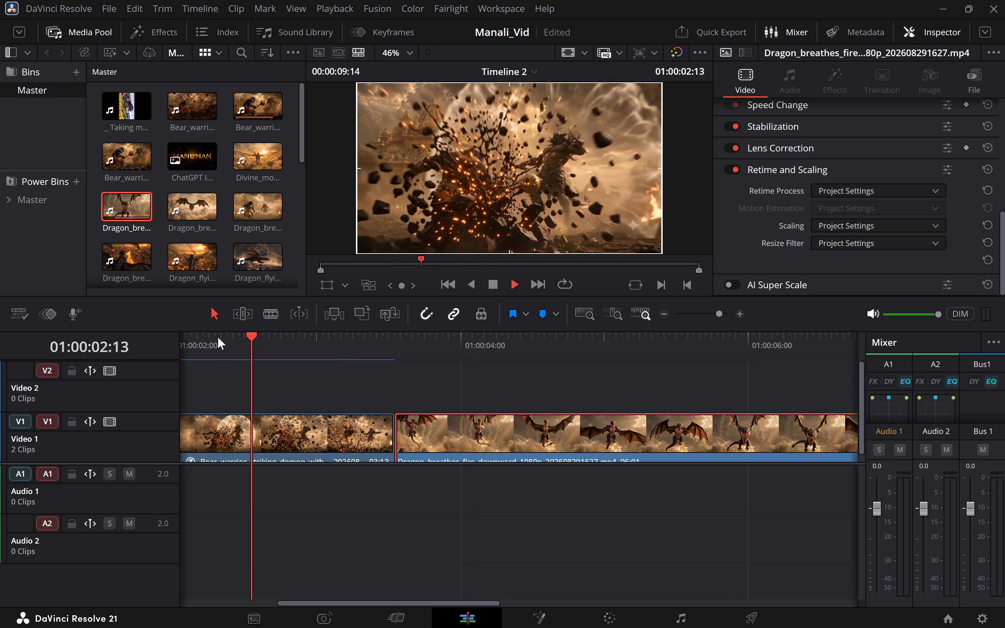
{"action": "key", "text": "space"}
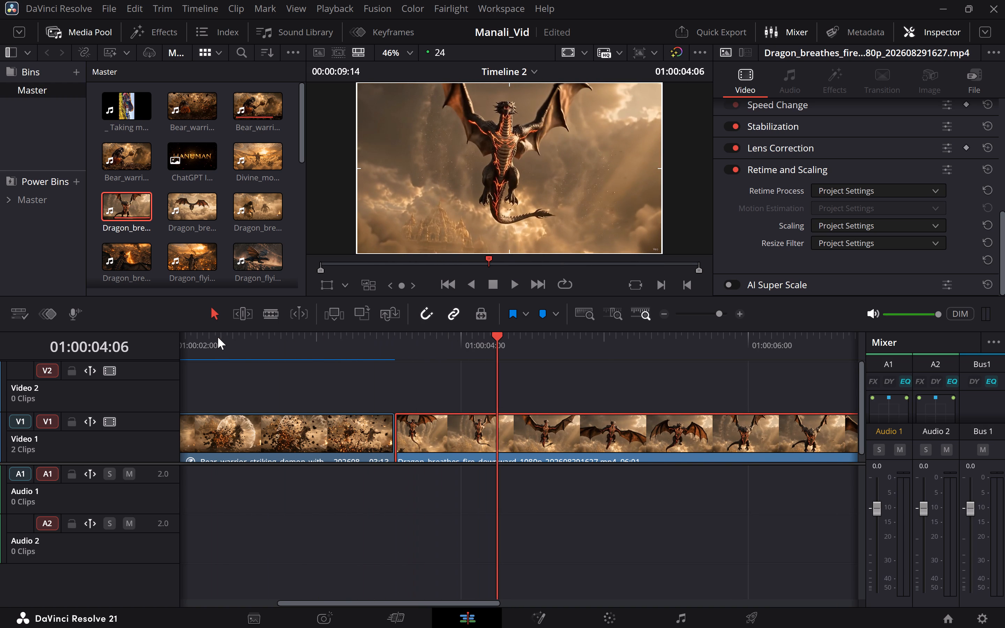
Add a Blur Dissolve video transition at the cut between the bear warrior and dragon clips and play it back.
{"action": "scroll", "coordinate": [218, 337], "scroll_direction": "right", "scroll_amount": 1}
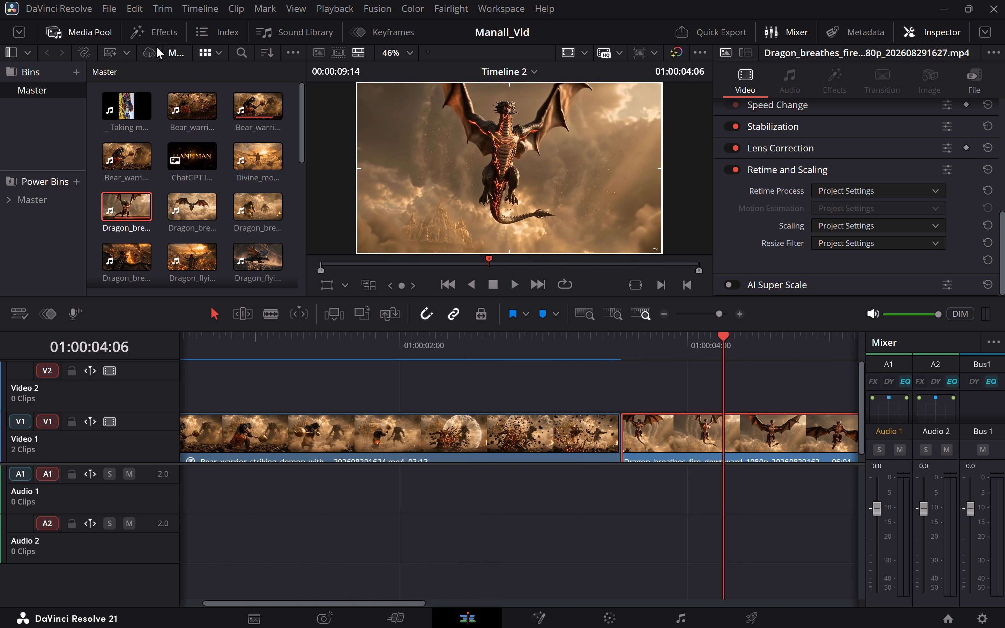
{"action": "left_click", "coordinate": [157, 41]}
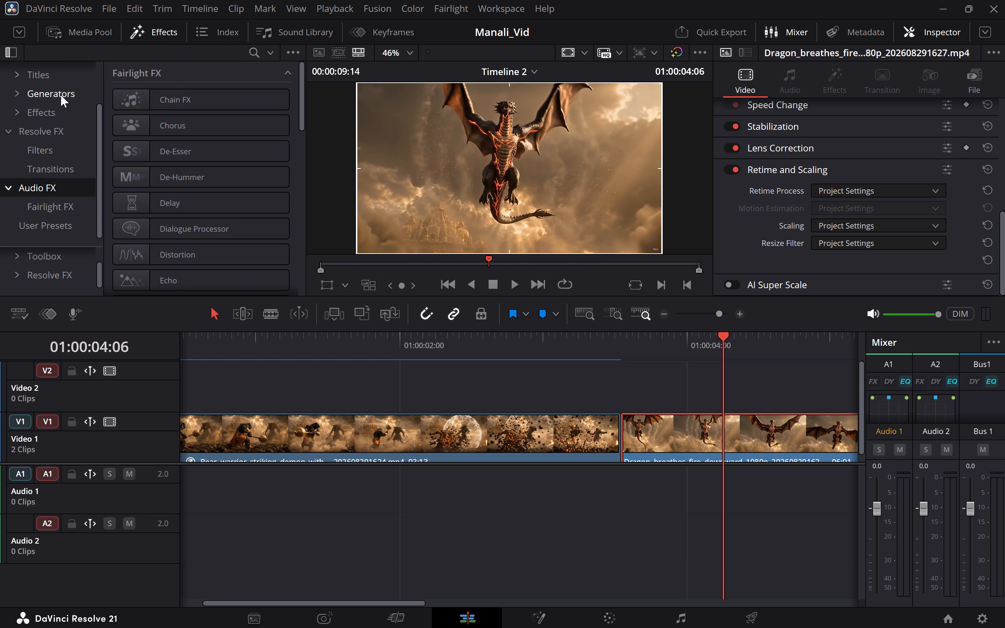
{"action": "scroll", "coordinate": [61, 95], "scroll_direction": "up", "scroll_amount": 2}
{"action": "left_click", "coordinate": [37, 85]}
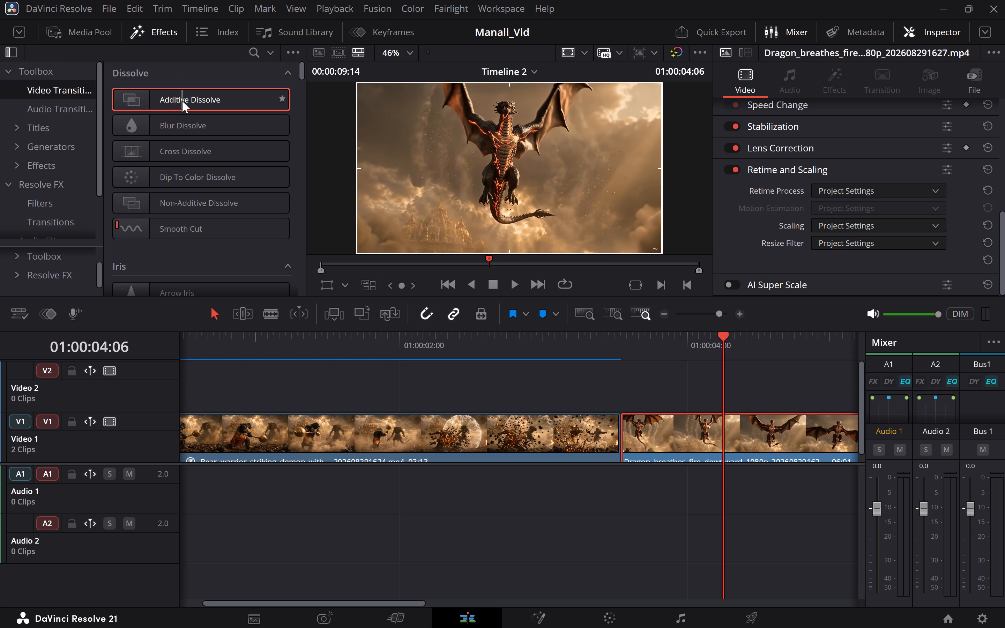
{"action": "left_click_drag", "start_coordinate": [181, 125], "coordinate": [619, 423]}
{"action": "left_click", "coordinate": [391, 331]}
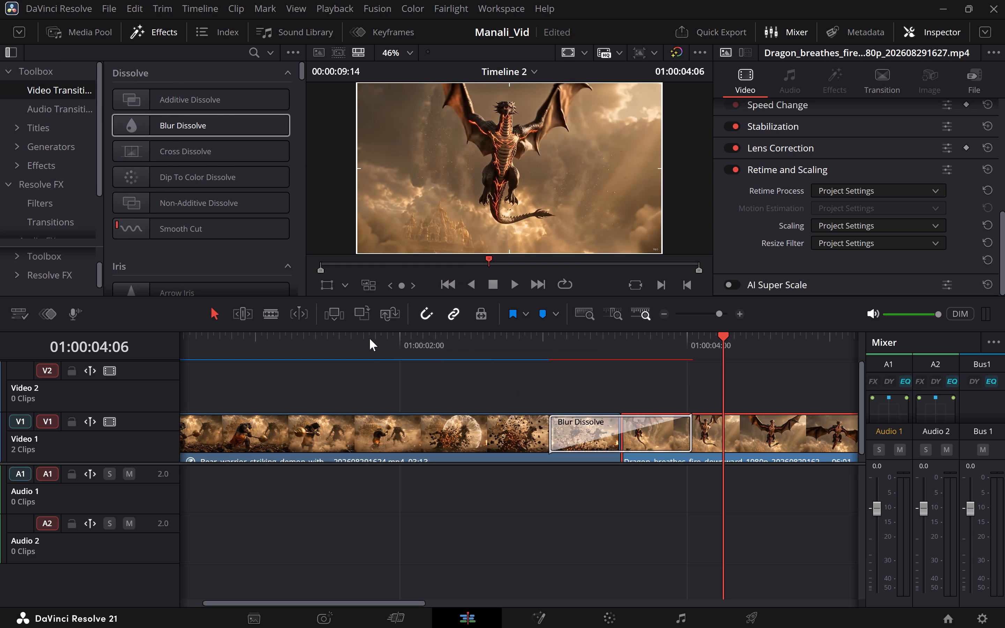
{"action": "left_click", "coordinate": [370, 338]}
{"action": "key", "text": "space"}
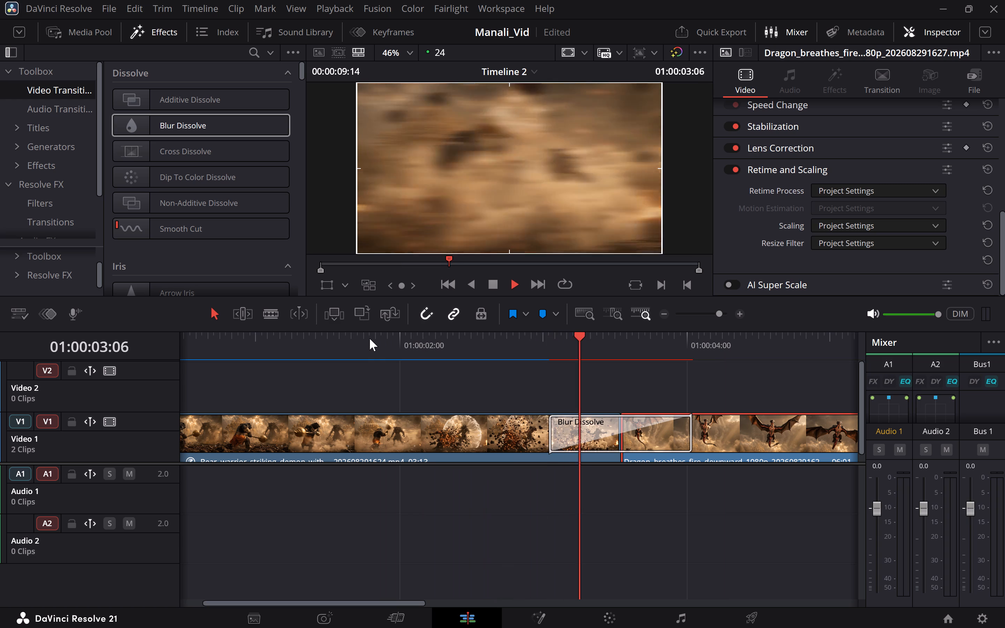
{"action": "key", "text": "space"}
Pull the dragon clip away to drop the Blur Dissolve, extend its start to a duration of 06:12, and rejoin it to the bear warrior clip.
{"action": "scroll", "coordinate": [370, 338], "scroll_direction": "left", "scroll_amount": 1}
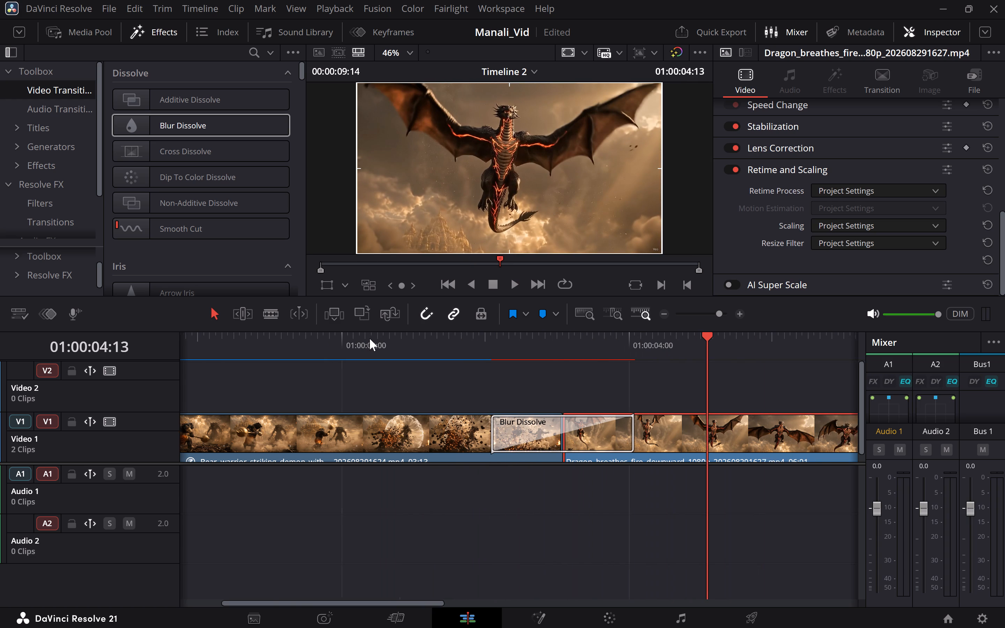
{"action": "scroll", "coordinate": [370, 338], "scroll_direction": "left", "scroll_amount": 1}
{"action": "left_click_drag", "start_coordinate": [533, 436], "coordinate": [667, 427]}
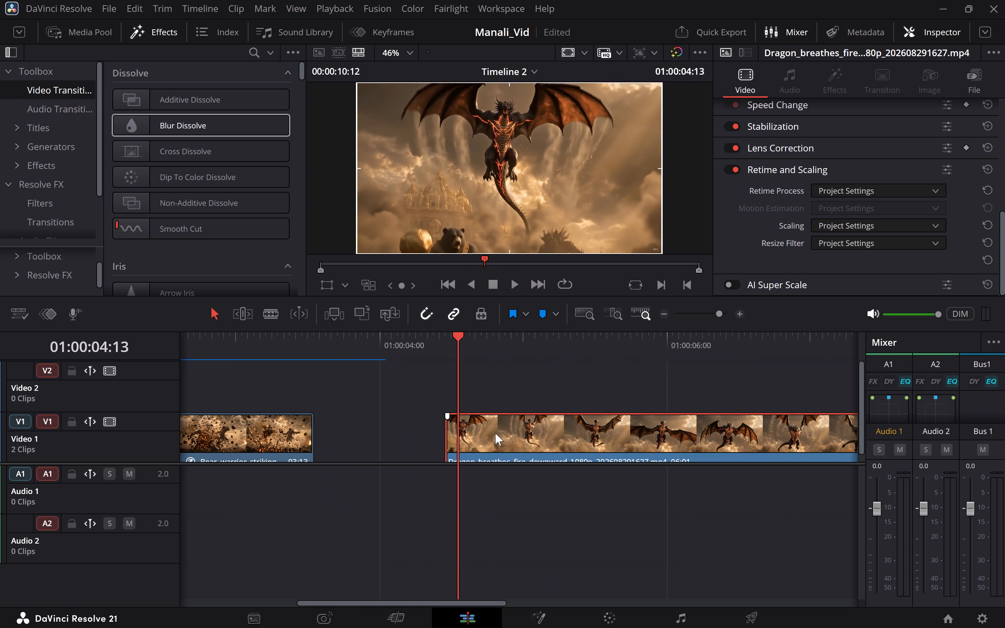
{"action": "left_click_drag", "start_coordinate": [447, 440], "coordinate": [380, 440]}
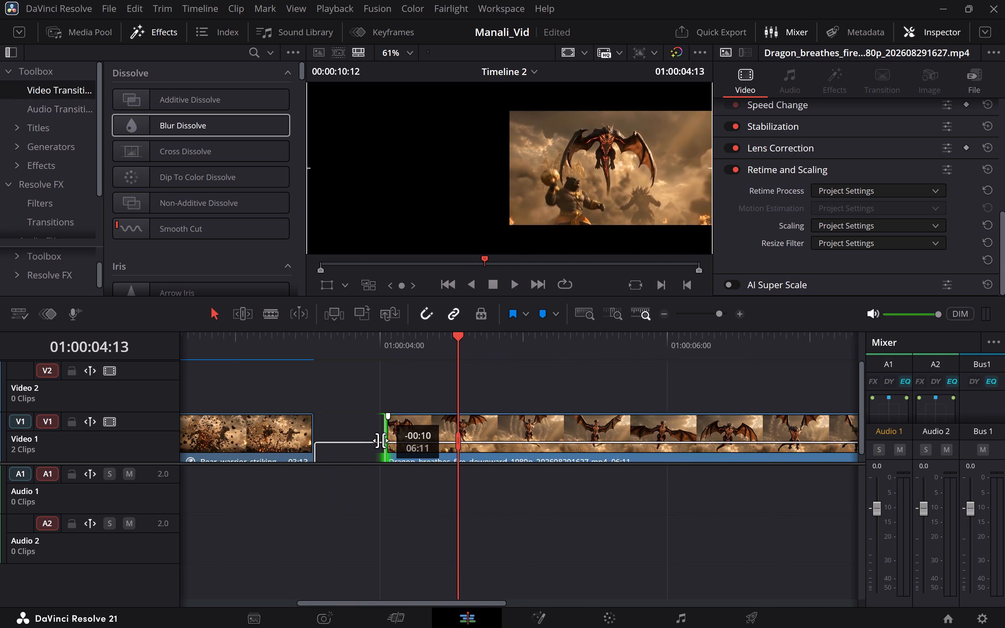
{"action": "left_click_drag", "start_coordinate": [380, 440], "coordinate": [379, 440]}
{"action": "left_click_drag", "start_coordinate": [574, 421], "coordinate": [509, 430]}
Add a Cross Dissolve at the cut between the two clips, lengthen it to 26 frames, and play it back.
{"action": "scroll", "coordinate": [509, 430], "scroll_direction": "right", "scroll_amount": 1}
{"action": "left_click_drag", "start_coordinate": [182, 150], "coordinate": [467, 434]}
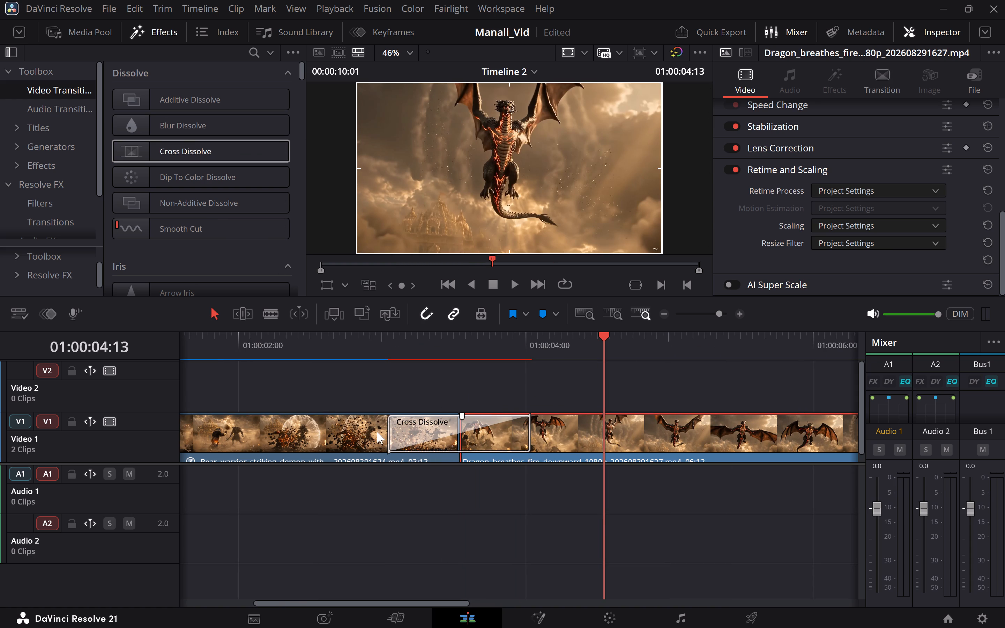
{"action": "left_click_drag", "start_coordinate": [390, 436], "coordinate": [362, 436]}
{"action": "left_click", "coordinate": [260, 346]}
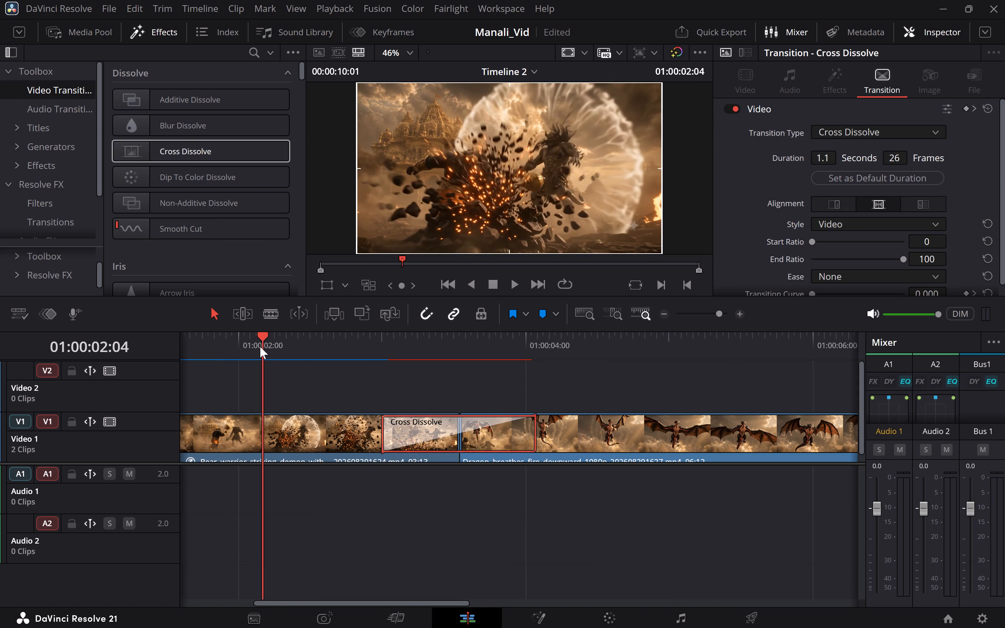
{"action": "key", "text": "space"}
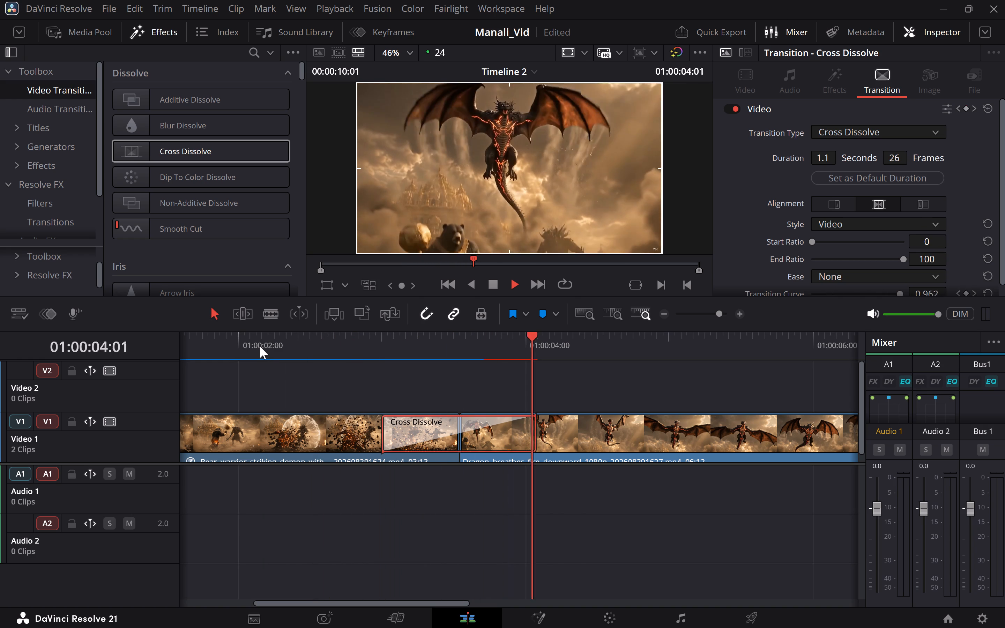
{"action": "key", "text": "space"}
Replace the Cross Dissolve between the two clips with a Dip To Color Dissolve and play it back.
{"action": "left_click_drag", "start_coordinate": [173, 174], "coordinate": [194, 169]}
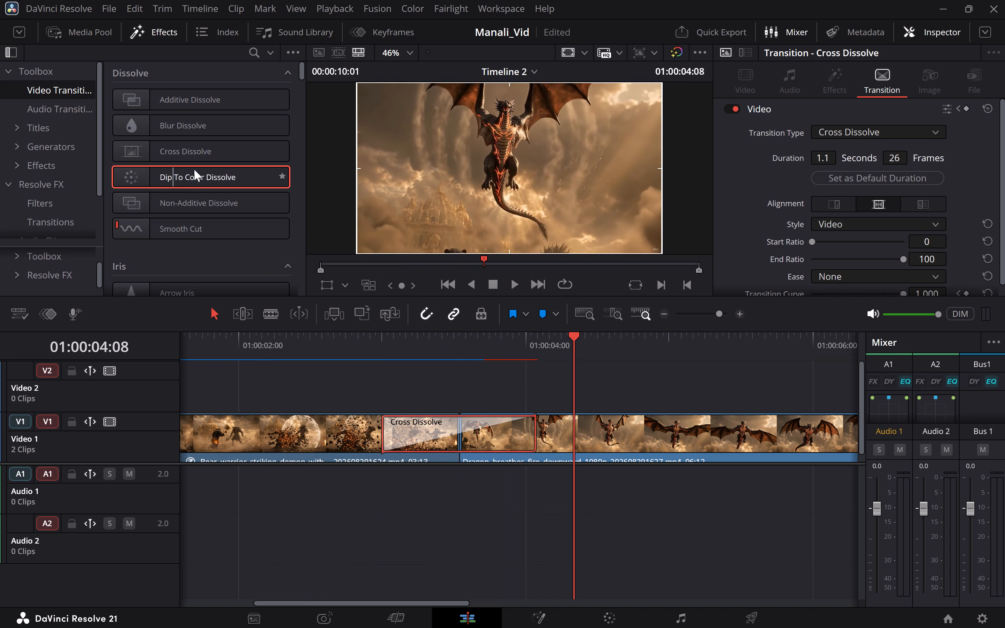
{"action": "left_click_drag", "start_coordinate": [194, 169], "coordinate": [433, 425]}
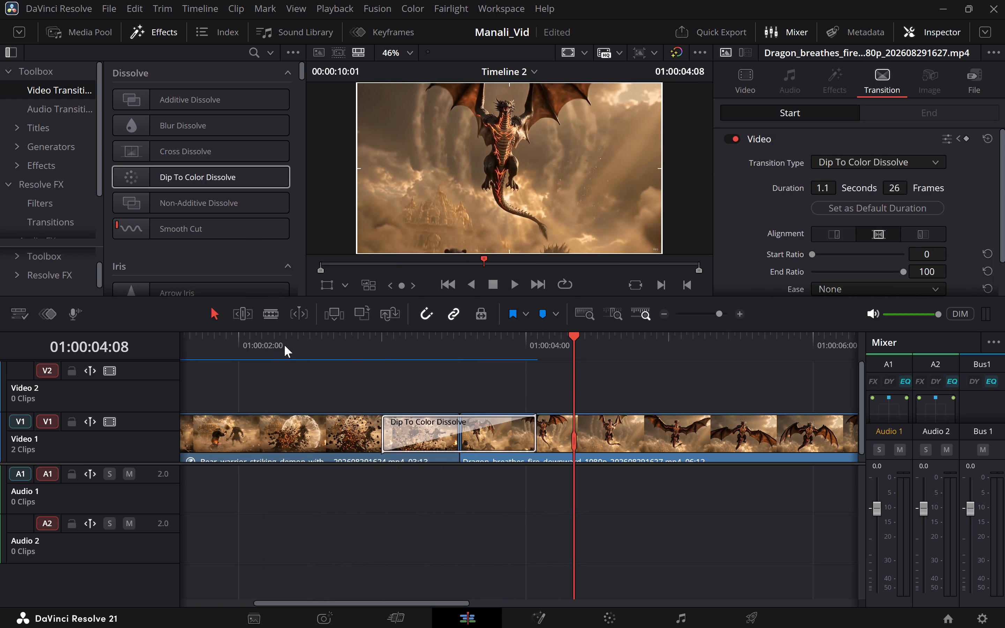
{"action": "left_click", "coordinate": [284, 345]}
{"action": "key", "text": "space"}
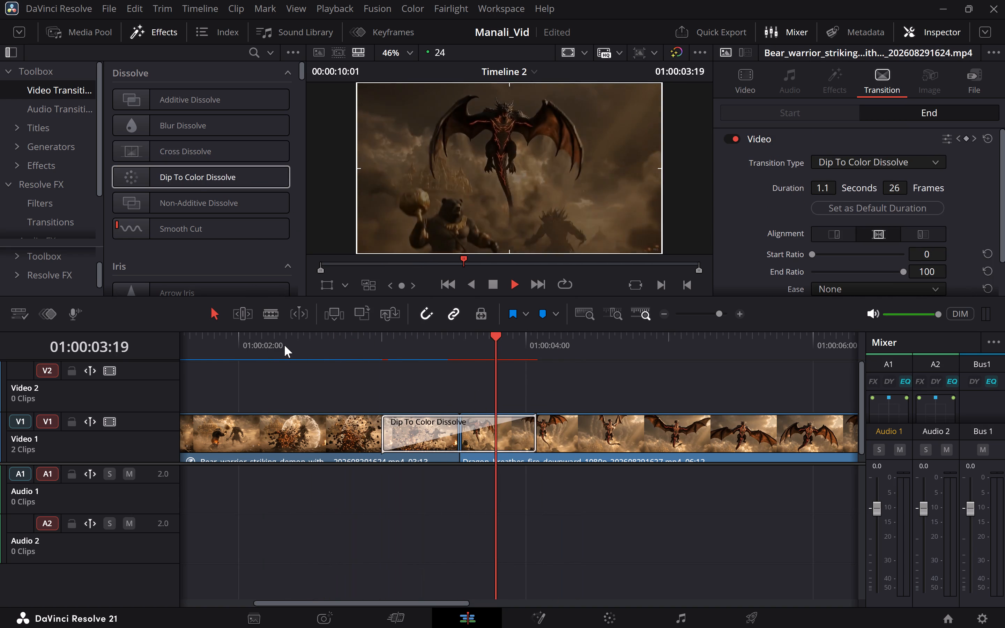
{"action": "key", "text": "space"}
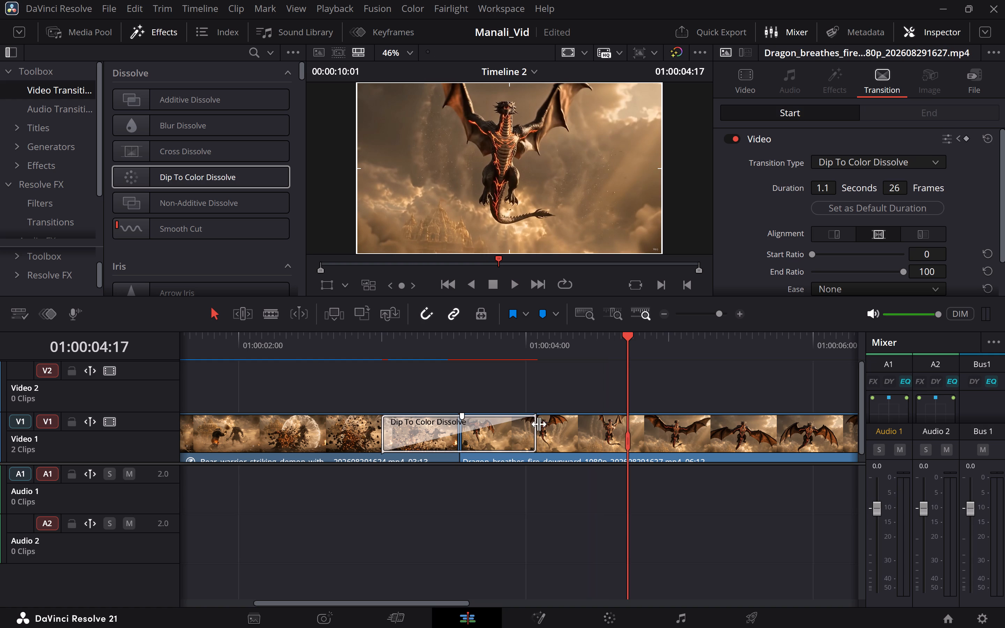
Trim the dragon clip's start to a duration of 06:06, dropping the Dip To Color Dissolve, and rejoin it to the bear warrior clip.
{"action": "left_click", "coordinate": [578, 440]}
{"action": "left_click_drag", "start_coordinate": [578, 440], "coordinate": [624, 432]}
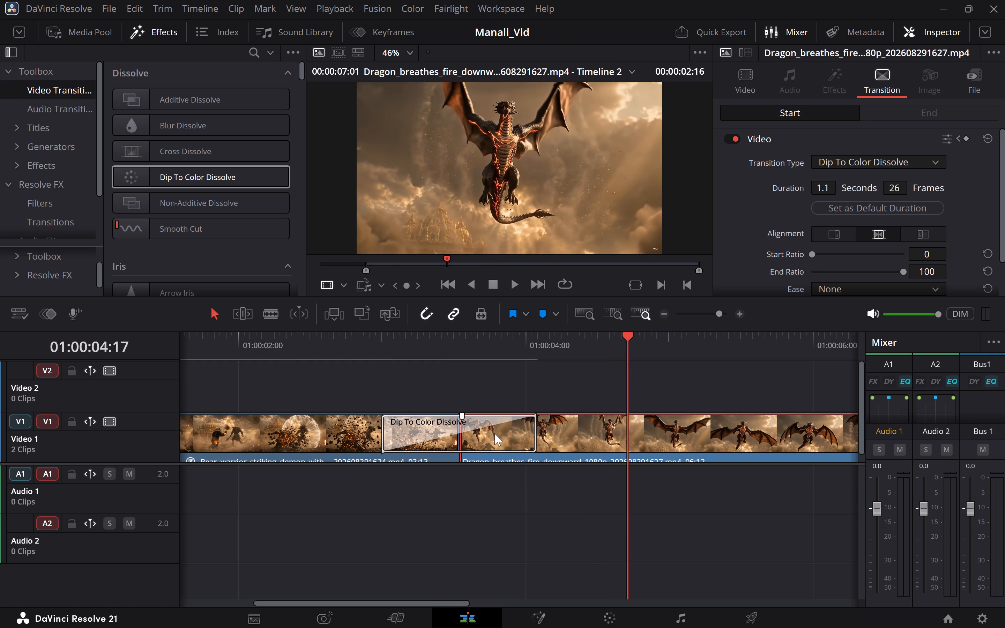
{"action": "left_click_drag", "start_coordinate": [467, 438], "coordinate": [504, 437]}
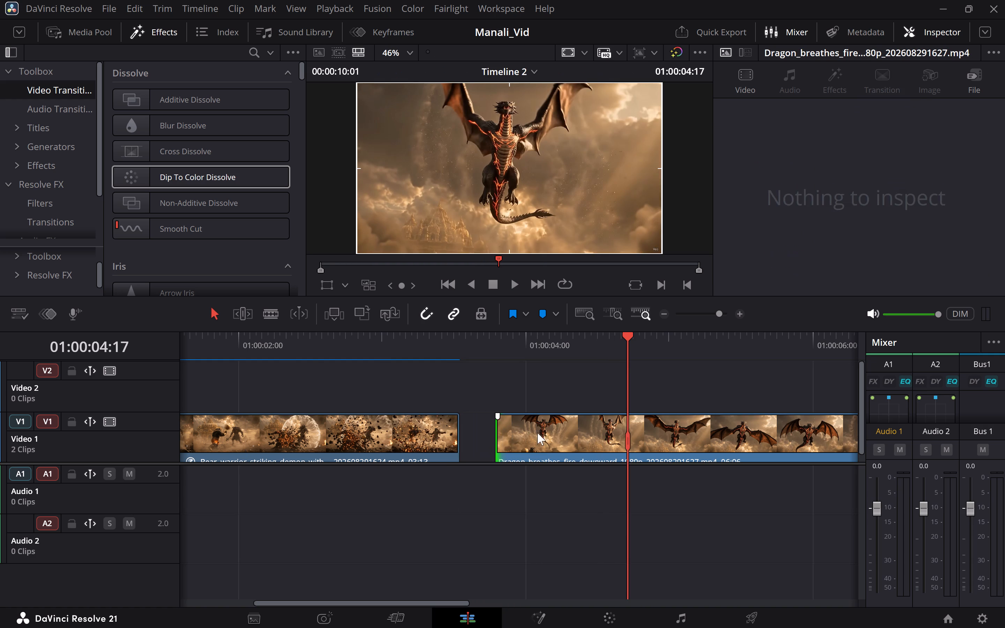
{"action": "left_click_drag", "start_coordinate": [555, 433], "coordinate": [518, 434]}
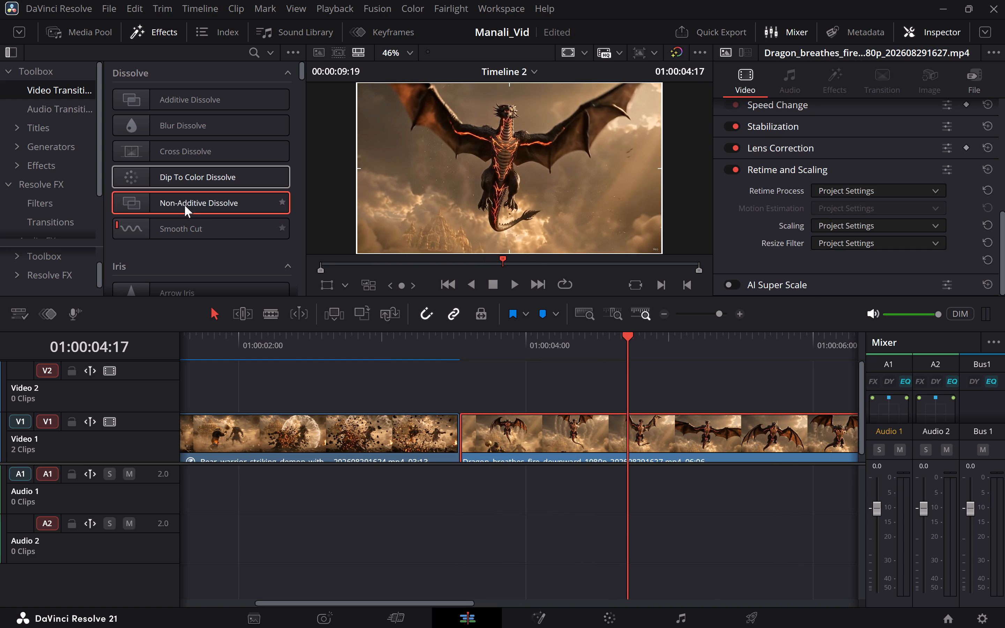
Add a Smooth Cut transition at the cut between the bear warrior and dragon clips on Video 1.
{"action": "left_click_drag", "start_coordinate": [170, 222], "coordinate": [447, 421]}
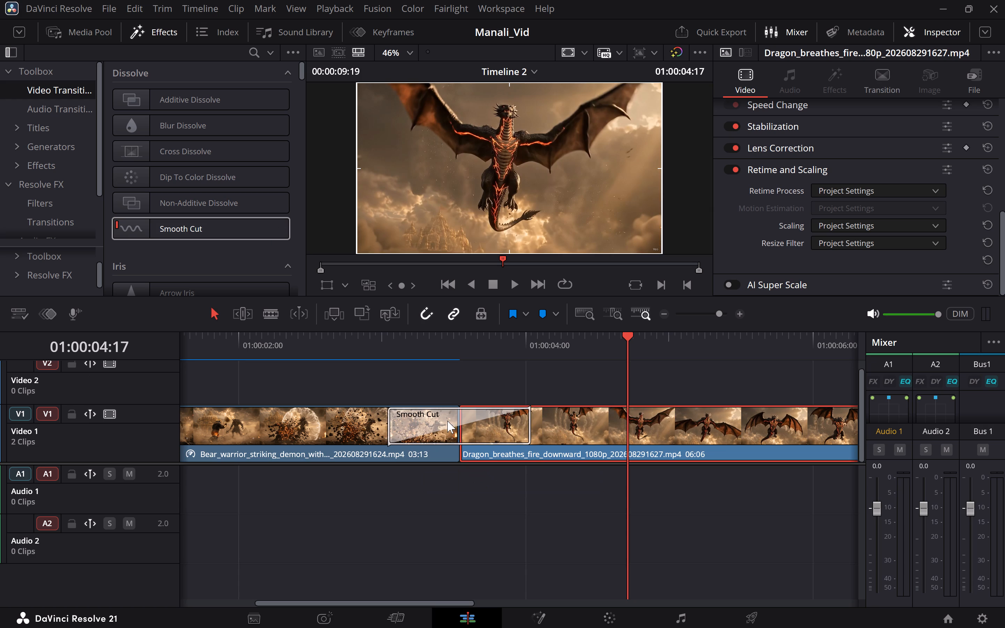
Lengthen the Smooth Cut transition between the bear warrior and dragon clips to 26 frames.
{"action": "left_click_drag", "start_coordinate": [388, 428], "coordinate": [367, 427]}
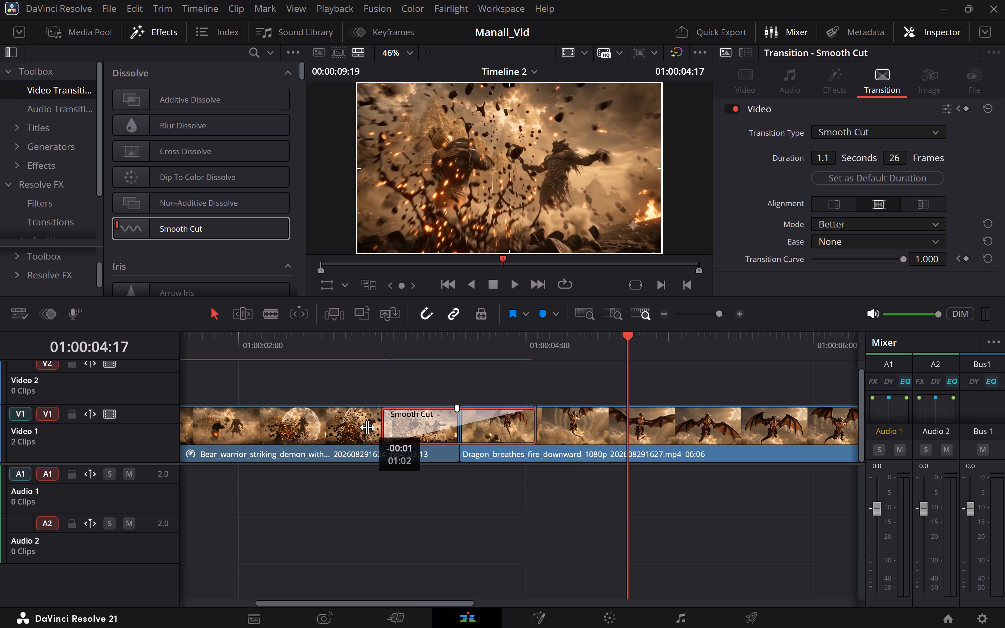
{"action": "left_click_drag", "start_coordinate": [367, 427], "coordinate": [365, 427]}
Play back the Smooth Cut several times from shortly before the transition to examine how the two clips blend.
{"action": "left_click", "coordinate": [307, 352]}
{"action": "key", "text": "space"}
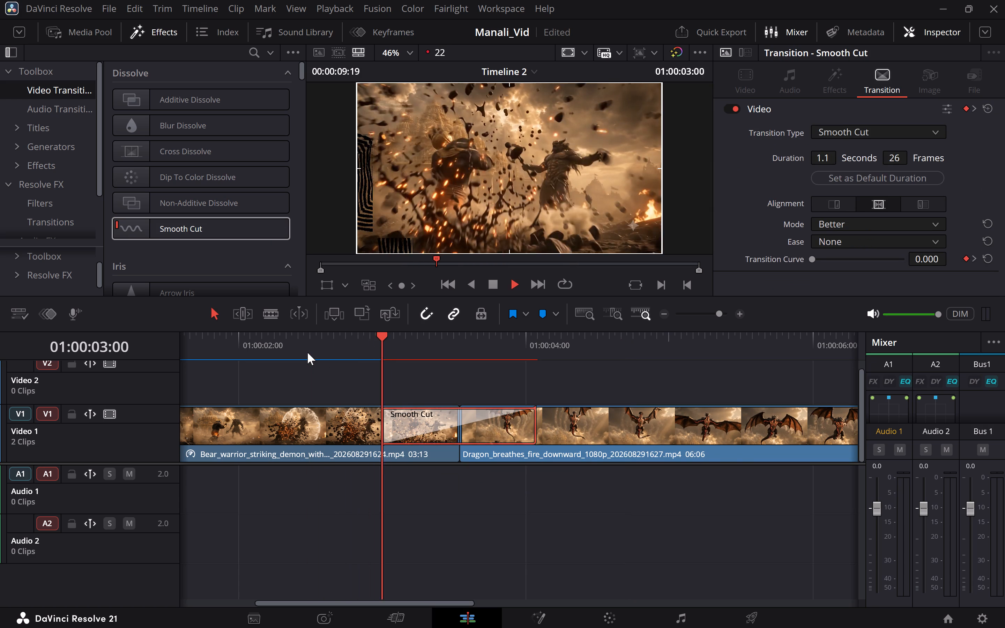
{"action": "key", "text": "space"}
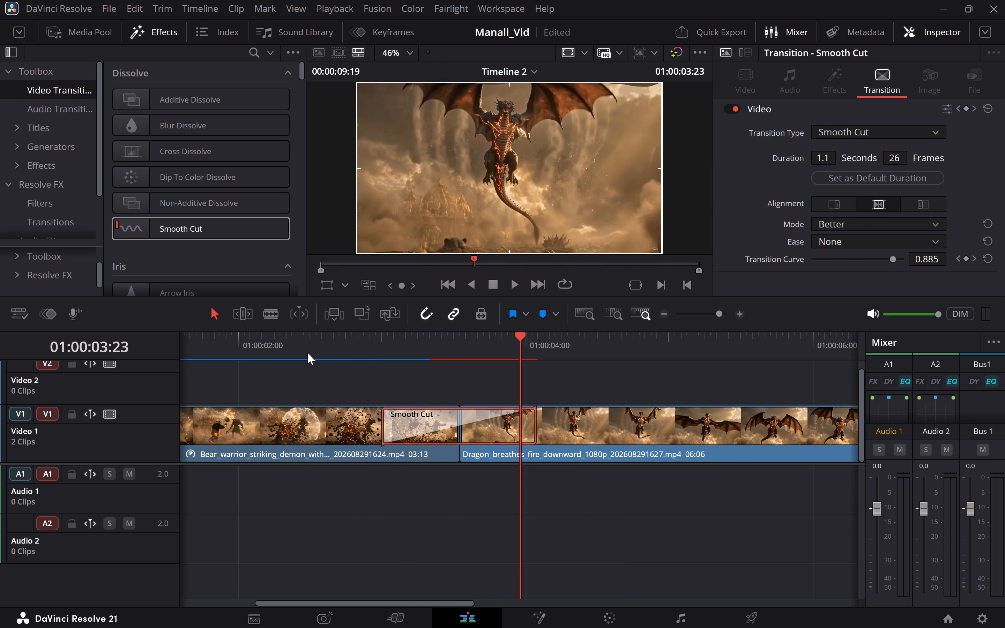
{"action": "left_click", "coordinate": [343, 347]}
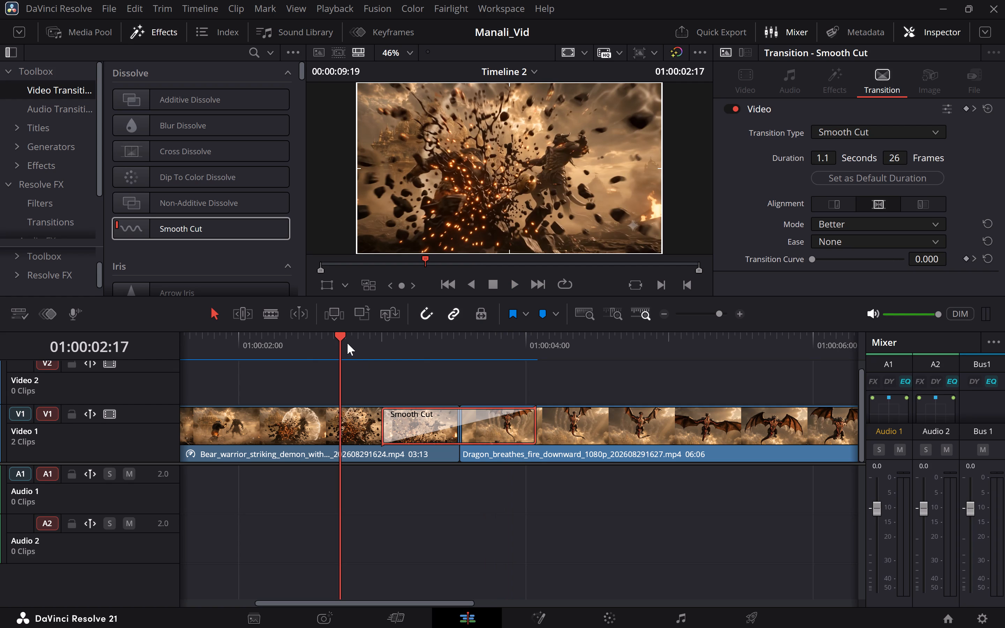
{"action": "key", "text": "space"}
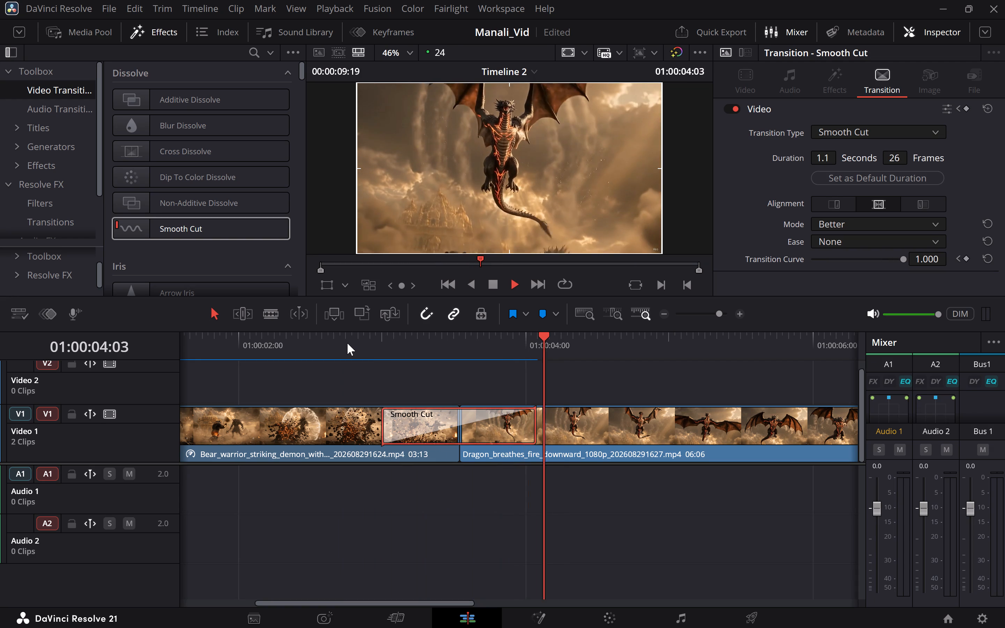
{"action": "key", "text": "space"}
{"action": "left_click", "coordinate": [293, 342]}
{"action": "key", "text": "space"}
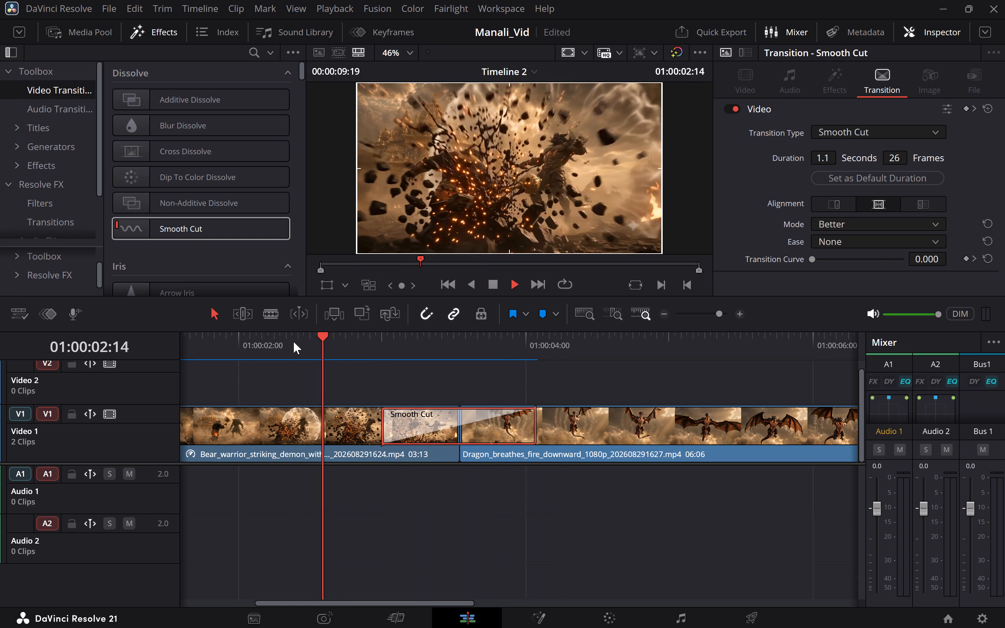
{"action": "key", "text": "space"}
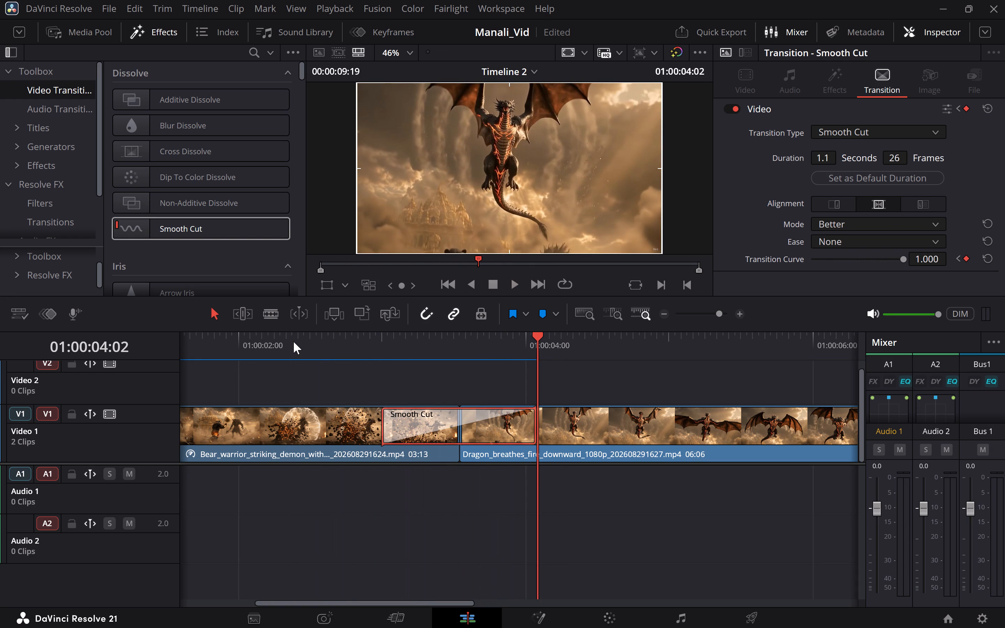
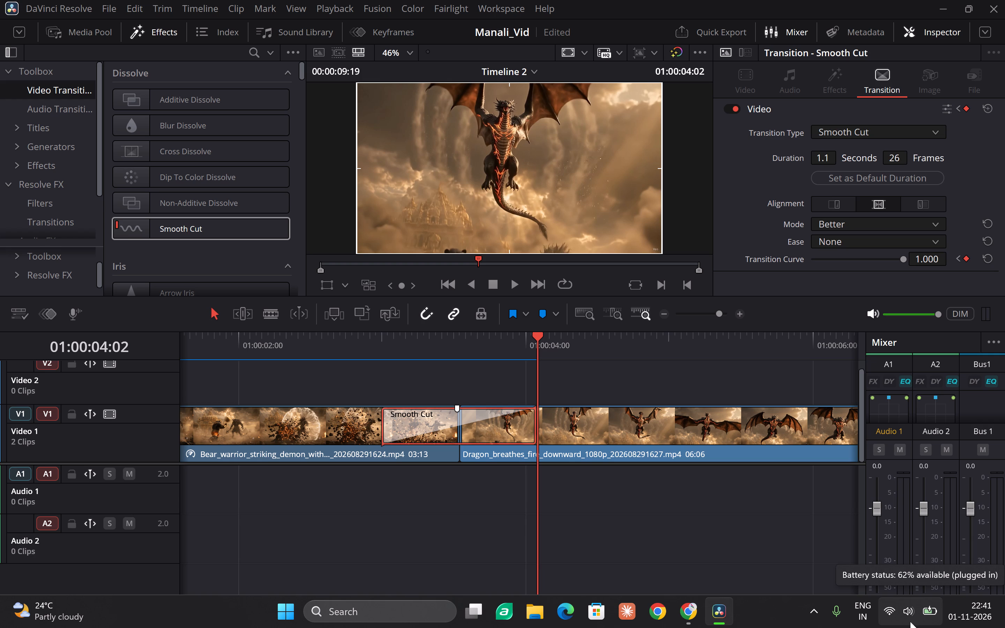
Play back the Smooth Cut transition between the bear warrior and dragon clips.
{"action": "left_click", "coordinate": [370, 339]}
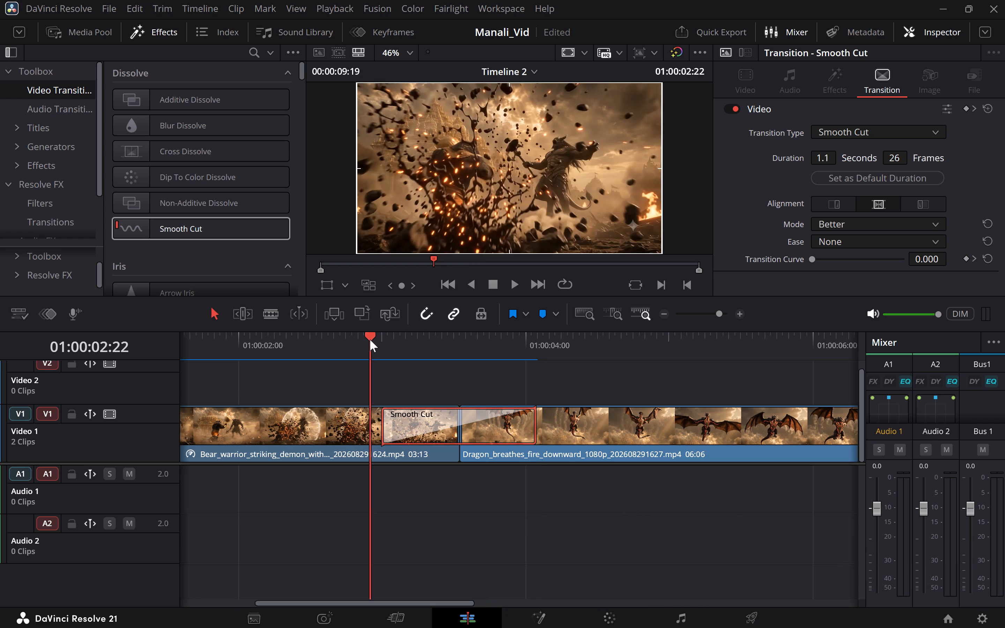
{"action": "key", "text": "space"}
{"action": "key", "text": "space"}
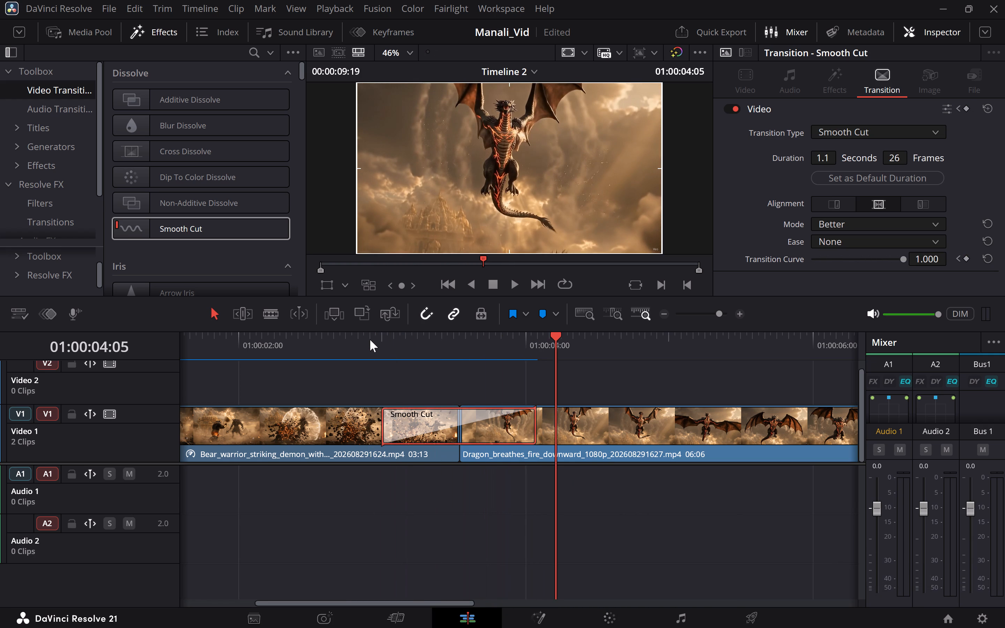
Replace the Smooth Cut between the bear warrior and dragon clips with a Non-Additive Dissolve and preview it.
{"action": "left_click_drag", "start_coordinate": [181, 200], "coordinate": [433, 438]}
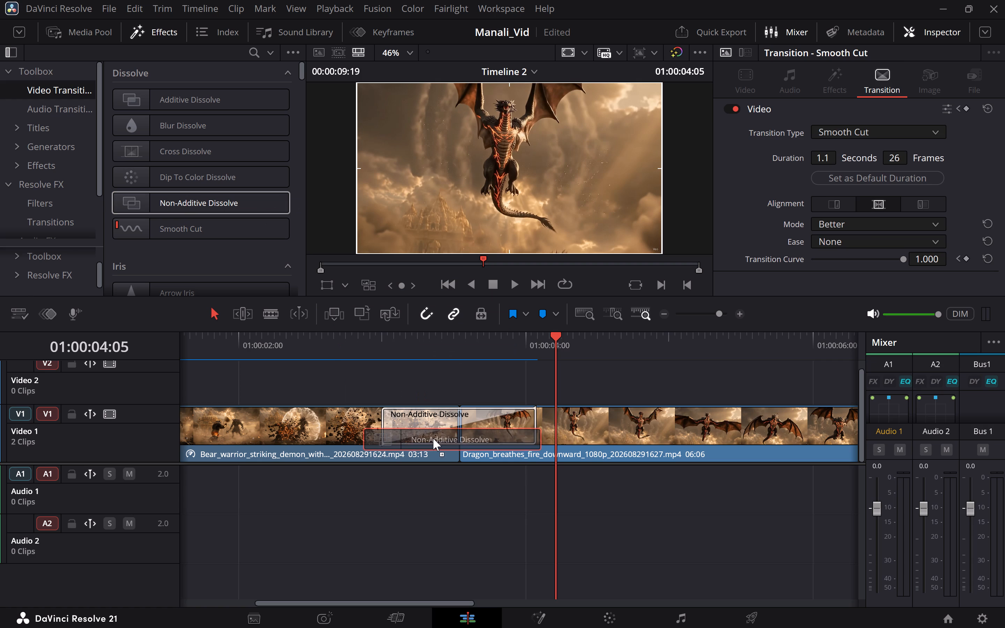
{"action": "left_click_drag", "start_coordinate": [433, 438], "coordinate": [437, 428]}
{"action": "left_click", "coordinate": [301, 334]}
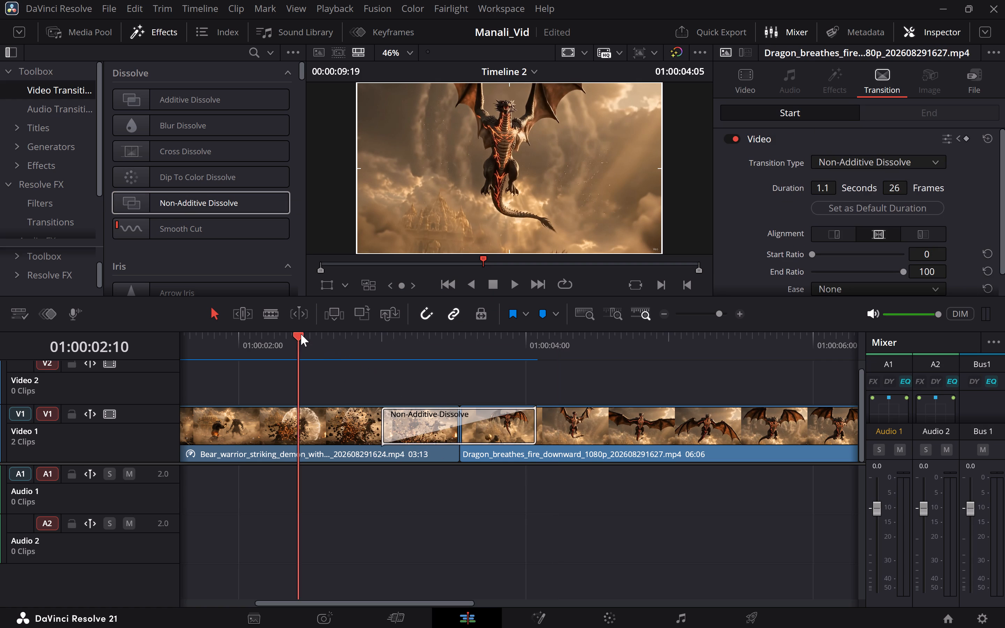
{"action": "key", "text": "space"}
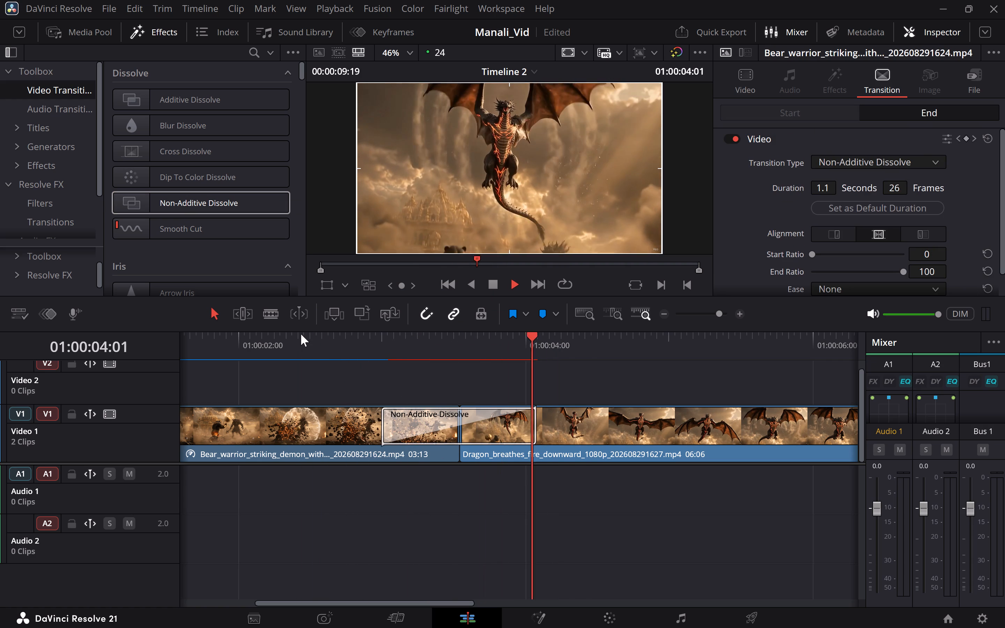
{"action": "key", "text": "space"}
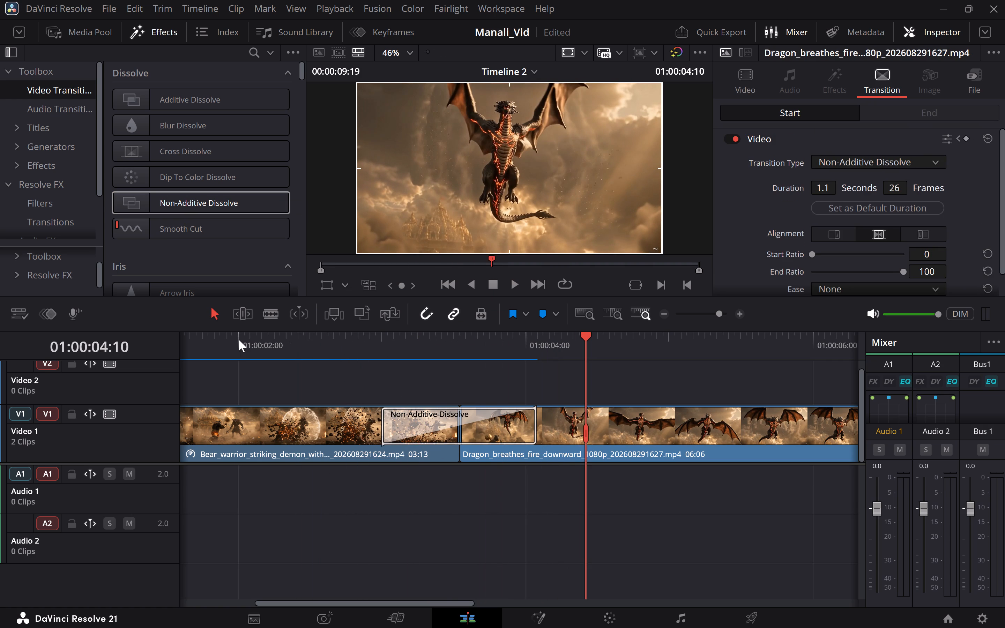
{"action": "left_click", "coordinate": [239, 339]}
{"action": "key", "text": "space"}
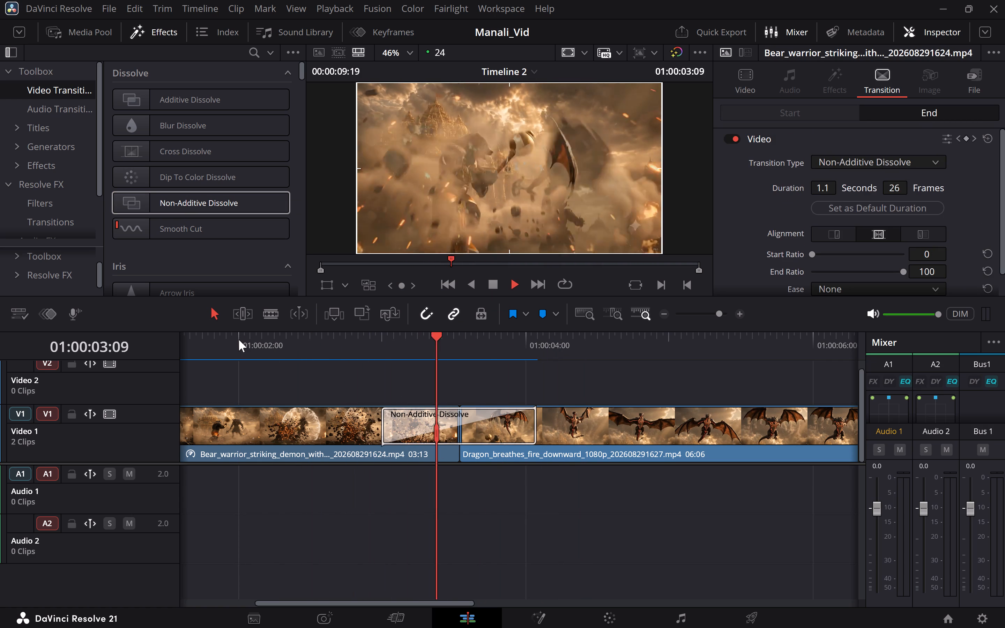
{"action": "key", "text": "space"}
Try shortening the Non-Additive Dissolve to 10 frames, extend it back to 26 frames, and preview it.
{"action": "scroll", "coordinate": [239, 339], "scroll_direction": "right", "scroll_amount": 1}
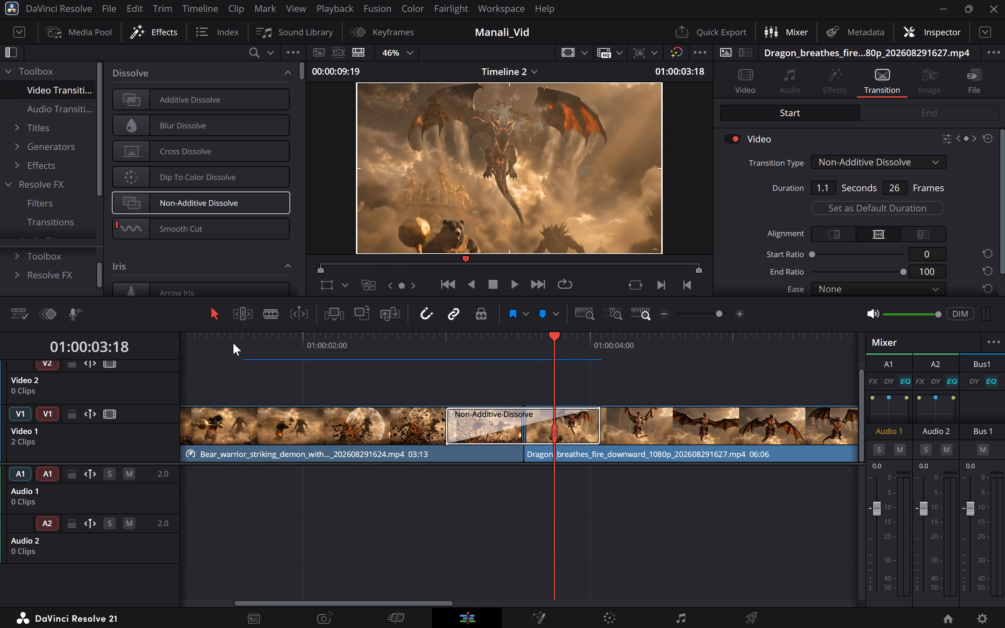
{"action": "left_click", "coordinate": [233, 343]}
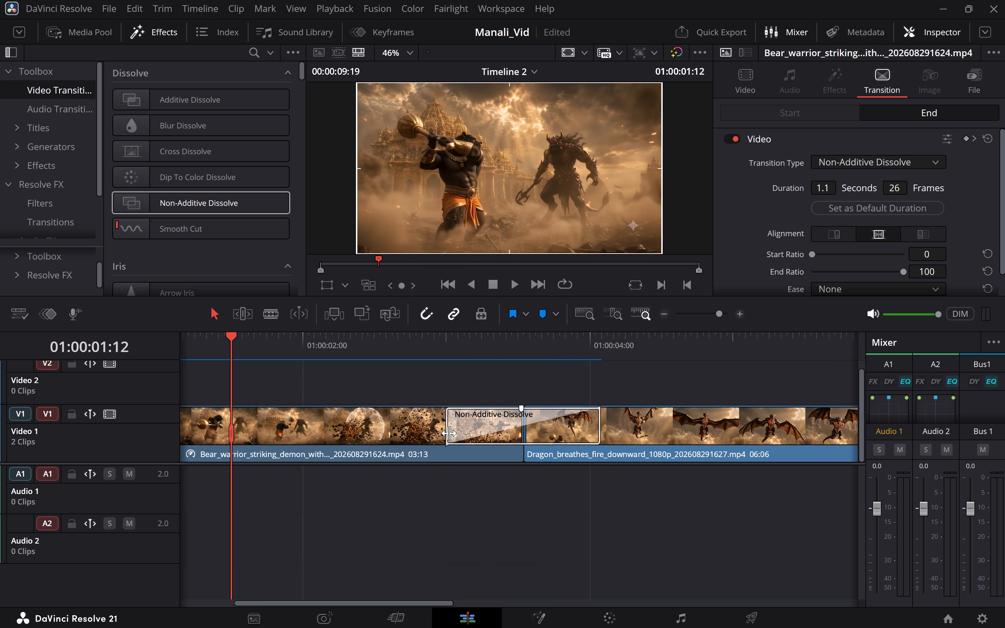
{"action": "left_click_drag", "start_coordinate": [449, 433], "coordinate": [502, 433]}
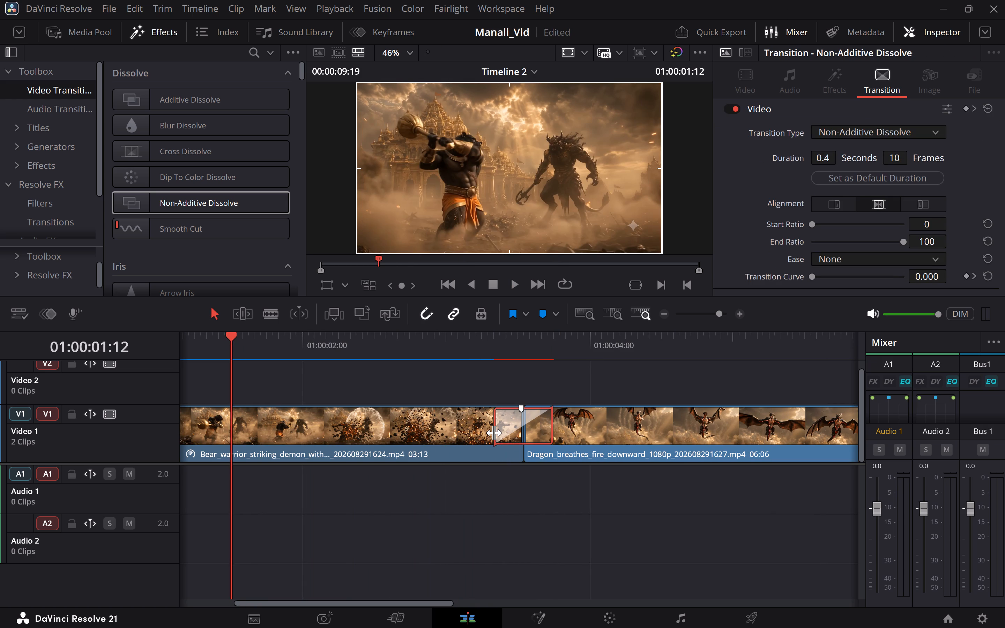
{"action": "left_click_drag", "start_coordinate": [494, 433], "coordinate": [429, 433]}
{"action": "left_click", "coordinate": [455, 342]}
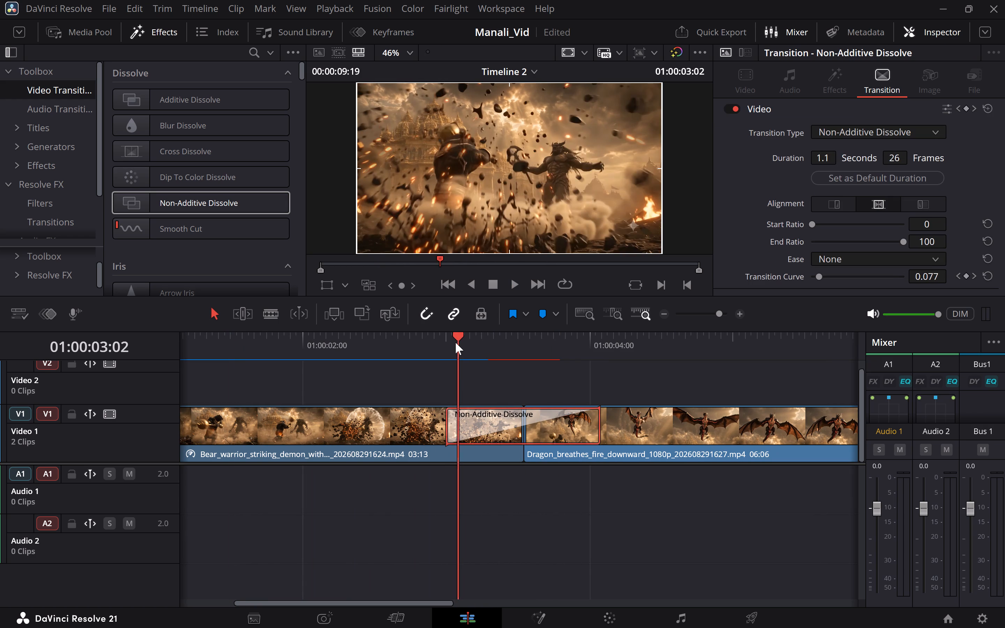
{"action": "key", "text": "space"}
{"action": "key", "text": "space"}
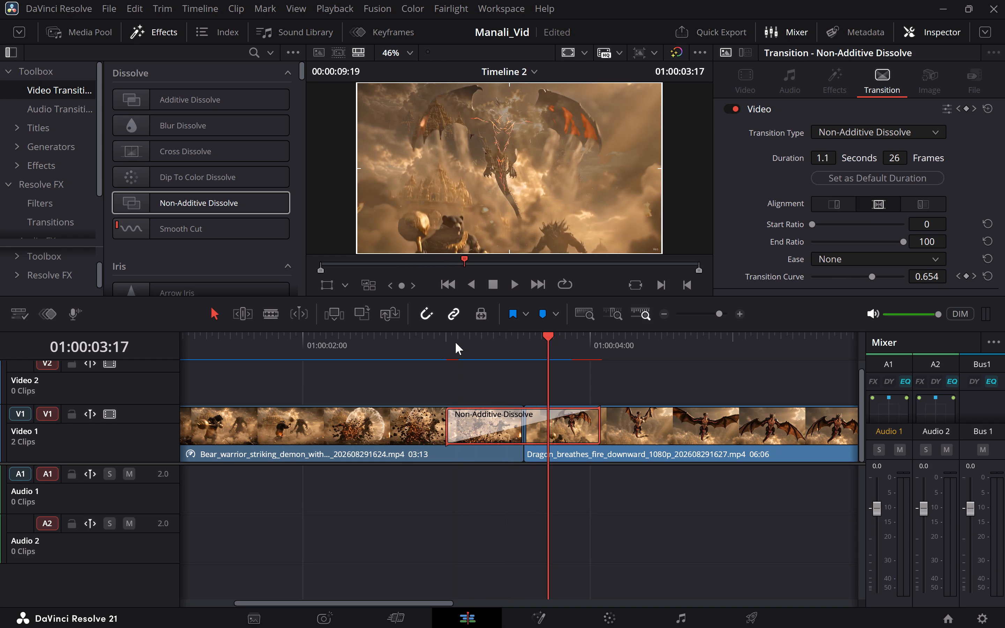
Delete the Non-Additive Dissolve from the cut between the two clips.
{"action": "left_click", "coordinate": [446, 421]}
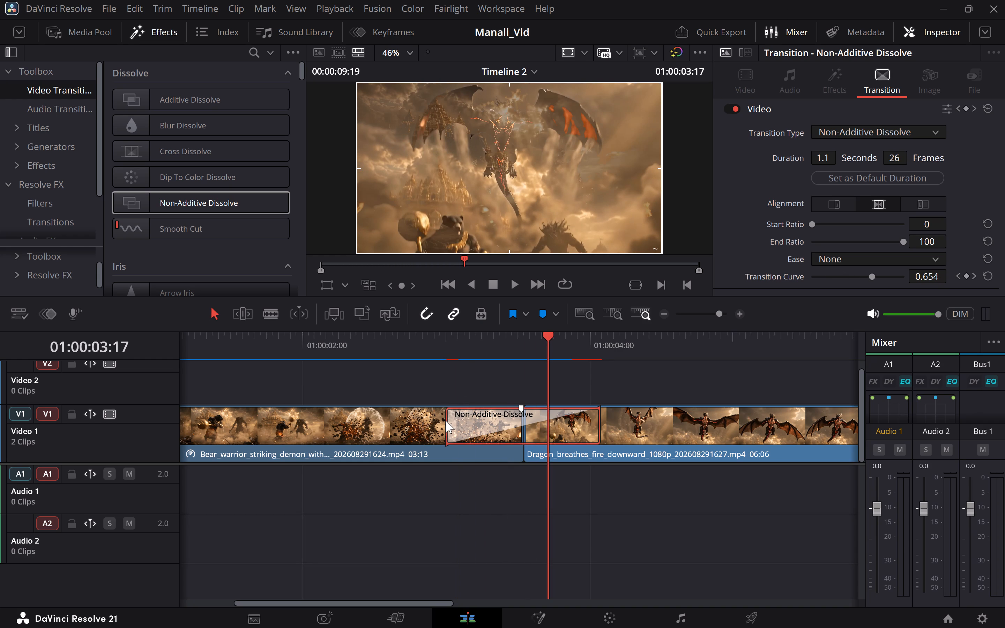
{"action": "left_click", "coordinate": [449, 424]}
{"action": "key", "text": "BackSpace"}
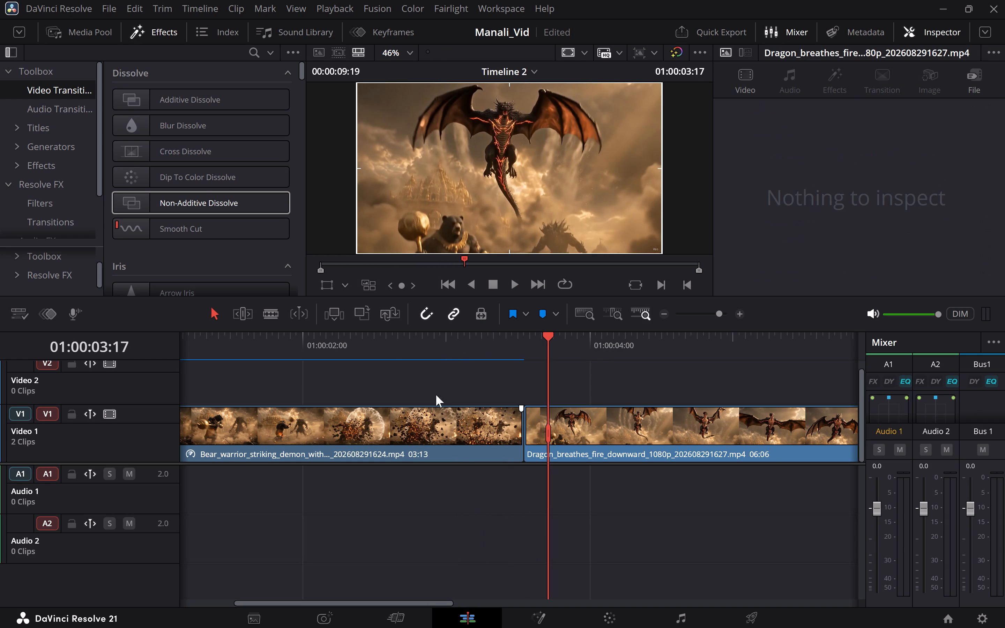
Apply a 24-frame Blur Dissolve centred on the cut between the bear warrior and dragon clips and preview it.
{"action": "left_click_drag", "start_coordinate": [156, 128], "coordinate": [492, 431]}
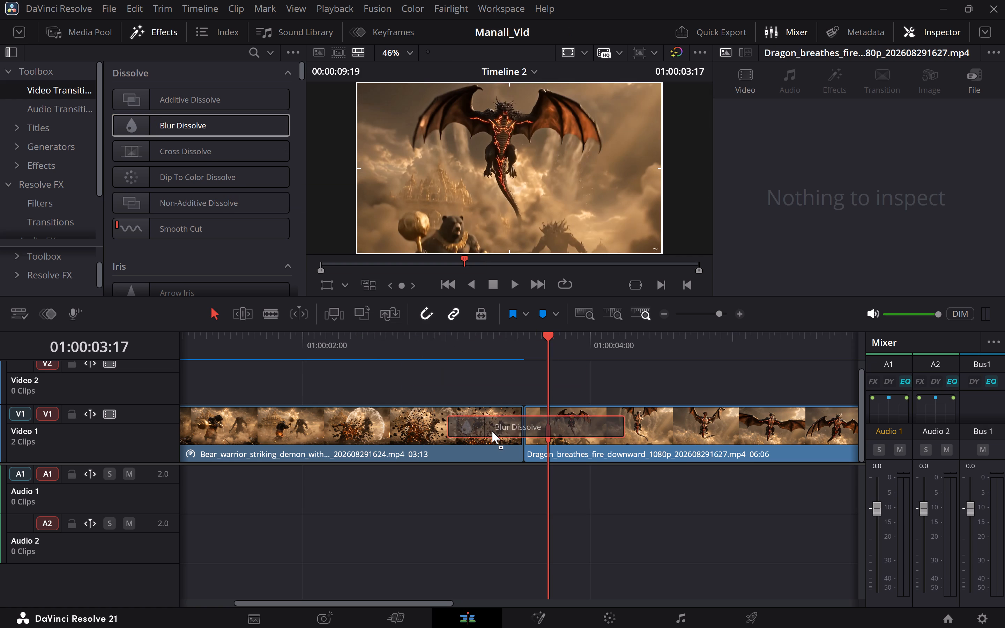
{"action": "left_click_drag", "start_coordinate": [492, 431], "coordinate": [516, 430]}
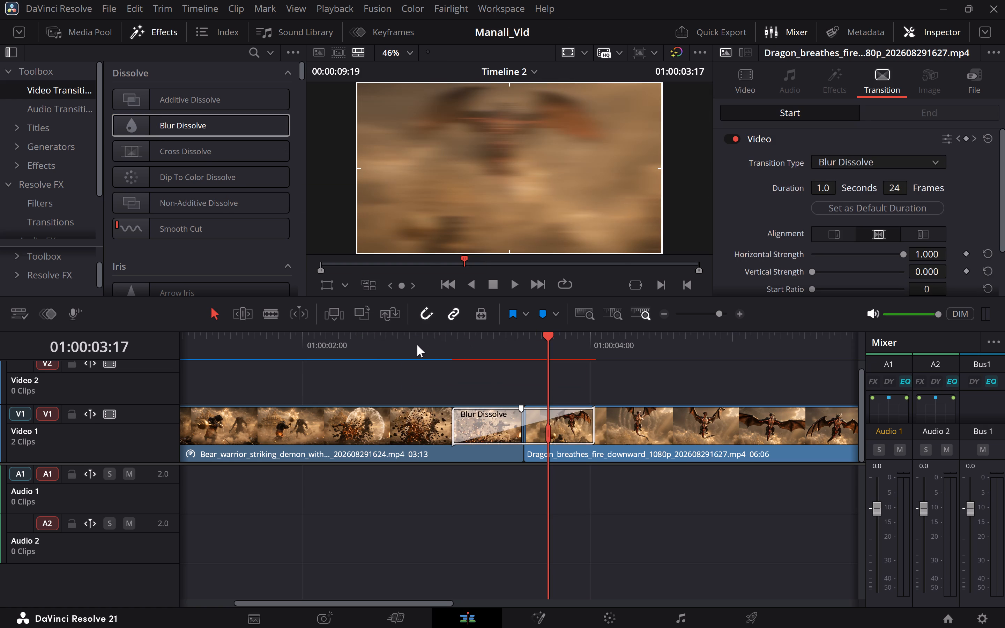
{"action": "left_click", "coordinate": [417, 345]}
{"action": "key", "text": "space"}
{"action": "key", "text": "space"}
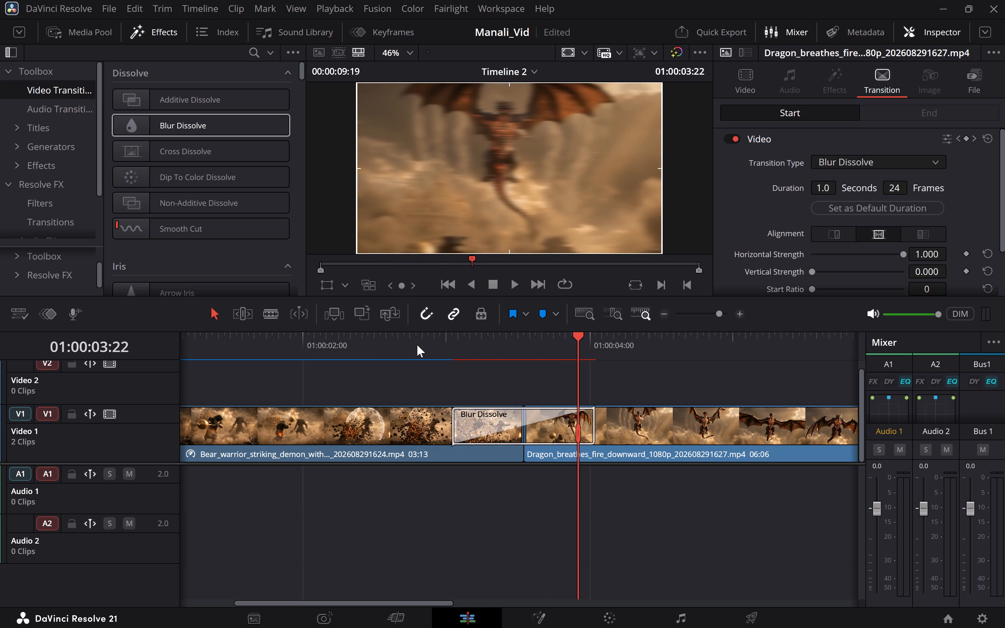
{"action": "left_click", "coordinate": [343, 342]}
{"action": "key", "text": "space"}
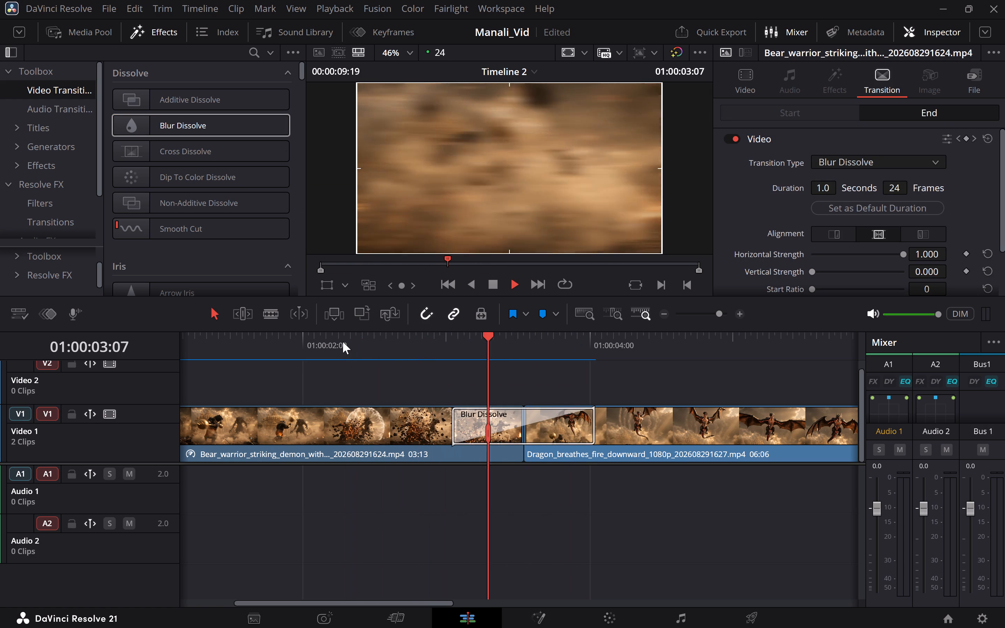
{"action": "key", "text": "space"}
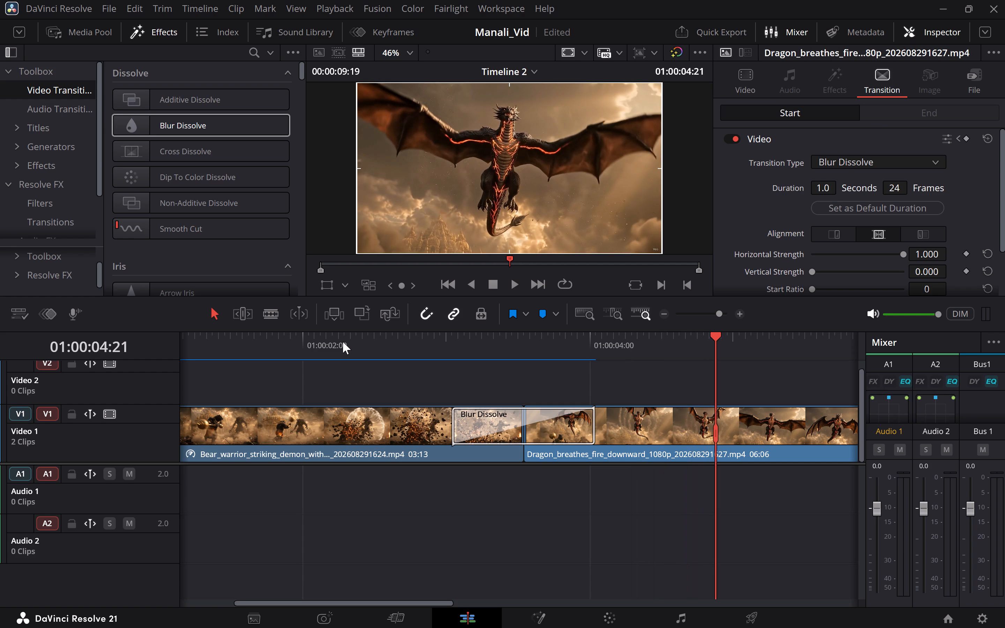
Review the timeline from before the Blur Dissolve to near the end of the dragon clip, playing it twice.
{"action": "left_click", "coordinate": [303, 337]}
{"action": "key", "text": "space"}
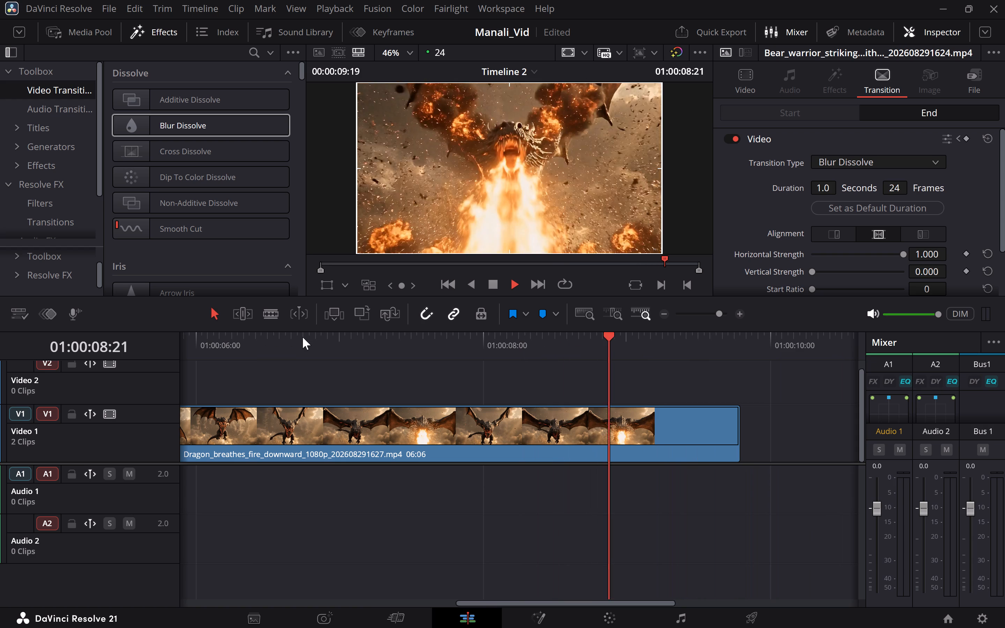
{"action": "key", "text": "space"}
{"action": "scroll", "coordinate": [303, 337], "scroll_direction": "right", "scroll_amount": 2}
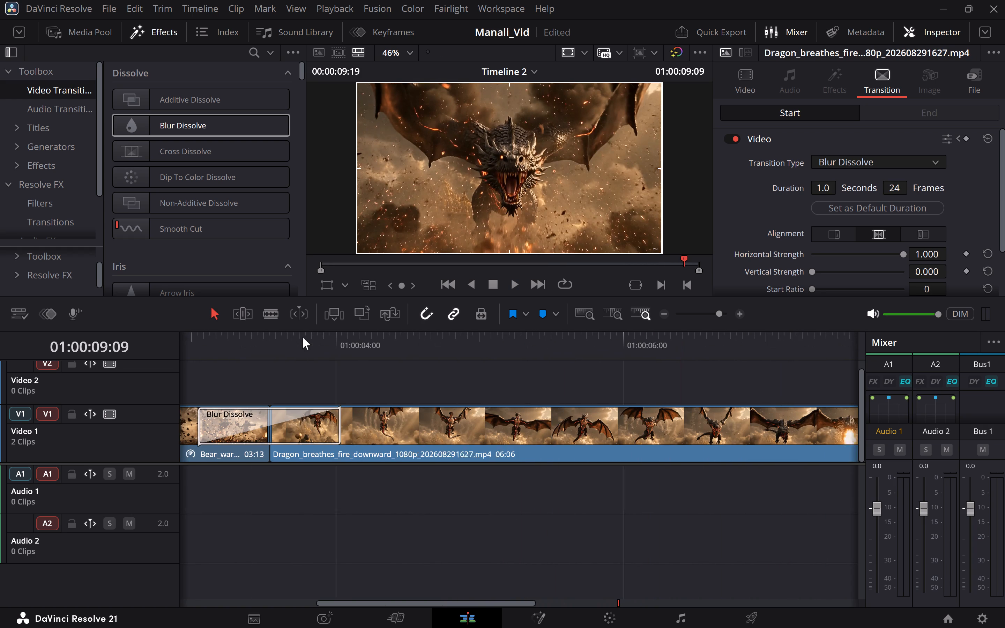
{"action": "scroll", "coordinate": [303, 337], "scroll_direction": "right", "scroll_amount": 1}
{"action": "left_click", "coordinate": [203, 346]}
{"action": "key", "text": "space"}
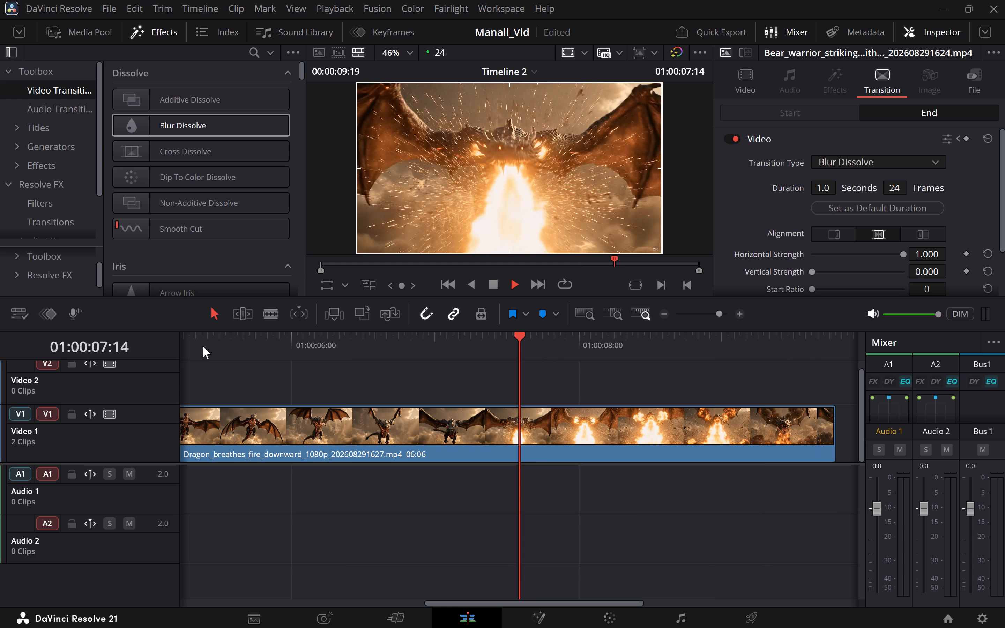
{"action": "key", "text": "space"}
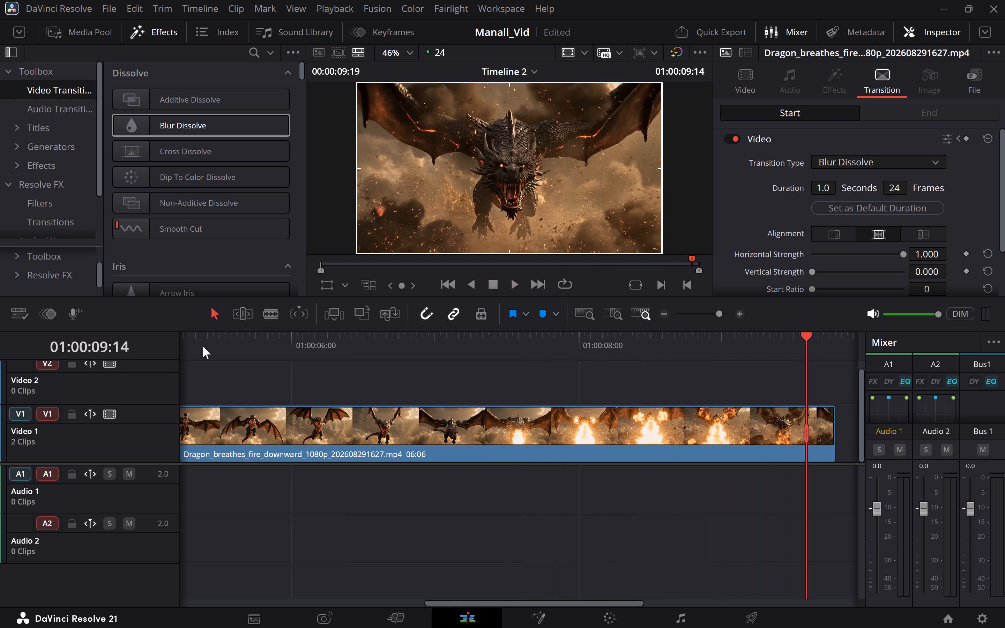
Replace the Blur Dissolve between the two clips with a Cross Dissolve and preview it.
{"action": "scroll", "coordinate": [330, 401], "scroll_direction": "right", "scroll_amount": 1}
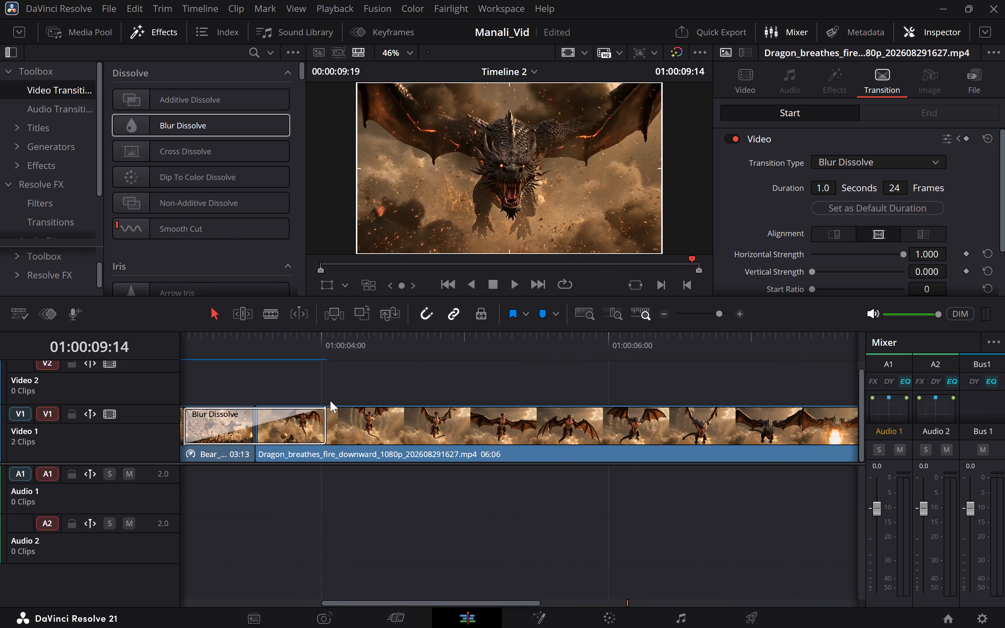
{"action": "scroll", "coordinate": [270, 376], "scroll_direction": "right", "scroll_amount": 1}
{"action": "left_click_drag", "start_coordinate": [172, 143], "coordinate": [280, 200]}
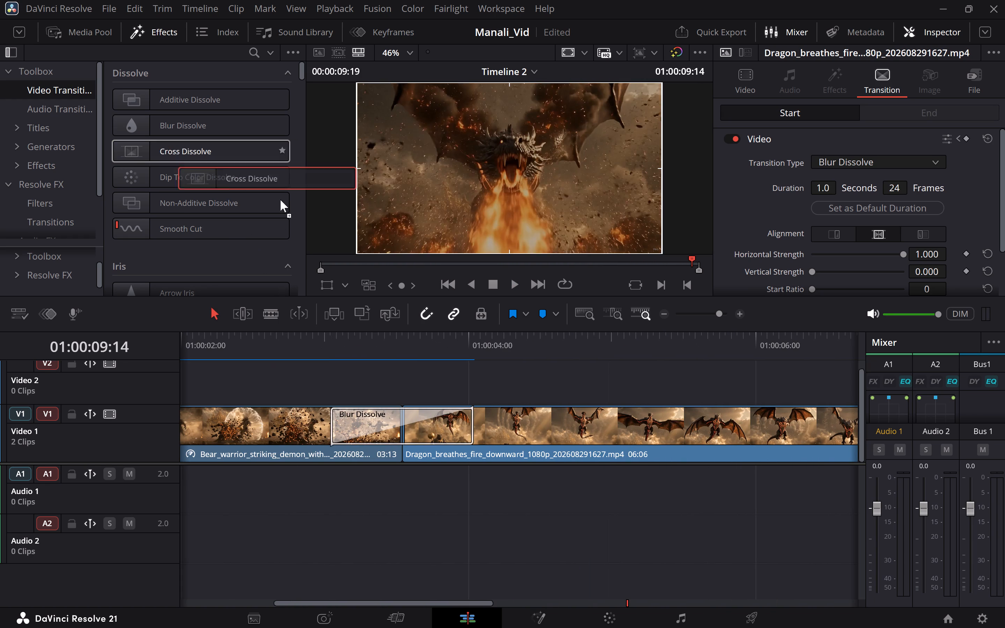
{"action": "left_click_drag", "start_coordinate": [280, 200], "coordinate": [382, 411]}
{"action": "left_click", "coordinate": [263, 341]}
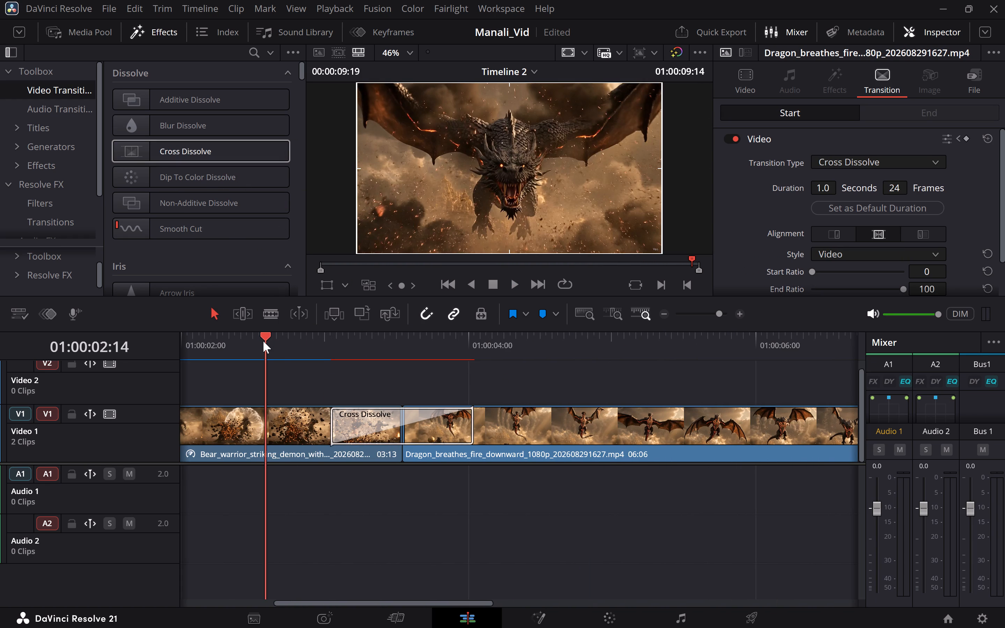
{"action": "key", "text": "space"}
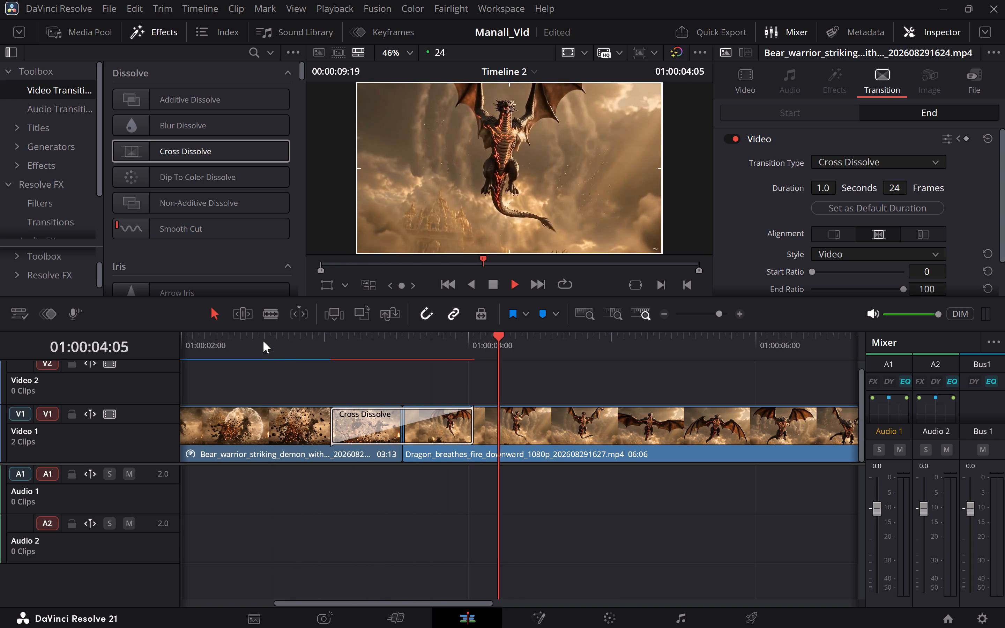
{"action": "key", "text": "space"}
Delete the Cross Dissolve from the cut between the bear warrior and dragon clips.
{"action": "scroll", "coordinate": [524, 456], "scroll_direction": "left", "scroll_amount": 1}
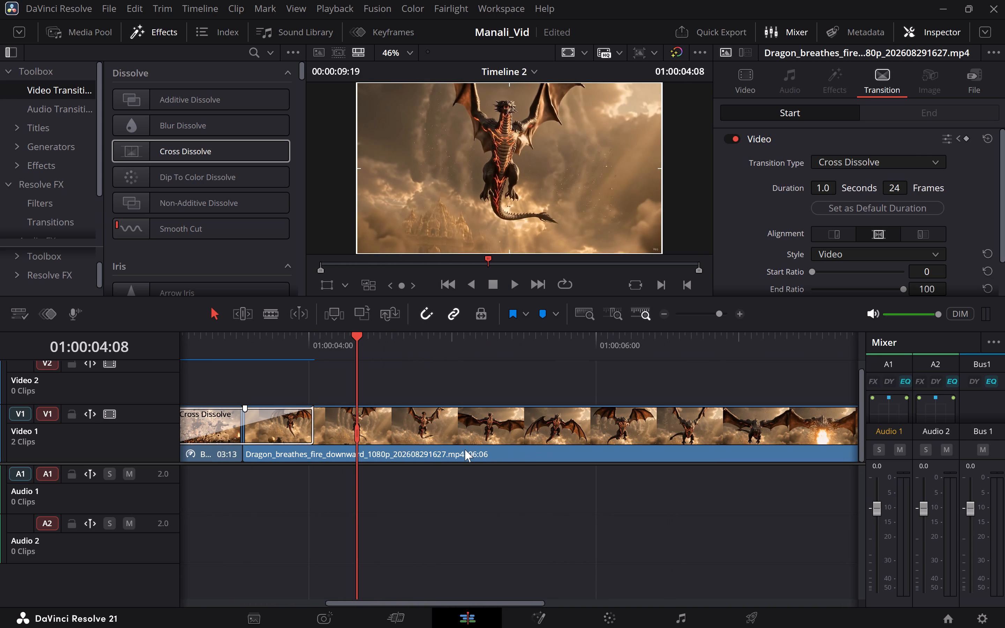
{"action": "scroll", "coordinate": [528, 432], "scroll_direction": "left", "scroll_amount": 1}
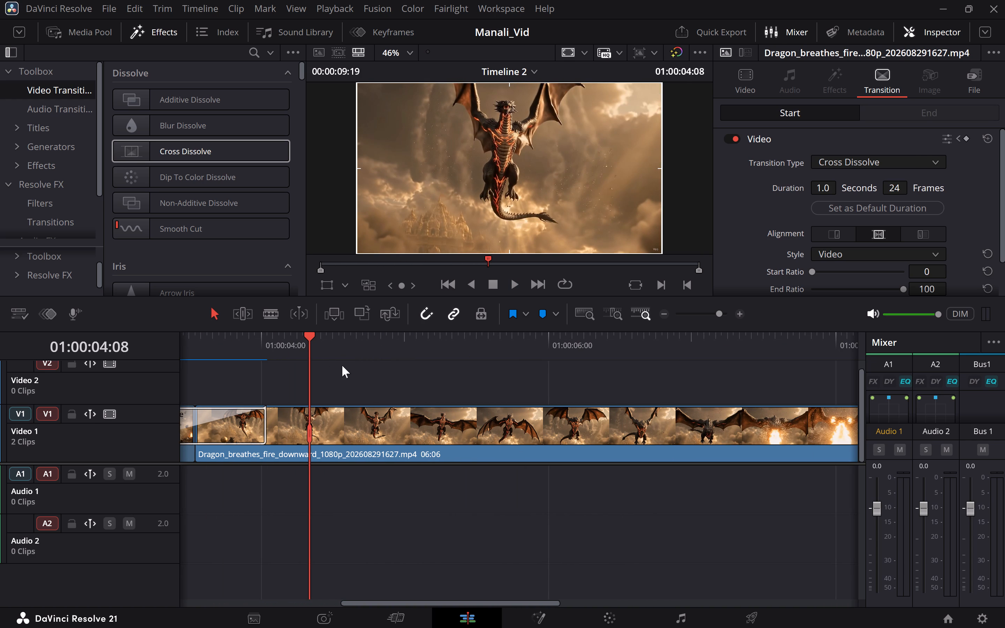
{"action": "left_click", "coordinate": [407, 434]}
{"action": "scroll", "coordinate": [222, 444], "scroll_direction": "right", "scroll_amount": 1}
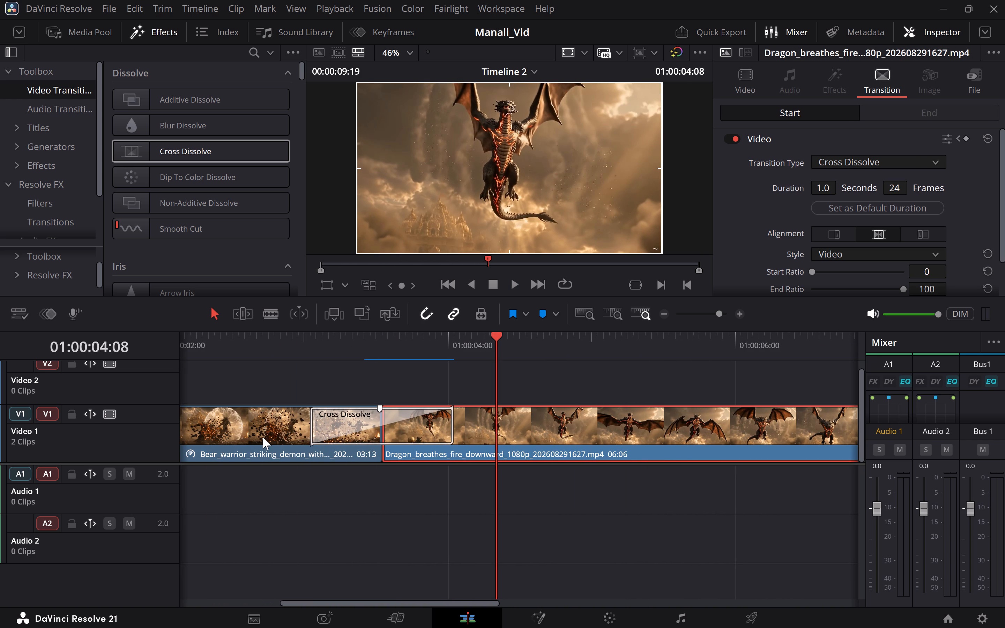
{"action": "left_click", "coordinate": [311, 436]}
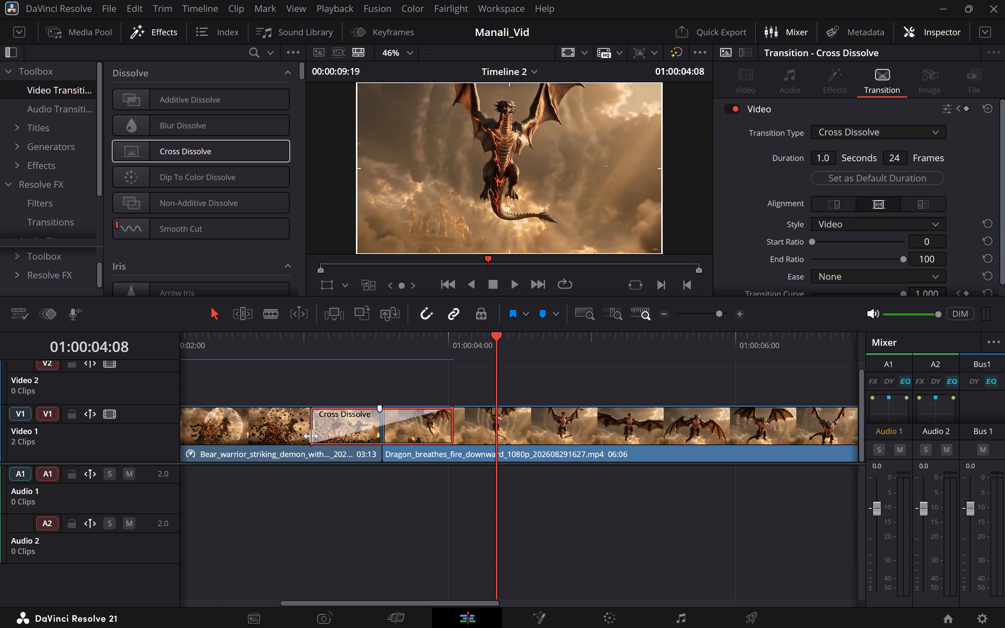
{"action": "key", "text": "BackSpace"}
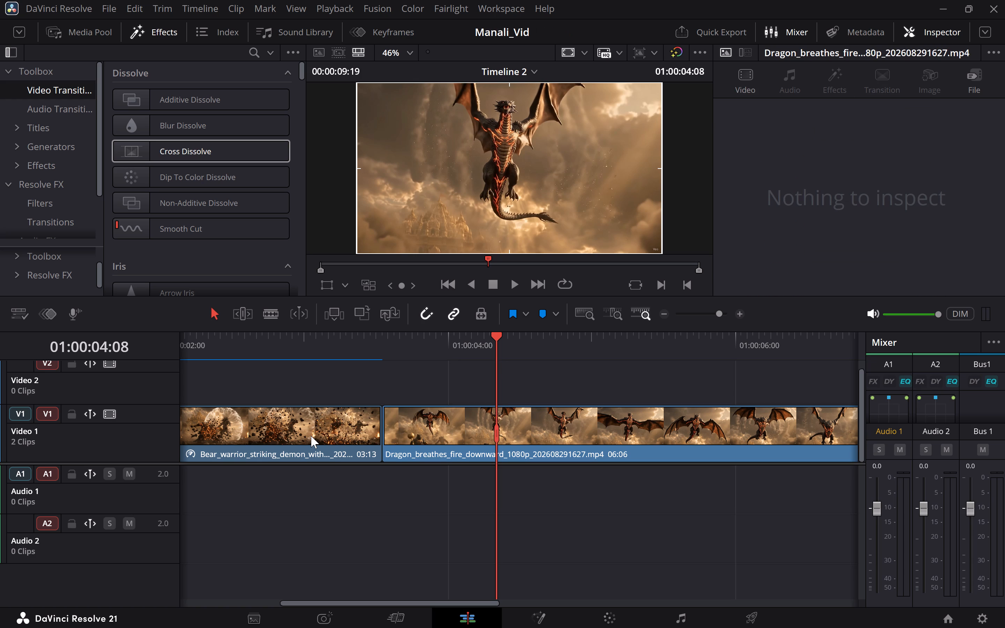
Play back the plain cut from the bear warrior clip into the dragon clip.
{"action": "left_click", "coordinate": [240, 344]}
{"action": "key", "text": "space"}
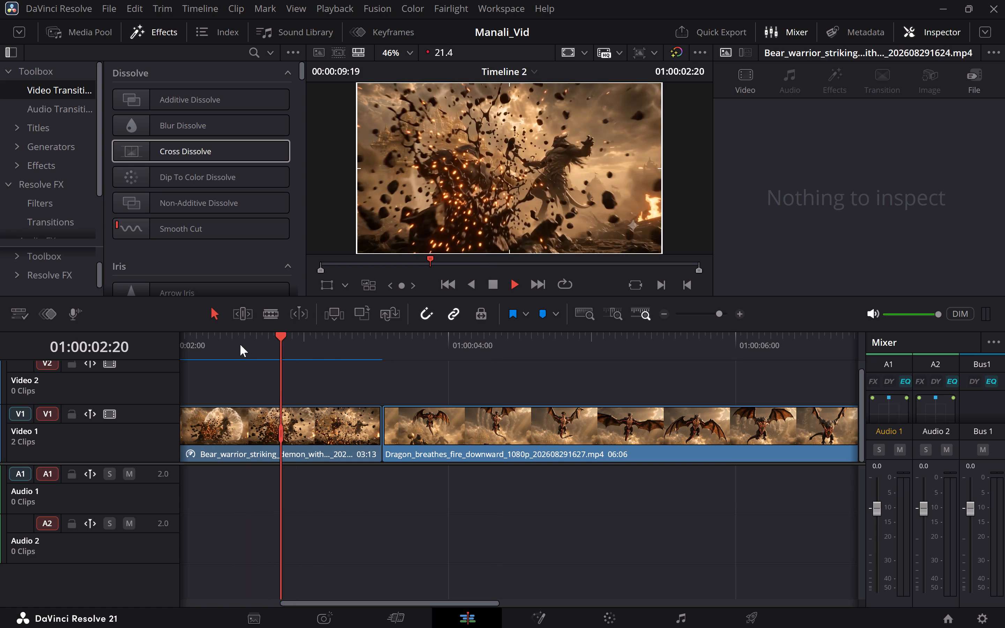
{"action": "key", "text": "space"}
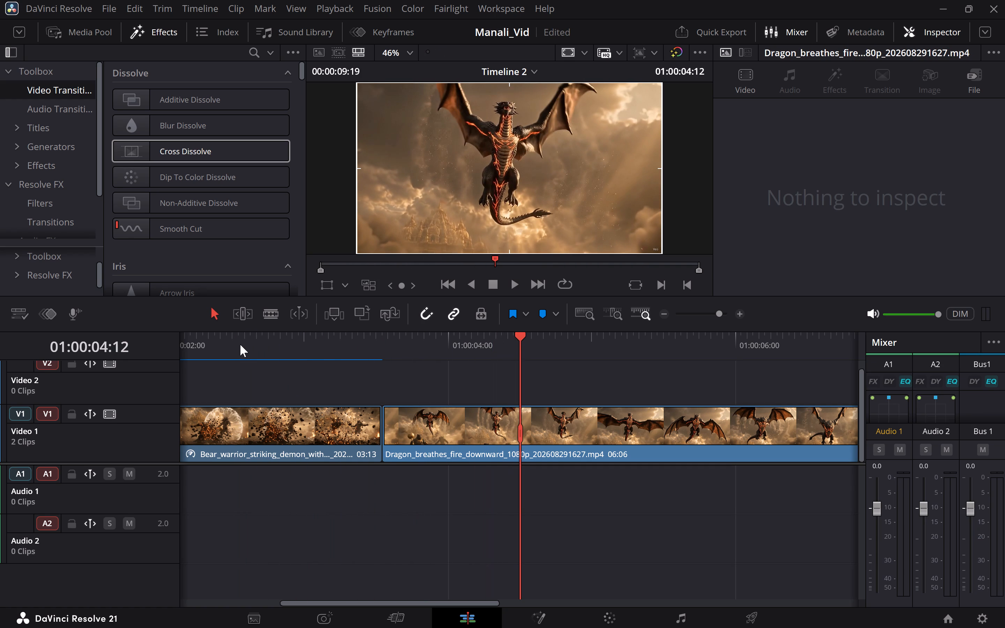
Add a Speed Change keyframe at the start of the dragon clip, at 01:00:03:13.
{"action": "left_click", "coordinate": [481, 425]}
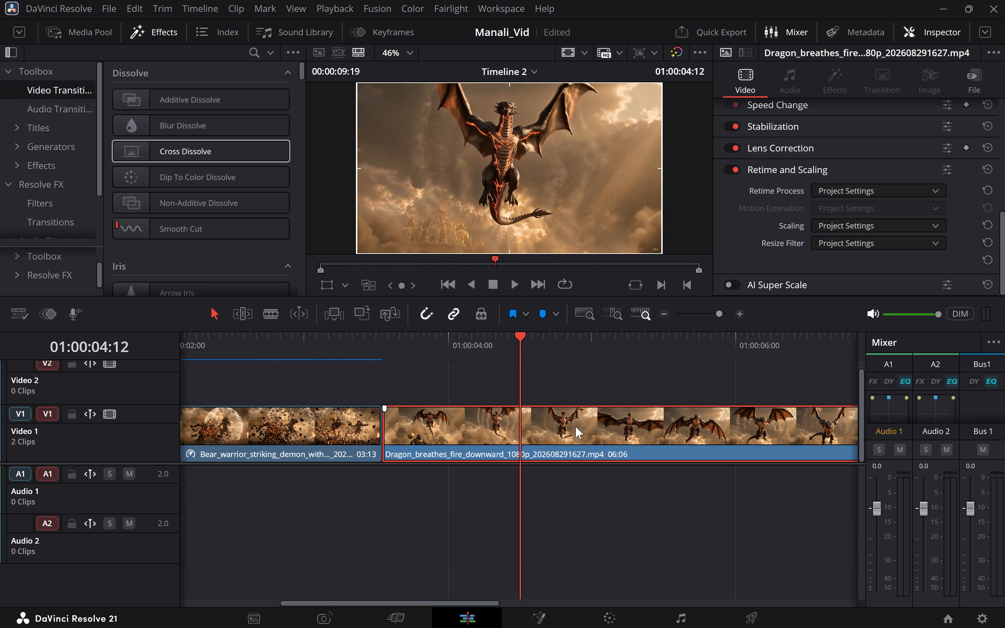
{"action": "left_click", "coordinate": [384, 336]}
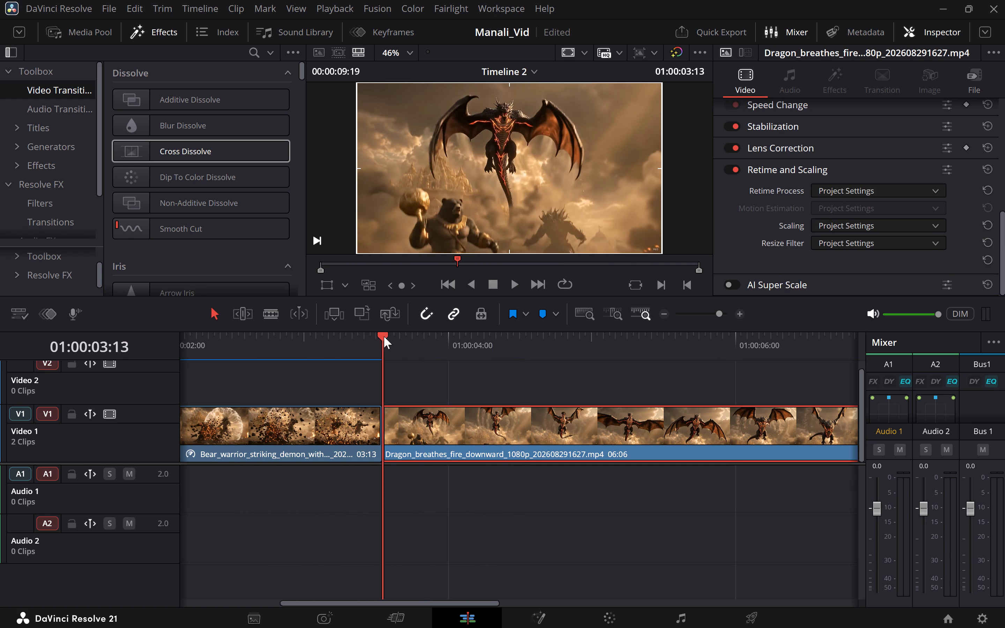
{"action": "scroll", "coordinate": [802, 236], "scroll_direction": "down", "scroll_amount": 1}
{"action": "scroll", "coordinate": [802, 236], "scroll_direction": "up", "scroll_amount": 1}
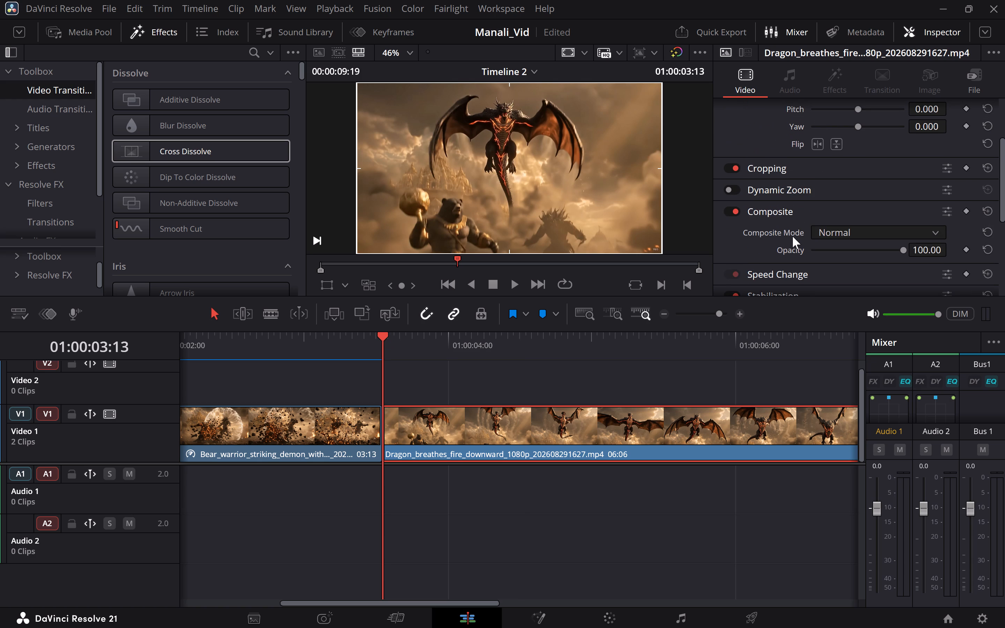
{"action": "scroll", "coordinate": [767, 238], "scroll_direction": "down", "scroll_amount": 1}
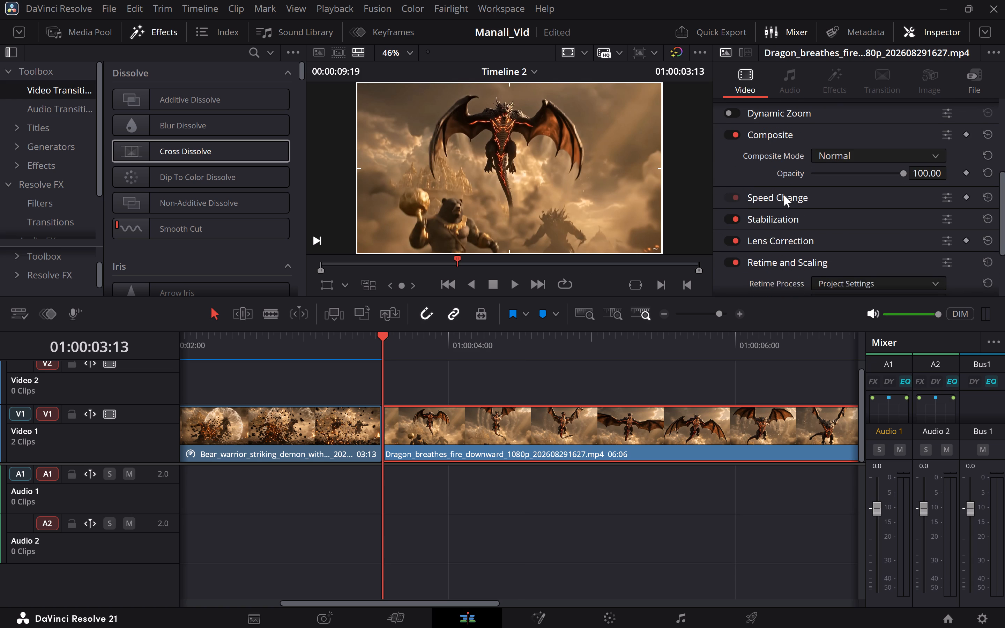
{"action": "left_click", "coordinate": [784, 195]}
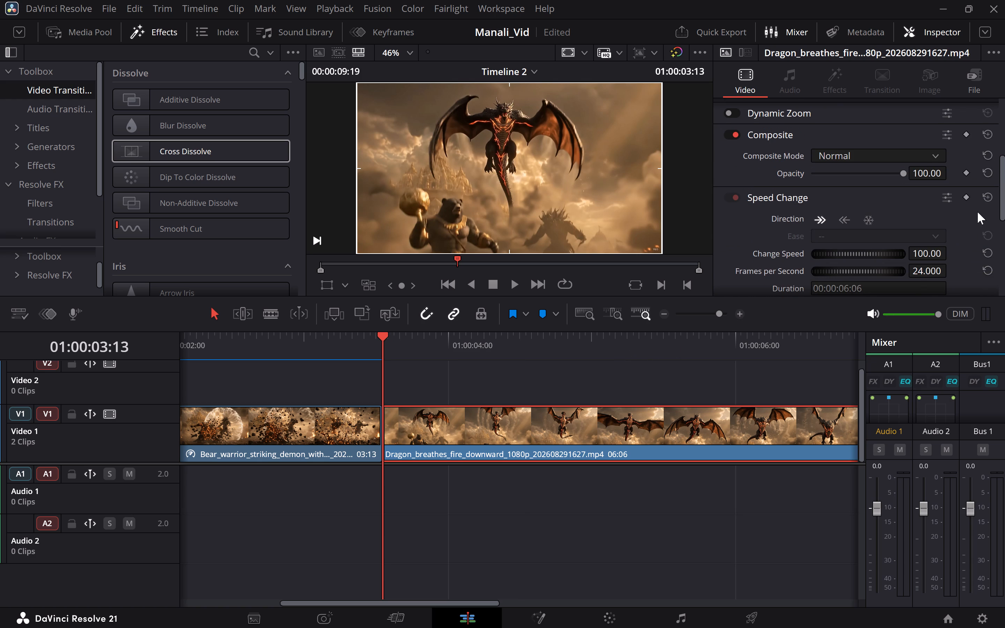
{"action": "left_click", "coordinate": [969, 200]}
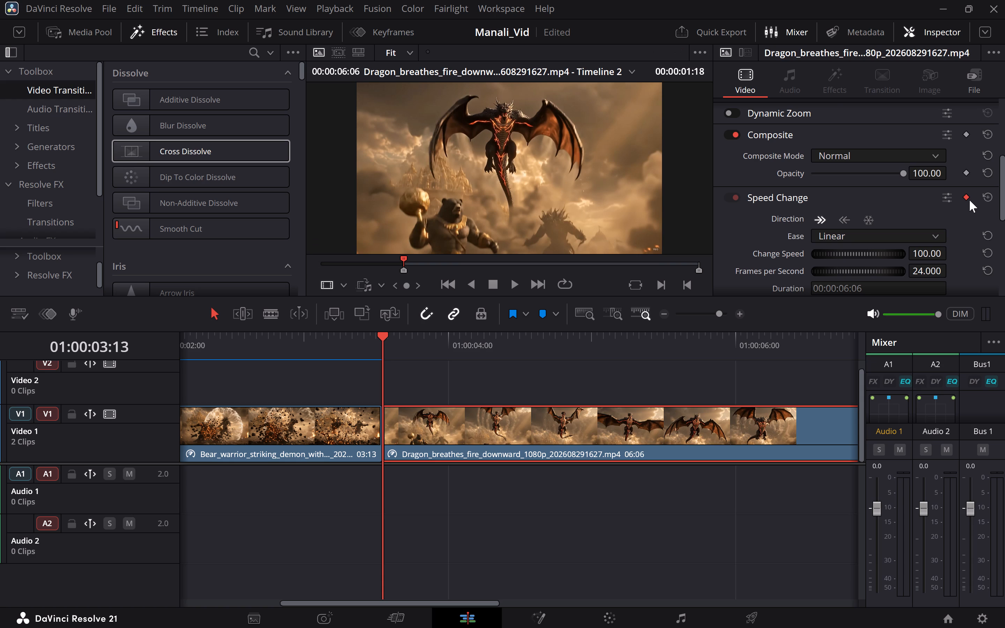
Return to the dragon clip's first Speed Change keyframe and set Change Speed to 137.
{"action": "left_click", "coordinate": [340, 350]}
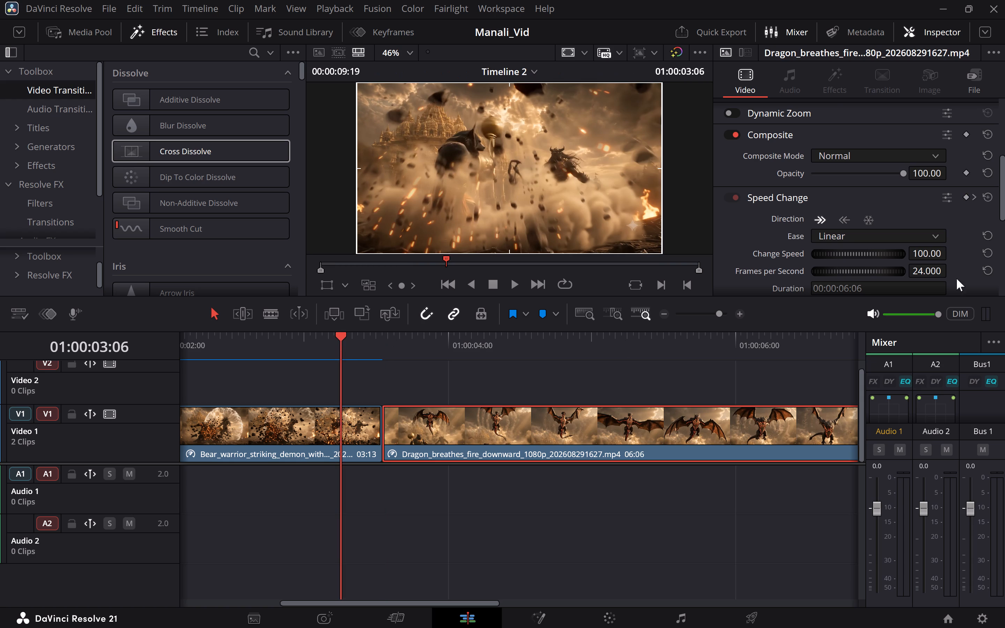
{"action": "left_click", "coordinate": [973, 195]}
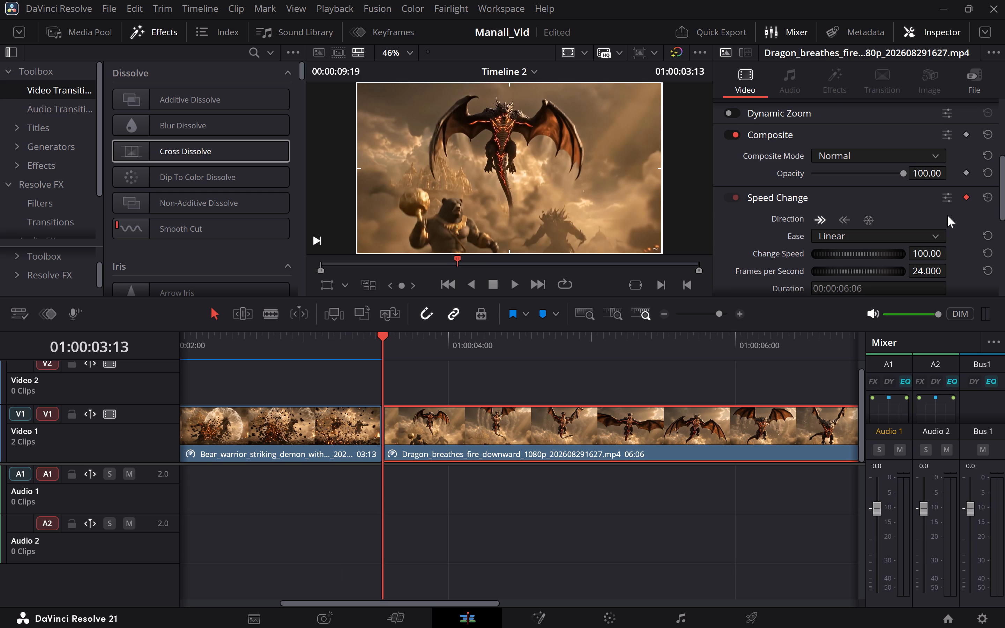
{"action": "left_click_drag", "start_coordinate": [923, 255], "coordinate": [945, 256]}
{"action": "left_click_drag", "start_coordinate": [945, 256], "coordinate": [949, 256]}
Play the join from the bear warrior clip into the sped-up dragon clip three times.
{"action": "left_click", "coordinate": [293, 346]}
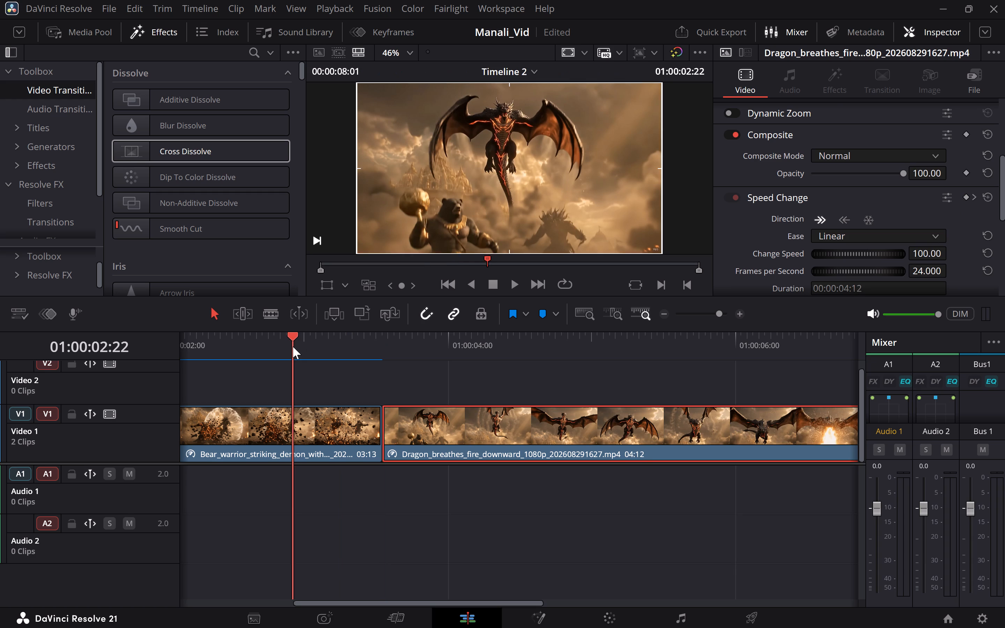
{"action": "key", "text": "space"}
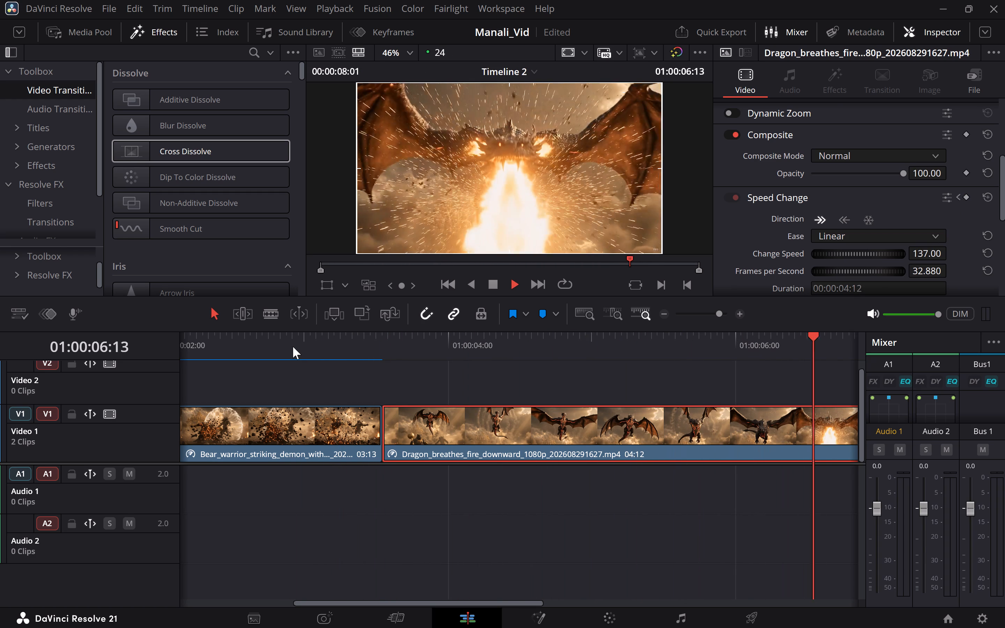
{"action": "key", "text": "space"}
{"action": "left_click", "coordinate": [244, 342]}
{"action": "key", "text": "space"}
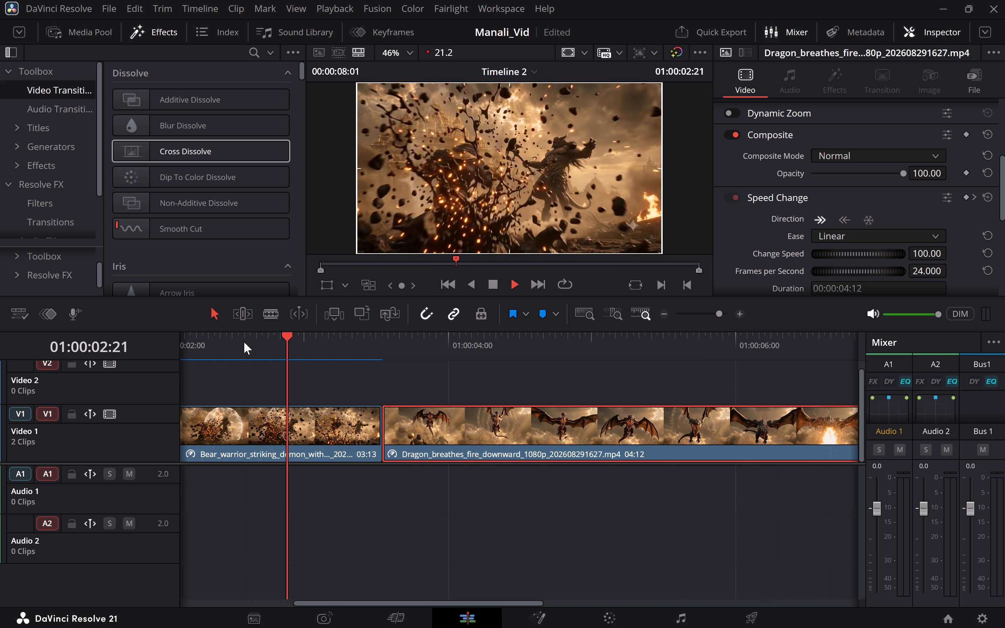
{"action": "key", "text": "space"}
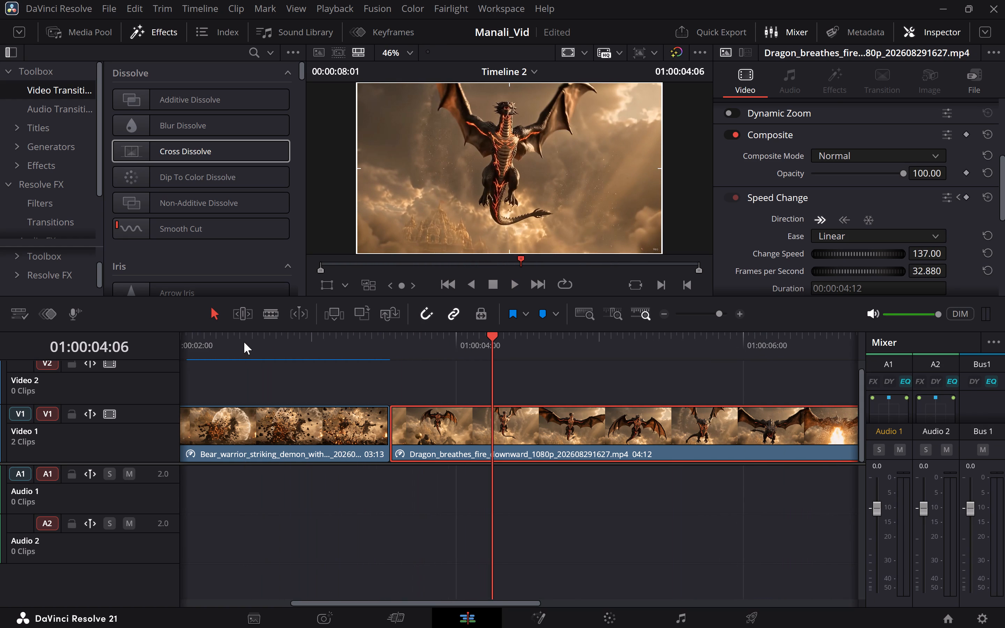
{"action": "left_click", "coordinate": [244, 342]}
{"action": "key", "text": "space"}
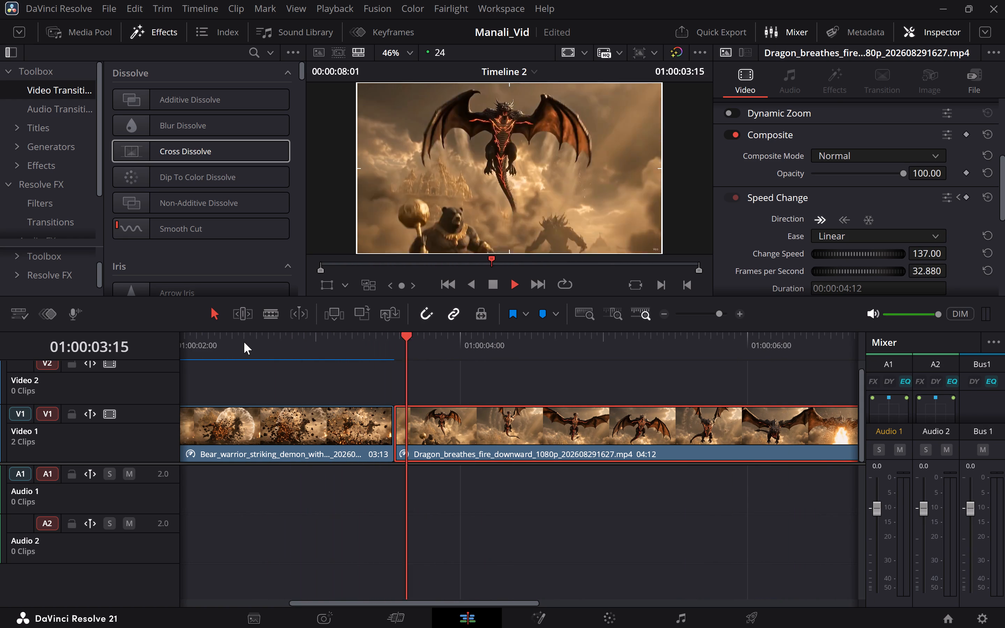
{"action": "key", "text": "space"}
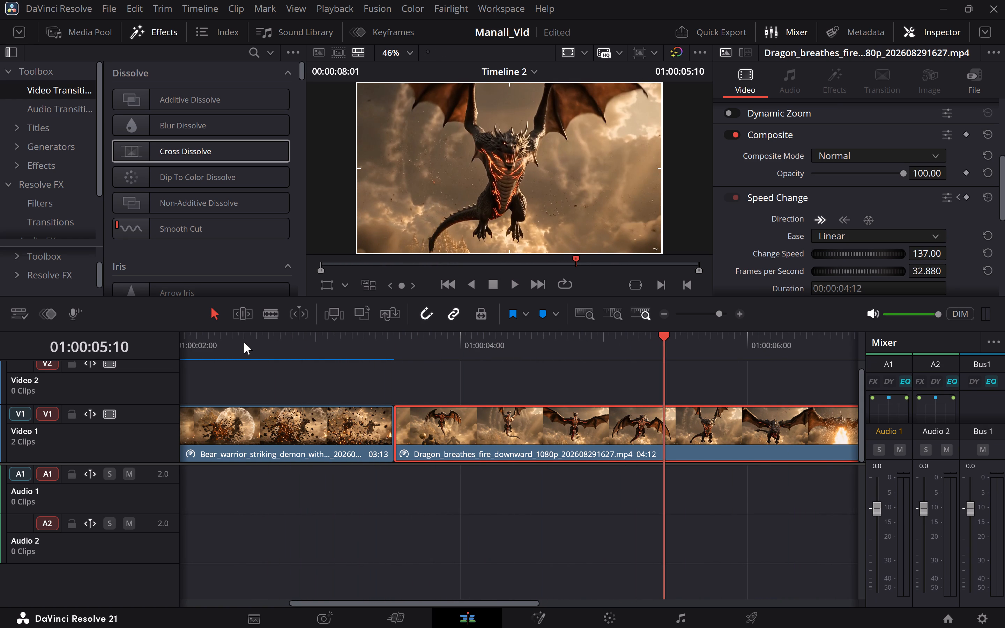
Review the fire-breathing part of the dragon clip in short stretches, then return the playhead to 01:00:02:15.
{"action": "scroll", "coordinate": [478, 432], "scroll_direction": "left", "scroll_amount": 1}
{"action": "key", "text": "space"}
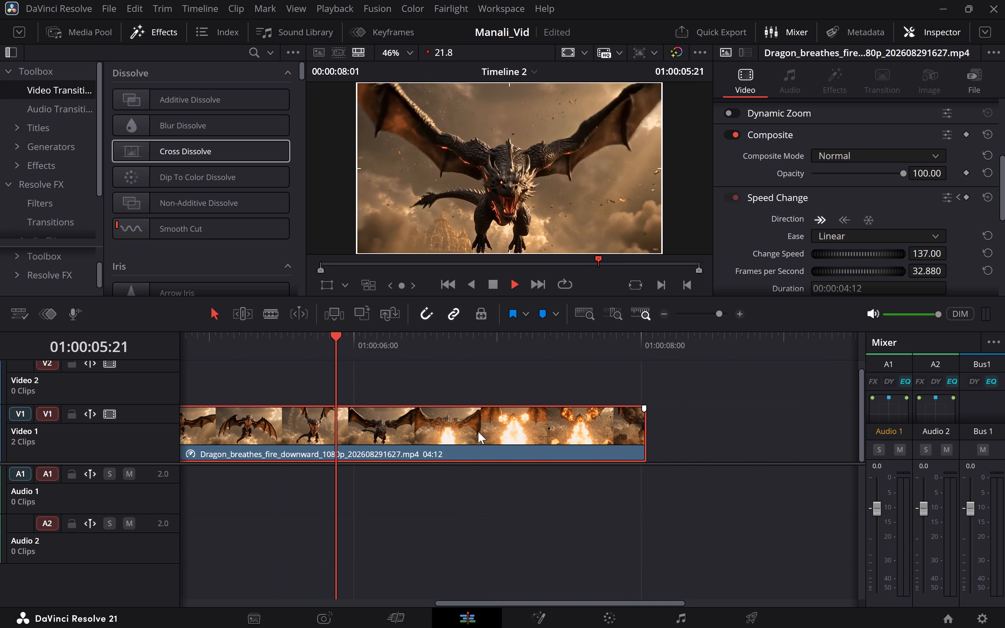
{"action": "key", "text": "space"}
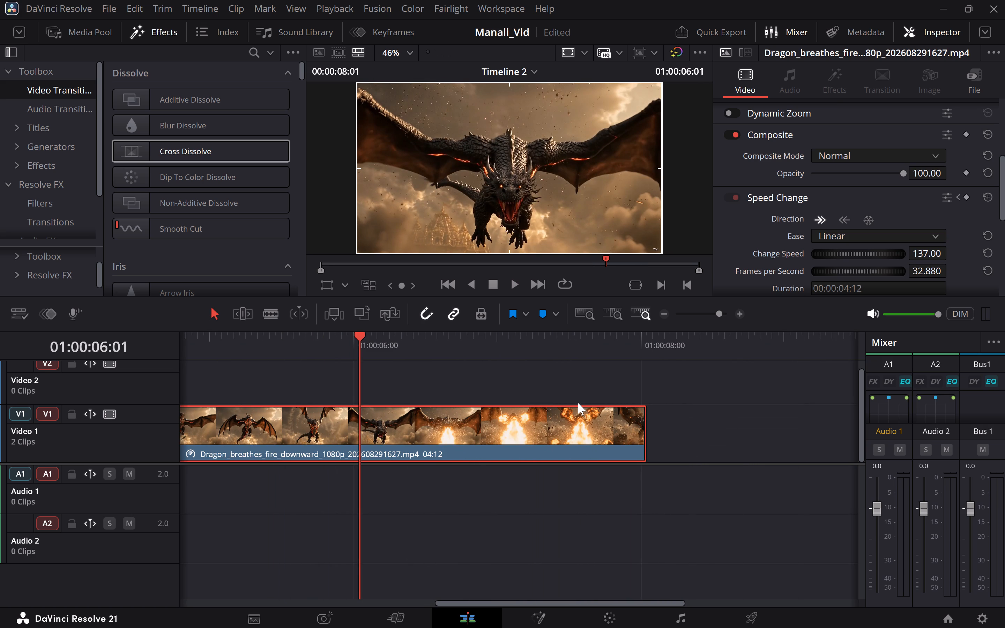
{"action": "key", "text": "space"}
{"action": "key", "text": "space"}
{"action": "scroll", "coordinate": [580, 403], "scroll_direction": "right", "scroll_amount": 1}
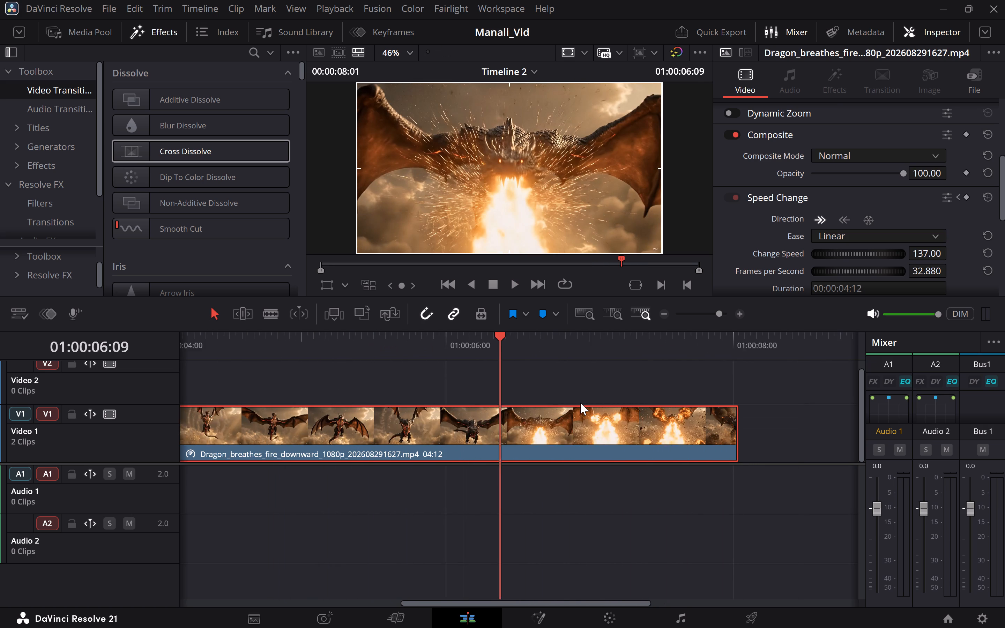
{"action": "scroll", "coordinate": [580, 403], "scroll_direction": "right", "scroll_amount": 1}
{"action": "scroll", "coordinate": [184, 357], "scroll_direction": "right", "scroll_amount": 1}
{"action": "left_click", "coordinate": [257, 337]}
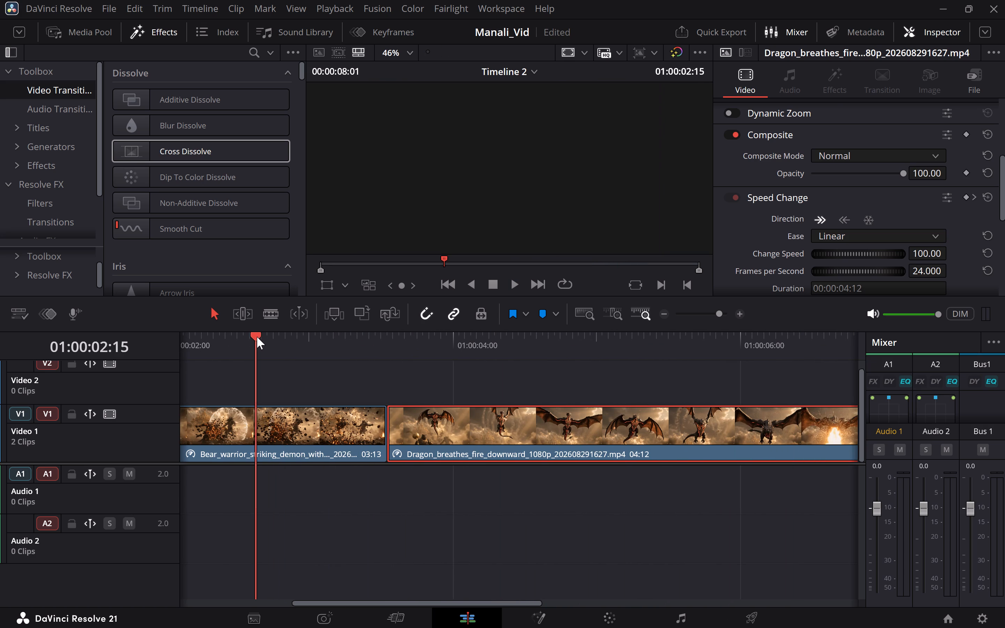
Preview the Divine_monkey_god_punching_dragon source clip from the Media Pool.
{"action": "left_click", "coordinate": [67, 29]}
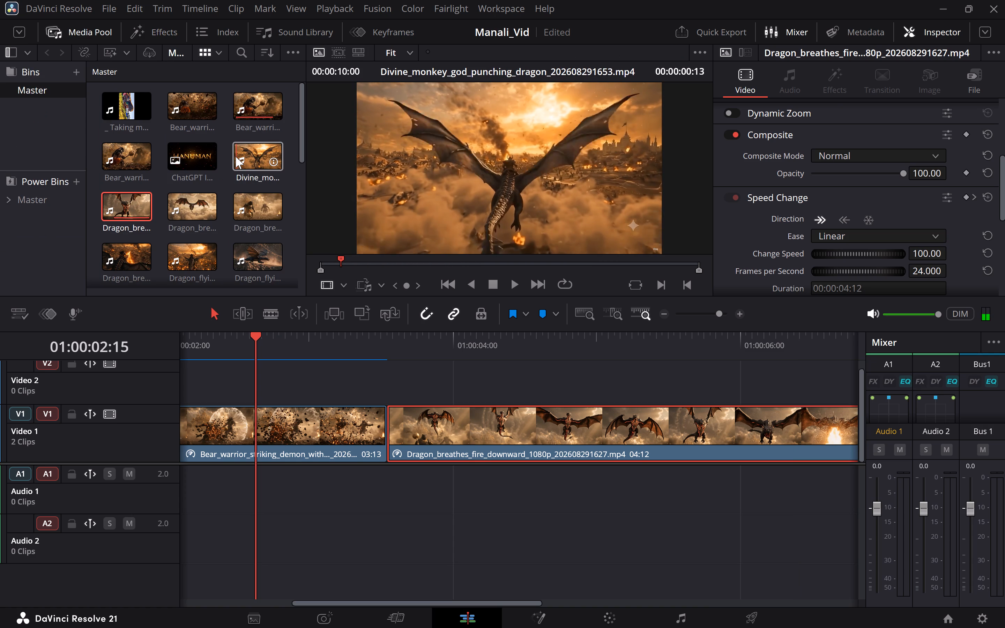
{"action": "left_click", "coordinate": [234, 156]}
{"action": "key", "text": "space"}
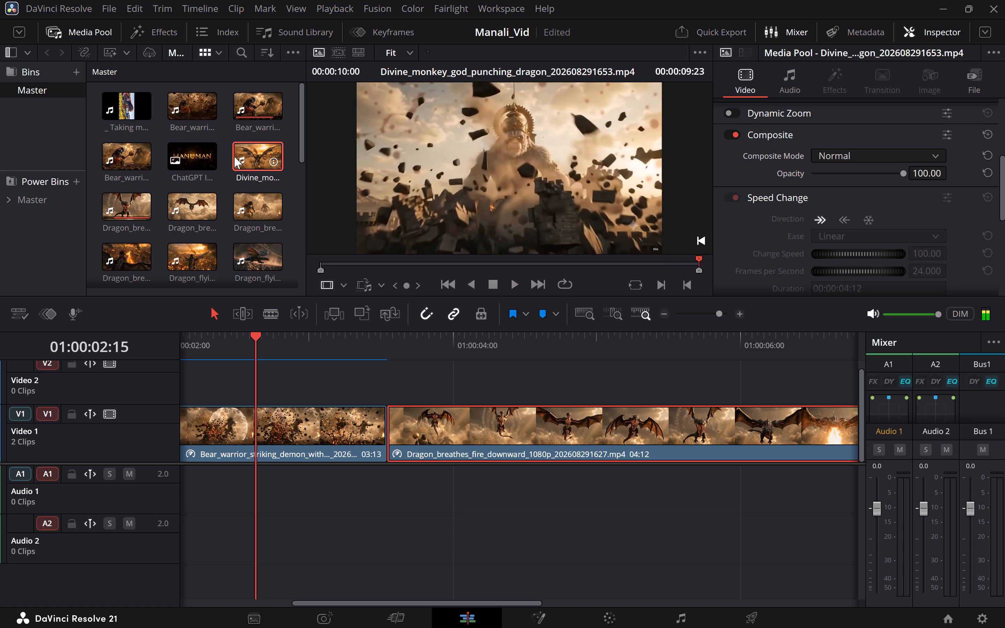
Preview the source clip Dragon_breathing_fire_downward_1080p_202608291624.mp4 repeatedly, from the opening bear warrior shot to the dragon's fire breath.
{"action": "left_click", "coordinate": [167, 205]}
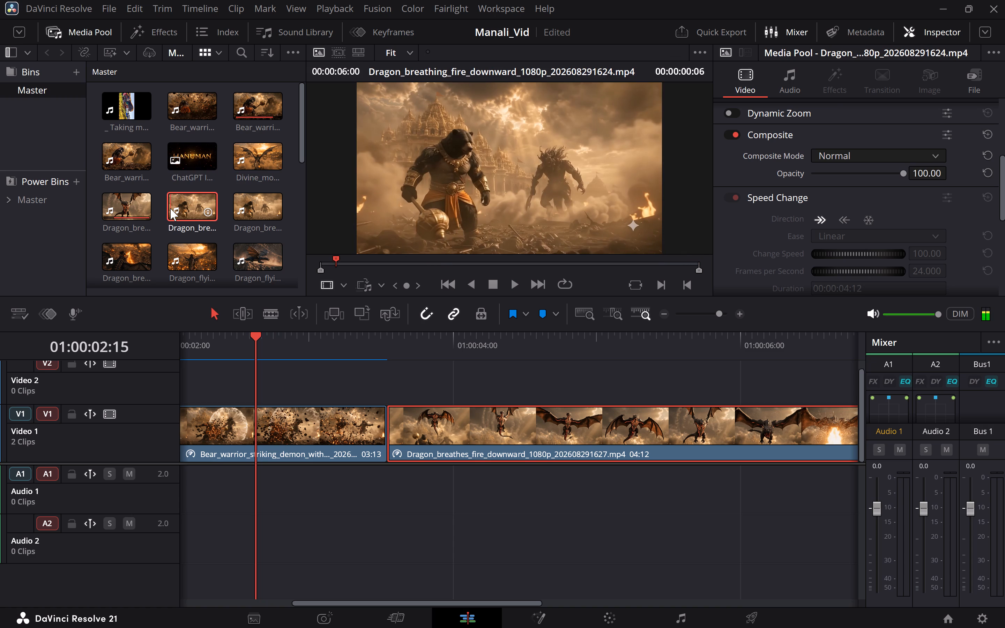
{"action": "left_click", "coordinate": [170, 208]}
{"action": "key", "text": "space"}
{"action": "key", "text": "space"}
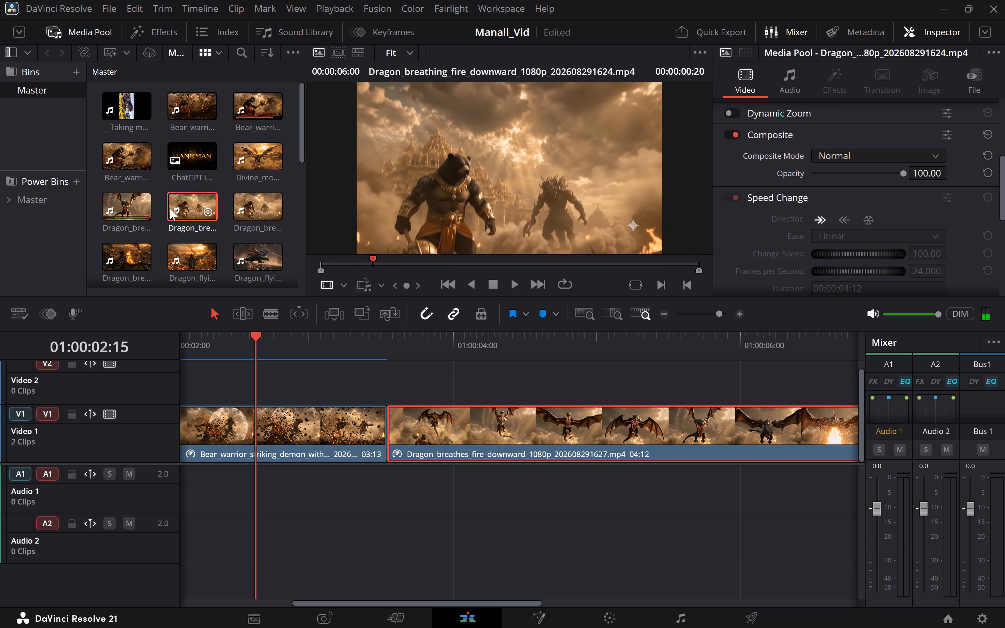
{"action": "left_click", "coordinate": [169, 208]}
{"action": "left_click", "coordinate": [176, 202]}
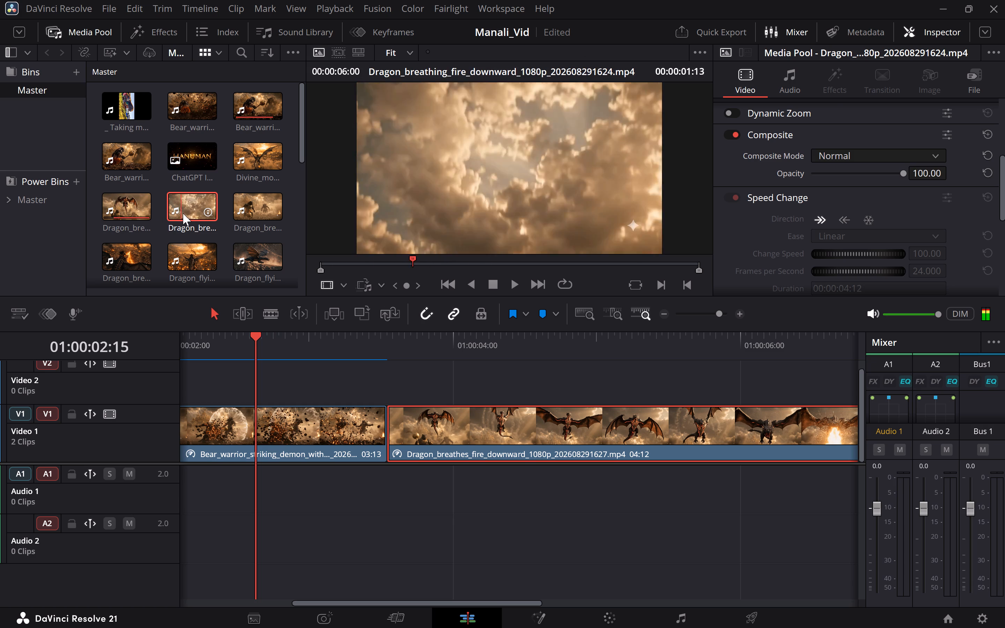
{"action": "left_click", "coordinate": [181, 209]}
{"action": "key", "text": "space"}
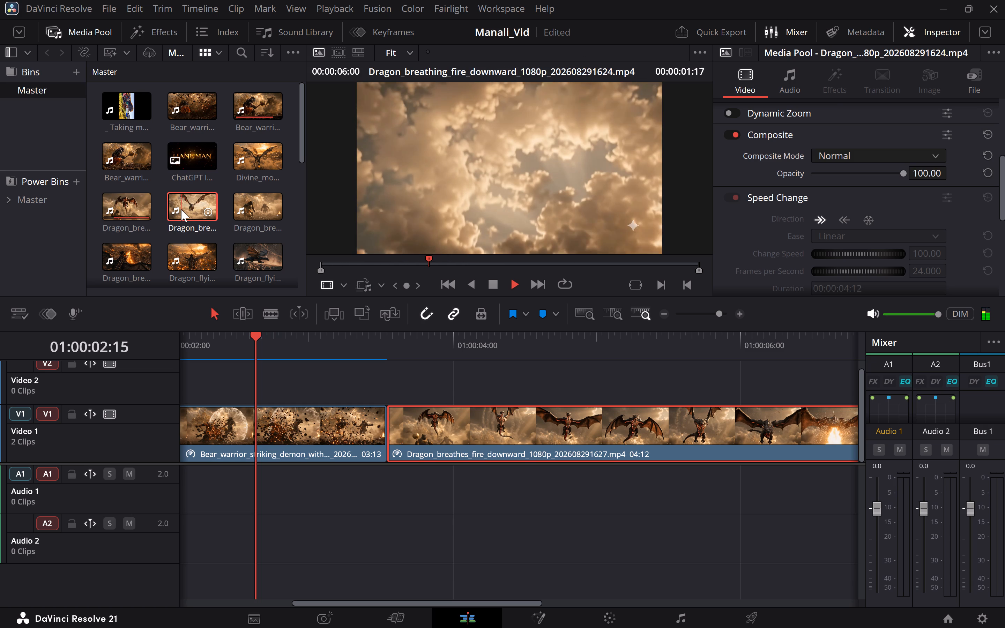
{"action": "left_click", "coordinate": [172, 206]}
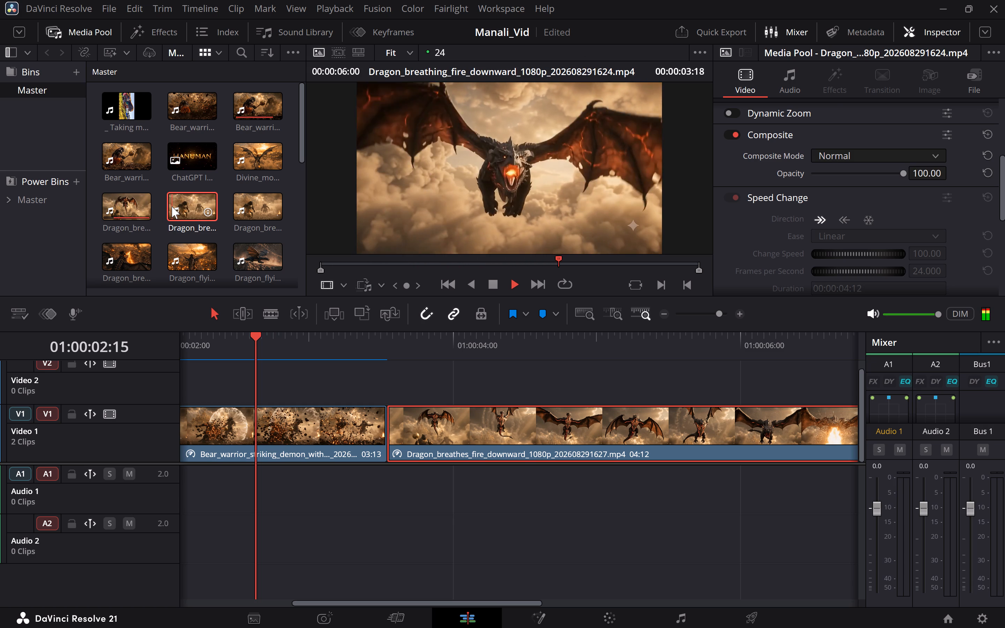
{"action": "key", "text": "space"}
{"action": "left_click", "coordinate": [169, 206]}
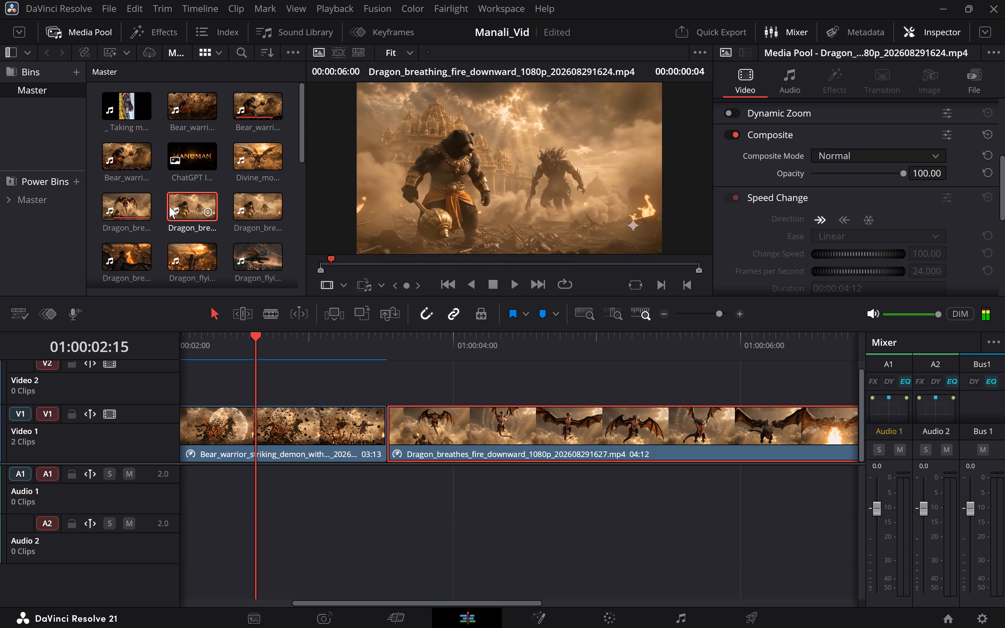
{"action": "key", "text": "space"}
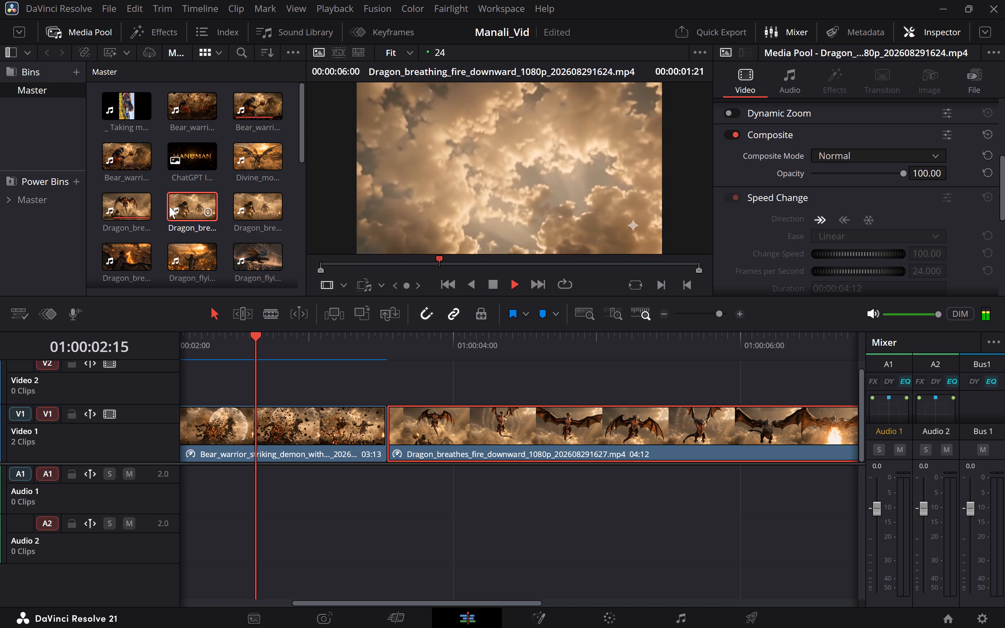
{"action": "key", "text": "space"}
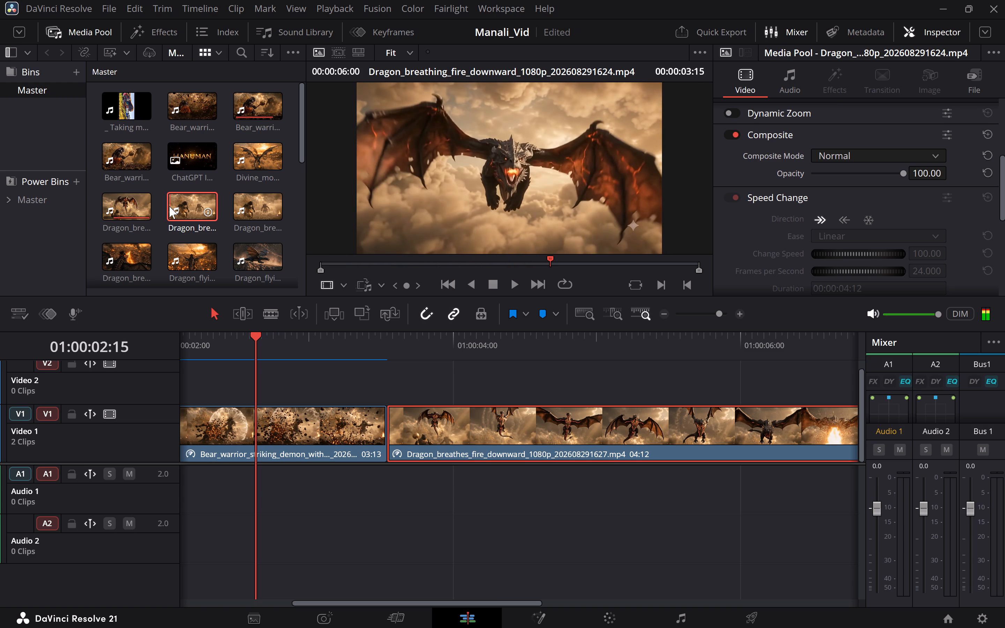
{"action": "key", "text": "space"}
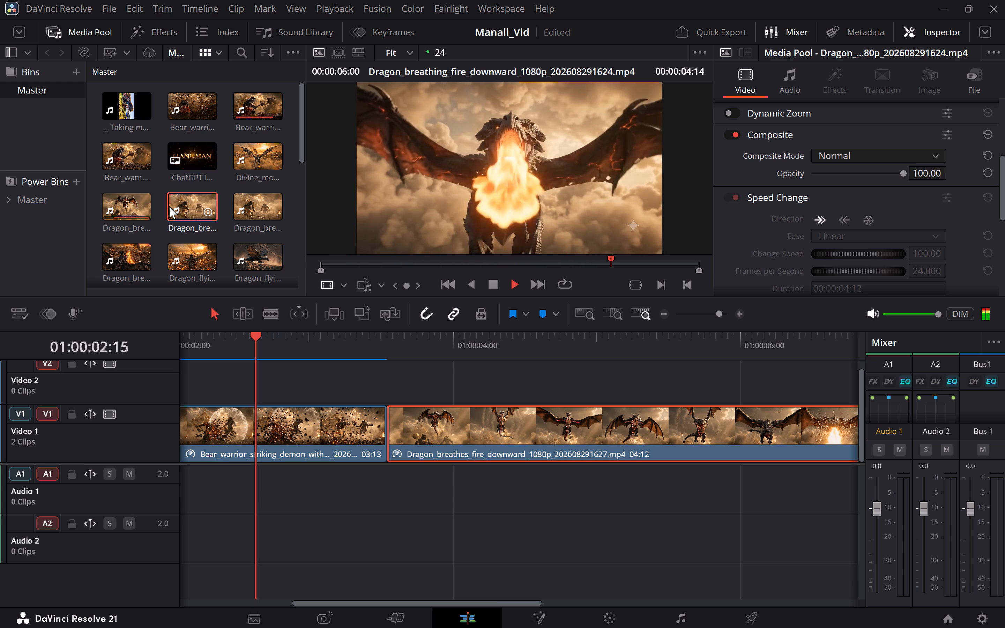
{"action": "key", "text": "space"}
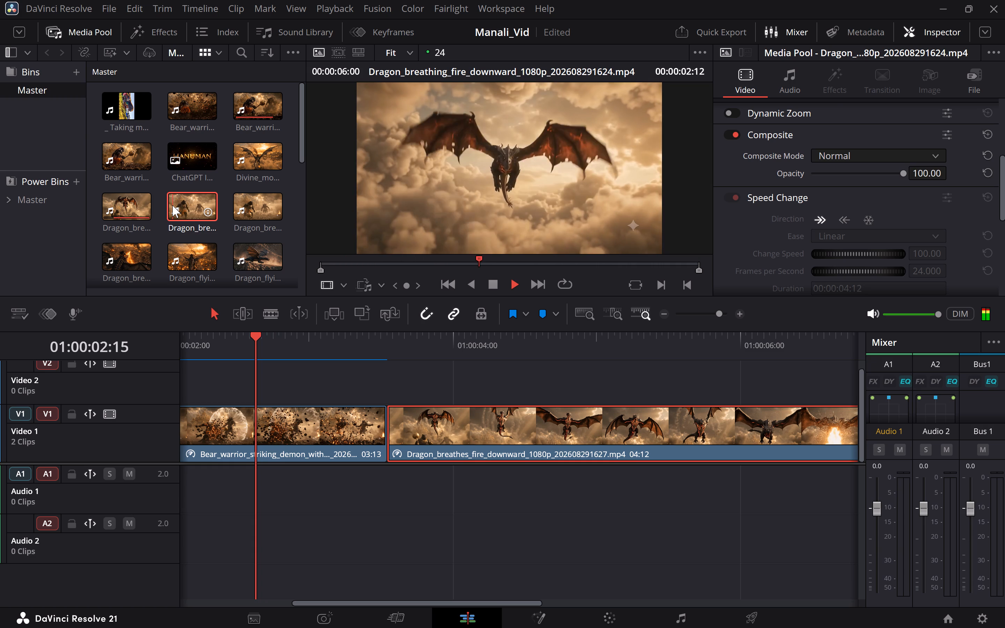
{"action": "key", "text": "space"}
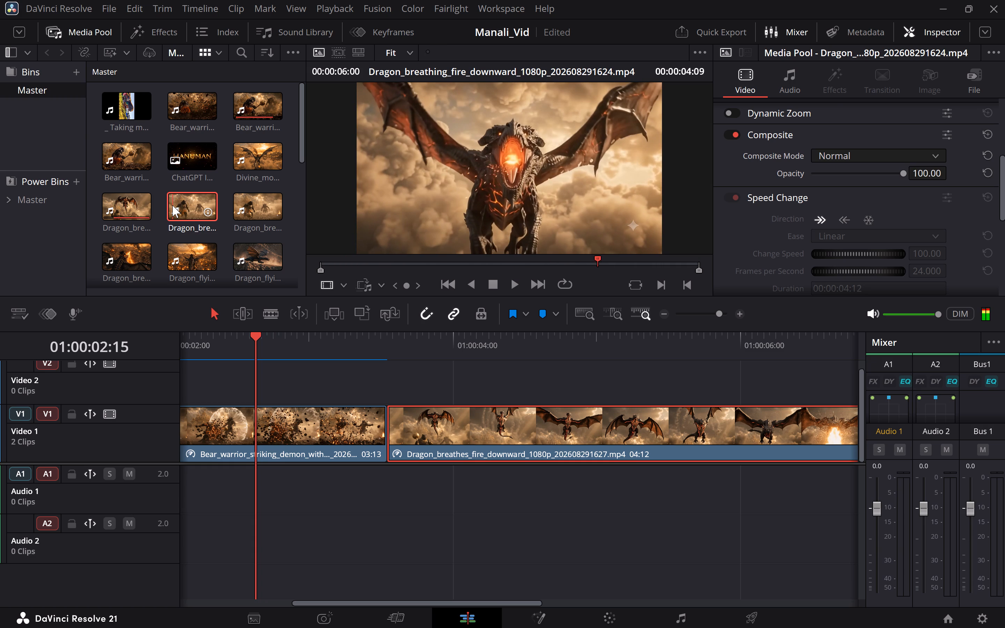
Play the timeline's dragon clip from shortly after 01:00:04:00 through its fire-breathing end, then move the playhead back to 01:00:05:15.
{"action": "left_click", "coordinate": [492, 347]}
{"action": "key", "text": "space"}
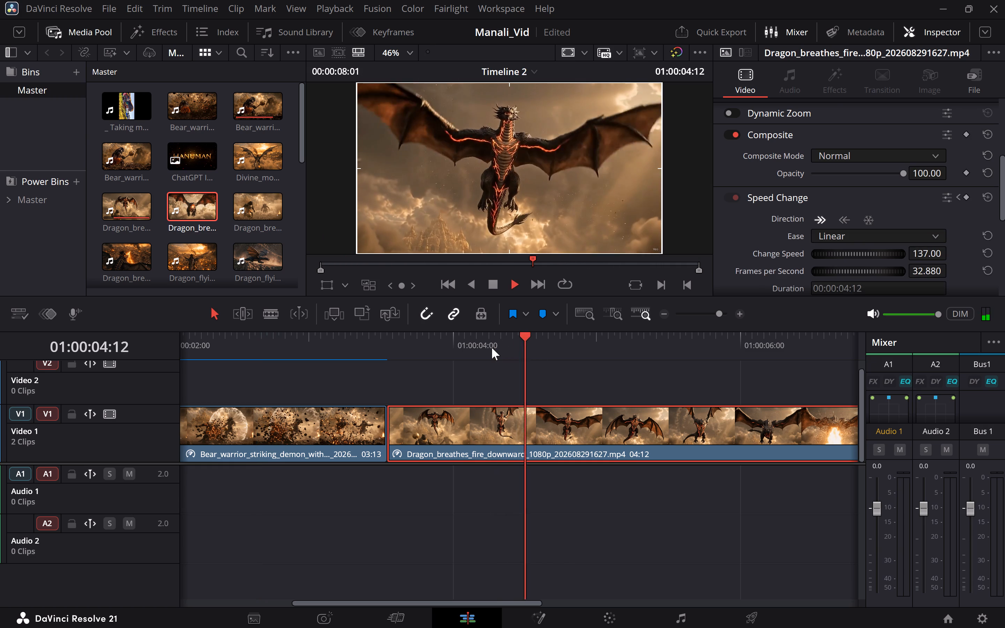
{"action": "key", "text": "space"}
{"action": "key", "text": "space"}
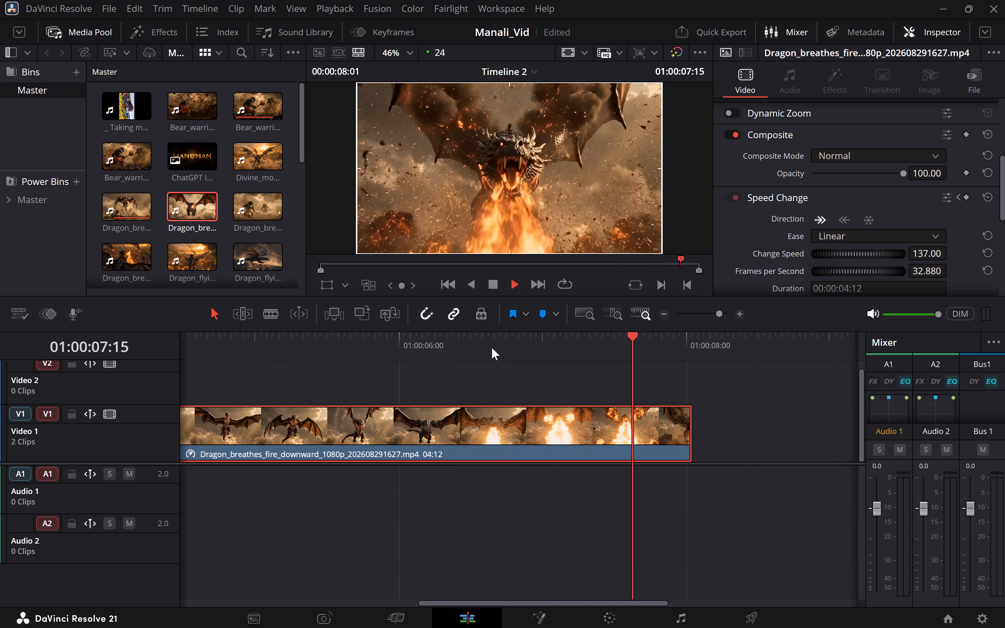
{"action": "key", "text": "space"}
{"action": "left_click", "coordinate": [344, 342]}
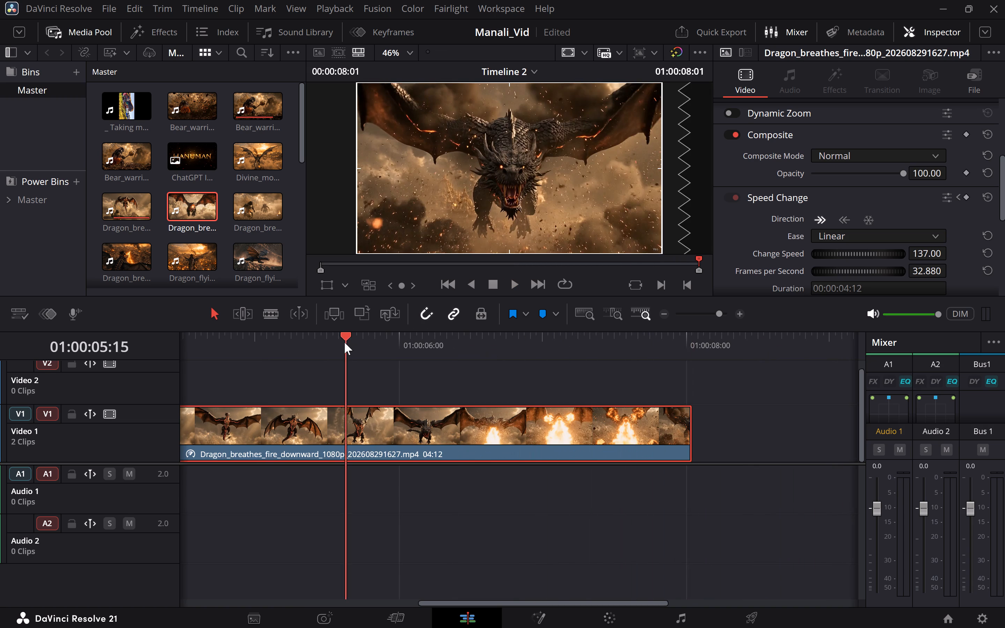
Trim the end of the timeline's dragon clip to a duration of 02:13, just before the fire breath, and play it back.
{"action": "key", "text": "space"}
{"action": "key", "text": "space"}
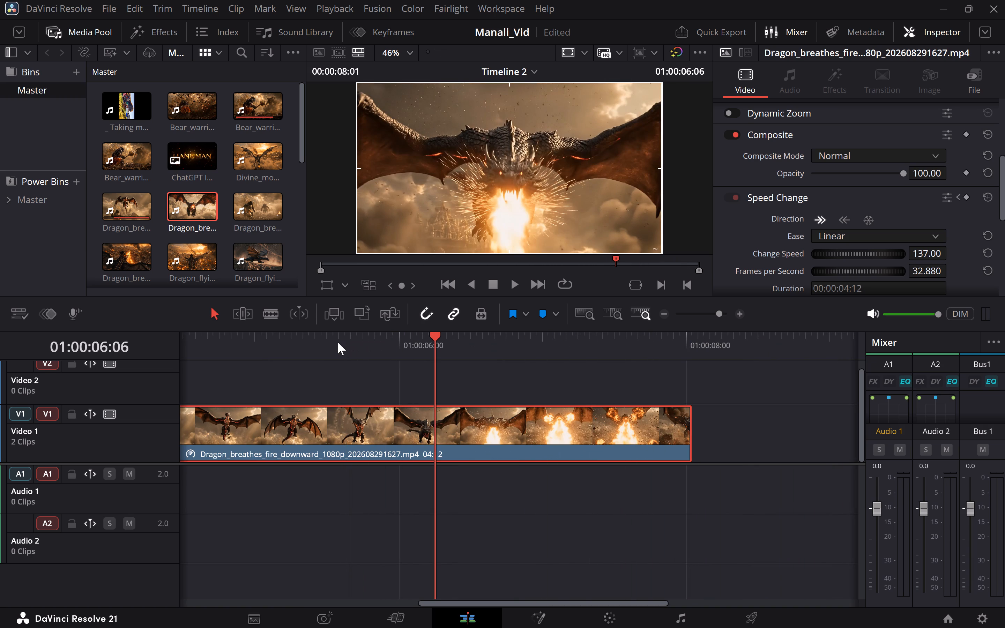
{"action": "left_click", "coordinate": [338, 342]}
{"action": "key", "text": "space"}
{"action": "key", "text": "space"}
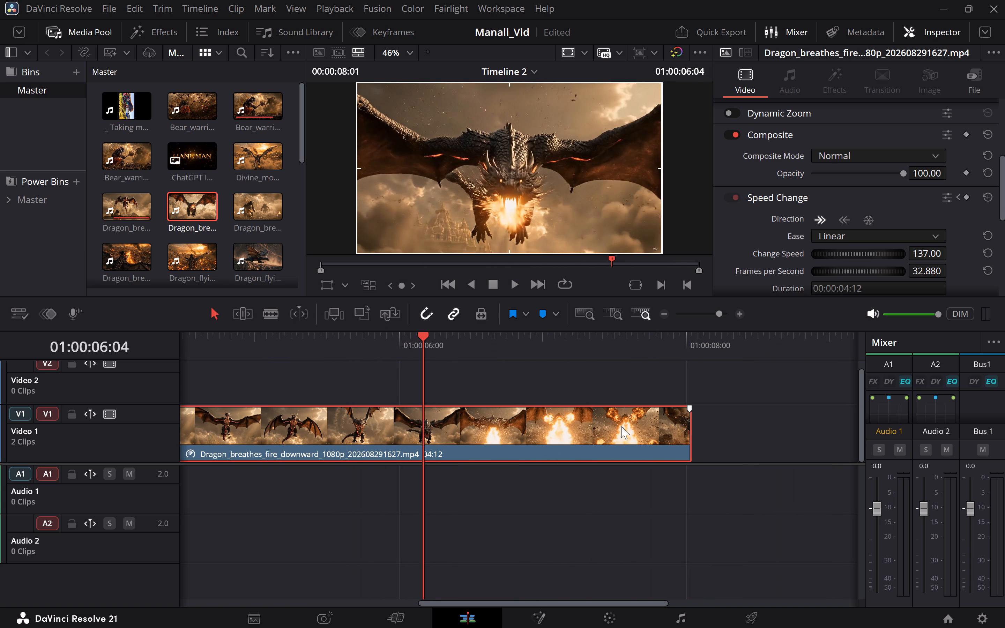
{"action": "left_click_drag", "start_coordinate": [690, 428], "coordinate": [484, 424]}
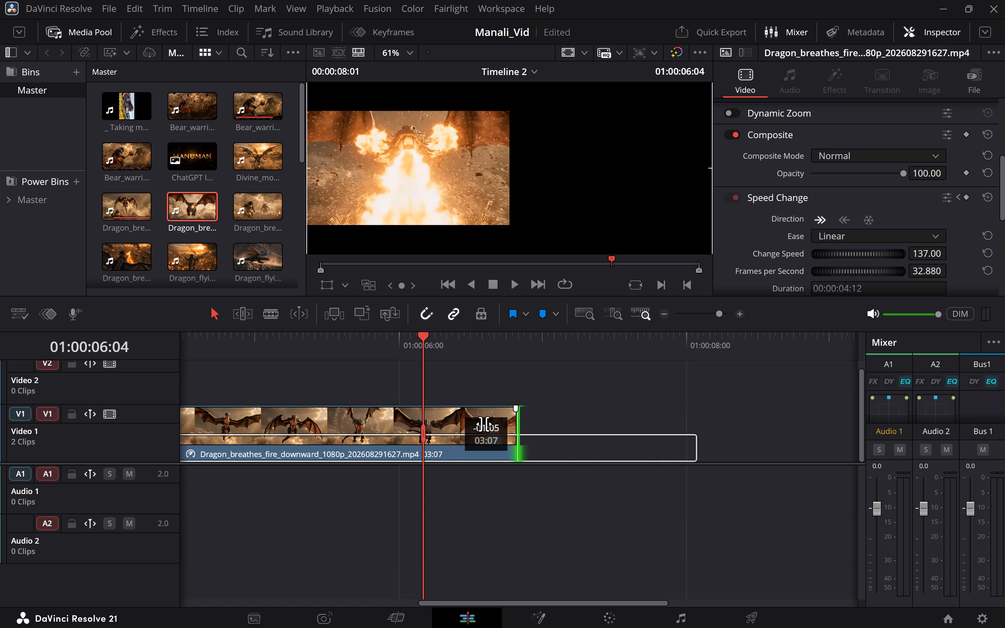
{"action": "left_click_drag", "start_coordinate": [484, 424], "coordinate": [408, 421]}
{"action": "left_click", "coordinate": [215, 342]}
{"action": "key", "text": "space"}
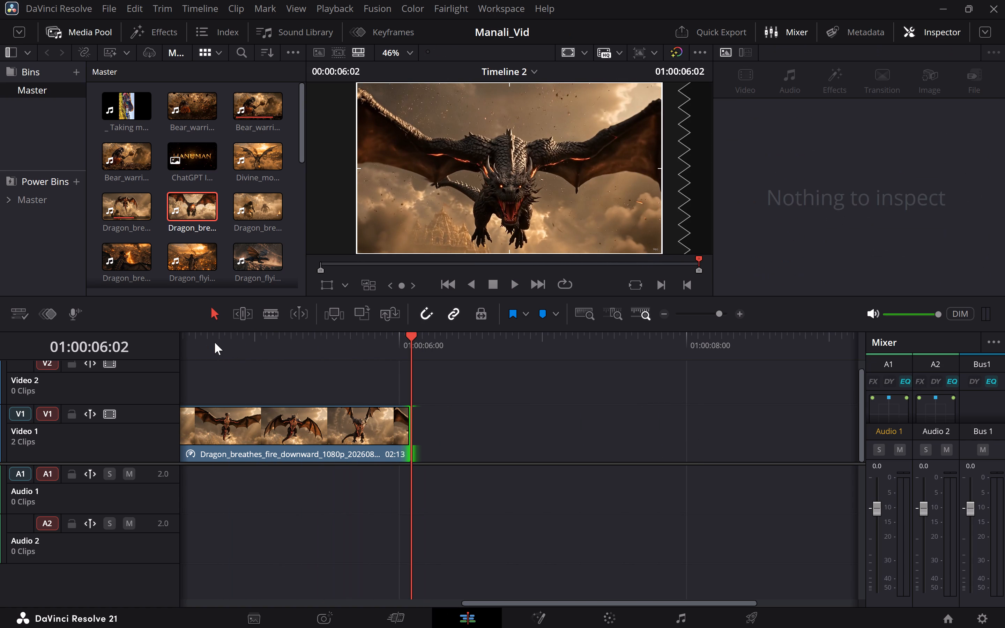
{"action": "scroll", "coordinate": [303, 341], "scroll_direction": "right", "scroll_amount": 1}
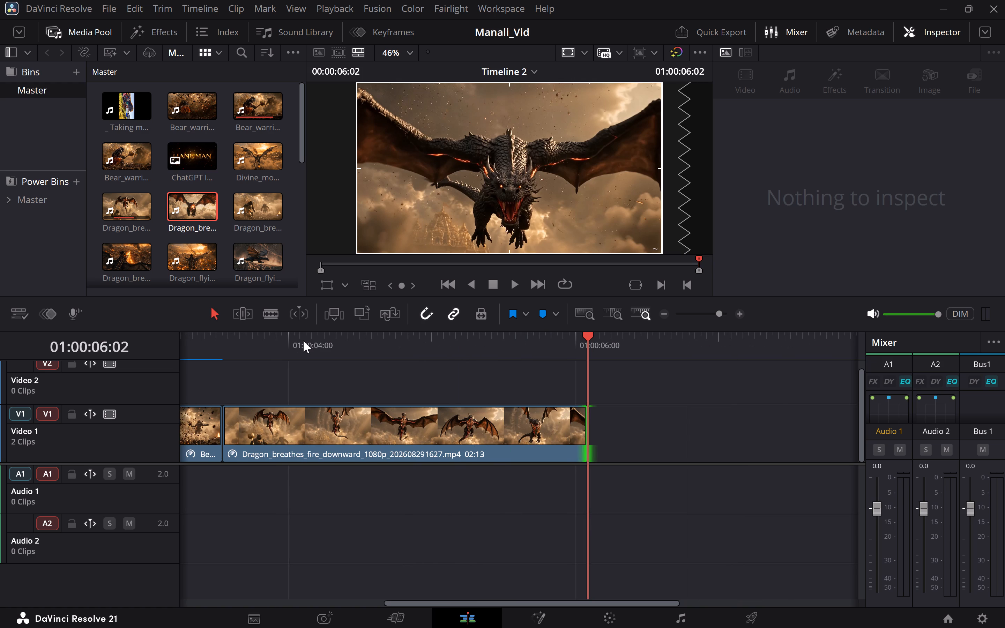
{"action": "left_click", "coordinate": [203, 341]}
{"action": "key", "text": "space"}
Preview the alternative dragon source clips in the Media Pool, from Dragon_breathing_fire_downward through Dragon_flying_past_mountain_ridges to Dragon_unleashes_fire_downward_1080p_202608291627.mp4.
{"action": "left_click", "coordinate": [238, 203]}
{"action": "key", "text": "space"}
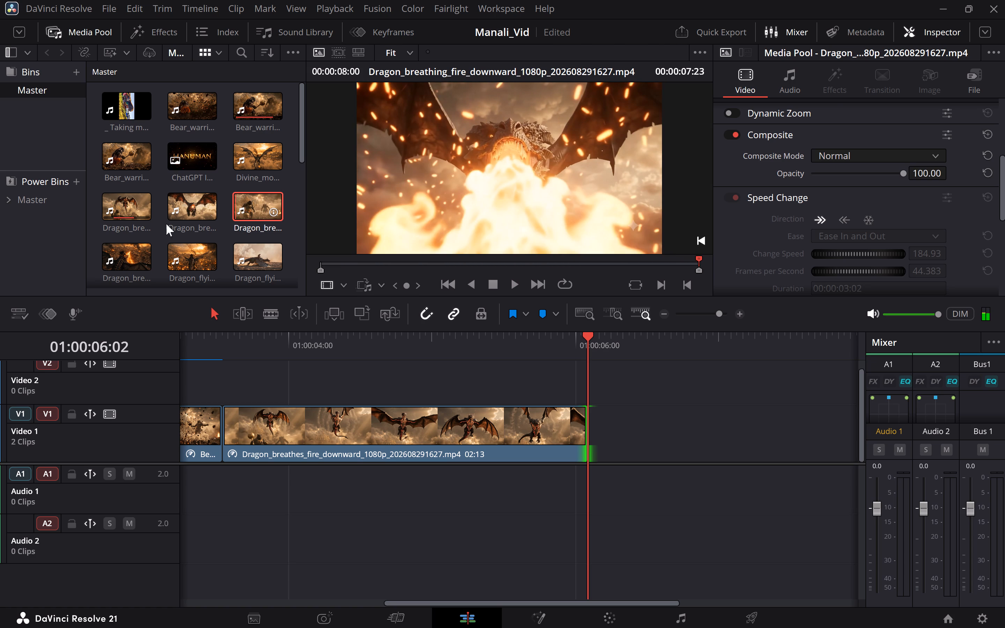
{"action": "left_click", "coordinate": [108, 256]}
{"action": "key", "text": "space"}
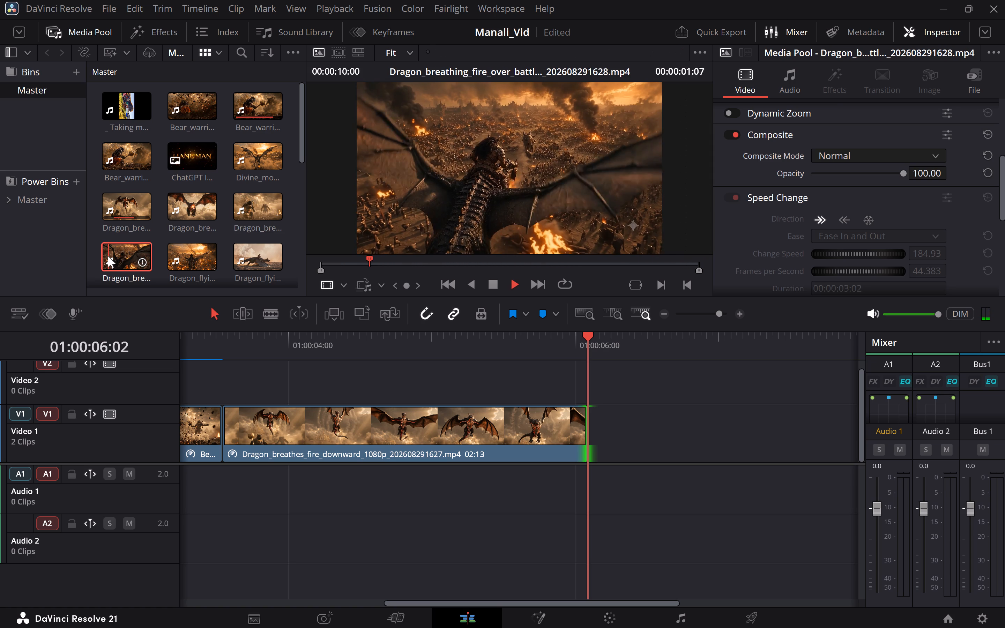
{"action": "left_click", "coordinate": [174, 256]}
{"action": "key", "text": "space"}
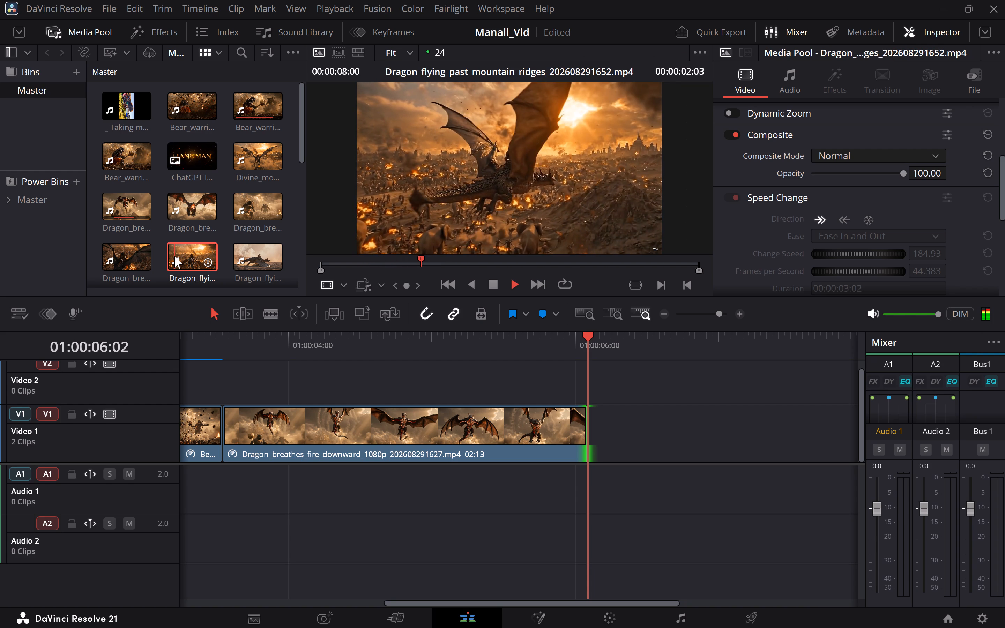
{"action": "key", "text": "space"}
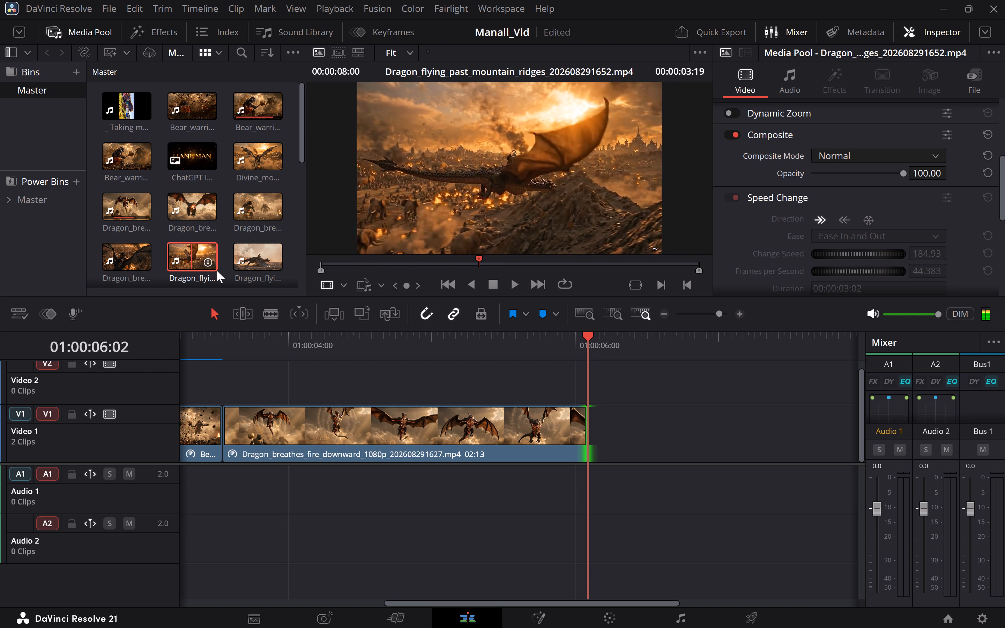
{"action": "left_click", "coordinate": [235, 258]}
{"action": "key", "text": "space"}
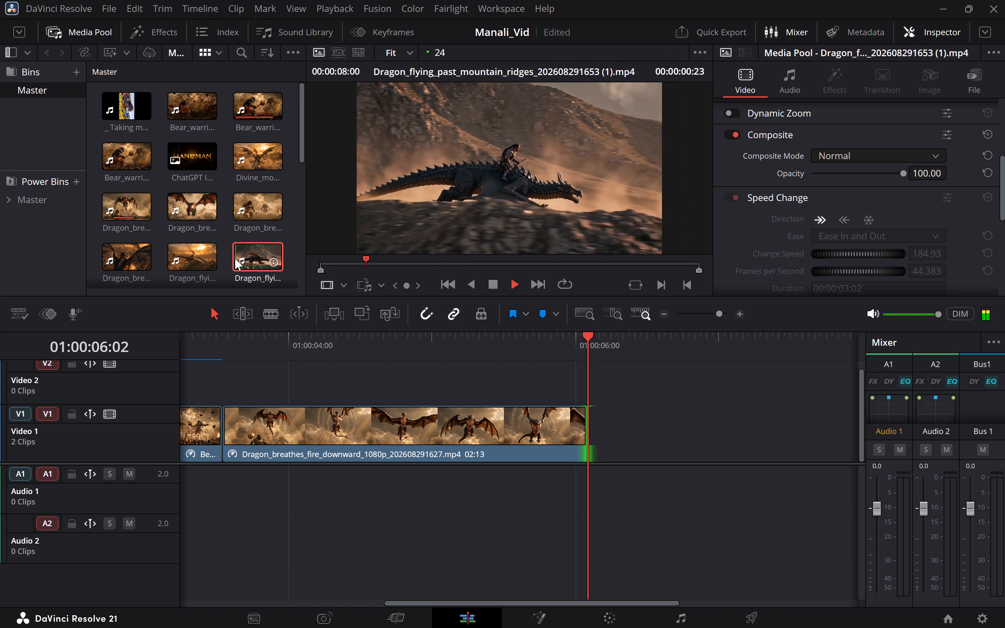
{"action": "scroll", "coordinate": [235, 258], "scroll_direction": "down", "scroll_amount": 1}
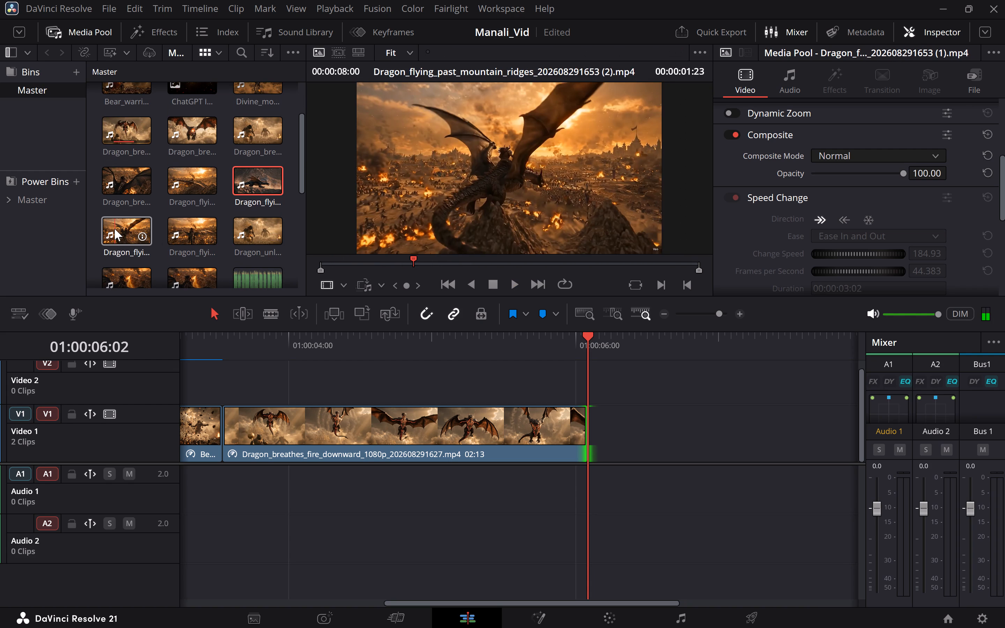
{"action": "left_click", "coordinate": [236, 231]}
{"action": "key", "text": "space"}
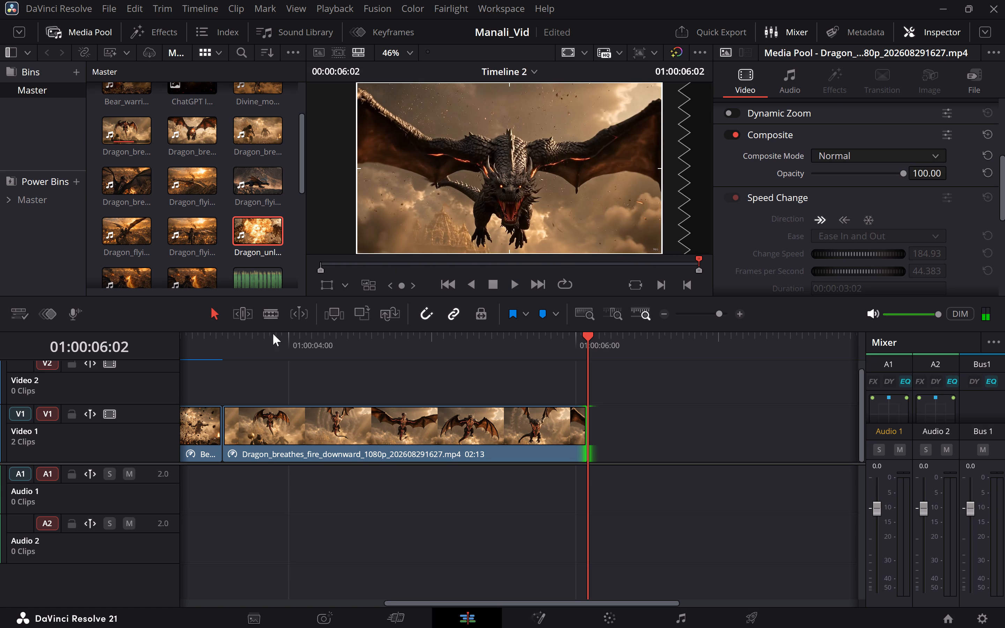
Play the cut from the bear warrior clip into the dragon clip twice to judge the transition.
{"action": "left_click", "coordinate": [192, 338]}
{"action": "key", "text": "space"}
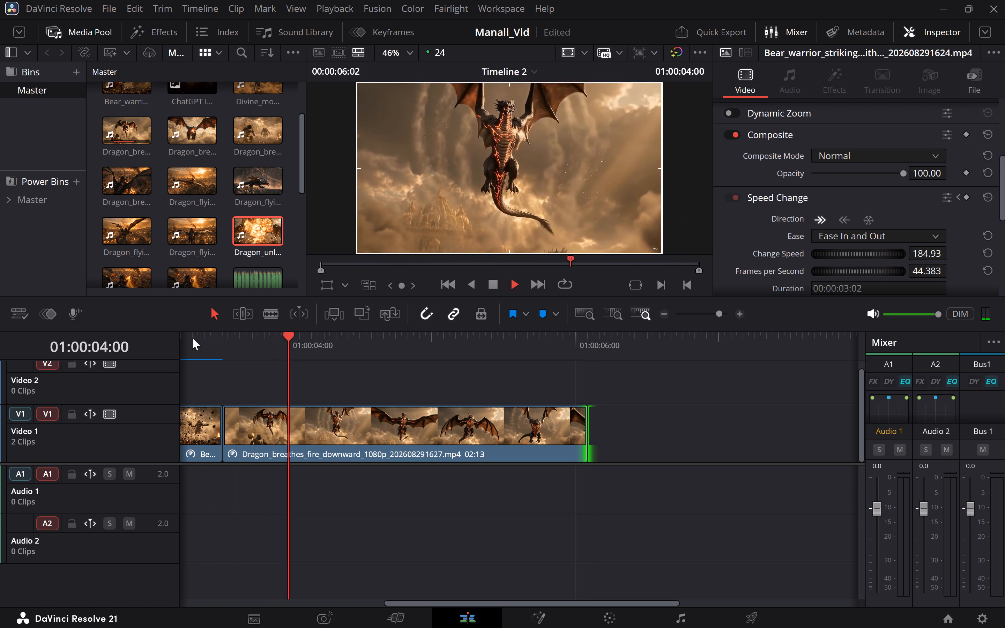
{"action": "key", "text": "space"}
{"action": "scroll", "coordinate": [192, 338], "scroll_direction": "right", "scroll_amount": 1}
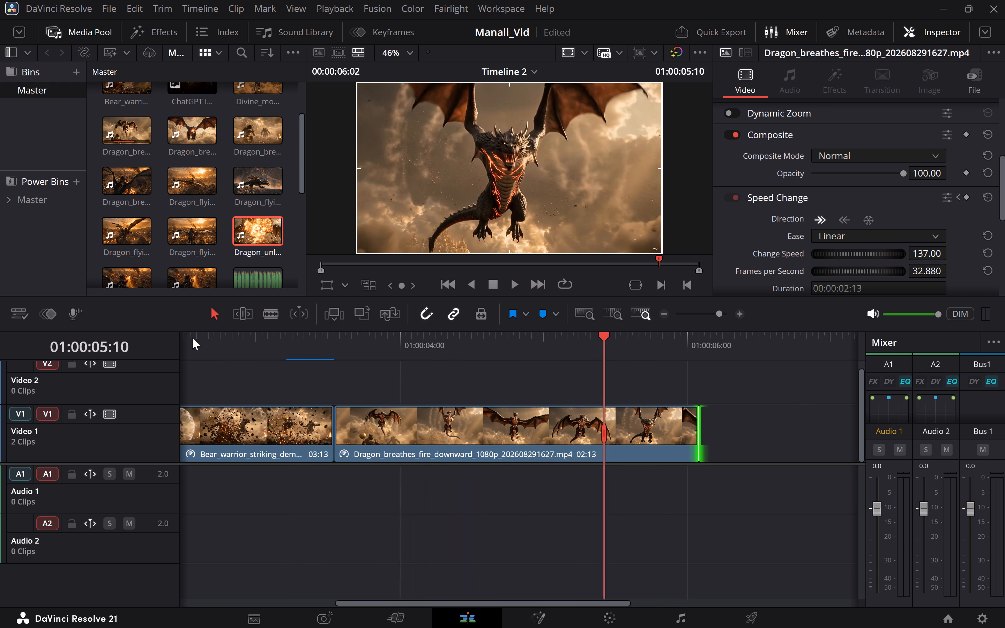
{"action": "scroll", "coordinate": [192, 338], "scroll_direction": "right", "scroll_amount": 1}
{"action": "left_click", "coordinate": [192, 338]}
{"action": "key", "text": "space"}
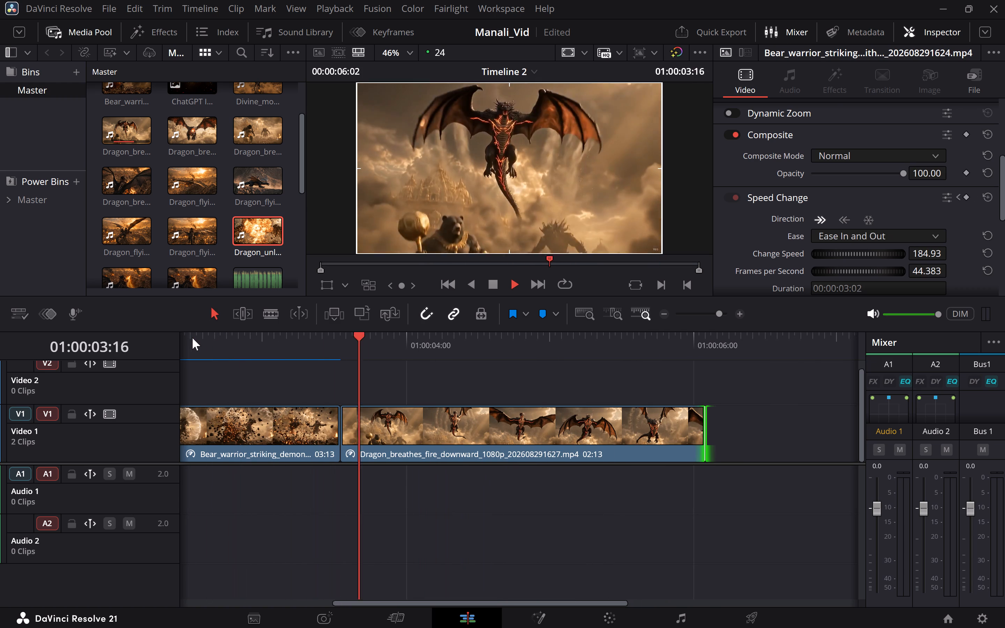
{"action": "key", "text": "space"}
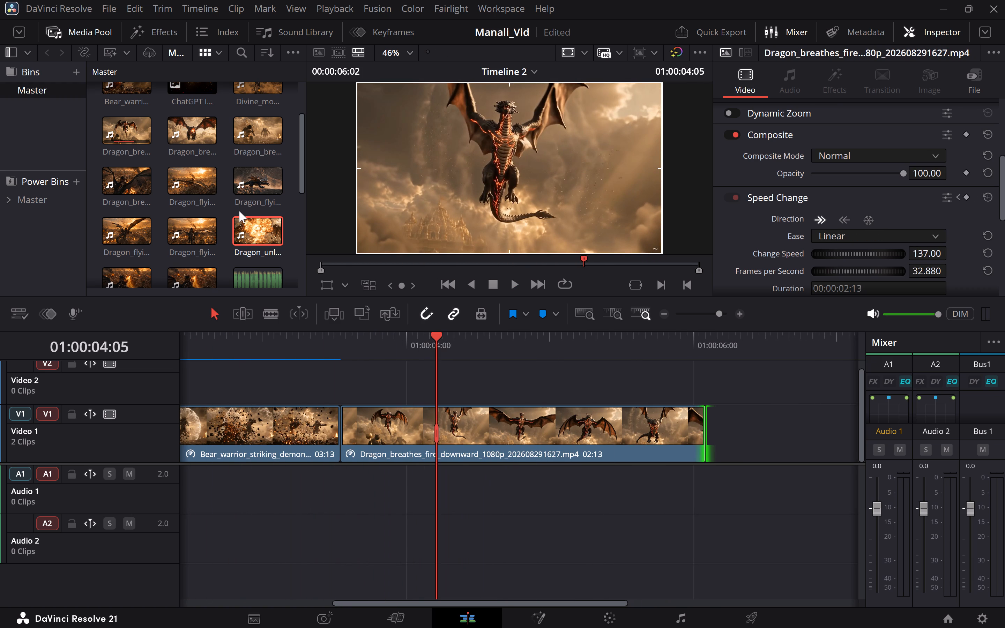
Preview Dragon_unleashes_fire_downward_1080p_202608291627.mp4 through its explosion, then play the timeline from the end of the bear warrior clip to compare.
{"action": "left_click", "coordinate": [234, 227]}
{"action": "key", "text": "space"}
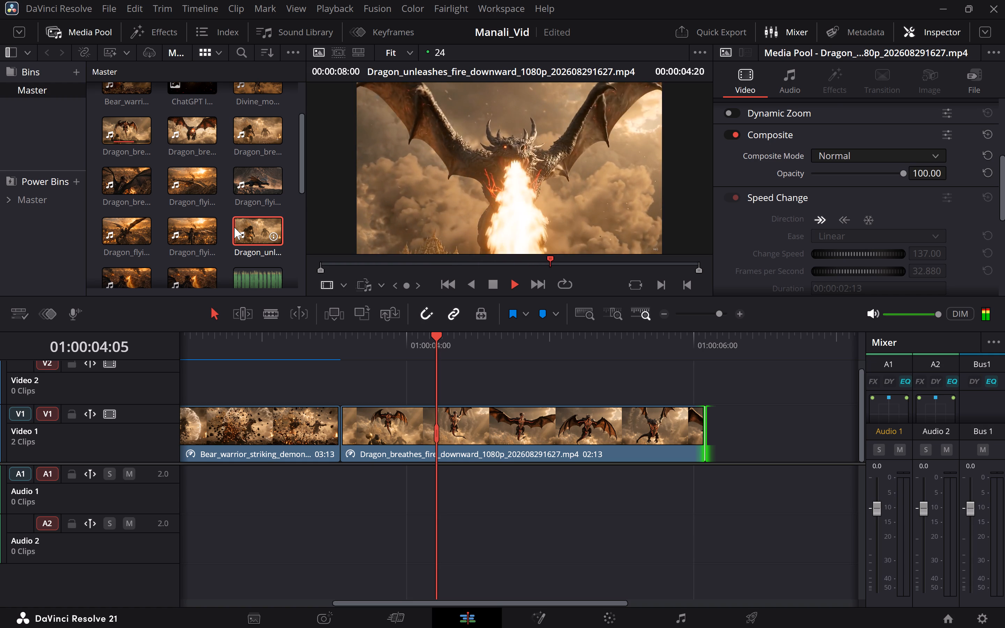
{"action": "key", "text": "space"}
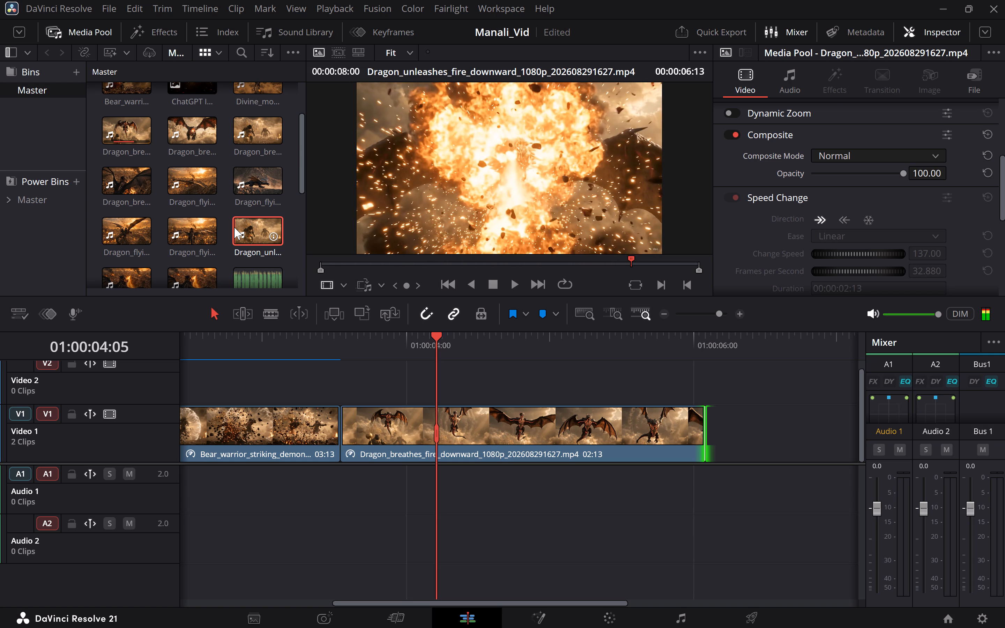
{"action": "left_click", "coordinate": [286, 347]}
{"action": "key", "text": "space"}
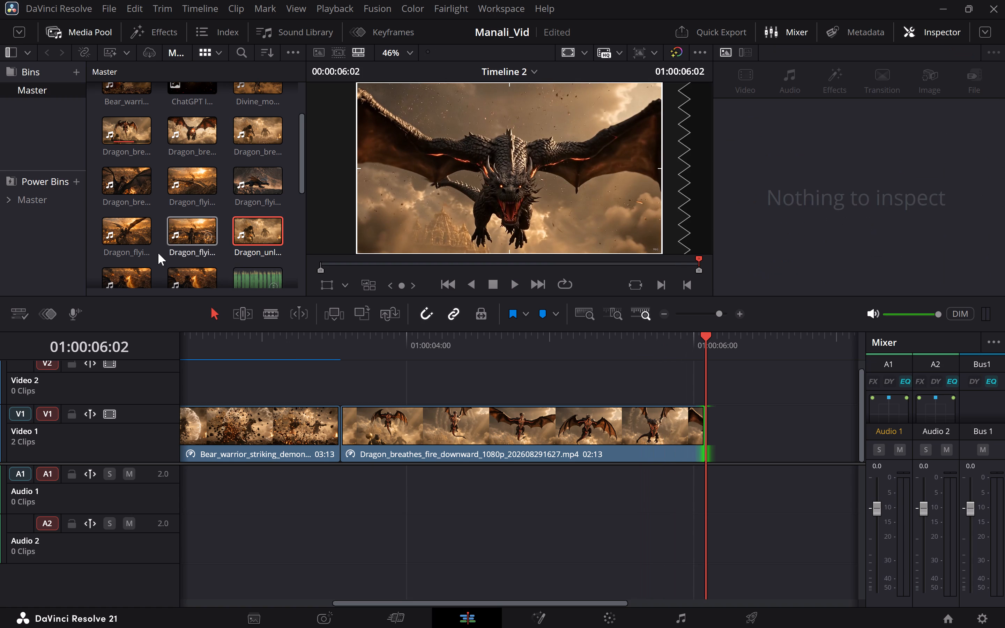
{"action": "scroll", "coordinate": [158, 253], "scroll_direction": "down", "scroll_amount": 1}
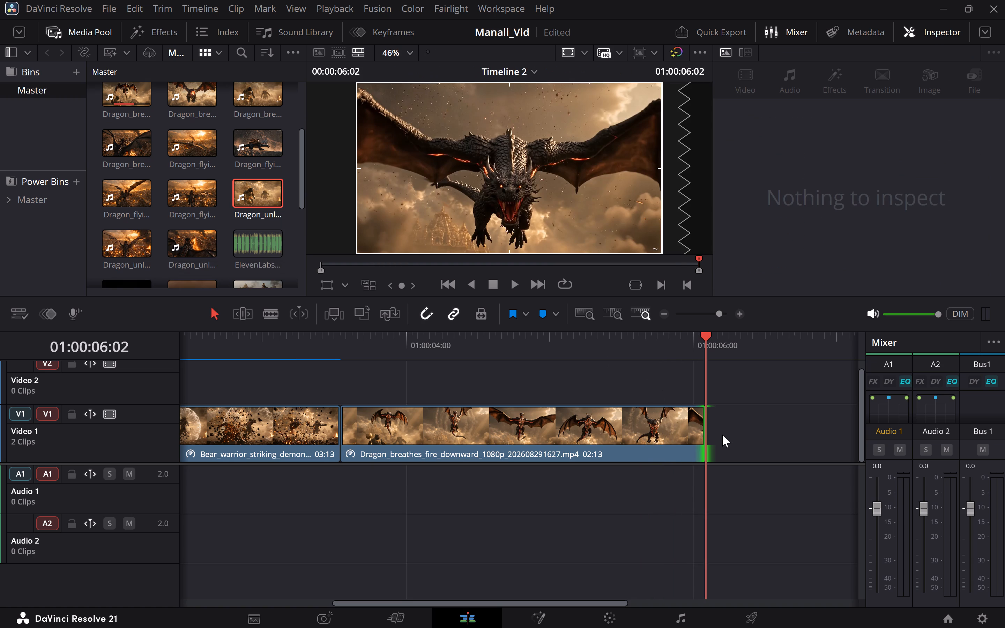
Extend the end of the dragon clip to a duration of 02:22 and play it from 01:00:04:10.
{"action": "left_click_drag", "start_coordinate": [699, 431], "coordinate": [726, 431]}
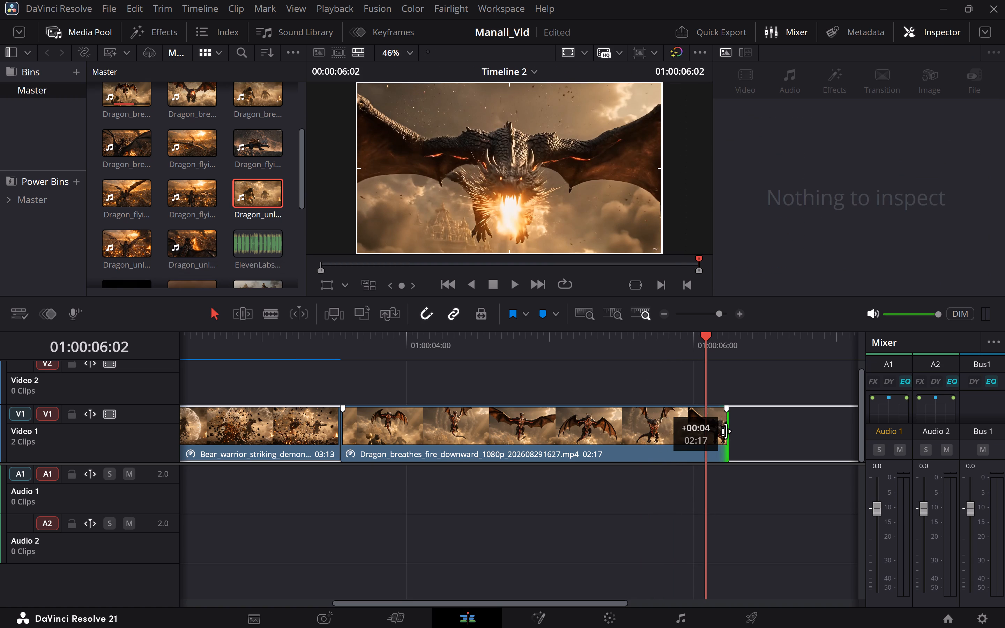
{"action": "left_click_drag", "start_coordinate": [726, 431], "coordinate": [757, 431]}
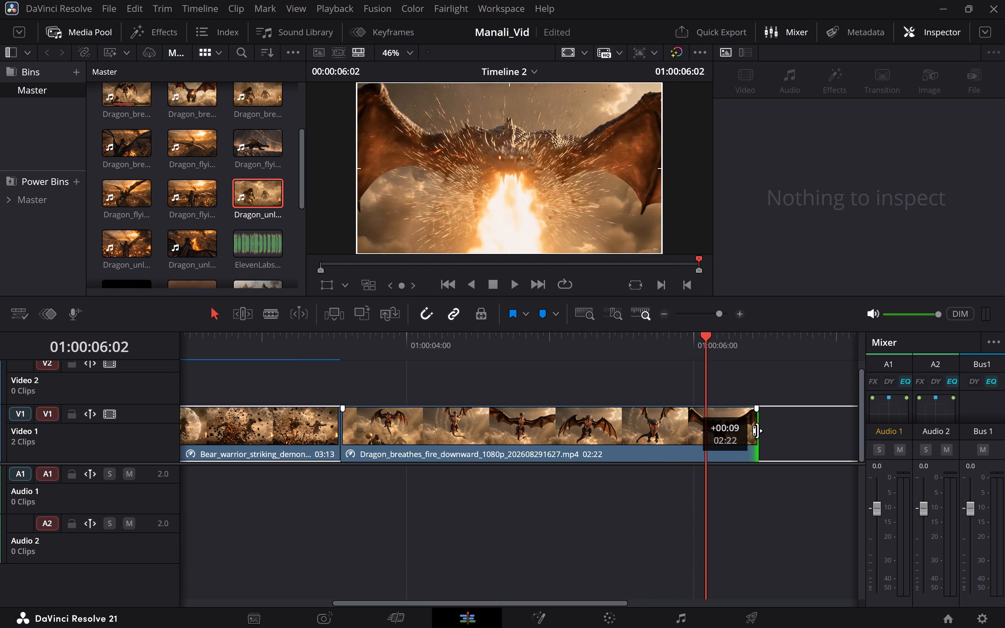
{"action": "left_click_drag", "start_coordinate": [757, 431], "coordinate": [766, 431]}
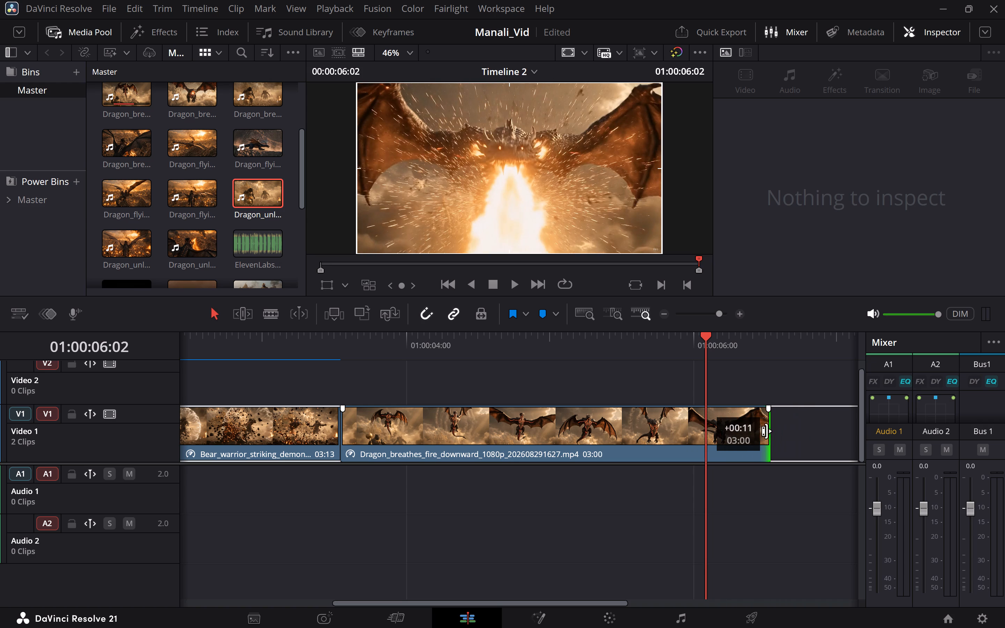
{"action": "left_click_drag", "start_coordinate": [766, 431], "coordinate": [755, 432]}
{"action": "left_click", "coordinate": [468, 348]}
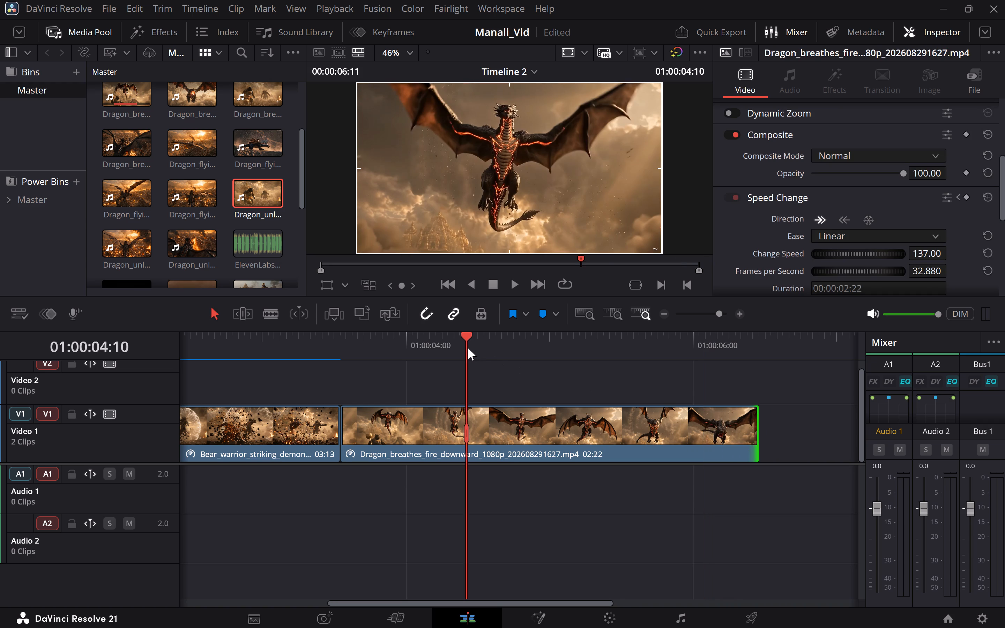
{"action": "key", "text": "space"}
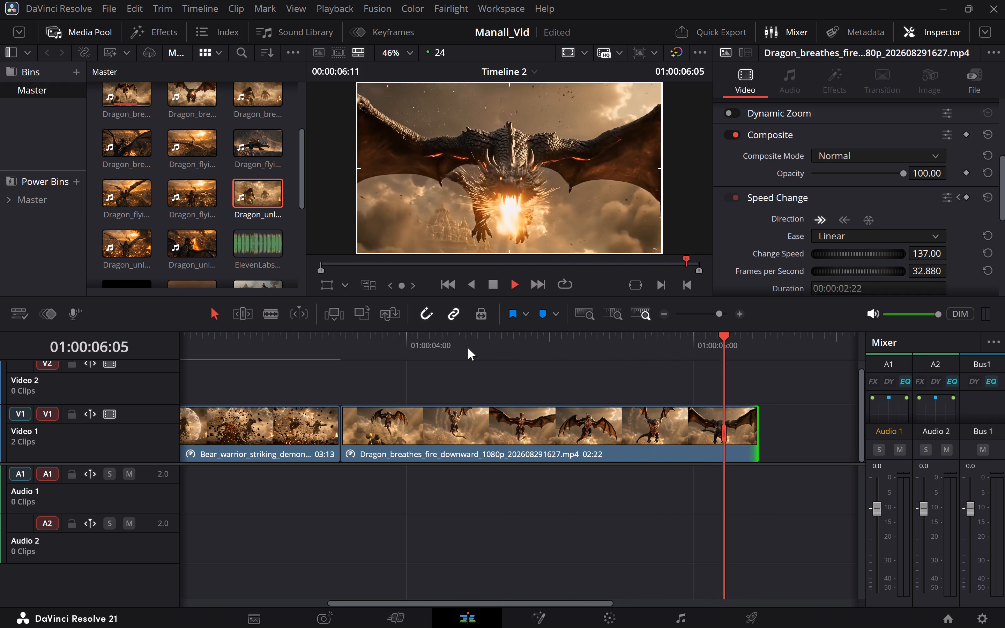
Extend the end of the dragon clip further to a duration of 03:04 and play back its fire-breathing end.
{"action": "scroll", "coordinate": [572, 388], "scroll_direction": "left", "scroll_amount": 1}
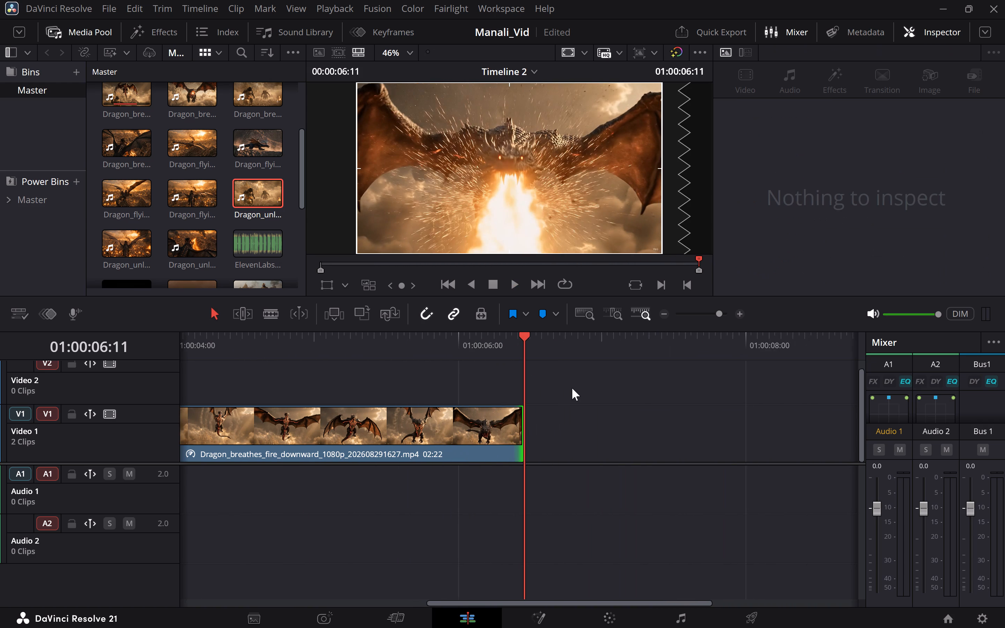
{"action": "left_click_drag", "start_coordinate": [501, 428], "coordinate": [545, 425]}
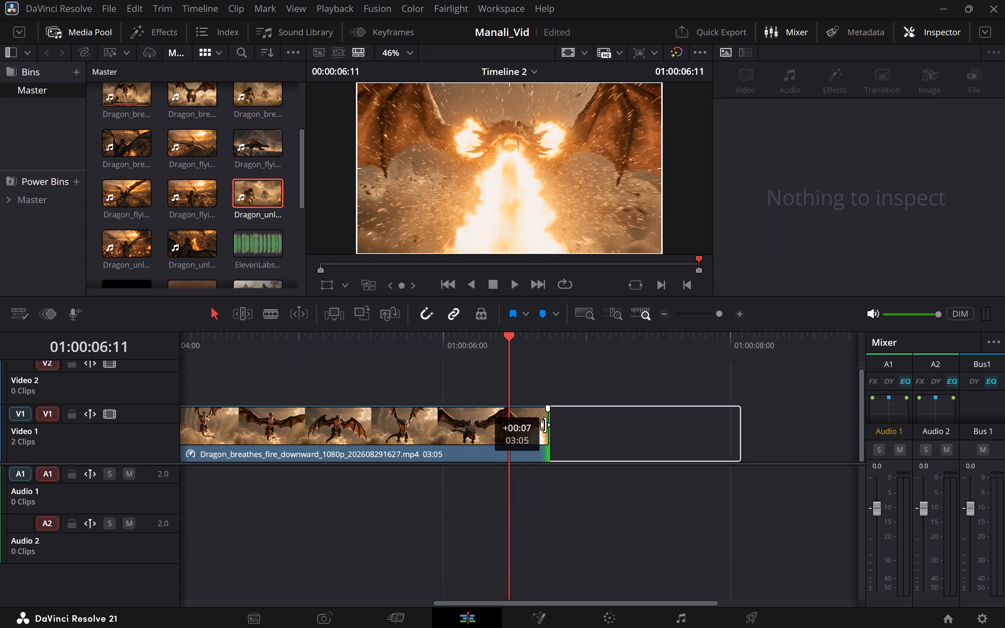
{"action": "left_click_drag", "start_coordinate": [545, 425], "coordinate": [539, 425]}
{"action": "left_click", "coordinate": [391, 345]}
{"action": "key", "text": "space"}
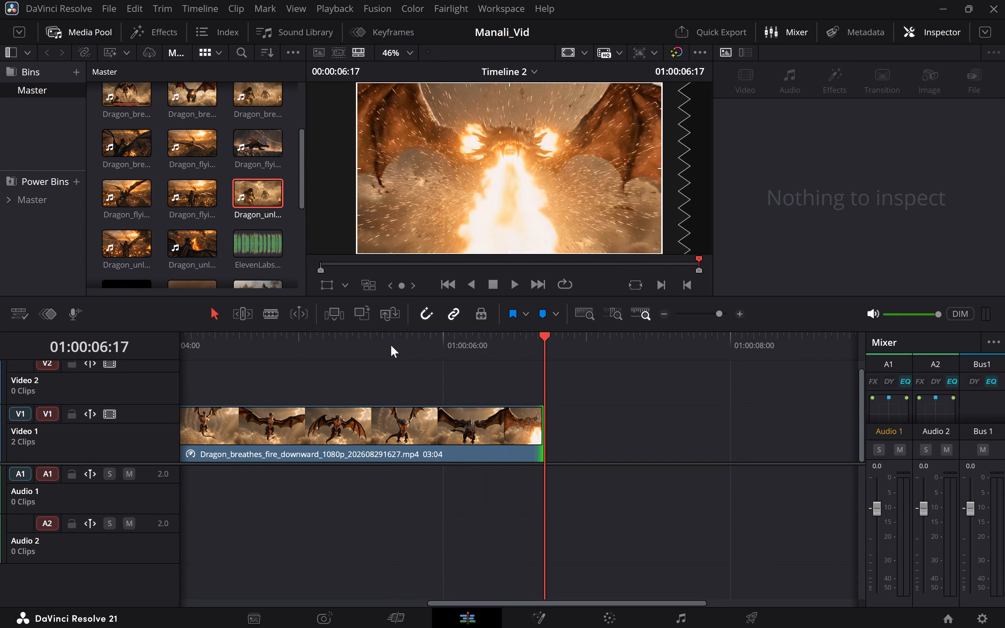
Trim the end of the dragon clip to a duration of 03:00 and play the sequence from 01:00:03:07 to its end.
{"action": "left_click_drag", "start_coordinate": [537, 425], "coordinate": [531, 427]}
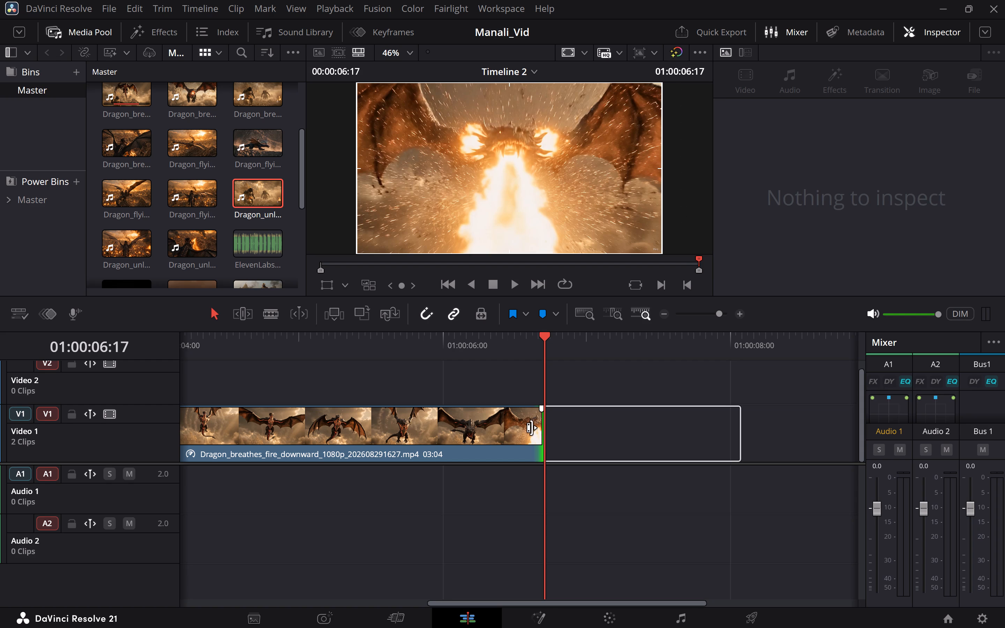
{"action": "left_click_drag", "start_coordinate": [531, 427], "coordinate": [519, 429]}
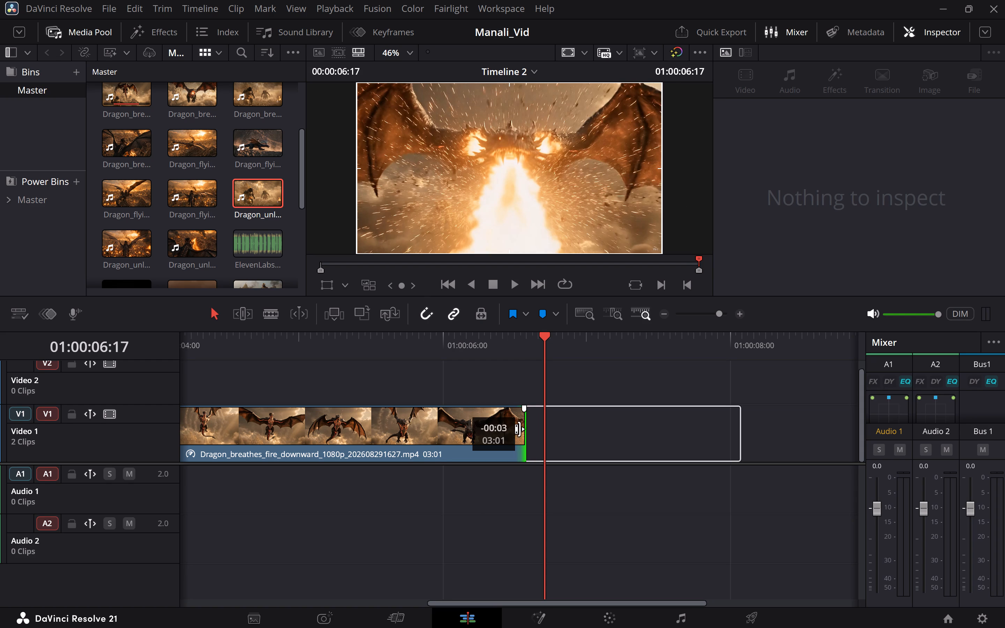
{"action": "left_click_drag", "start_coordinate": [519, 429], "coordinate": [513, 433]}
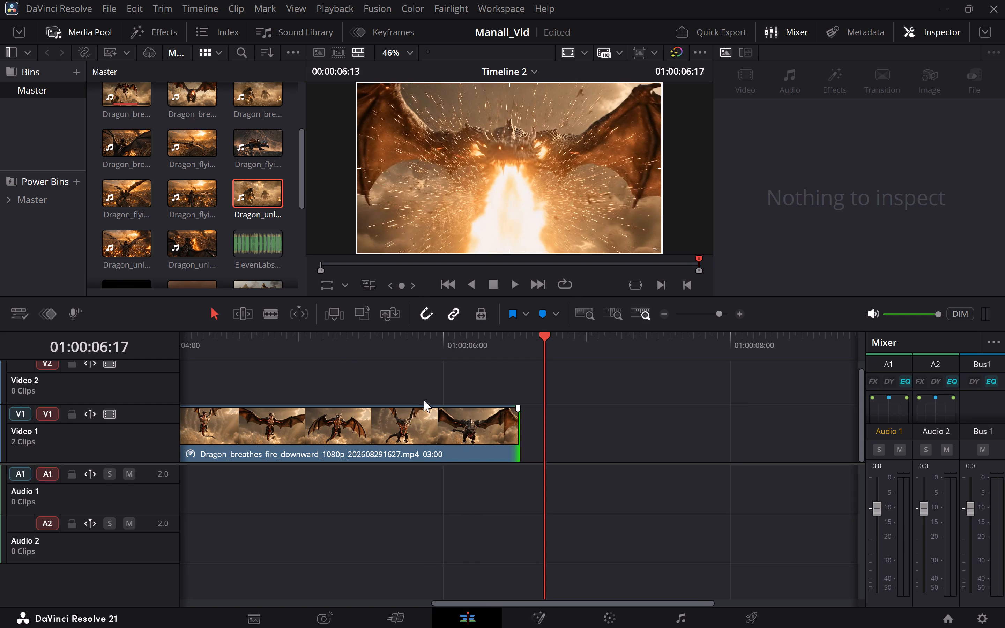
{"action": "left_click", "coordinate": [255, 341]}
{"action": "key", "text": "space"}
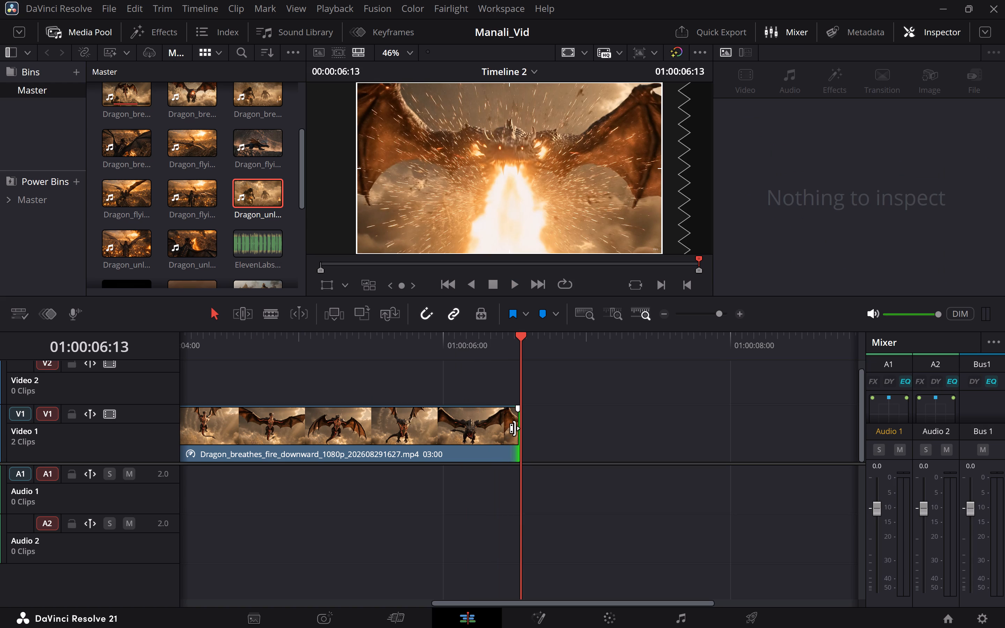
{"action": "scroll", "coordinate": [270, 338], "scroll_direction": "right", "scroll_amount": 1}
{"action": "left_click", "coordinate": [270, 338]}
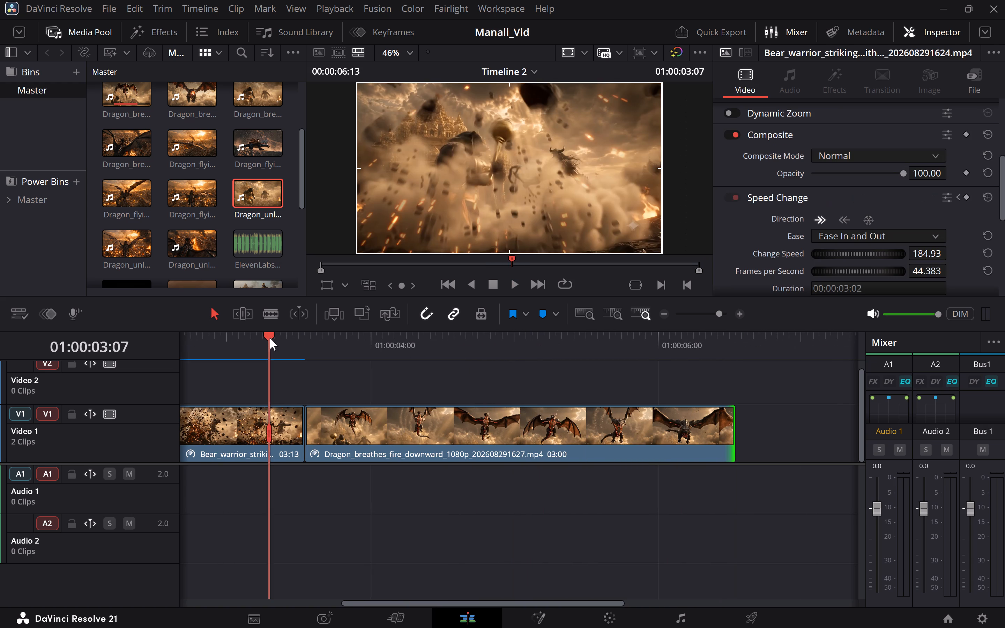
{"action": "key", "text": "space"}
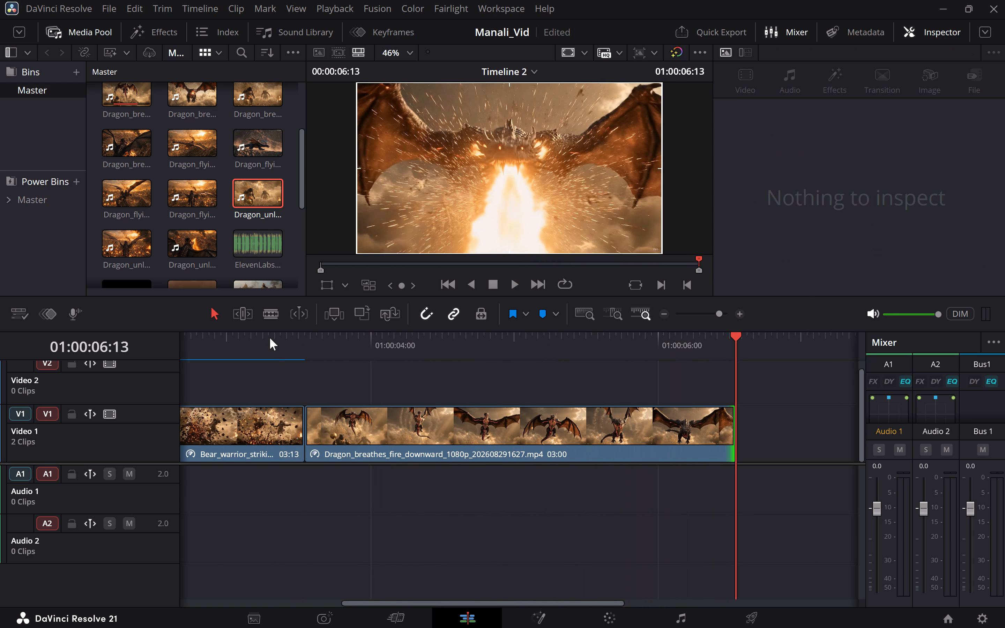
Play the dragon clip's ending, then skim the Dragon_unleashes_fire, Hanuman and Monkey_god source clips for a continuation.
{"action": "left_click", "coordinate": [288, 341]}
{"action": "key", "text": "space"}
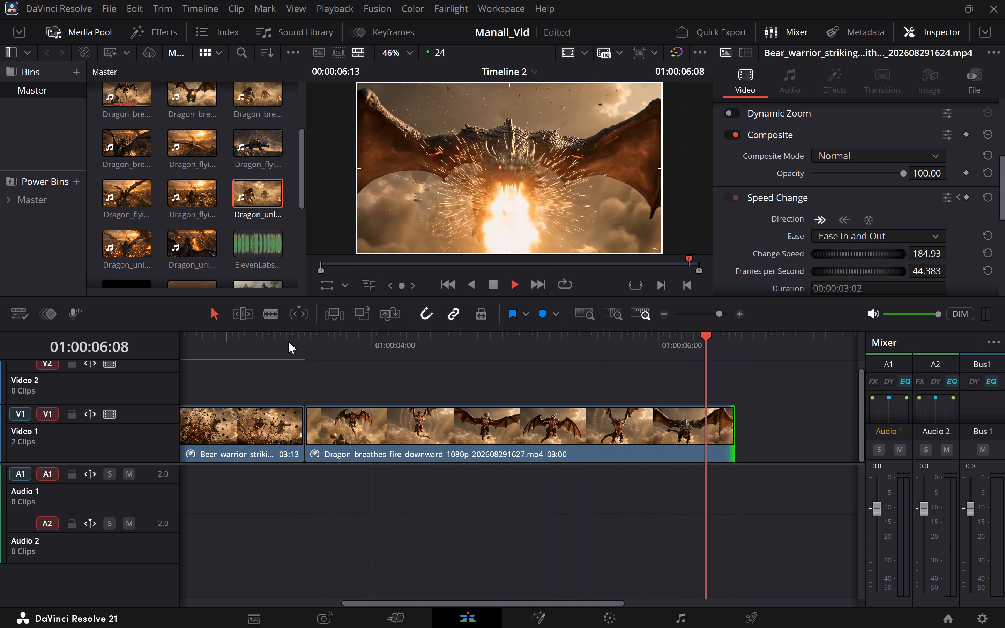
{"action": "scroll", "coordinate": [178, 230], "scroll_direction": "down", "scroll_amount": 1}
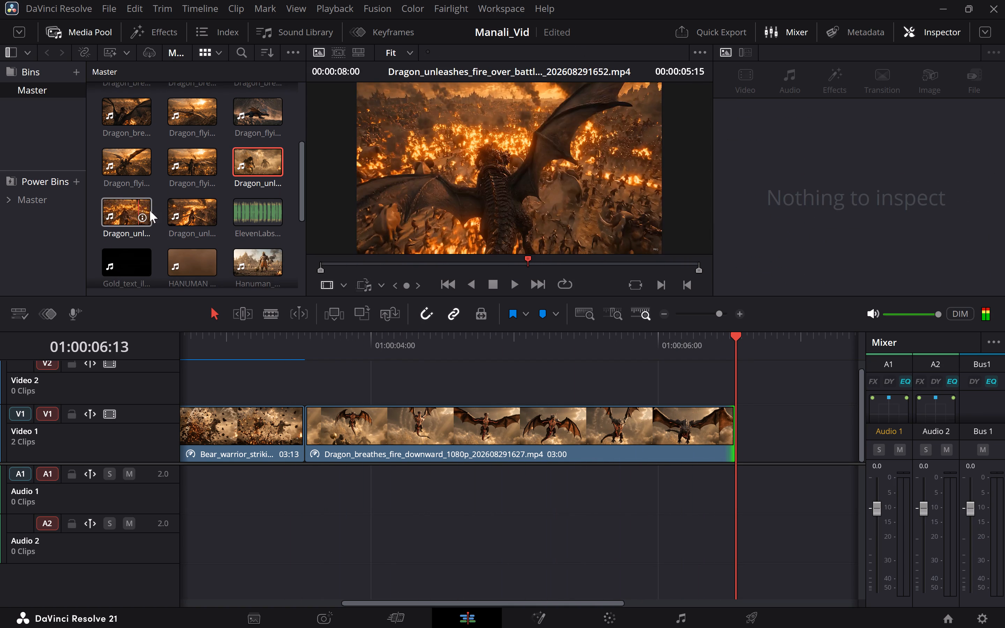
{"action": "scroll", "coordinate": [194, 217], "scroll_direction": "down", "scroll_amount": 1}
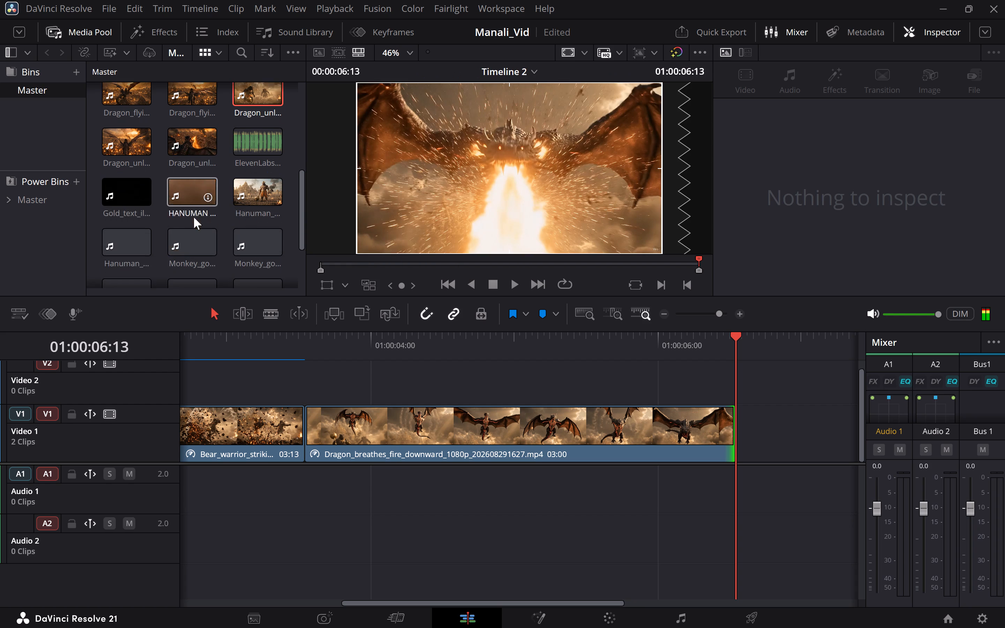
{"action": "scroll", "coordinate": [194, 217], "scroll_direction": "down", "scroll_amount": 1}
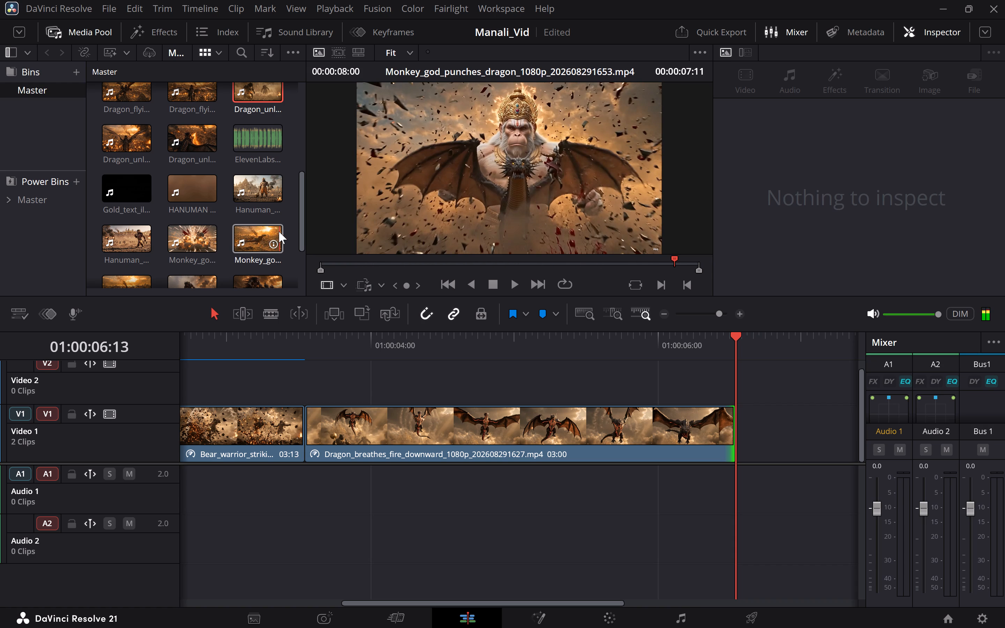
{"action": "scroll", "coordinate": [279, 231], "scroll_direction": "down", "scroll_amount": 1}
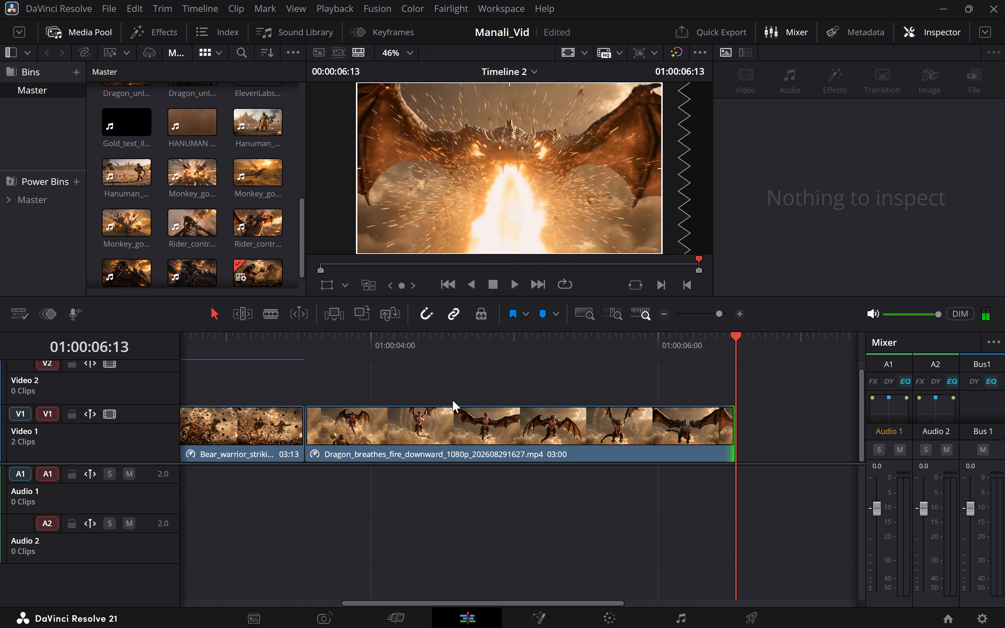
Replay the bear warrior to dragon transition and preview Rider_controlling_flying_dragon_1080p_202608291629.mp4 as a possible next shot.
{"action": "left_click", "coordinate": [217, 352]}
{"action": "key", "text": "space"}
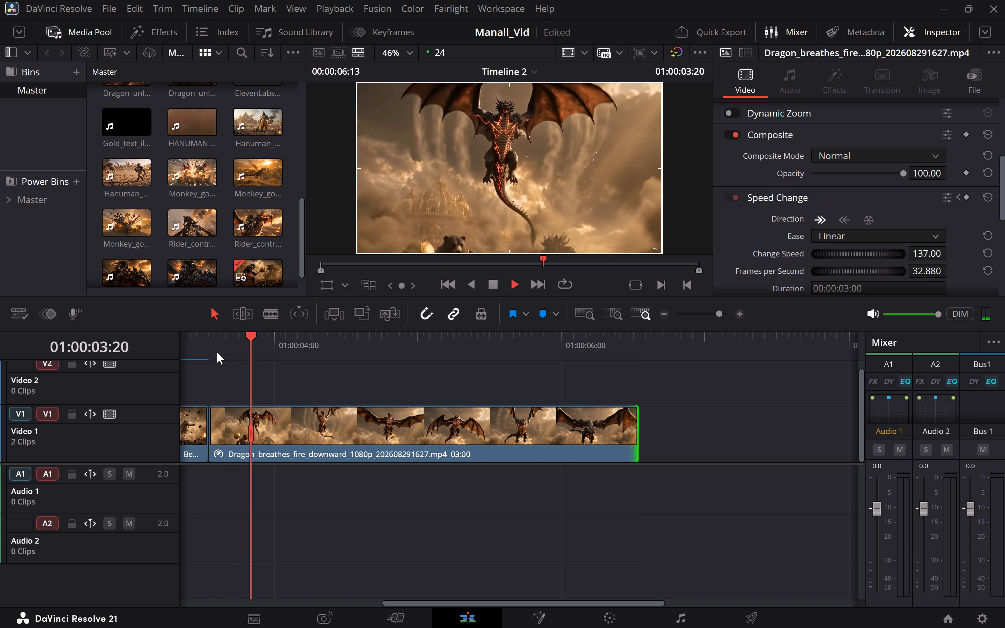
{"action": "key", "text": "space"}
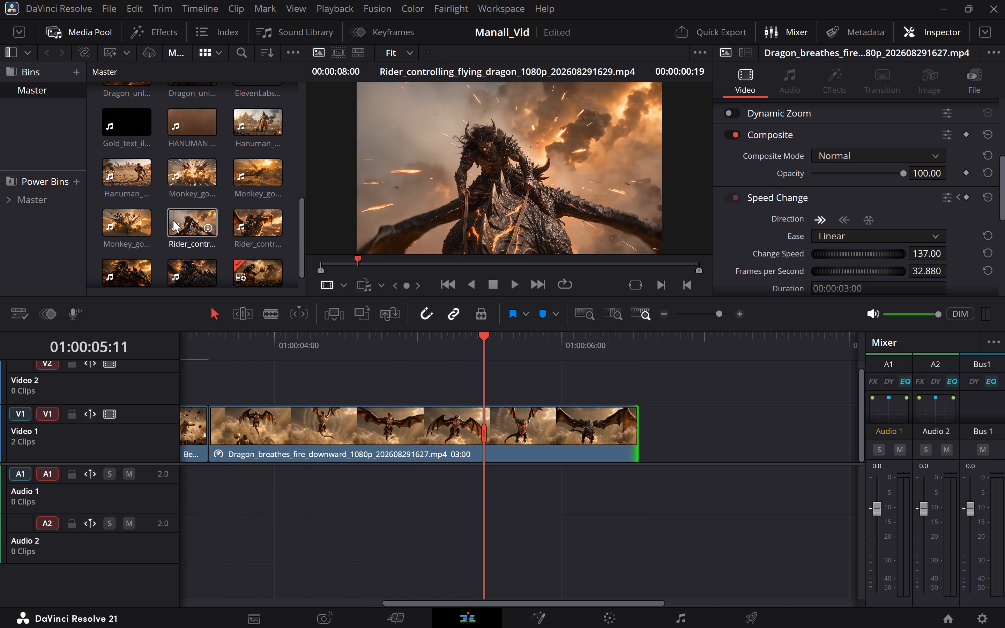
{"action": "scroll", "coordinate": [306, 398], "scroll_direction": "right", "scroll_amount": 1}
{"action": "left_click", "coordinate": [221, 339]}
{"action": "key", "text": "space"}
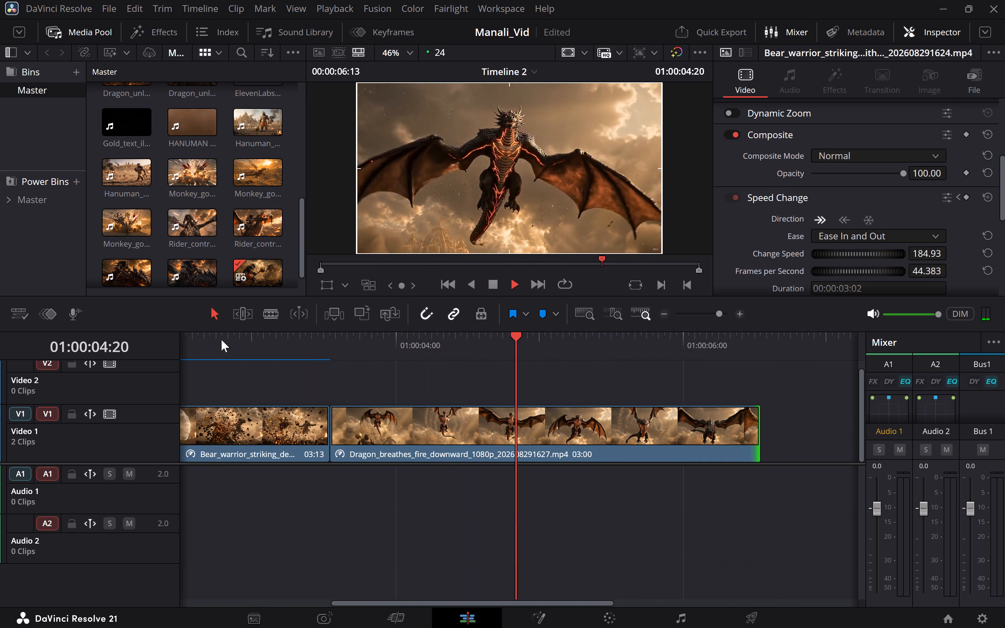
{"action": "key", "text": "space"}
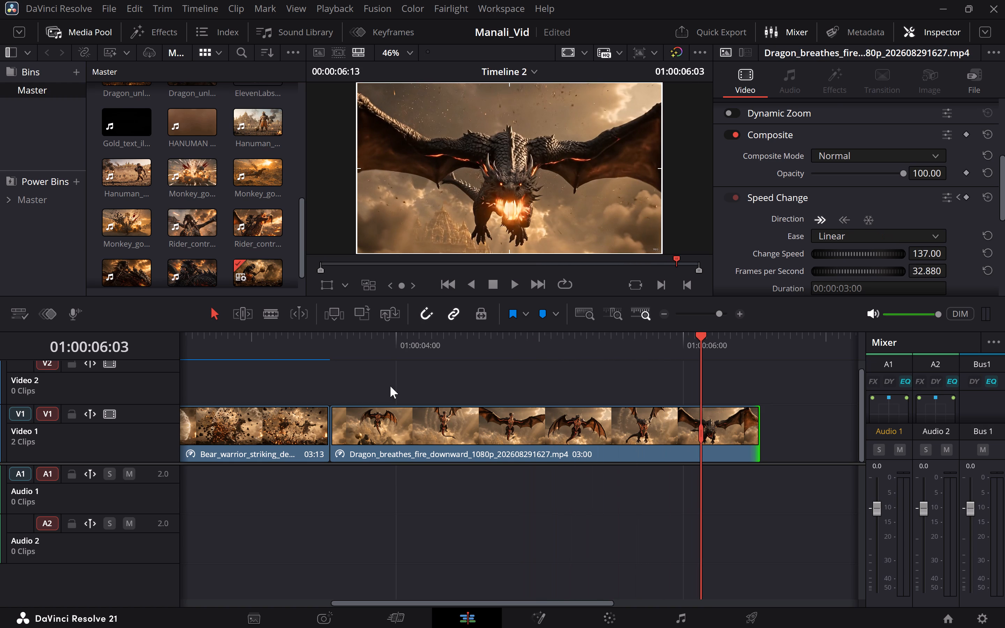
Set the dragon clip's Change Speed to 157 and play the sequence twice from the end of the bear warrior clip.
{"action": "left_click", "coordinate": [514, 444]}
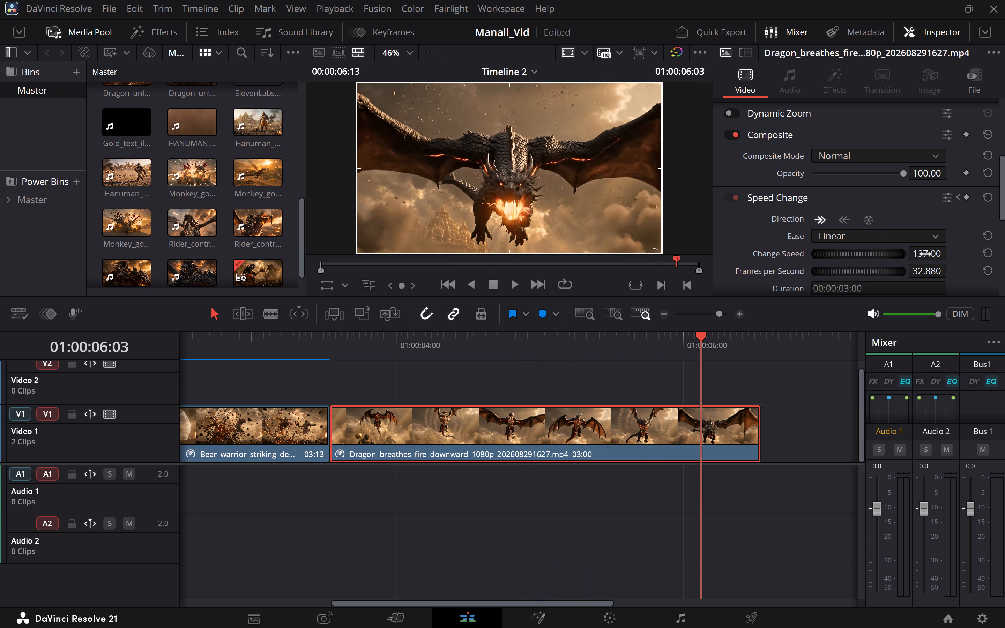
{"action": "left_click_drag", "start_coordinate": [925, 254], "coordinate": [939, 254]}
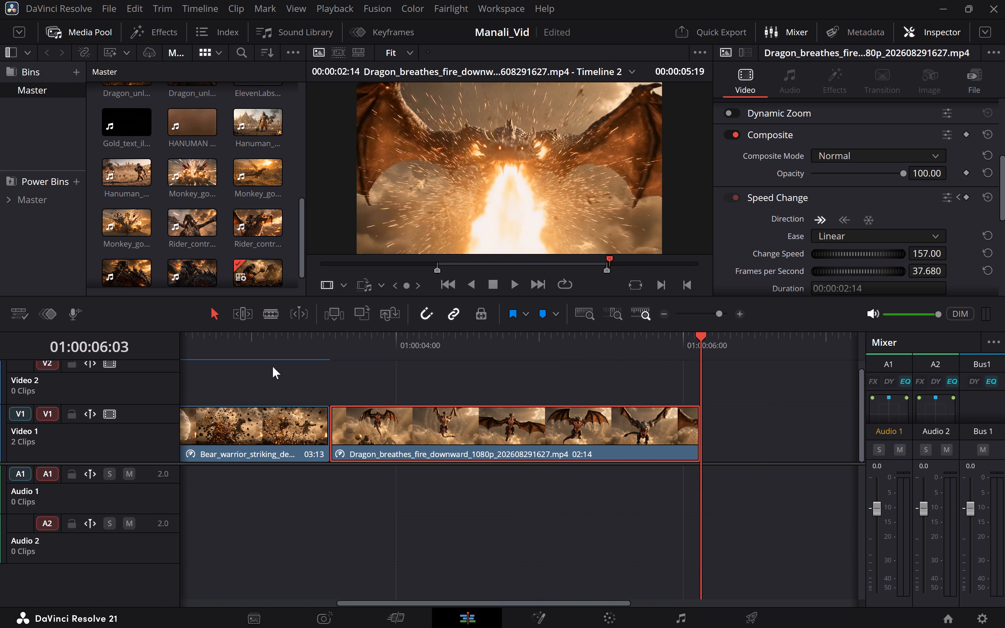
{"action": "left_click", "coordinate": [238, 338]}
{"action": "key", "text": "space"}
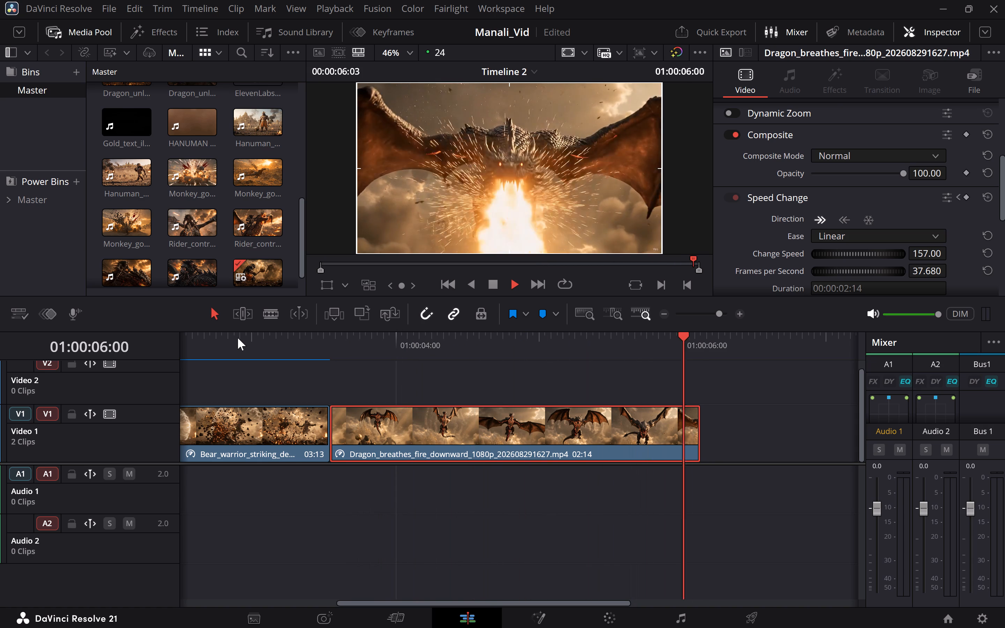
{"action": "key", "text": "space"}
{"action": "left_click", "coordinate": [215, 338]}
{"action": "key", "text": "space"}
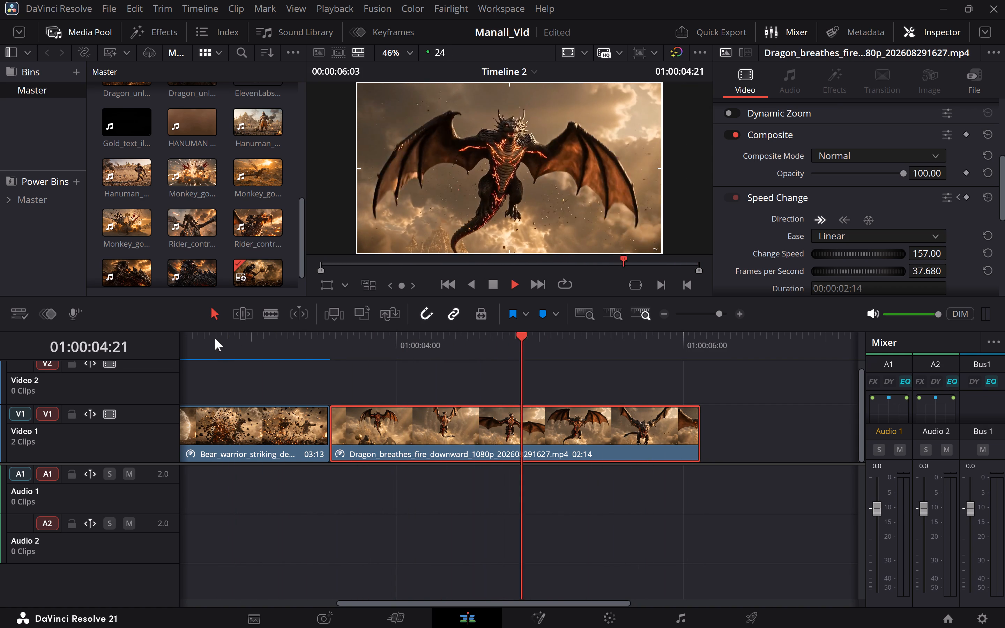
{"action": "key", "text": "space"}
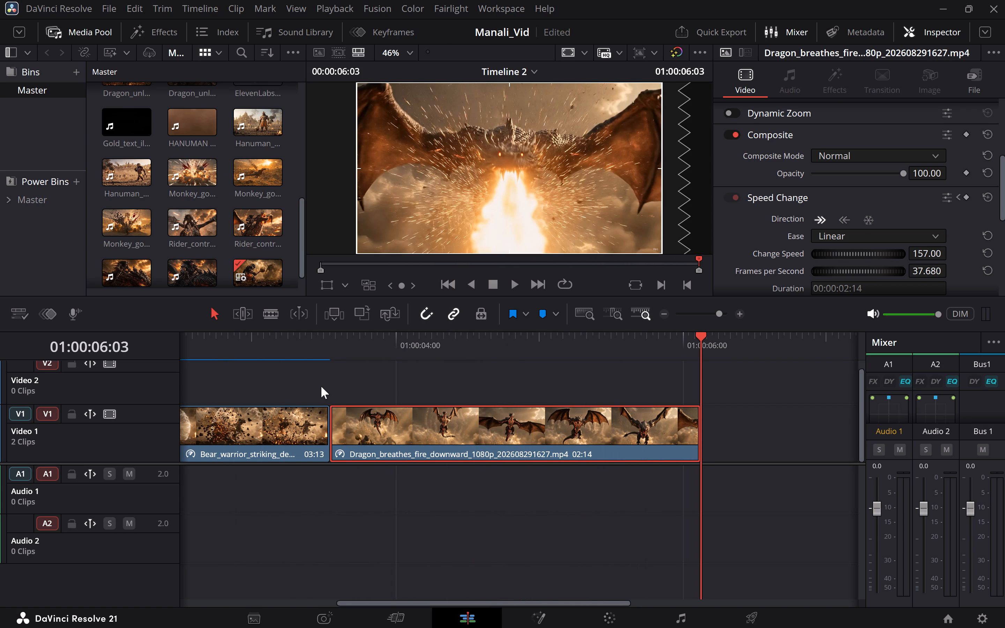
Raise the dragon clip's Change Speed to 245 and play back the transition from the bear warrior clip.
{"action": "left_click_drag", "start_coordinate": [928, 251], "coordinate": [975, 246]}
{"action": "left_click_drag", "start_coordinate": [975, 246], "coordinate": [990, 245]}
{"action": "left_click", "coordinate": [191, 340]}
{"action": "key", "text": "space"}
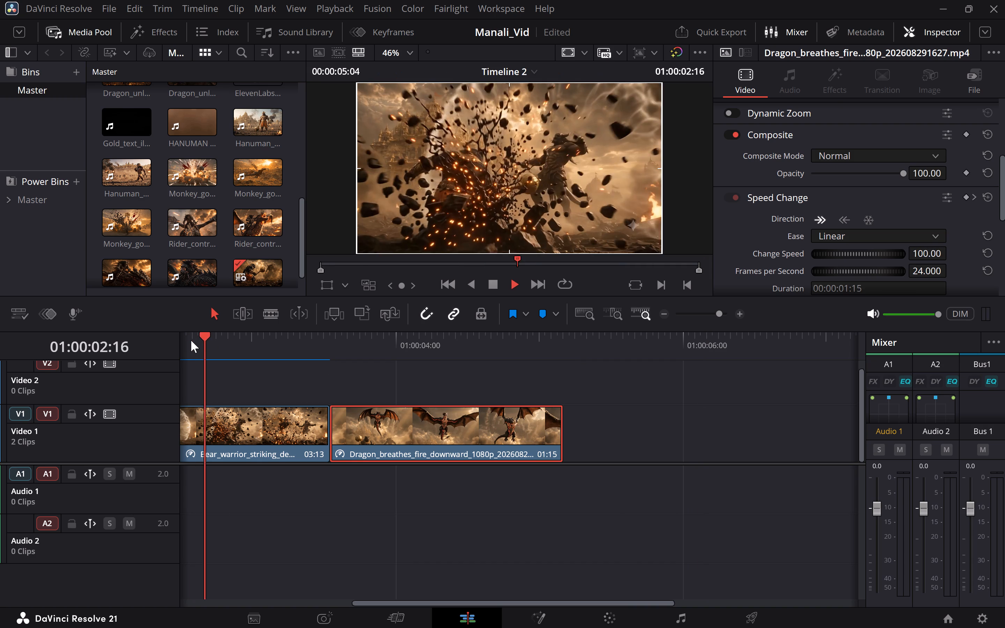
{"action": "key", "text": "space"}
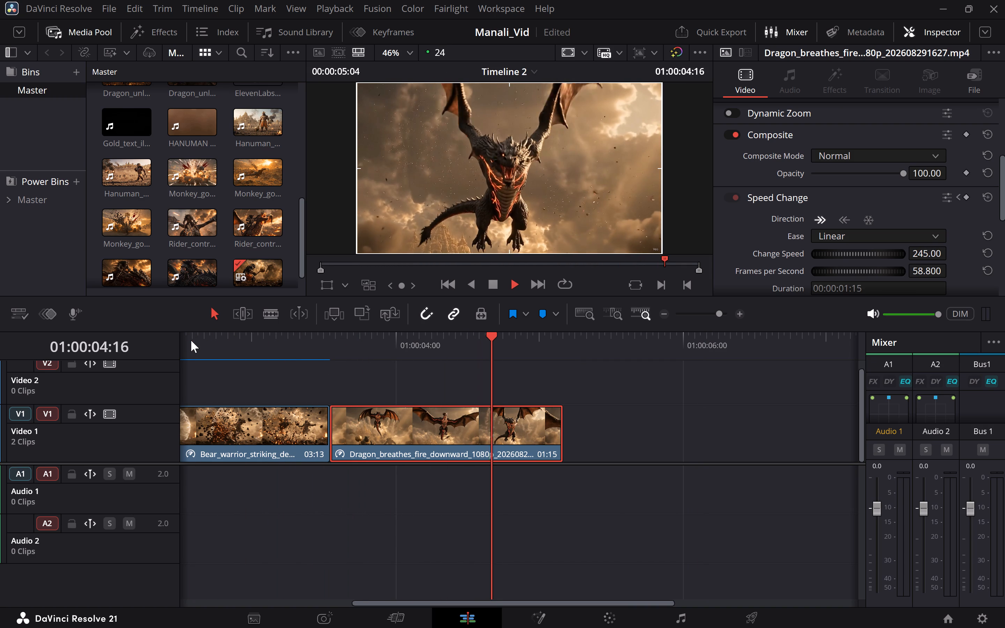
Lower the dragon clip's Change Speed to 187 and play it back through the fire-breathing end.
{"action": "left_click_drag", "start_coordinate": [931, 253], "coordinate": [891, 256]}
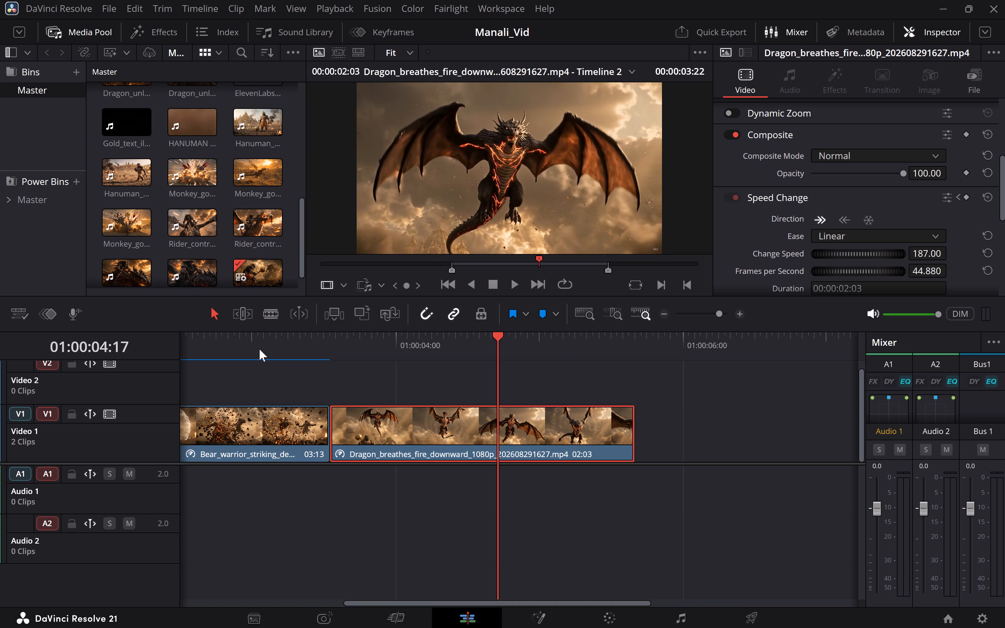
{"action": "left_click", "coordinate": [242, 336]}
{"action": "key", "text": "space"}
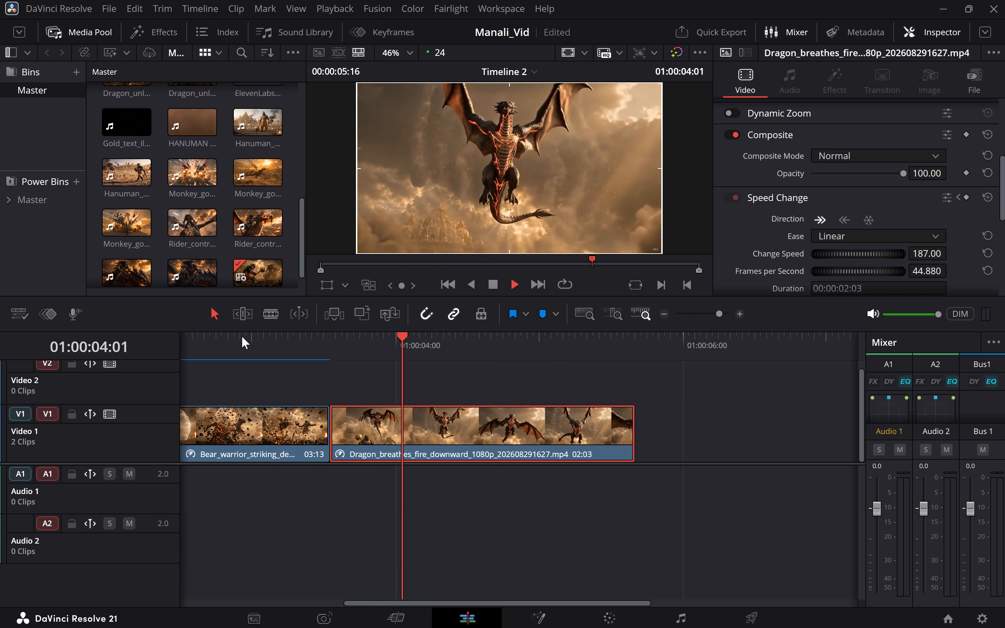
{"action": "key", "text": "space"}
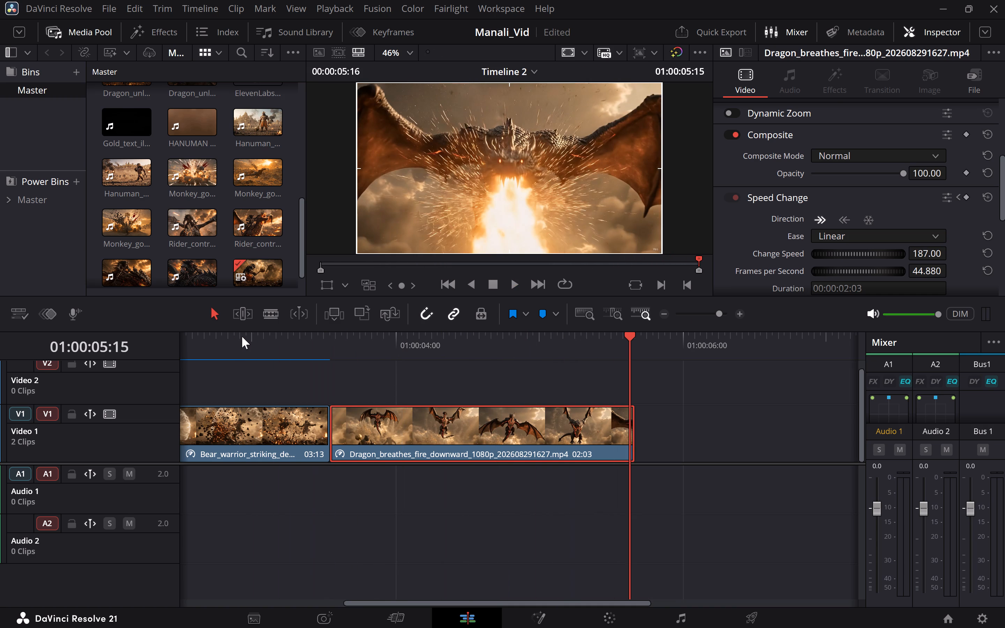
Reduce the dragon clip's Change Speed to 163 and play the sequence through to its end.
{"action": "left_click_drag", "start_coordinate": [932, 255], "coordinate": [932, 255]}
{"action": "left_click_drag", "start_coordinate": [932, 255], "coordinate": [921, 256]}
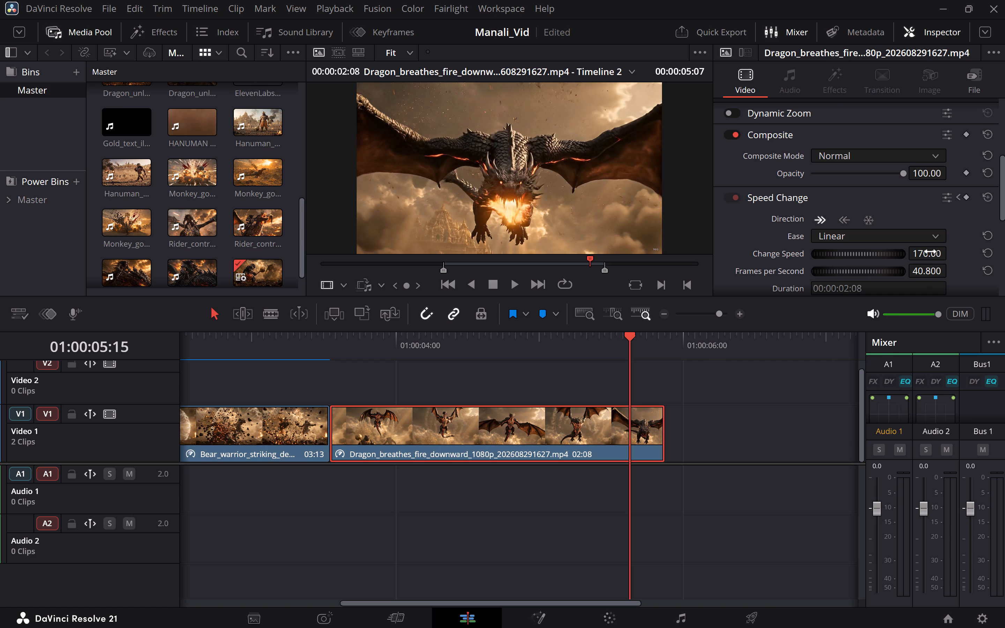
{"action": "left_click_drag", "start_coordinate": [930, 252], "coordinate": [925, 252]}
{"action": "left_click", "coordinate": [238, 342]}
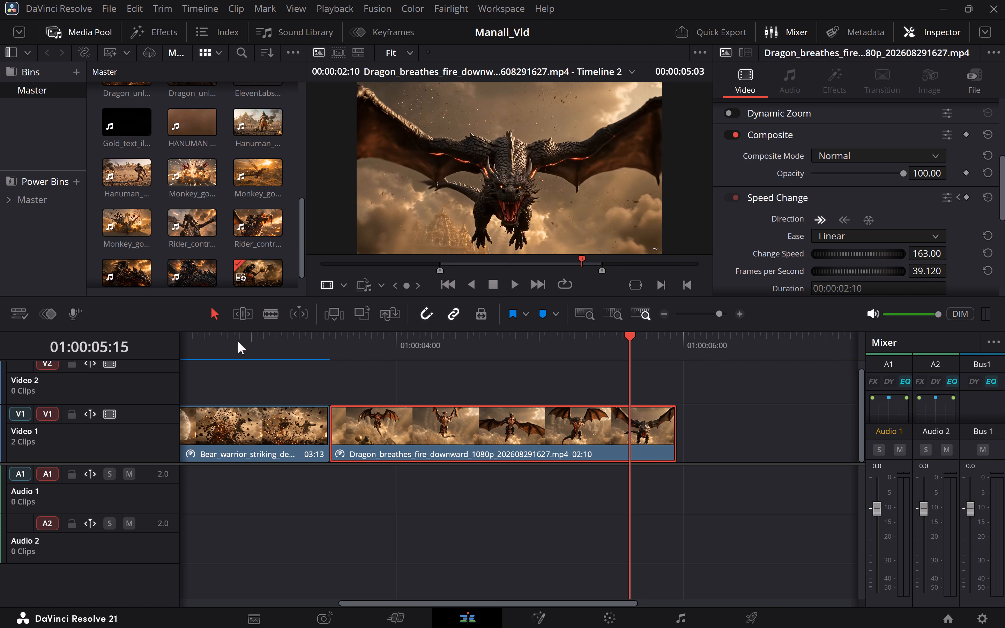
{"action": "key", "text": "space"}
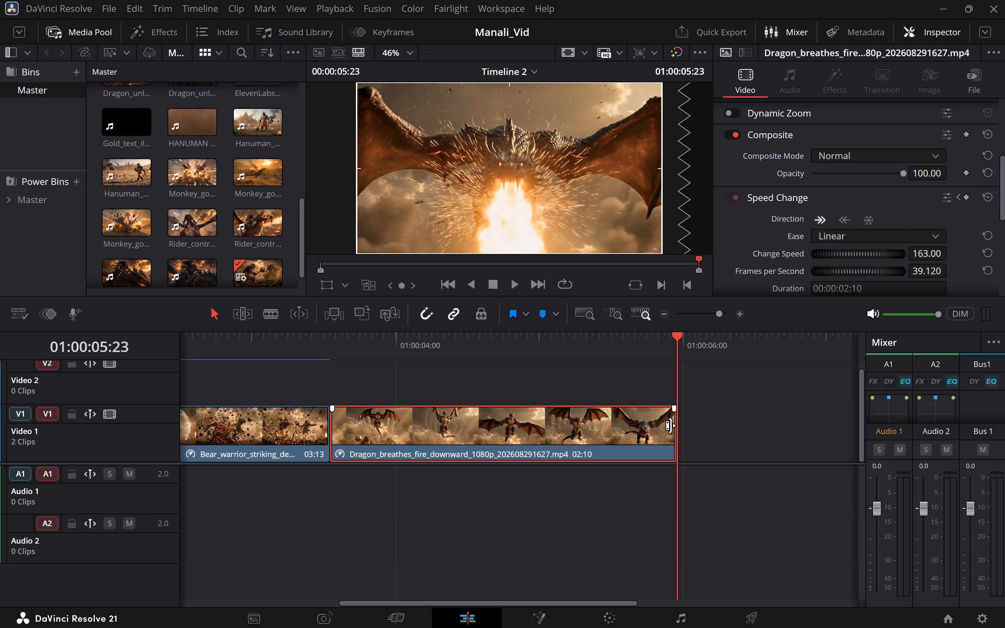
Extend the end of the dragon clip to a duration of 02:12 and play back its fire-breathing end.
{"action": "left_click_drag", "start_coordinate": [671, 426], "coordinate": [694, 427]}
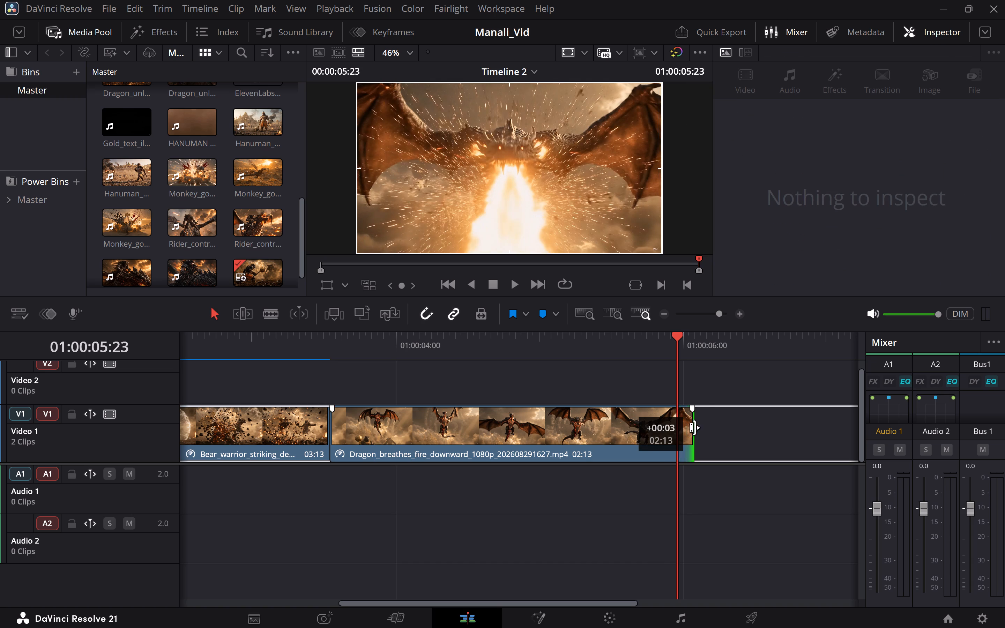
{"action": "left_click_drag", "start_coordinate": [694, 427], "coordinate": [692, 430]}
{"action": "left_click_drag", "start_coordinate": [692, 430], "coordinate": [686, 431]}
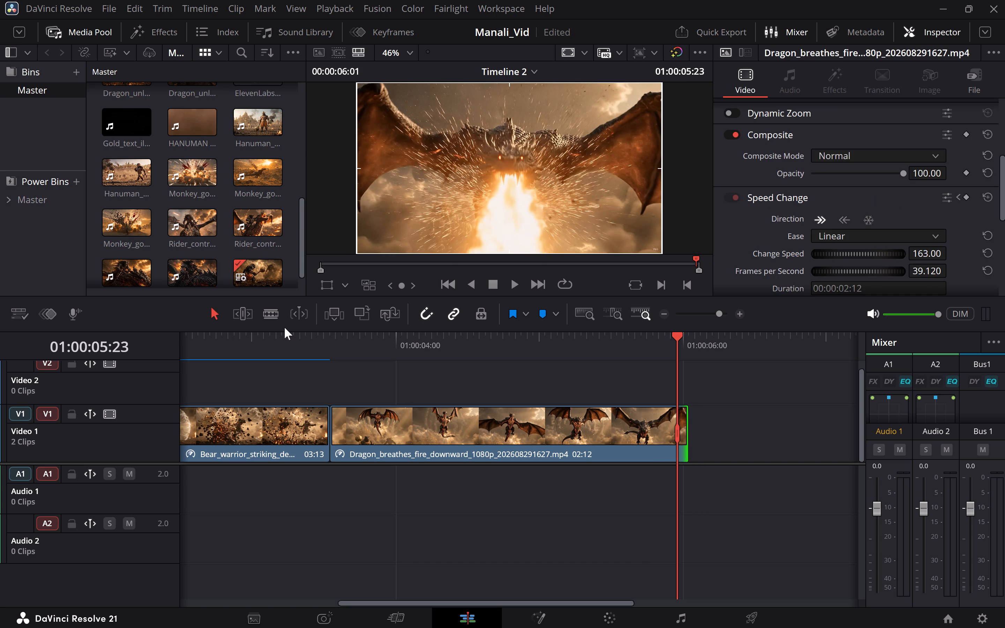
{"action": "left_click", "coordinate": [284, 336]}
{"action": "key", "text": "space"}
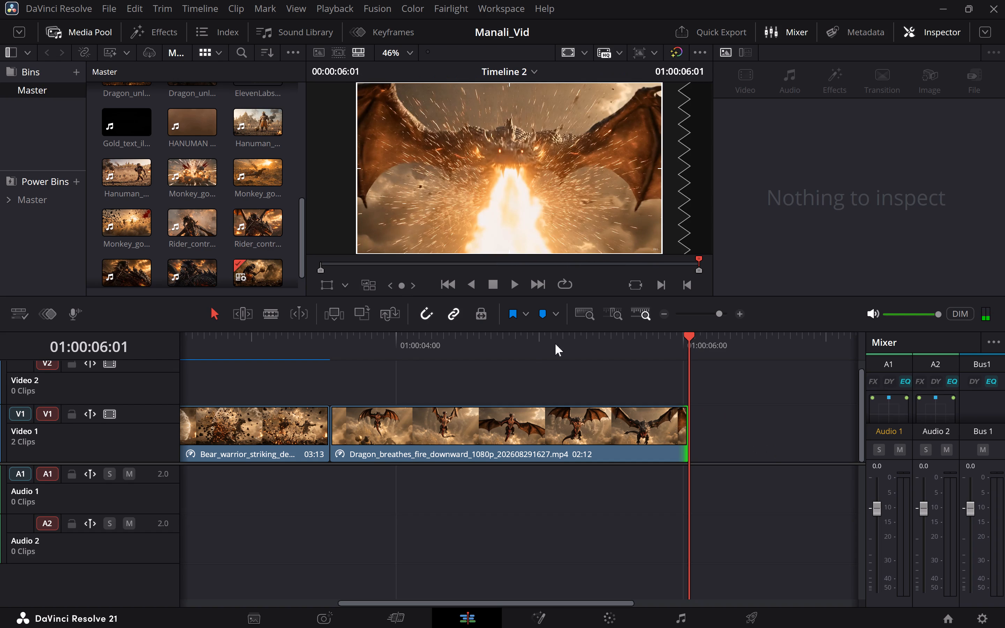
{"action": "left_click", "coordinate": [535, 337]}
{"action": "key", "text": "space"}
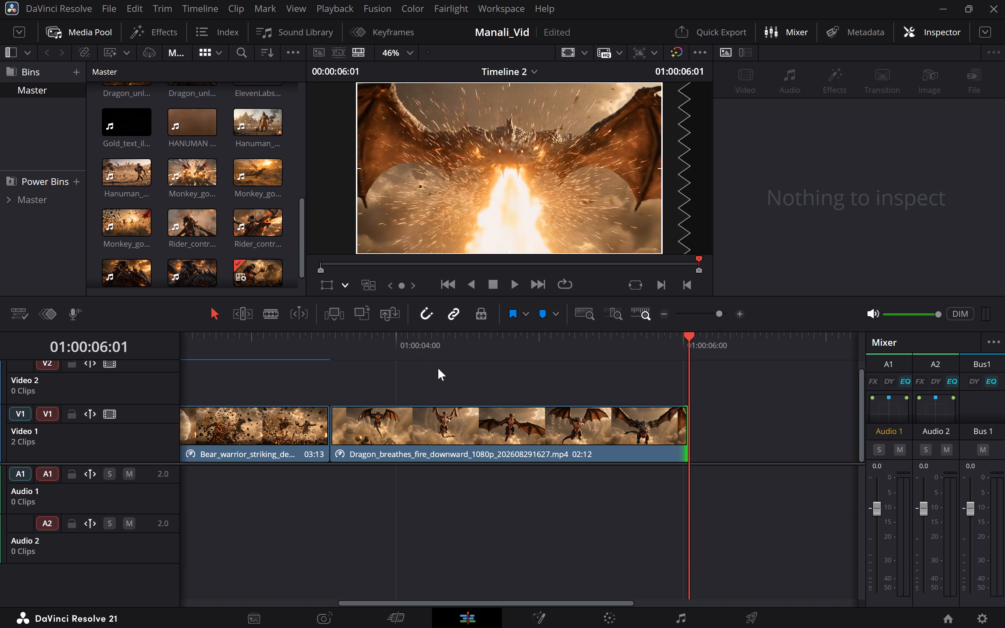
Add Rider_controls_flying_dragon_1080p_202608291628.mp4 to Video 2 and Audio 2 from about 01:00:05:18, overlapping the dragon clip's end.
{"action": "scroll", "coordinate": [438, 368], "scroll_direction": "left", "scroll_amount": 1}
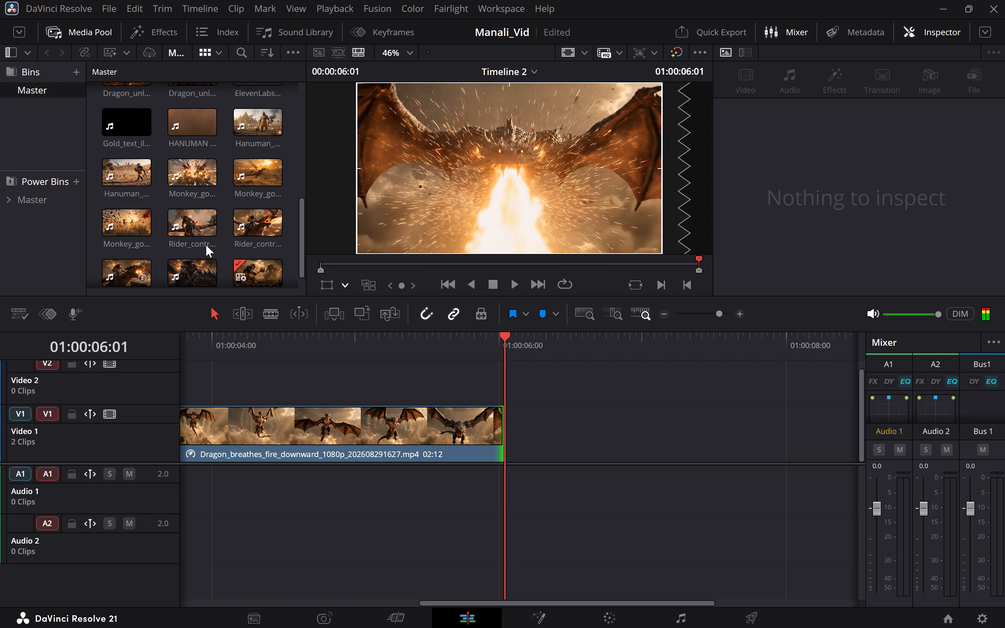
{"action": "scroll", "coordinate": [206, 245], "scroll_direction": "down", "scroll_amount": 1}
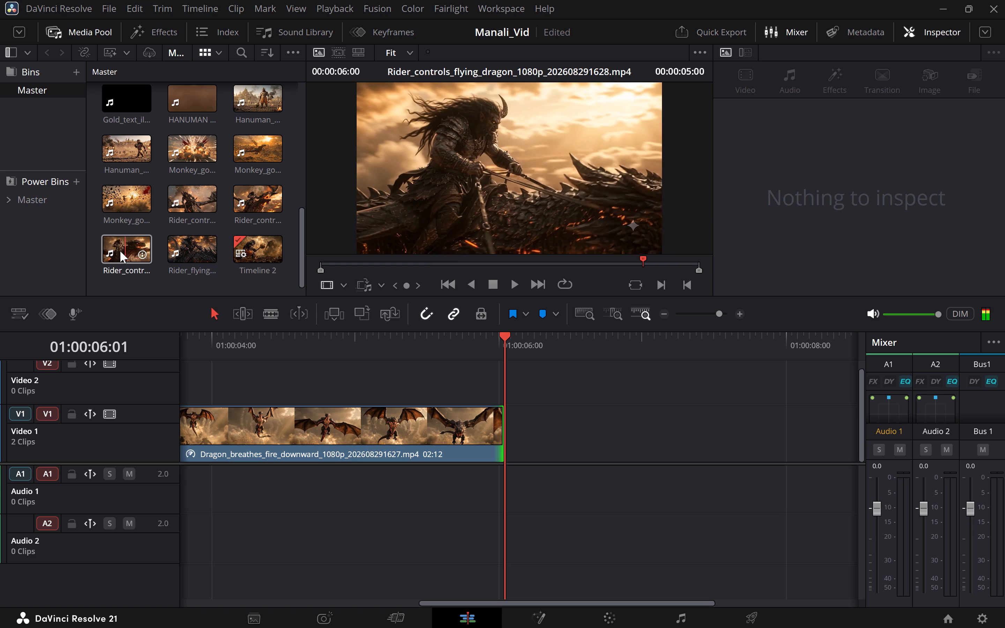
{"action": "left_click_drag", "start_coordinate": [120, 251], "coordinate": [476, 378]}
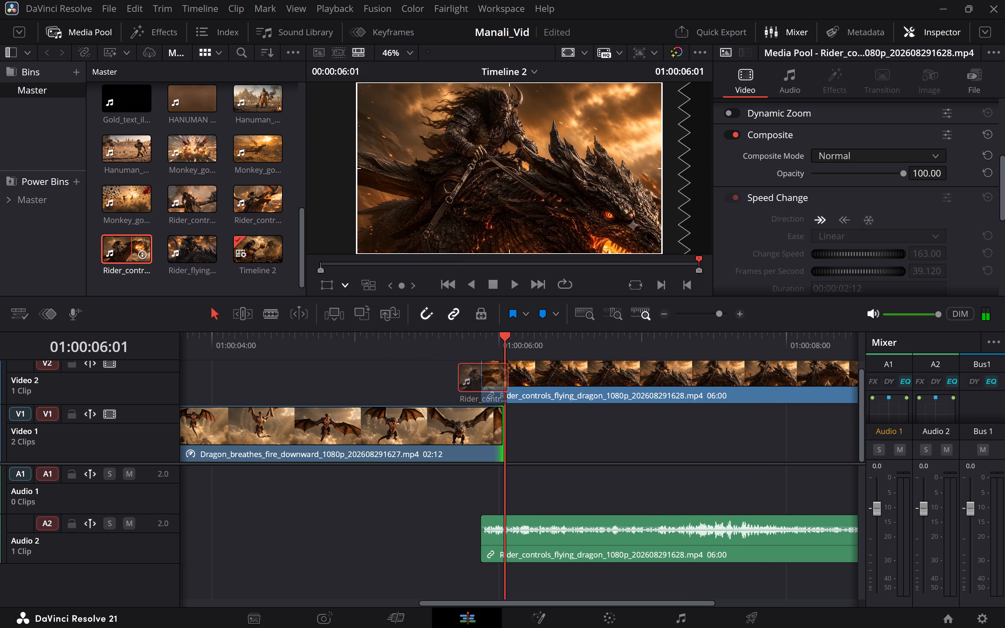
{"action": "left_click_drag", "start_coordinate": [476, 378], "coordinate": [459, 382]}
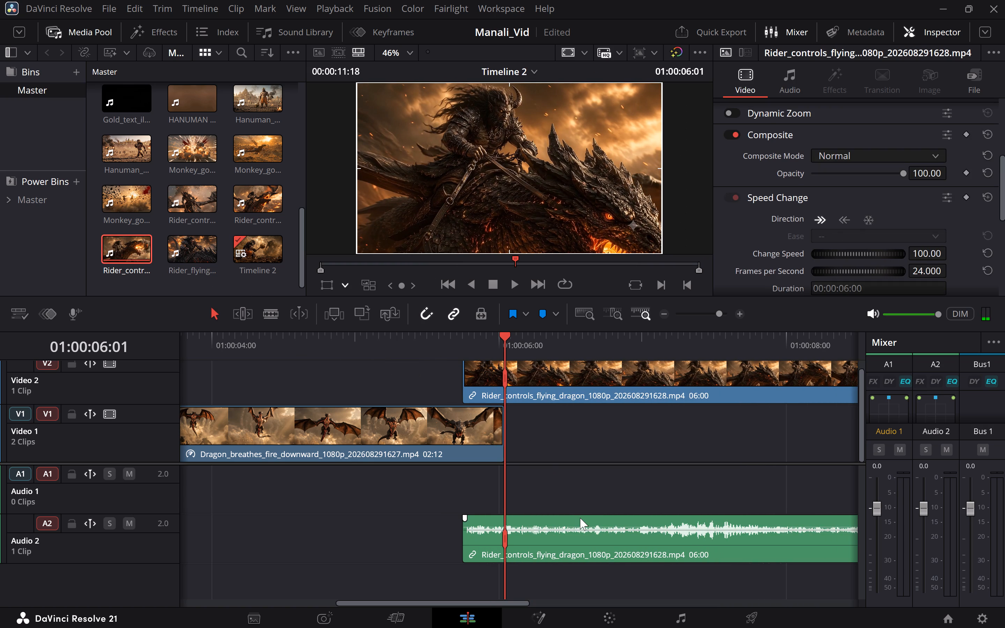
Unlink the audio of the rider clip on Audio 2 from its video on Video 2.
{"action": "left_click", "coordinate": [587, 563]}
{"action": "left_click", "coordinate": [594, 551]}
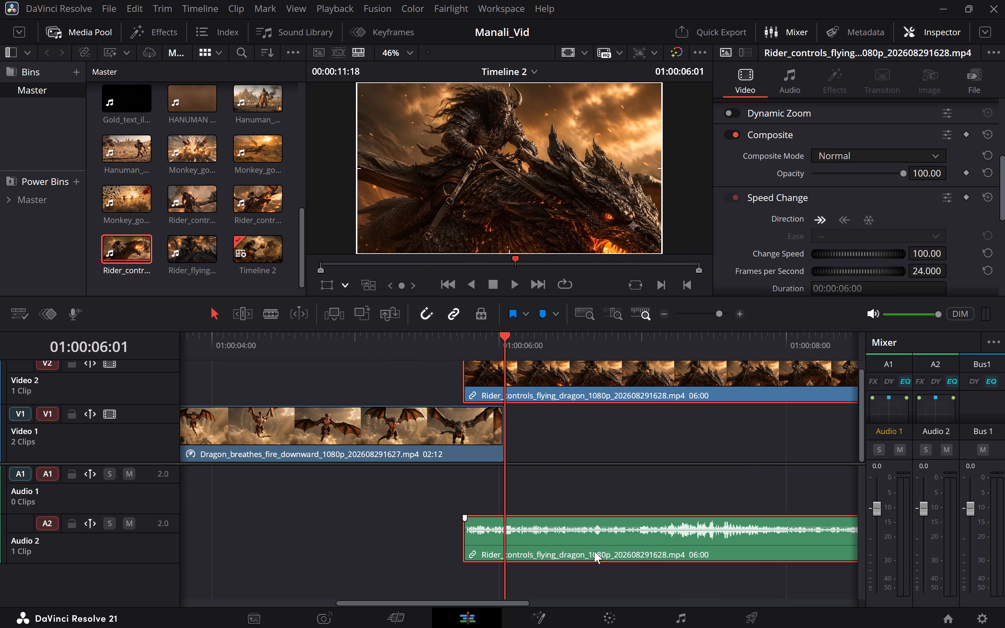
{"action": "key", "text": "ctrl+alt+l"}
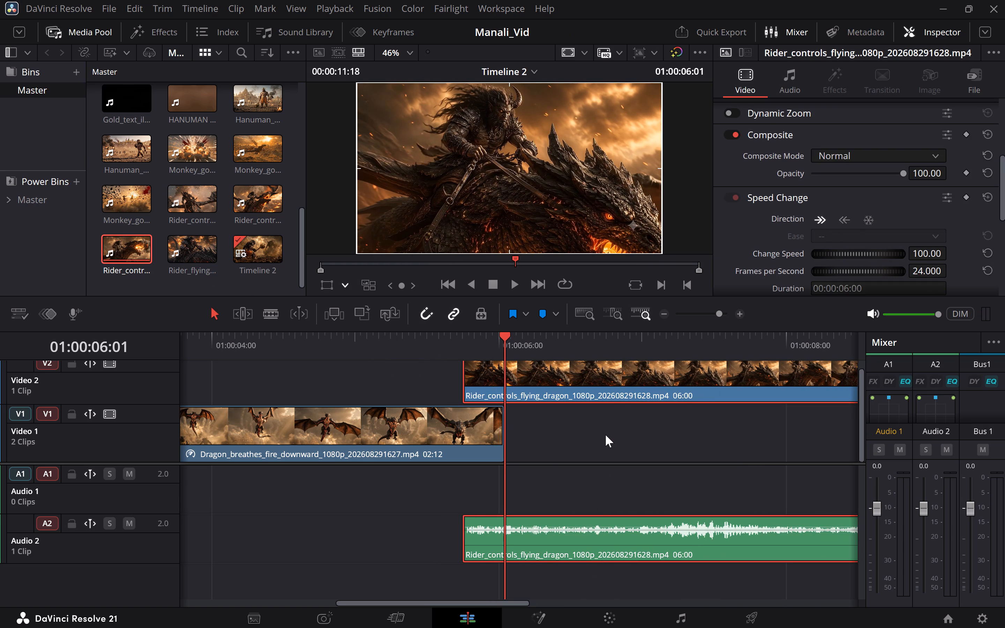
Delete the rider clip's unlinked audio from Audio 2.
{"action": "left_click", "coordinate": [605, 435]}
{"action": "left_click", "coordinate": [591, 558]}
{"action": "key", "text": "BackSpace"}
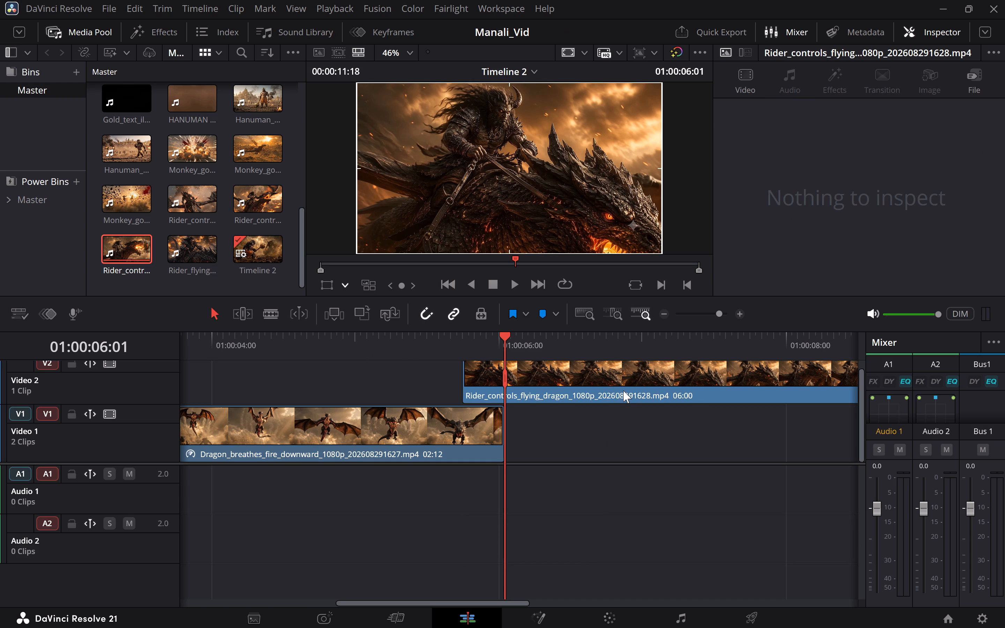
Move the rider clip down to Video 1, directly after the dragon clip, and play back the dragon clip leading into it.
{"action": "left_click_drag", "start_coordinate": [620, 390], "coordinate": [663, 407]}
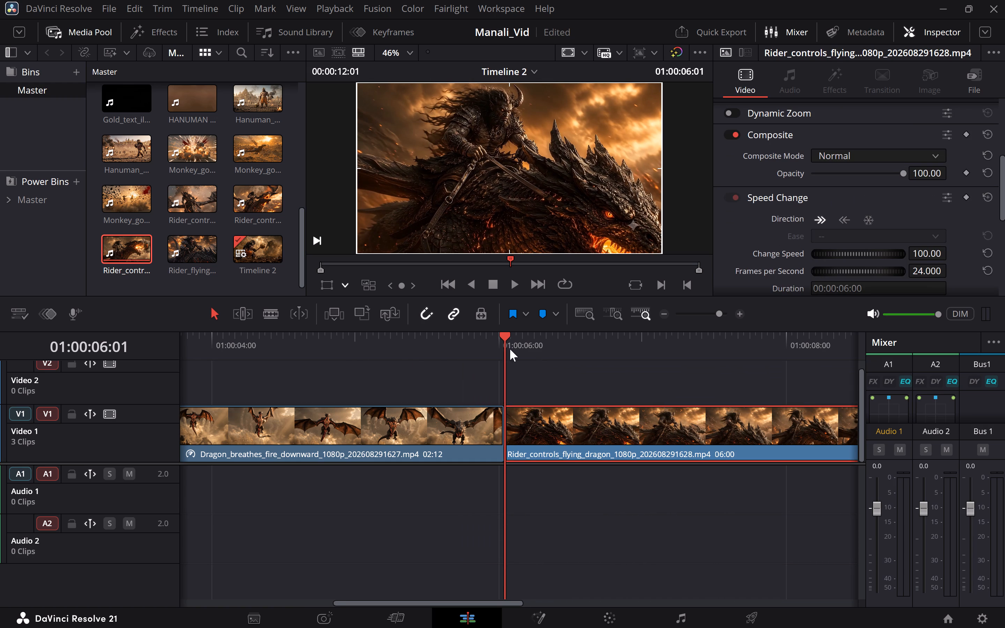
{"action": "left_click", "coordinate": [340, 345]}
{"action": "key", "text": "space"}
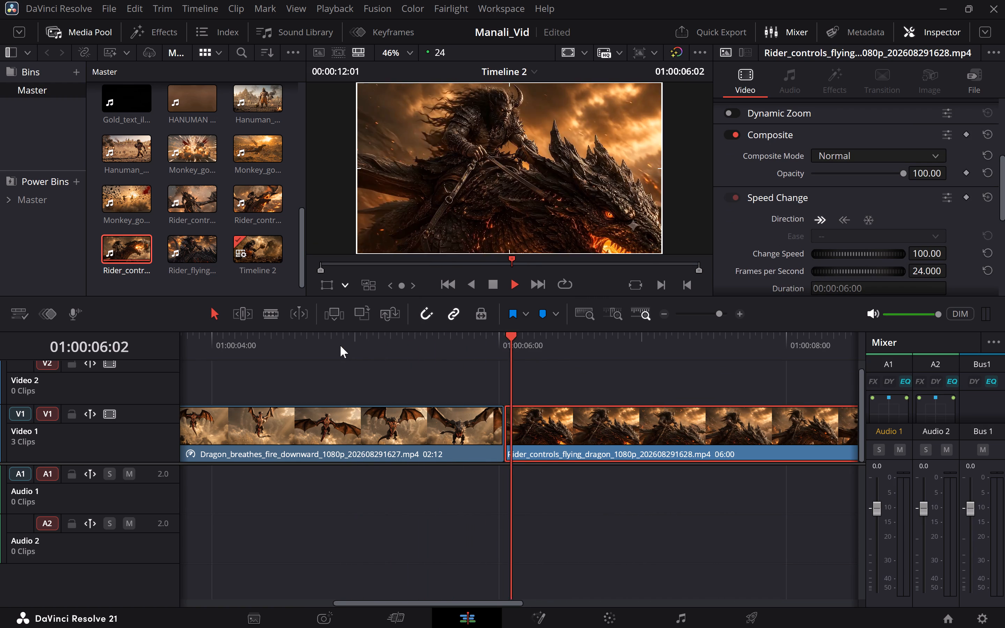
{"action": "key", "text": "space"}
{"action": "left_click", "coordinate": [252, 340]}
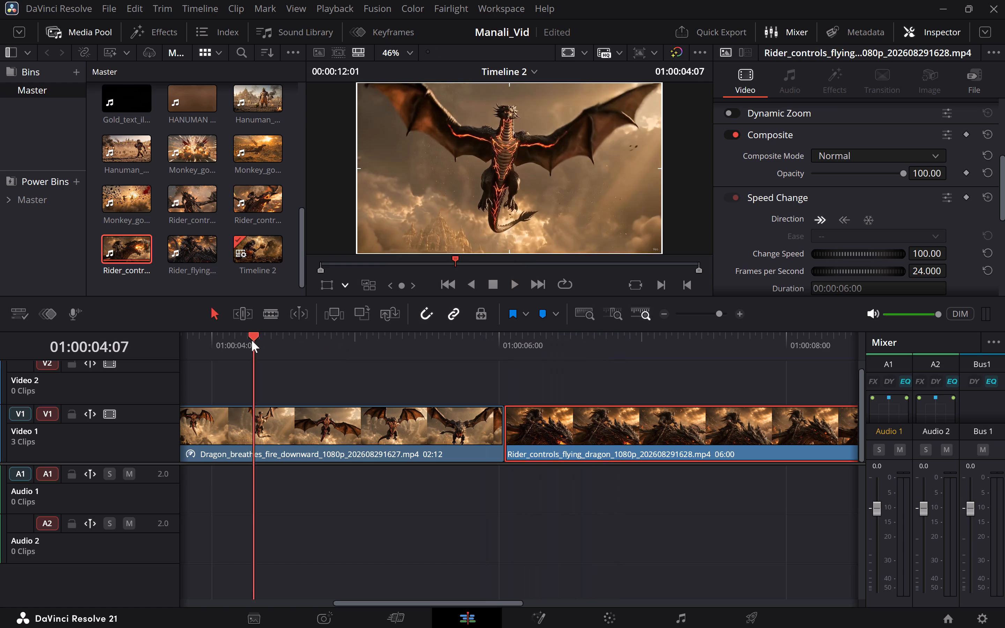
{"action": "key", "text": "space"}
{"action": "key", "text": "space"}
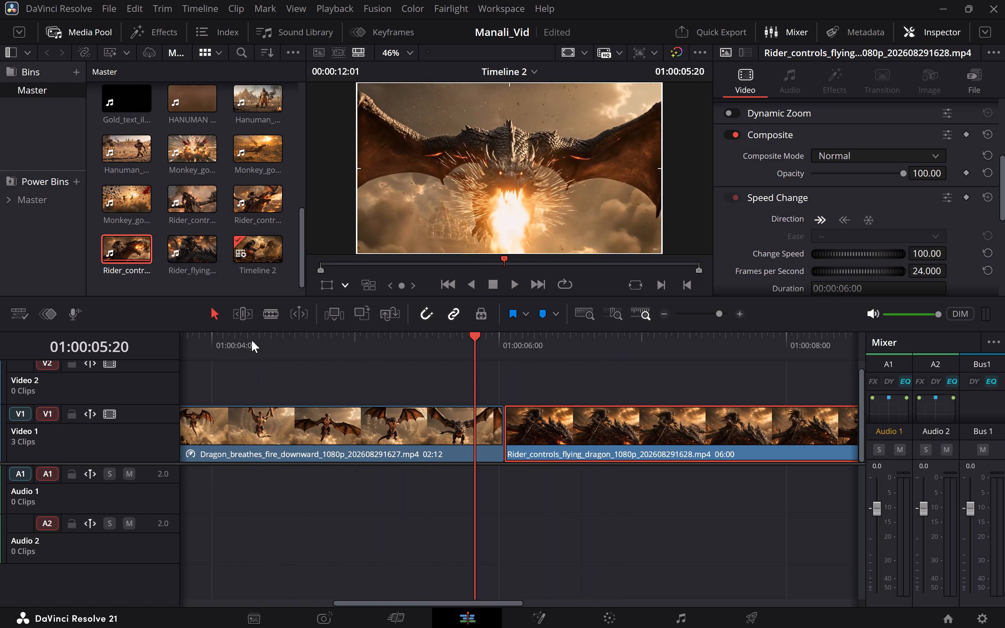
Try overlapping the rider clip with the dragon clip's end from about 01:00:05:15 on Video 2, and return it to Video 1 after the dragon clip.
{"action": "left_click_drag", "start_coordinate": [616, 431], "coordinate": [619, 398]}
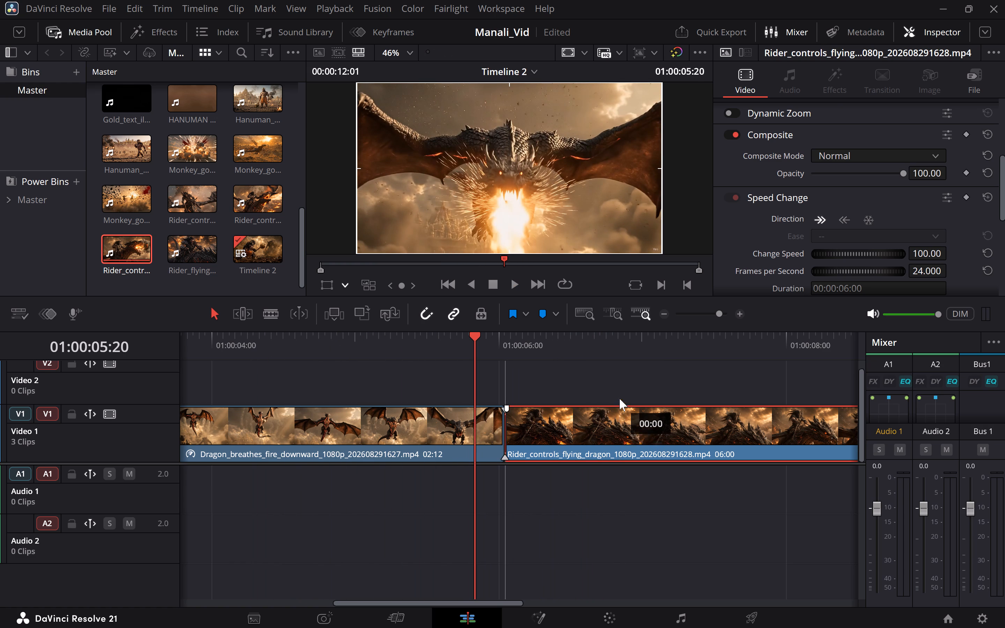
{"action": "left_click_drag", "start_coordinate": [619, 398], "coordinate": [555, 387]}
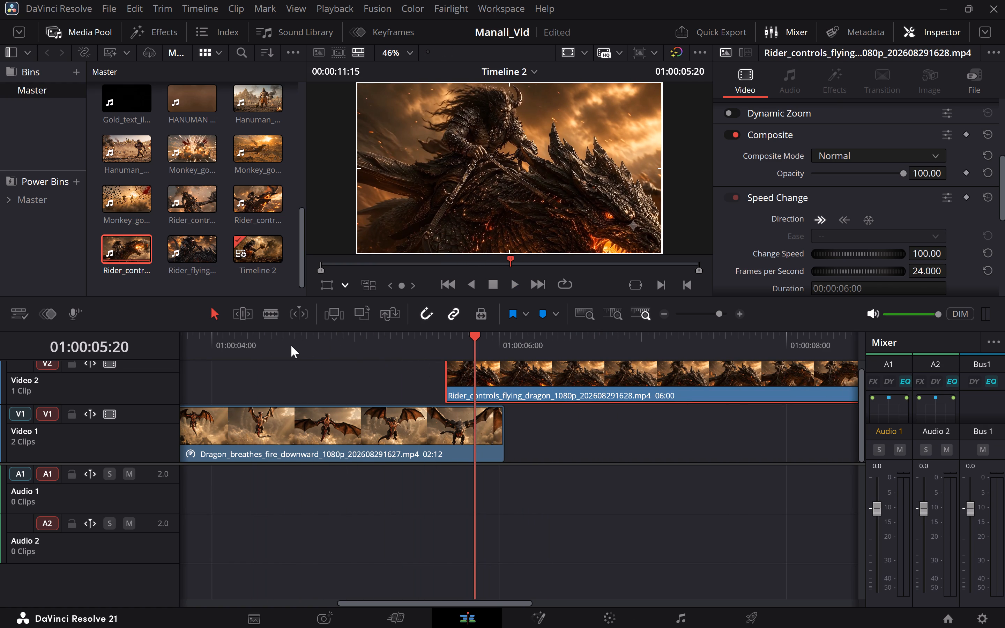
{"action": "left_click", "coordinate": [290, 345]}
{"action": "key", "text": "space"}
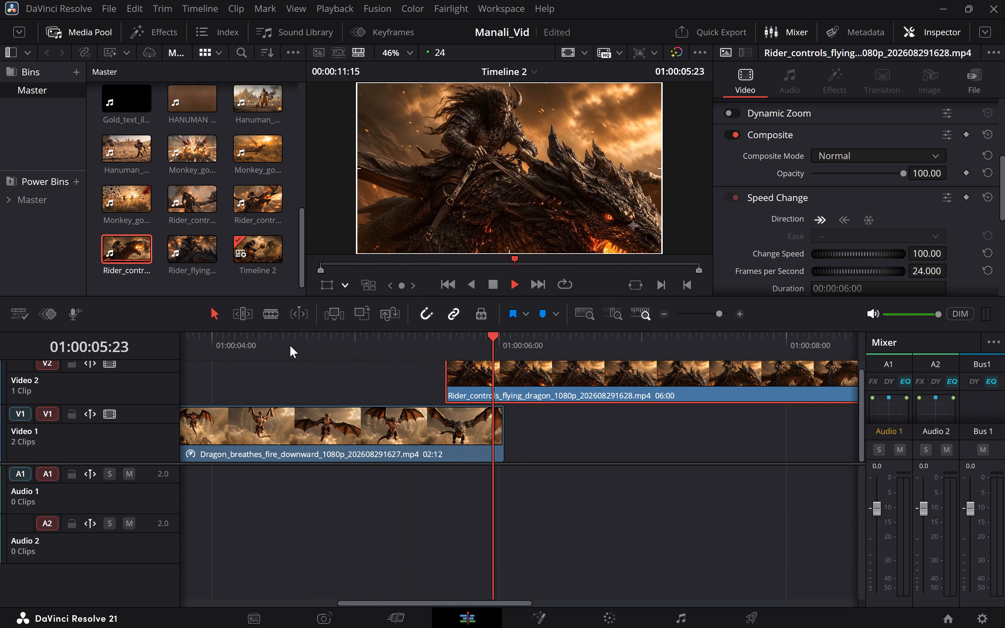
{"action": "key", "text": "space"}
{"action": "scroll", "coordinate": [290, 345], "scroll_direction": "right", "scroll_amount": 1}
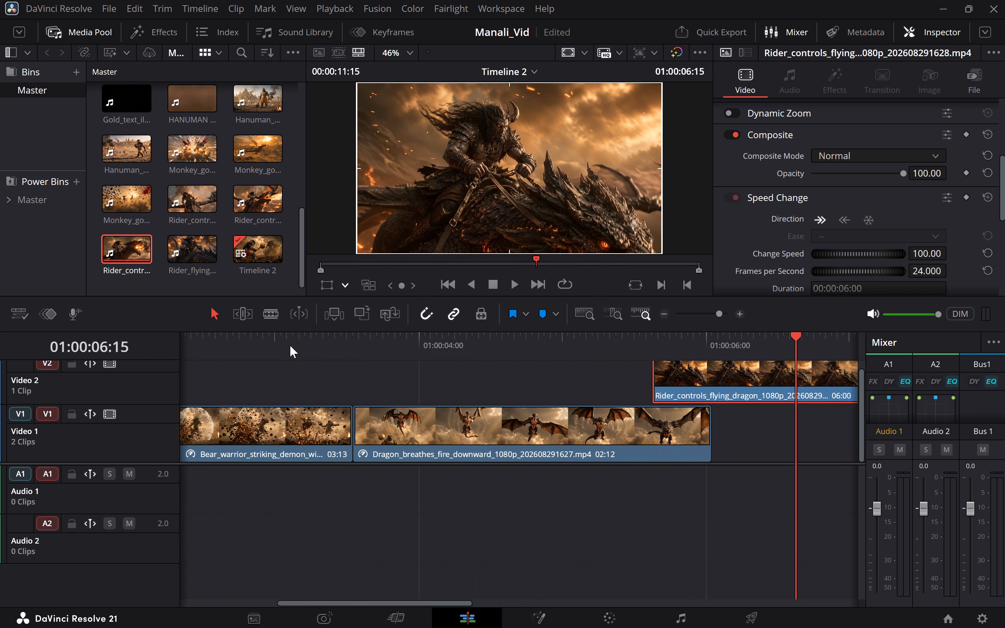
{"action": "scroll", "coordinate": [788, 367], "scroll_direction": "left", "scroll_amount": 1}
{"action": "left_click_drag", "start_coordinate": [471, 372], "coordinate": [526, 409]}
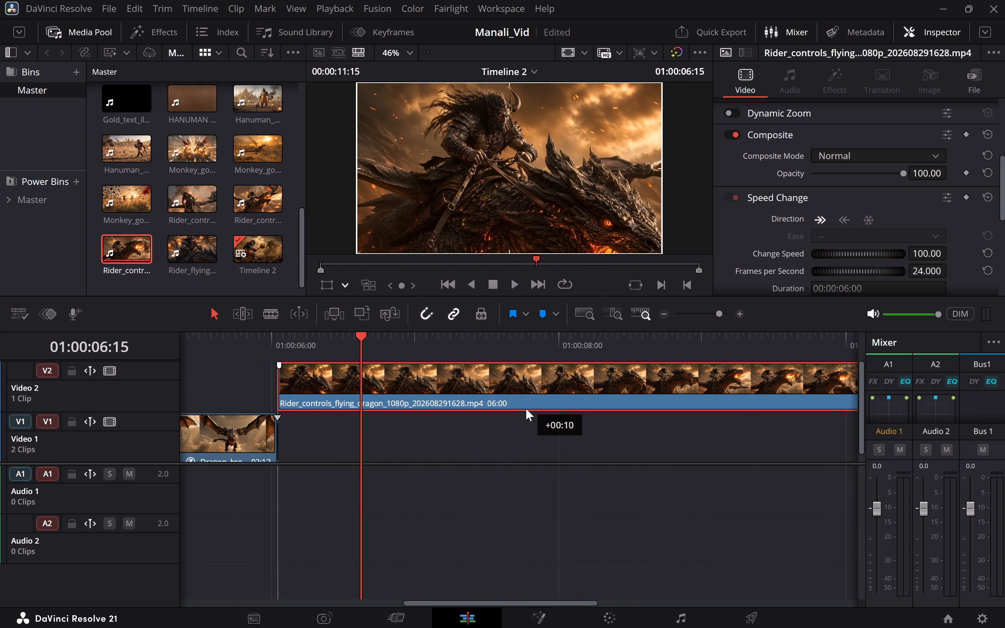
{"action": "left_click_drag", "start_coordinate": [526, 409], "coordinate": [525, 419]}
Play back the sequence on Video 1, reviewing the cuts between the bear warrior, dragon and rider clips.
{"action": "scroll", "coordinate": [266, 339], "scroll_direction": "down", "scroll_amount": 1}
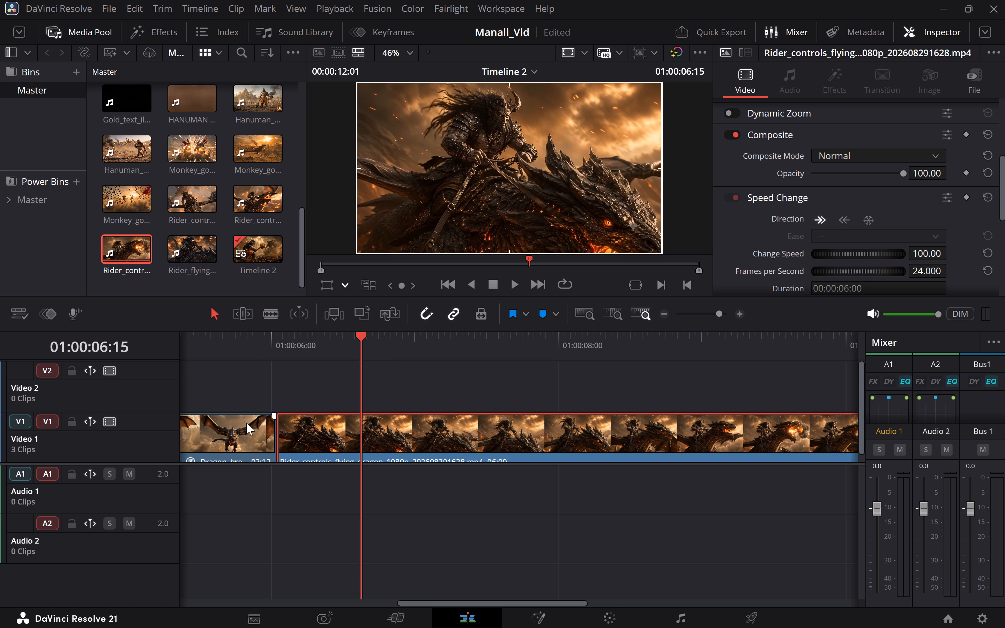
{"action": "scroll", "coordinate": [246, 423], "scroll_direction": "down", "scroll_amount": 1}
{"action": "left_click", "coordinate": [204, 340]}
{"action": "key", "text": "space"}
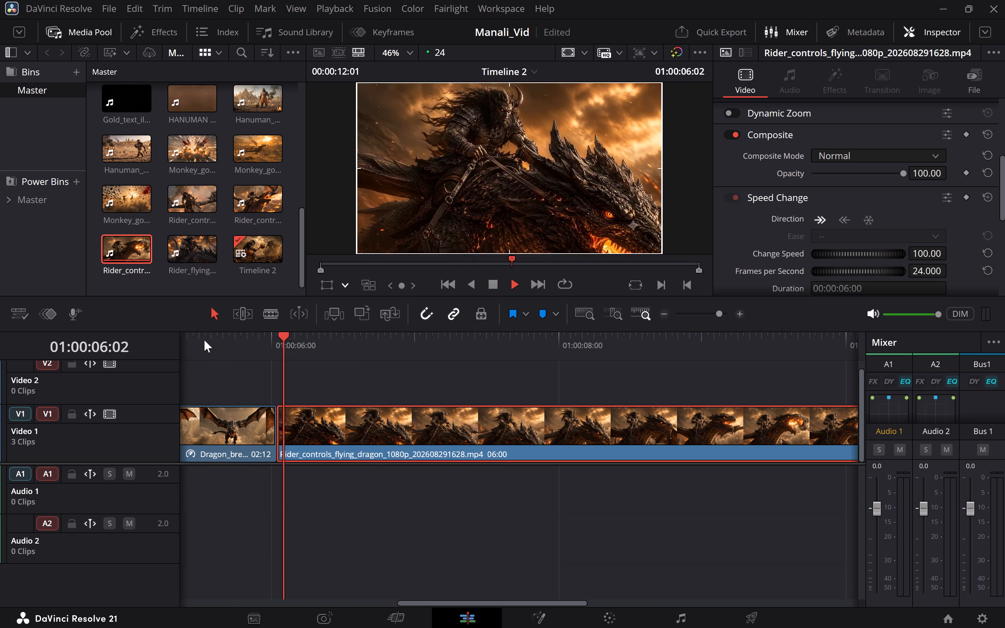
{"action": "key", "text": "space"}
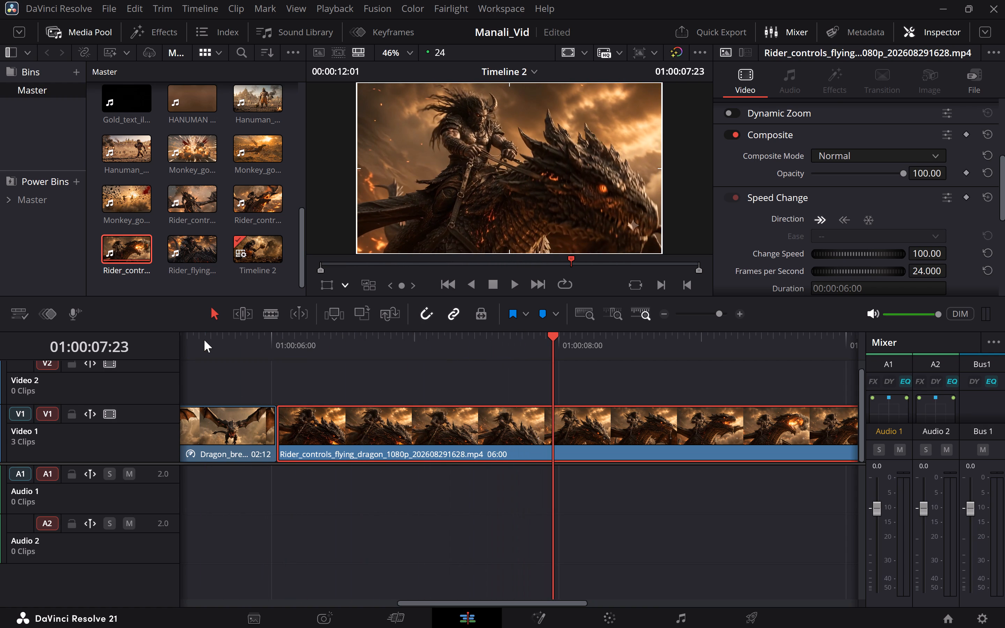
{"action": "scroll", "coordinate": [204, 340], "scroll_direction": "right", "scroll_amount": 3}
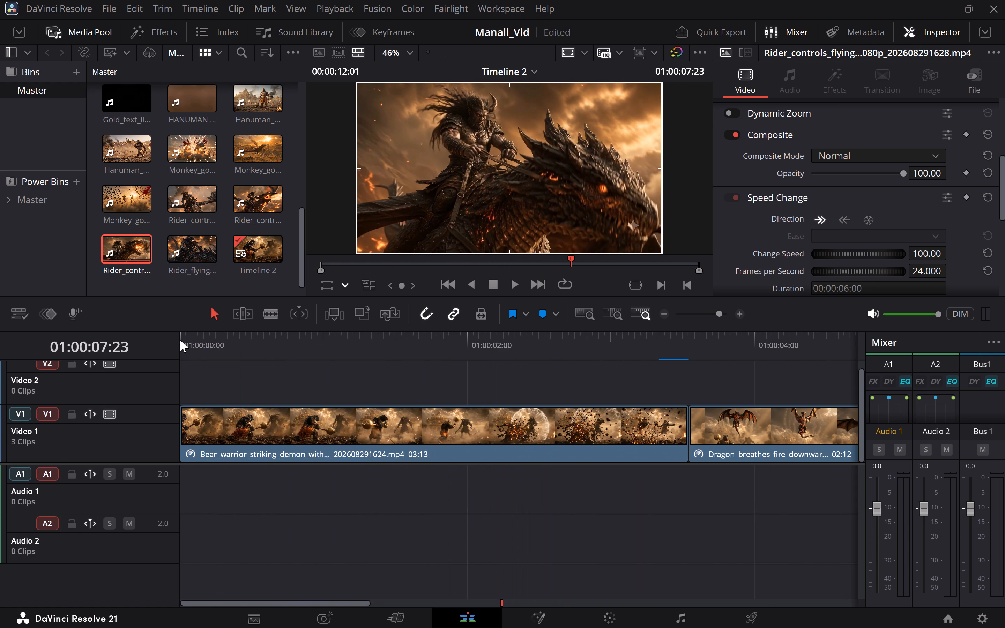
{"action": "left_click", "coordinate": [180, 340]}
{"action": "key", "text": "space"}
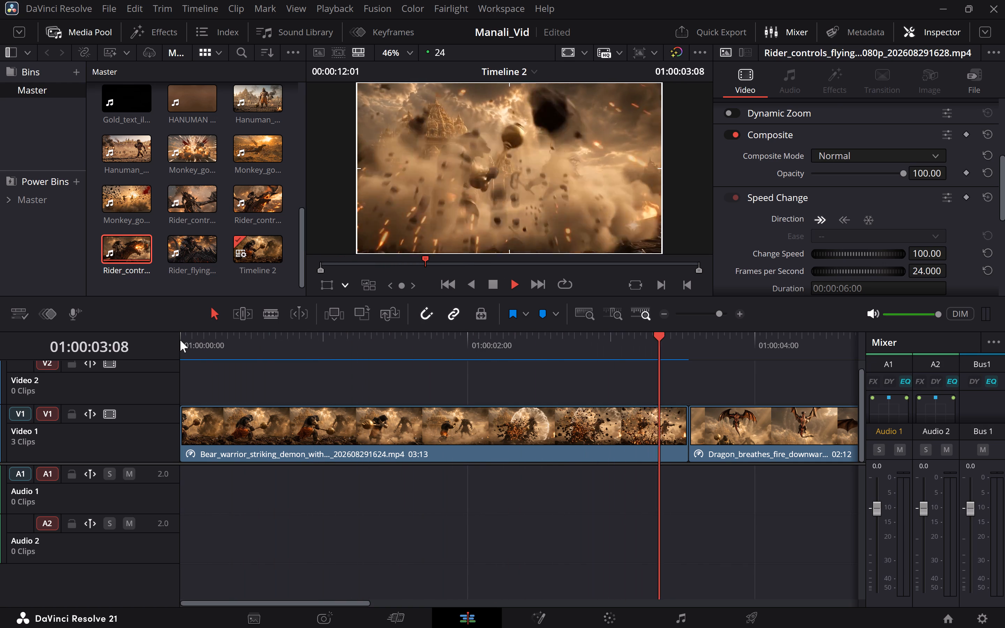
{"action": "key", "text": "space"}
{"action": "scroll", "coordinate": [180, 340], "scroll_direction": "right", "scroll_amount": 1}
{"action": "left_click", "coordinate": [180, 340]}
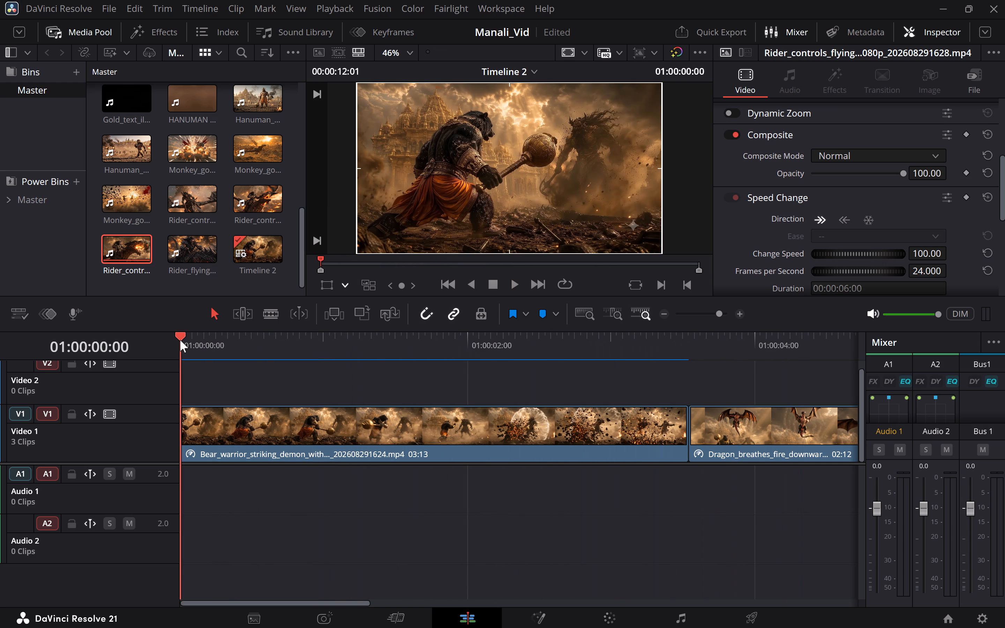
{"action": "key", "text": "space"}
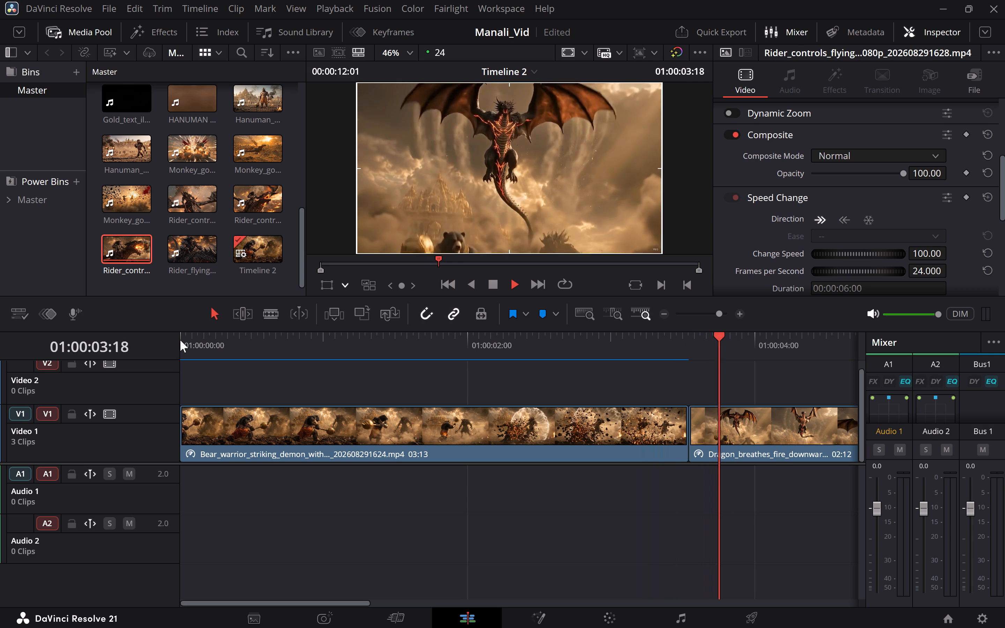
{"action": "key", "text": "space"}
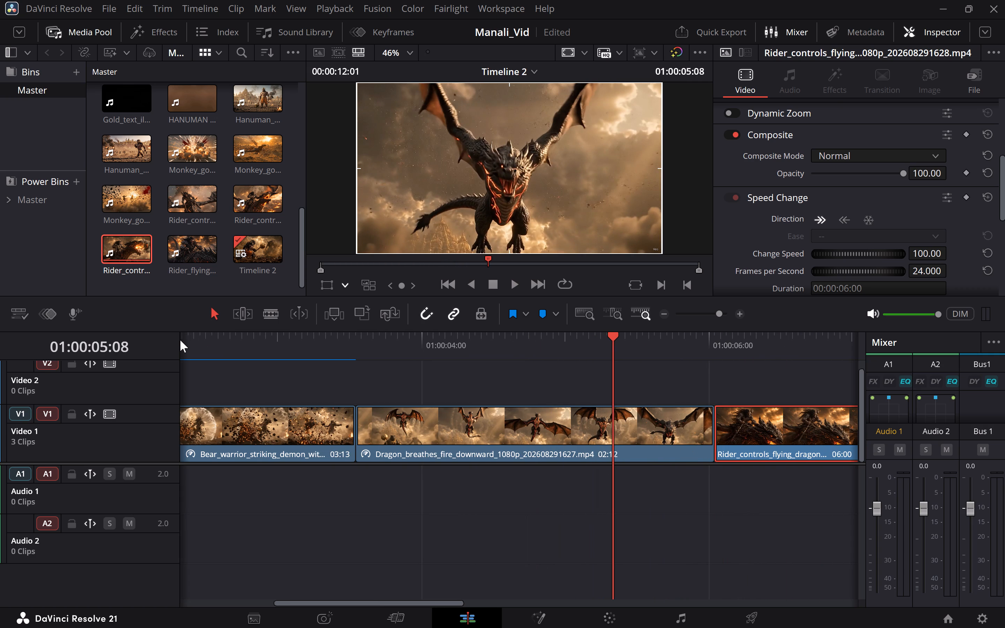
{"action": "left_click", "coordinate": [288, 335]}
{"action": "key", "text": "space"}
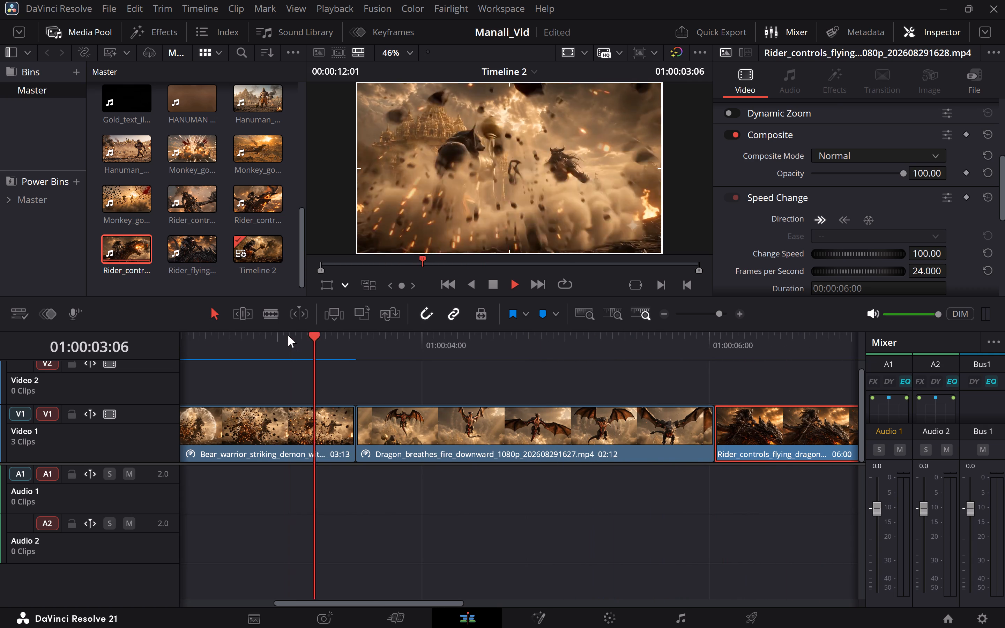
{"action": "key", "text": "space"}
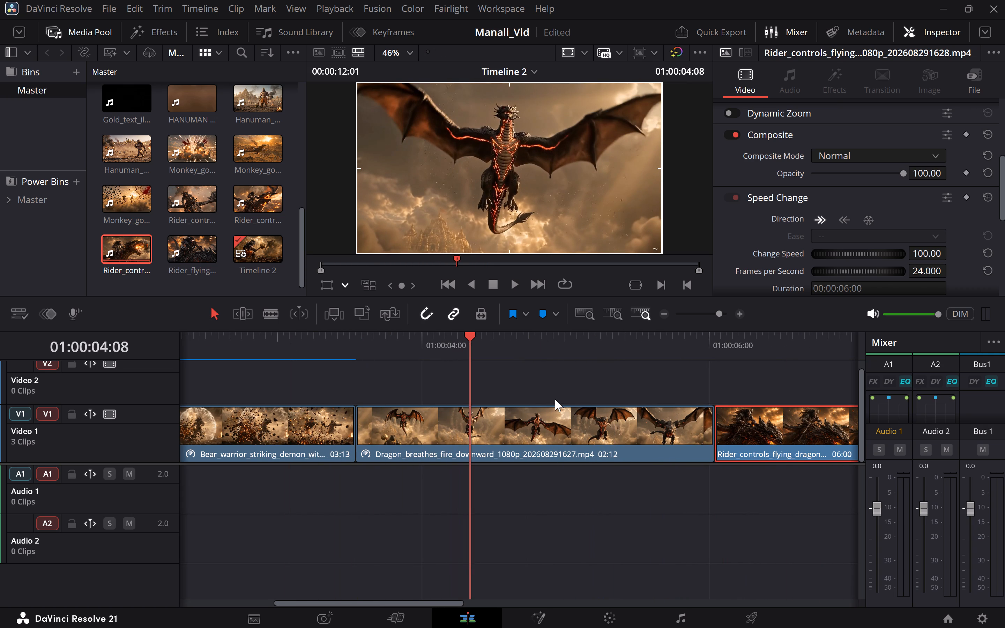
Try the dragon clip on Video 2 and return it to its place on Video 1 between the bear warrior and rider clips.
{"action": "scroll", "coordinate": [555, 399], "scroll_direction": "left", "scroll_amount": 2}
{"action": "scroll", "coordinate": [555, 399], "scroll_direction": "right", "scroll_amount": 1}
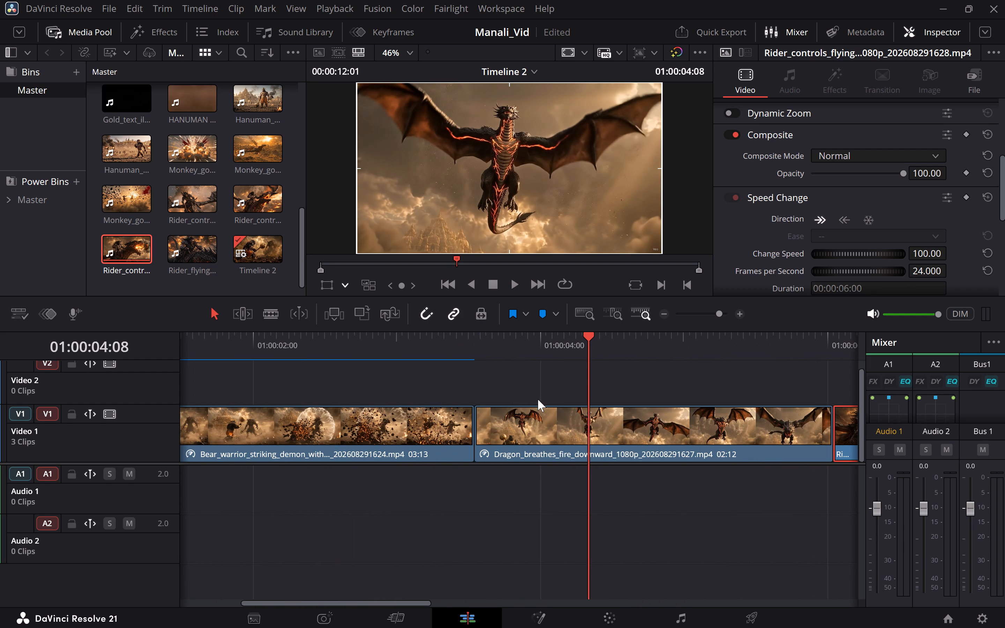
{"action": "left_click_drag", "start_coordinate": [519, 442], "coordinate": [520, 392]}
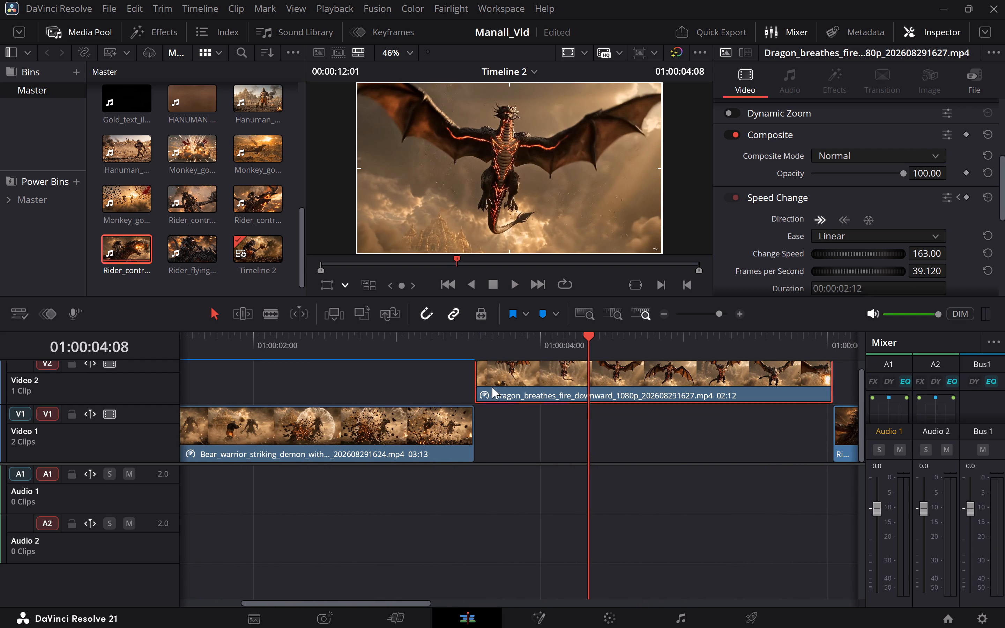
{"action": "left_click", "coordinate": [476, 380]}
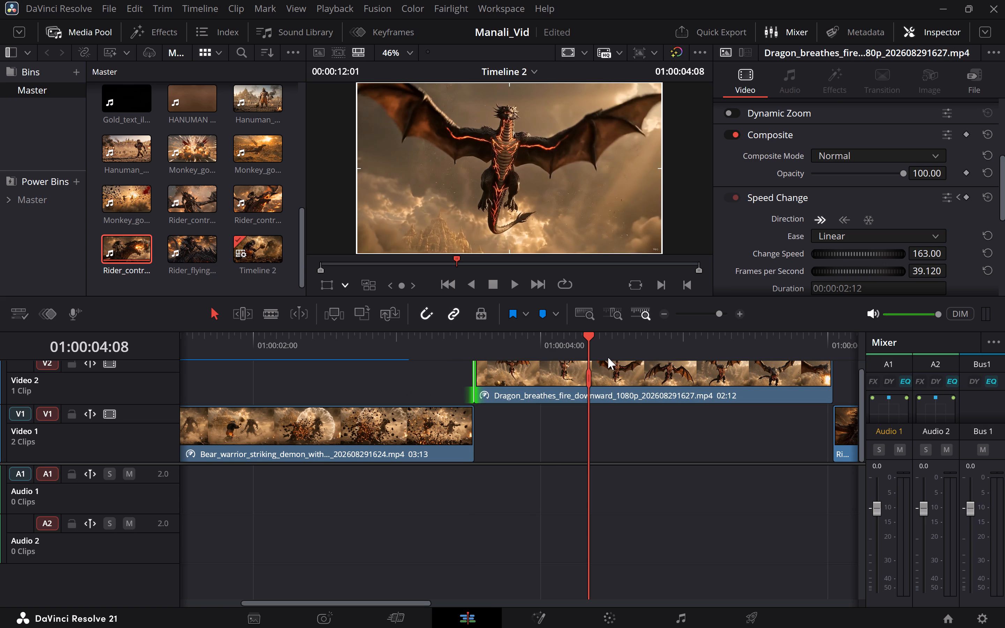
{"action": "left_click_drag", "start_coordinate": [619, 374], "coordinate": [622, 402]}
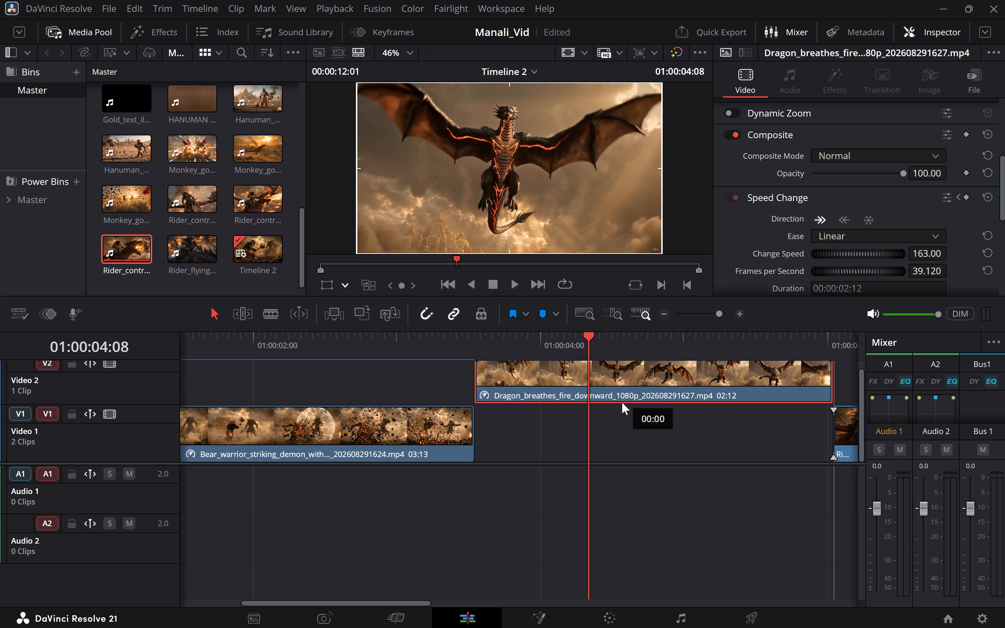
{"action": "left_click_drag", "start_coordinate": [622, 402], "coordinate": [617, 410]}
Browse the video transitions and add Brightness Flash at the cut between the bear warrior and dragon clips on Video 1.
{"action": "left_click", "coordinate": [157, 25]}
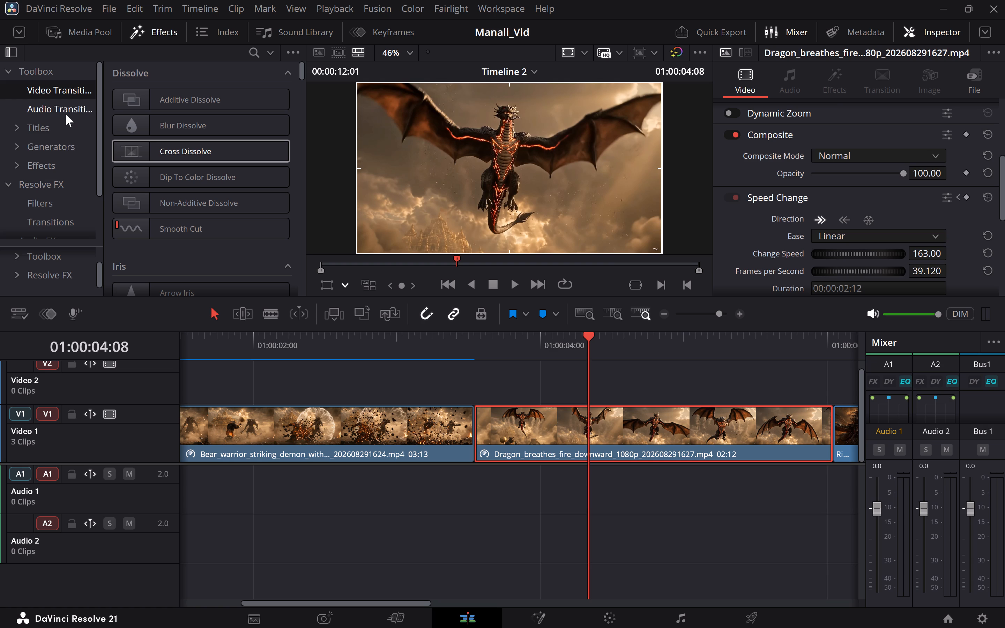
{"action": "scroll", "coordinate": [145, 220], "scroll_direction": "down", "scroll_amount": 1}
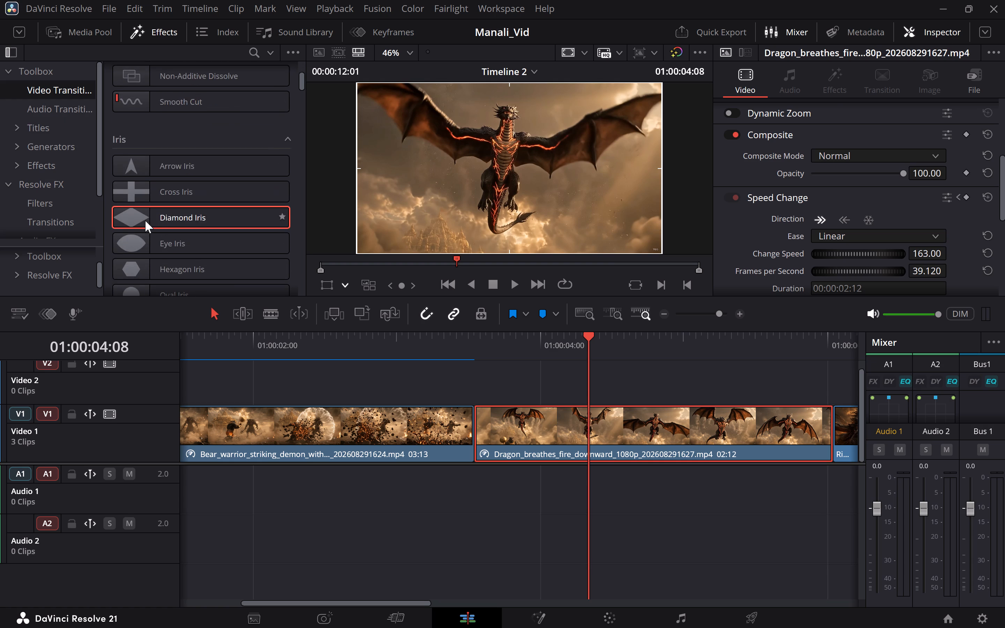
{"action": "scroll", "coordinate": [145, 220], "scroll_direction": "down", "scroll_amount": 1}
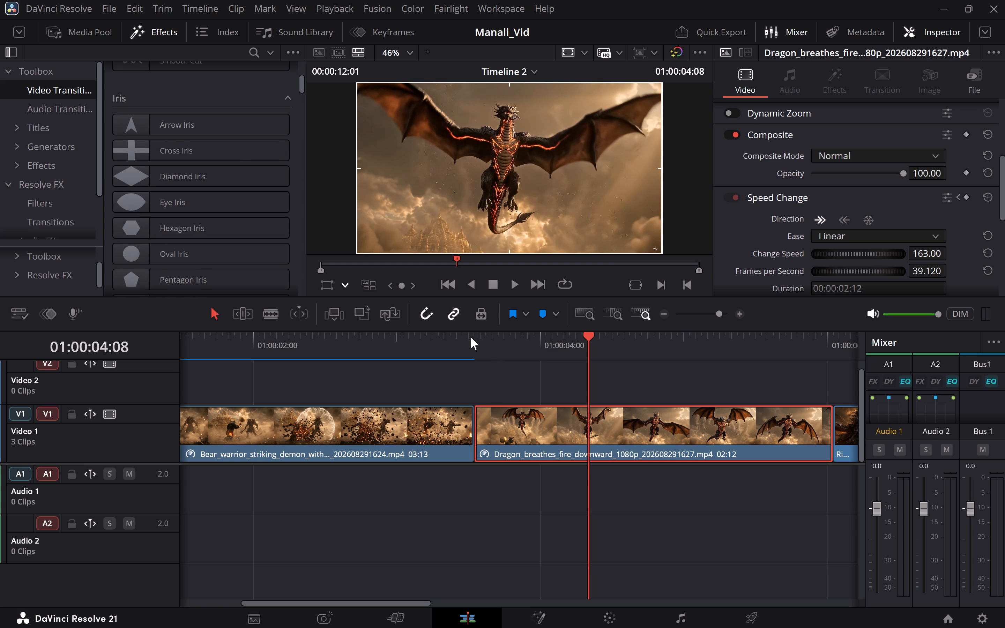
{"action": "left_click", "coordinate": [471, 337]}
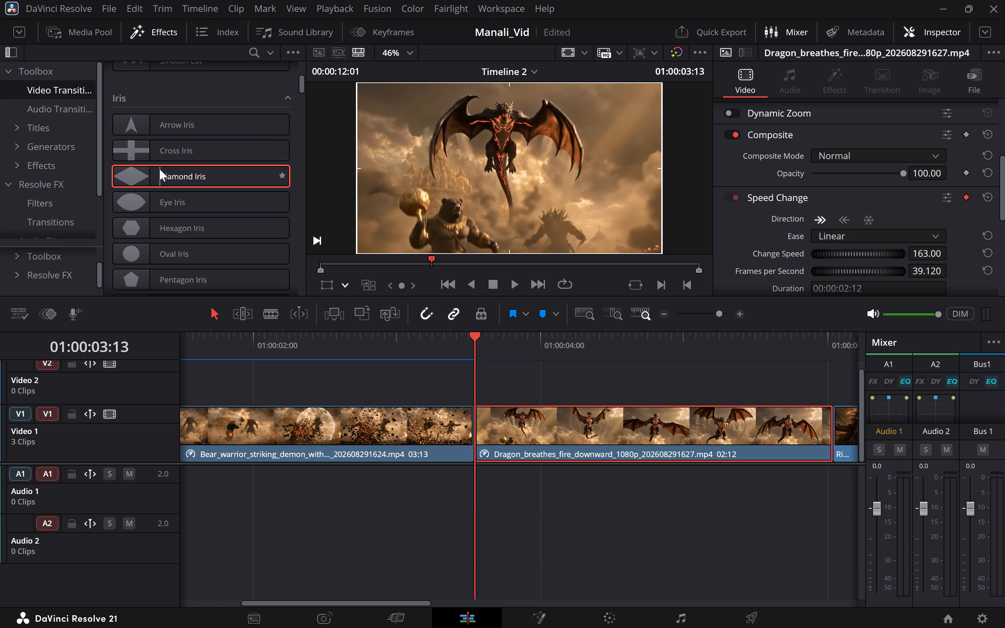
{"action": "scroll", "coordinate": [162, 199], "scroll_direction": "down", "scroll_amount": 1}
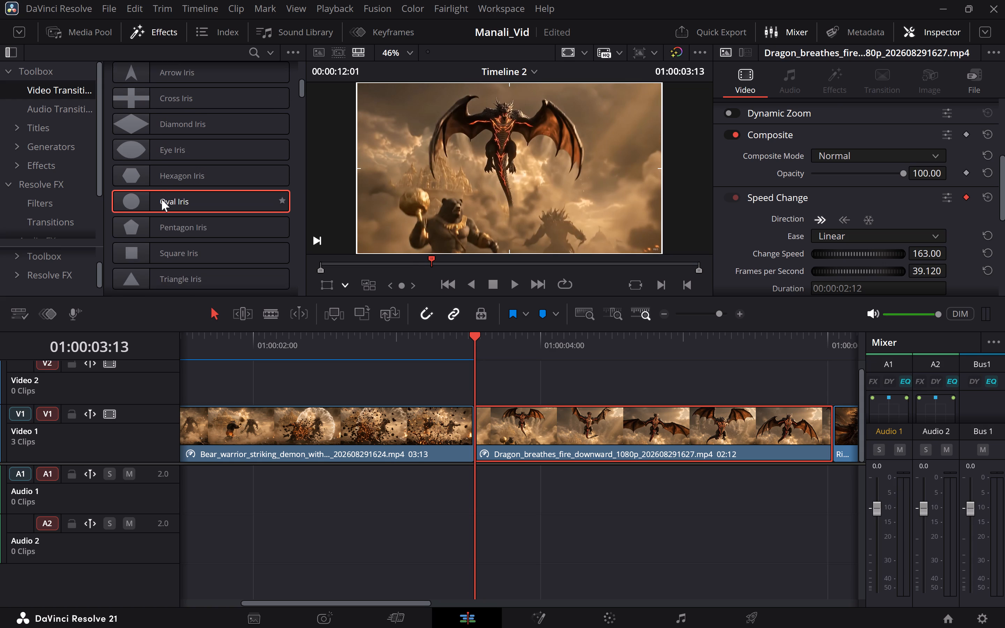
{"action": "scroll", "coordinate": [162, 199], "scroll_direction": "down", "scroll_amount": 2}
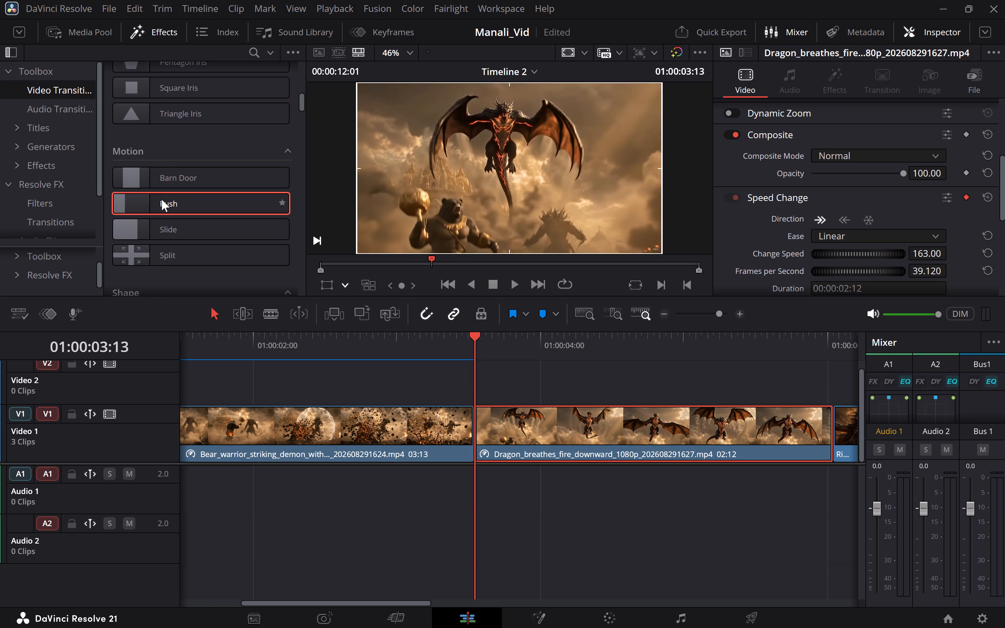
{"action": "scroll", "coordinate": [162, 199], "scroll_direction": "down", "scroll_amount": 1}
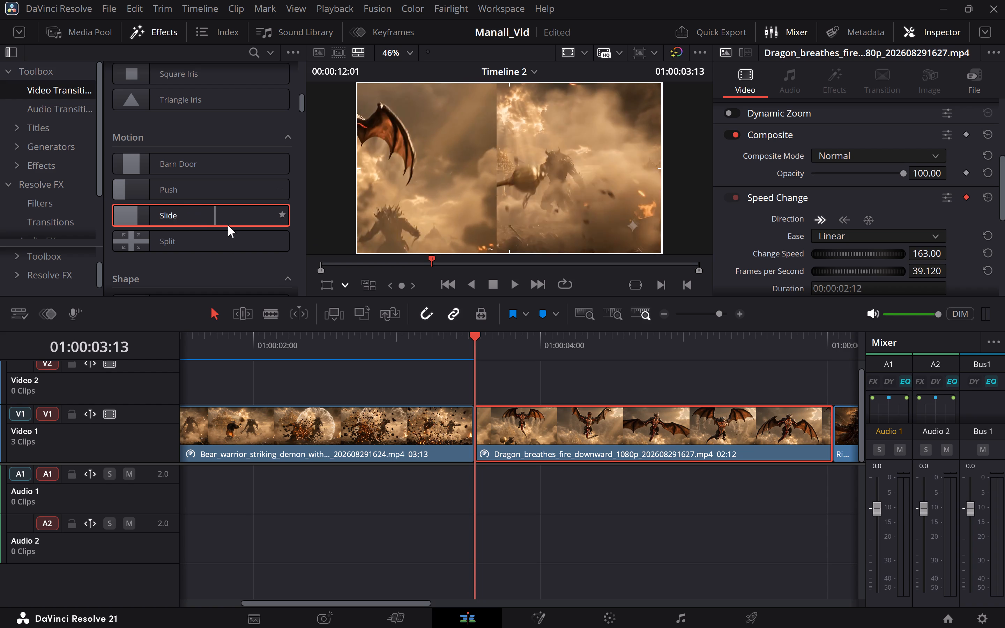
{"action": "scroll", "coordinate": [211, 242], "scroll_direction": "down", "scroll_amount": 2}
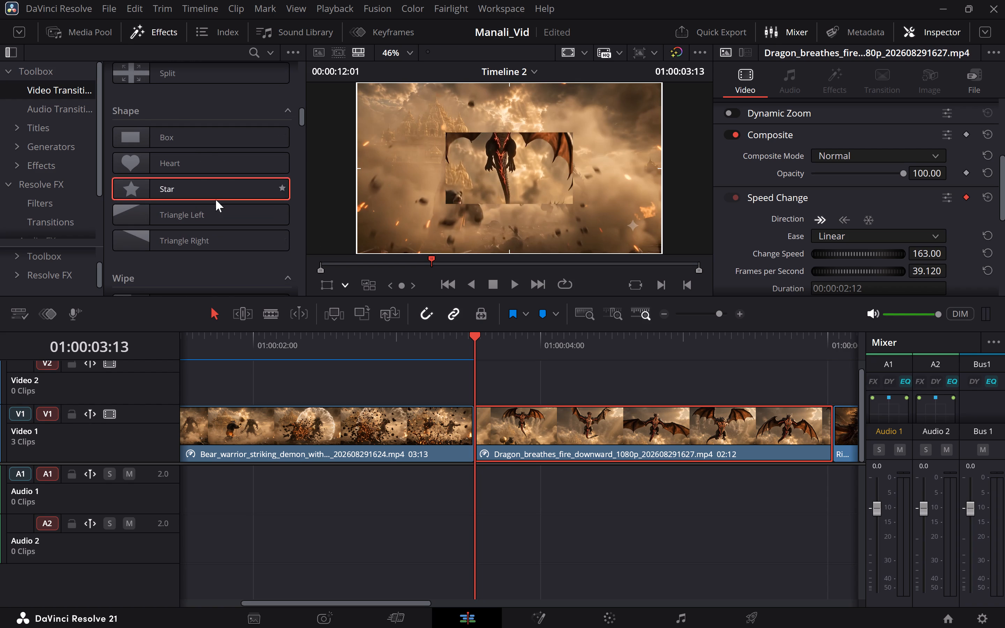
{"action": "scroll", "coordinate": [211, 256], "scroll_direction": "down", "scroll_amount": 2}
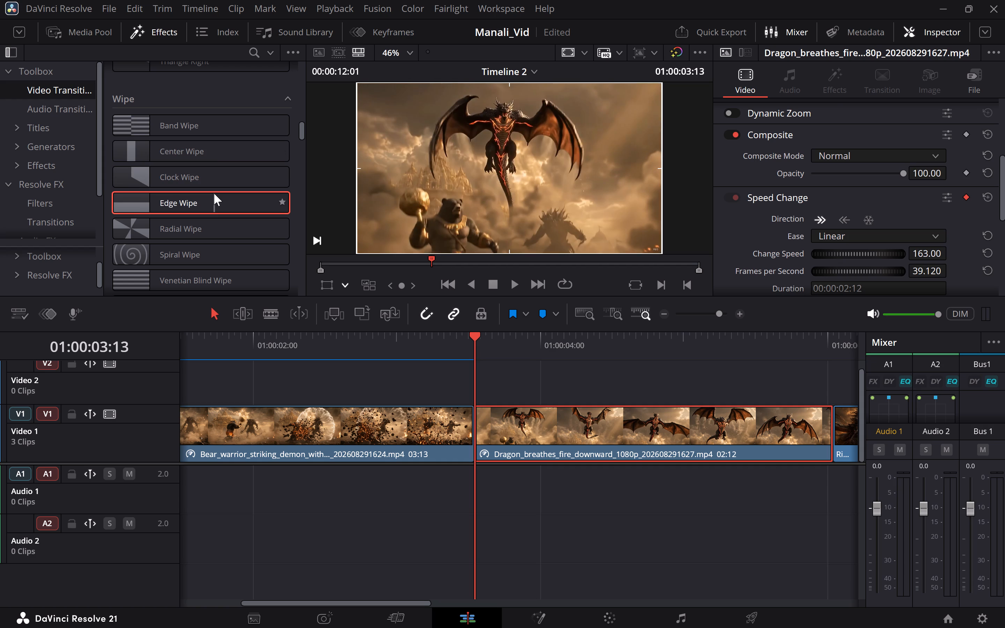
{"action": "scroll", "coordinate": [204, 231], "scroll_direction": "down", "scroll_amount": 1}
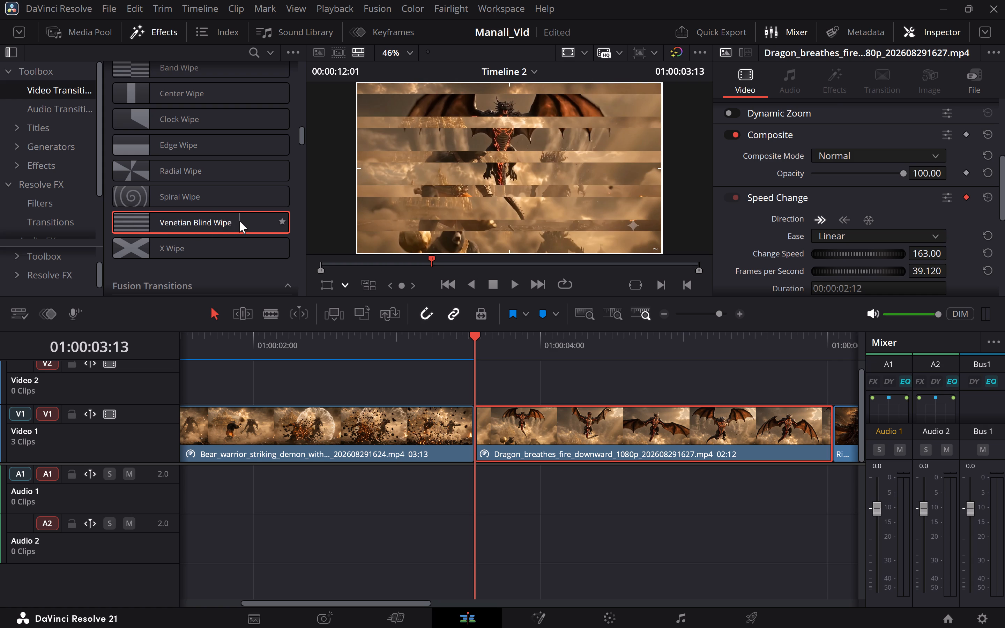
{"action": "scroll", "coordinate": [237, 249], "scroll_direction": "down", "scroll_amount": 1}
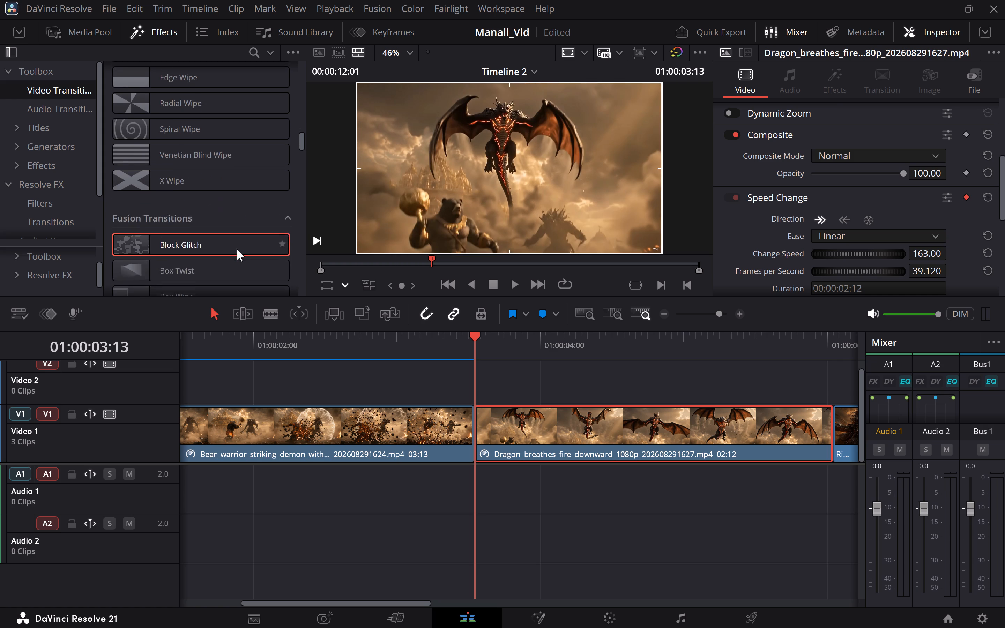
{"action": "scroll", "coordinate": [237, 249], "scroll_direction": "down", "scroll_amount": 2}
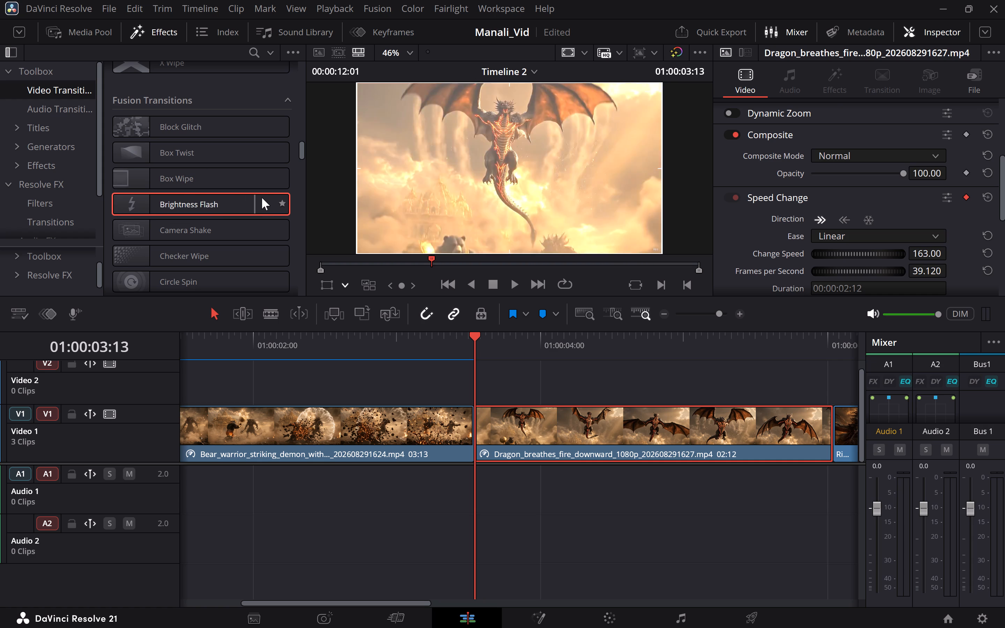
{"action": "left_click_drag", "start_coordinate": [152, 205], "coordinate": [416, 413]}
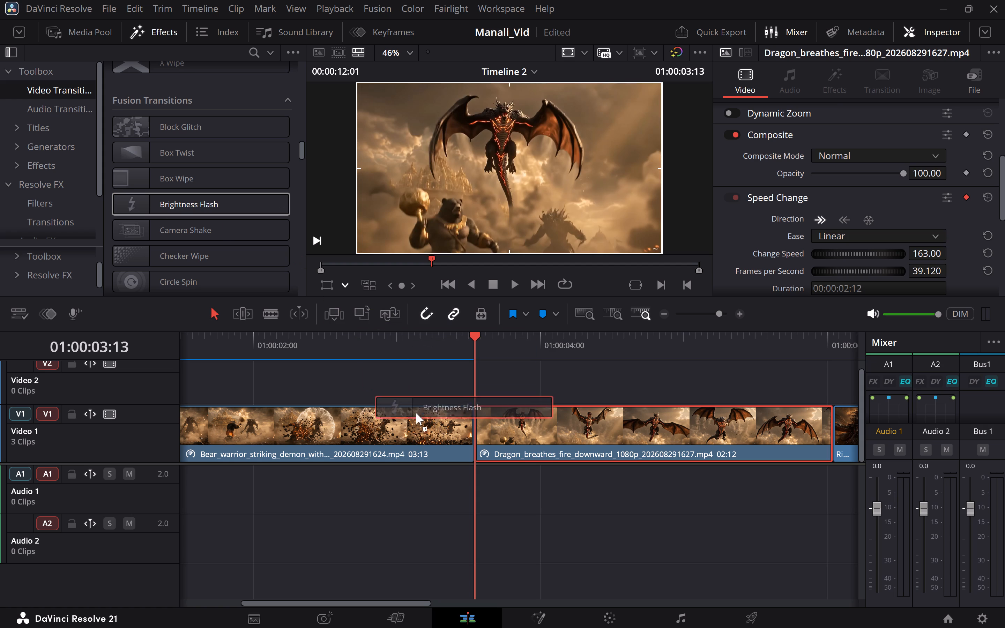
{"action": "left_click_drag", "start_coordinate": [416, 413], "coordinate": [464, 427]}
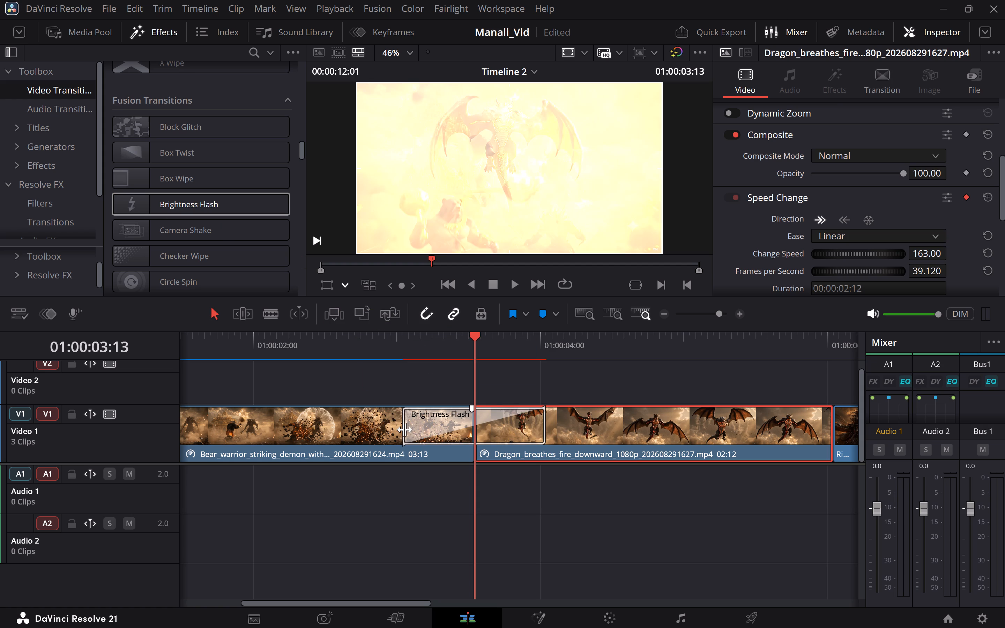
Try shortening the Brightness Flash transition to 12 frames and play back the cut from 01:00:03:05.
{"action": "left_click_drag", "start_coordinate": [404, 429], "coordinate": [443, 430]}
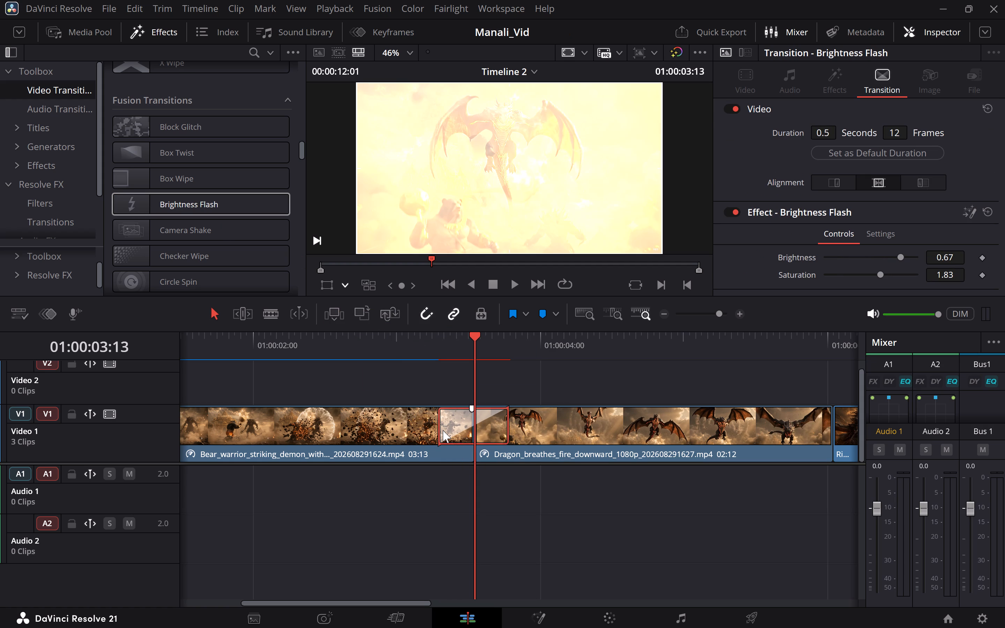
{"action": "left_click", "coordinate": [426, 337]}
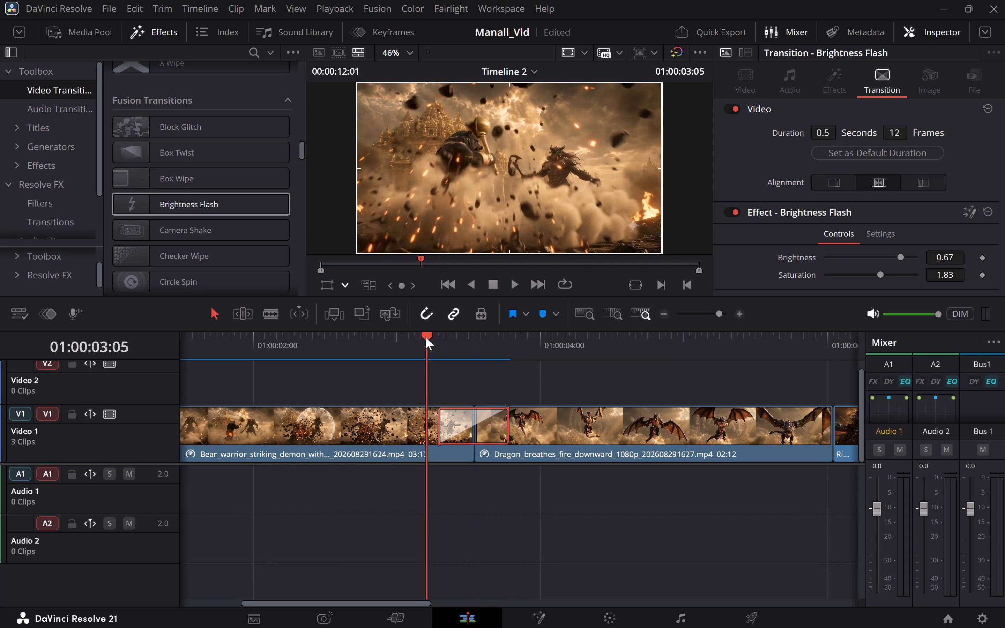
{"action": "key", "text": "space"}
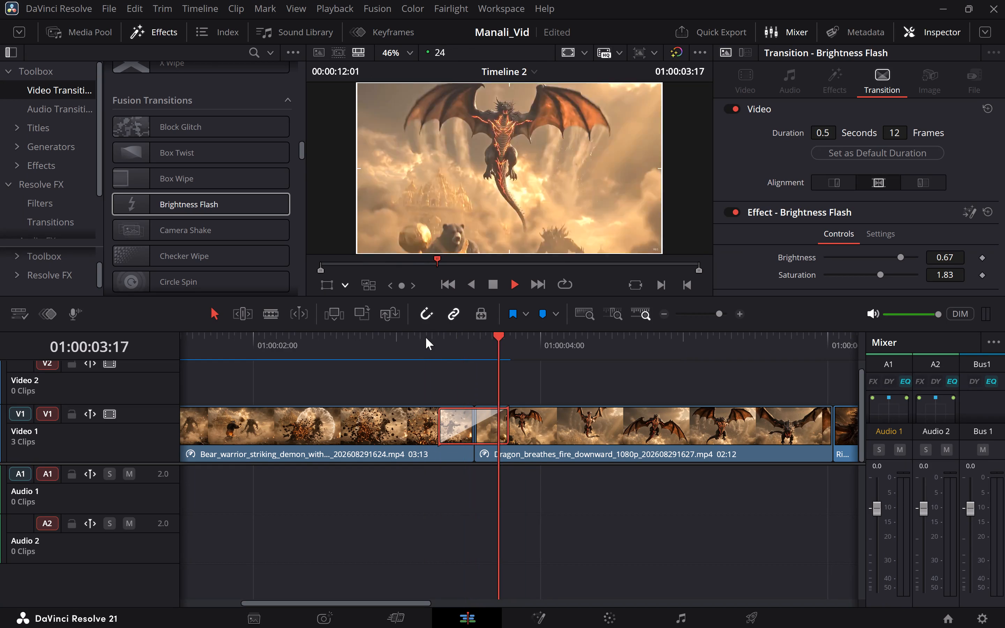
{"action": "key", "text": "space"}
Lengthen the Brightness Flash transition between the bear warrior and dragon clips to 26 frames.
{"action": "left_click", "coordinate": [438, 420]}
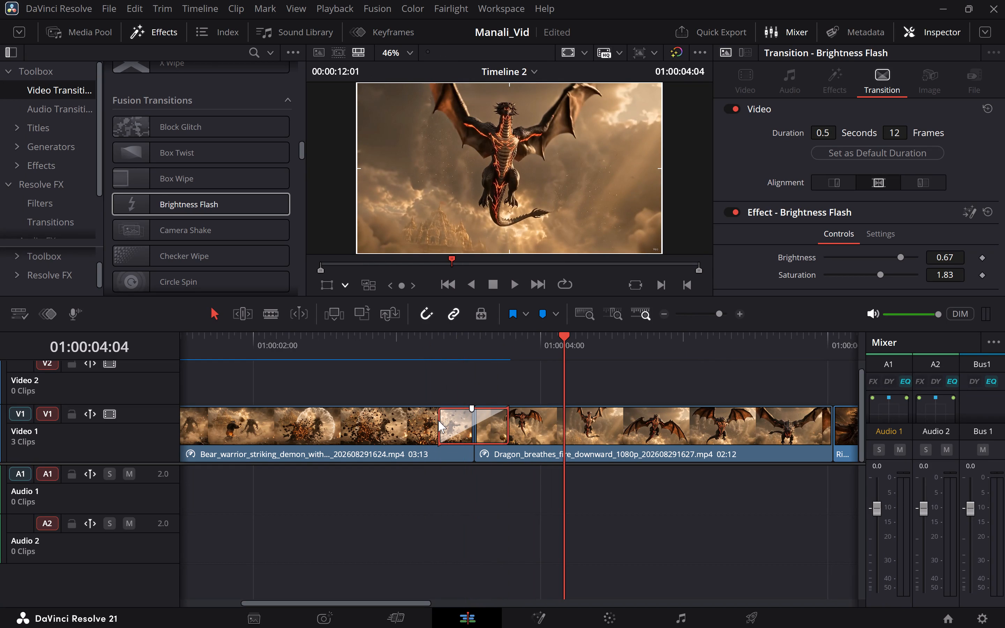
{"action": "double_click", "coordinate": [440, 422]}
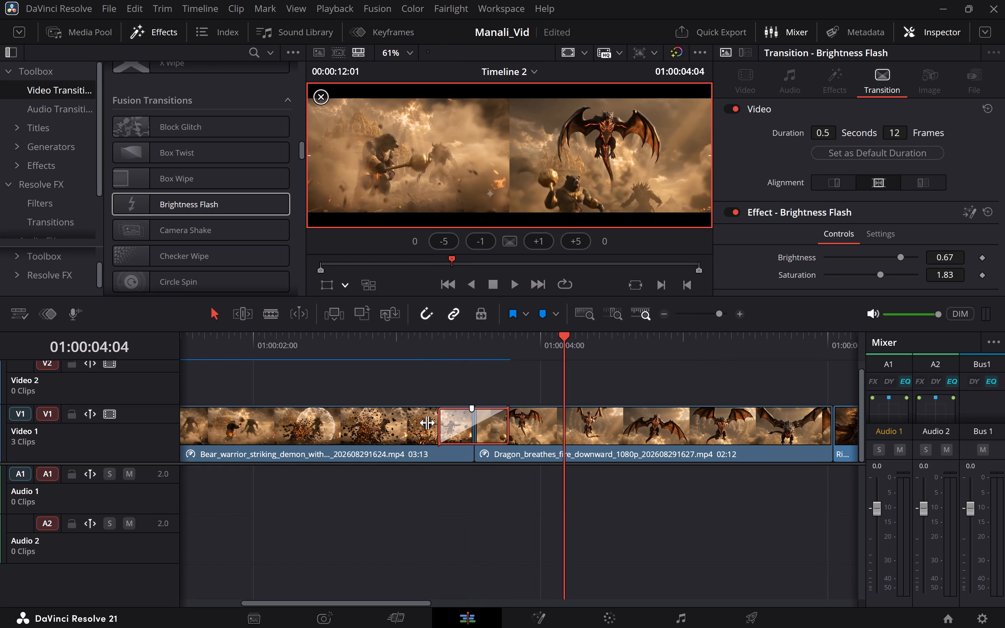
{"action": "left_click_drag", "start_coordinate": [439, 423], "coordinate": [363, 419]}
Play back the Brightness Flash transition from the bear warrior clip, continuing through the dragon clip into the rider clip.
{"action": "left_click", "coordinate": [372, 337]}
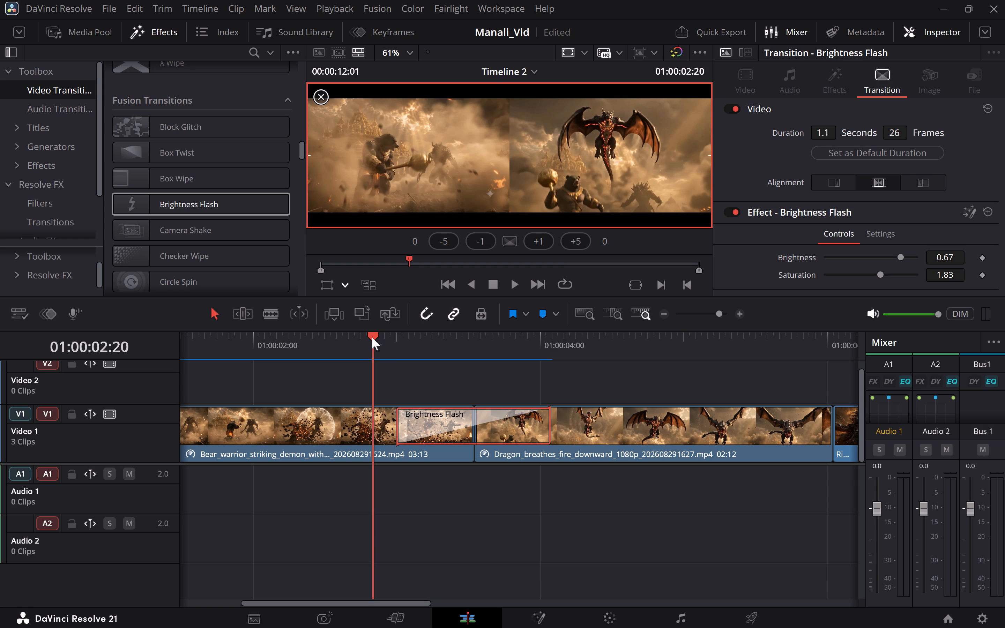
{"action": "left_click", "coordinate": [379, 342]}
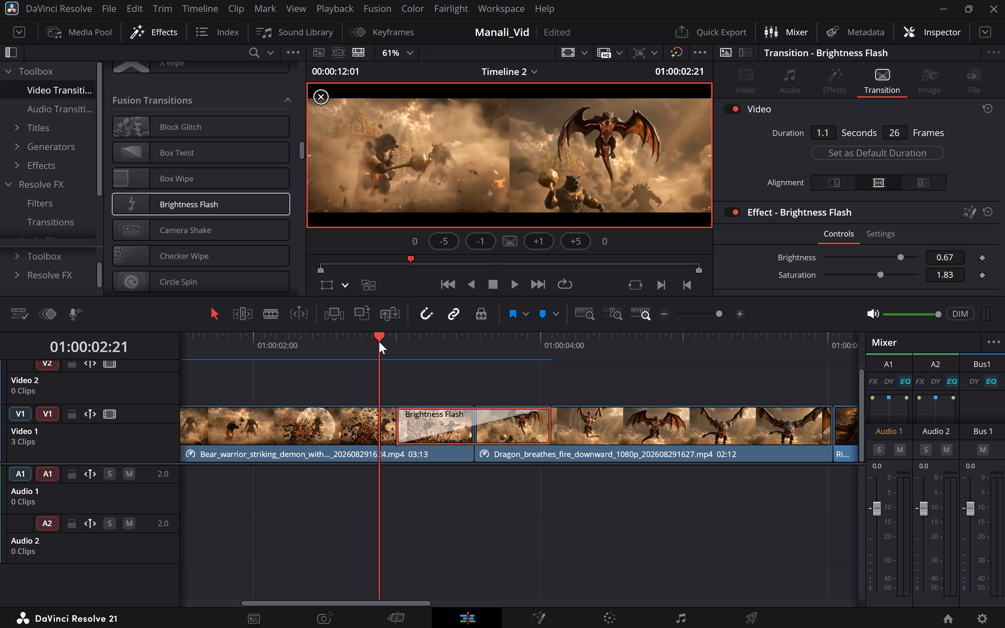
{"action": "left_click", "coordinate": [306, 335]}
{"action": "key", "text": "space"}
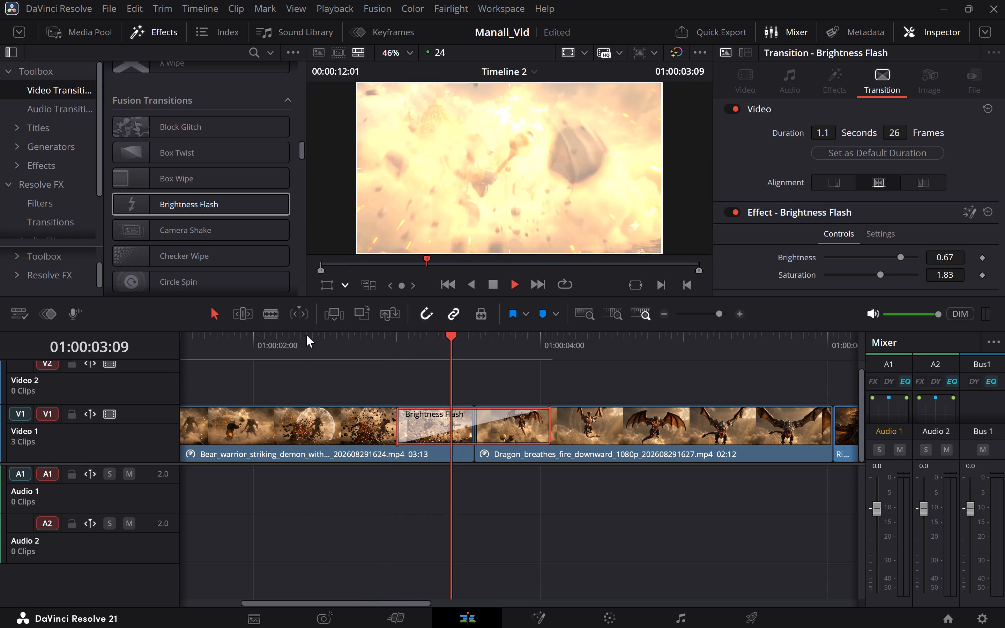
{"action": "key", "text": "space"}
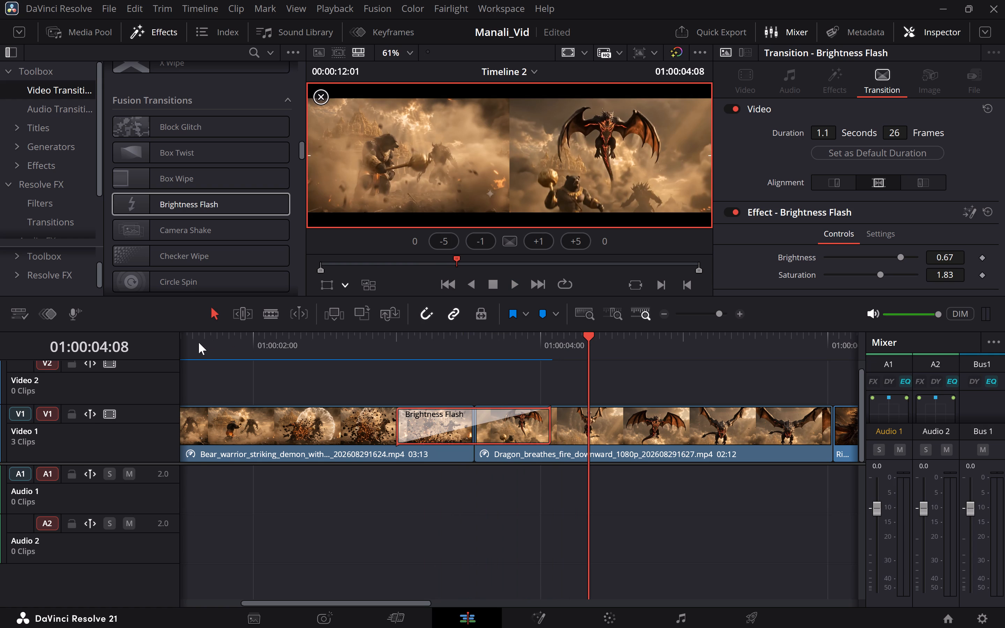
{"action": "left_click", "coordinate": [199, 342]}
{"action": "key", "text": "space"}
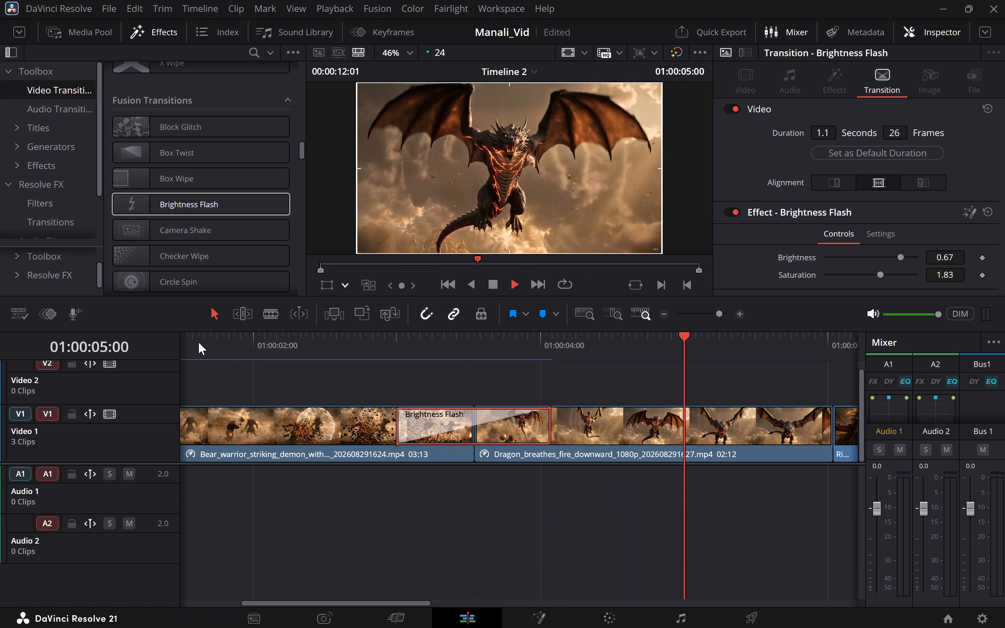
{"action": "key", "text": "space"}
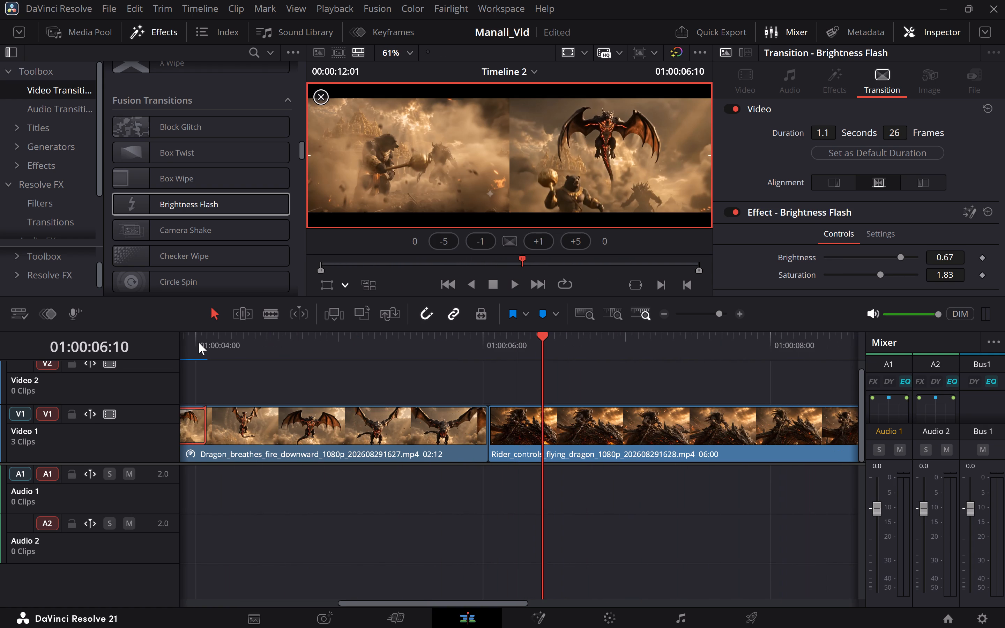
Park the playhead at the dragon-to-rider cut, 01:00:06:01, and preview Fusion transitions for it, selecting Detail Dissolve in the list.
{"action": "left_click", "coordinate": [378, 336]}
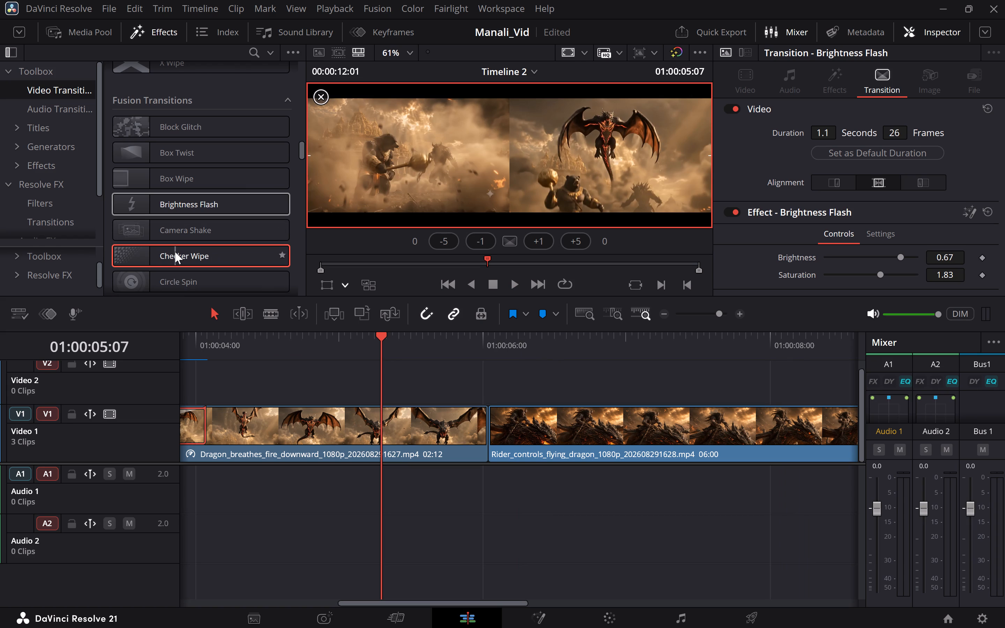
{"action": "left_click", "coordinate": [488, 337]}
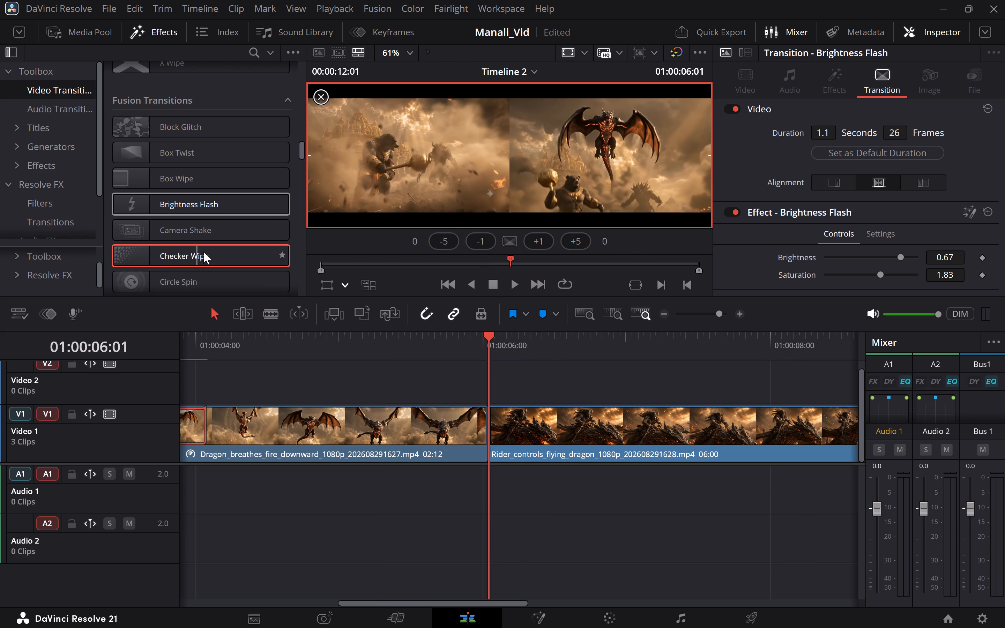
{"action": "left_click", "coordinate": [480, 343]}
{"action": "left_click", "coordinate": [484, 341]}
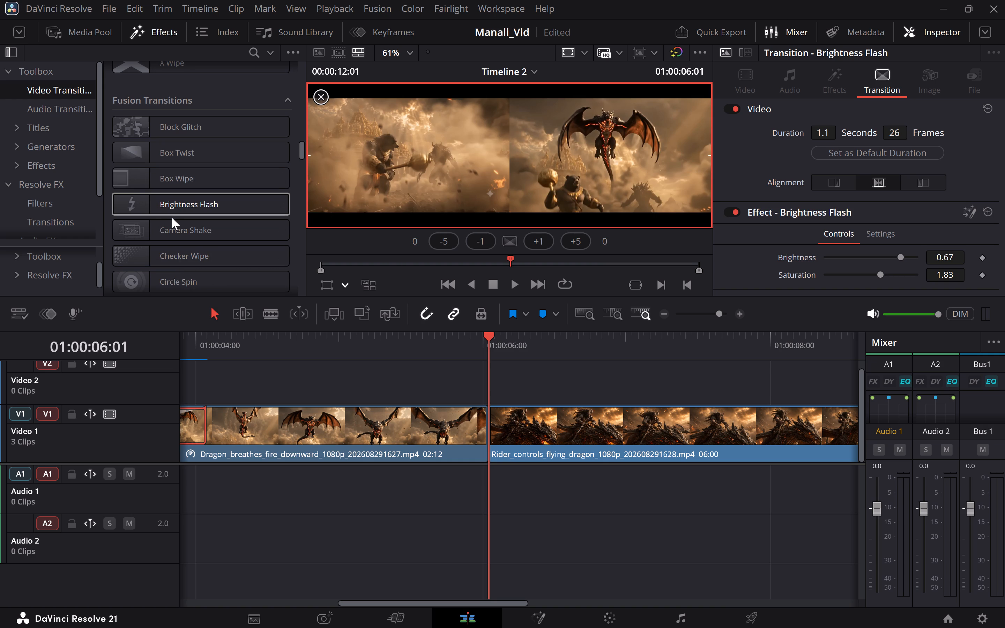
{"action": "scroll", "coordinate": [172, 217], "scroll_direction": "down", "scroll_amount": 2}
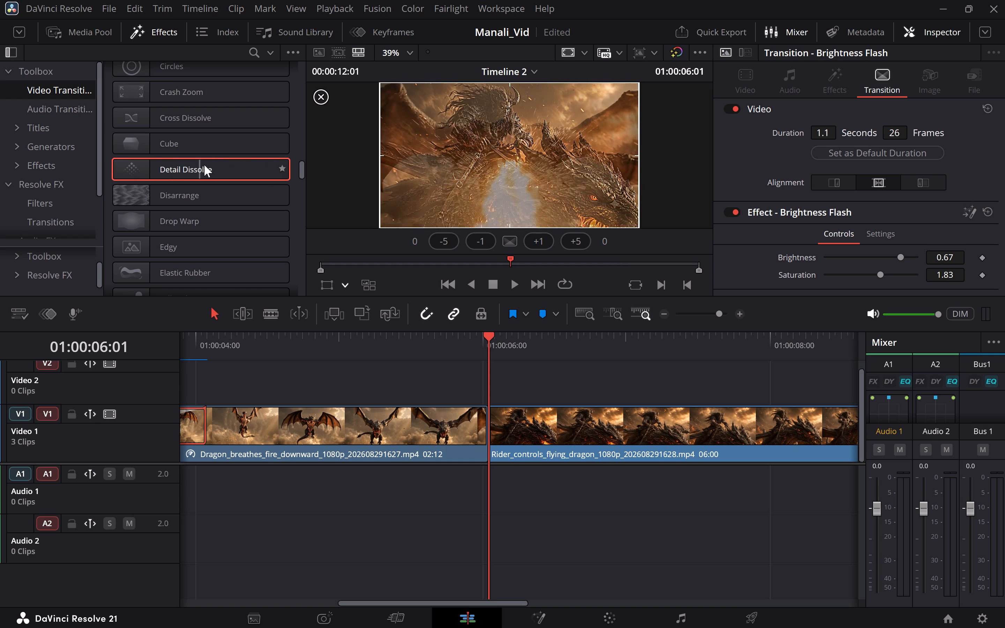
{"action": "left_click", "coordinate": [179, 167]}
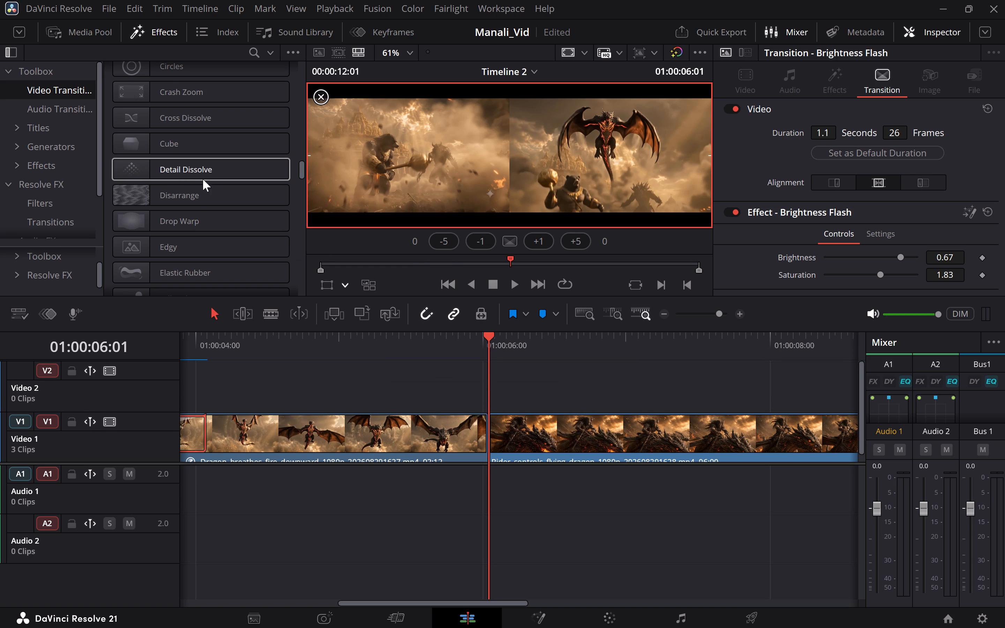
Play back the rider clip on Video 1, reviewing its second half again up to near its end.
{"action": "key", "text": "space"}
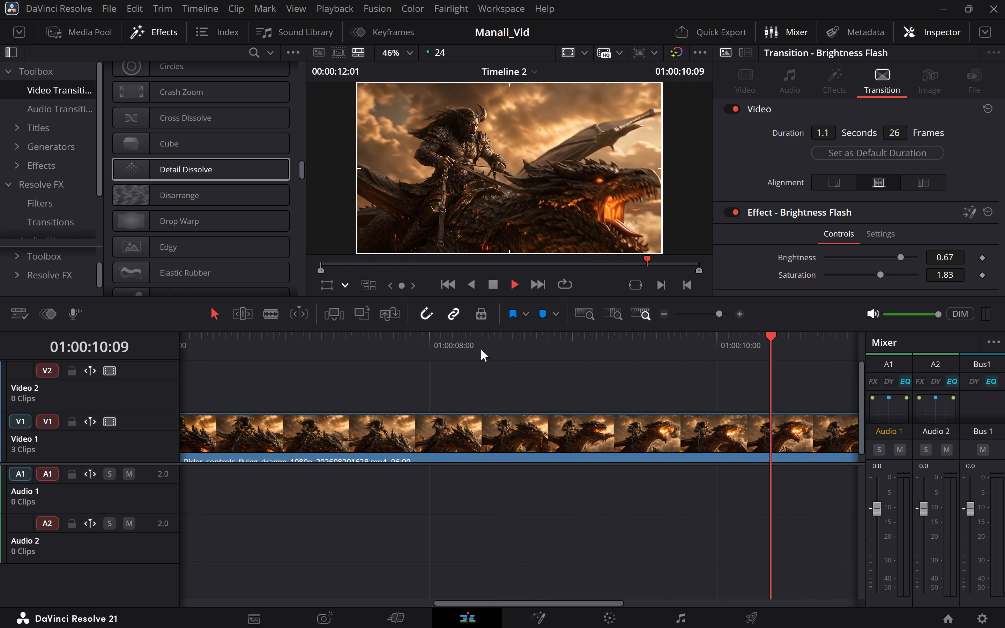
{"action": "key", "text": "space"}
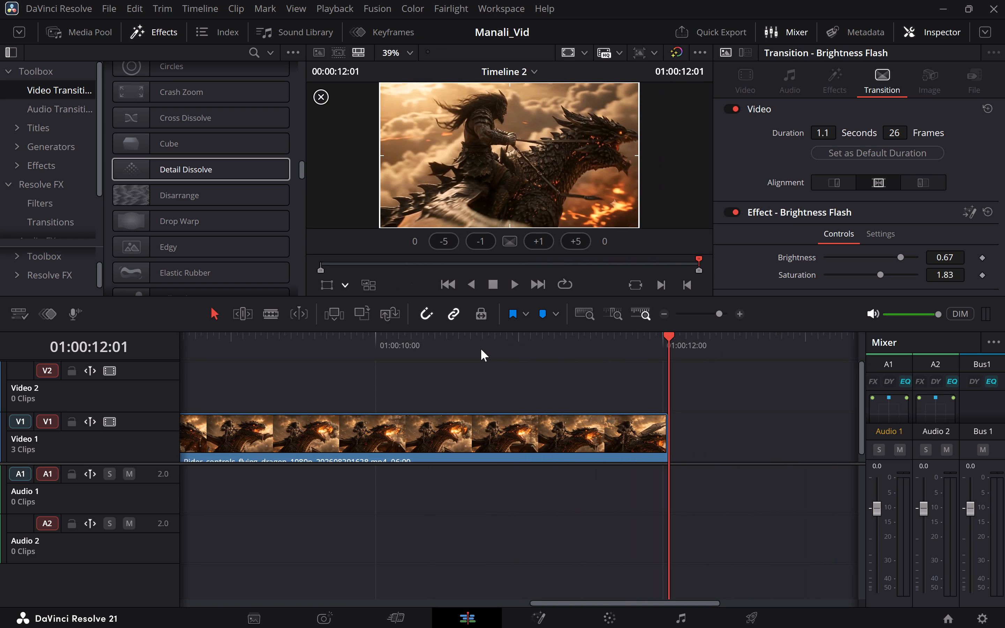
{"action": "scroll", "coordinate": [263, 345], "scroll_direction": "right", "scroll_amount": 1}
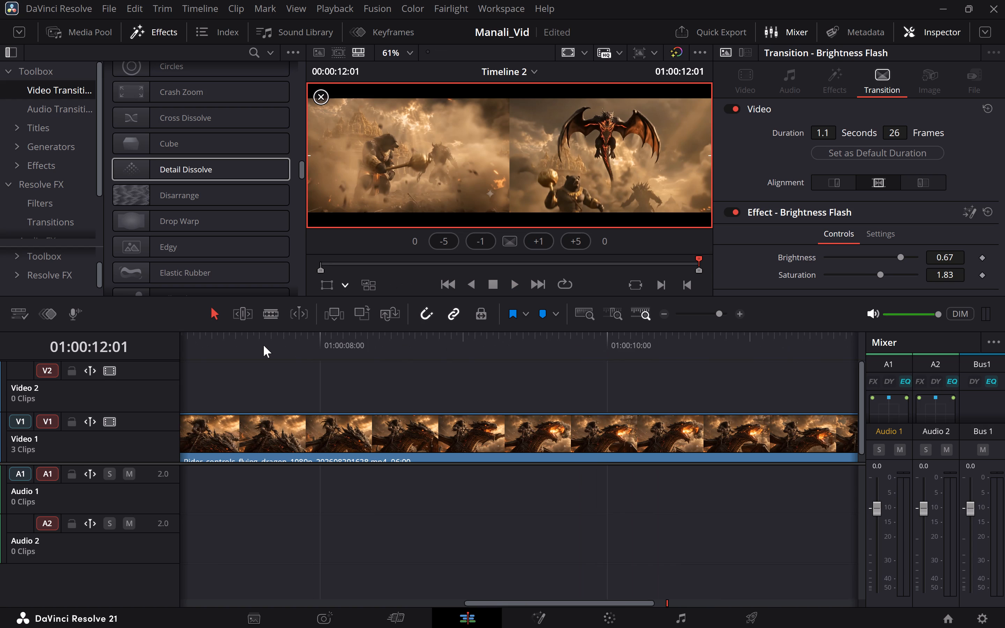
{"action": "scroll", "coordinate": [263, 345], "scroll_direction": "right", "scroll_amount": 1}
{"action": "left_click", "coordinate": [263, 345]}
{"action": "key", "text": "space"}
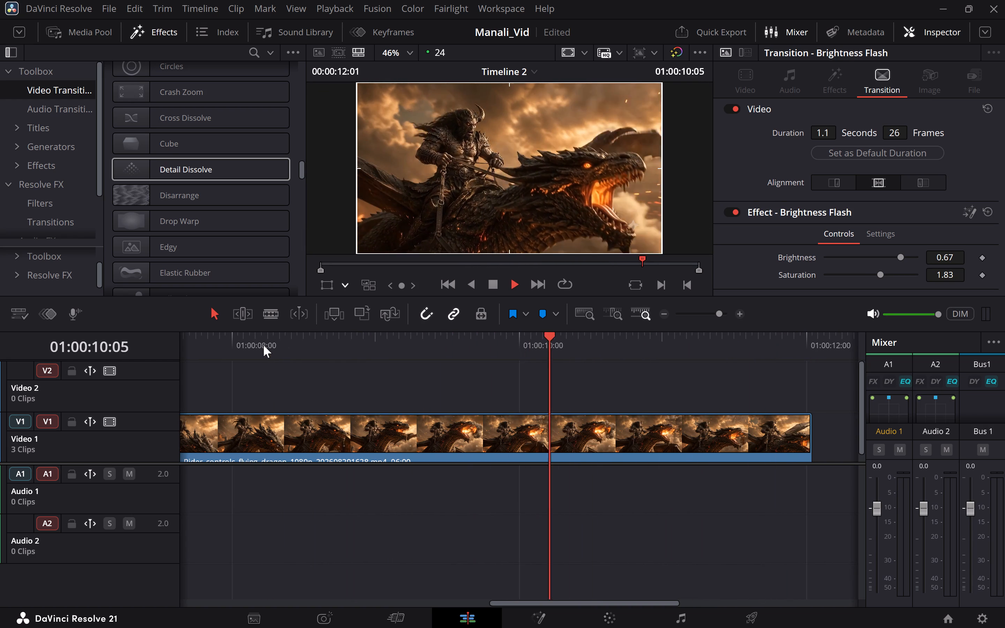
{"action": "key", "text": "space"}
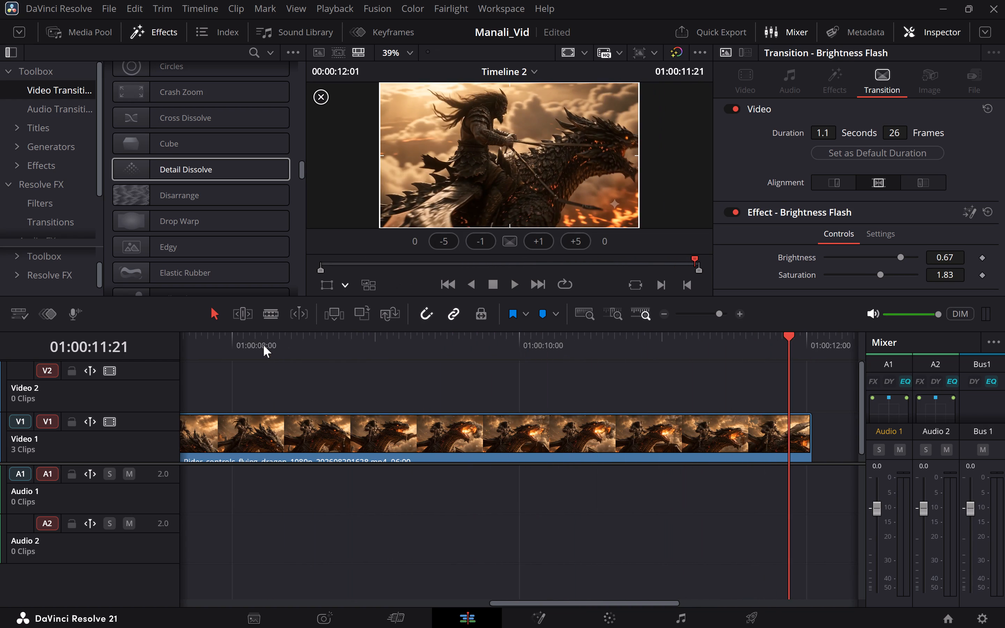
Play the opening of the rider clip on Video 1 and trim its start, shortening the clip to 04:02.
{"action": "scroll", "coordinate": [263, 345], "scroll_direction": "right", "scroll_amount": 2}
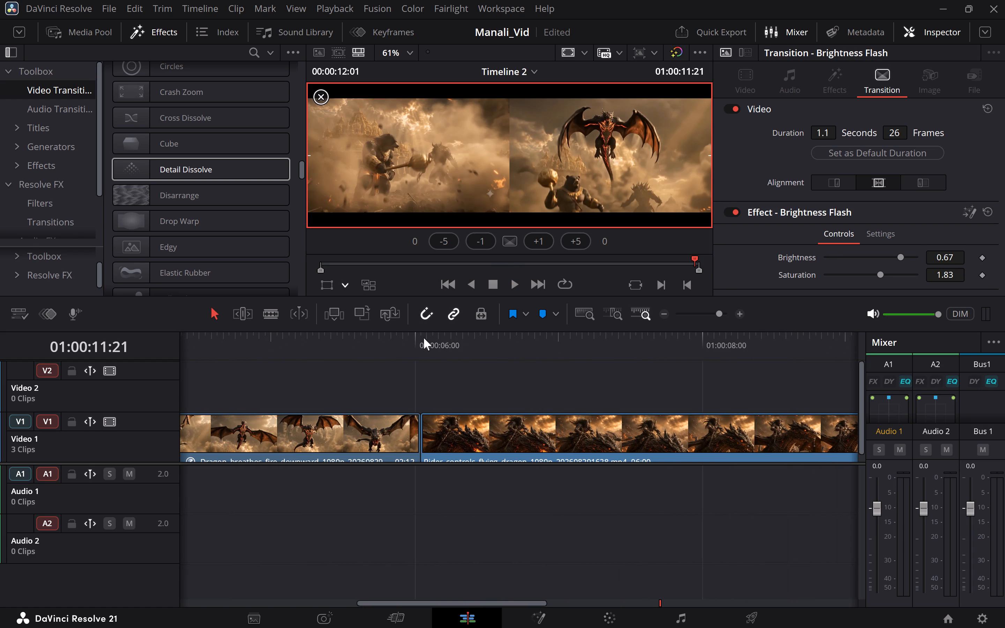
{"action": "left_click", "coordinate": [424, 338]}
{"action": "key", "text": "space"}
{"action": "key", "text": "space"}
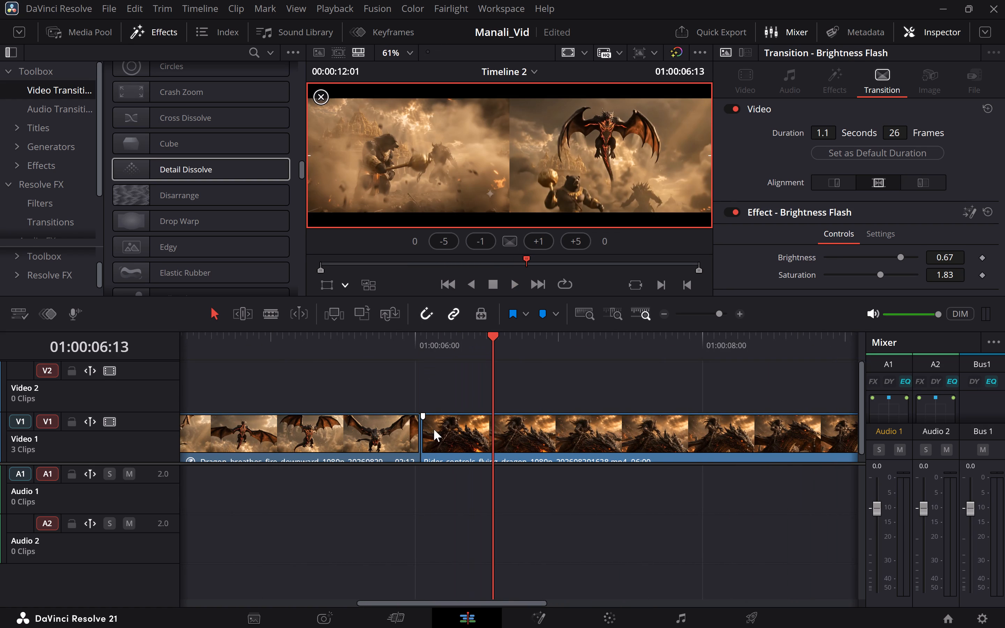
{"action": "left_click_drag", "start_coordinate": [428, 436], "coordinate": [706, 433]}
Review the remaining rider footage and trim the clip's start further, shortening the clip to 01:18.
{"action": "scroll", "coordinate": [706, 433], "scroll_direction": "left", "scroll_amount": 1}
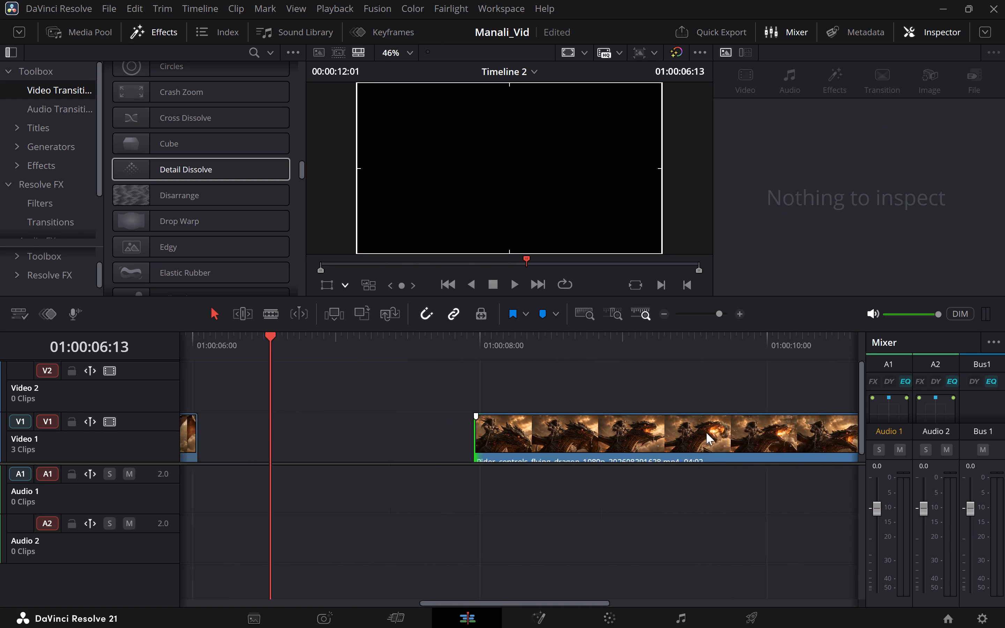
{"action": "scroll", "coordinate": [706, 433], "scroll_direction": "left", "scroll_amount": 1}
{"action": "left_click", "coordinate": [435, 344]}
{"action": "key", "text": "space"}
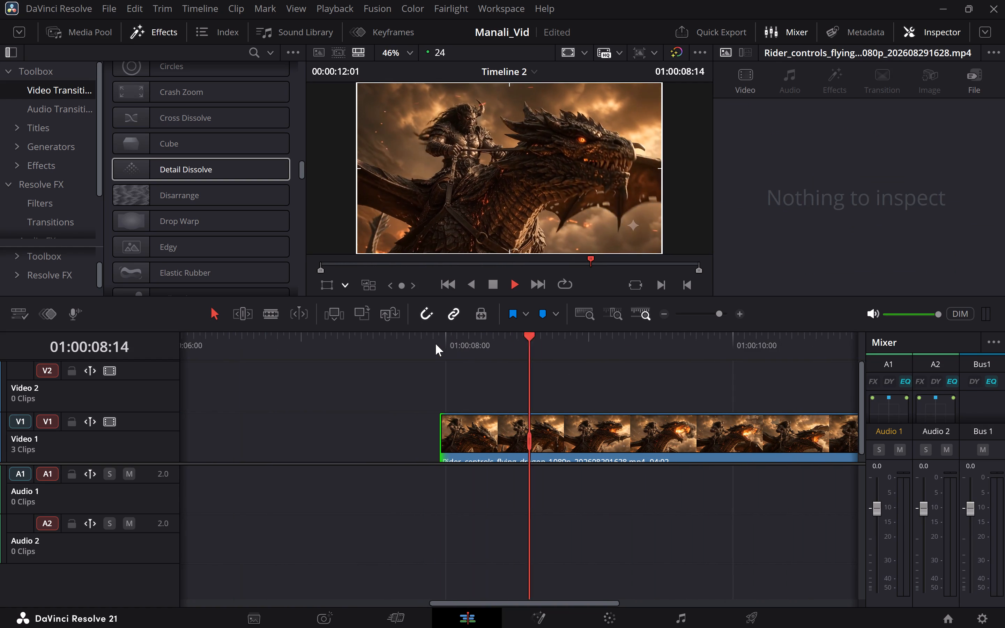
{"action": "key", "text": "space"}
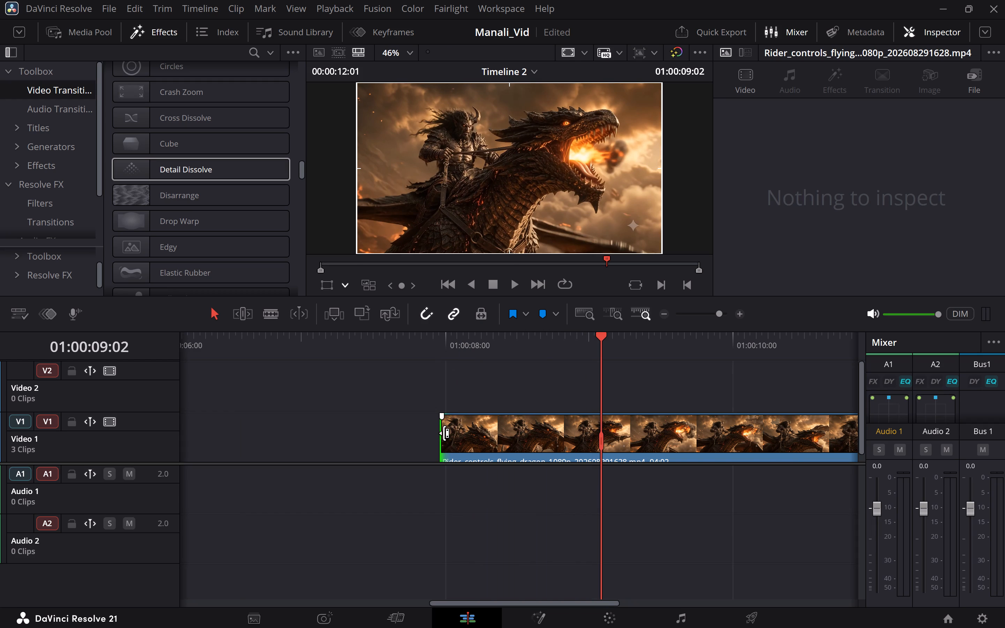
{"action": "left_click_drag", "start_coordinate": [444, 433], "coordinate": [672, 445]}
{"action": "scroll", "coordinate": [672, 445], "scroll_direction": "left", "scroll_amount": 1}
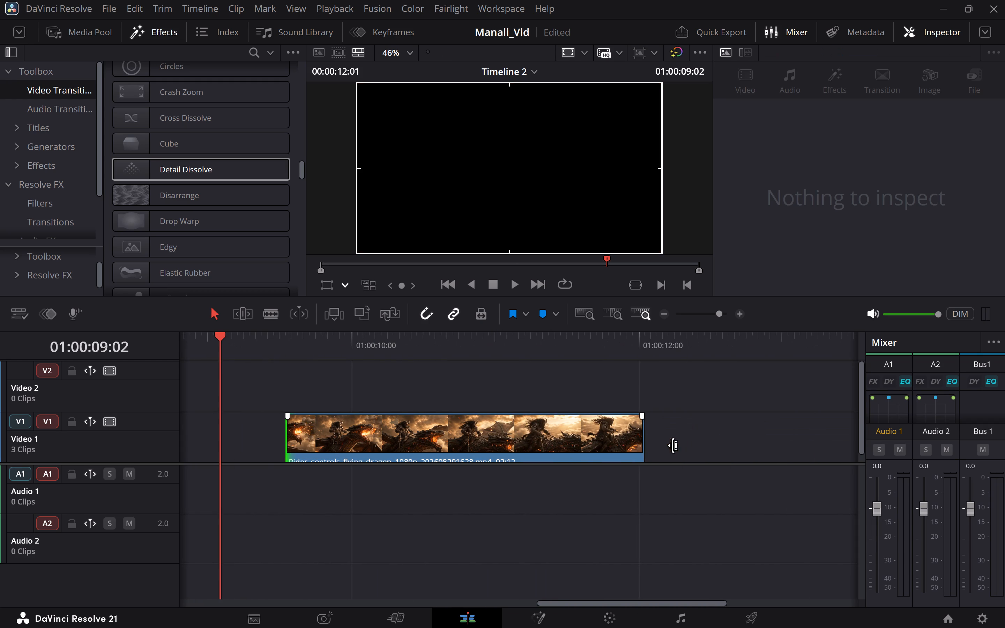
{"action": "left_click_drag", "start_coordinate": [290, 434], "coordinate": [440, 444]}
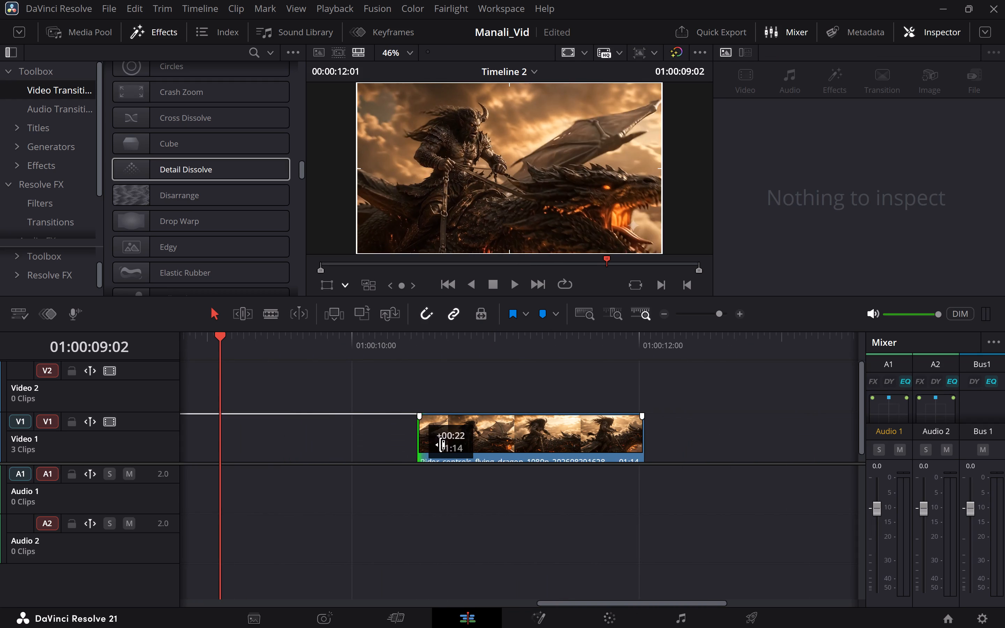
{"action": "left_click_drag", "start_coordinate": [440, 444], "coordinate": [415, 448]}
{"action": "left_click_drag", "start_coordinate": [415, 448], "coordinate": [382, 464]}
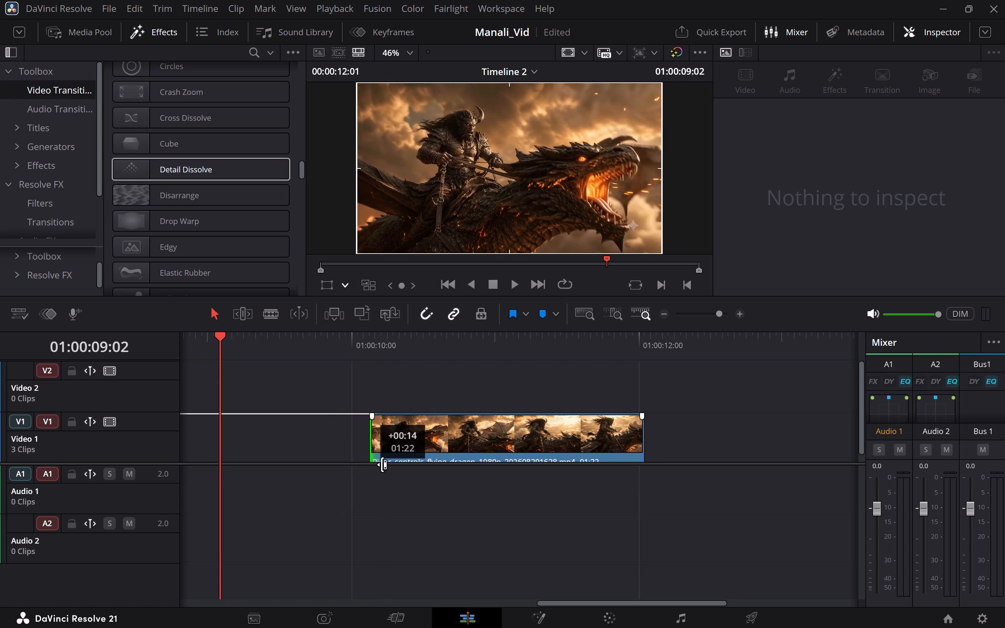
{"action": "left_click_drag", "start_coordinate": [382, 464], "coordinate": [408, 470]}
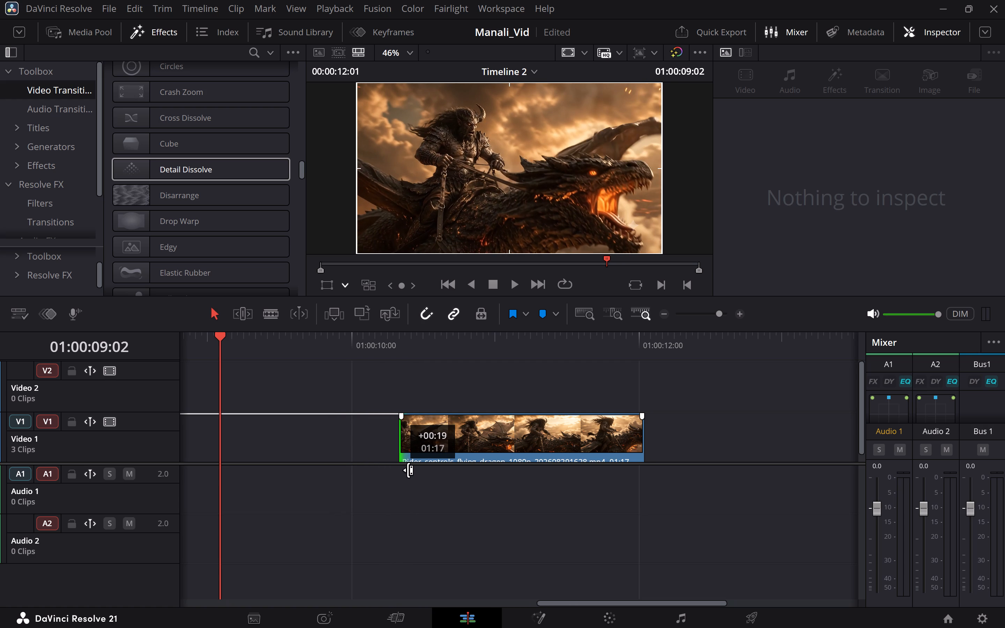
{"action": "left_click_drag", "start_coordinate": [408, 470], "coordinate": [409, 469]}
Move the trimmed rider clip earlier on Video 1 so it butts directly against the end of the dragon clip.
{"action": "left_click_drag", "start_coordinate": [515, 442], "coordinate": [280, 445]}
{"action": "scroll", "coordinate": [280, 445], "scroll_direction": "right", "scroll_amount": 1}
{"action": "scroll", "coordinate": [671, 450], "scroll_direction": "left", "scroll_amount": 1}
{"action": "left_click_drag", "start_coordinate": [642, 443], "coordinate": [367, 463]}
{"action": "scroll", "coordinate": [367, 463], "scroll_direction": "right", "scroll_amount": 1}
{"action": "left_click_drag", "start_coordinate": [835, 445], "coordinate": [828, 445]}
{"action": "left_click", "coordinate": [828, 445]}
{"action": "scroll", "coordinate": [734, 466], "scroll_direction": "left", "scroll_amount": 1}
{"action": "left_click_drag", "start_coordinate": [739, 433], "coordinate": [635, 434]}
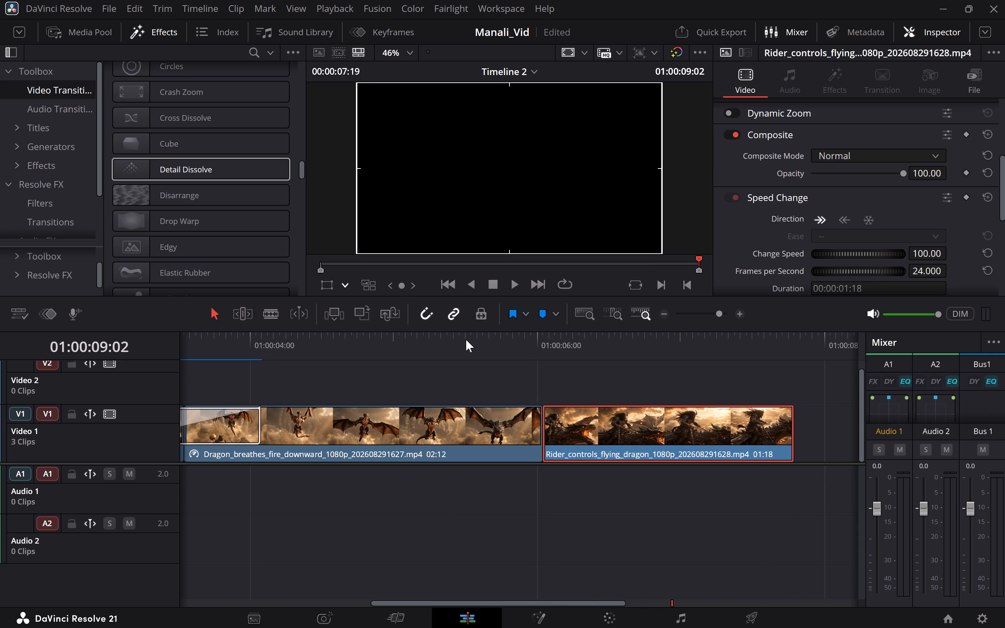
Play back the cut from the dragon clip into the shortened rider clip, reviewing it twice.
{"action": "left_click", "coordinate": [466, 339]}
{"action": "key", "text": "space"}
{"action": "key", "text": "space"}
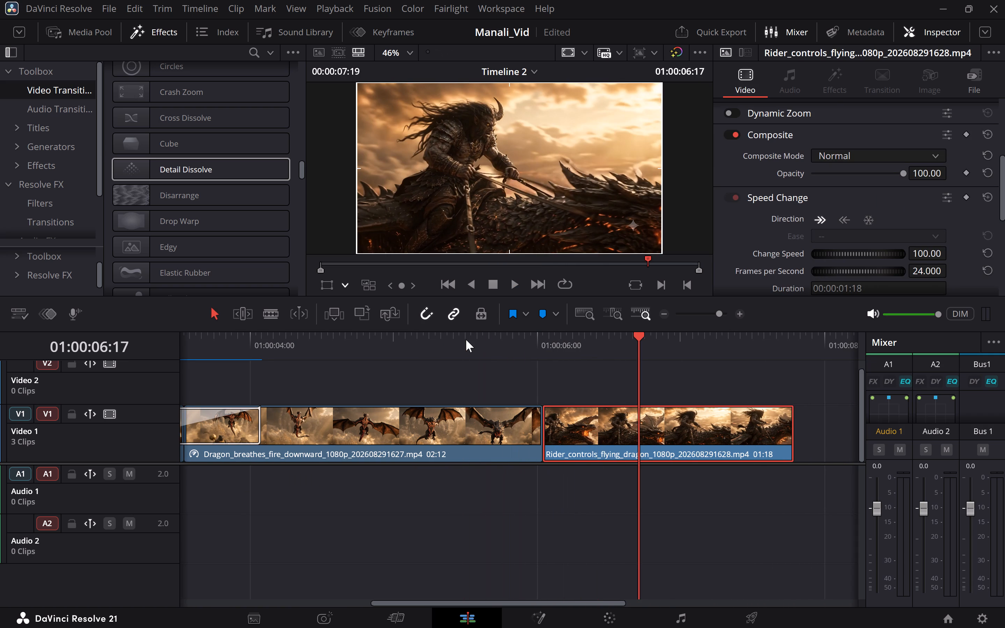
{"action": "key", "text": "space"}
{"action": "key", "text": "space"}
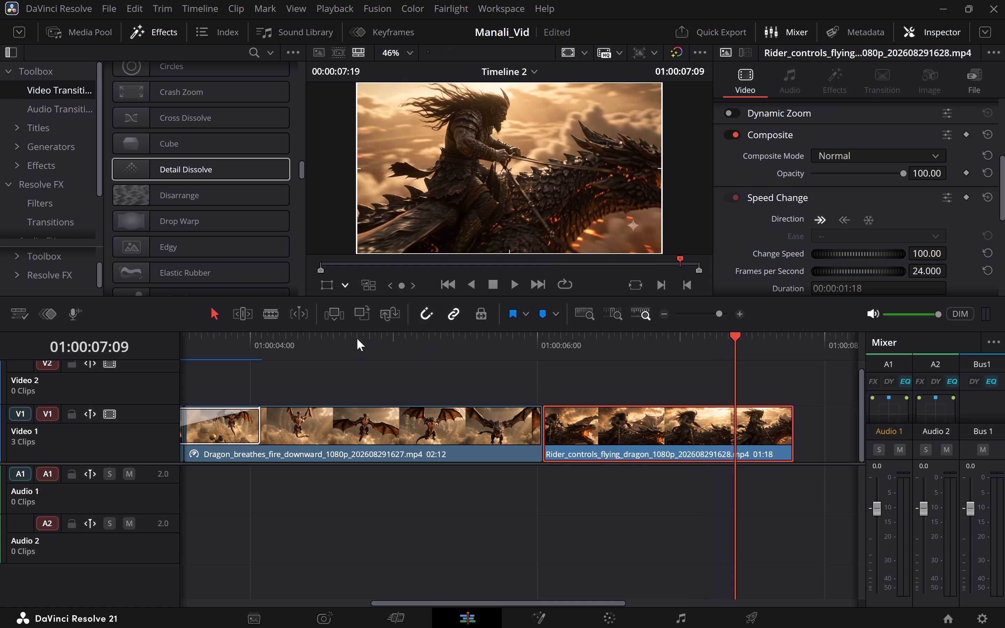
{"action": "left_click", "coordinate": [357, 338]}
{"action": "key", "text": "space"}
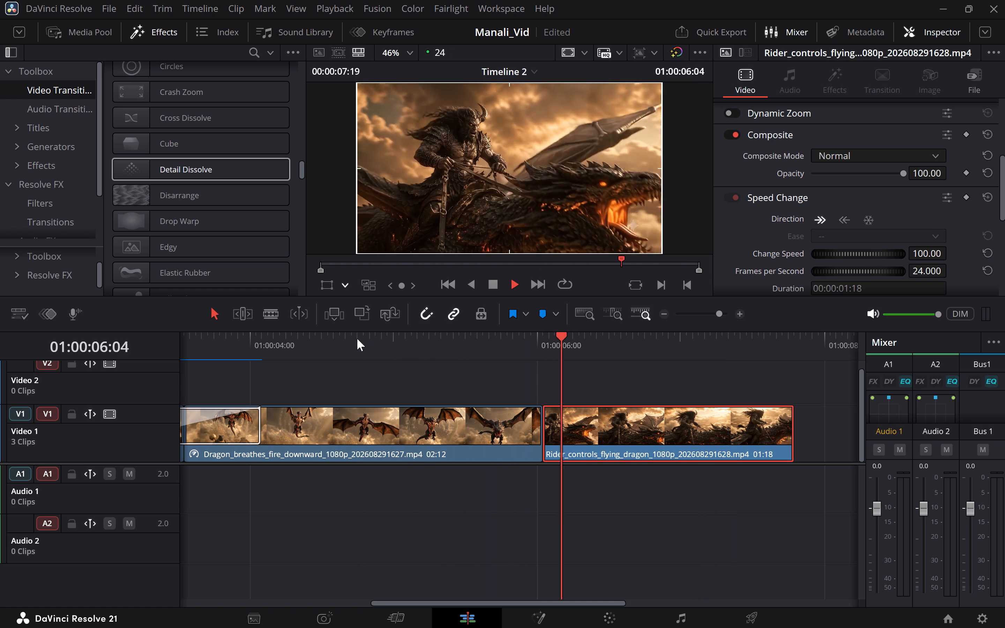
{"action": "key", "text": "space"}
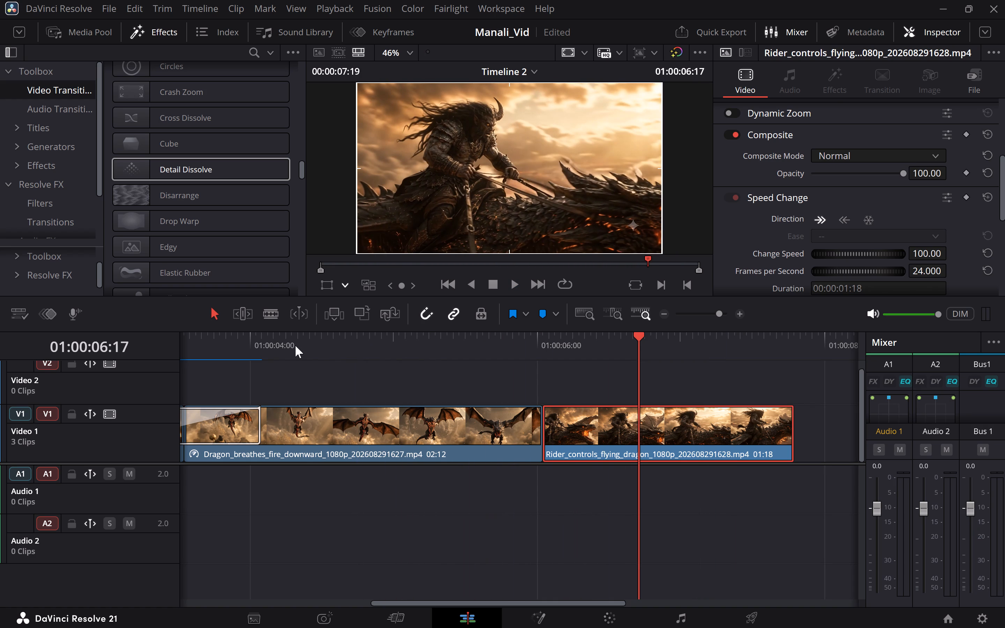
Play back the Brightness Flash transition twice, from late in the bear warrior clip into the dragon clip.
{"action": "left_click", "coordinate": [183, 339]}
{"action": "scroll", "coordinate": [183, 339], "scroll_direction": "right", "scroll_amount": 1}
{"action": "left_click", "coordinate": [183, 339]}
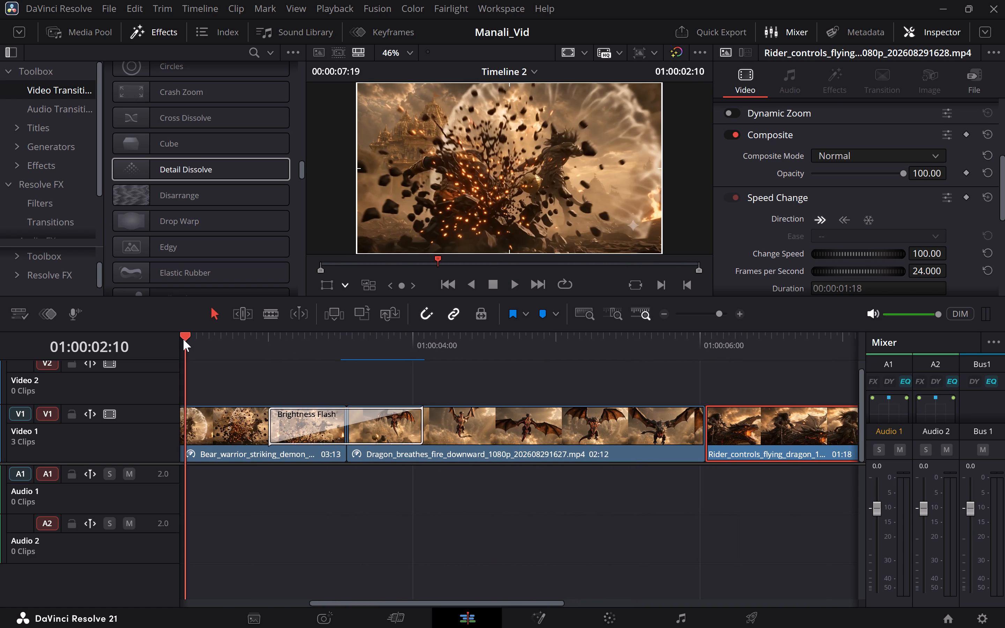
{"action": "key", "text": "space"}
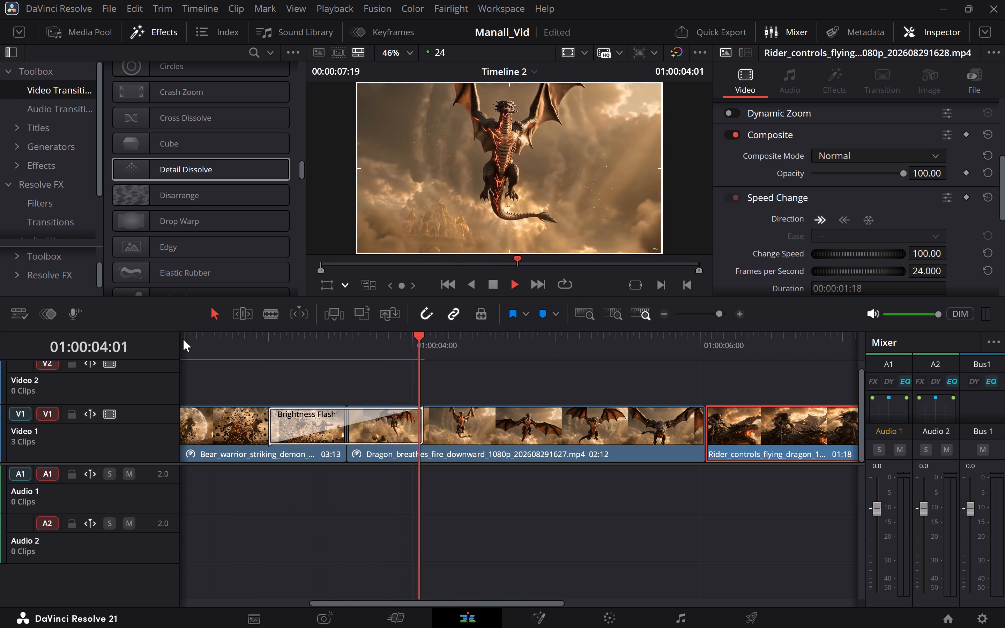
{"action": "key", "text": "space"}
{"action": "left_click", "coordinate": [193, 342]}
{"action": "key", "text": "space"}
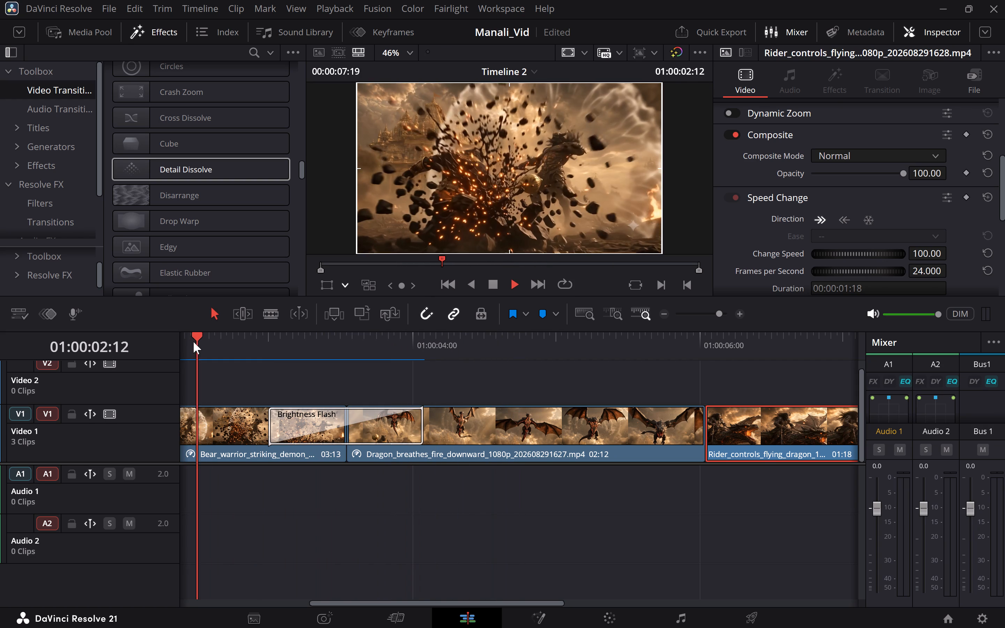
{"action": "key", "text": "space"}
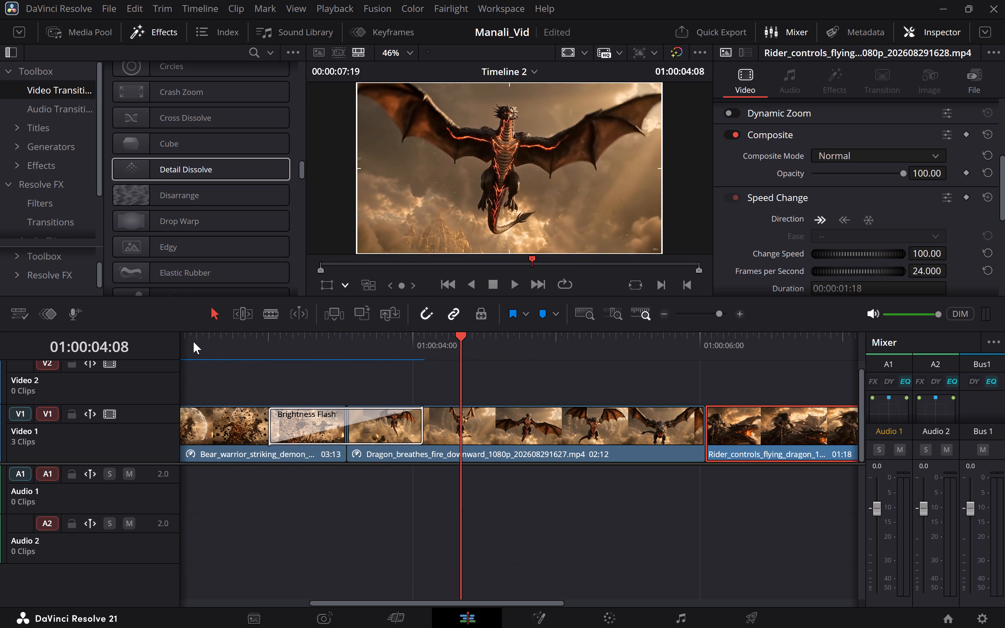
Replace the Brightness Flash transition at the bear warrior-to-dragon cut with Detail Dissolve.
{"action": "left_click", "coordinate": [269, 429]}
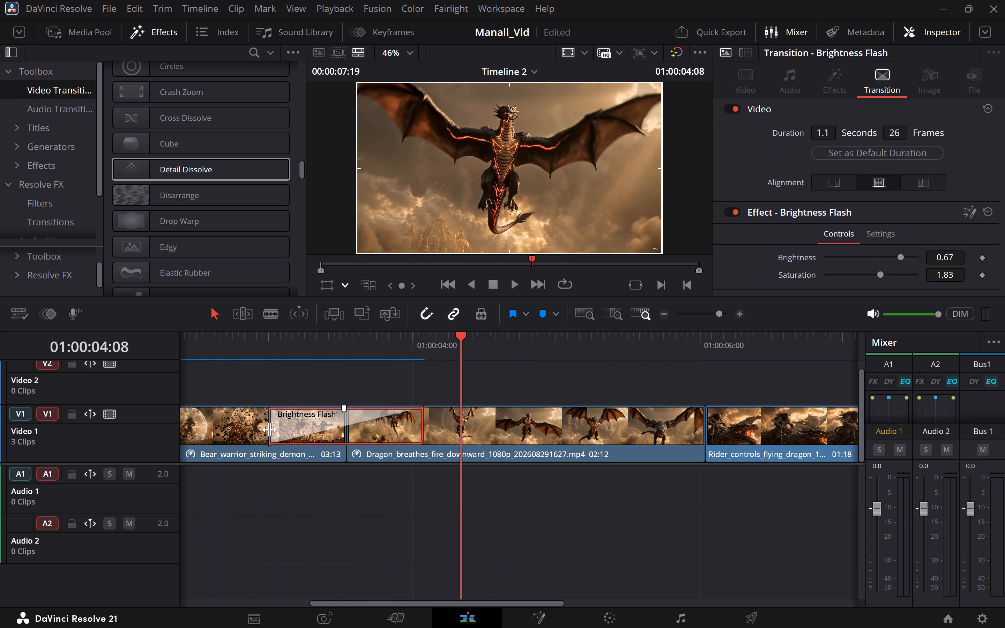
{"action": "key", "text": "BackSpace"}
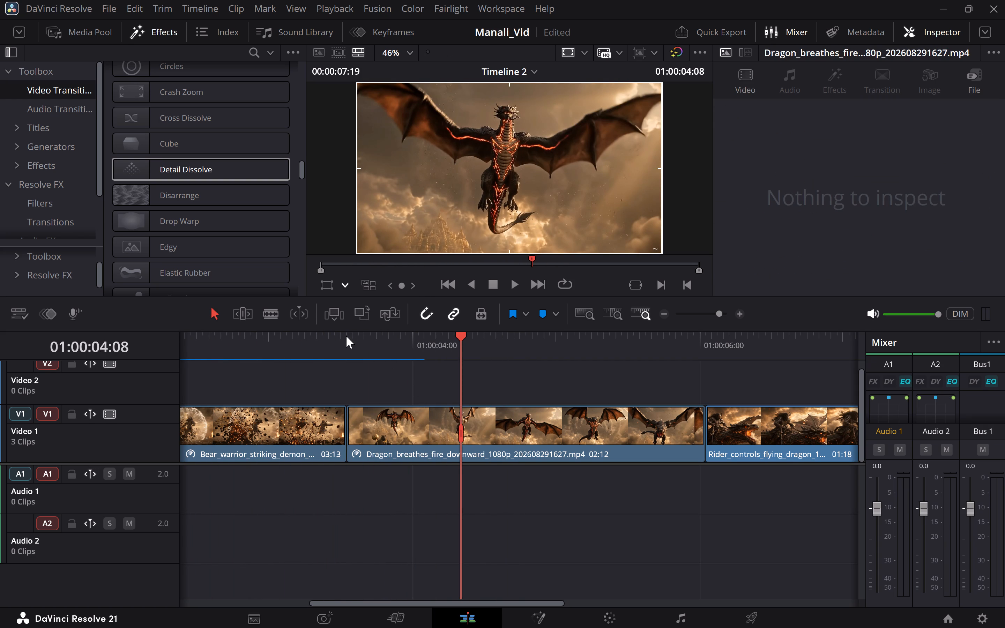
{"action": "left_click", "coordinate": [346, 336]}
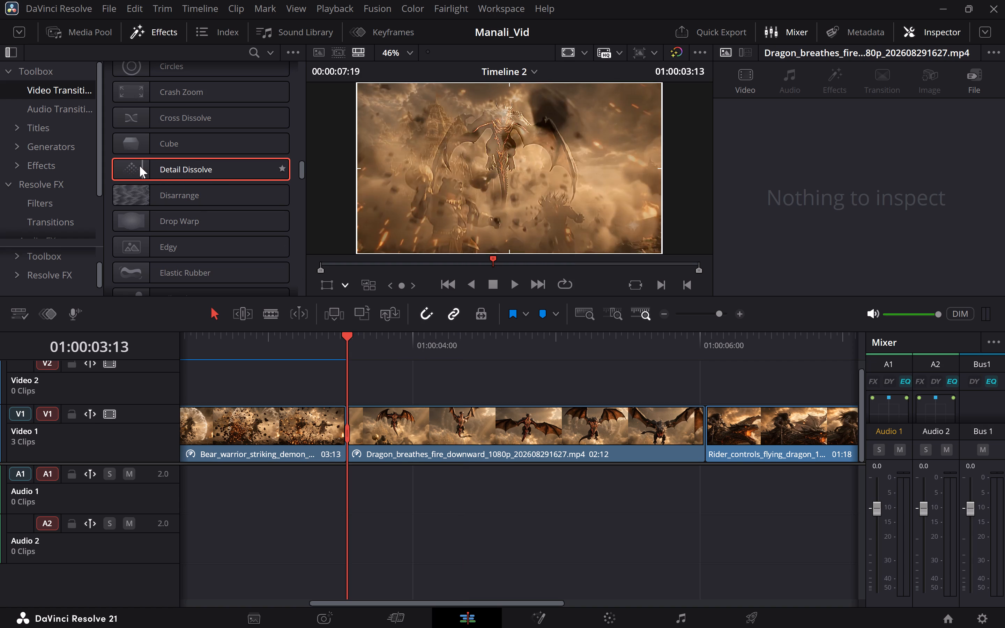
{"action": "left_click_drag", "start_coordinate": [192, 166], "coordinate": [339, 423]}
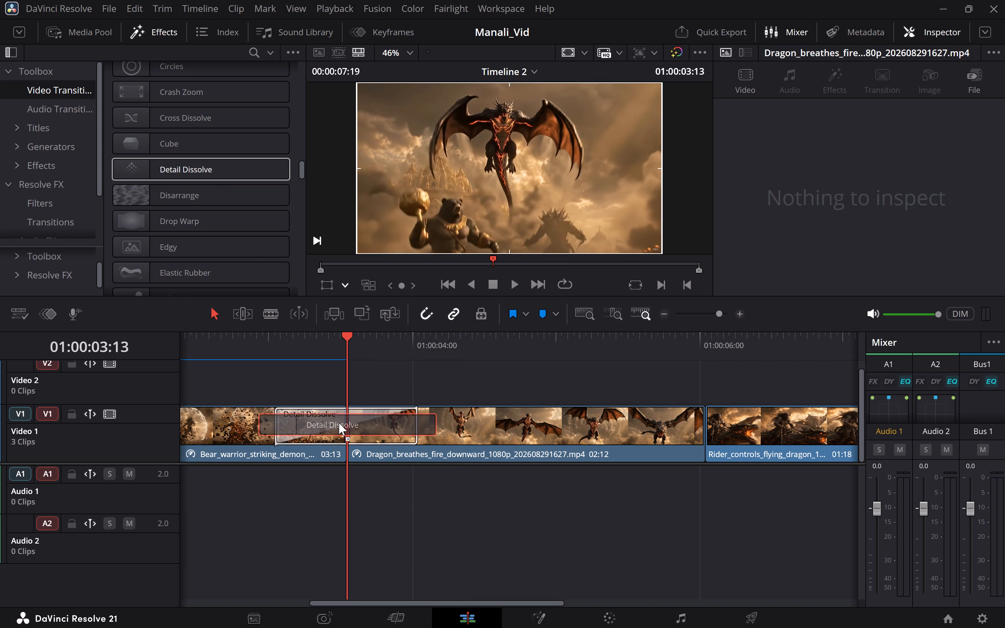
{"action": "left_click_drag", "start_coordinate": [339, 423], "coordinate": [341, 424]}
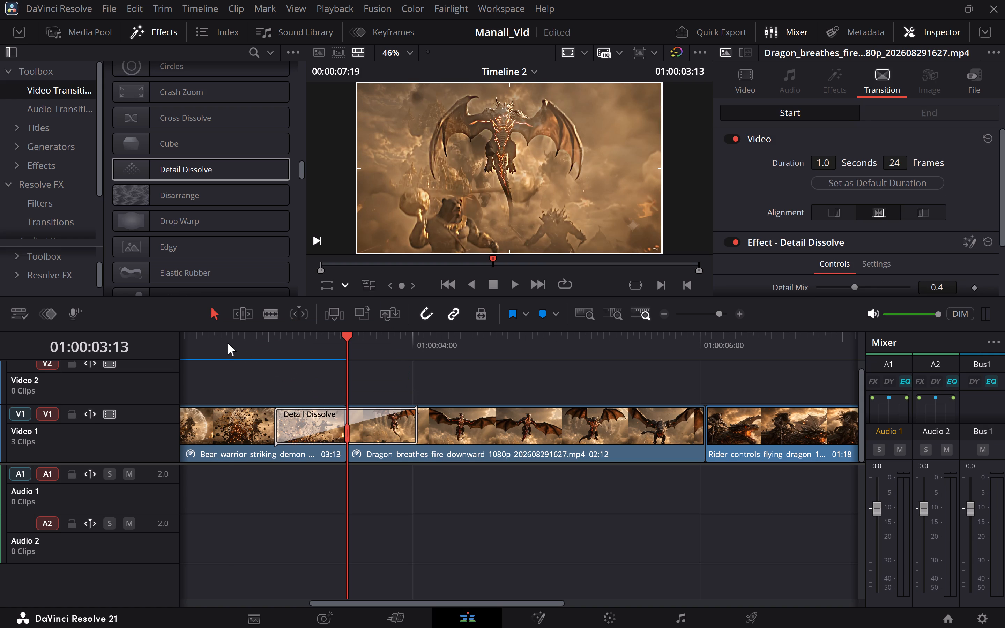
Play back the Detail Dissolve at the bear warrior-to-dragon cut repeatedly, starting from late in the bear warrior clip.
{"action": "left_click", "coordinate": [228, 343]}
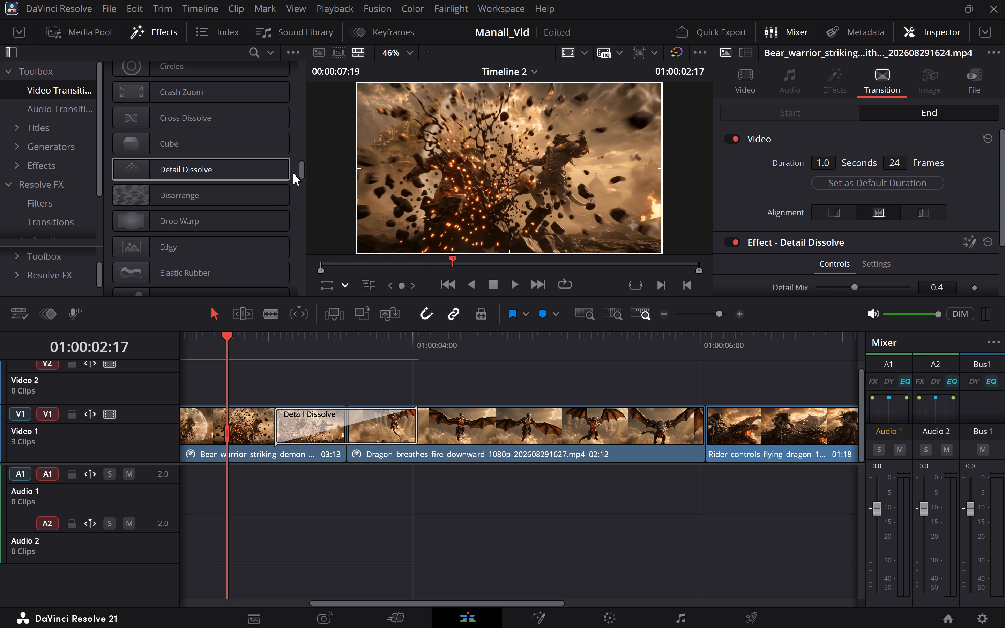
{"action": "scroll", "coordinate": [293, 200], "scroll_direction": "down", "scroll_amount": 1}
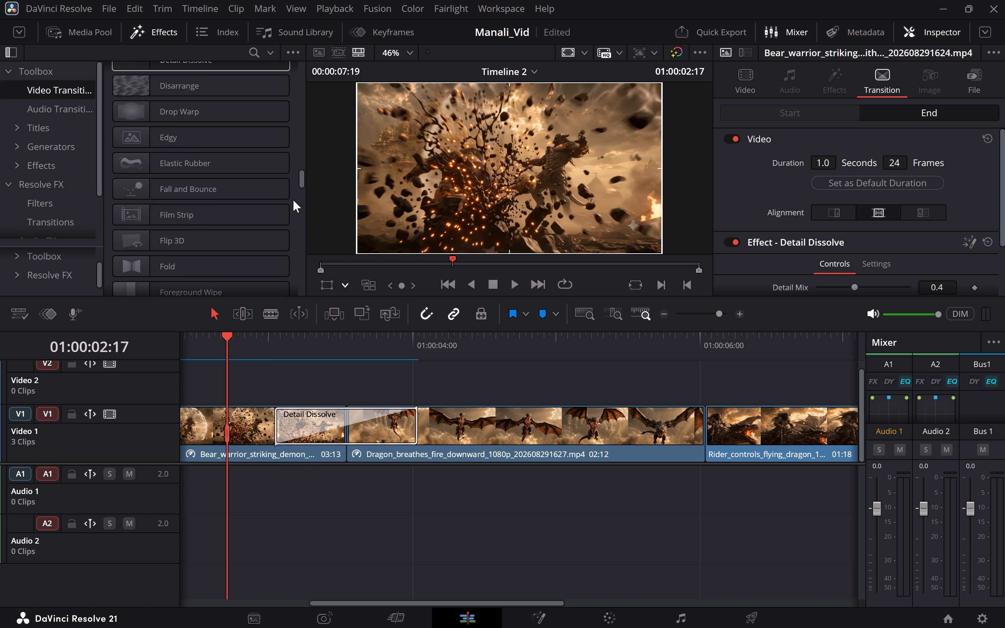
{"action": "key", "text": "space"}
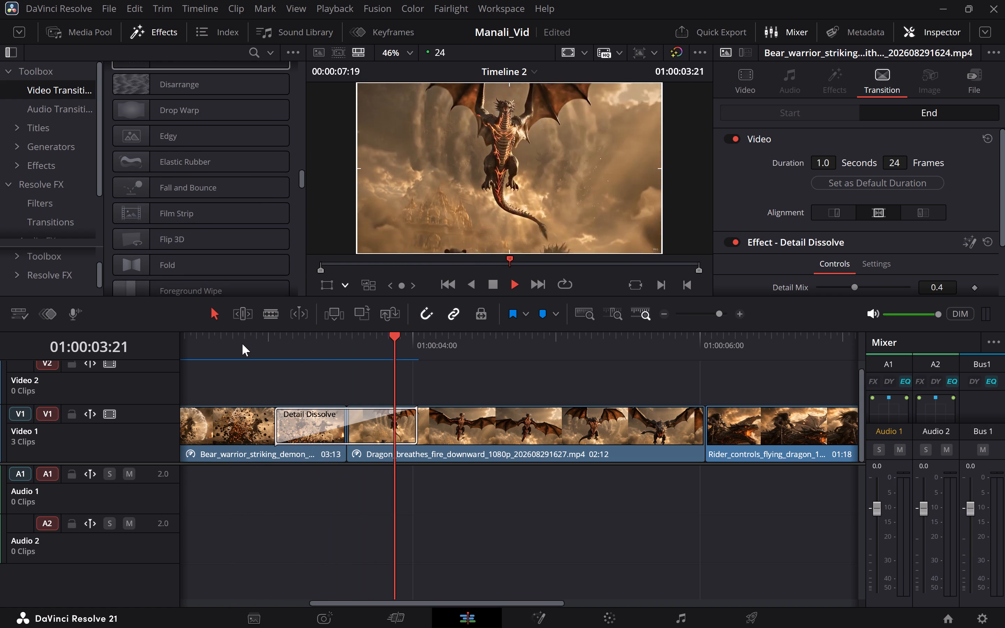
{"action": "key", "text": "space"}
{"action": "left_click", "coordinate": [188, 342]}
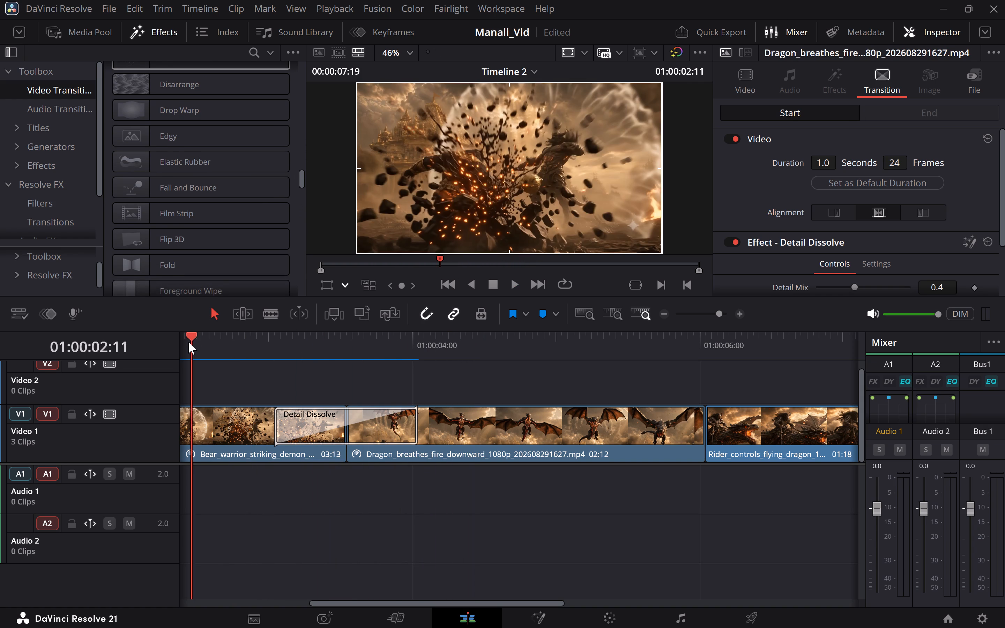
{"action": "key", "text": "space"}
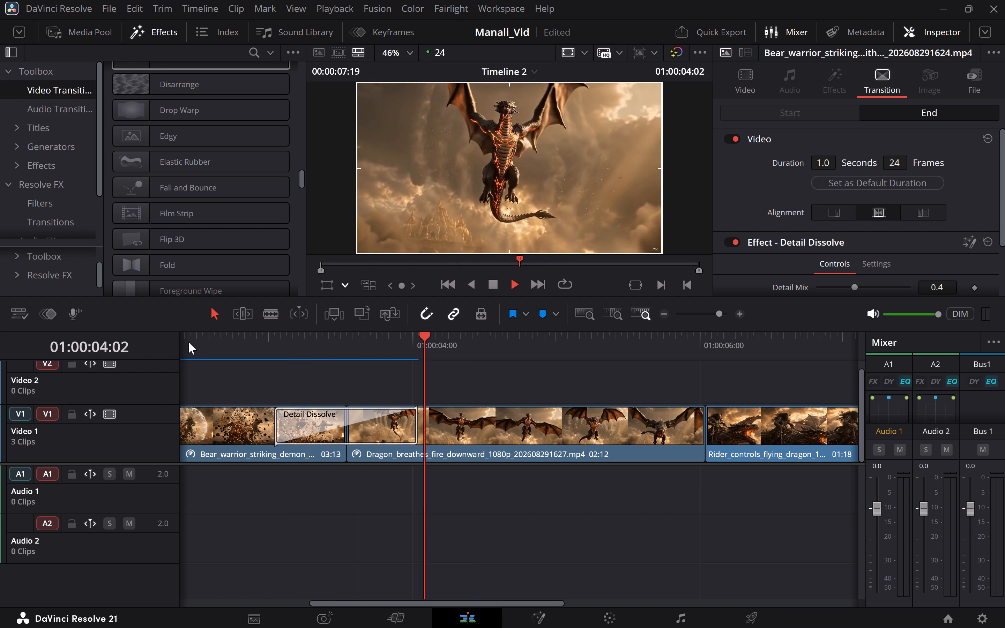
{"action": "key", "text": "space"}
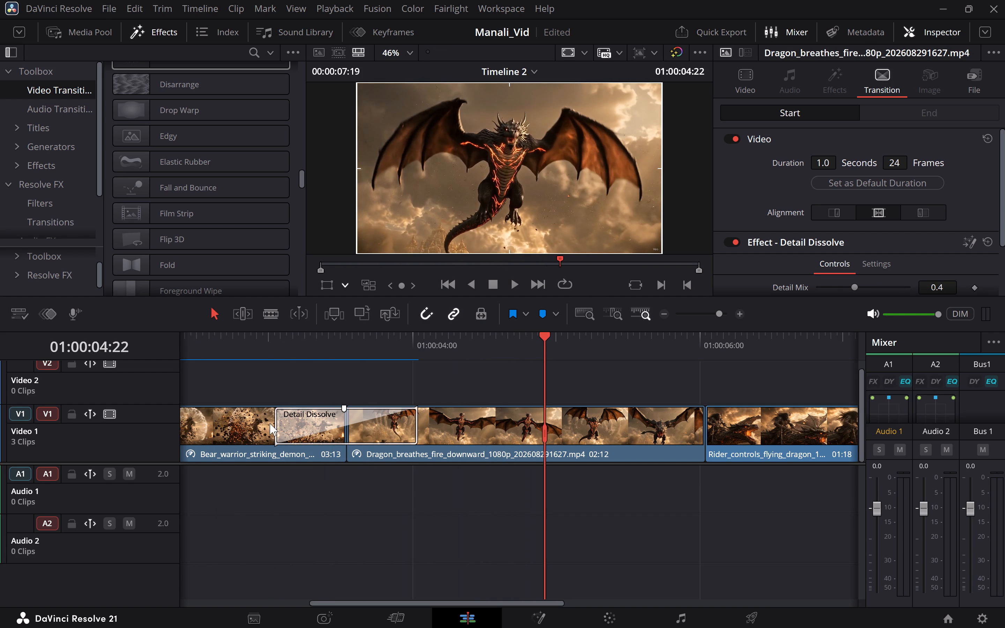
{"action": "left_click", "coordinate": [215, 339]}
{"action": "key", "text": "space"}
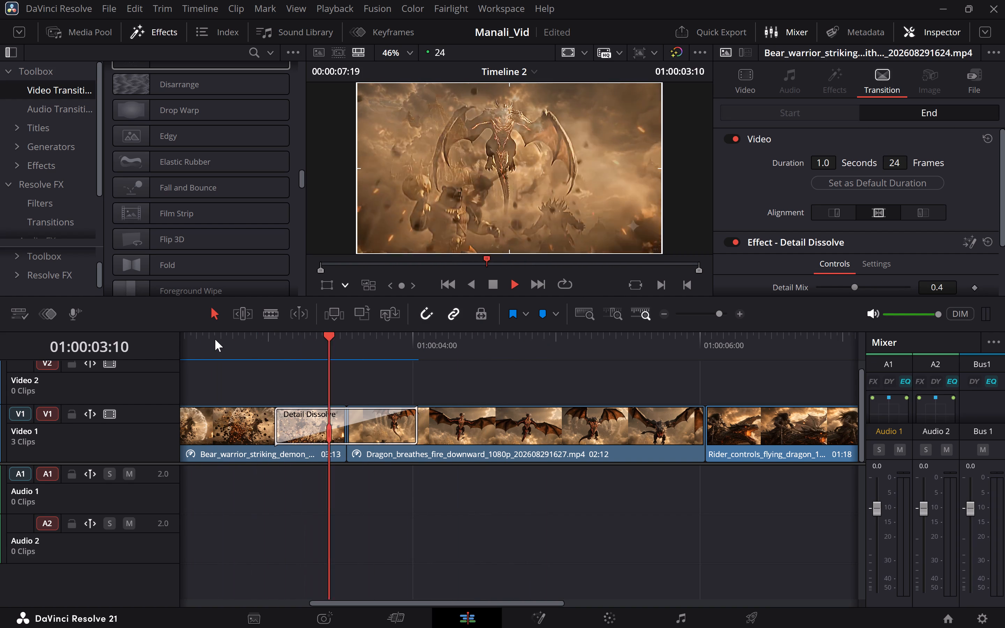
{"action": "key", "text": "space"}
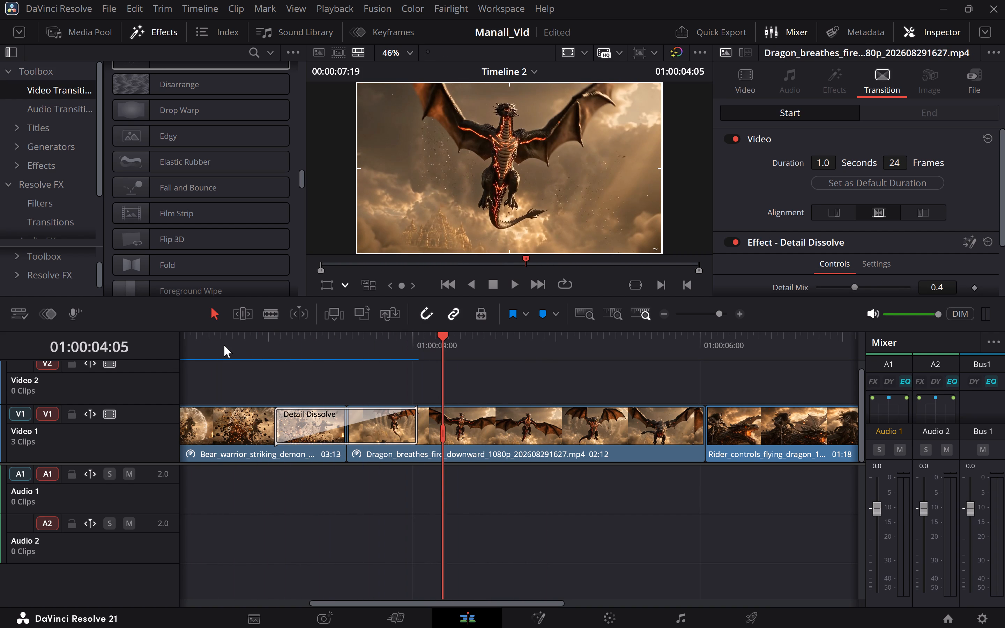
{"action": "left_click", "coordinate": [224, 345]}
{"action": "key", "text": "space"}
{"action": "key", "text": "space"}
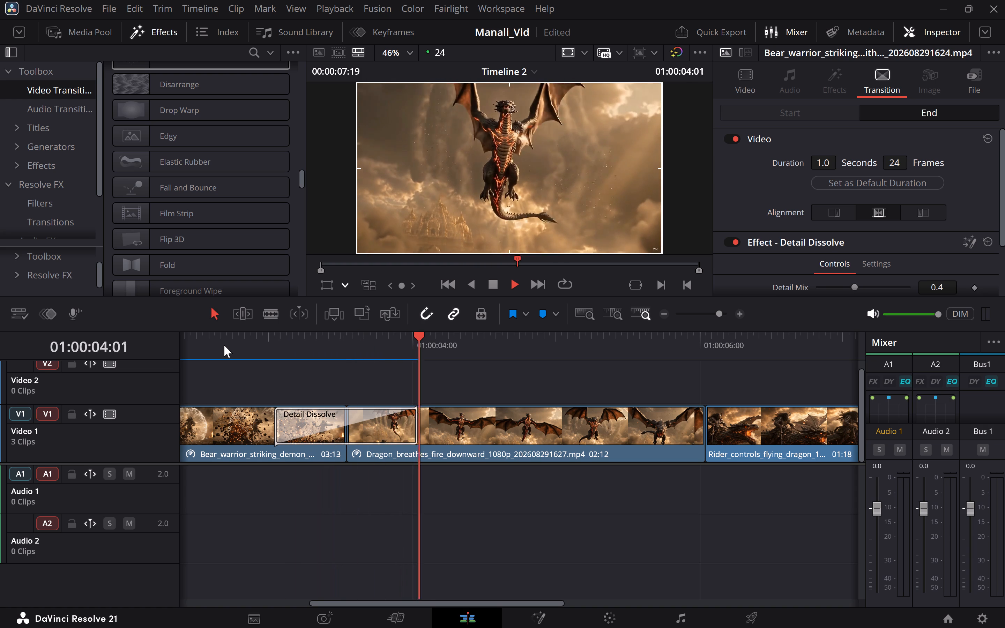
Review the Detail Dissolve in context, playing from the start and middle of the bear warrior clip into the dragon clip.
{"action": "scroll", "coordinate": [224, 345], "scroll_direction": "right", "scroll_amount": 1}
{"action": "left_click", "coordinate": [224, 345]}
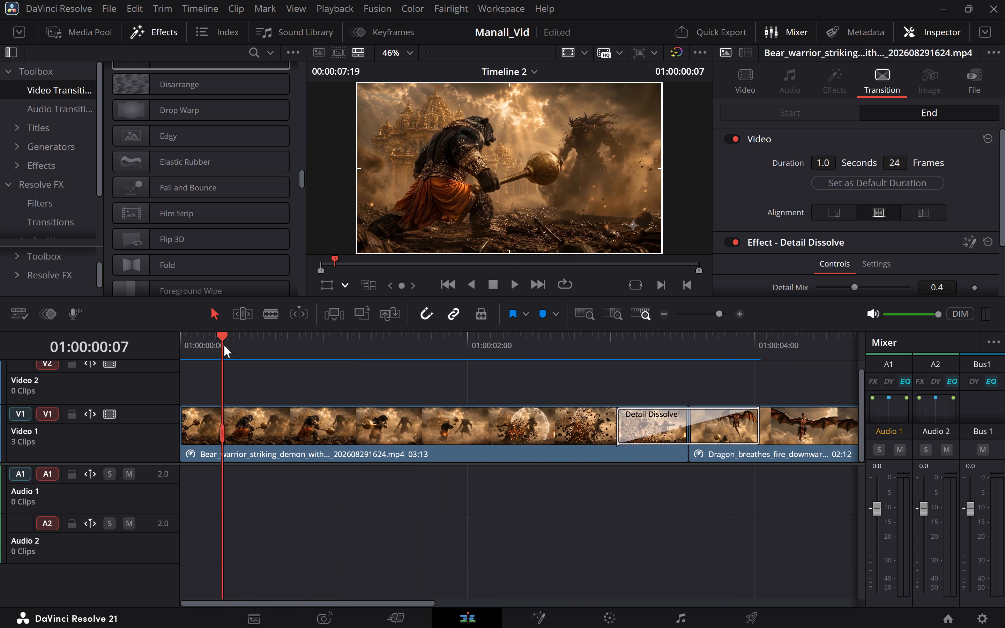
{"action": "key", "text": "space"}
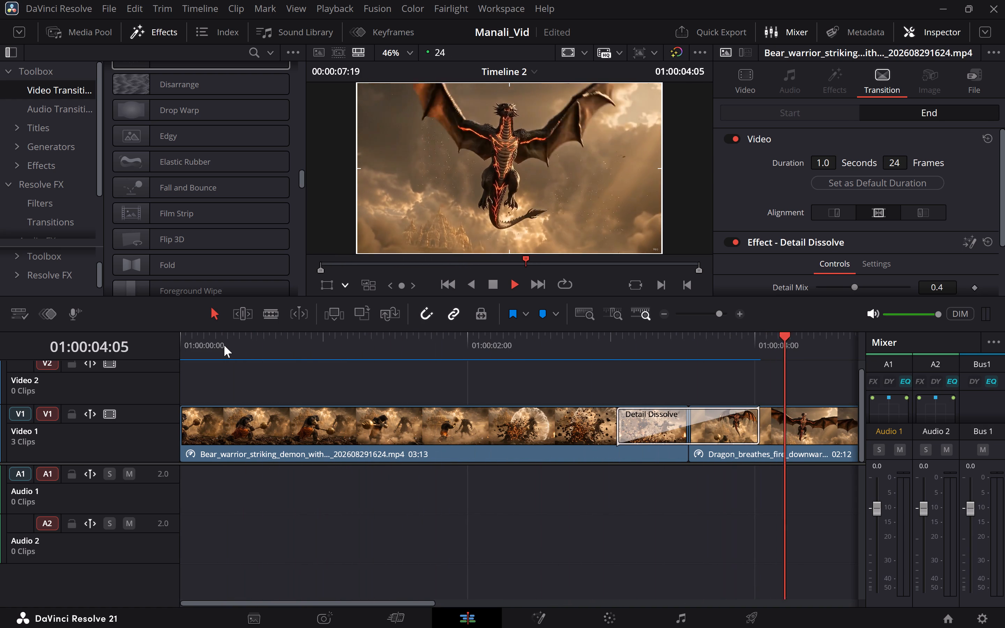
{"action": "key", "text": "space"}
{"action": "scroll", "coordinate": [433, 443], "scroll_direction": "left", "scroll_amount": 1}
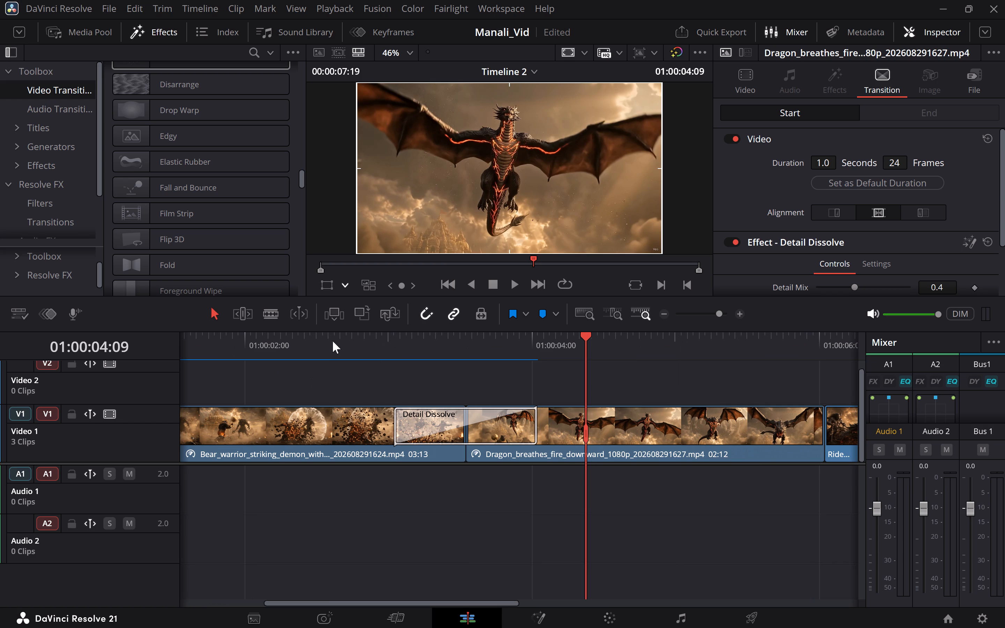
{"action": "left_click", "coordinate": [327, 341]}
{"action": "key", "text": "space"}
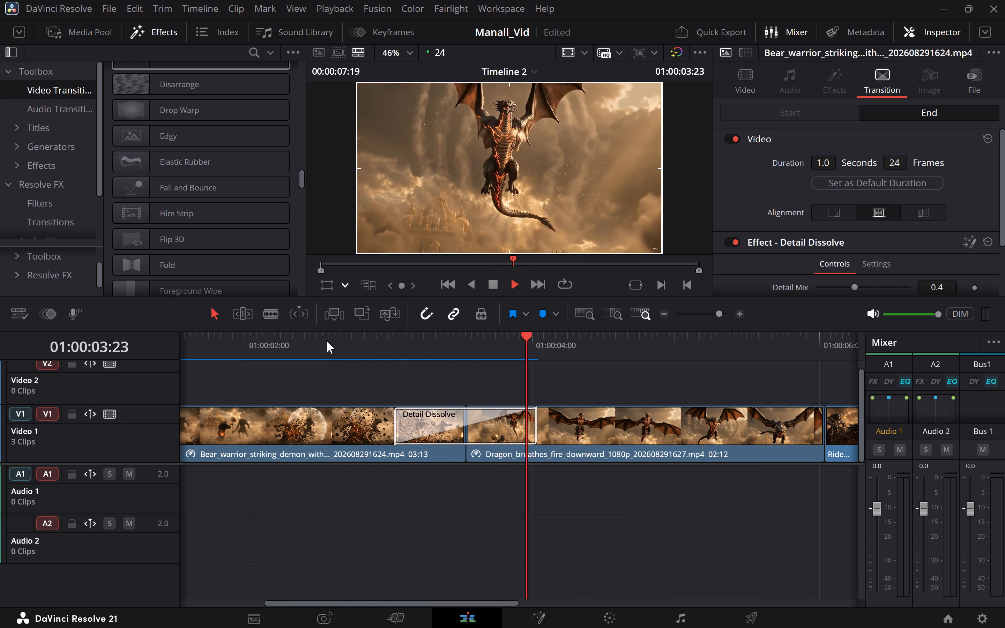
{"action": "key", "text": "space"}
{"action": "scroll", "coordinate": [327, 341], "scroll_direction": "right", "scroll_amount": 1}
{"action": "left_click", "coordinate": [291, 343]}
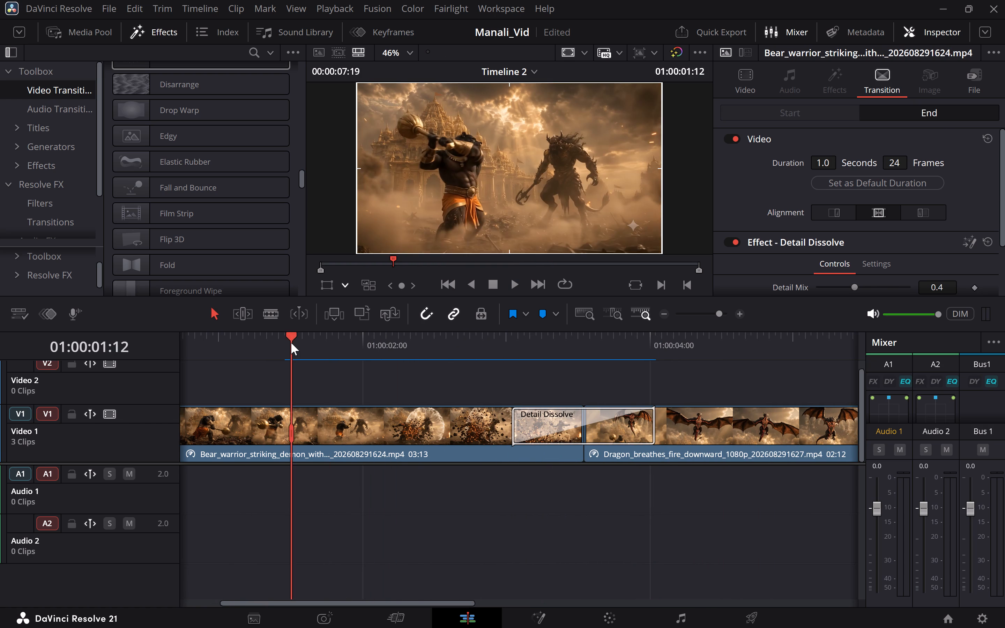
{"action": "key", "text": "space"}
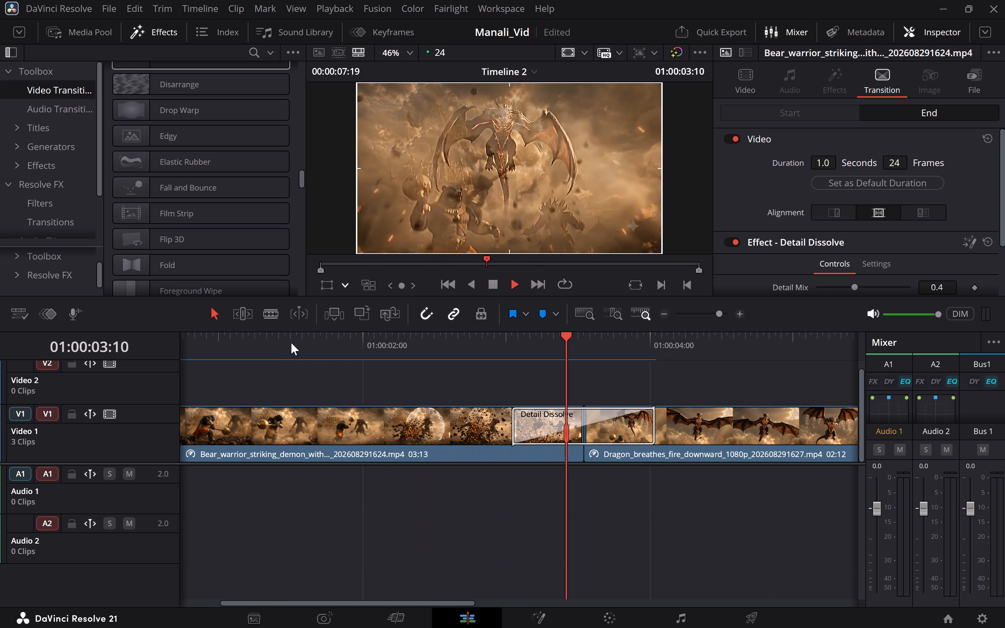
{"action": "key", "text": "space"}
{"action": "scroll", "coordinate": [291, 343], "scroll_direction": "left", "scroll_amount": 1}
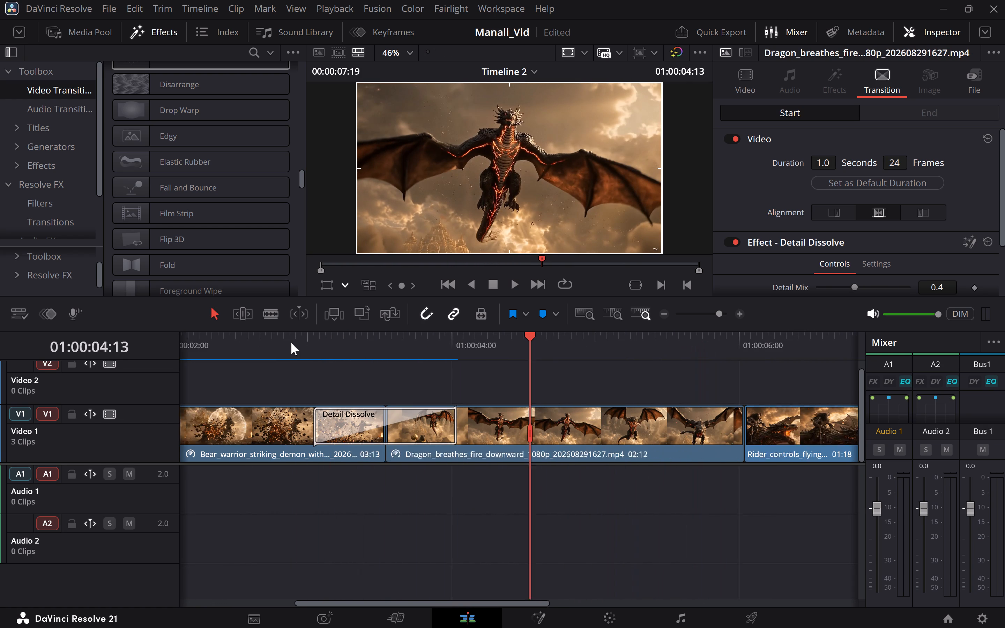
{"action": "scroll", "coordinate": [291, 343], "scroll_direction": "left", "scroll_amount": 1}
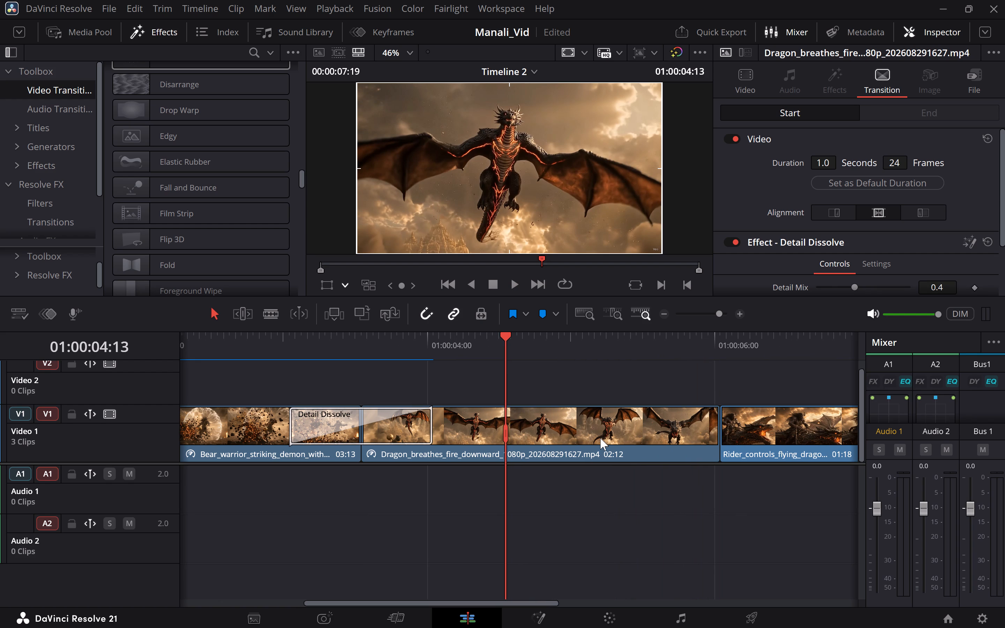
{"action": "left_click", "coordinate": [81, 33]}
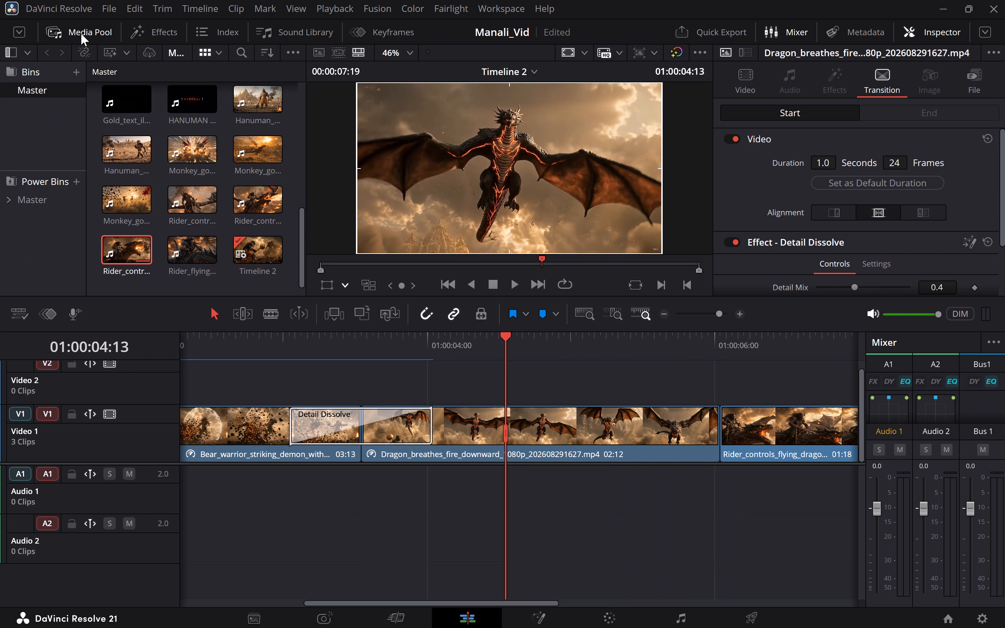
{"action": "scroll", "coordinate": [213, 163], "scroll_direction": "up", "scroll_amount": 1}
{"action": "scroll", "coordinate": [260, 209], "scroll_direction": "up", "scroll_amount": 3}
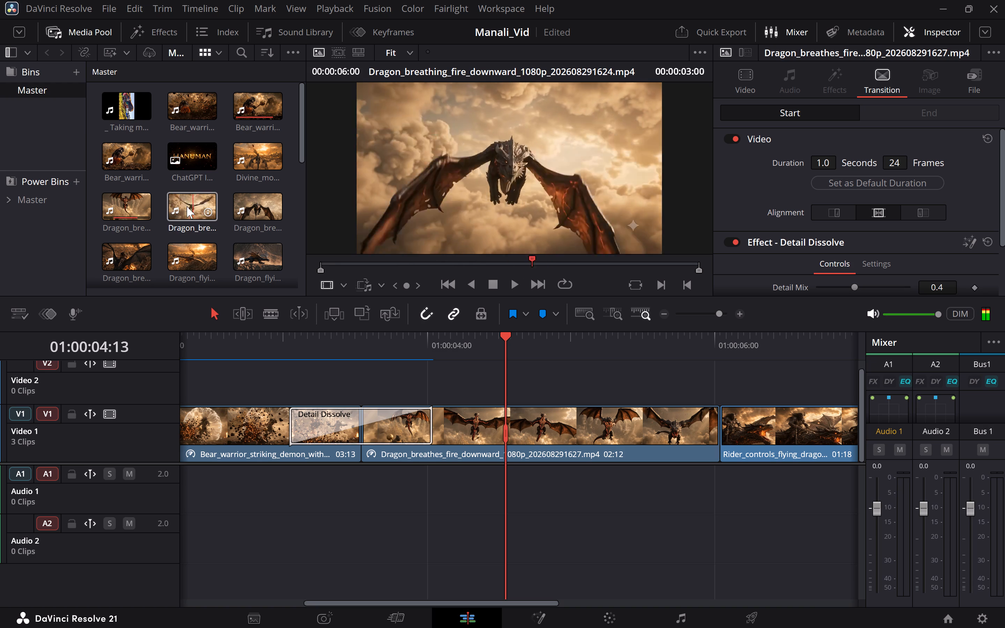
{"action": "key", "text": "space"}
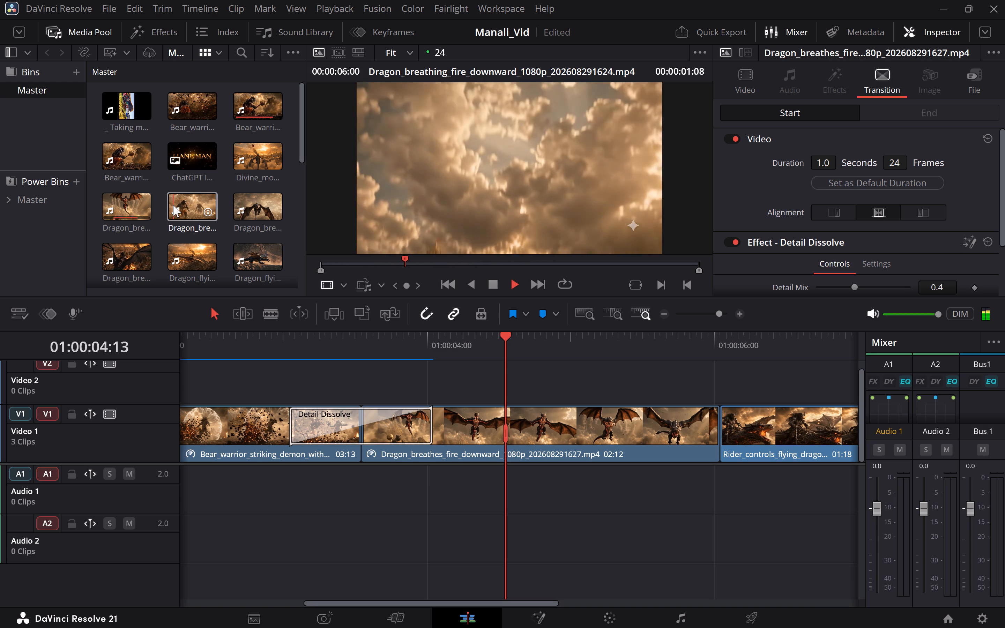
{"action": "key", "text": "space"}
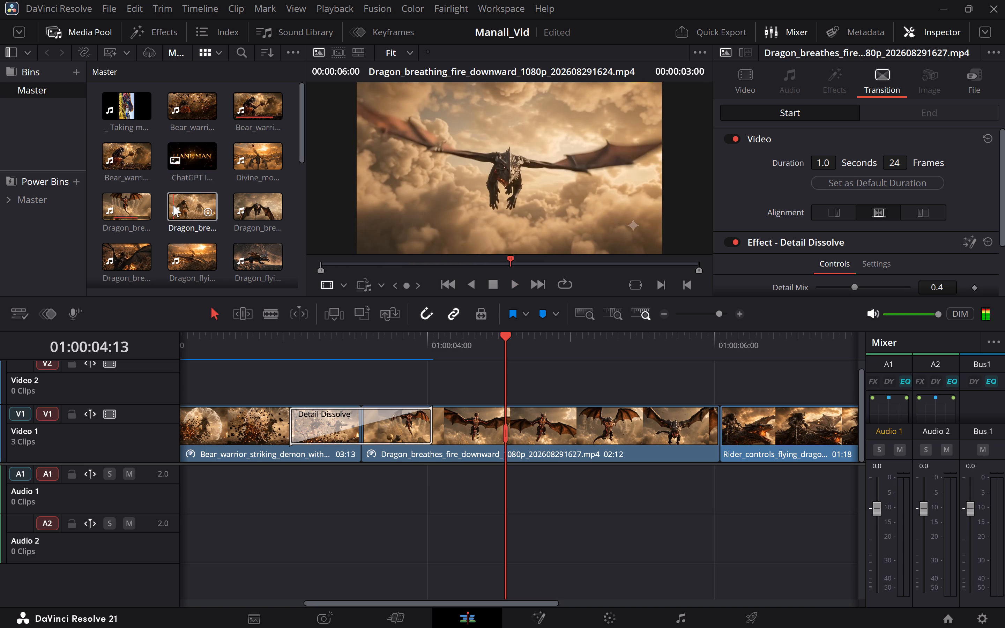
{"action": "key", "text": "space"}
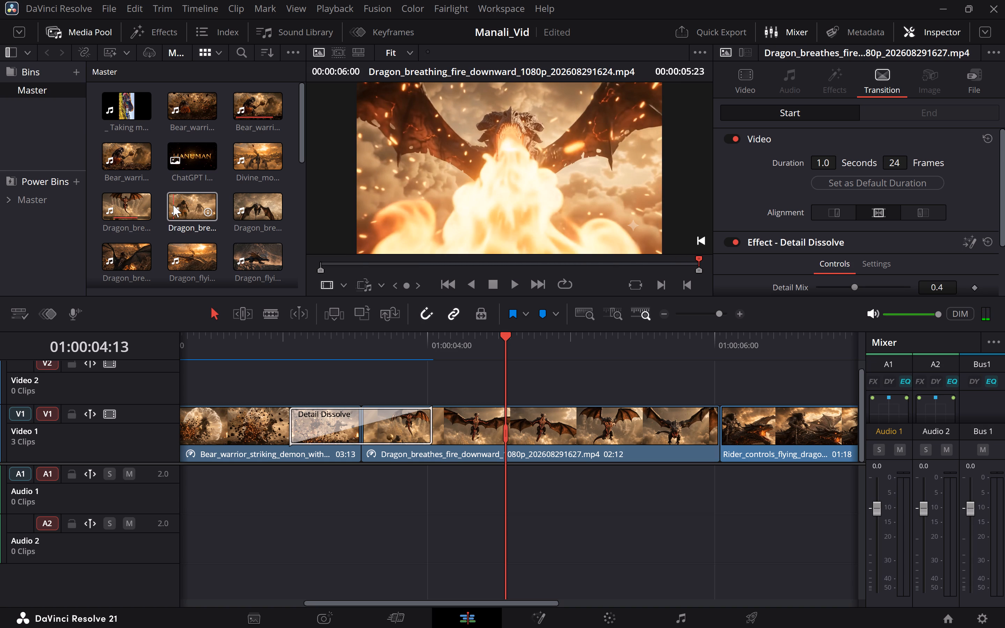
{"action": "left_click", "coordinate": [236, 207]}
{"action": "key", "text": "space"}
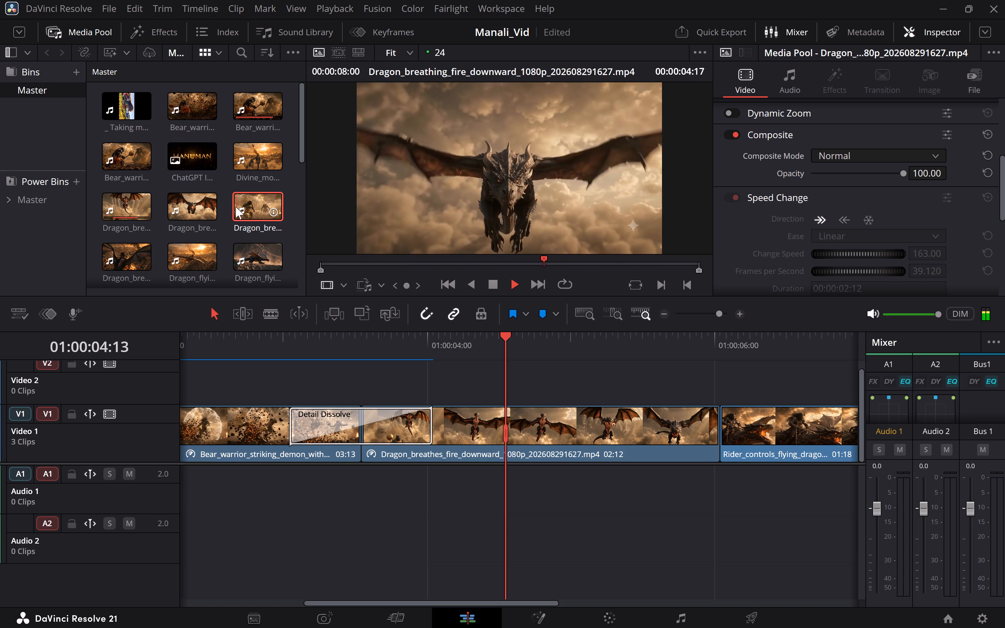
Look through the remaining media pool clips for a replacement dragon shot and preview Dragon_unleashes_fire_downward_1080p_202608291627.mp4.
{"action": "scroll", "coordinate": [166, 260], "scroll_direction": "down", "scroll_amount": 2}
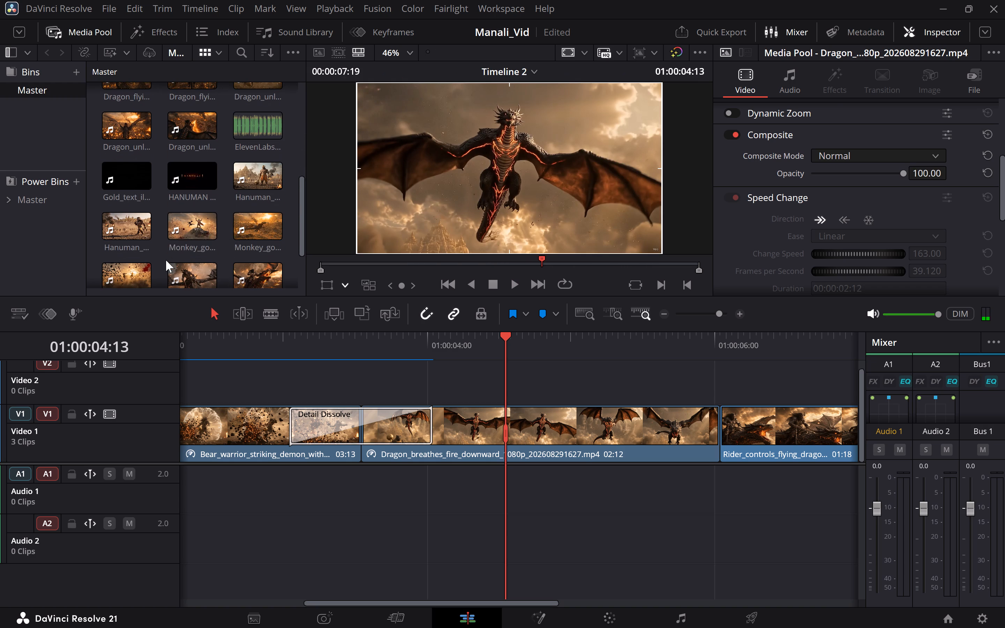
{"action": "scroll", "coordinate": [224, 241], "scroll_direction": "down", "scroll_amount": 1}
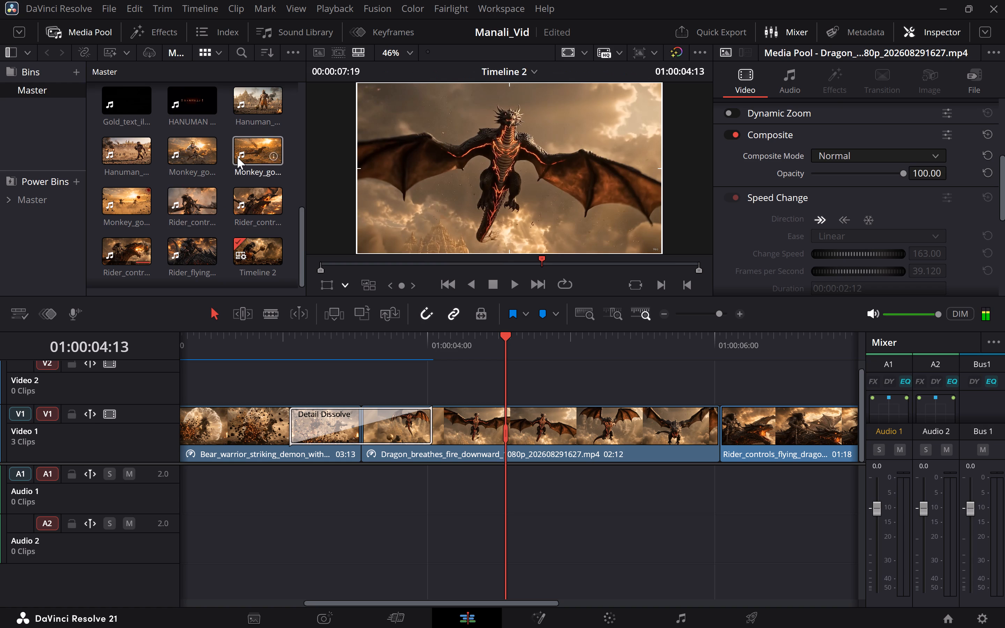
{"action": "scroll", "coordinate": [237, 157], "scroll_direction": "up", "scroll_amount": 1}
{"action": "scroll", "coordinate": [173, 134], "scroll_direction": "up", "scroll_amount": 1}
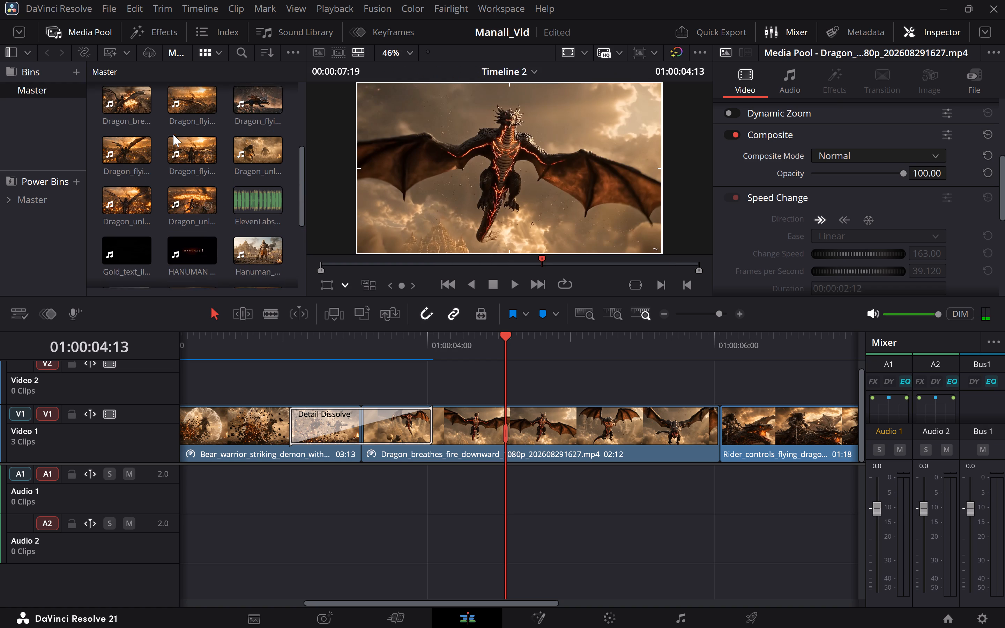
{"action": "scroll", "coordinate": [173, 134], "scroll_direction": "up", "scroll_amount": 1}
{"action": "left_click", "coordinate": [239, 151]}
{"action": "key", "text": "space"}
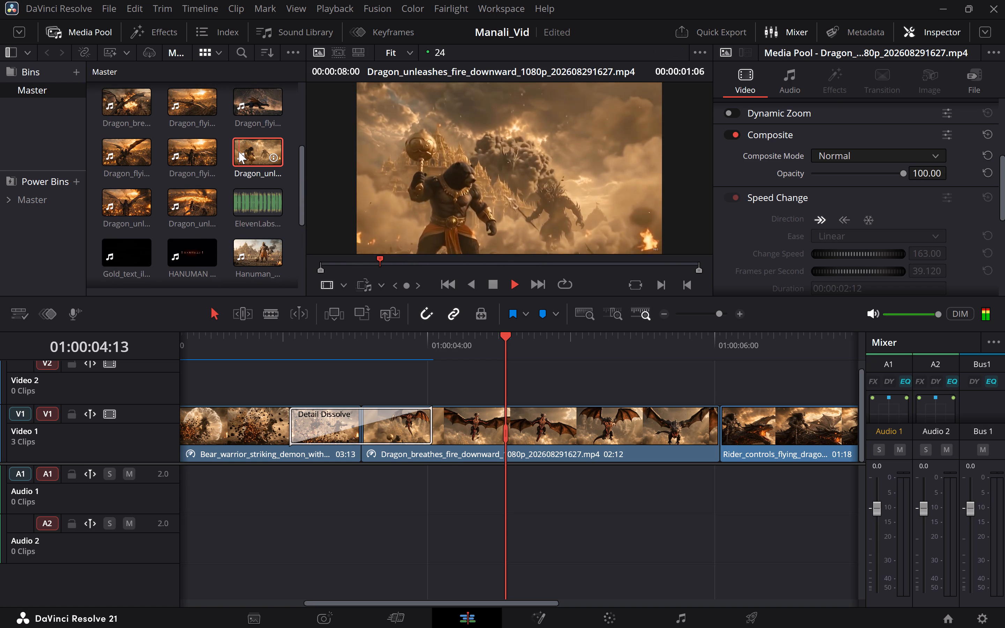
{"action": "key", "text": "space"}
Delete the Dragon_breathes_fire_downward clip from Video 1, leaving its gap between the bear warrior and rider clips.
{"action": "scroll", "coordinate": [469, 382], "scroll_direction": "left", "scroll_amount": 1}
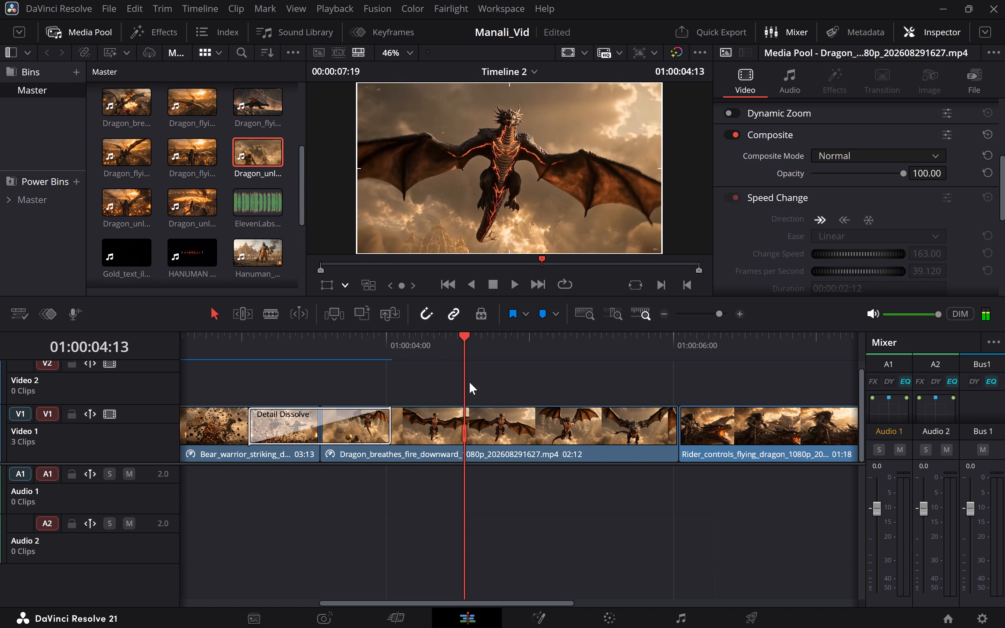
{"action": "left_click", "coordinate": [476, 434]}
{"action": "key", "text": "BackSpace"}
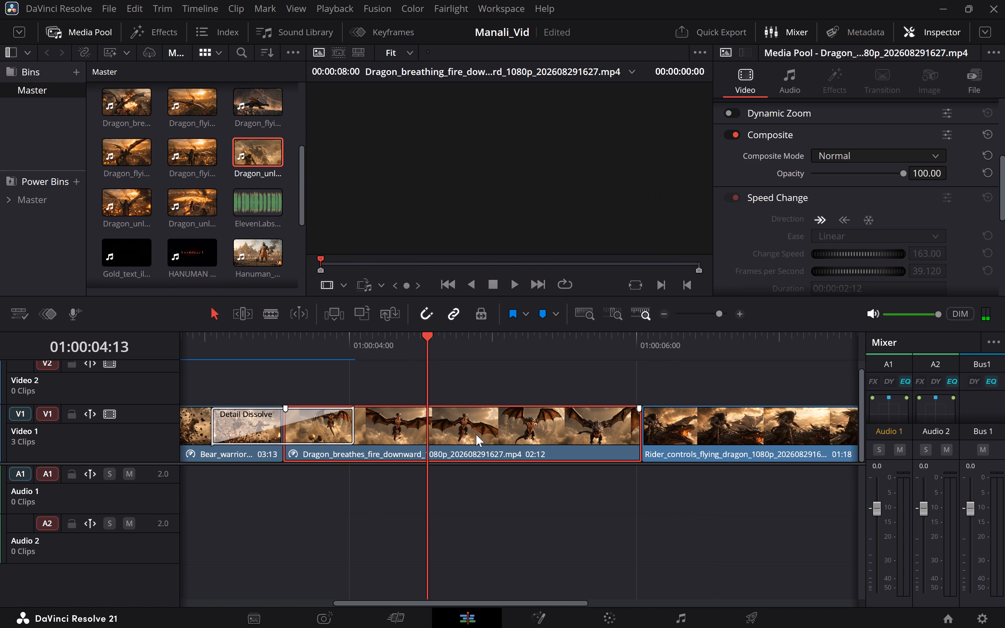
Place Dragon_unleashes_fire_downward_1080p_202608291627.mp4 on Video 2, starting shortly before the end of the bear warrior clip so the two overlap.
{"action": "left_click_drag", "start_coordinate": [253, 155], "coordinate": [316, 387]}
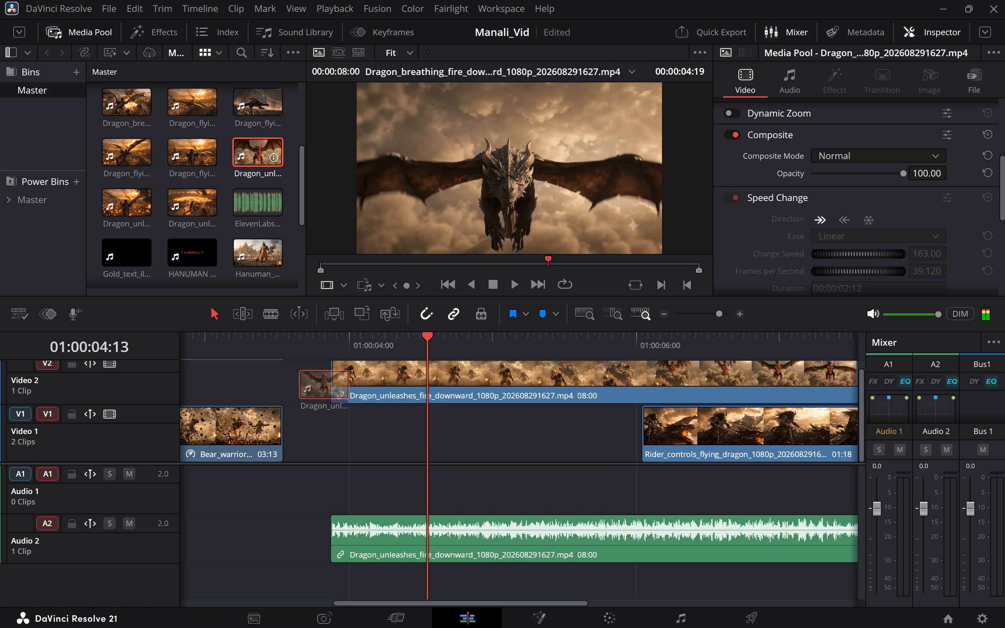
{"action": "left_click_drag", "start_coordinate": [316, 387], "coordinate": [261, 388]}
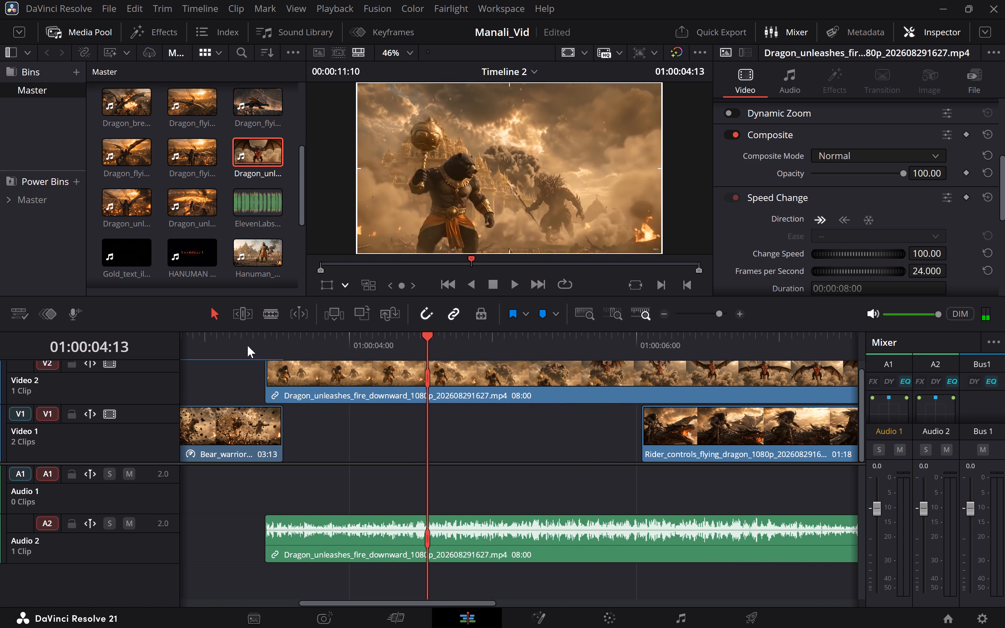
Unlink the Dragon_unleashes_fire_downward clip's audio from its video and delete the audio from Audio 2.
{"action": "left_click", "coordinate": [332, 555]}
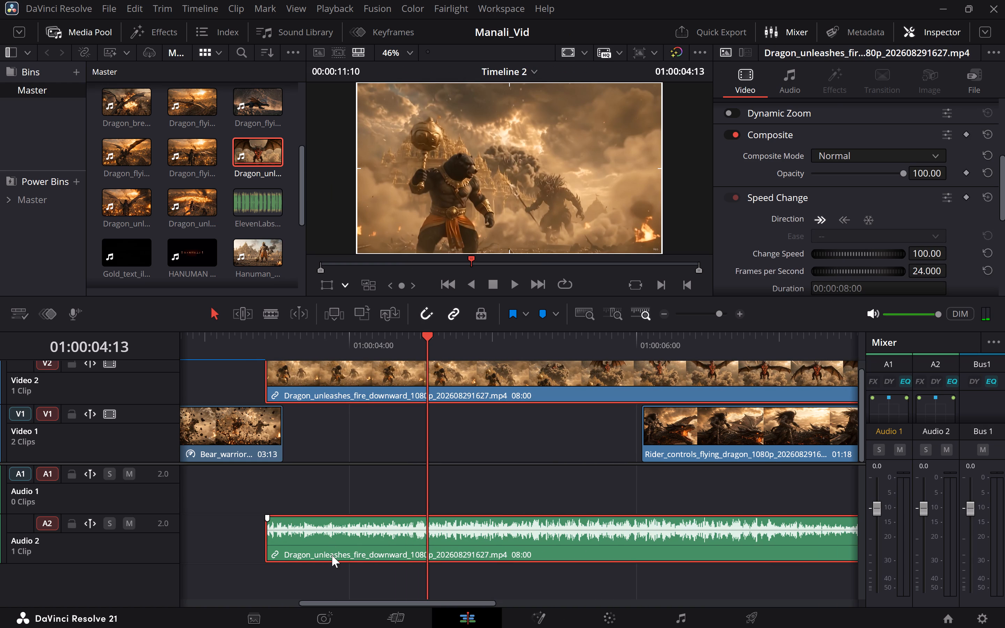
{"action": "key", "text": "ctrl+alt+l"}
{"action": "left_click", "coordinate": [372, 488]}
{"action": "left_click", "coordinate": [372, 552]}
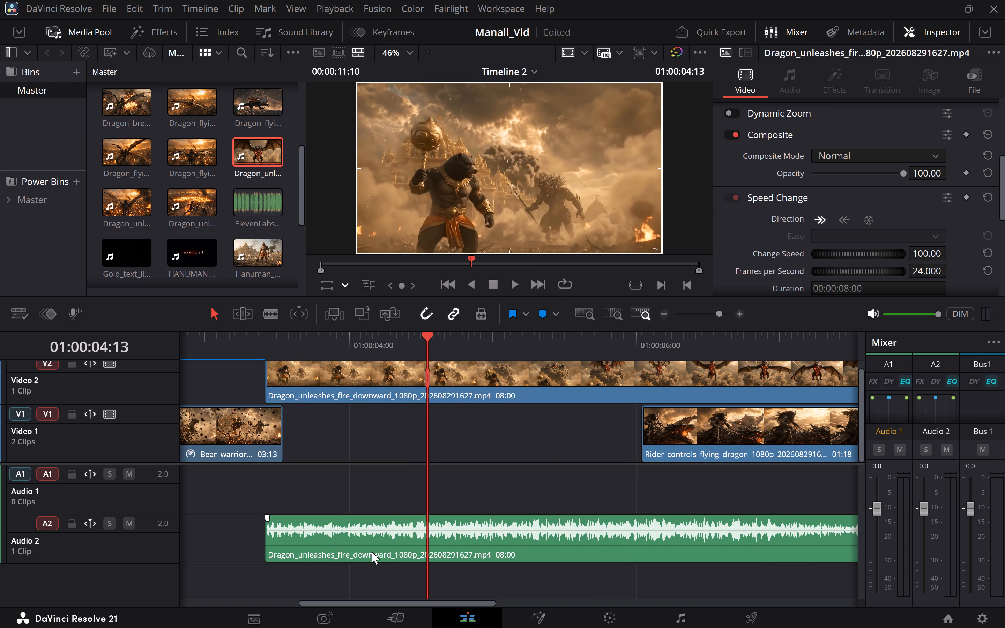
{"action": "key", "text": "BackSpace"}
Play back the change from the end of the bear warrior clip into the Dragon_unleashes_fire_downward clip.
{"action": "left_click", "coordinate": [231, 337]}
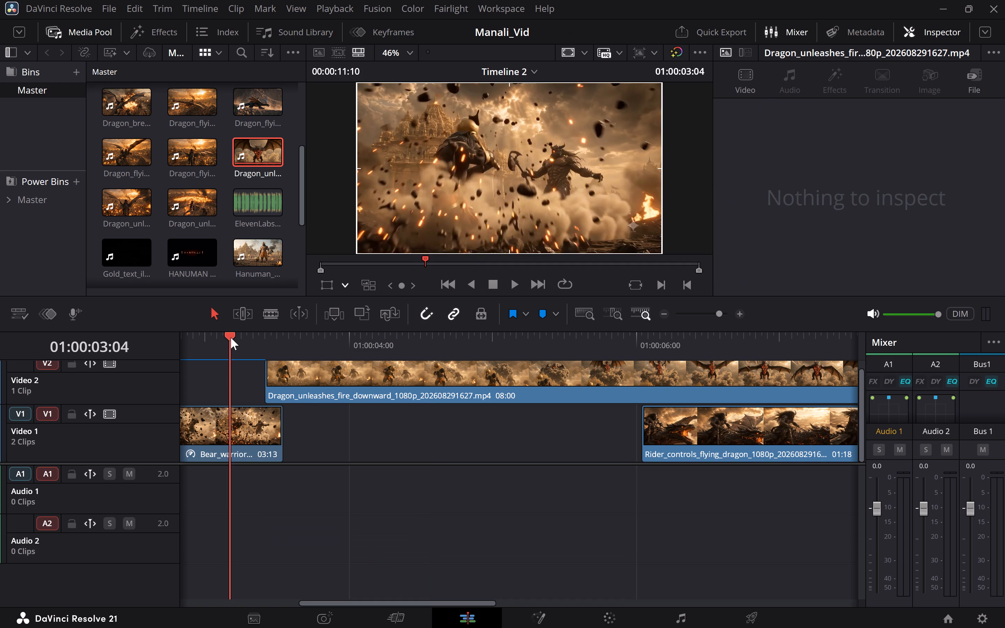
{"action": "key", "text": "space"}
{"action": "key", "text": "space"}
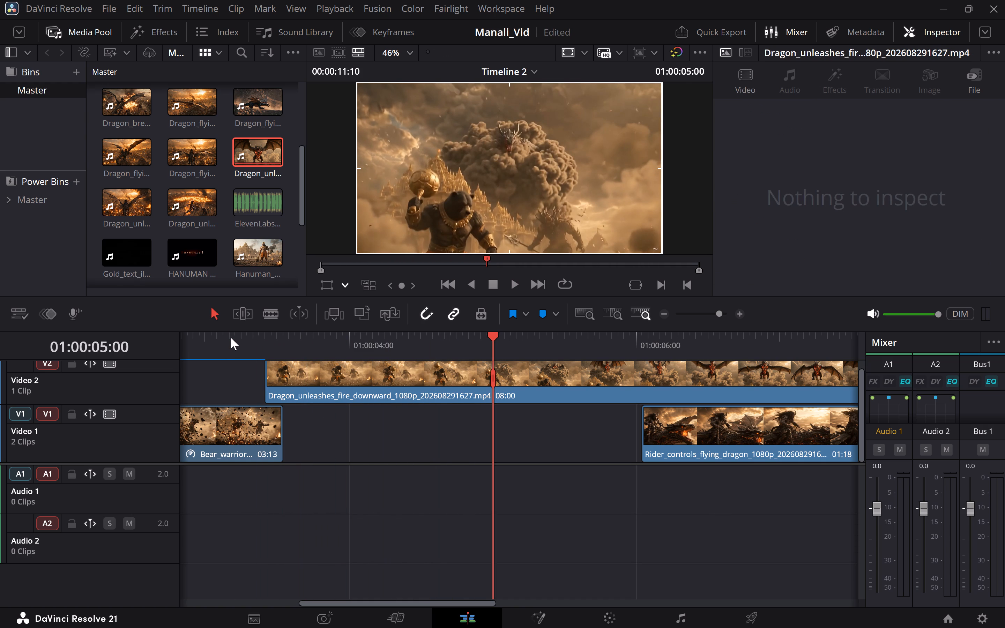
Trim the start of the Dragon_unleashes_fire_downward clip to a 06:16 duration and move it on Video 2 to start where the bear warrior clip ends.
{"action": "left_click_drag", "start_coordinate": [265, 373], "coordinate": [354, 382]}
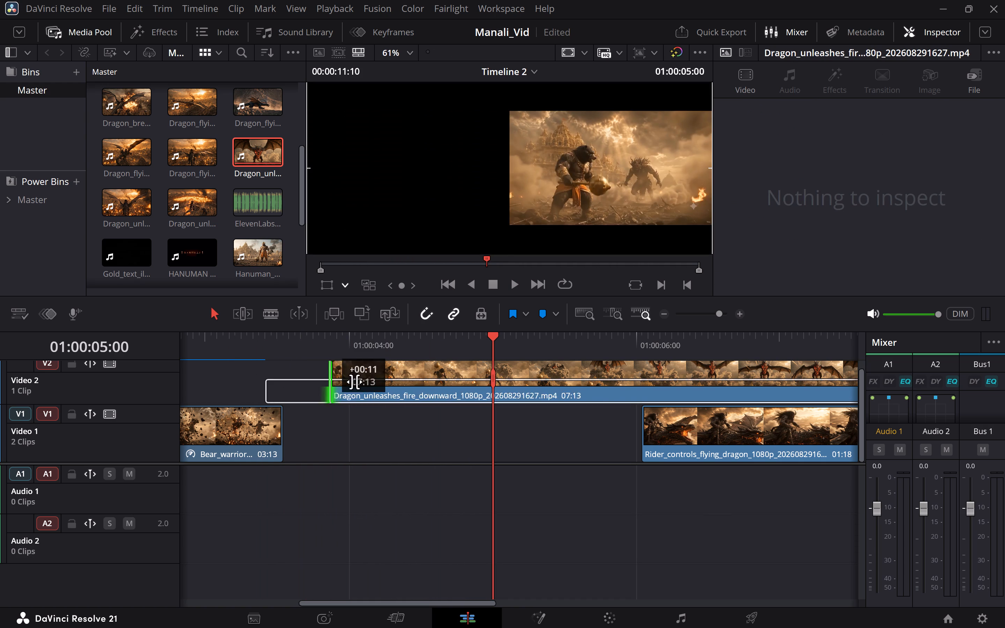
{"action": "left_click_drag", "start_coordinate": [354, 382], "coordinate": [452, 384]}
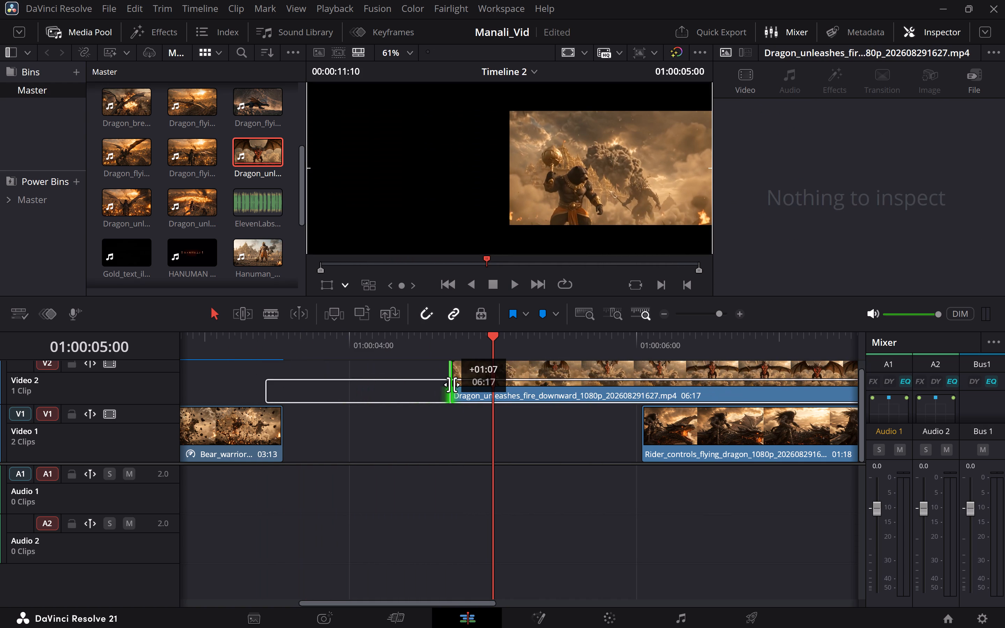
{"action": "left_click_drag", "start_coordinate": [452, 384], "coordinate": [459, 387]}
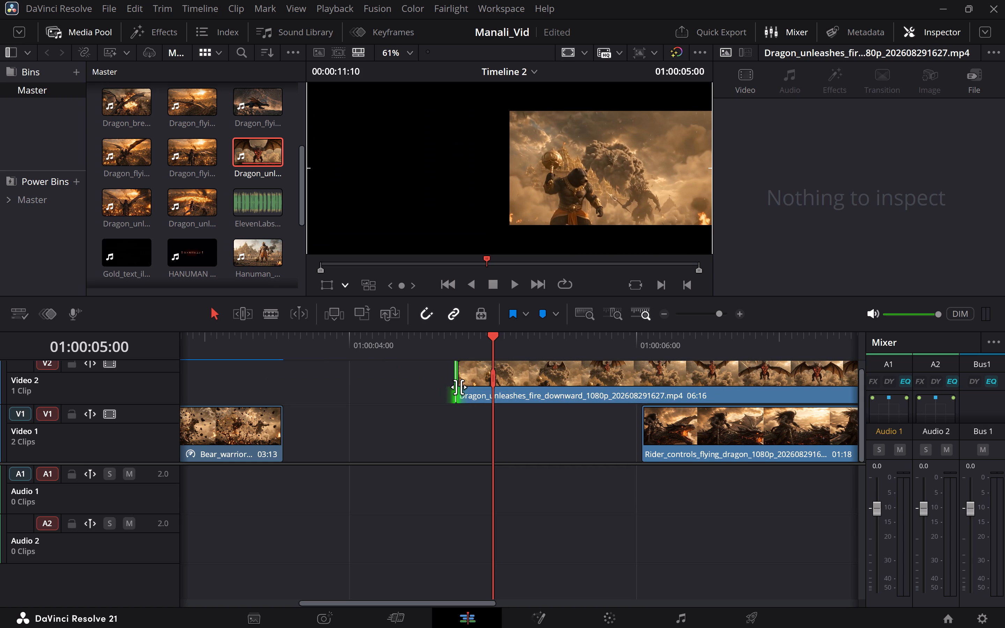
{"action": "left_click_drag", "start_coordinate": [599, 383], "coordinate": [417, 387]}
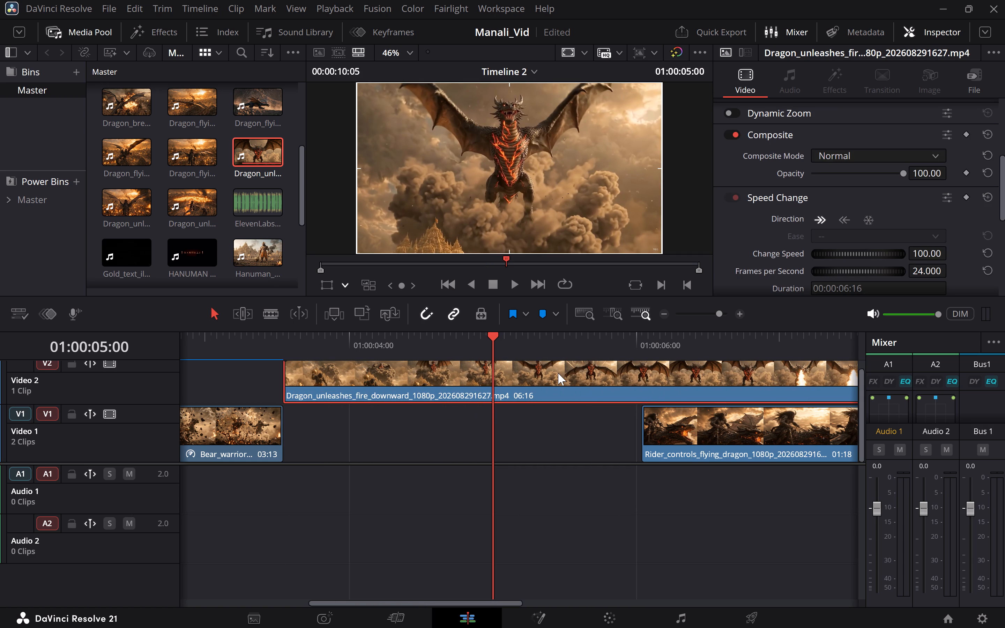
Set the Dragon_unleashes_fire_downward clip's speed to 178%.
{"action": "left_click", "coordinate": [558, 373]}
{"action": "left_click_drag", "start_coordinate": [921, 254], "coordinate": [976, 250]}
{"action": "left_click_drag", "start_coordinate": [976, 250], "coordinate": [976, 251]}
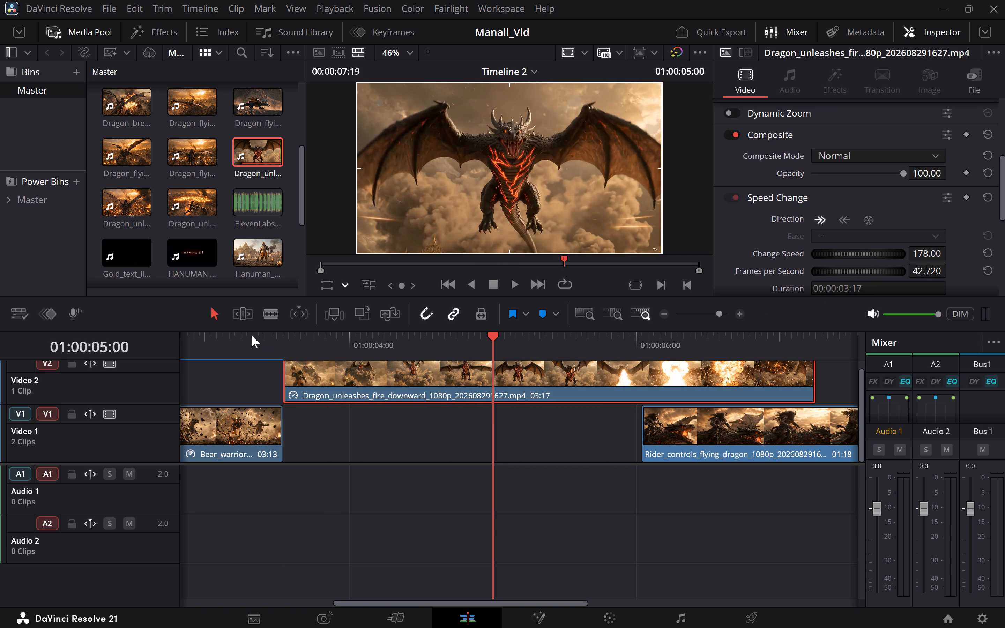
Play back the cut from the bear warrior clip into the sped-up dragon clip several times to judge the pacing.
{"action": "left_click", "coordinate": [252, 335]}
{"action": "key", "text": "space"}
{"action": "key", "text": "space"}
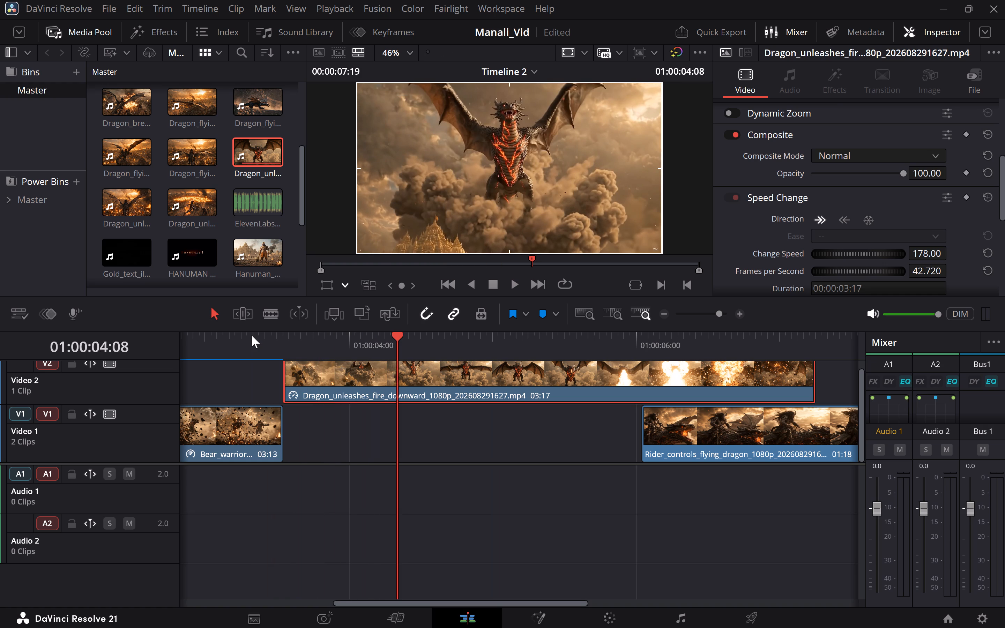
{"action": "key", "text": "space"}
{"action": "key", "text": "space"}
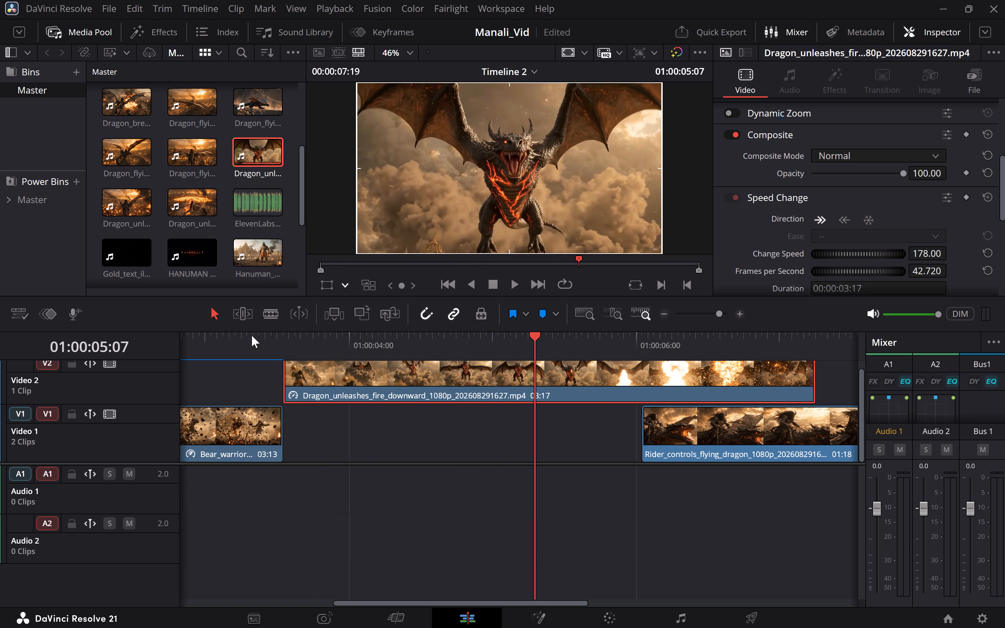
{"action": "scroll", "coordinate": [252, 335], "scroll_direction": "right", "scroll_amount": 1}
{"action": "left_click", "coordinate": [252, 335]}
{"action": "key", "text": "space"}
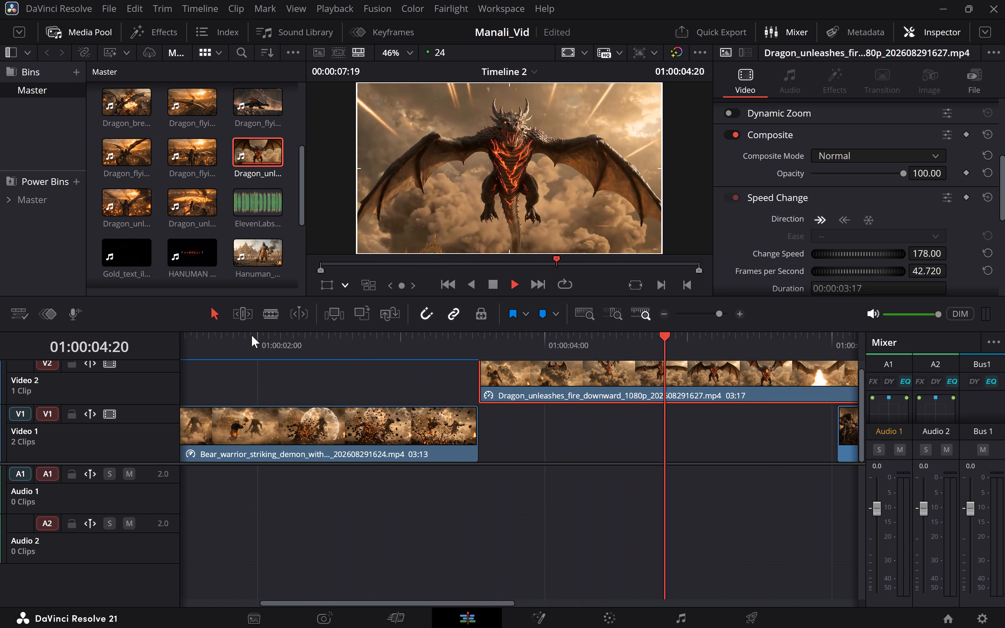
{"action": "key", "text": "space"}
{"action": "left_click", "coordinate": [336, 344]}
{"action": "key", "text": "space"}
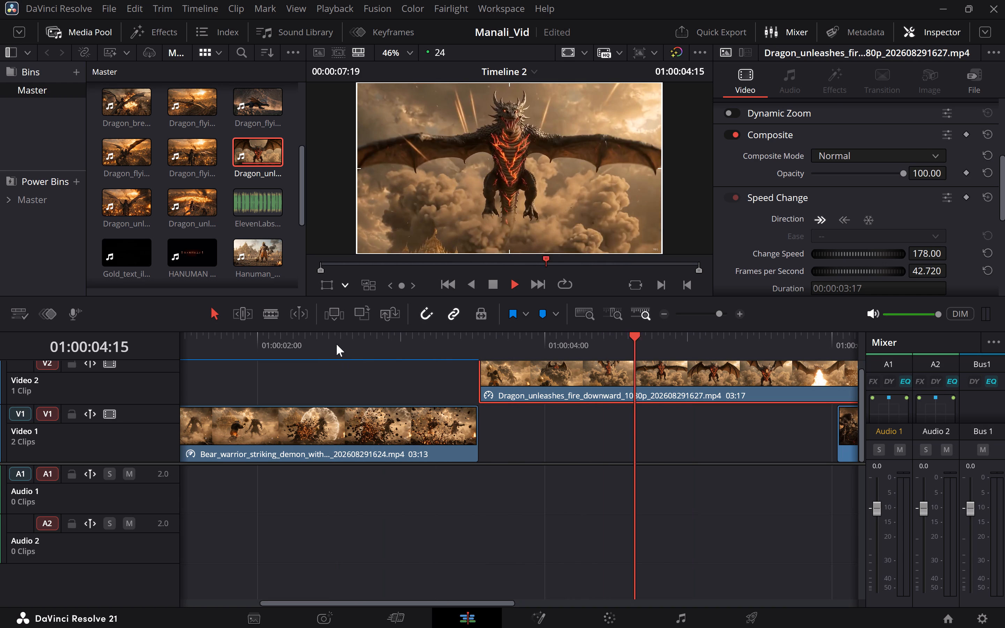
{"action": "key", "text": "space"}
{"action": "scroll", "coordinate": [564, 391], "scroll_direction": "left", "scroll_amount": 1}
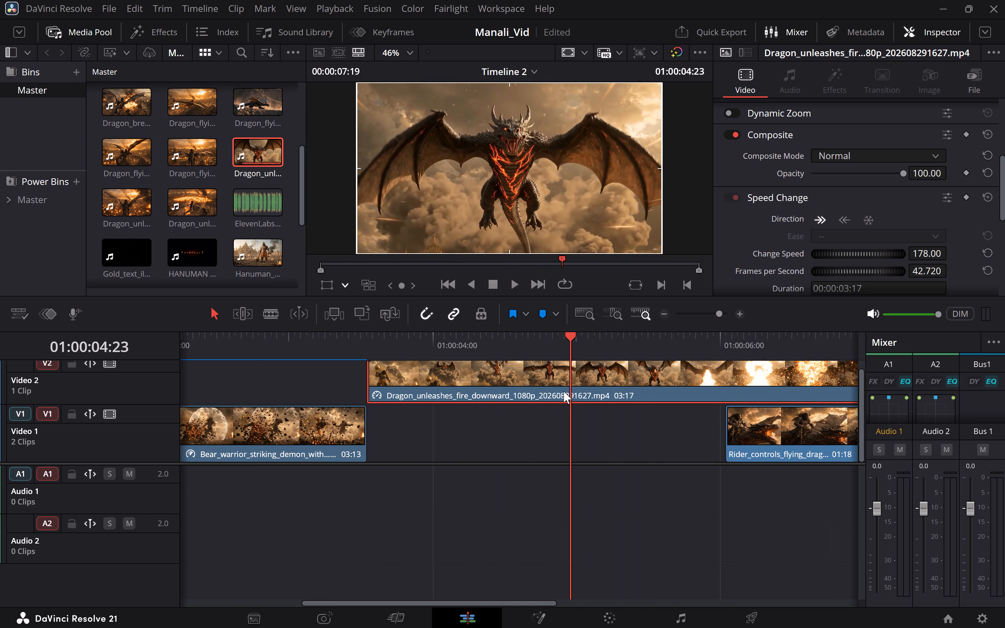
{"action": "key", "text": "space"}
{"action": "key", "text": "space"}
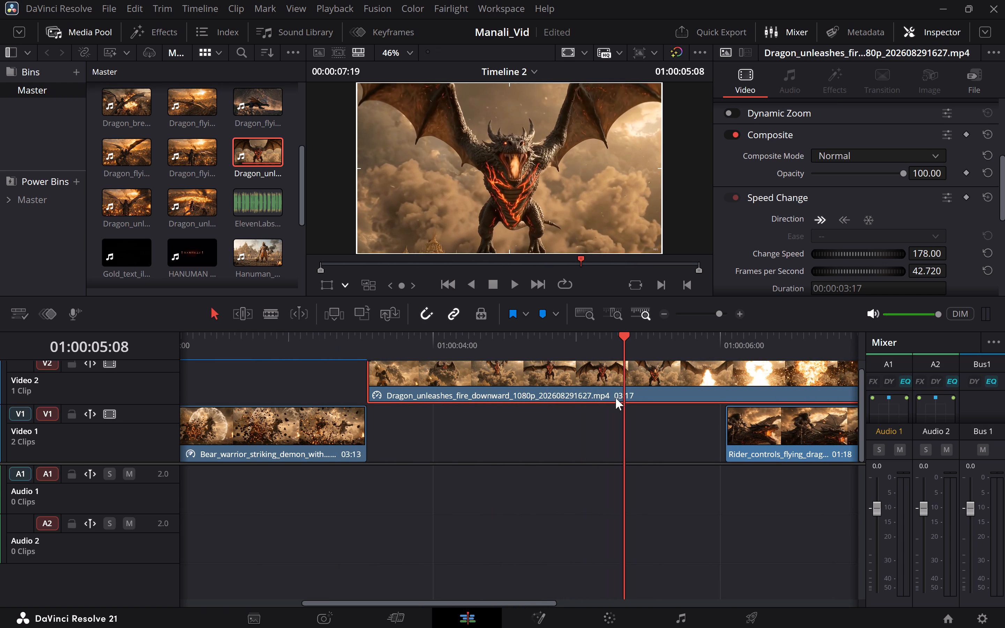
{"action": "left_click", "coordinate": [323, 348]}
{"action": "key", "text": "space"}
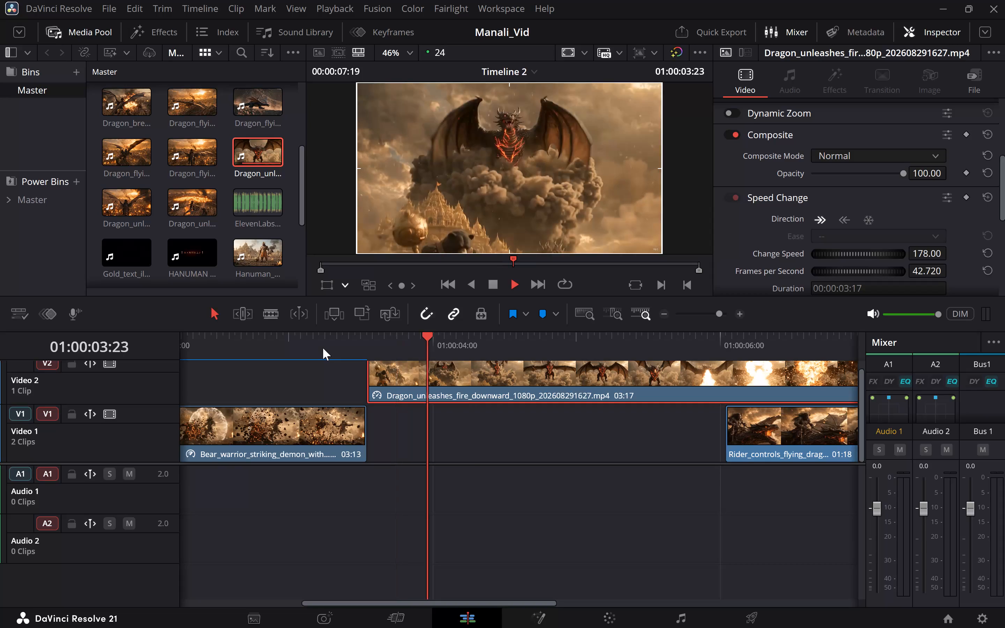
{"action": "key", "text": "space"}
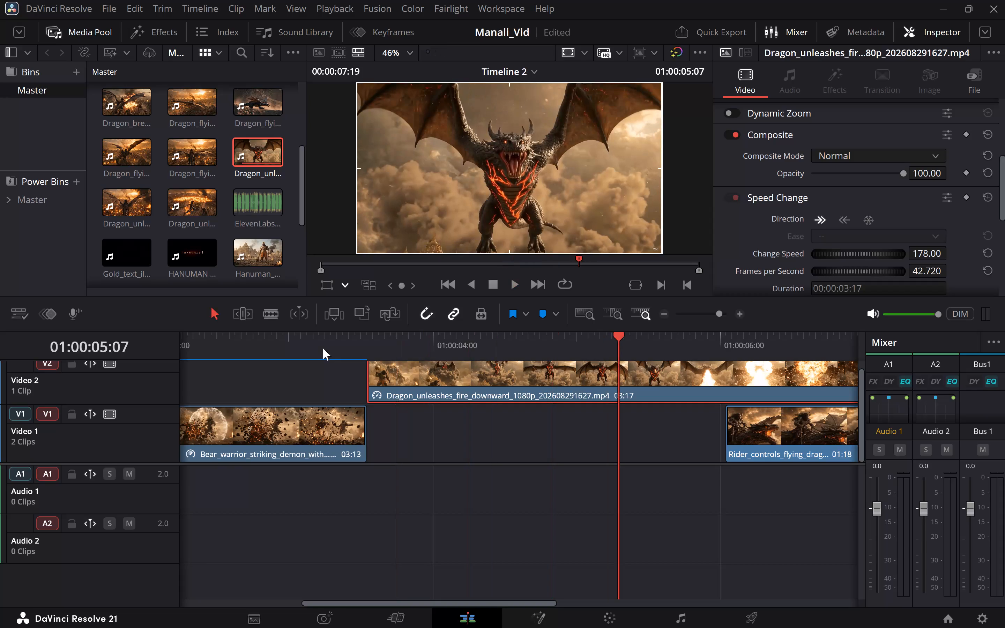
Play through the fire-breathing part of the dragon clip to judge where the shot should end.
{"action": "key", "text": "space"}
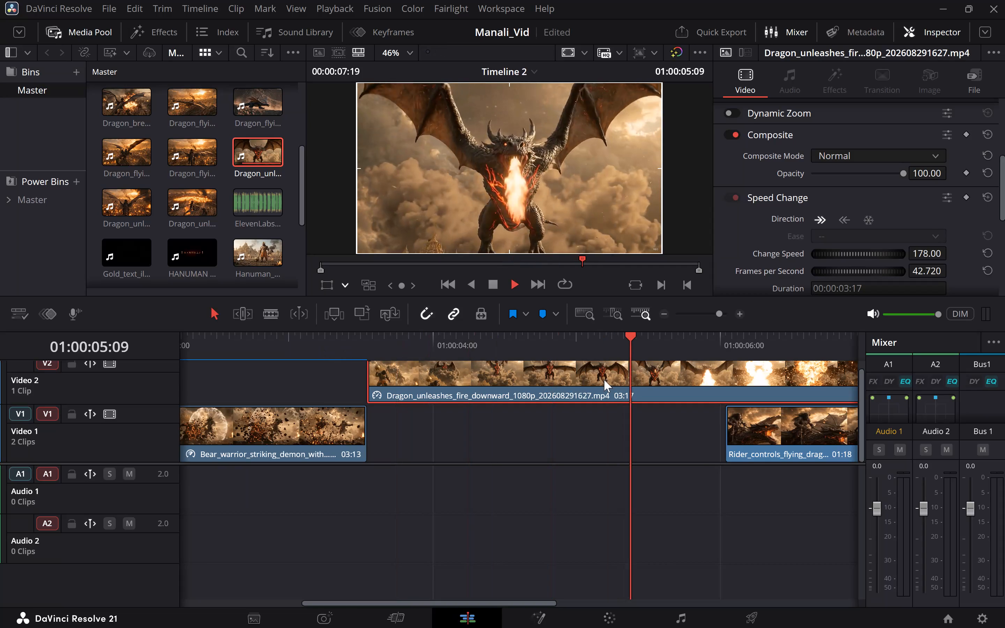
{"action": "key", "text": "space"}
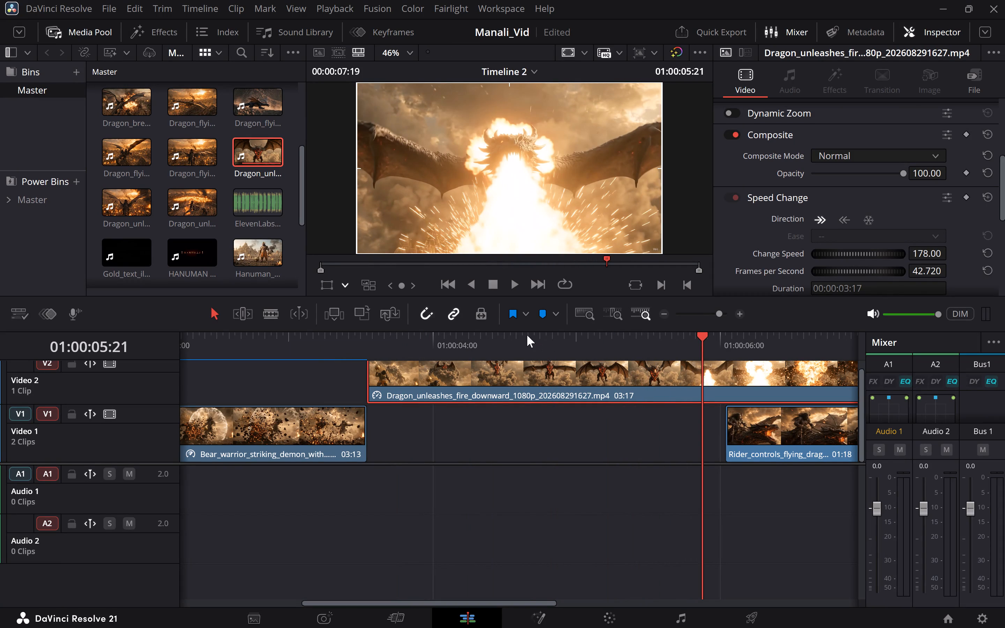
{"action": "left_click", "coordinate": [527, 335]}
{"action": "key", "text": "space"}
{"action": "key", "text": "space"}
{"action": "key", "text": "space"}
{"action": "key", "text": "space"}
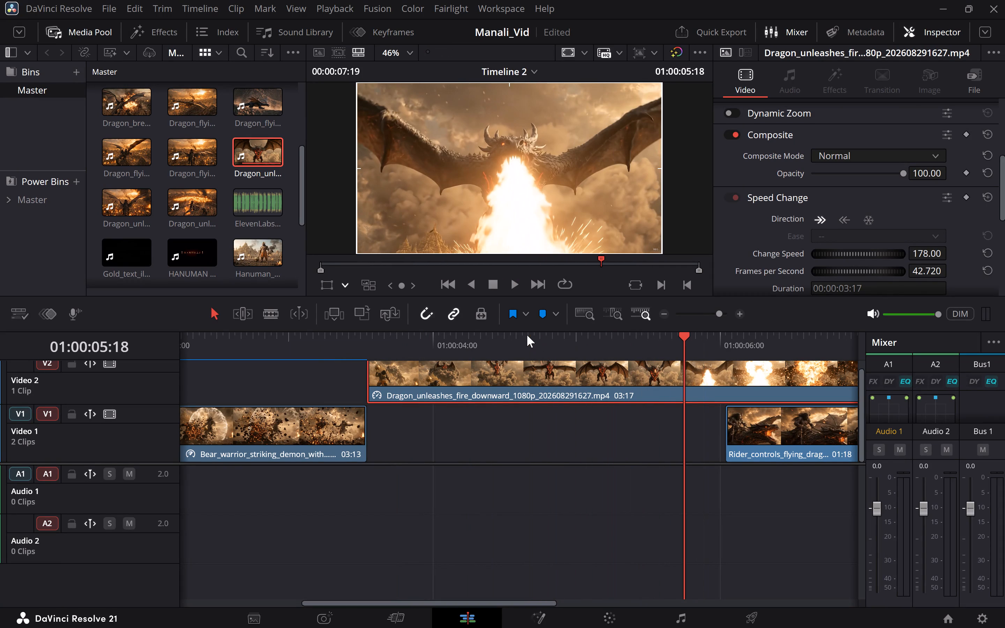
{"action": "key", "text": "space"}
{"action": "key", "text": "space"}
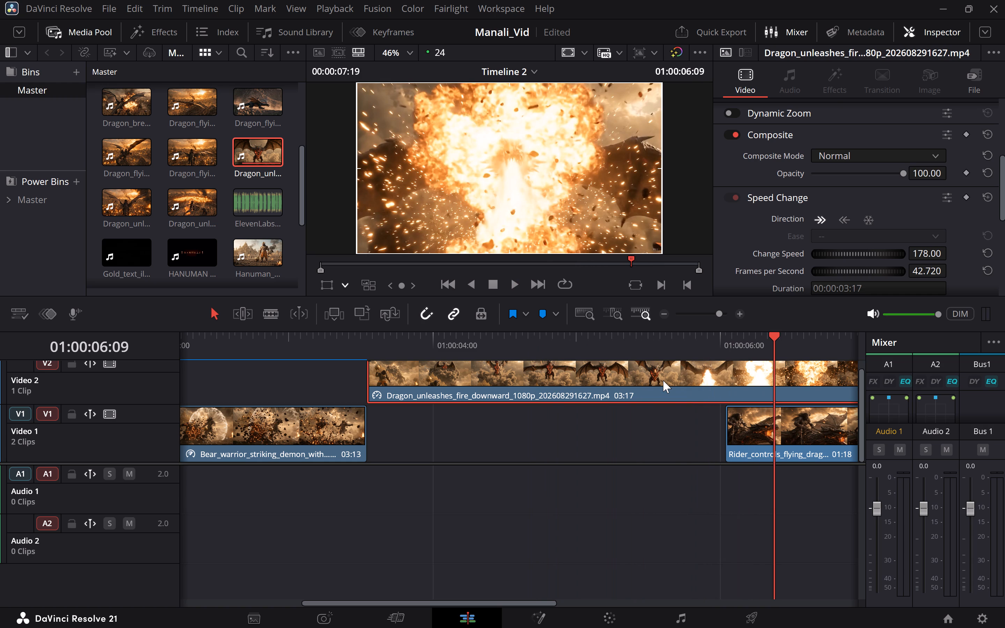
Split the Dragon_unleashes_fire_downward clip at 01:00:05:18, as the fire bursts out, and delete the part after the cut.
{"action": "key", "text": "Left"}
{"action": "key", "text": "Left"}
{"action": "key", "text": "Left"}
{"action": "key", "text": "Left"}
{"action": "key", "text": "Left"}
{"action": "key", "text": "Left"}
{"action": "key", "text": "Left"}
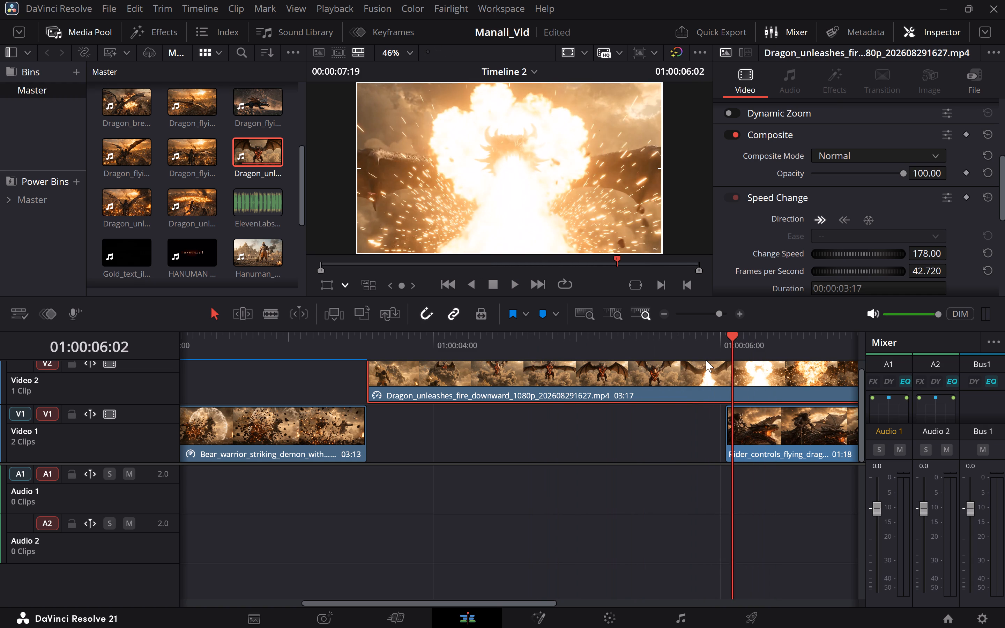
{"action": "key", "text": "Left"}
{"action": "key", "text": "Left"}
{"action": "key", "text": "Left"}
{"action": "key", "text": "Left"}
{"action": "key", "text": "Left"}
{"action": "key", "text": "Left"}
{"action": "key", "text": "Left"}
{"action": "key", "text": "Left"}
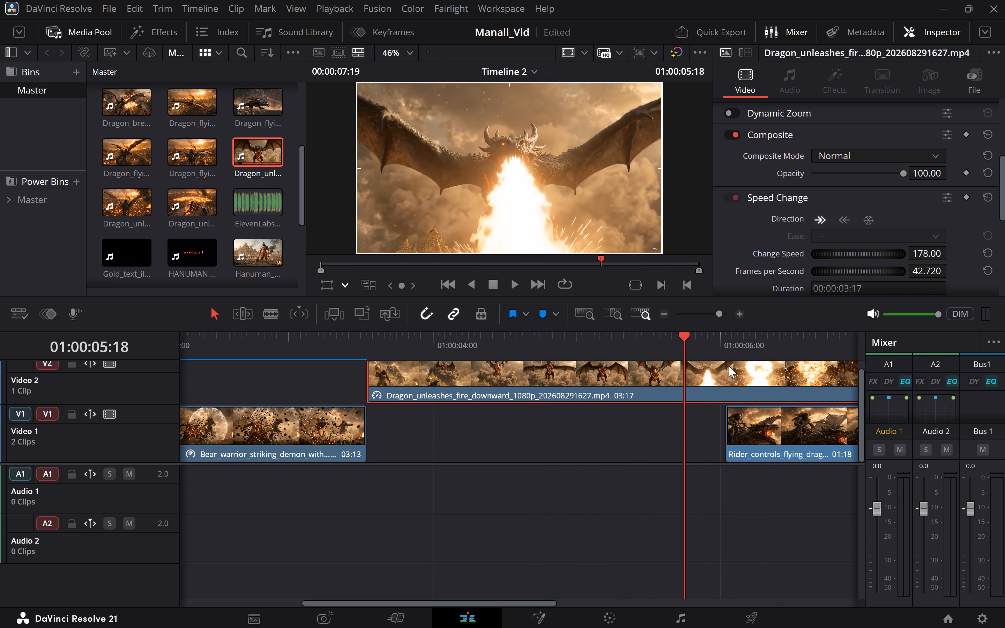
{"action": "key", "text": "b"}
{"action": "left_click", "coordinate": [687, 373]}
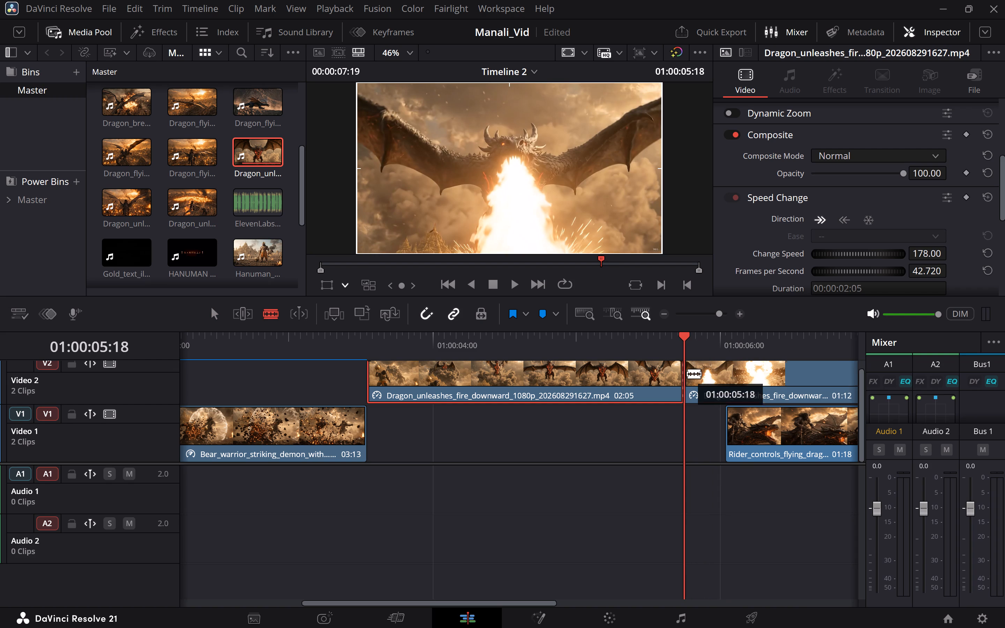
{"action": "key", "text": "a"}
{"action": "left_click", "coordinate": [740, 378]}
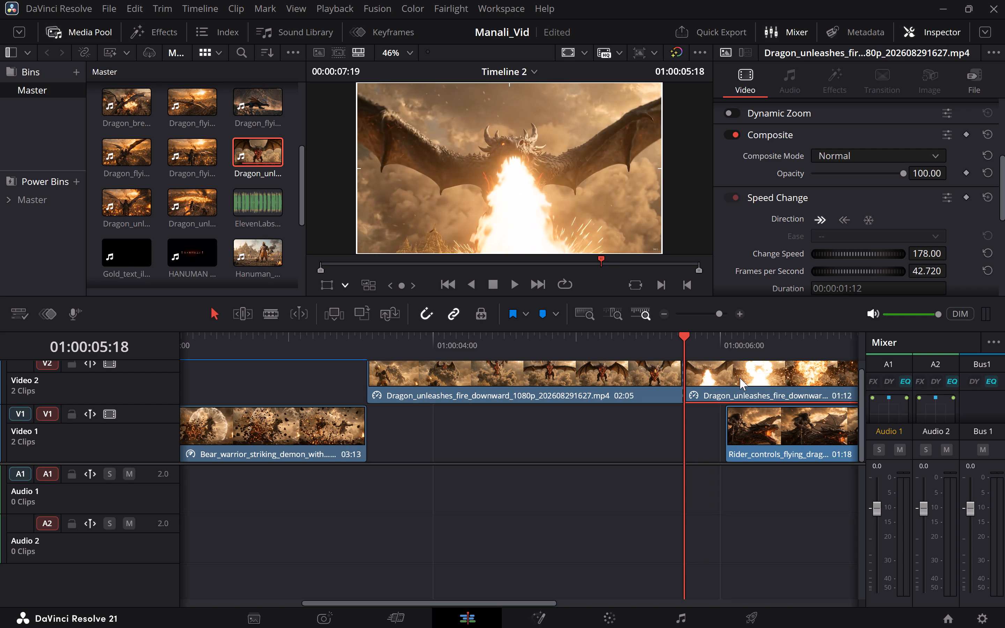
{"action": "key", "text": "BackSpace"}
Play back from the end of the bear warrior clip through the shortened dragon clip.
{"action": "left_click", "coordinate": [272, 340]}
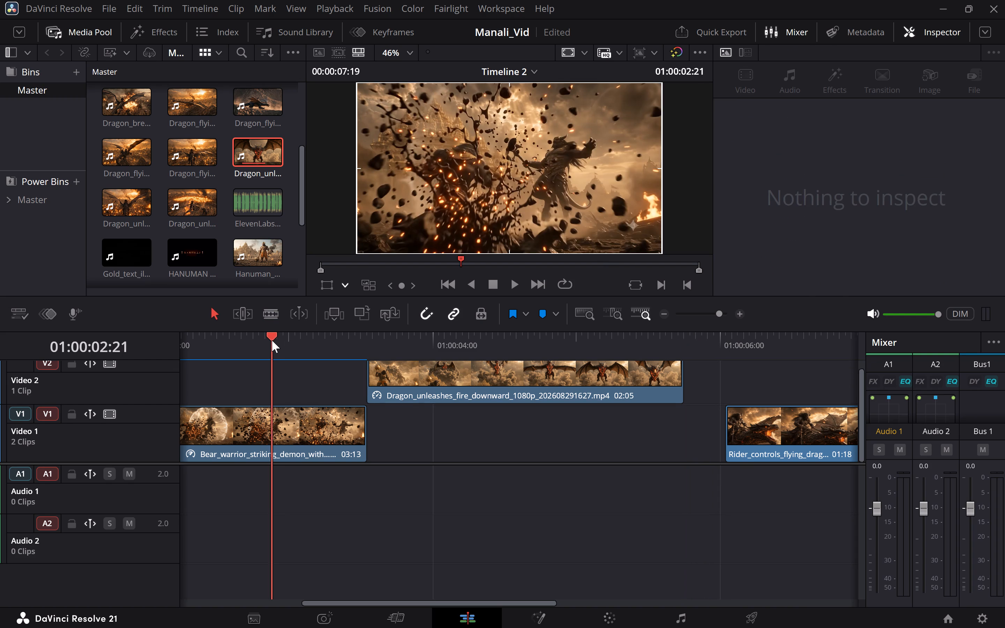
{"action": "key", "text": "space"}
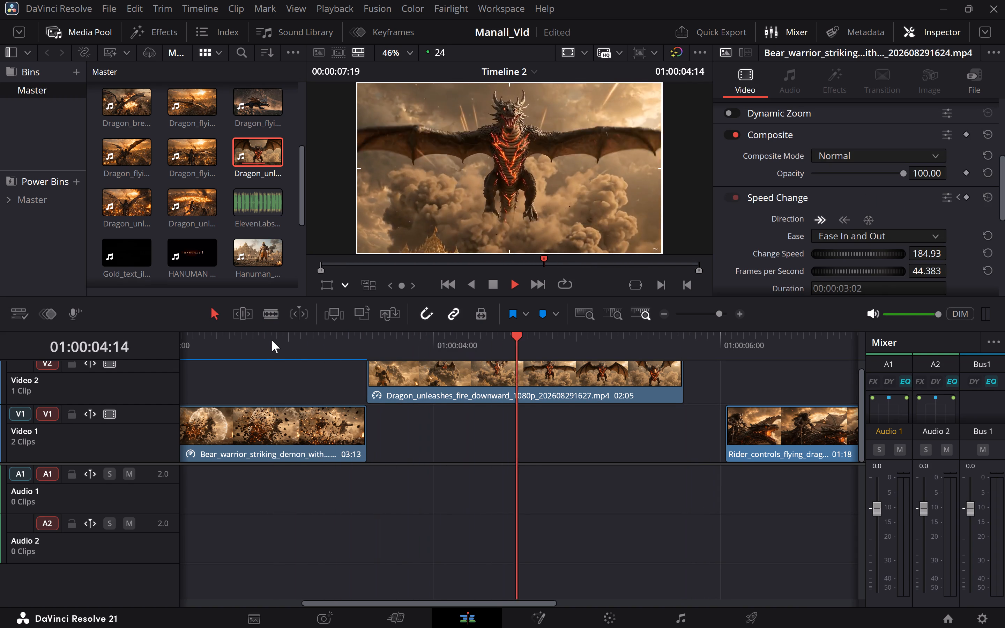
{"action": "key", "text": "space"}
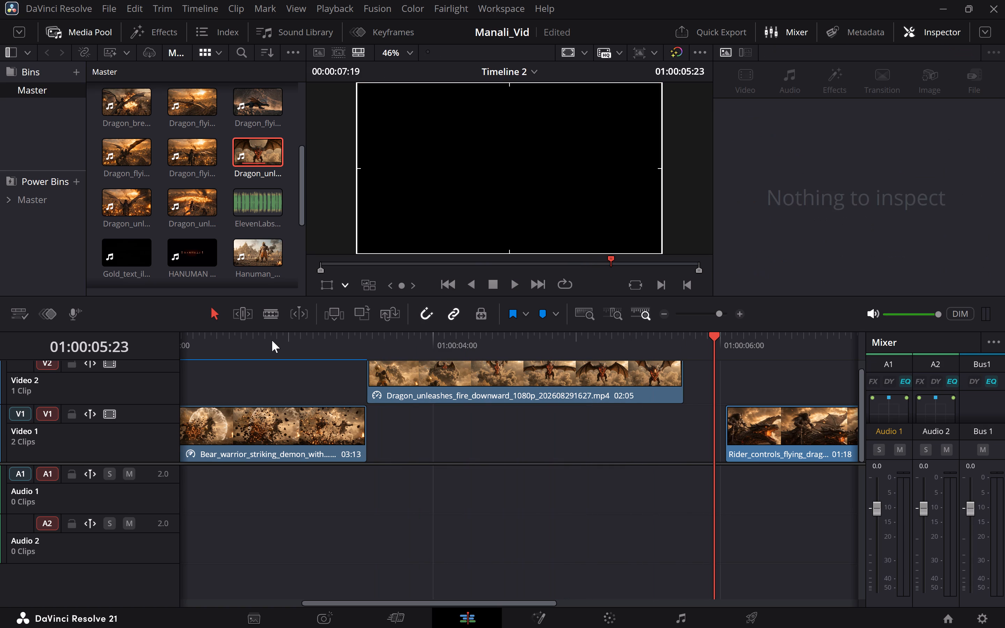
Move the dragon clip down to Video 1 after the bear warrior clip, and shift the rider clip earlier to meet its end.
{"action": "left_click_drag", "start_coordinate": [478, 389], "coordinate": [476, 417]}
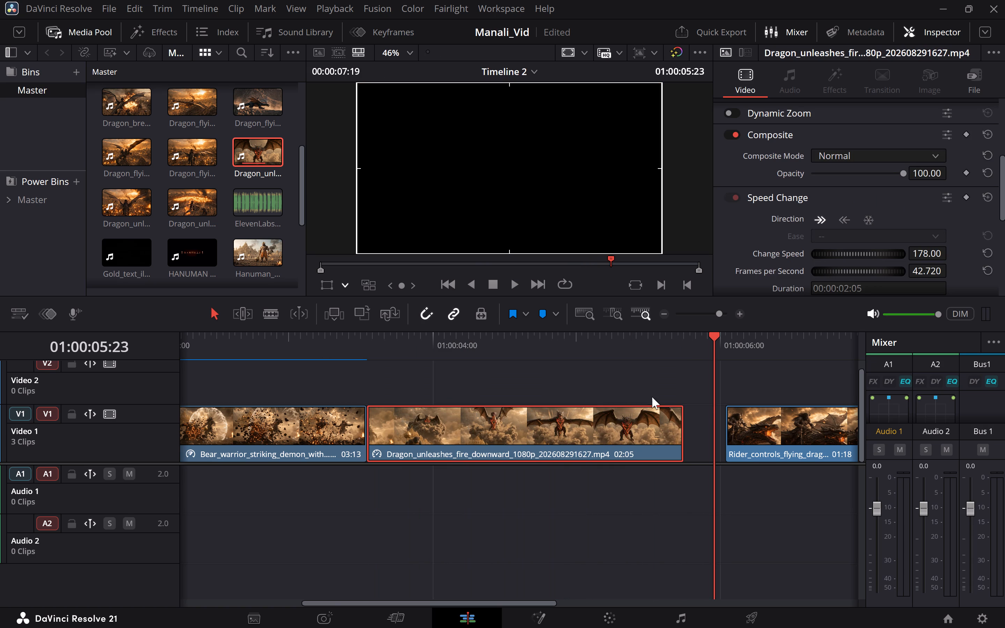
{"action": "scroll", "coordinate": [718, 468], "scroll_direction": "left", "scroll_amount": 1}
{"action": "left_click_drag", "start_coordinate": [685, 444], "coordinate": [650, 447]}
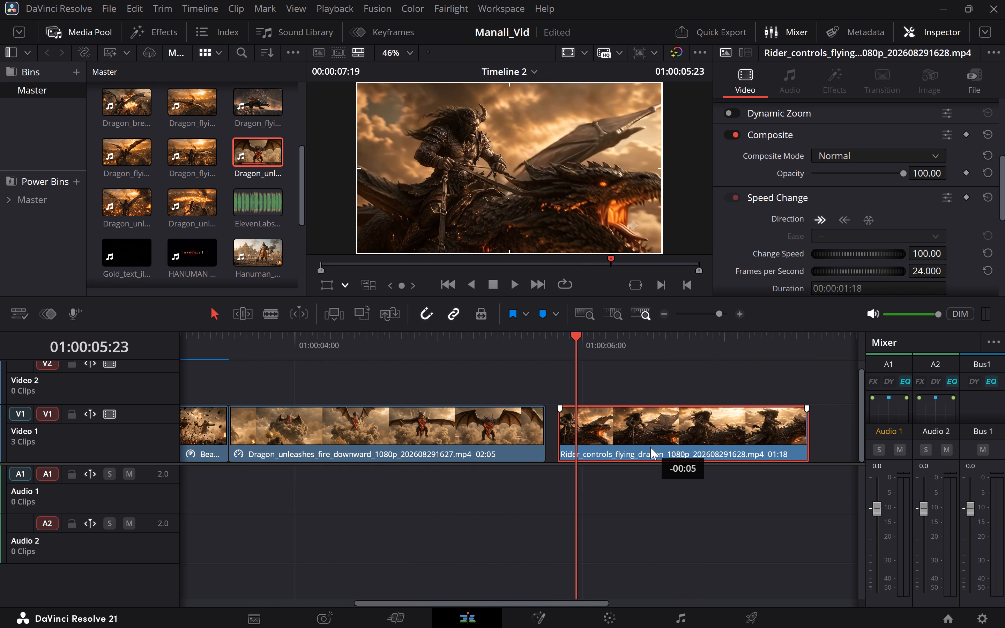
{"action": "left_click_drag", "start_coordinate": [650, 447], "coordinate": [643, 451]}
Play back the bear warrior, dragon and rider clips on Video 1 to check both cuts.
{"action": "scroll", "coordinate": [334, 333], "scroll_direction": "right", "scroll_amount": 1}
{"action": "left_click", "coordinate": [289, 339]}
{"action": "key", "text": "space"}
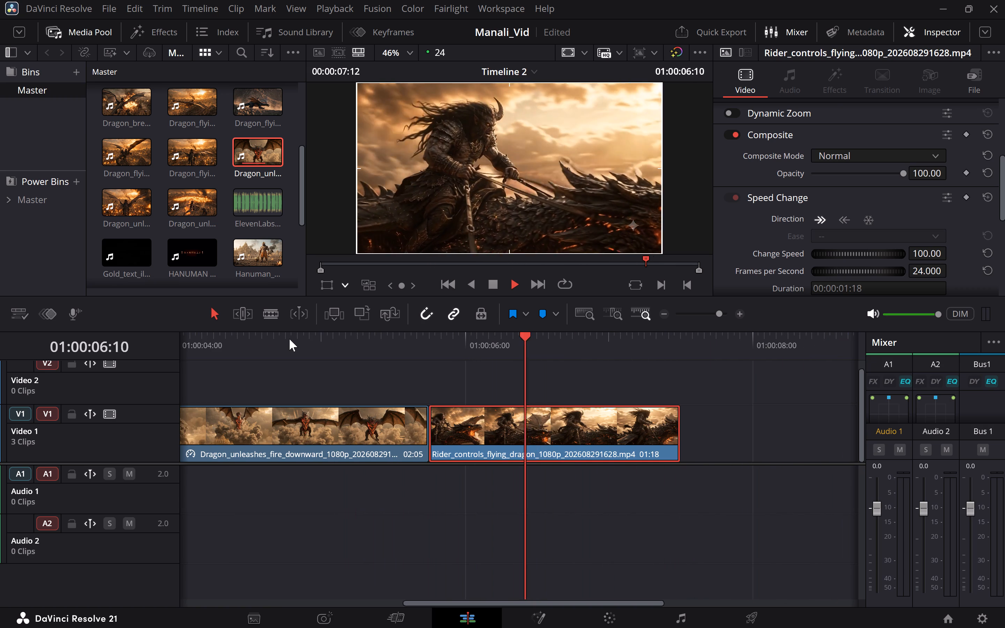
{"action": "key", "text": "space"}
{"action": "scroll", "coordinate": [289, 339], "scroll_direction": "right", "scroll_amount": 1}
{"action": "left_click", "coordinate": [289, 339]}
{"action": "key", "text": "space"}
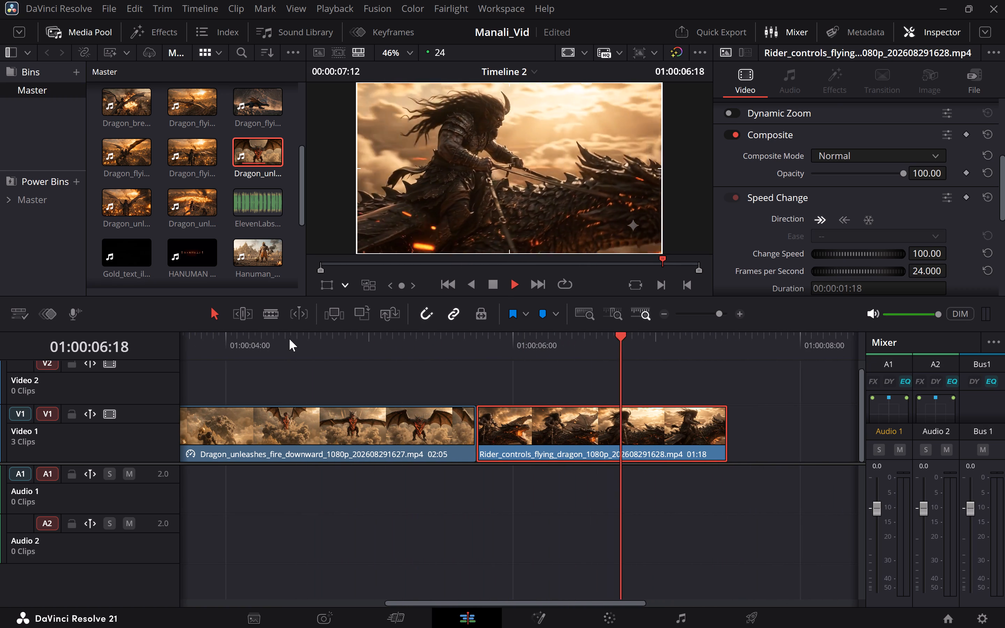
{"action": "key", "text": "space"}
{"action": "scroll", "coordinate": [289, 339], "scroll_direction": "right", "scroll_amount": 1}
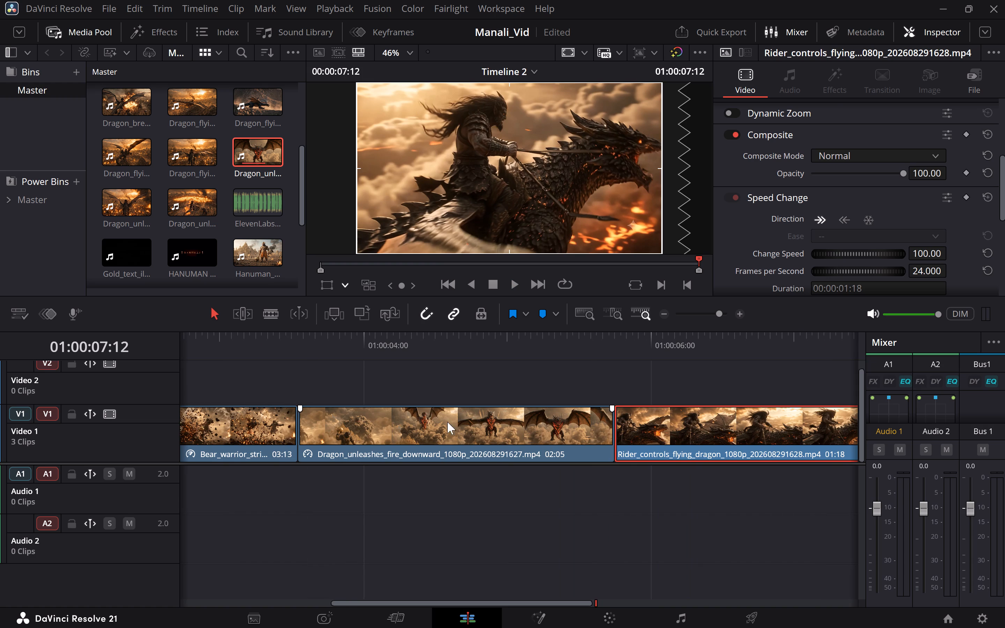
{"action": "left_click", "coordinate": [283, 343]}
{"action": "key", "text": "space"}
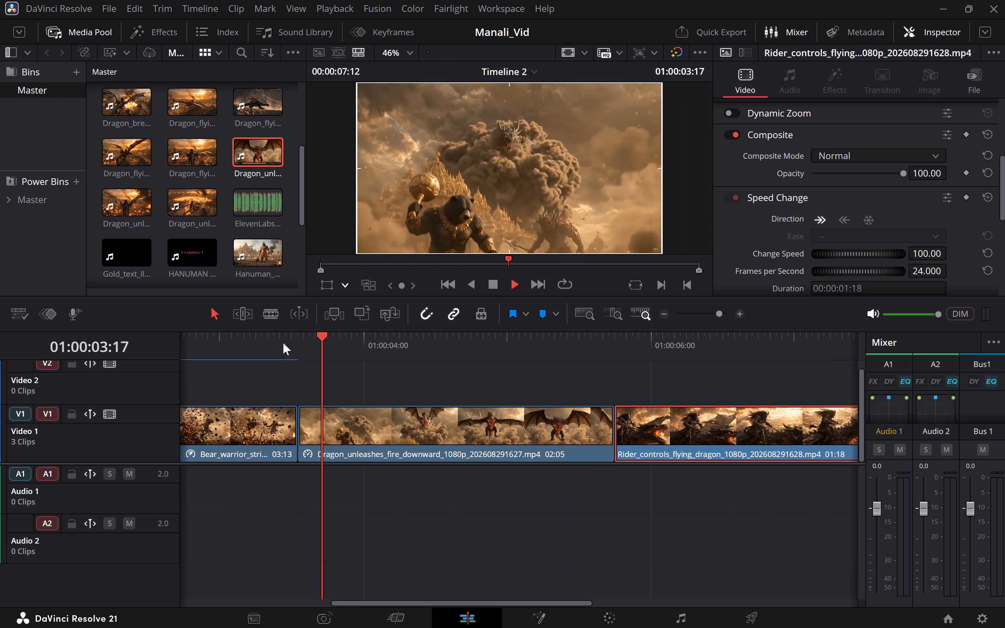
{"action": "key", "text": "space"}
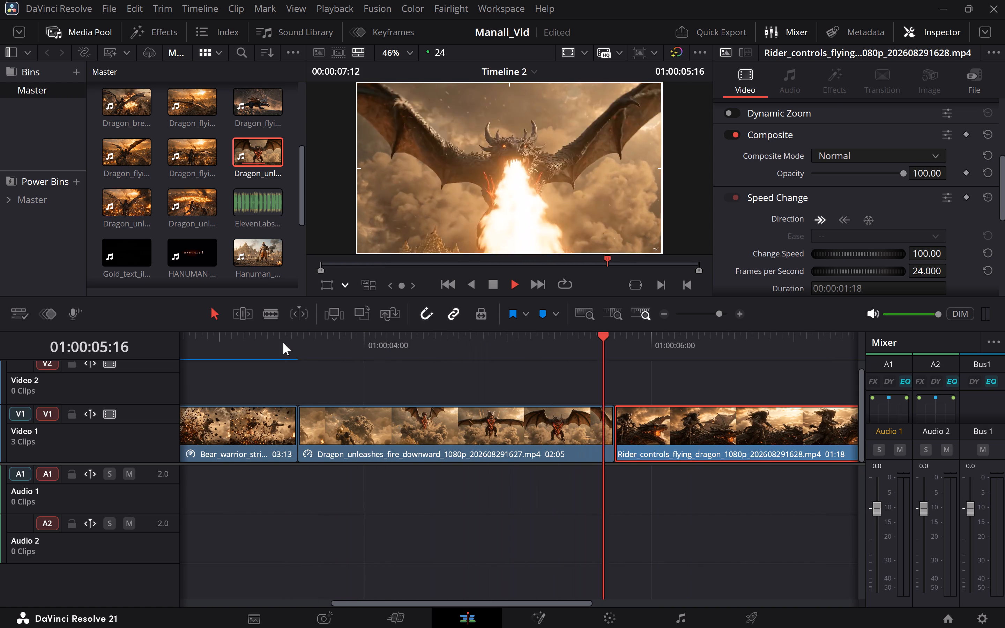
{"action": "left_click", "coordinate": [382, 341]}
{"action": "key", "text": "space"}
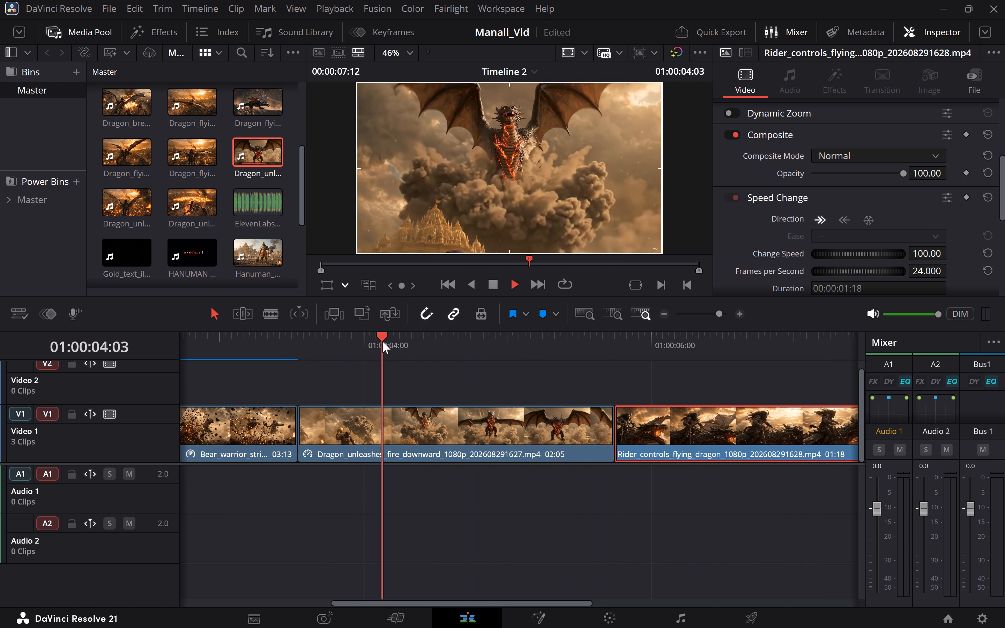
{"action": "key", "text": "space"}
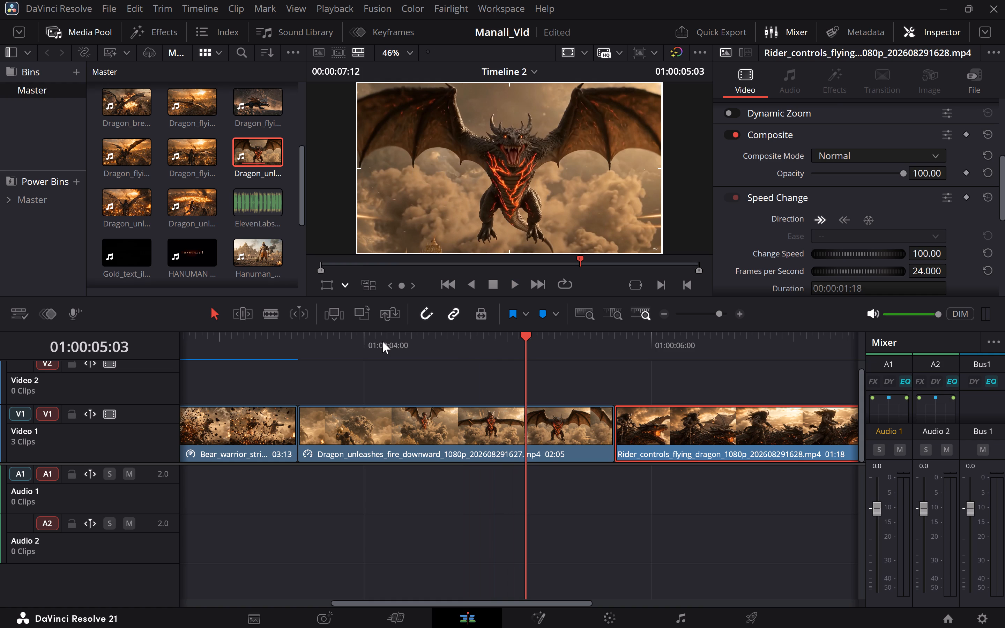
Add the Dragon_breathing_fire_downward clip to Video 2 at about 01:00:05:07 and play back the change into it.
{"action": "scroll", "coordinate": [190, 167], "scroll_direction": "up", "scroll_amount": 2}
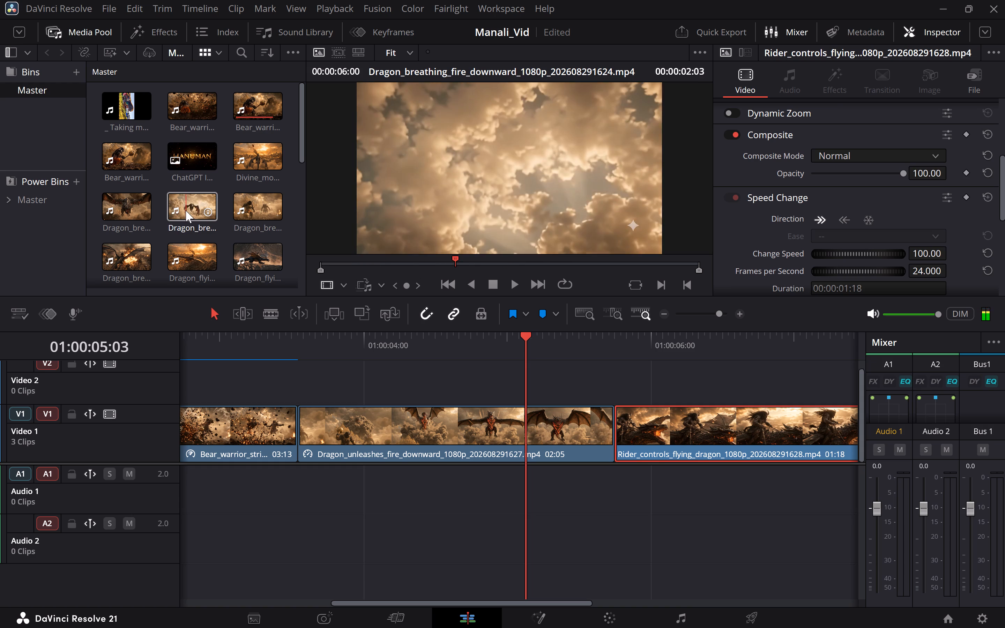
{"action": "left_click_drag", "start_coordinate": [183, 210], "coordinate": [554, 337]}
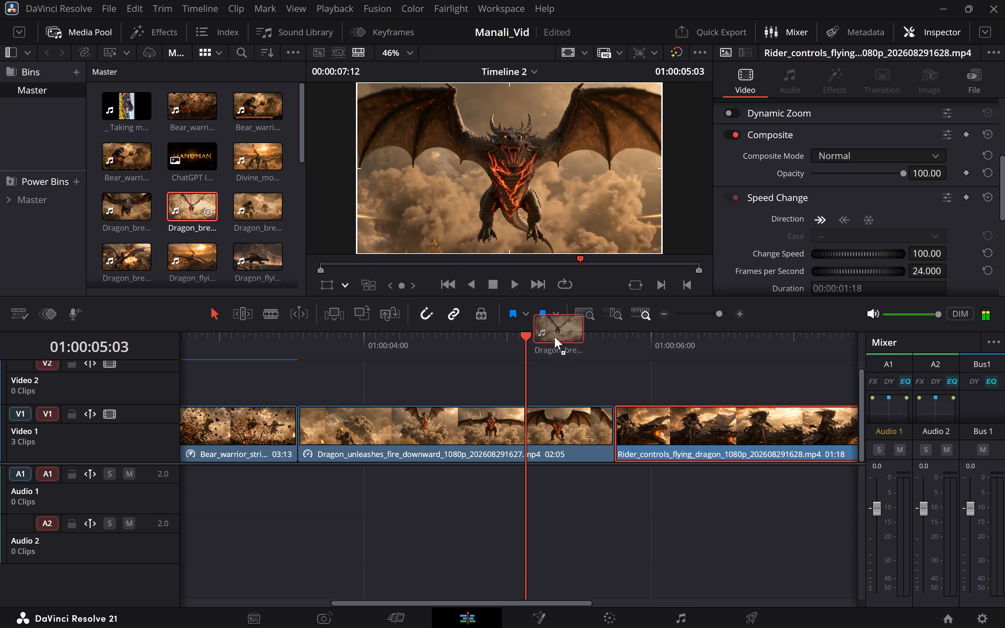
{"action": "left_click_drag", "start_coordinate": [554, 337], "coordinate": [548, 372]}
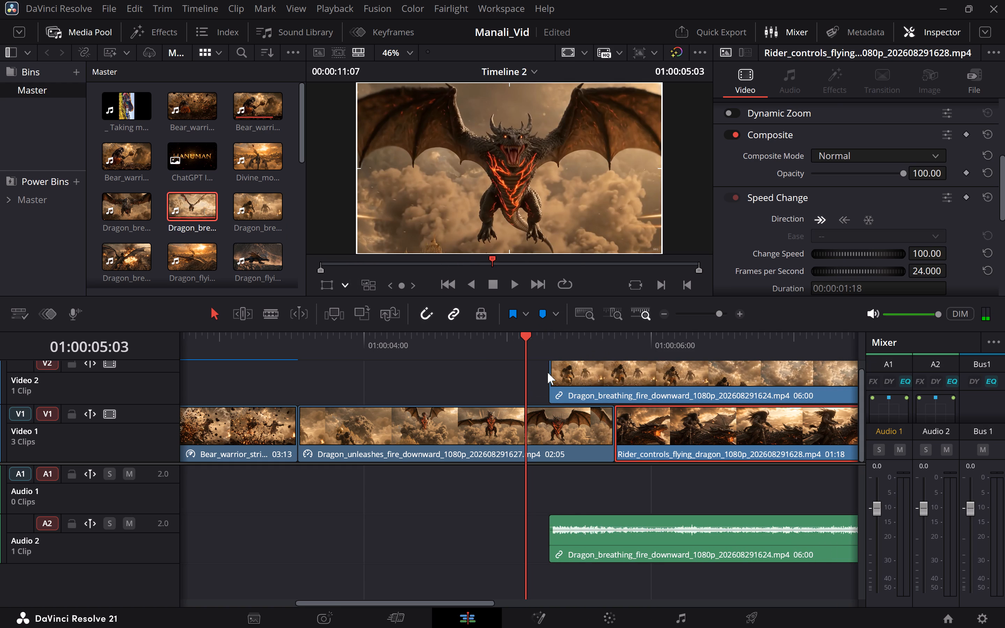
{"action": "left_click", "coordinate": [474, 348]}
{"action": "key", "text": "space"}
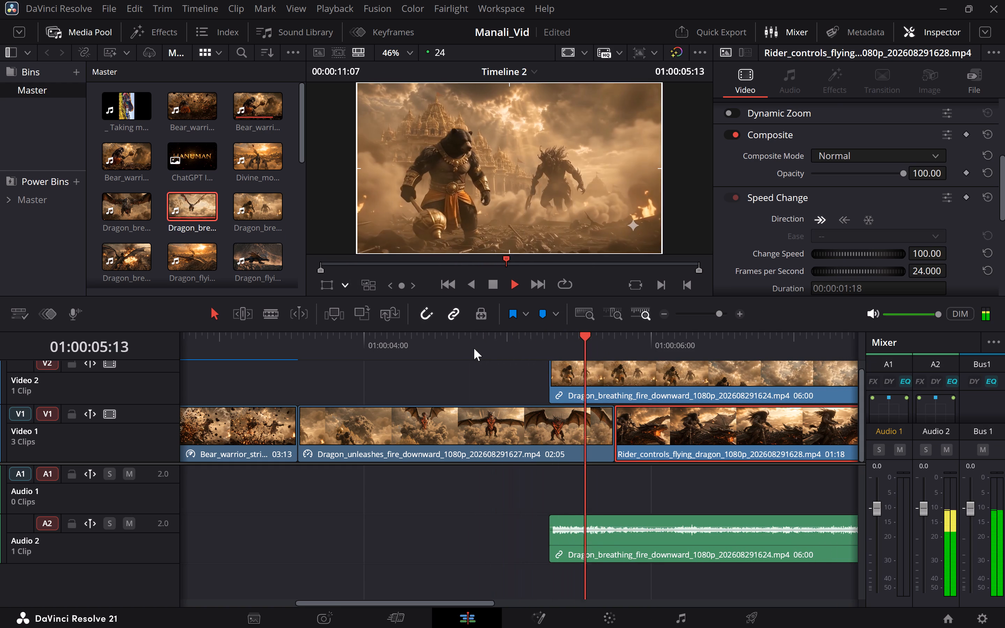
{"action": "key", "text": "space"}
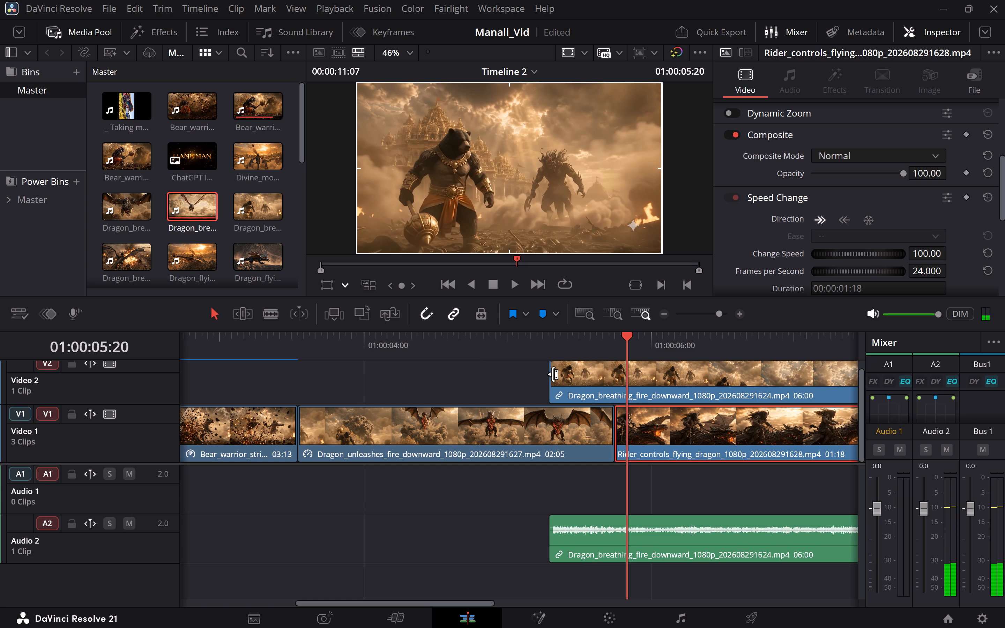
Trim the warriors' opening off the Dragon_breathing_fire_downward clip so it starts on the flying dragon, leaving a 03:14 duration.
{"action": "left_click_drag", "start_coordinate": [549, 378], "coordinate": [844, 387]}
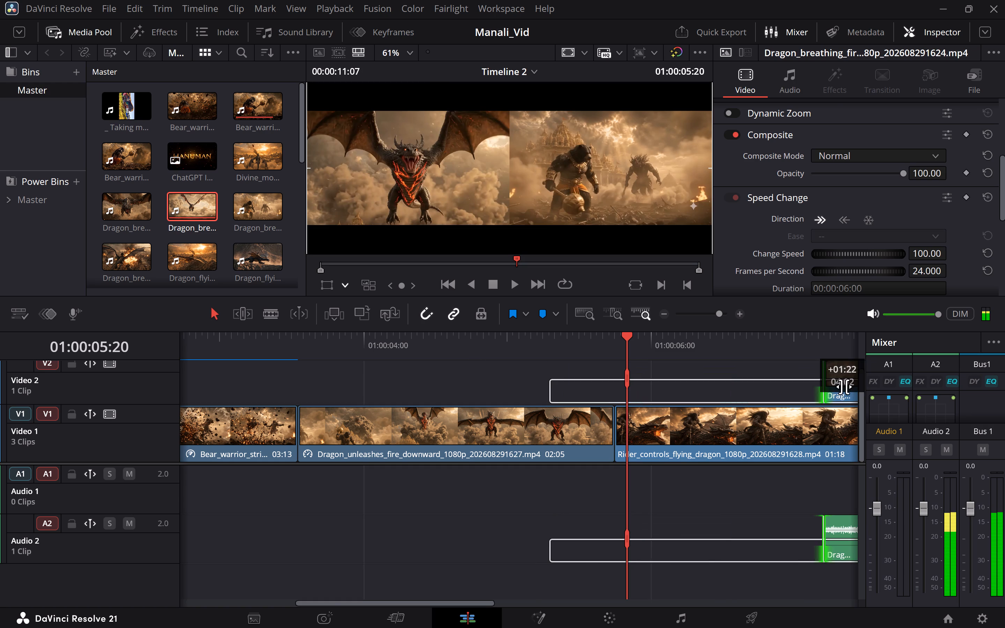
{"action": "left_click_drag", "start_coordinate": [844, 387], "coordinate": [332, 385]}
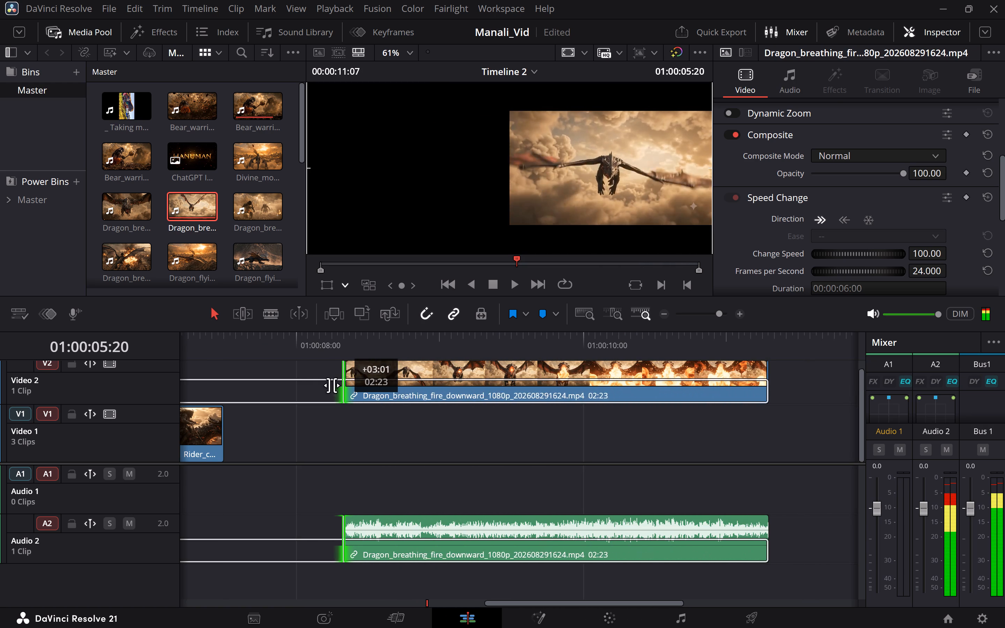
{"action": "left_click_drag", "start_coordinate": [332, 385], "coordinate": [257, 383]}
{"action": "scroll", "coordinate": [257, 383], "scroll_direction": "right", "scroll_amount": 1}
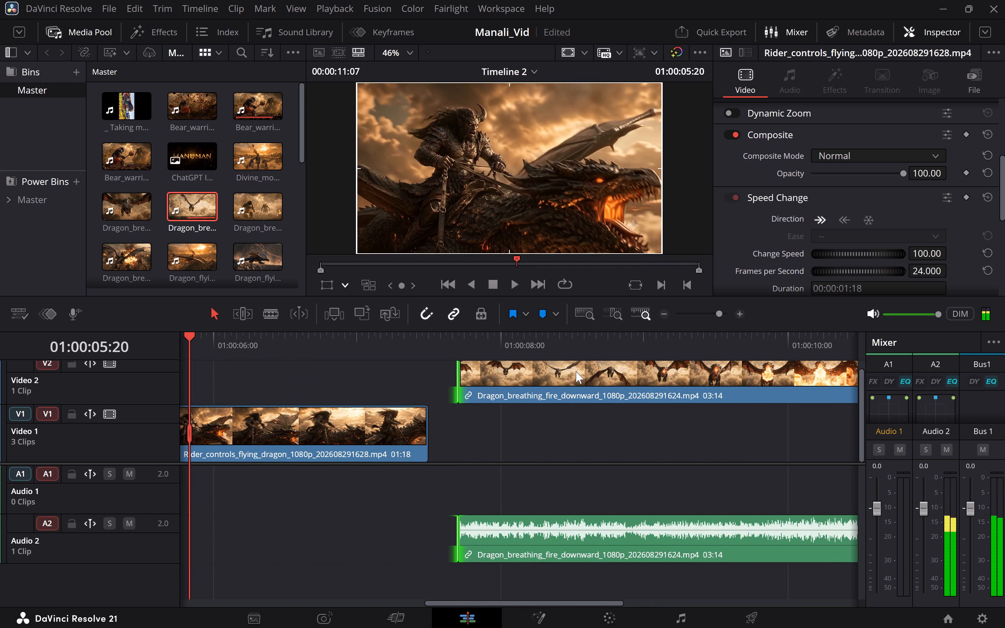
Move the trimmed fire-breathing dragon clip earlier on Video 2 to start at about 01:00:05:15, and play back the change into it.
{"action": "left_click_drag", "start_coordinate": [576, 371], "coordinate": [326, 382]}
{"action": "scroll", "coordinate": [326, 382], "scroll_direction": "right", "scroll_amount": 1}
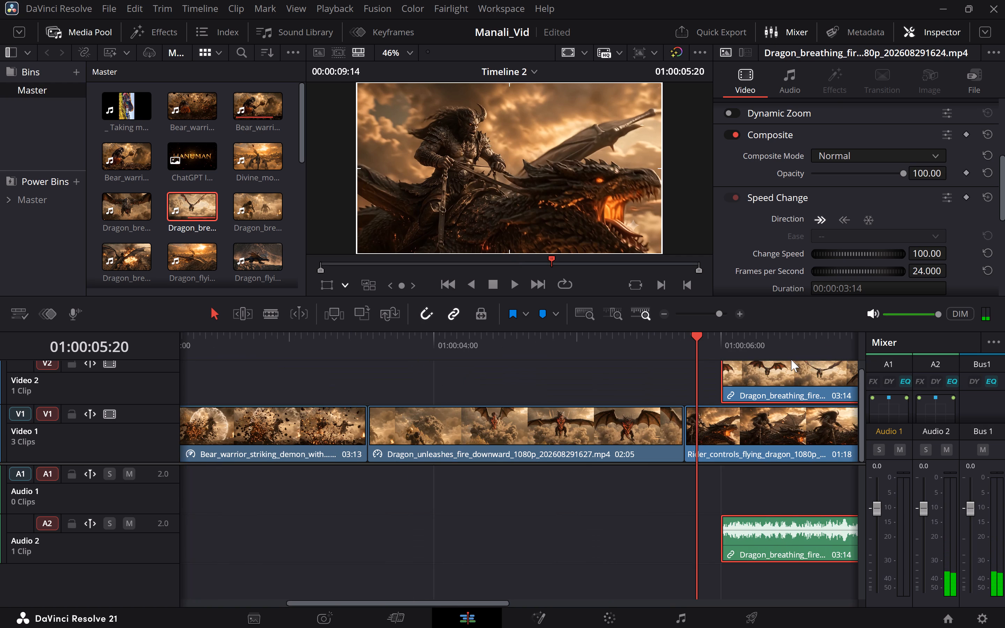
{"action": "left_click_drag", "start_coordinate": [794, 366], "coordinate": [736, 364]}
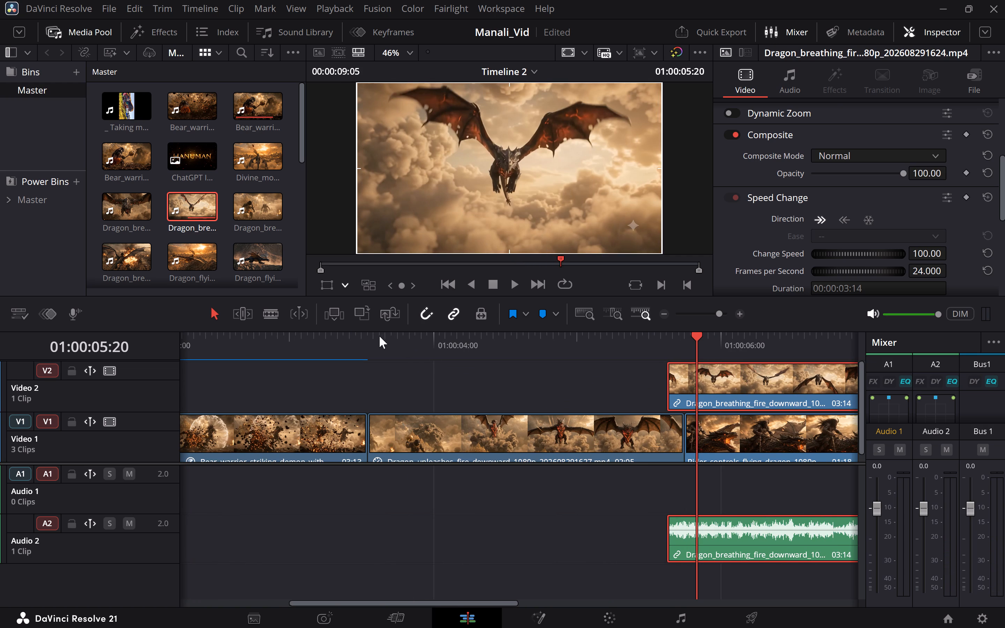
{"action": "left_click", "coordinate": [363, 338]}
{"action": "key", "text": "space"}
{"action": "scroll", "coordinate": [591, 423], "scroll_direction": "left", "scroll_amount": 2}
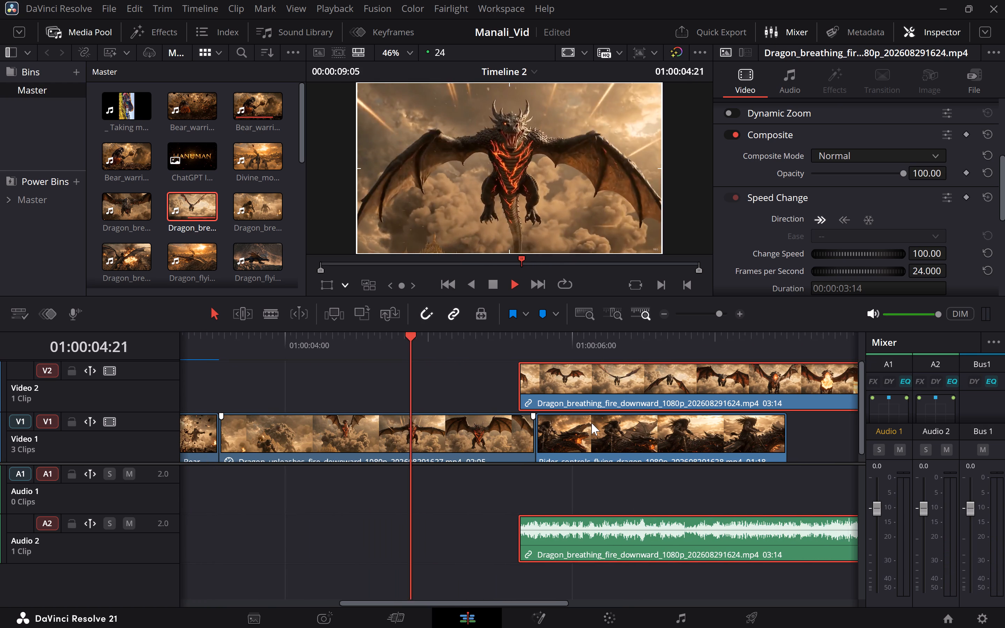
{"action": "key", "text": "space"}
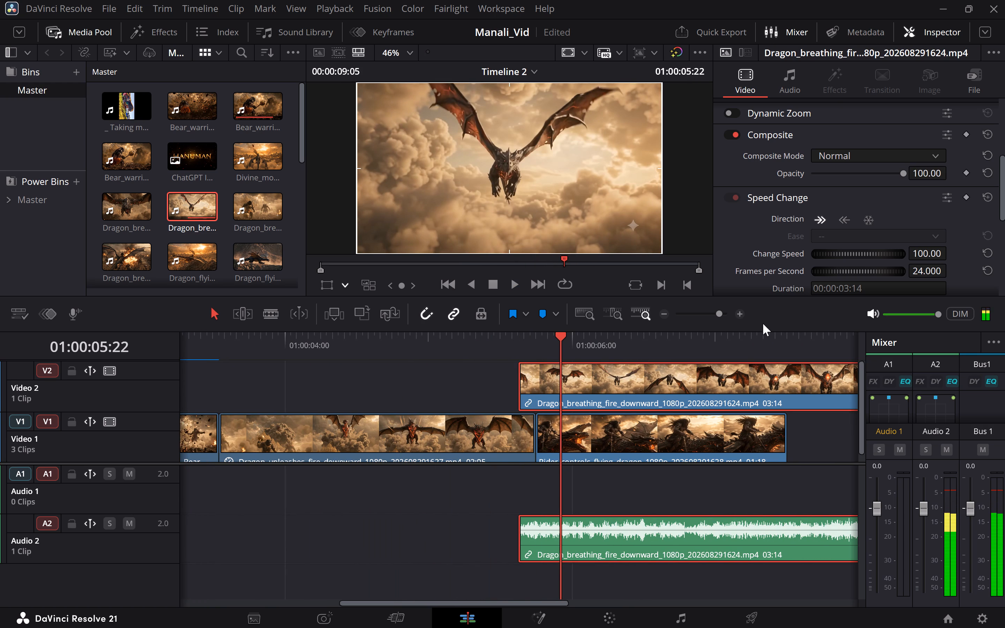
Unlink the Dragon_breathing_fire_downward clip's video and audio, and delete its audio from Audio 2.
{"action": "left_click", "coordinate": [715, 312]}
{"action": "left_click", "coordinate": [634, 545]}
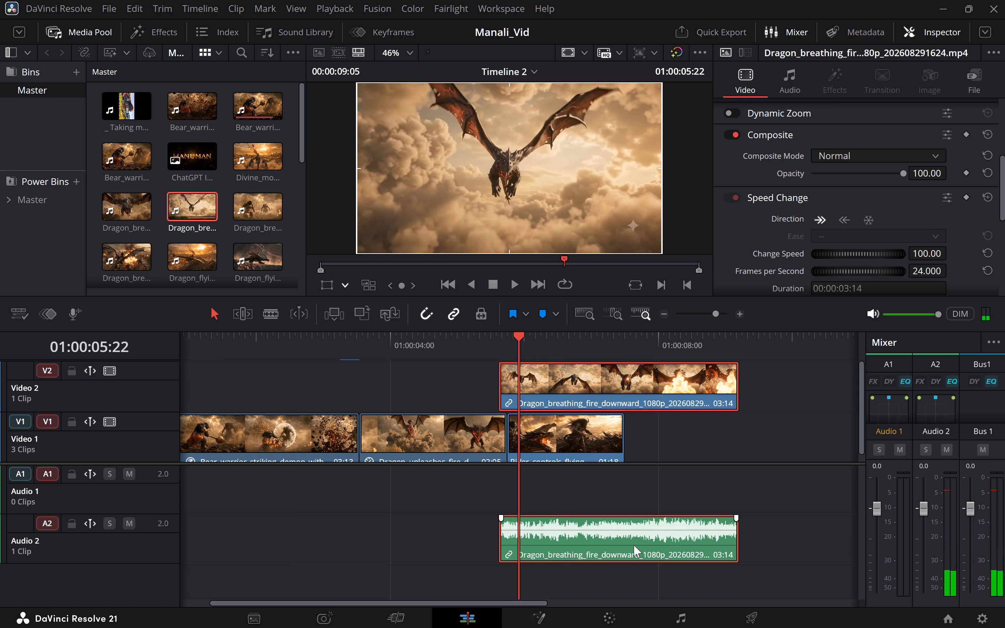
{"action": "key", "text": "ctrl+alt+l"}
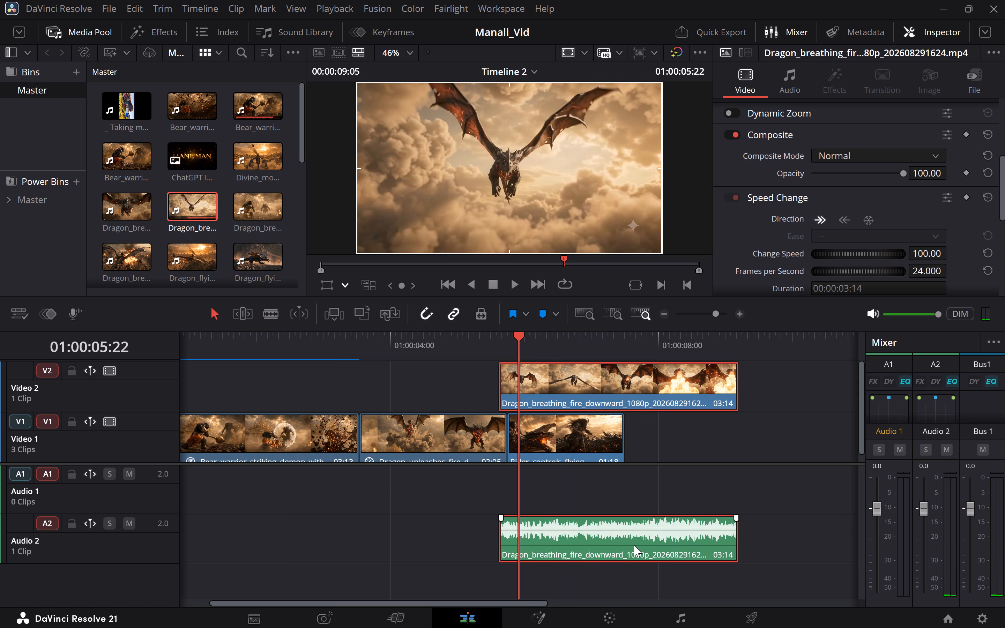
{"action": "left_click", "coordinate": [602, 439]}
{"action": "left_click", "coordinate": [610, 545]}
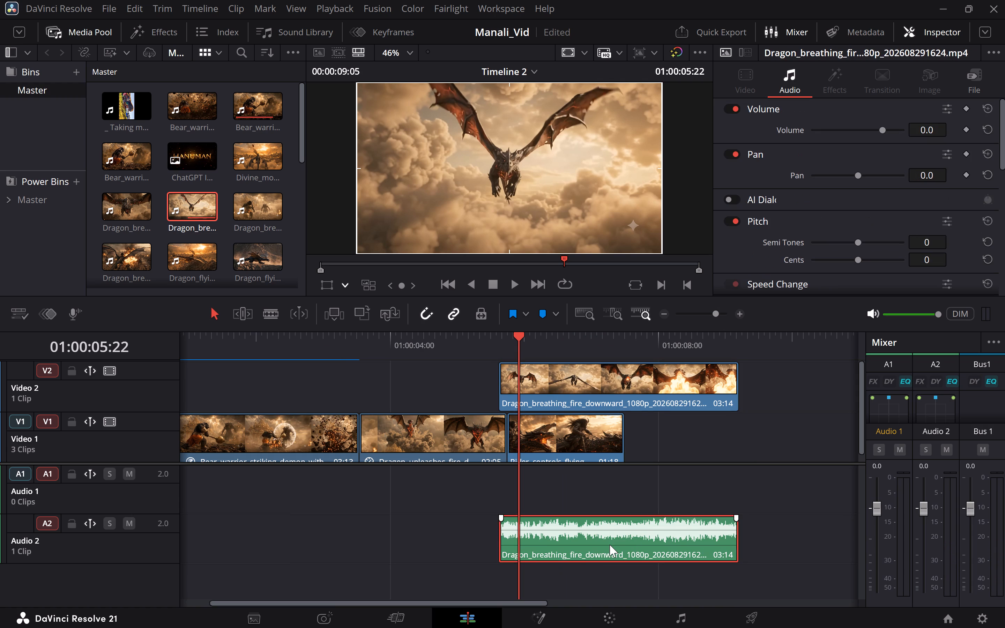
{"action": "key", "text": "BackSpace"}
Play back from the end of the bear warrior clip into the dragon clip on Video 2.
{"action": "left_click", "coordinate": [331, 337]}
{"action": "key", "text": "space"}
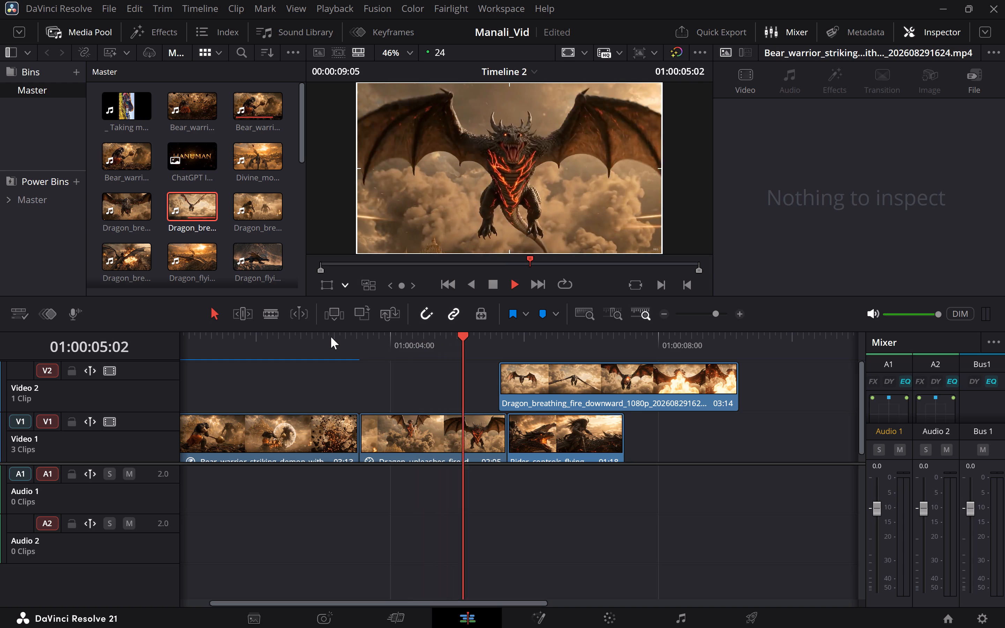
{"action": "key", "text": "space"}
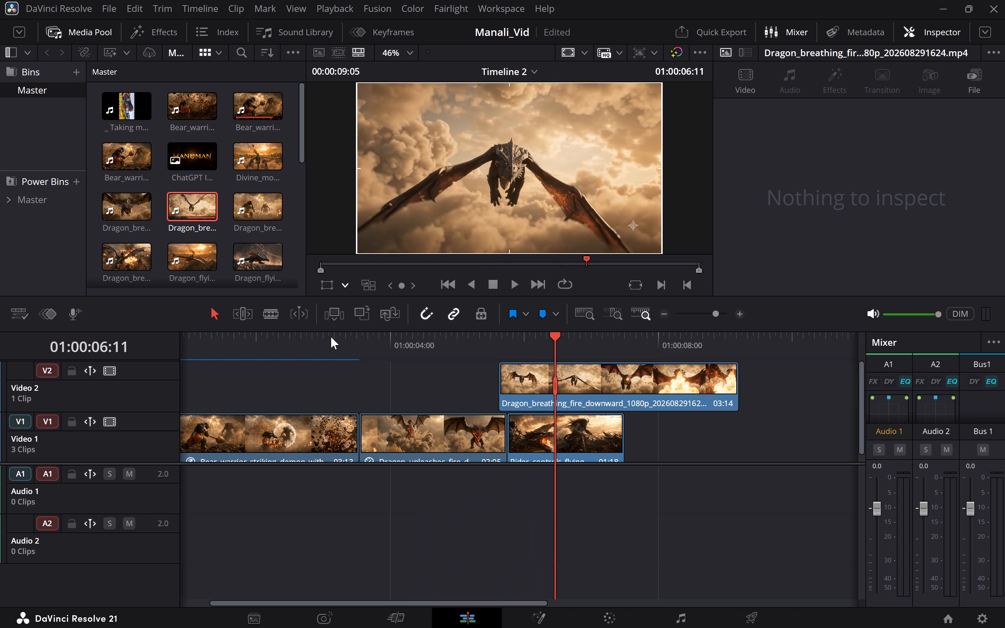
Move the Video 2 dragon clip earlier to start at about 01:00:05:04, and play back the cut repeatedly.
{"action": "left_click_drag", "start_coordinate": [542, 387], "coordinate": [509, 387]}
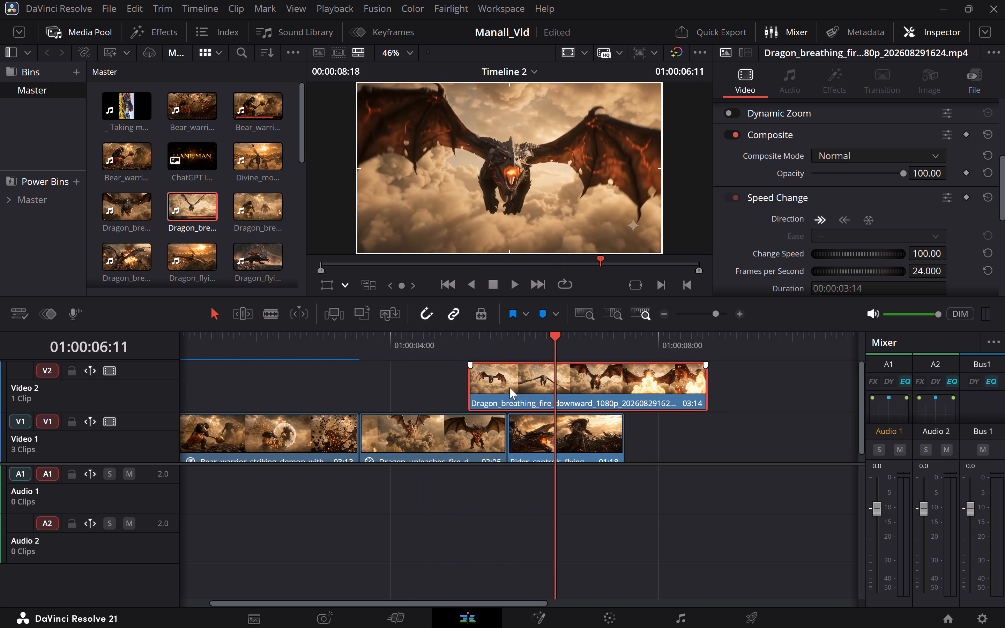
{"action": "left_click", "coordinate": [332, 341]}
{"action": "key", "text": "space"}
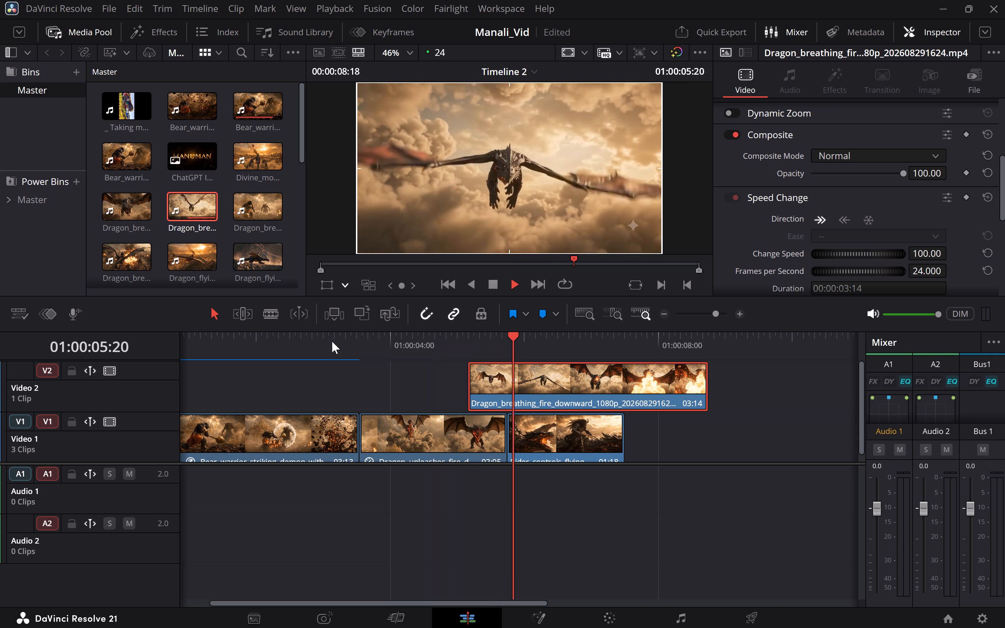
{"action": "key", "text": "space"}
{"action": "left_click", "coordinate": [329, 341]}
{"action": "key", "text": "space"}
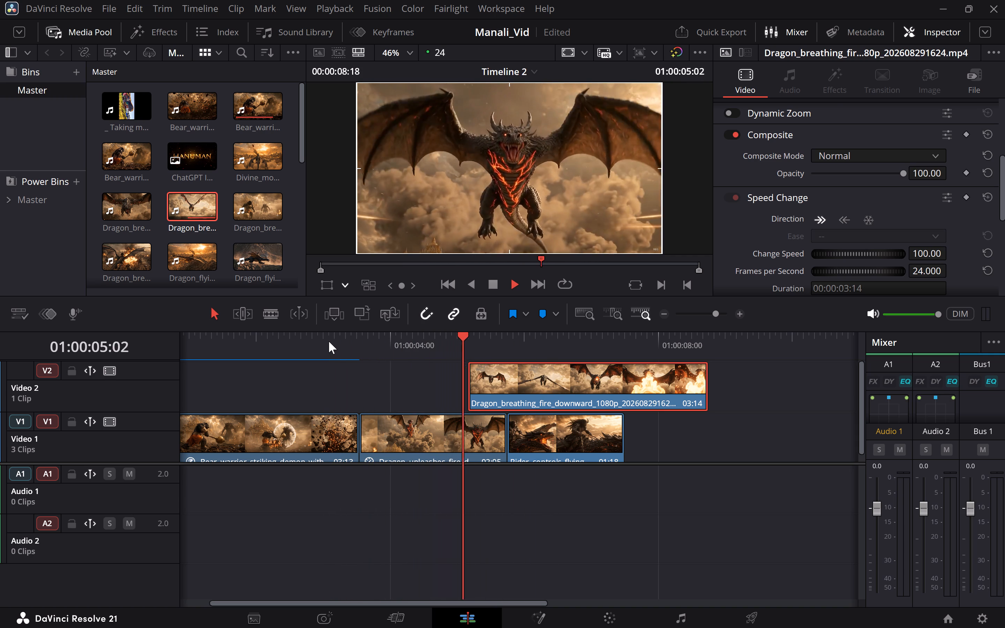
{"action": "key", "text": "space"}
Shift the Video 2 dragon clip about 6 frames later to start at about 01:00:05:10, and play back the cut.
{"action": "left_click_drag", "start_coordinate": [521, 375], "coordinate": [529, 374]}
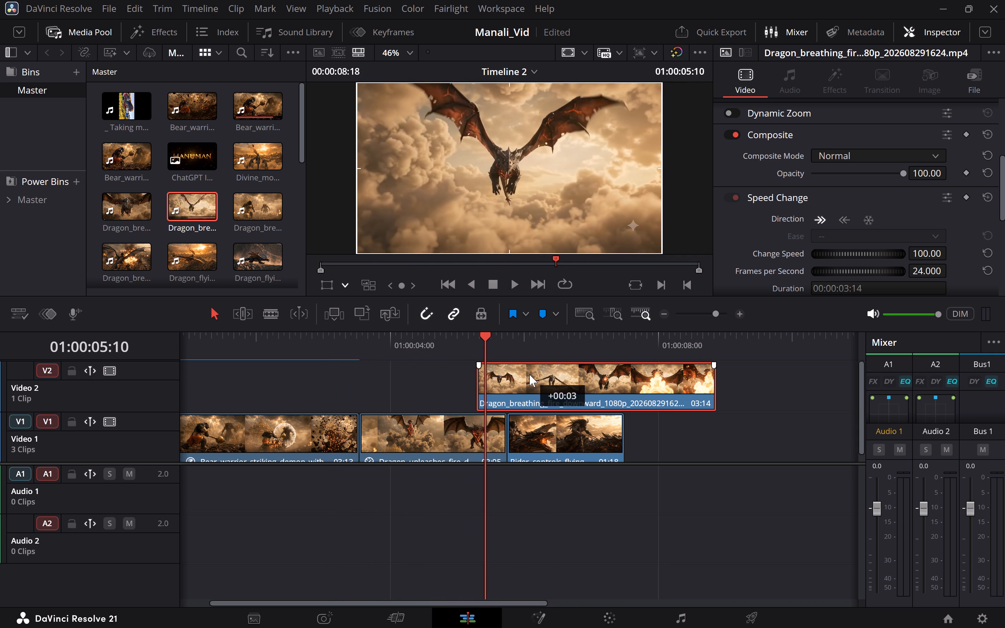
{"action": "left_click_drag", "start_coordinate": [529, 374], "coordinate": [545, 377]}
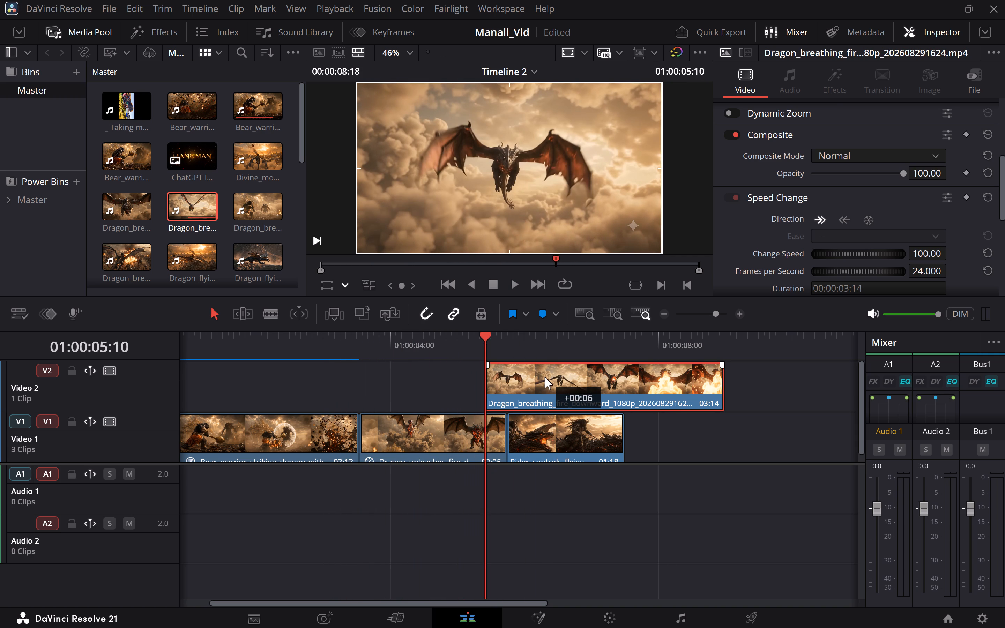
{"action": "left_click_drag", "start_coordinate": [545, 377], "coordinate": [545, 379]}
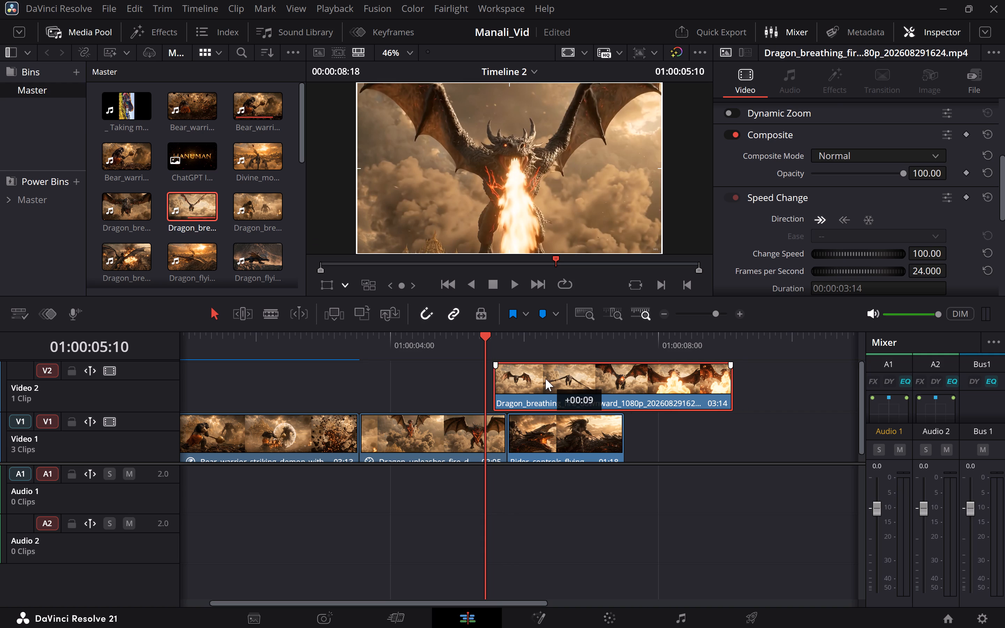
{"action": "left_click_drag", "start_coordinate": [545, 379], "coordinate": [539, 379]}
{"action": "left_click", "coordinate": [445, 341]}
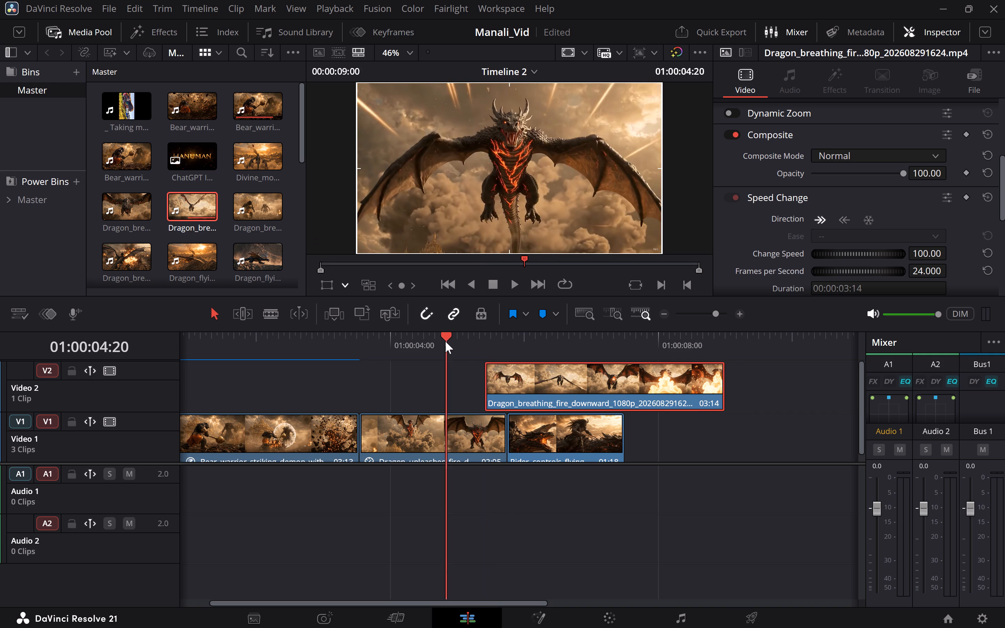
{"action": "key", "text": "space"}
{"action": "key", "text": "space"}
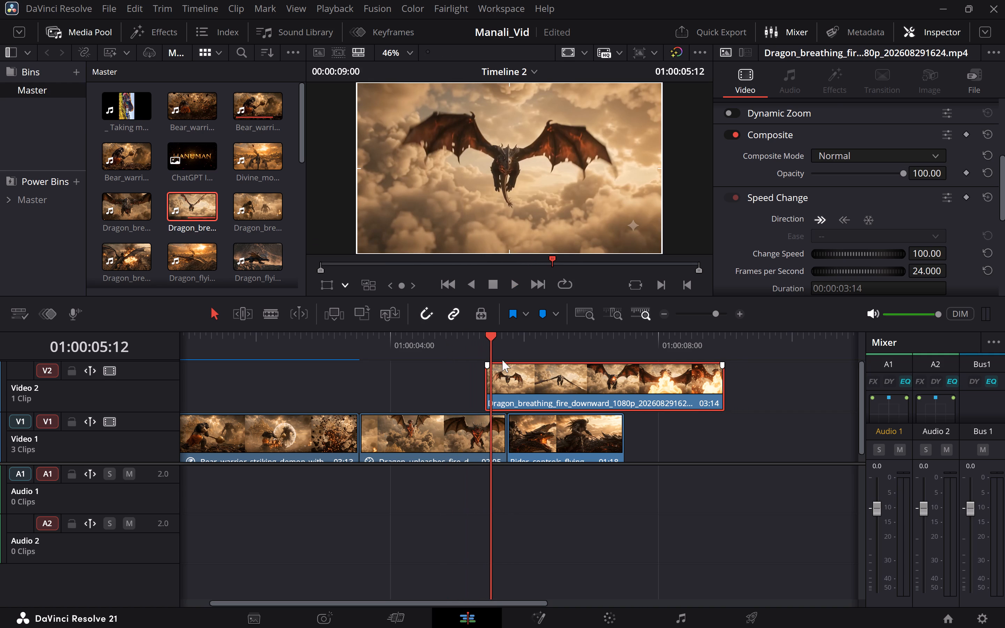
Find the frame at 01:00:05:07, just before the fire bursts out, and shift the Video 2 dragon clip to start there.
{"action": "left_click", "coordinate": [477, 344]}
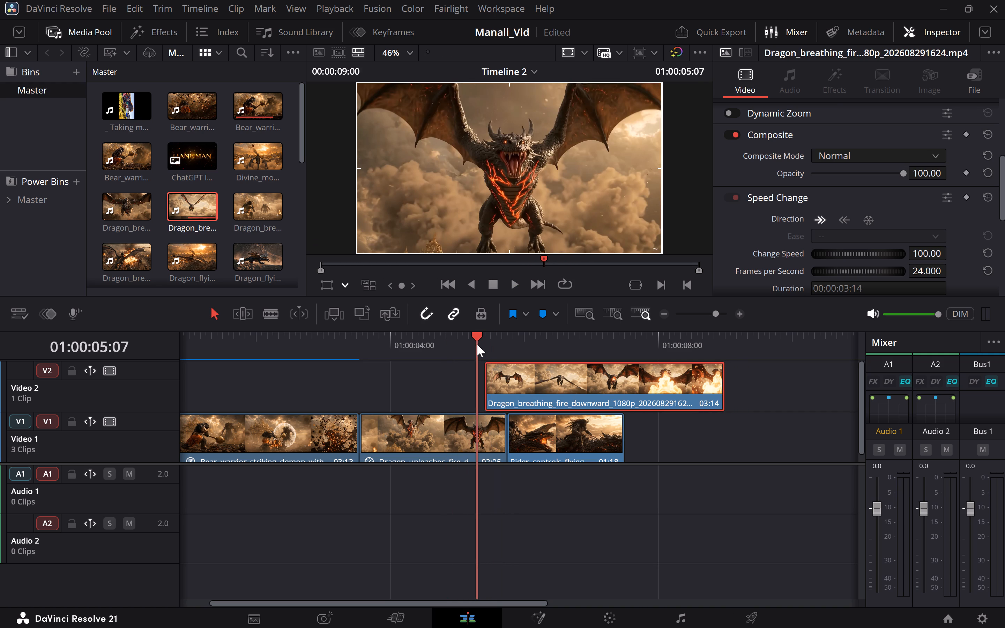
{"action": "key", "text": "Right"}
{"action": "key", "text": "Right"}
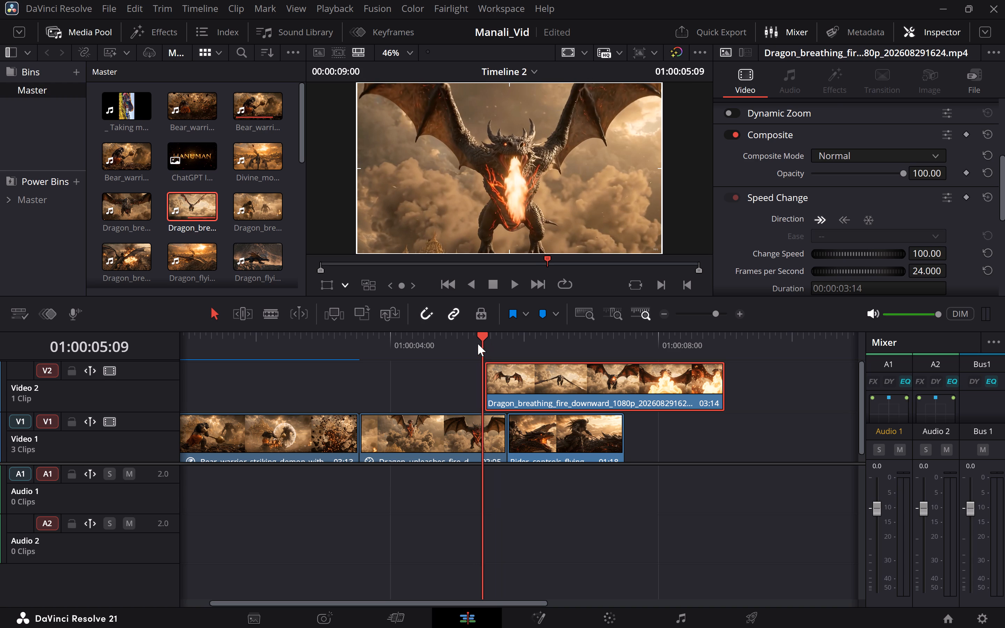
{"action": "key", "text": "Left"}
{"action": "key", "text": "Left"}
{"action": "left_click_drag", "start_coordinate": [565, 382], "coordinate": [555, 382]}
Play back from the bear warrior clip through both dragon clips to check the timing of the new cut.
{"action": "left_click", "coordinate": [317, 345]}
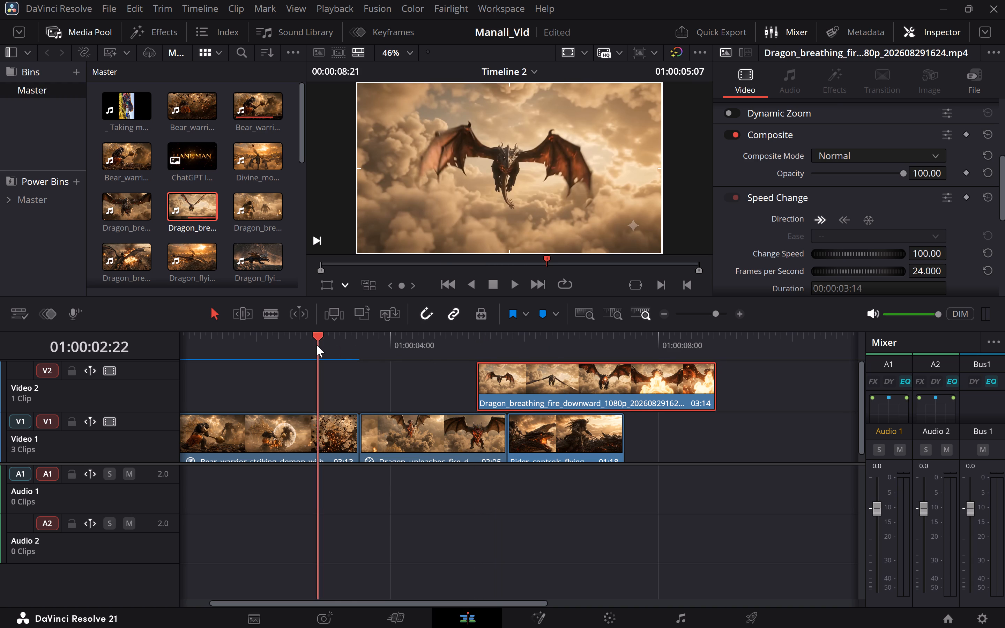
{"action": "key", "text": "space"}
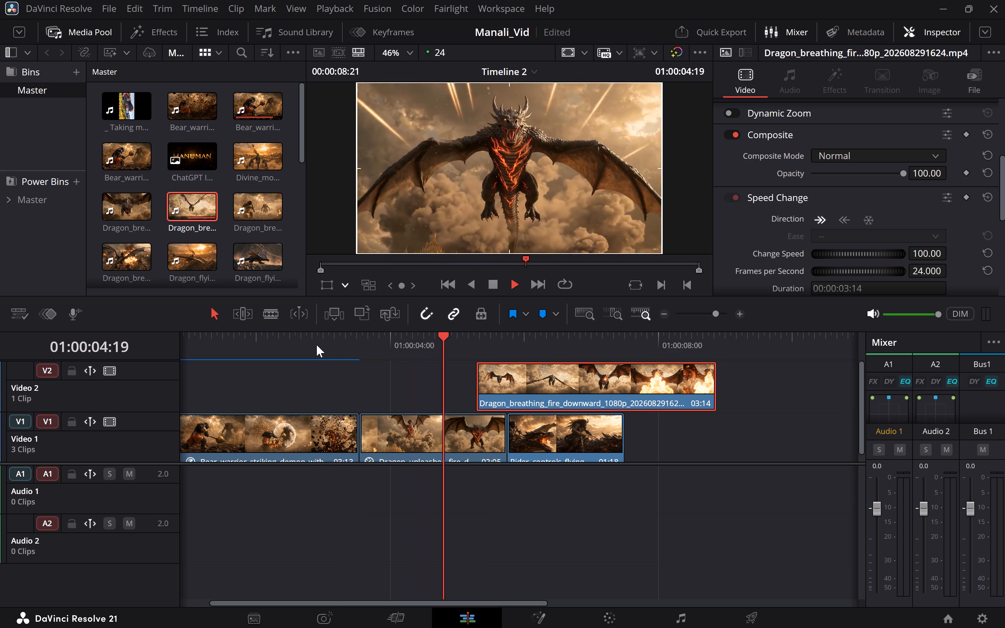
{"action": "key", "text": "space"}
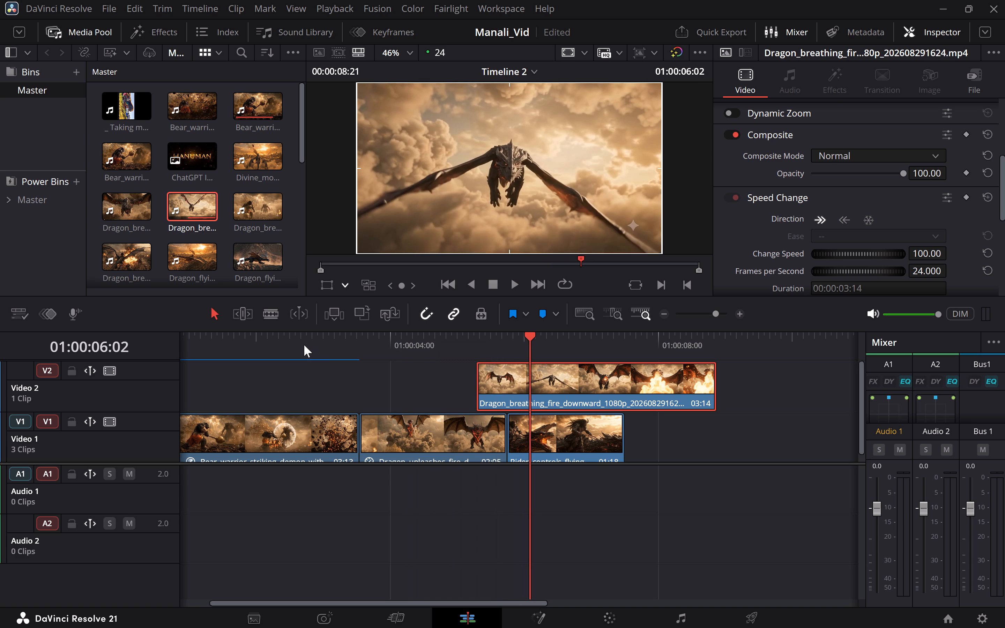
{"action": "left_click", "coordinate": [304, 345]}
{"action": "key", "text": "space"}
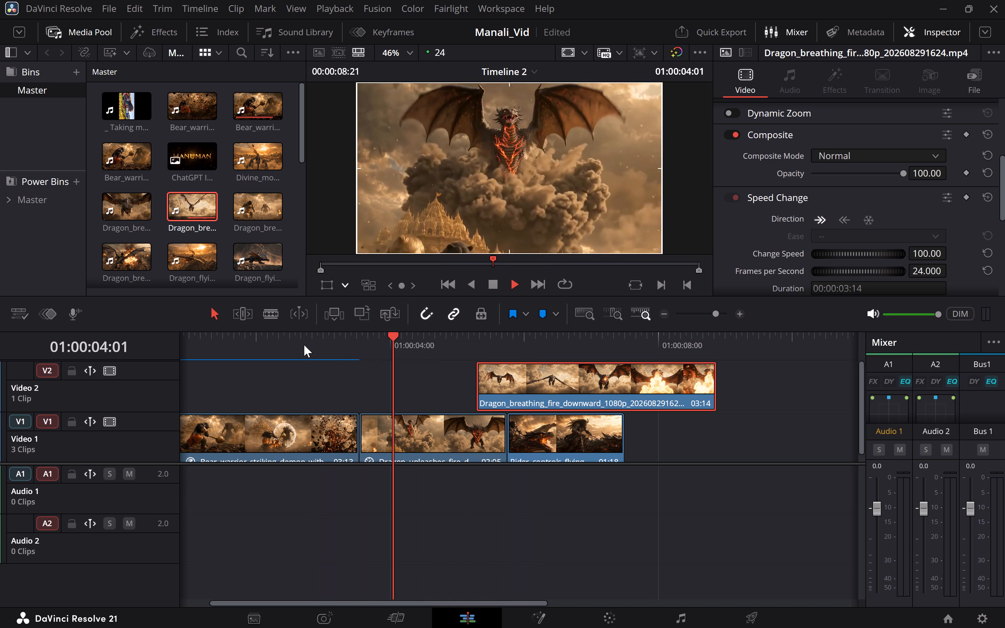
{"action": "key", "text": "space"}
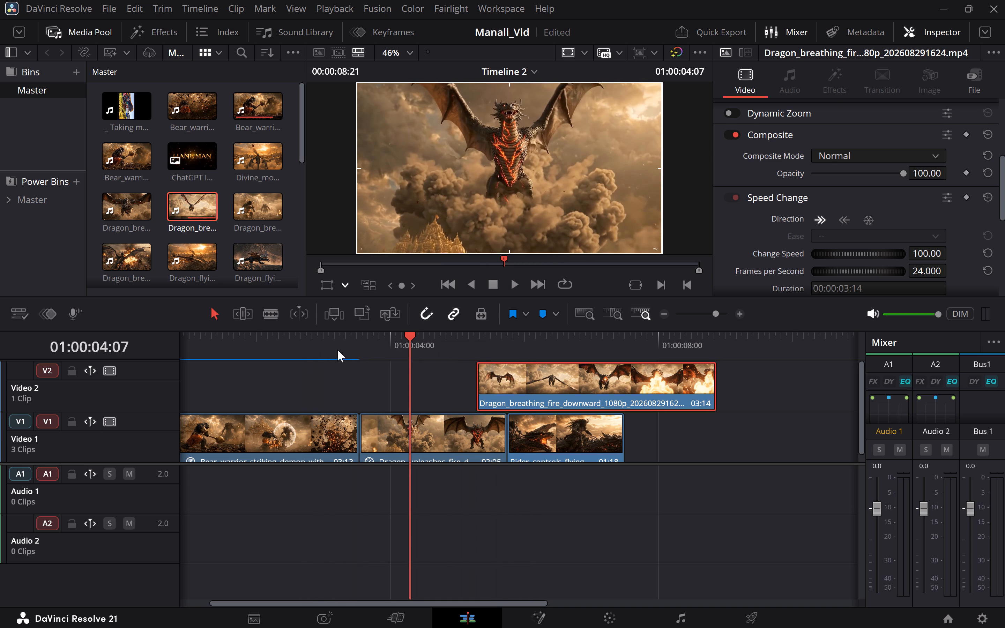
{"action": "left_click", "coordinate": [337, 350]}
{"action": "key", "text": "space"}
{"action": "key", "text": "space"}
{"action": "key", "text": "space"}
{"action": "key", "text": "space"}
Extend the start of the Video 2 fire-breathing dragon clip to bring its duration to 03:21.
{"action": "left_click_drag", "start_coordinate": [479, 388], "coordinate": [461, 388]}
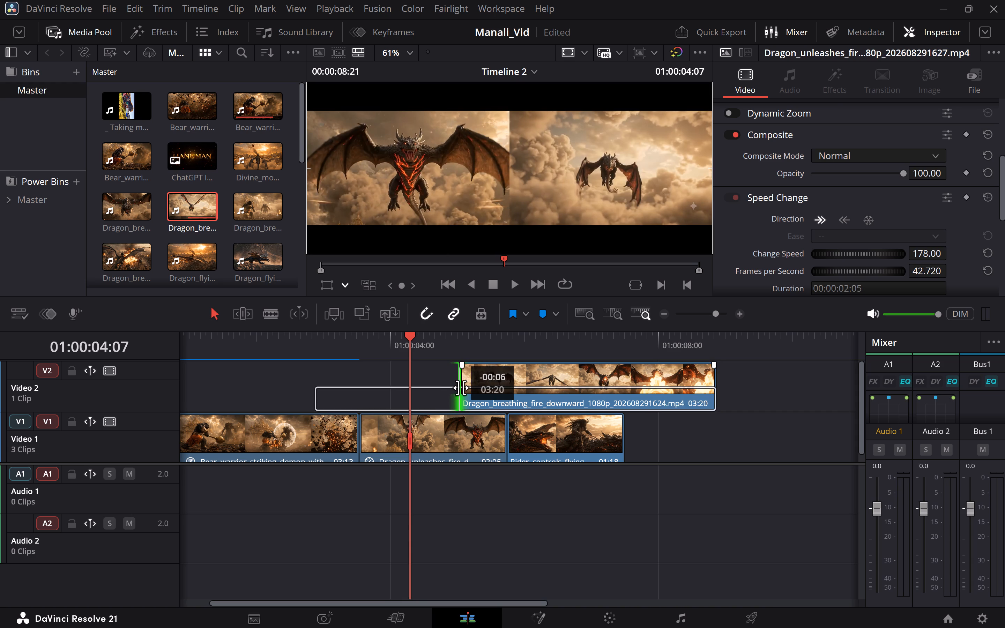
{"action": "left_click_drag", "start_coordinate": [461, 388], "coordinate": [454, 388]}
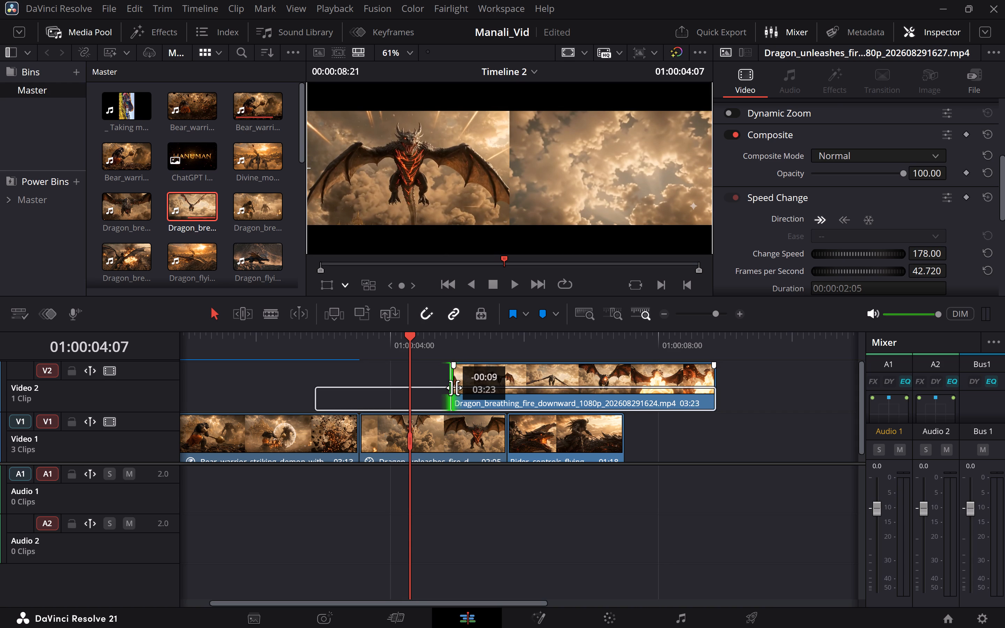
{"action": "left_click_drag", "start_coordinate": [454, 388], "coordinate": [451, 388]}
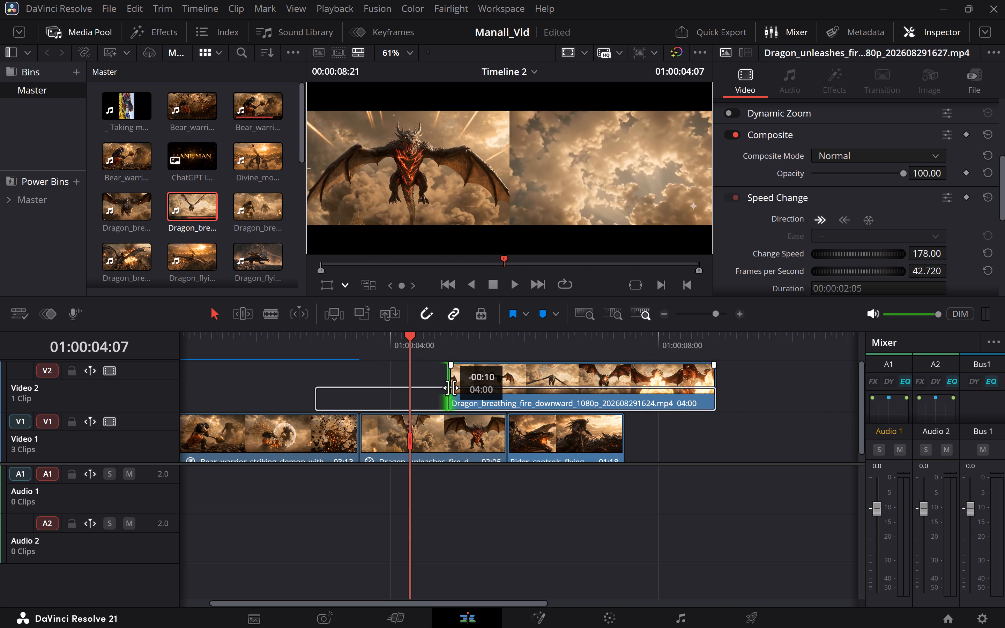
{"action": "left_click_drag", "start_coordinate": [451, 388], "coordinate": [474, 393]}
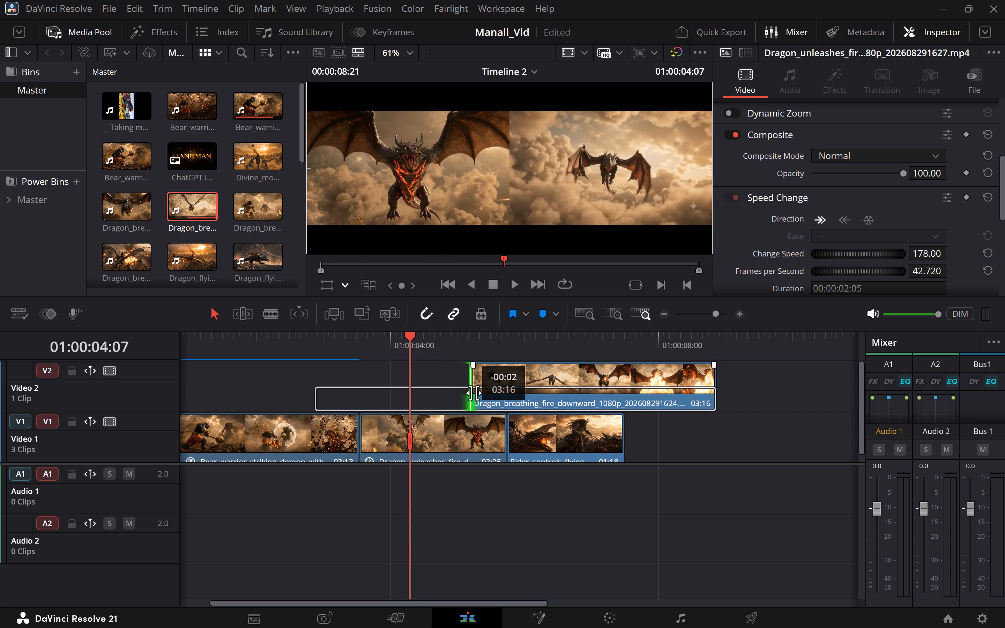
{"action": "left_click_drag", "start_coordinate": [474, 393], "coordinate": [459, 396]}
Move the Video 2 dragon clip earlier to start at about 01:00:04:07, and play back the cut twice.
{"action": "left_click_drag", "start_coordinate": [515, 395], "coordinate": [481, 396]}
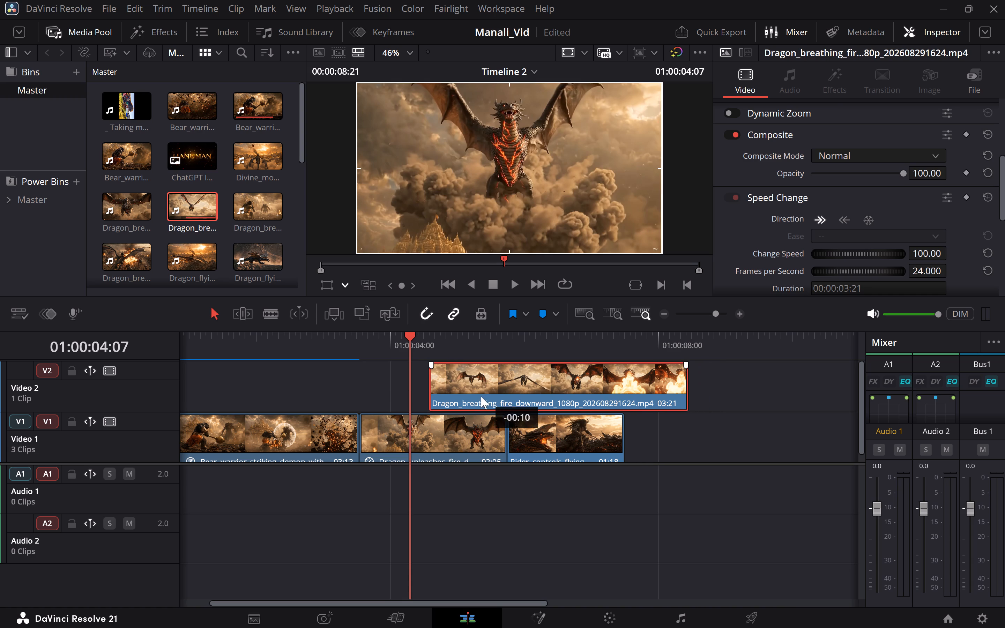
{"action": "left_click_drag", "start_coordinate": [481, 396], "coordinate": [465, 397]}
{"action": "left_click", "coordinate": [308, 345]}
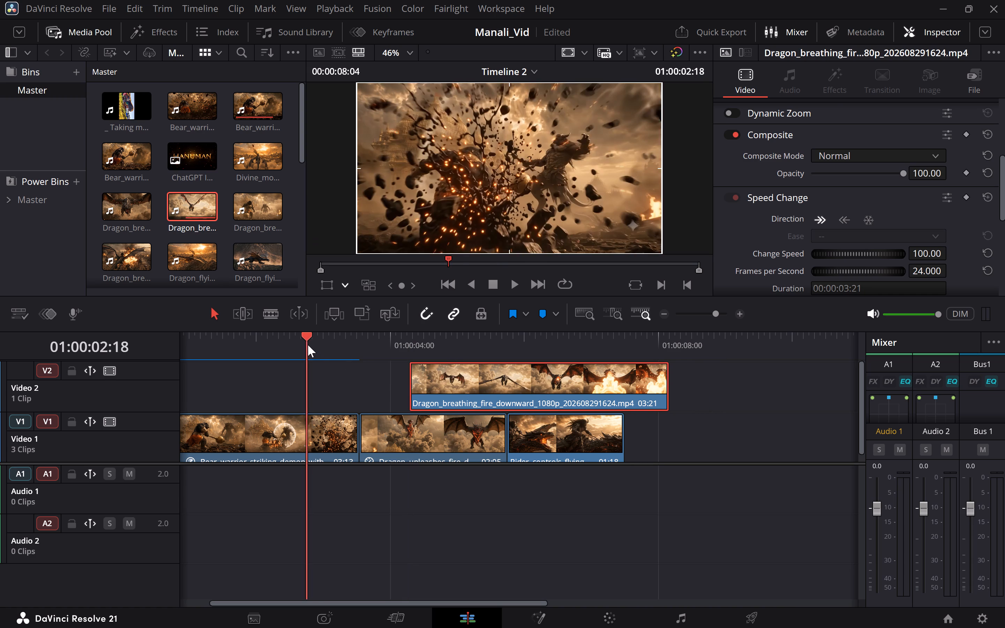
{"action": "key", "text": "space"}
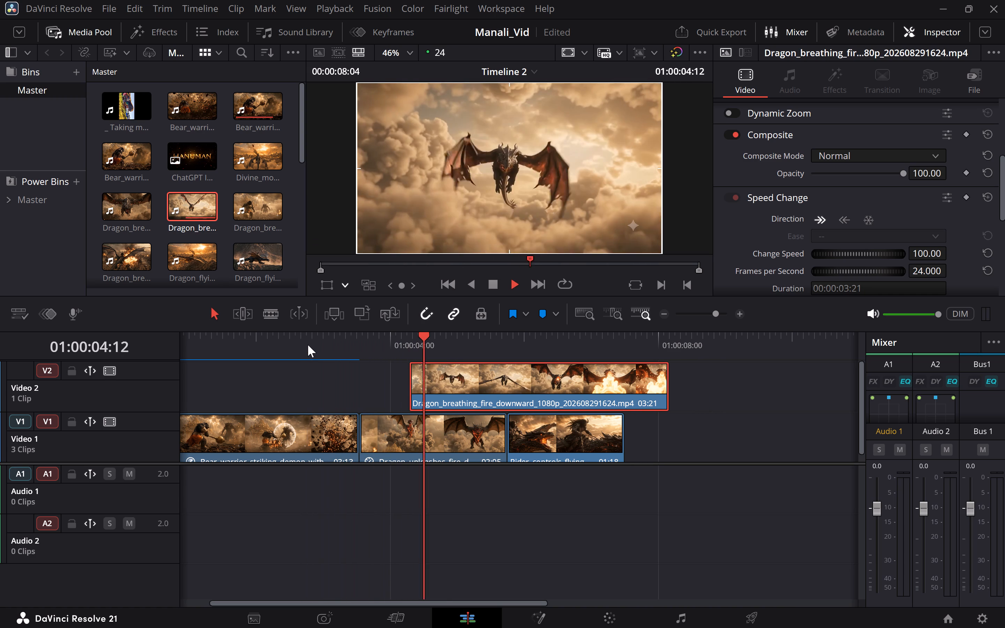
{"action": "key", "text": "space"}
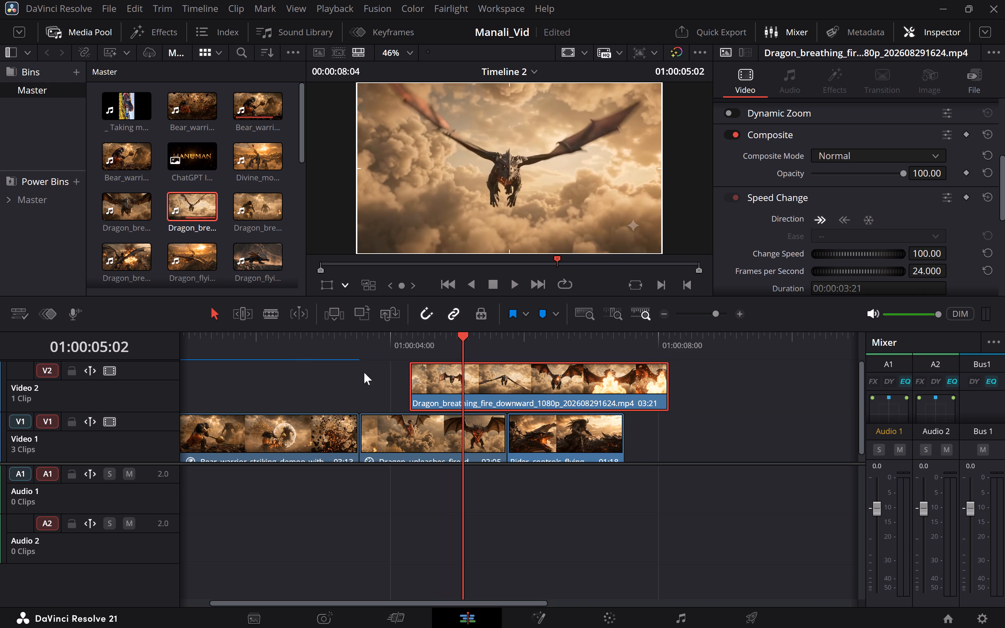
{"action": "left_click", "coordinate": [321, 350]}
{"action": "key", "text": "space"}
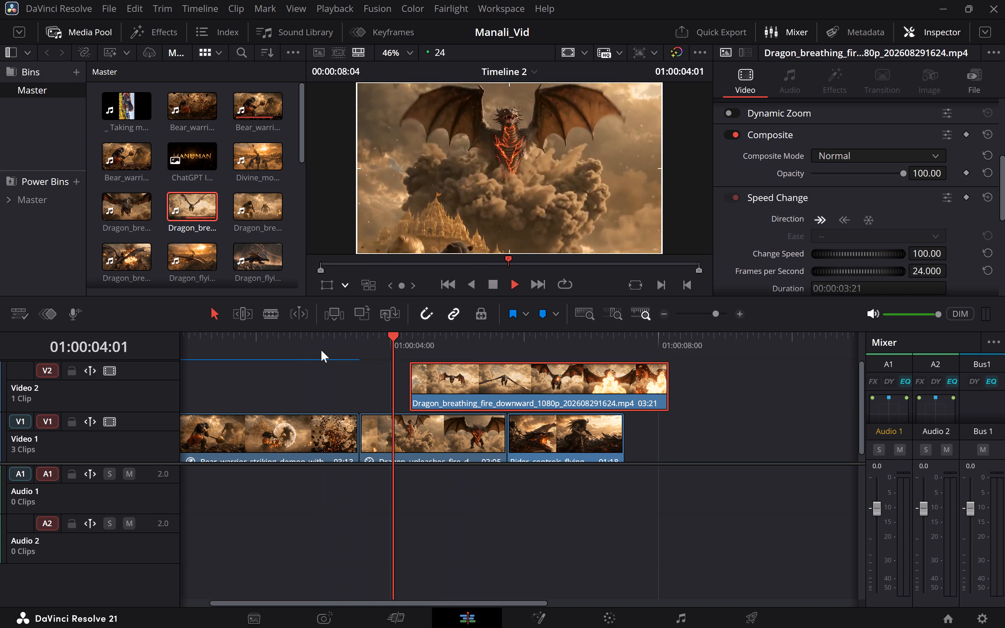
{"action": "key", "text": "space"}
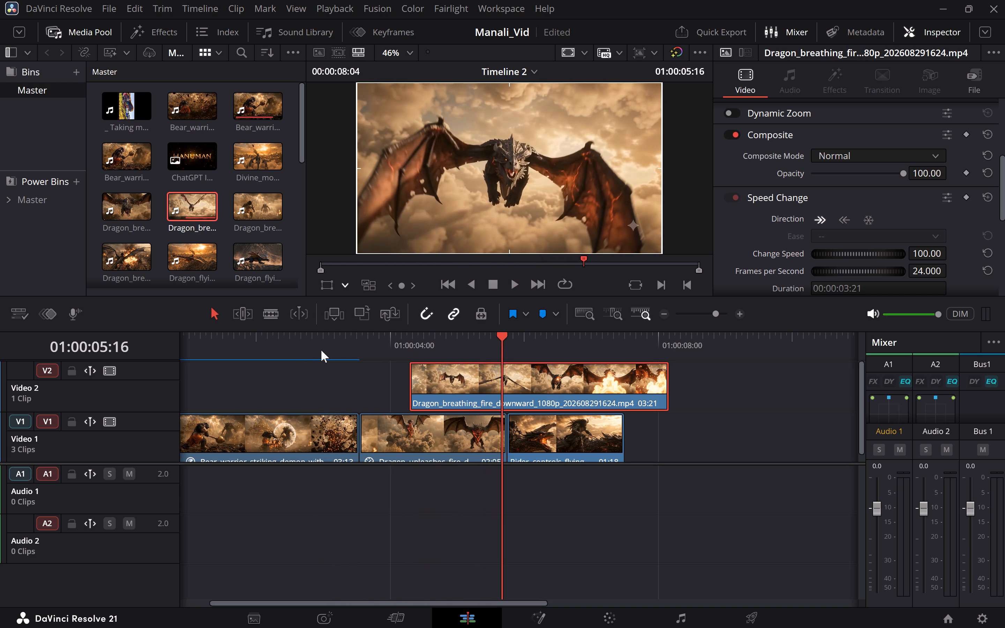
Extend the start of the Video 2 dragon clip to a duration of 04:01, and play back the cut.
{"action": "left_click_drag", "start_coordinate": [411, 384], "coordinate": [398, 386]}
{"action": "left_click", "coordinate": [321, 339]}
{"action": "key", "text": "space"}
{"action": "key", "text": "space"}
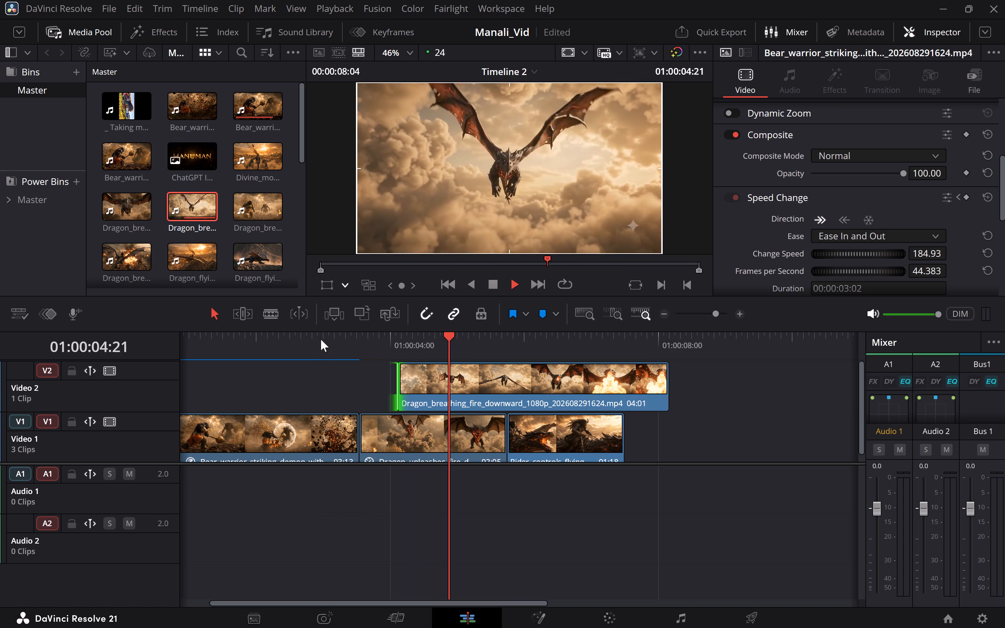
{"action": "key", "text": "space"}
Trim the start of the Video 2 dragon clip to a duration of 03:19.
{"action": "left_click_drag", "start_coordinate": [398, 386], "coordinate": [415, 386]}
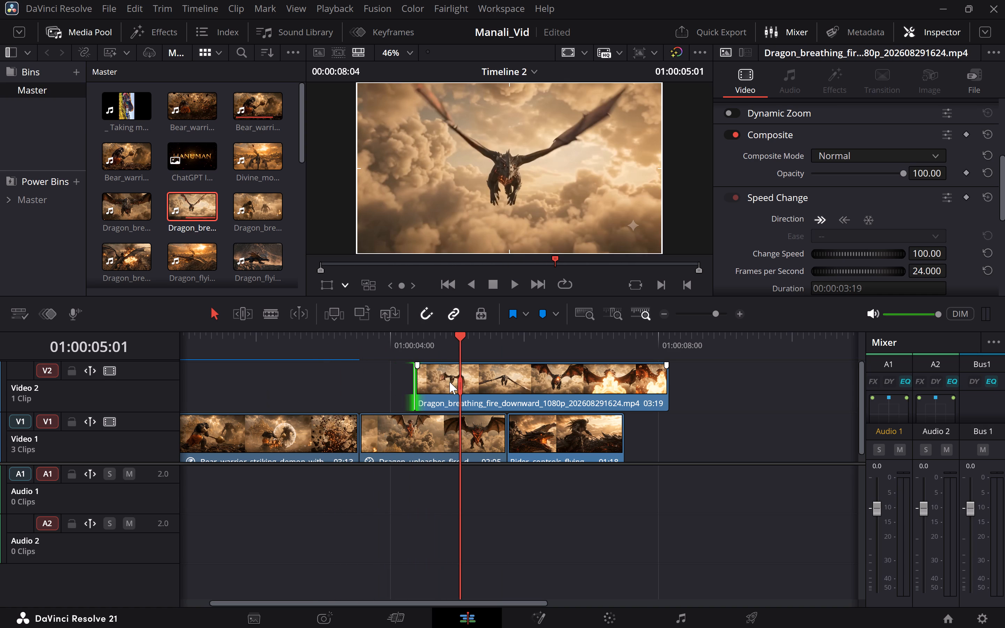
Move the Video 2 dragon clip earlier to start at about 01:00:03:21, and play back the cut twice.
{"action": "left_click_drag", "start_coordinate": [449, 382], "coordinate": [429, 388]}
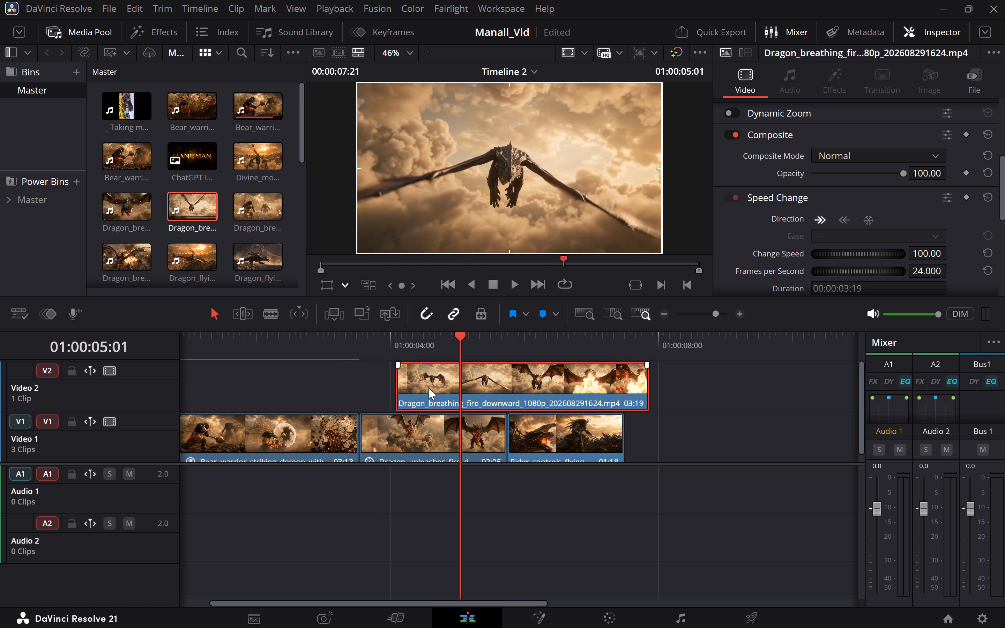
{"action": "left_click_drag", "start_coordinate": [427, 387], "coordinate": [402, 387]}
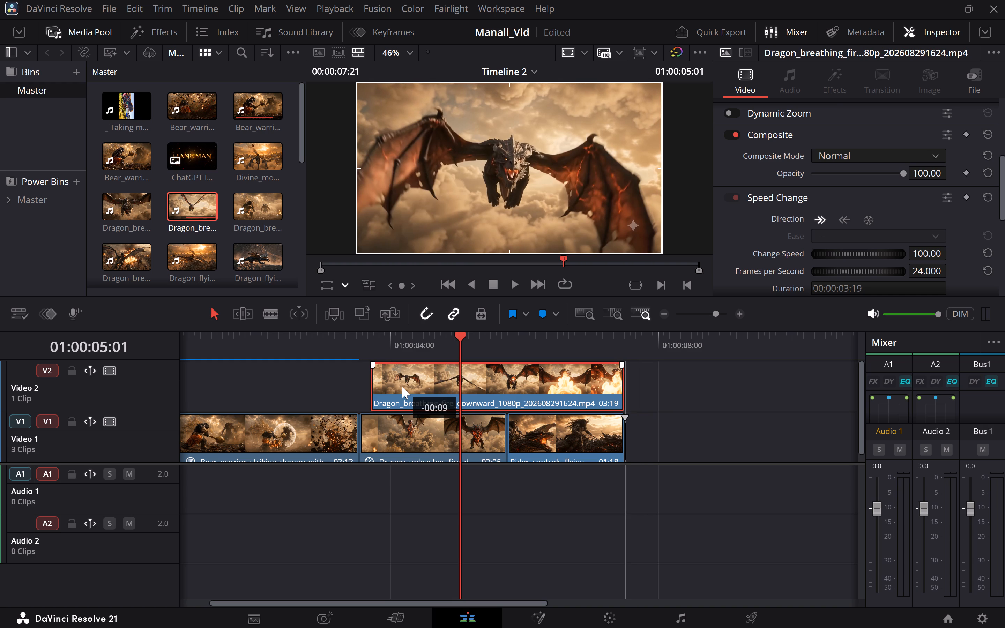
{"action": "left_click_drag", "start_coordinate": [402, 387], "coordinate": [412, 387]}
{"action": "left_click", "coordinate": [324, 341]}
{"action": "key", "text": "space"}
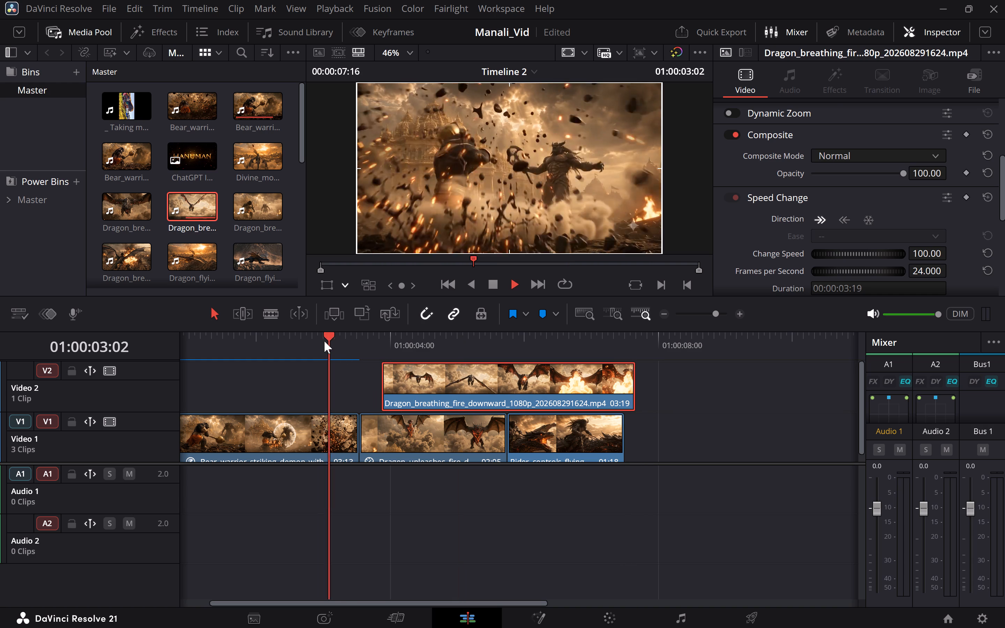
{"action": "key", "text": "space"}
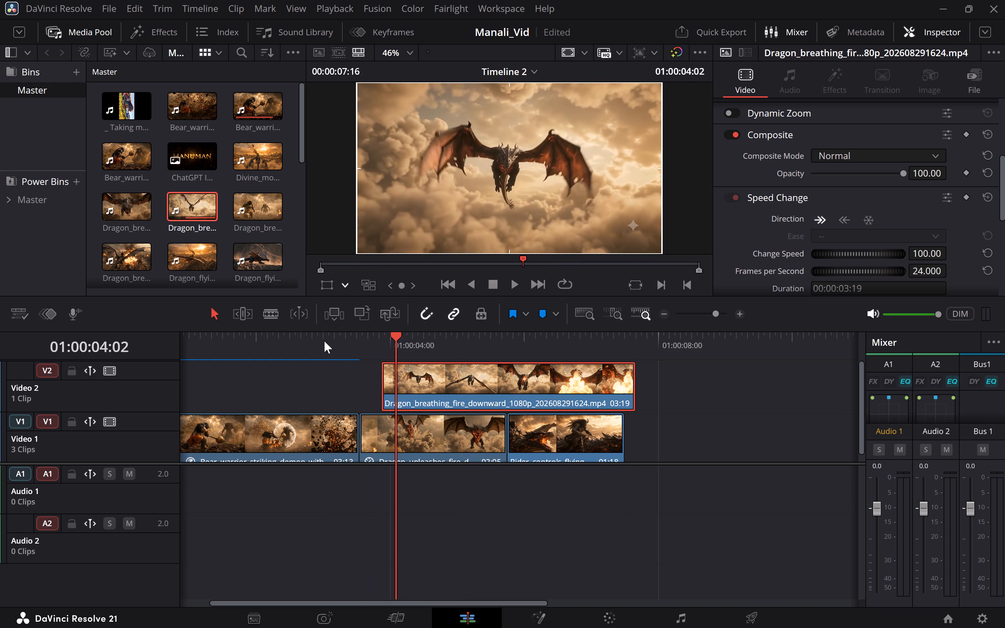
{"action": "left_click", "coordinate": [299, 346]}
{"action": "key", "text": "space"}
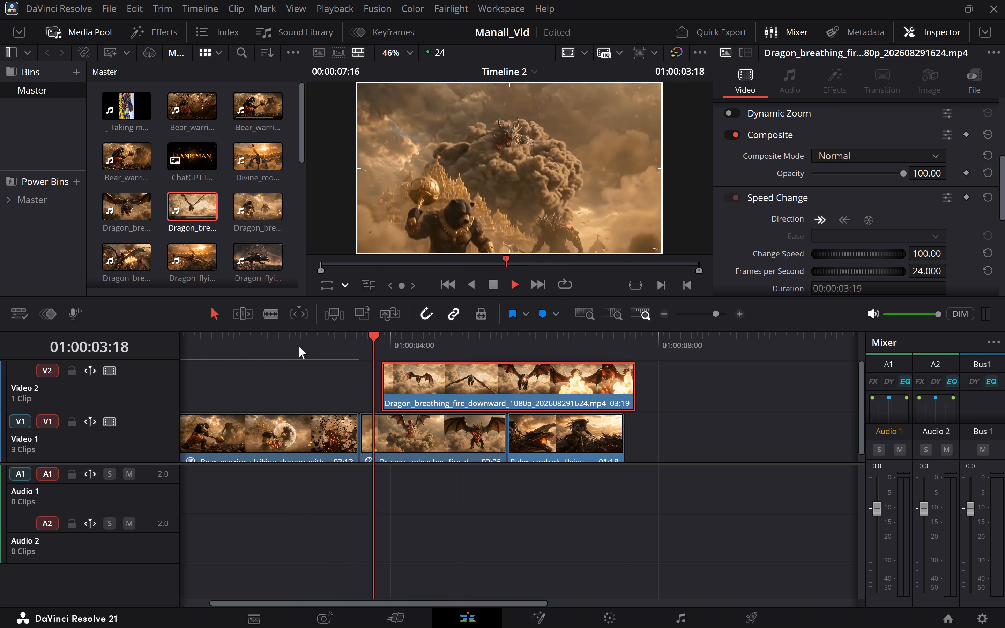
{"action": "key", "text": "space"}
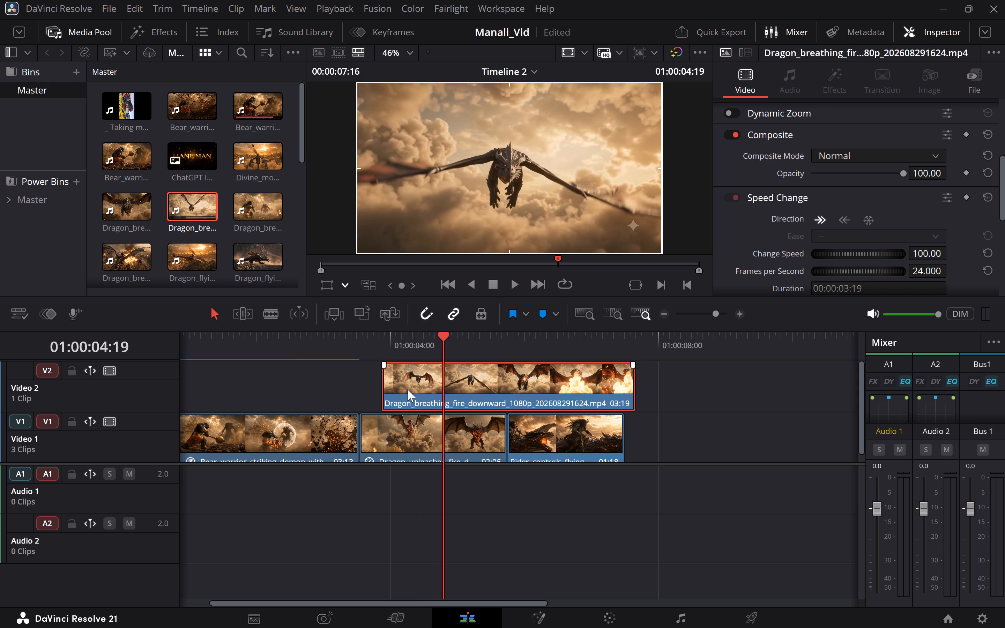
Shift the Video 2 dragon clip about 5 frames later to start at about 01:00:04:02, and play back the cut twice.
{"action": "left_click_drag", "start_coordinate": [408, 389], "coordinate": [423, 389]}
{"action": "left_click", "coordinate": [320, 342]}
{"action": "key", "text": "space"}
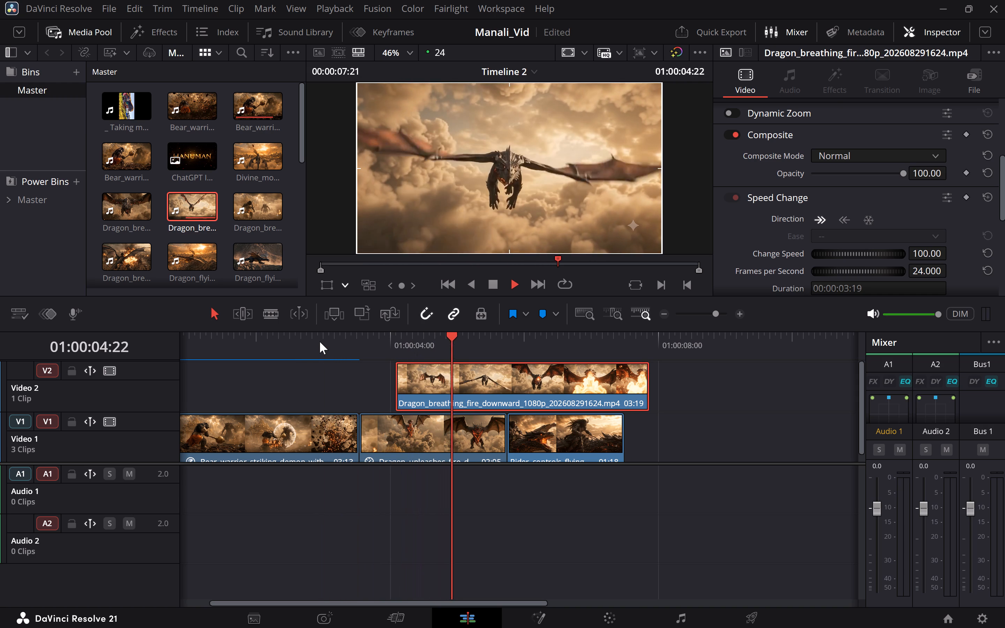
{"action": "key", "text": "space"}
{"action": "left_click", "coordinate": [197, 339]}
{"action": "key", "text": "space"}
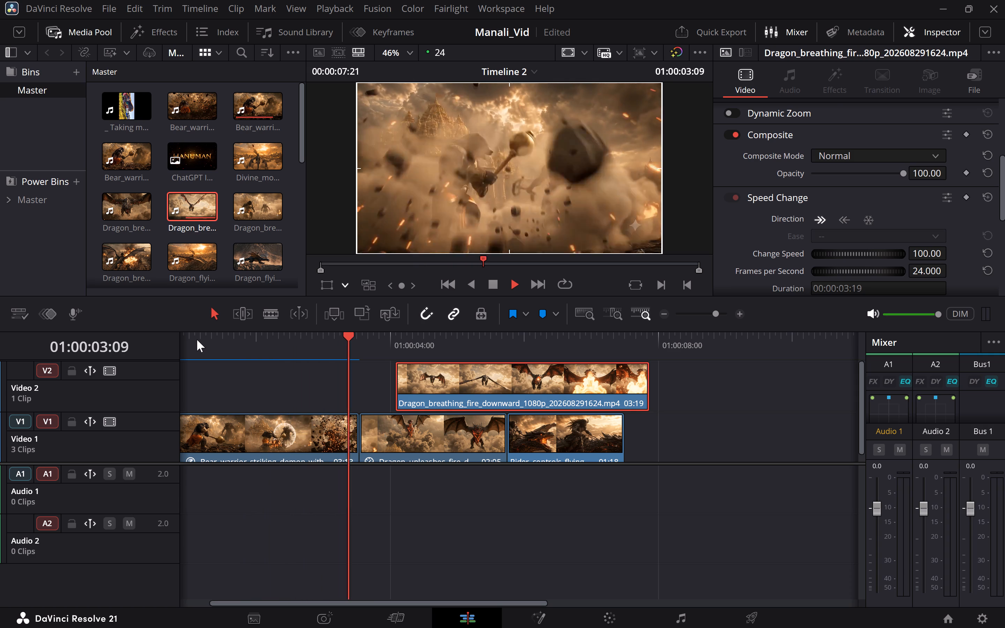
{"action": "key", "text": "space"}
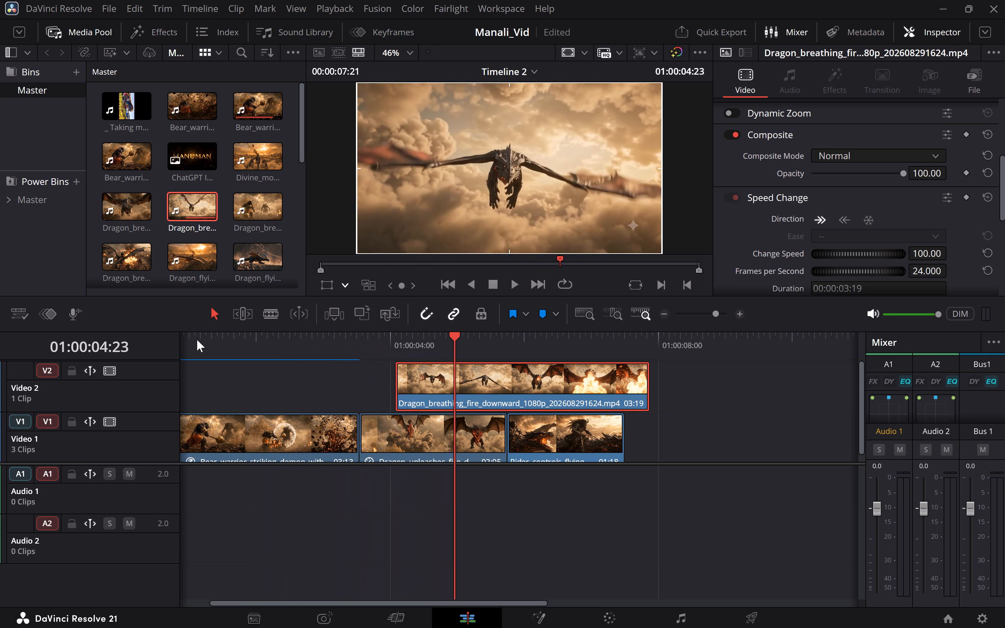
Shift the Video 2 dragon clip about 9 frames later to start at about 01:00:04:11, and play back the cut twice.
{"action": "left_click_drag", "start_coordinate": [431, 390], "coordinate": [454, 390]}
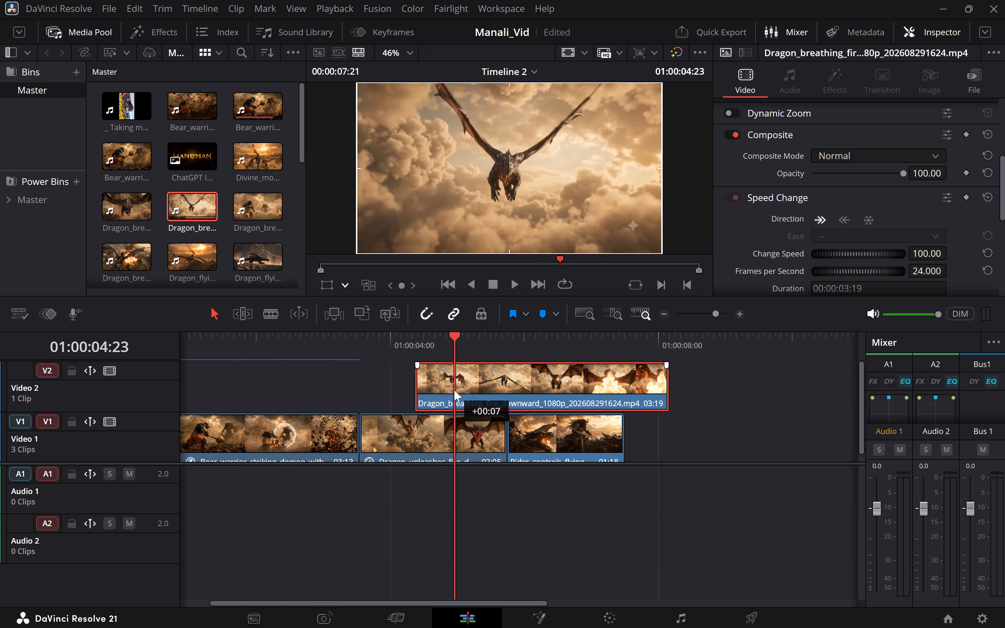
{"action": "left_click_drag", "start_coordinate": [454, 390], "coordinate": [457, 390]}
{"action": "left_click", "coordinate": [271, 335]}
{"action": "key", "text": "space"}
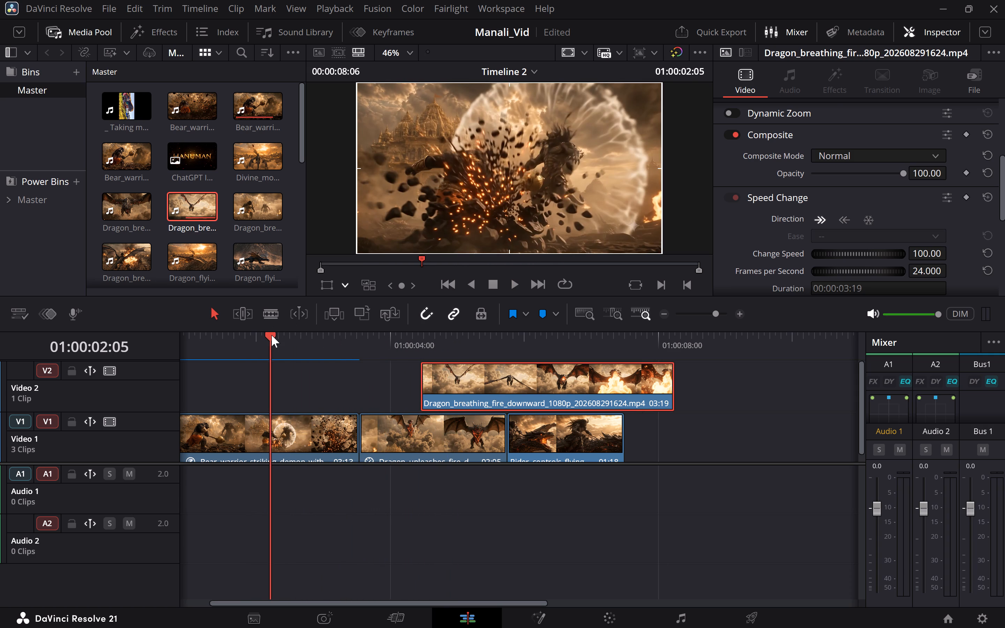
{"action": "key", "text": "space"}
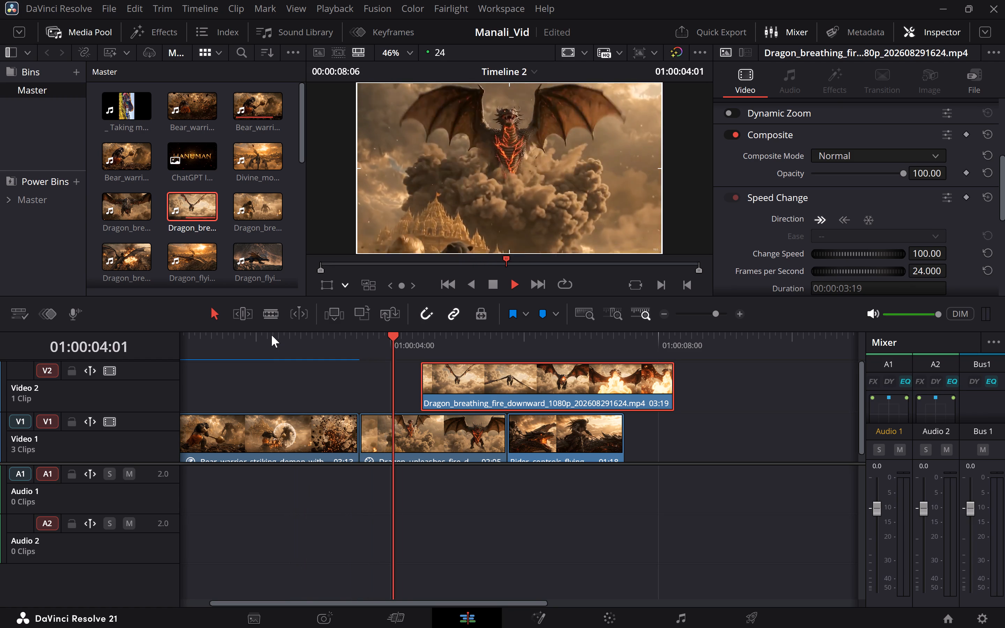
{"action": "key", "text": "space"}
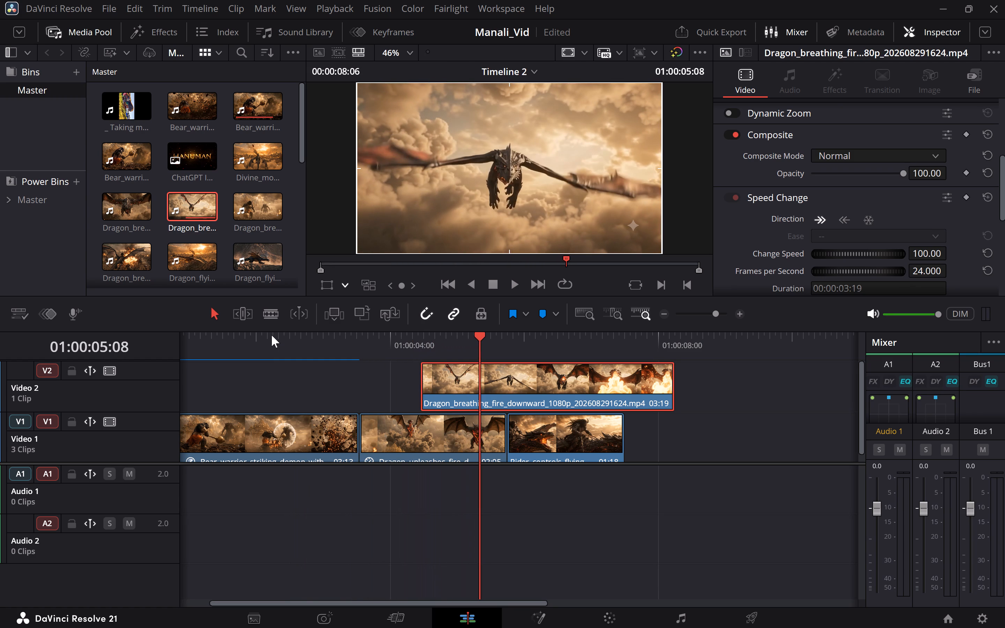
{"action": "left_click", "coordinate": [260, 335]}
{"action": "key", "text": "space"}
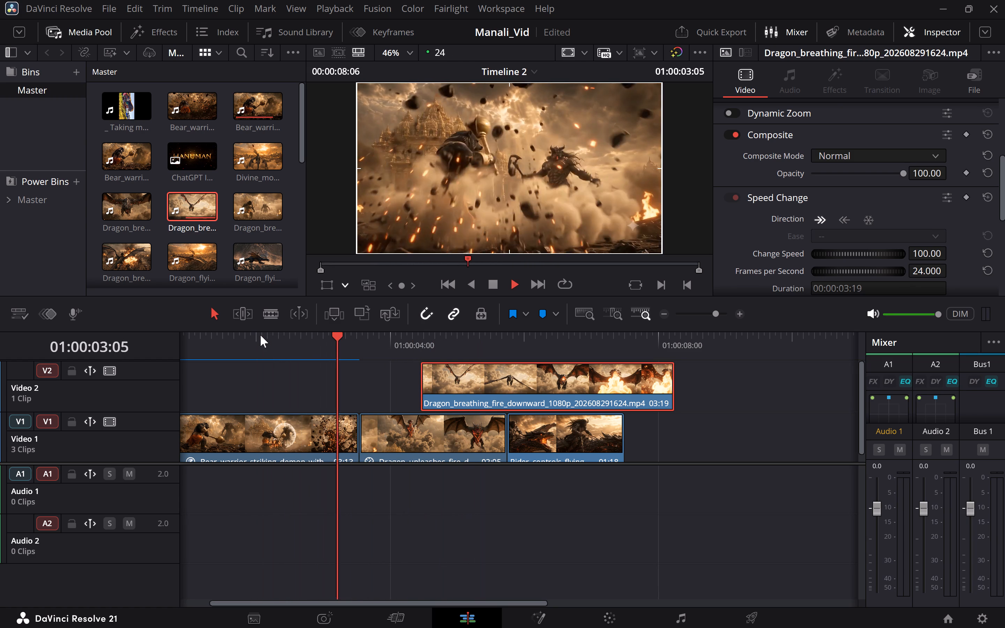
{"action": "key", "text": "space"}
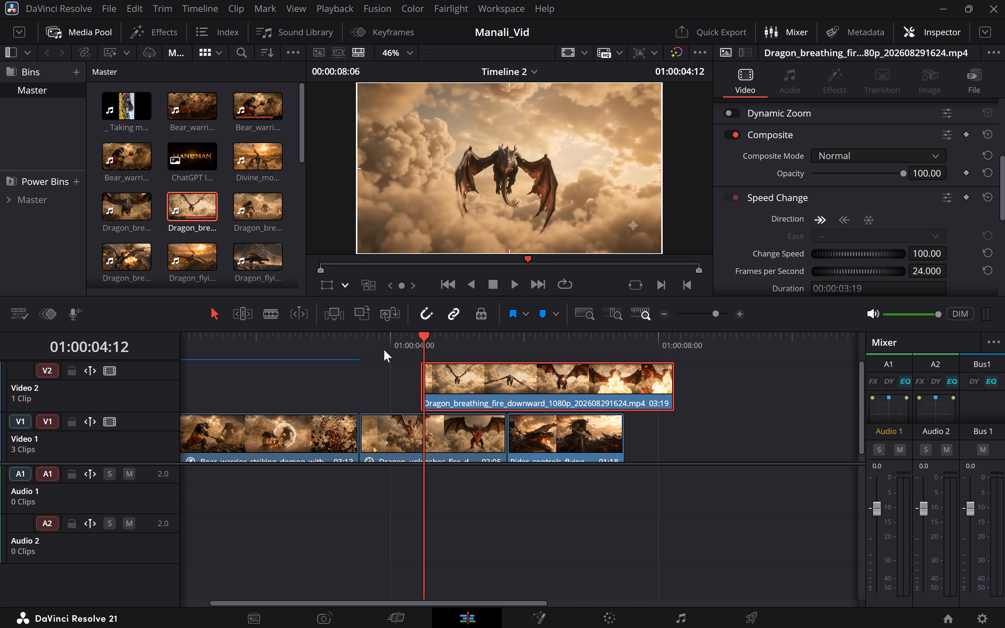
Shift the Video 2 dragon clip about 4 frames earlier to start at about 01:00:04:07.
{"action": "left_click_drag", "start_coordinate": [456, 389], "coordinate": [444, 389]}
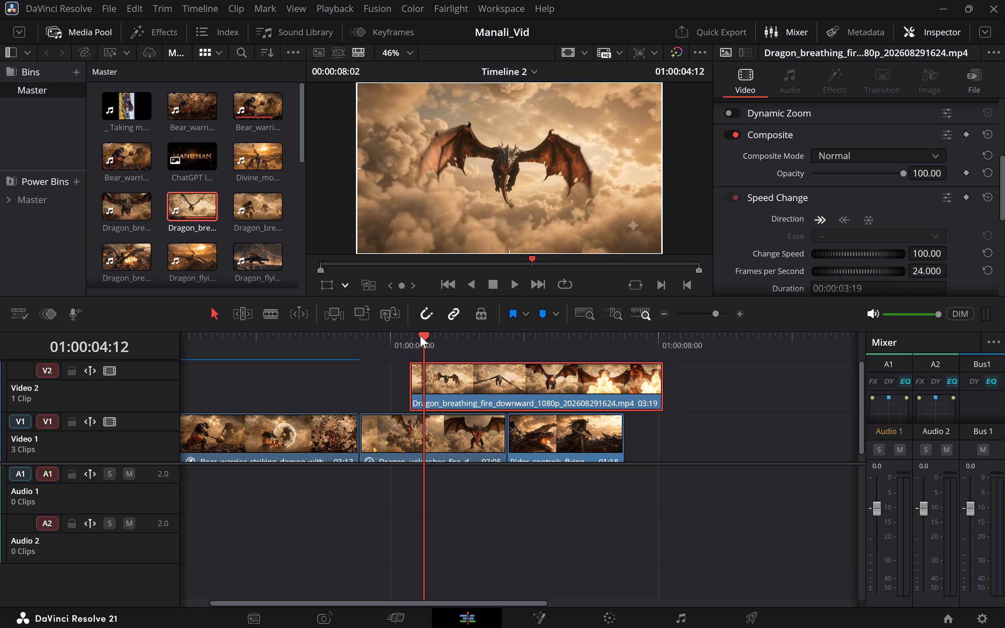
Find the frame at 01:00:04:22, where the flying dragon's wings are raised, and split the Video 2 dragon clip there.
{"action": "left_click", "coordinate": [440, 339]}
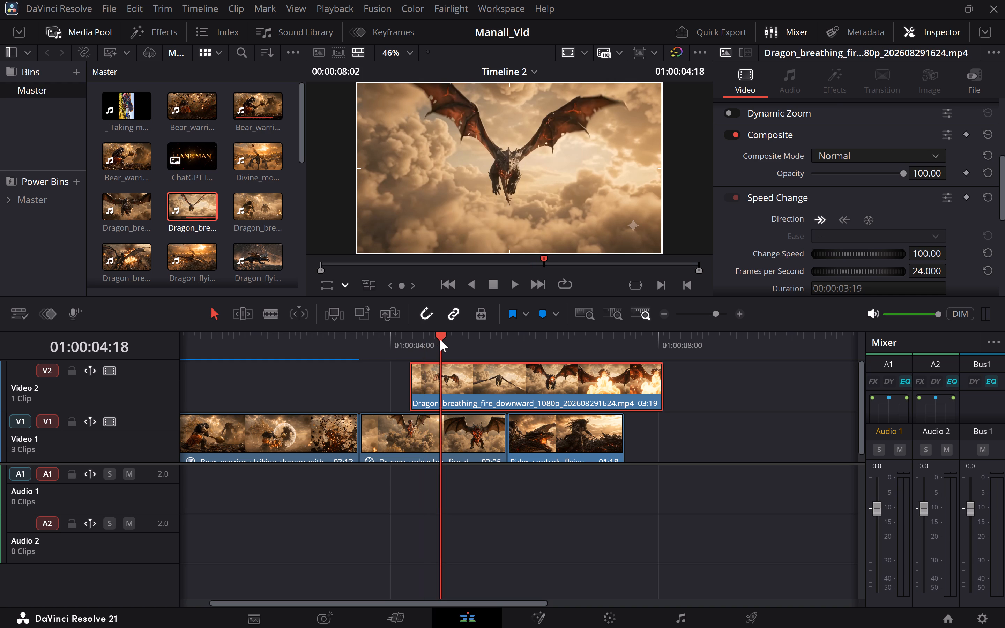
{"action": "left_click", "coordinate": [452, 339]}
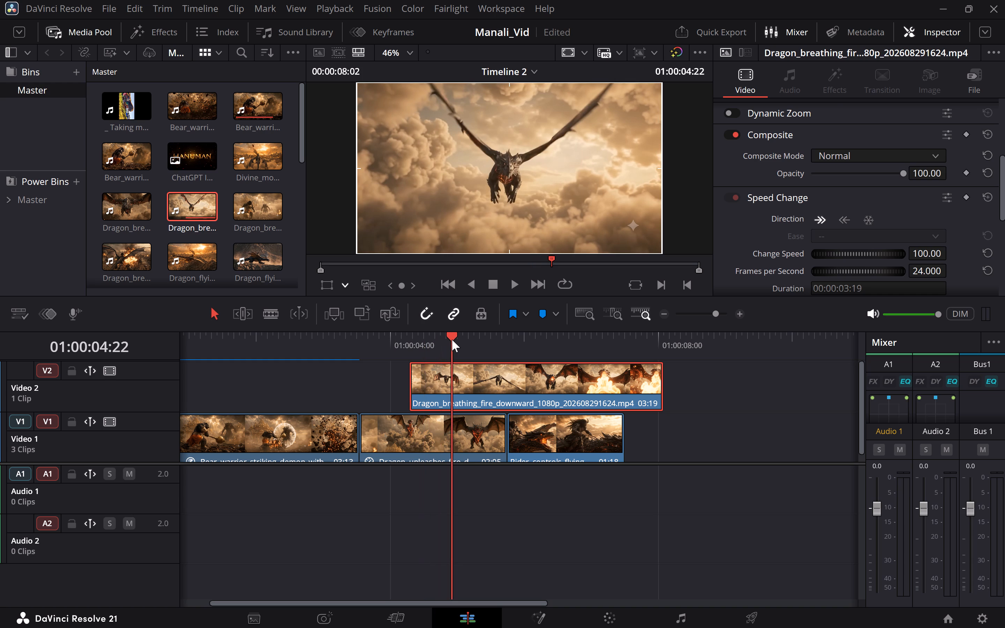
{"action": "key", "text": "b"}
{"action": "left_click", "coordinate": [452, 376]}
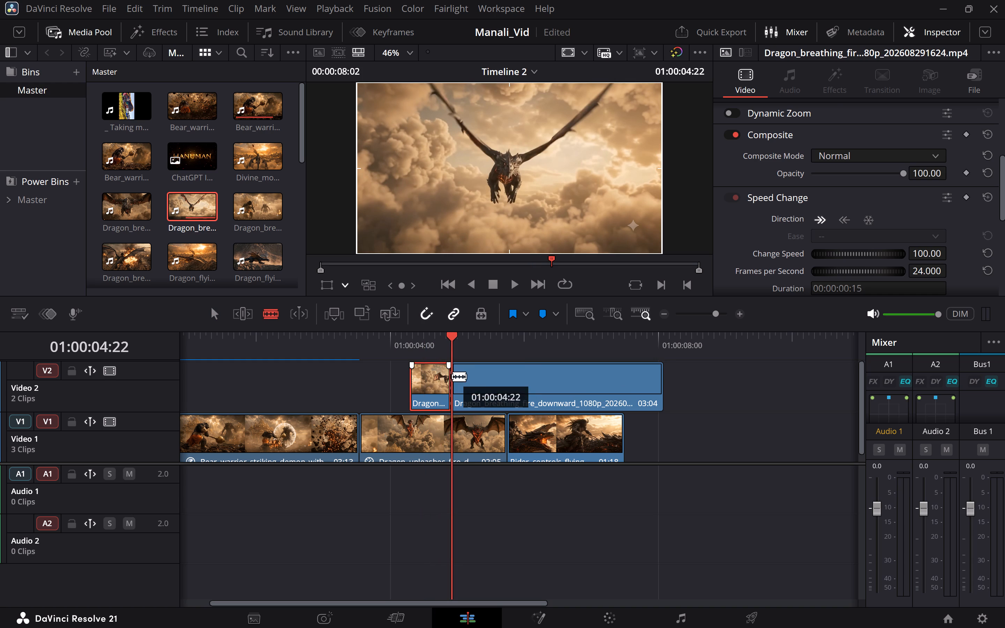
{"action": "key", "text": "a"}
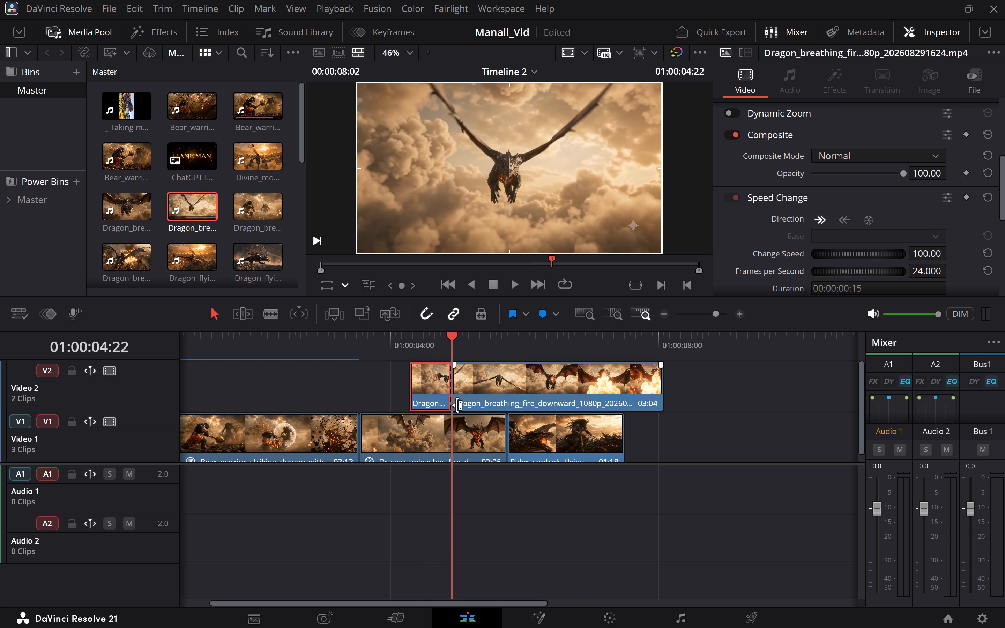
Split the fire-unleashing dragon clip on Video 1 at 01:00:04:07, where the Video 2 dragon clip starts.
{"action": "left_click", "coordinate": [405, 338]}
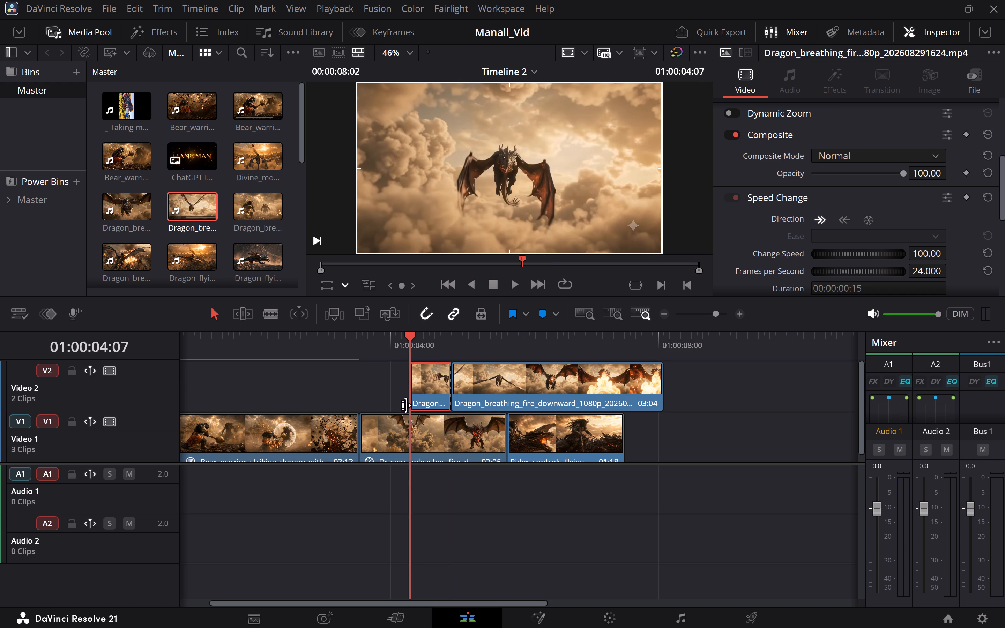
{"action": "left_click", "coordinate": [438, 436]}
{"action": "key", "text": "b"}
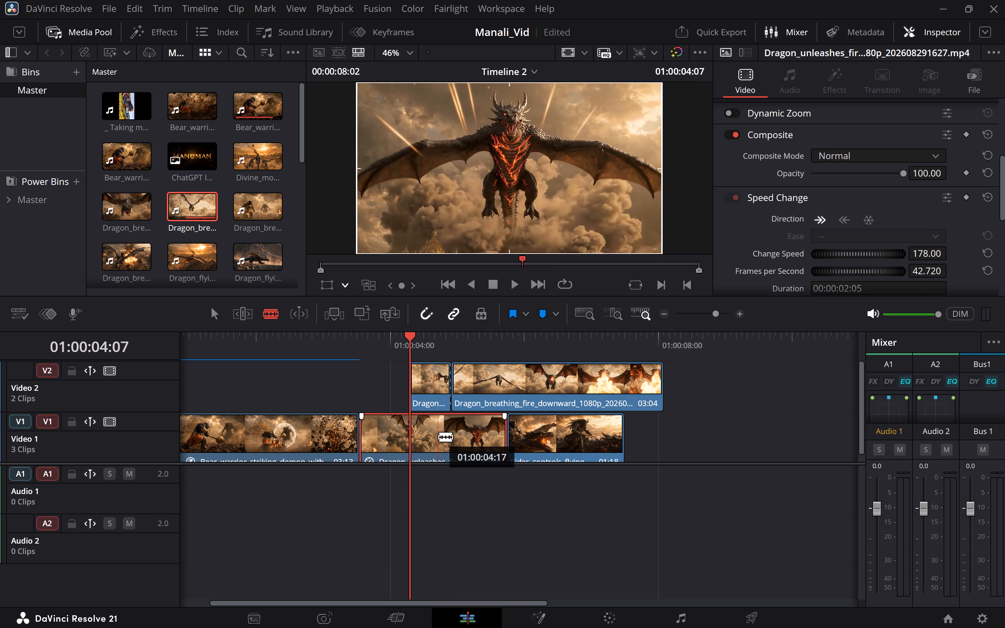
{"action": "left_click", "coordinate": [410, 436]}
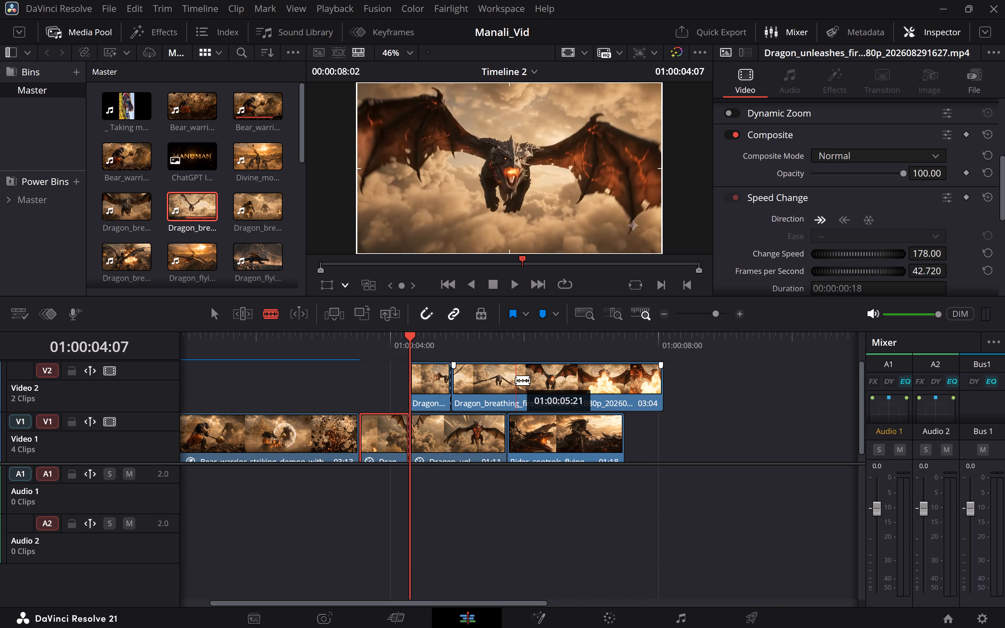
Shift the long fire-breathing dragon clip on Video 2 later to start at about 01:00:06:19.
{"action": "key", "text": "a"}
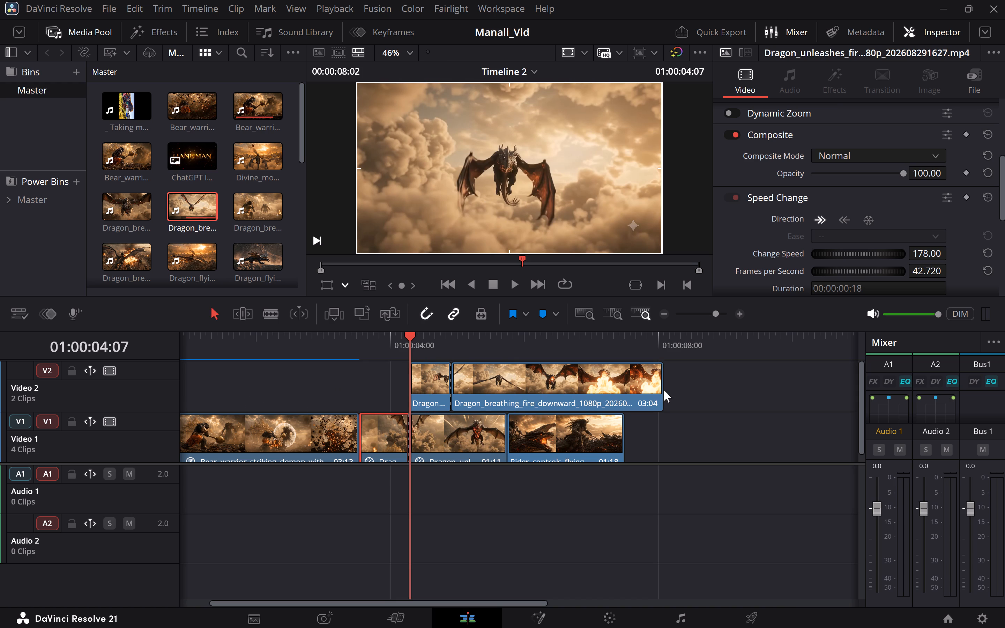
{"action": "left_click_drag", "start_coordinate": [601, 385], "coordinate": [728, 375]}
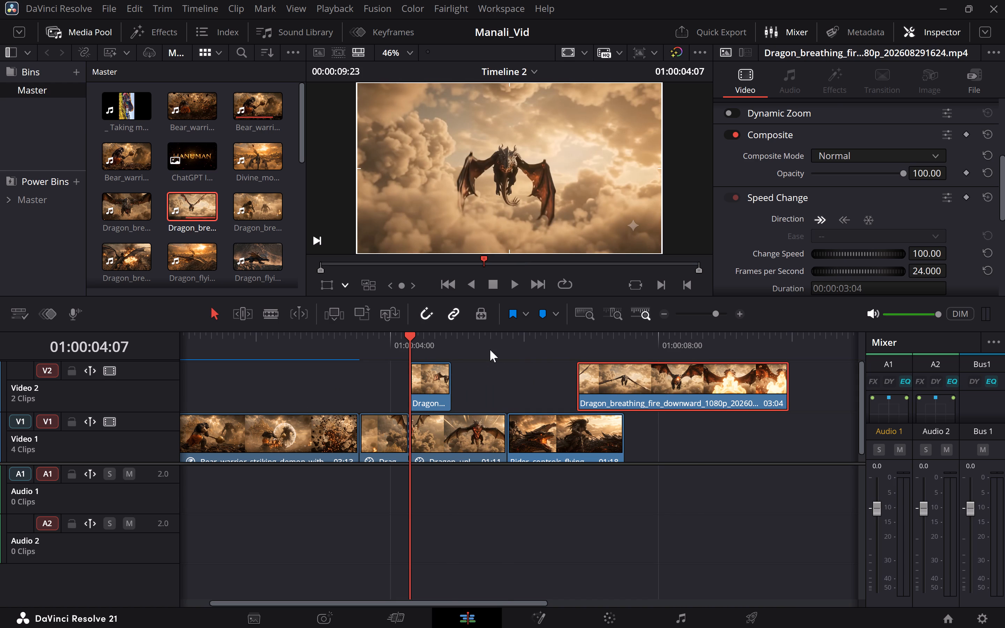
Find the frame at 01:00:05:06, where the dragon's wings are raised, and split the fire-unleashing dragon clip on Video 1 there.
{"action": "left_click", "coordinate": [454, 338]}
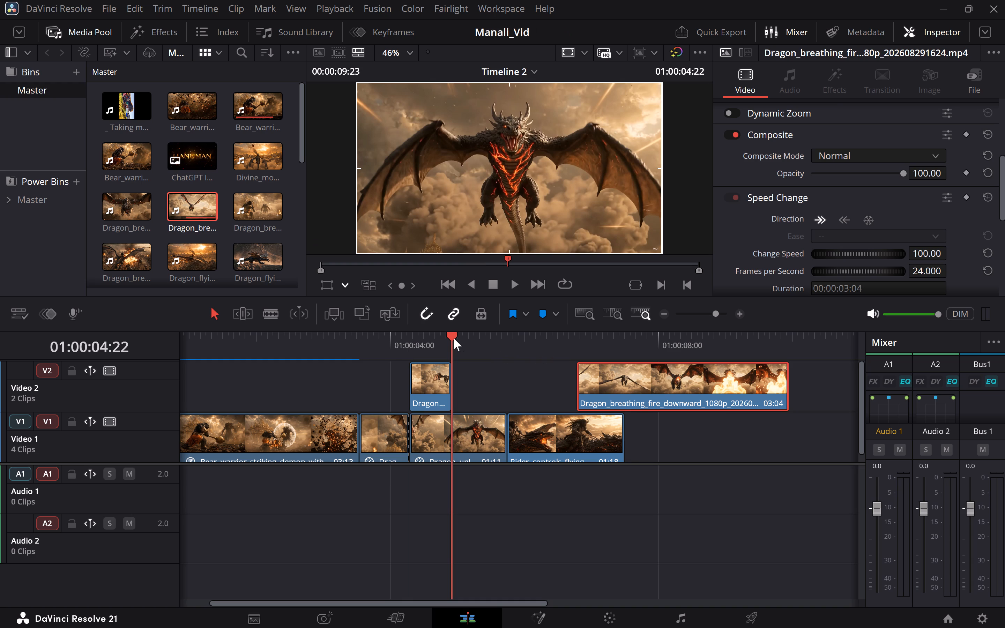
{"action": "key", "text": "Right"}
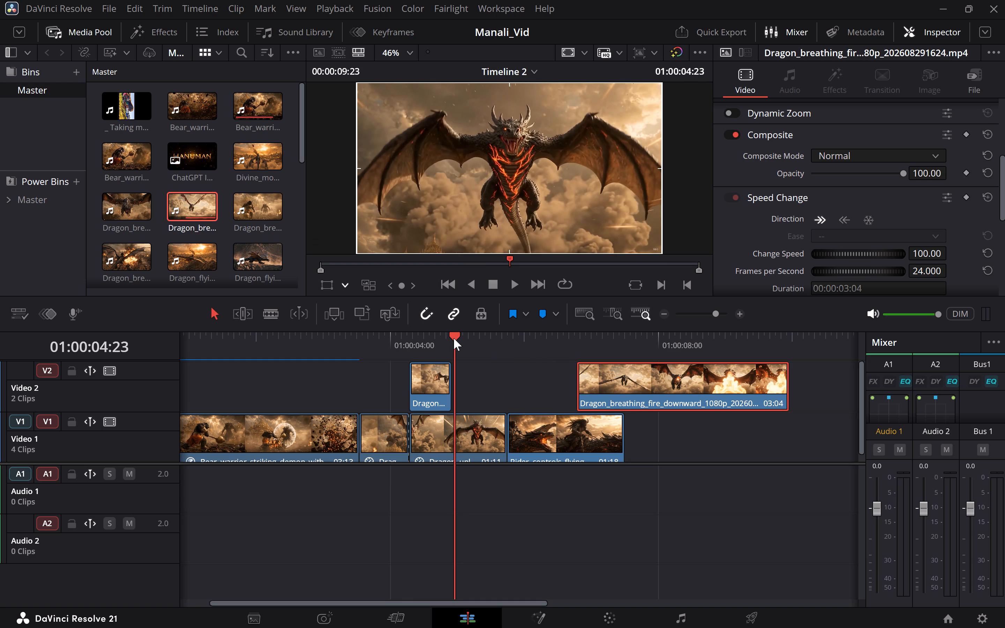
{"action": "key", "text": "Right"}
{"action": "key", "text": "Right"}
{"action": "key", "text": "Right"}
{"action": "key", "text": "Right"}
{"action": "key", "text": "Right"}
{"action": "key", "text": "Right"}
{"action": "key", "text": "Right"}
{"action": "key", "text": "Right"}
{"action": "key", "text": "Right"}
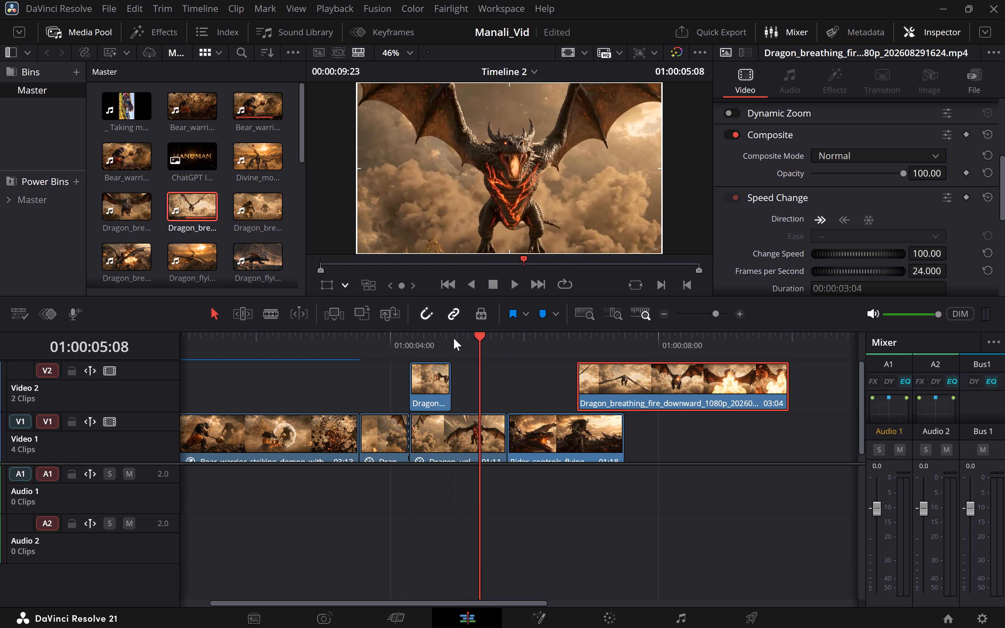
{"action": "key", "text": "Right"}
{"action": "key", "text": "Left"}
{"action": "key", "text": "Left"}
{"action": "key", "text": "Left"}
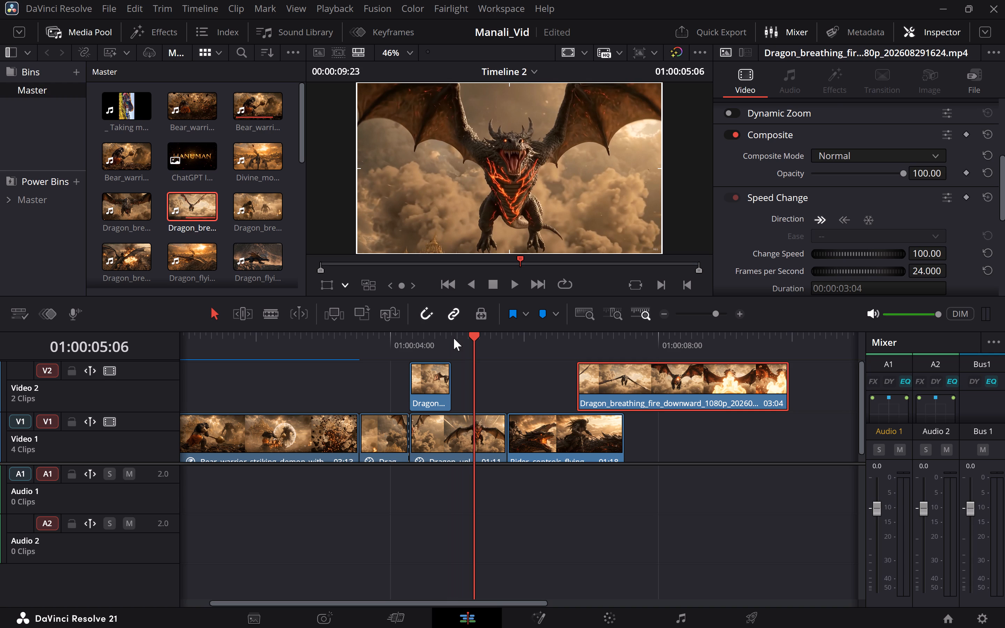
{"action": "key", "text": "Left"}
{"action": "key", "text": "Right"}
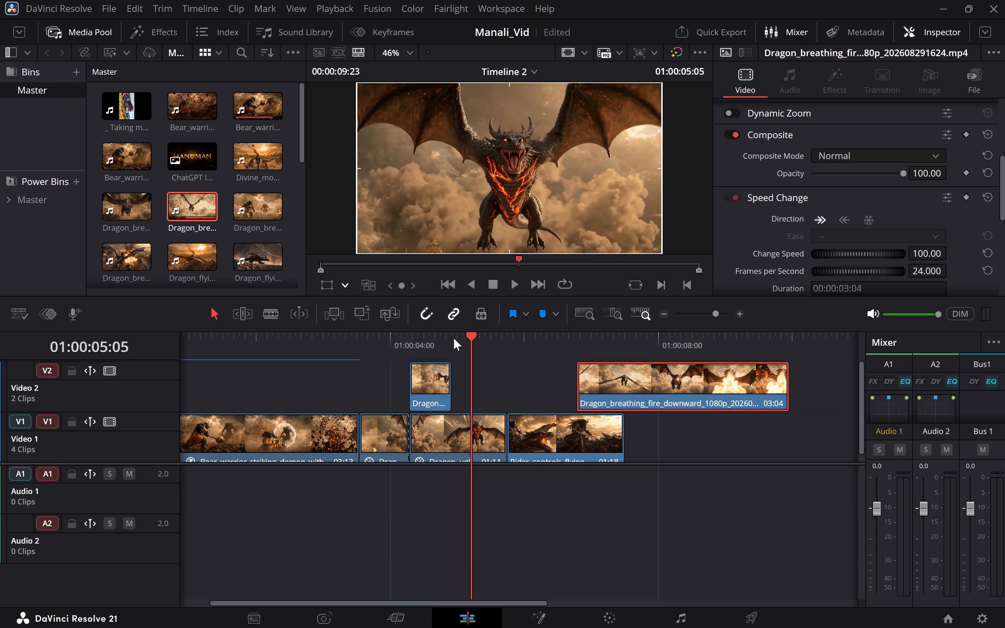
{"action": "key", "text": "b"}
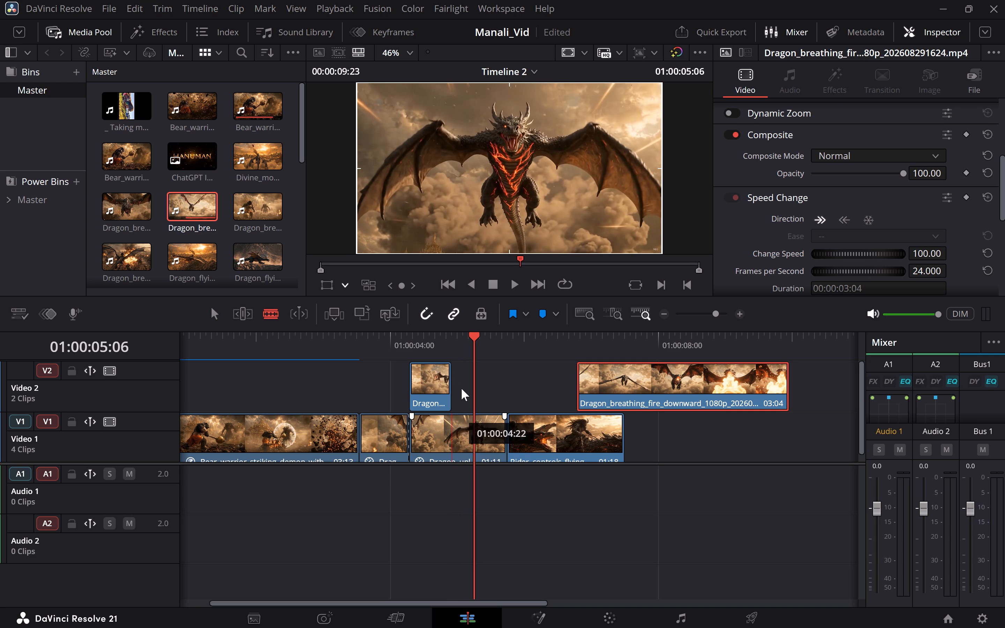
{"action": "key", "text": "a"}
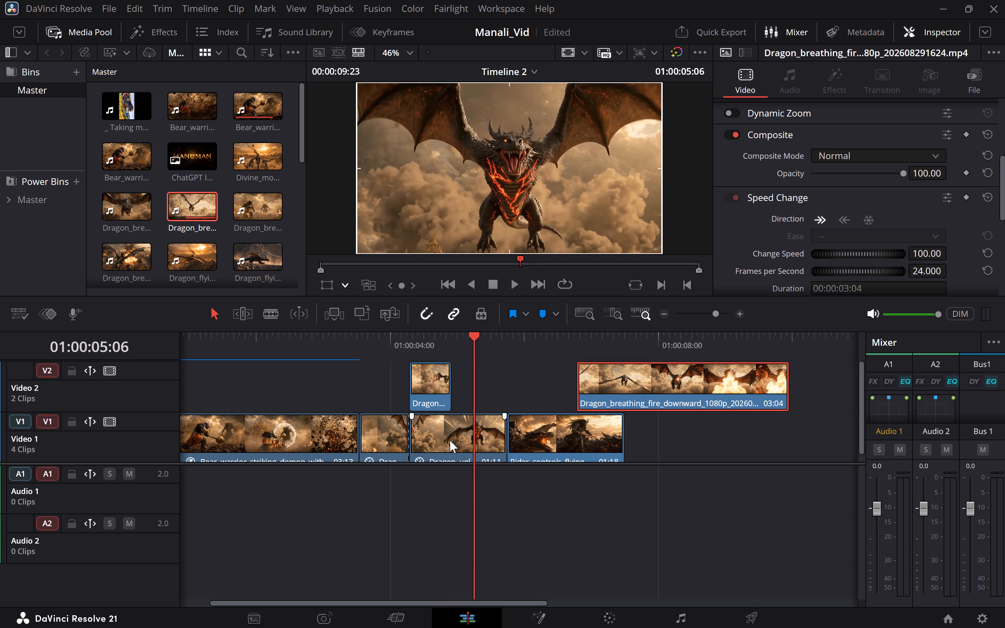
{"action": "left_click", "coordinate": [450, 440]}
{"action": "key", "text": "b"}
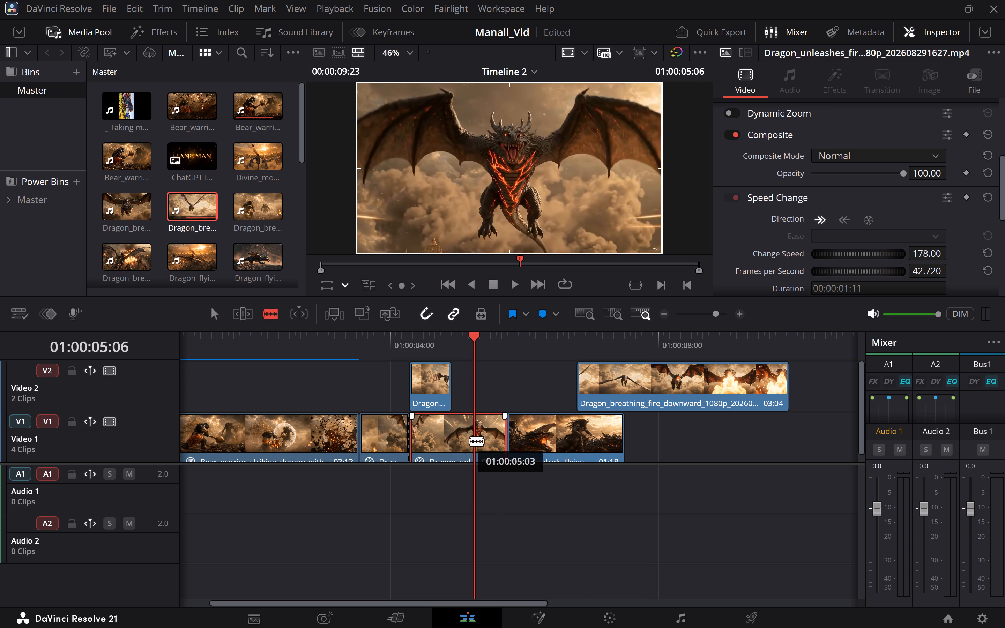
{"action": "left_click", "coordinate": [473, 440]}
{"action": "key", "text": "a"}
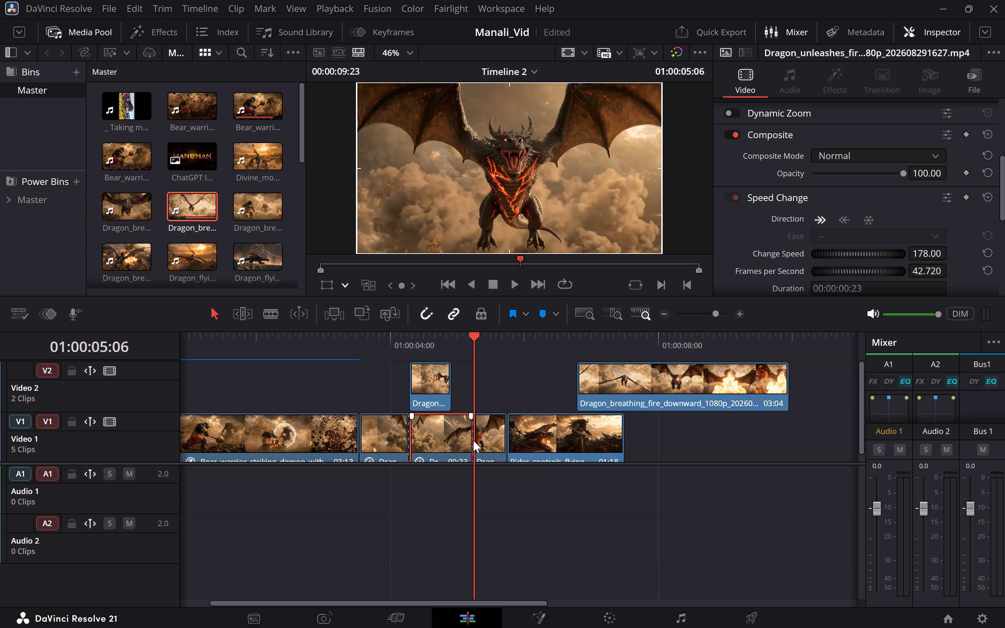
Move the rider clip on Video 1 later to about 01:00:08:10 and delete the leftover dragon piece after the 01:00:05:06 split.
{"action": "left_click", "coordinate": [441, 439]}
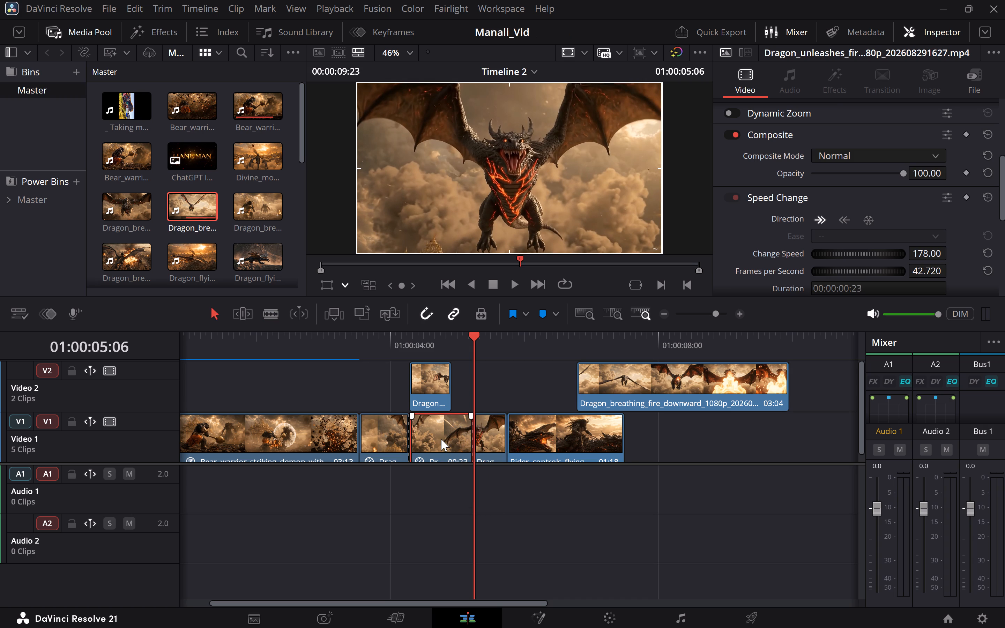
{"action": "left_click_drag", "start_coordinate": [568, 441], "coordinate": [633, 441]}
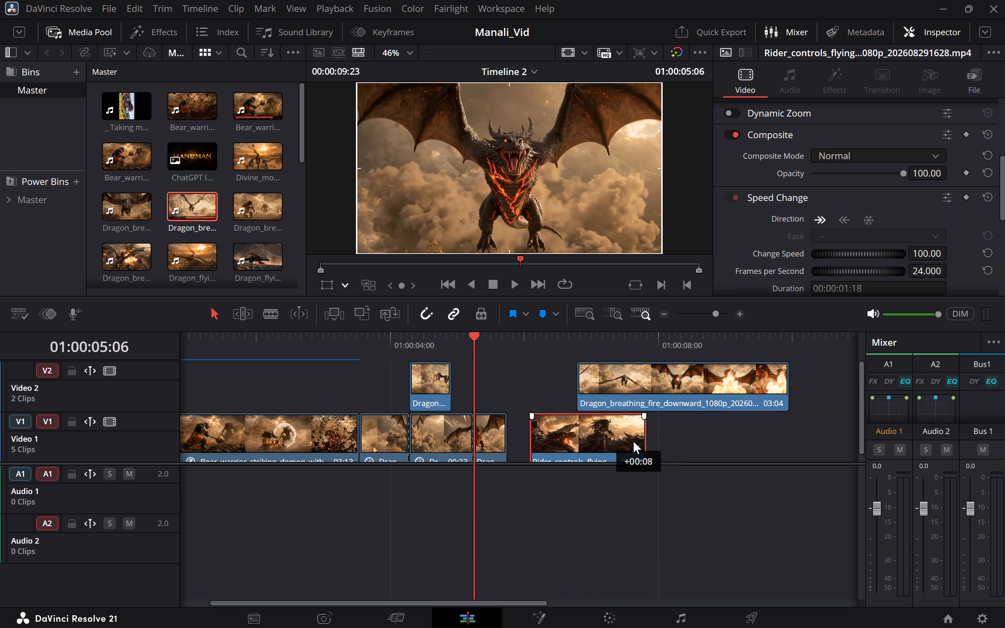
{"action": "left_click_drag", "start_coordinate": [633, 441], "coordinate": [748, 443]}
{"action": "left_click_drag", "start_coordinate": [498, 438], "coordinate": [527, 440]}
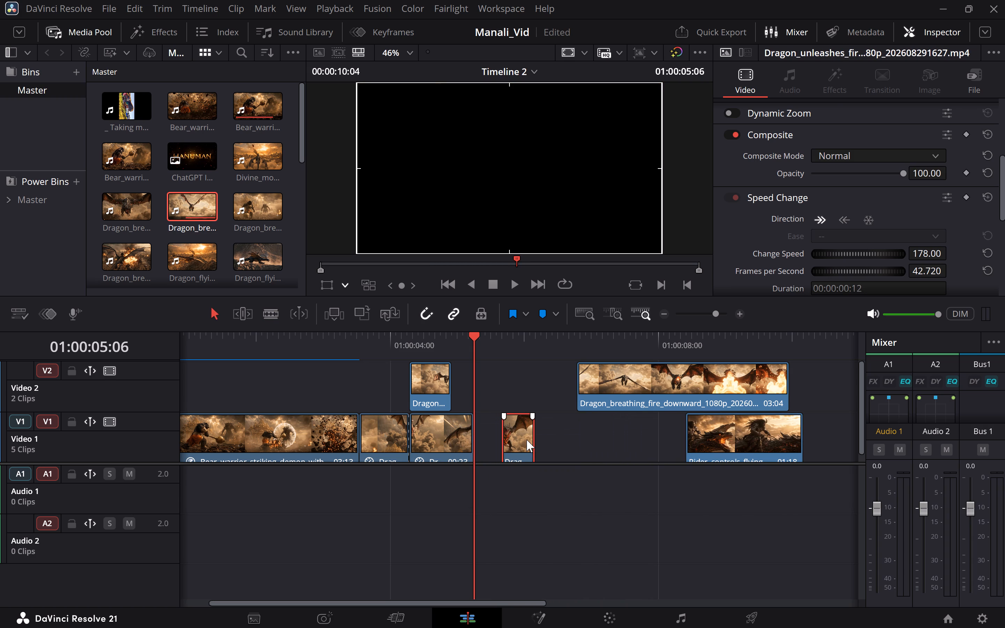
{"action": "key", "text": "BackSpace"}
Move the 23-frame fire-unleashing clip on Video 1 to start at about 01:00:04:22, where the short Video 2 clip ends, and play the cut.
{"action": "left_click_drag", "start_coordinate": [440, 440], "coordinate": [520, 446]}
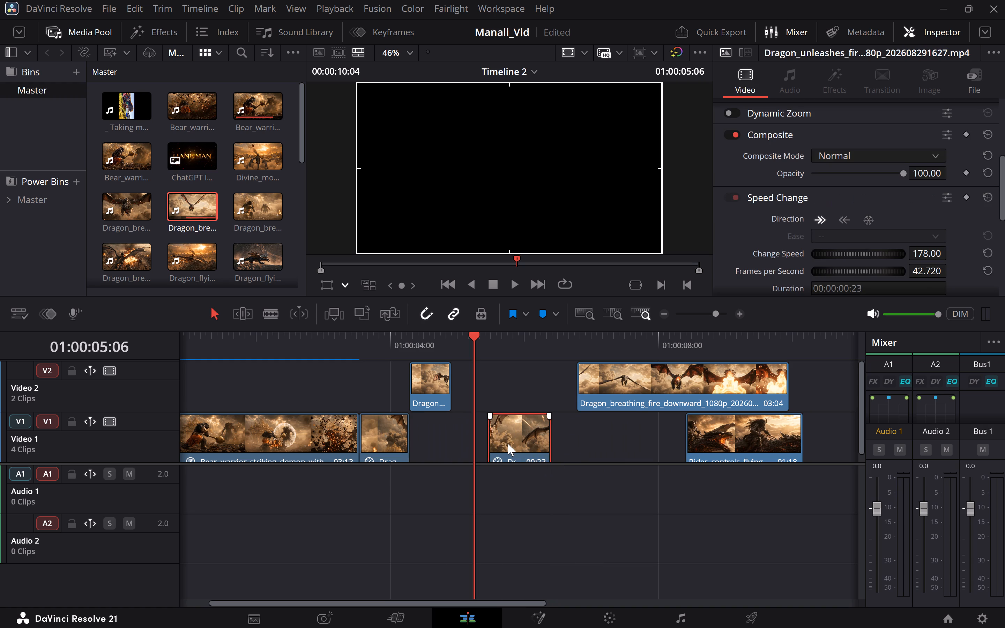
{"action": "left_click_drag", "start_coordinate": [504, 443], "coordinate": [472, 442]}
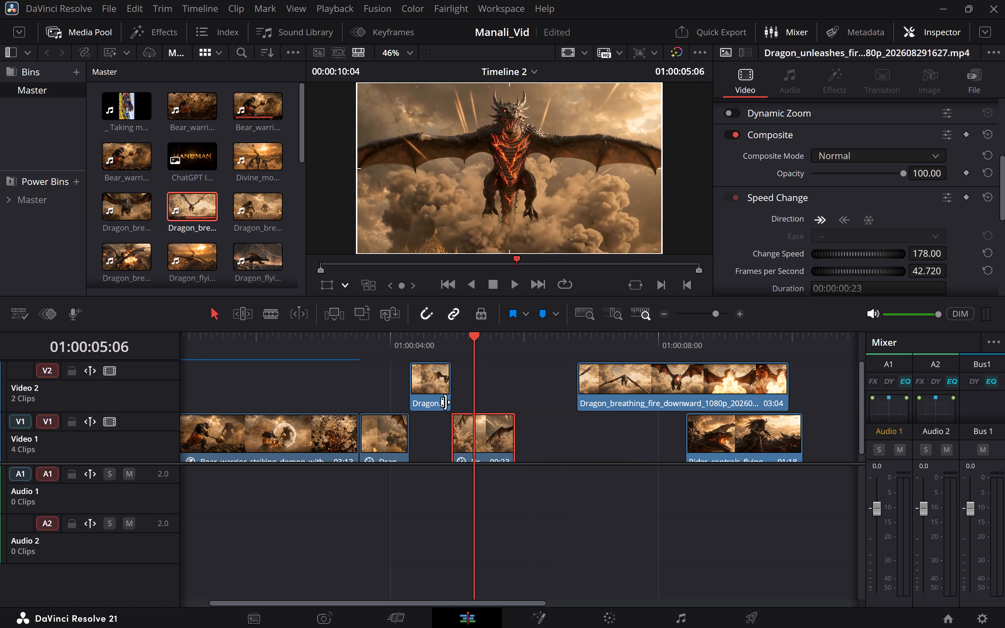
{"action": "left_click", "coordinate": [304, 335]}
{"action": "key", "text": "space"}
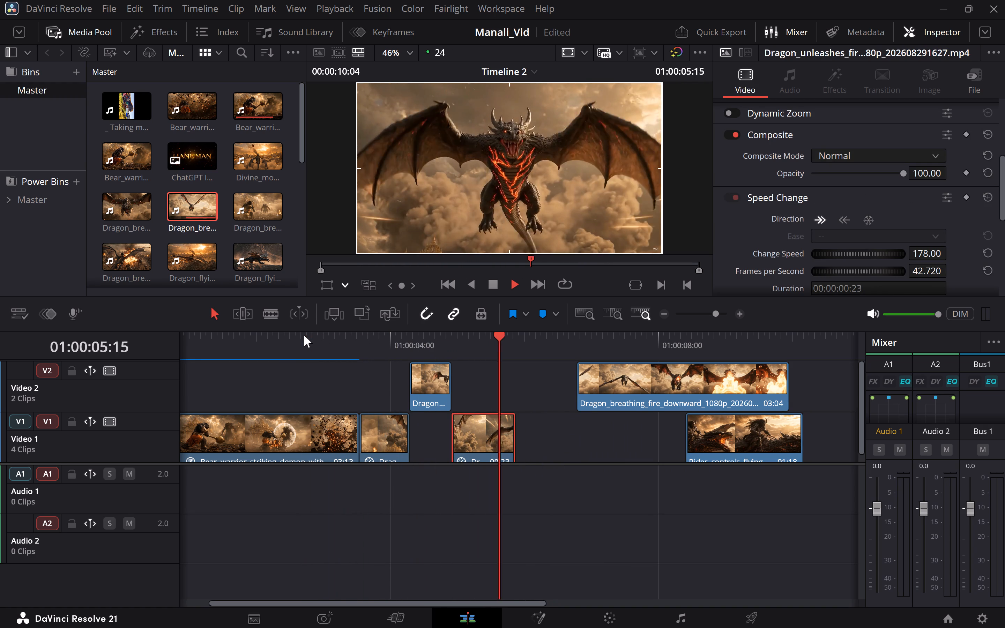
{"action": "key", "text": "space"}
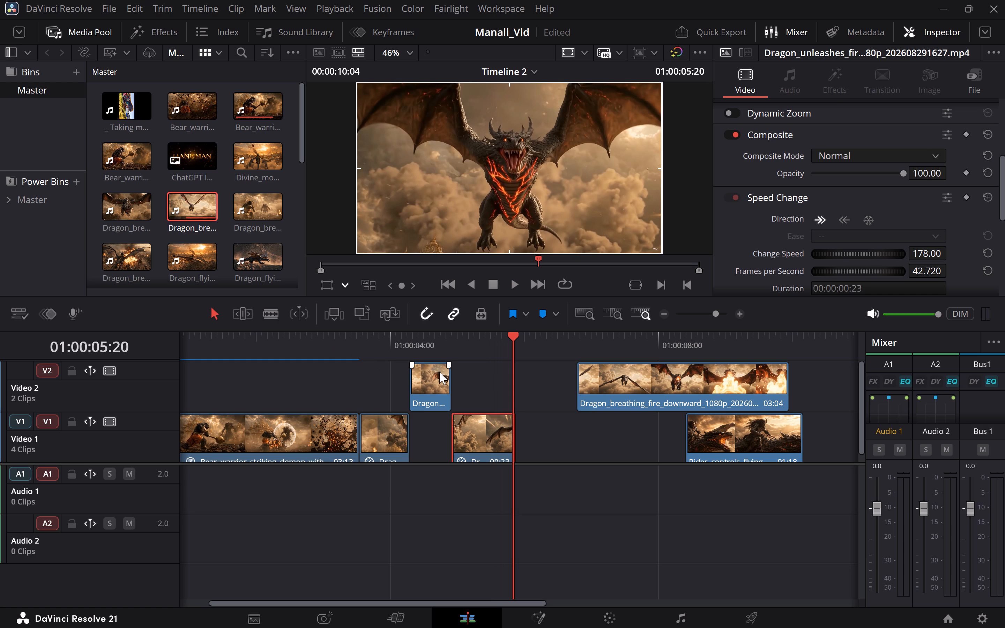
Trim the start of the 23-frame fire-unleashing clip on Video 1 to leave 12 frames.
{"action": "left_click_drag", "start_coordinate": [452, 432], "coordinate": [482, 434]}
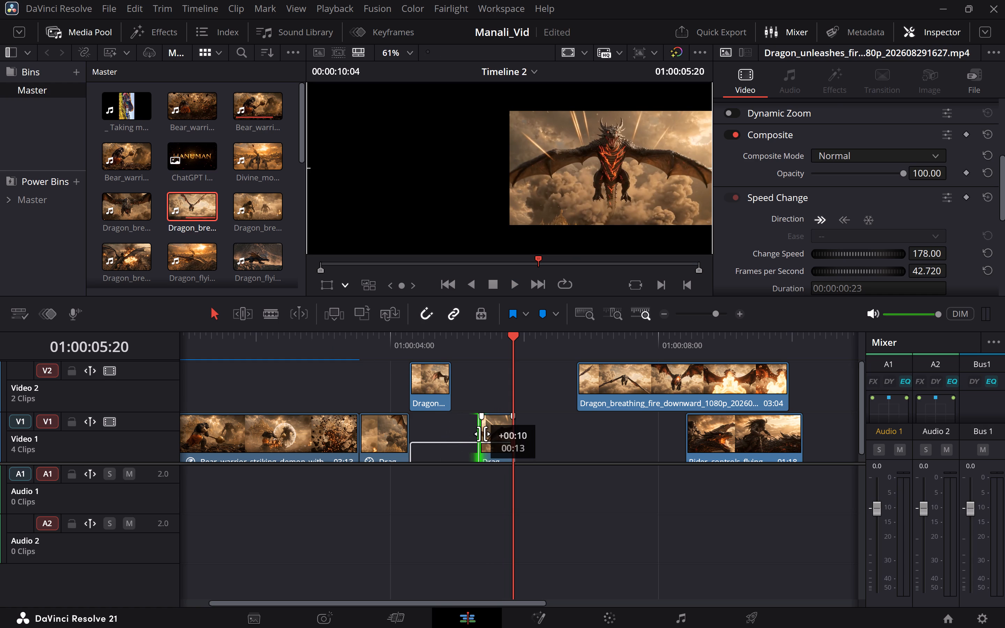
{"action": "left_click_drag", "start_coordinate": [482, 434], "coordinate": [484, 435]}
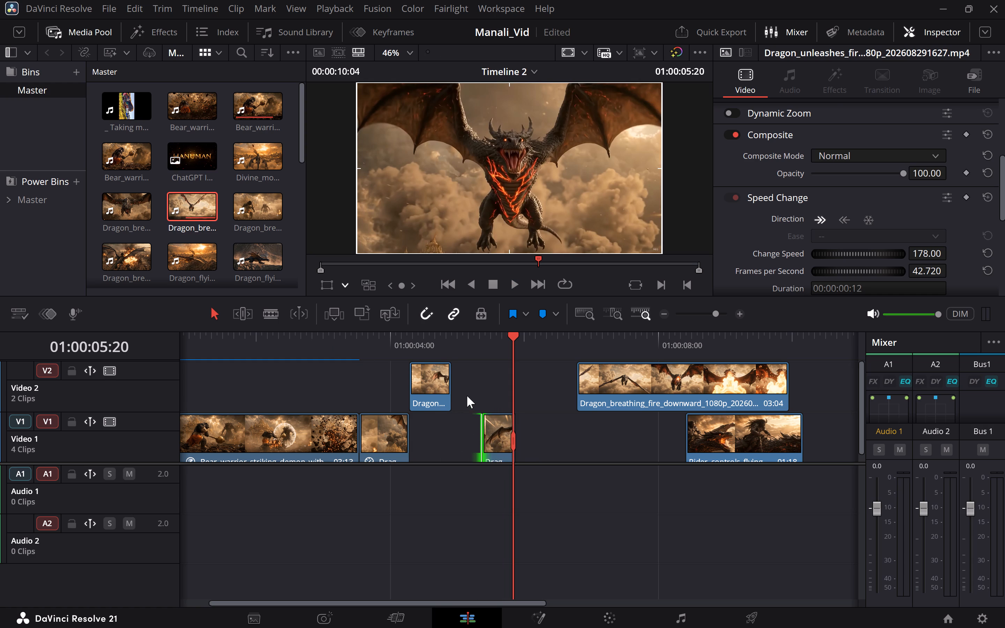
Extend the short Video 2 dragon clip to 17 frames and shift it to start at about 01:00:04:11.
{"action": "left_click_drag", "start_coordinate": [450, 388], "coordinate": [456, 388]}
{"action": "left_click_drag", "start_coordinate": [445, 388], "coordinate": [457, 387]}
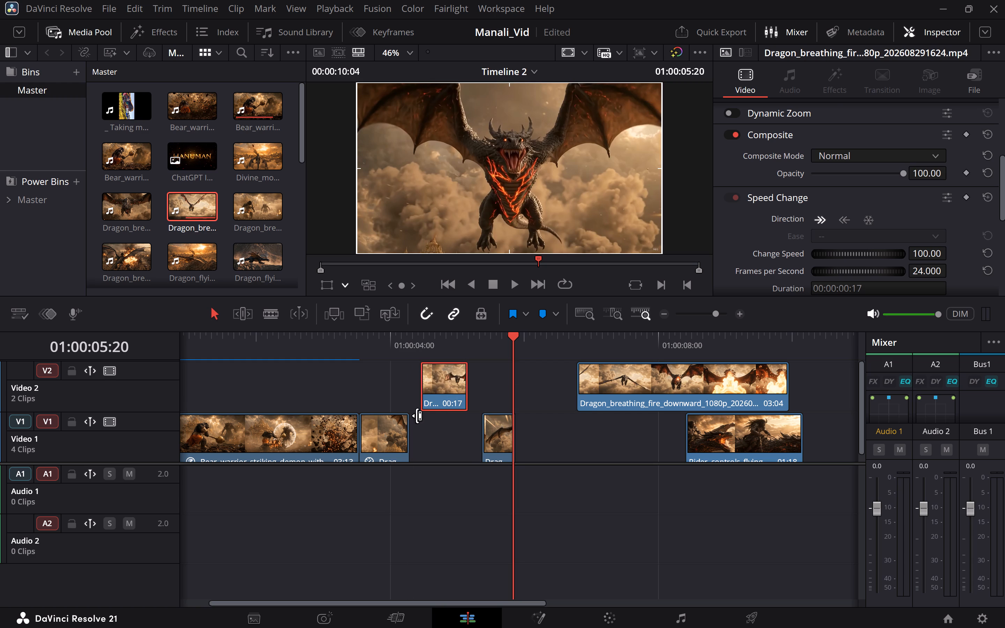
Extend the end of the first fire-unleashing clip on Video 1 to about 01:00:04:11, where the short Video 2 clip starts.
{"action": "left_click_drag", "start_coordinate": [408, 432], "coordinate": [417, 434]}
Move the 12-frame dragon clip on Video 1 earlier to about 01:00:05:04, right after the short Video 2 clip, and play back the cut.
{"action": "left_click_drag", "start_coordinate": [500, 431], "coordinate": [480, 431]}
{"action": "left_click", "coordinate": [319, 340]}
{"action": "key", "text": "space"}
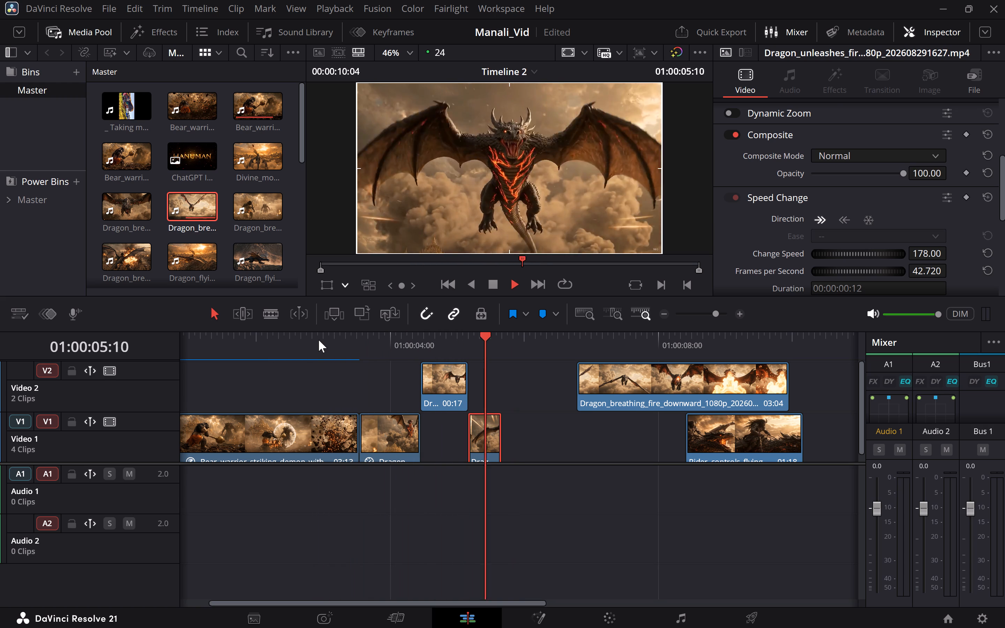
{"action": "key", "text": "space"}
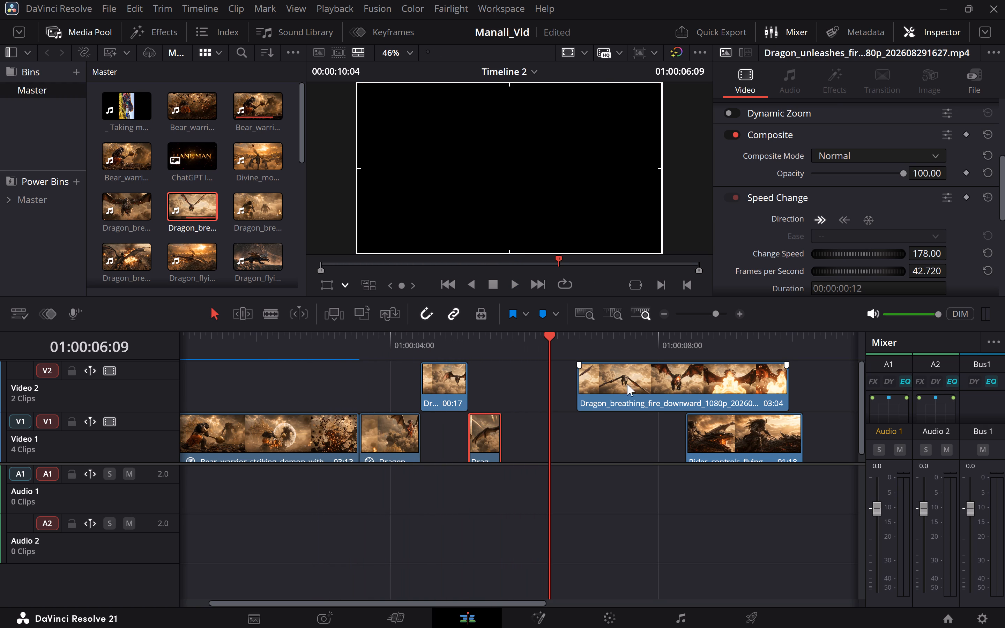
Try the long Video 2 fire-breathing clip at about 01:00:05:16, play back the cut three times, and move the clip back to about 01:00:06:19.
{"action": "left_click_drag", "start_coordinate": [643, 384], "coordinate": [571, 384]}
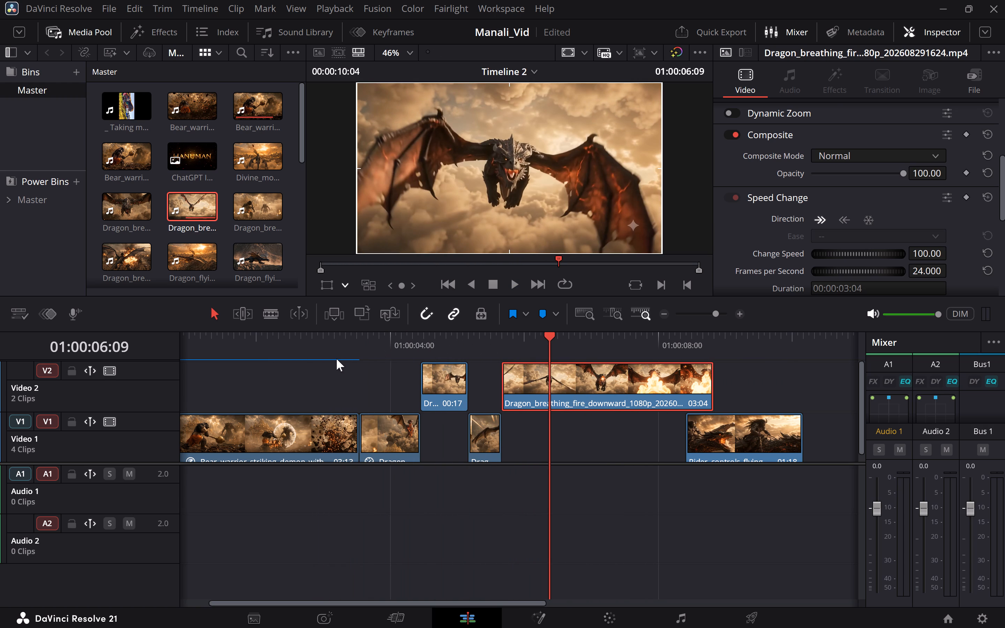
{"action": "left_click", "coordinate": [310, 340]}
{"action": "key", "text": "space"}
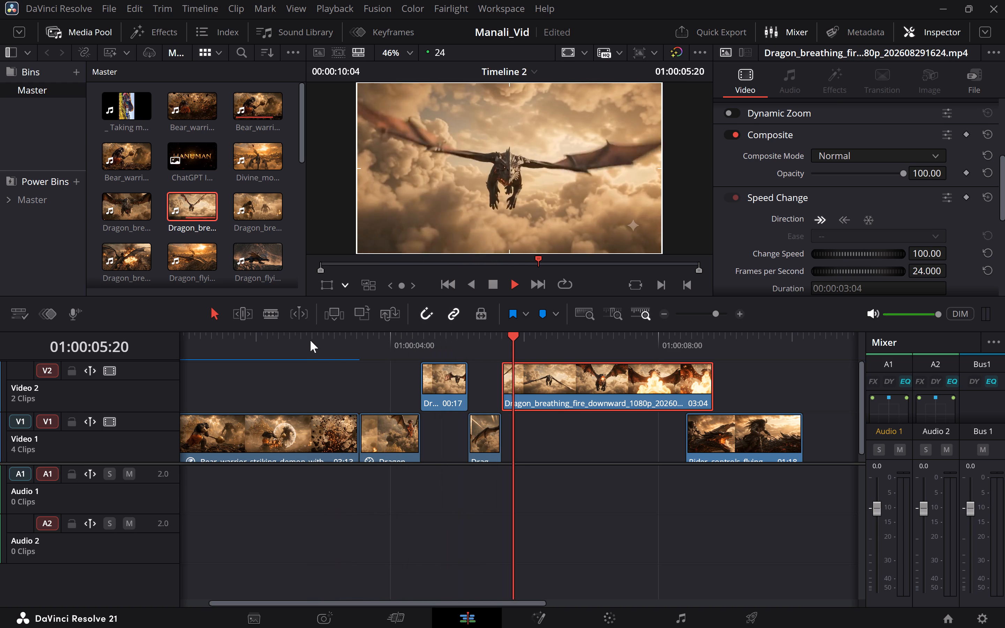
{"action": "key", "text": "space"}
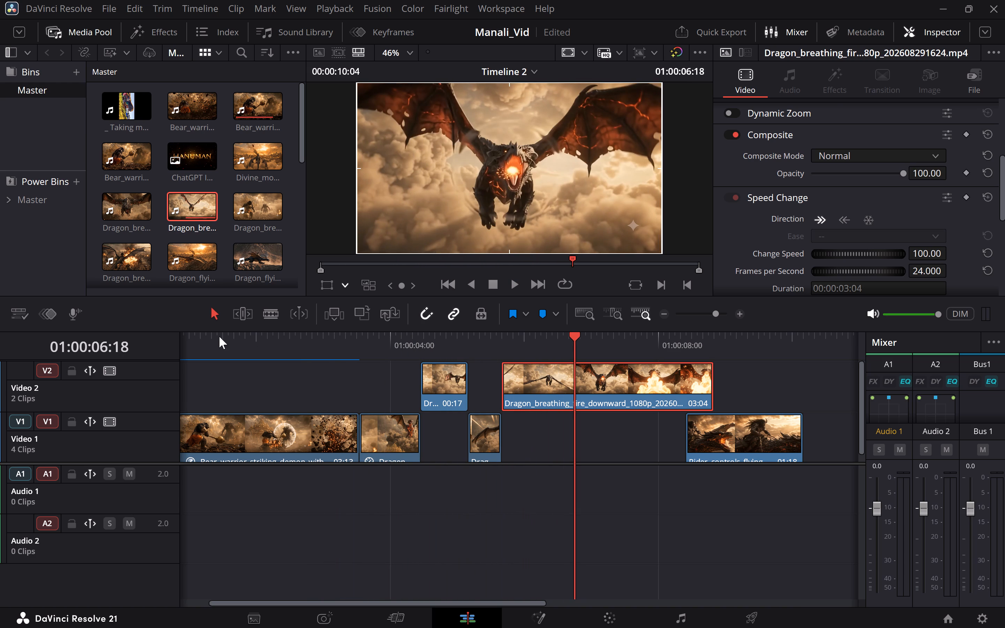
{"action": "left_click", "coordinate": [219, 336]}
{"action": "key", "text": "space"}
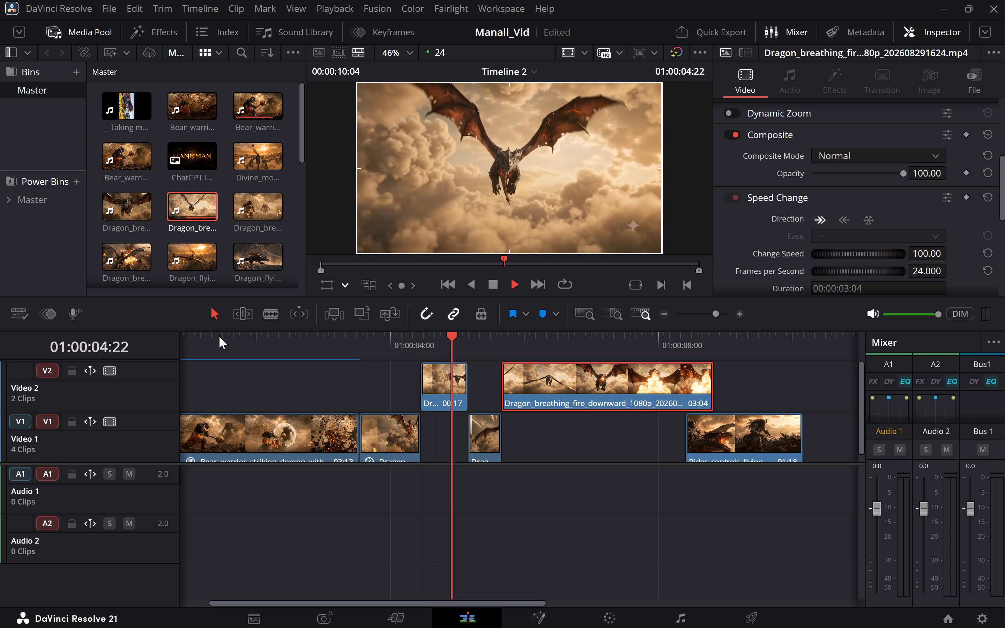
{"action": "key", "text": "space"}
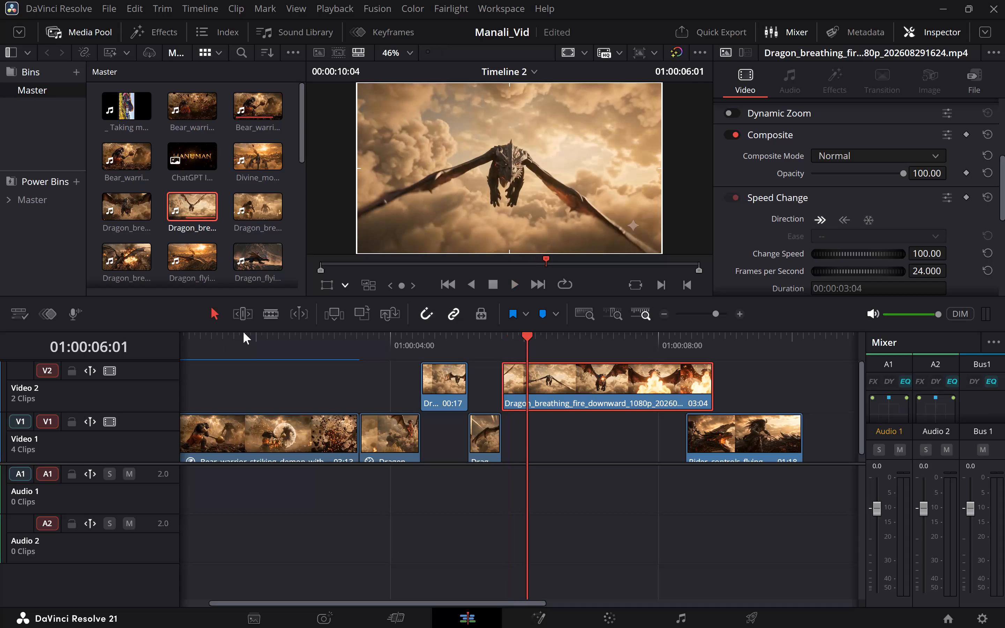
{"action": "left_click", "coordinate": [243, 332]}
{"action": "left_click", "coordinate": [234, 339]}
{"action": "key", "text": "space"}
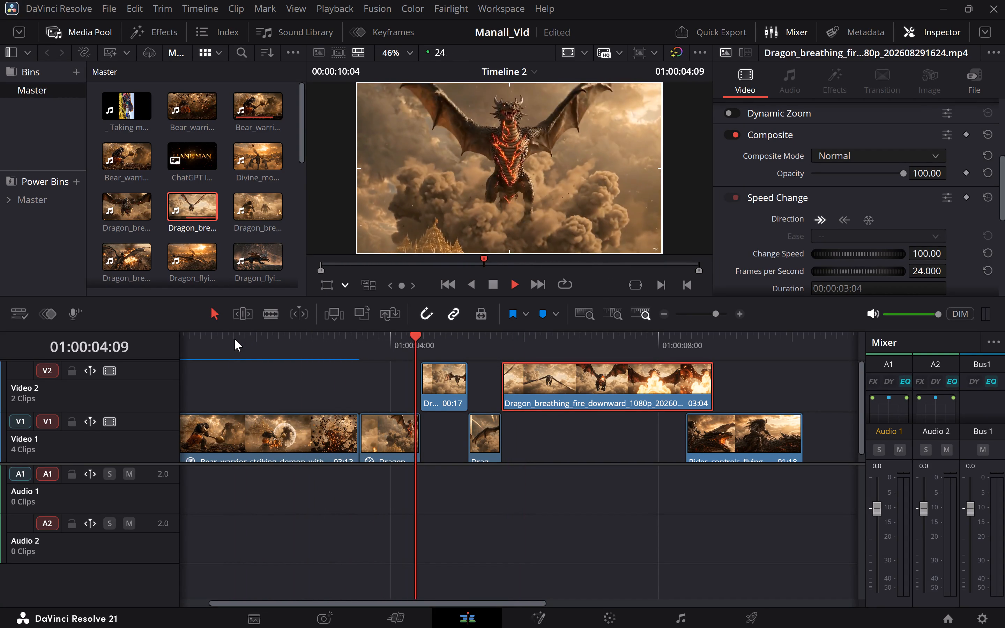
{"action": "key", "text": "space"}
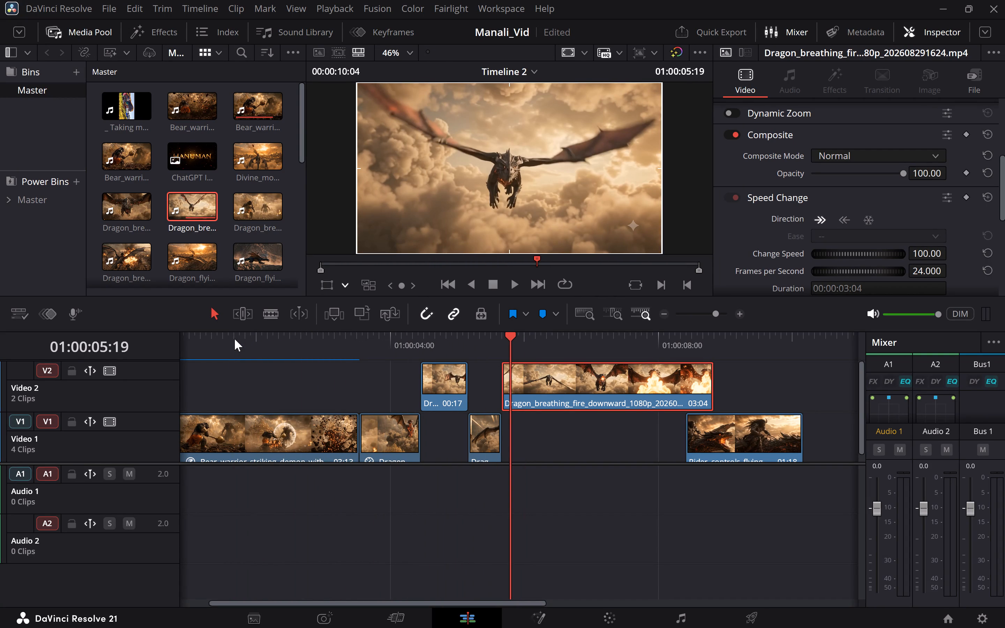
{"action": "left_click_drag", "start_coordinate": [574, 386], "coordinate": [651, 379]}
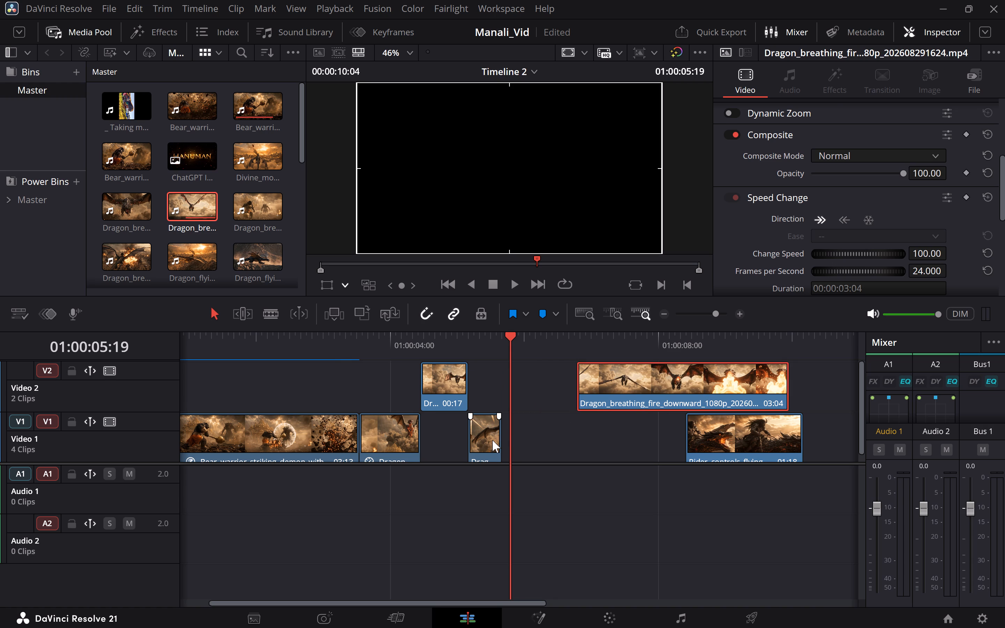
Delete the 12-frame fire-unleashing dragon clip from Video 1.
{"action": "left_click", "coordinate": [492, 440]}
{"action": "key", "text": "BackSpace"}
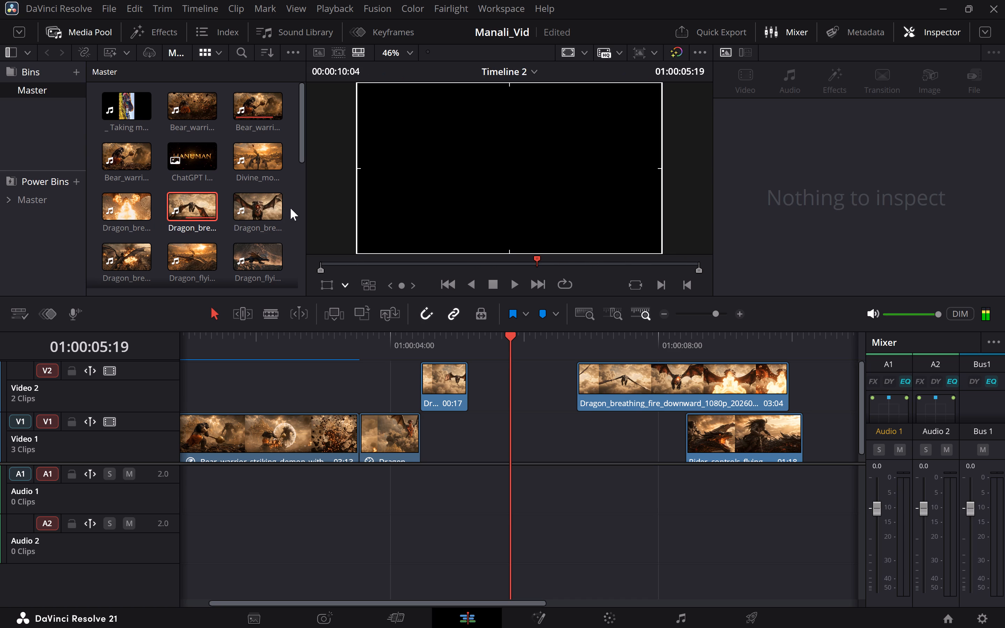
Look through the dragon, Hanuman and rider clips in the media pool for a next shot and play back the current cut.
{"action": "left_click", "coordinate": [255, 208]}
{"action": "key", "text": "space"}
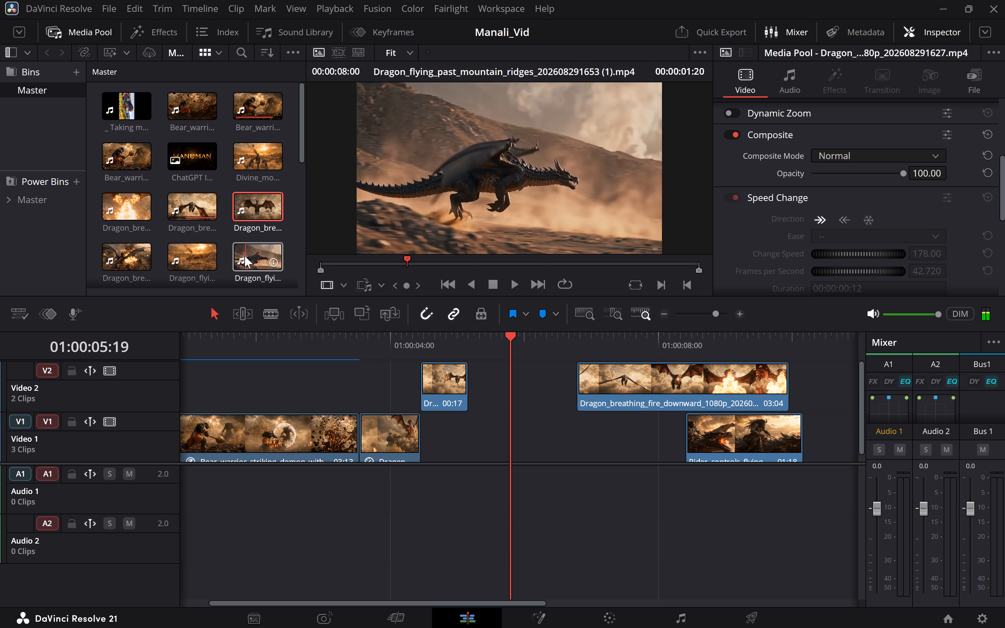
{"action": "scroll", "coordinate": [245, 256], "scroll_direction": "down", "scroll_amount": 1}
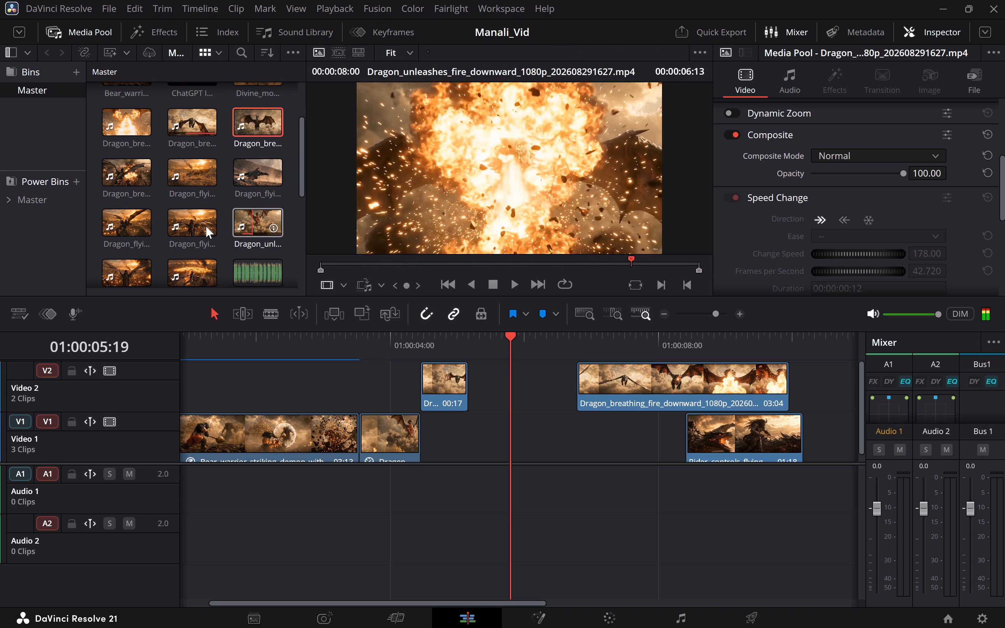
{"action": "scroll", "coordinate": [206, 226], "scroll_direction": "down", "scroll_amount": 1}
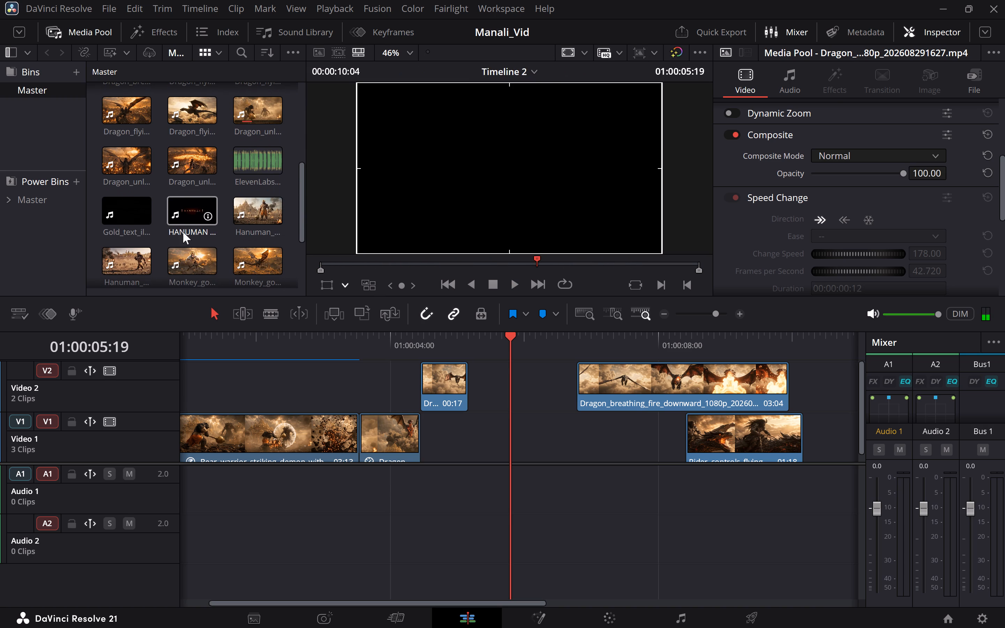
{"action": "scroll", "coordinate": [141, 248], "scroll_direction": "down", "scroll_amount": 1}
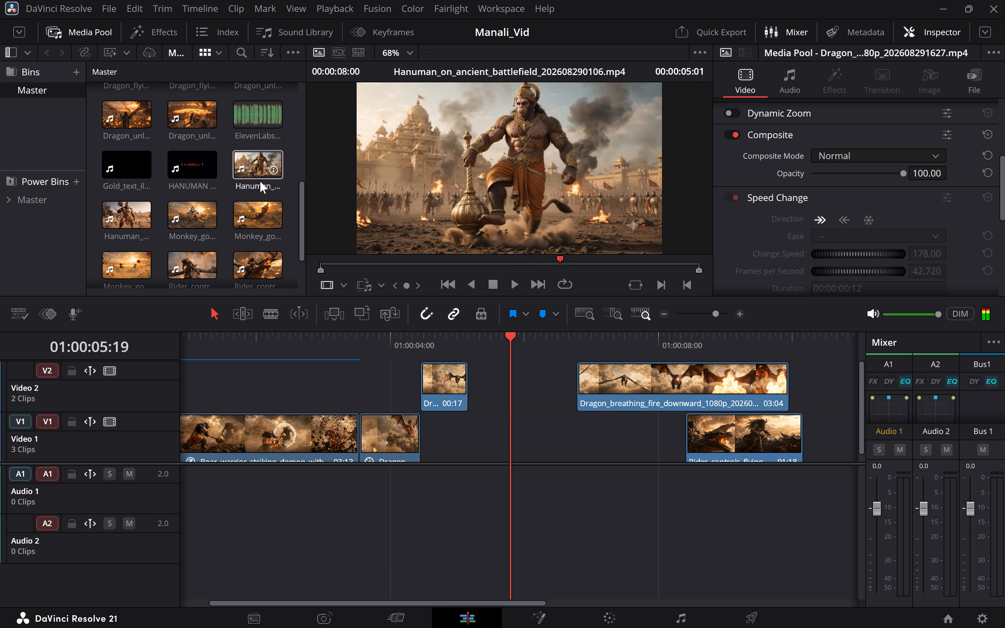
{"action": "scroll", "coordinate": [191, 242], "scroll_direction": "down", "scroll_amount": 1}
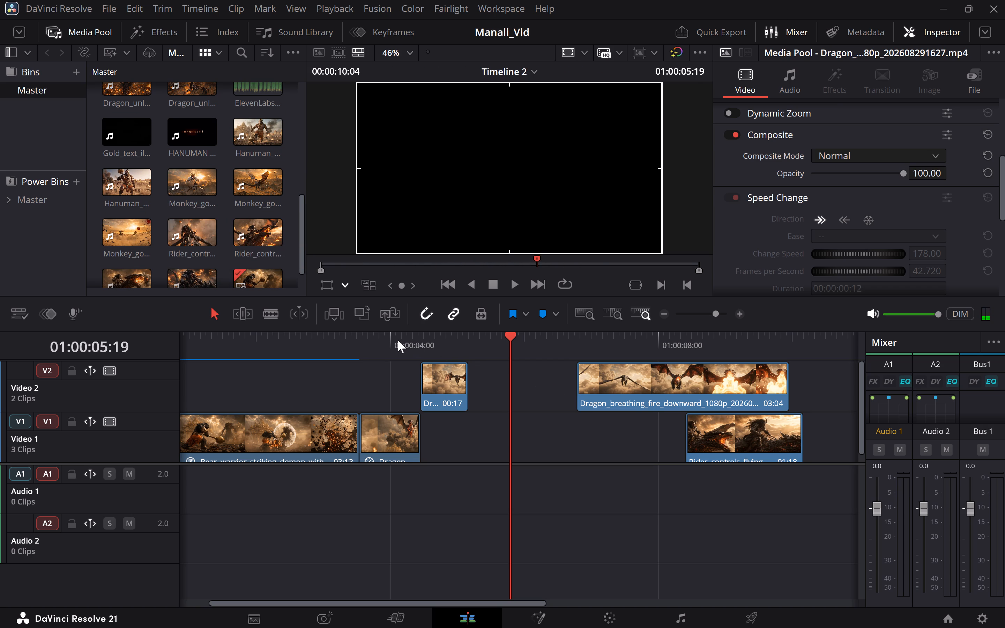
{"action": "left_click", "coordinate": [398, 340]}
{"action": "left_click", "coordinate": [340, 340]}
{"action": "key", "text": "space"}
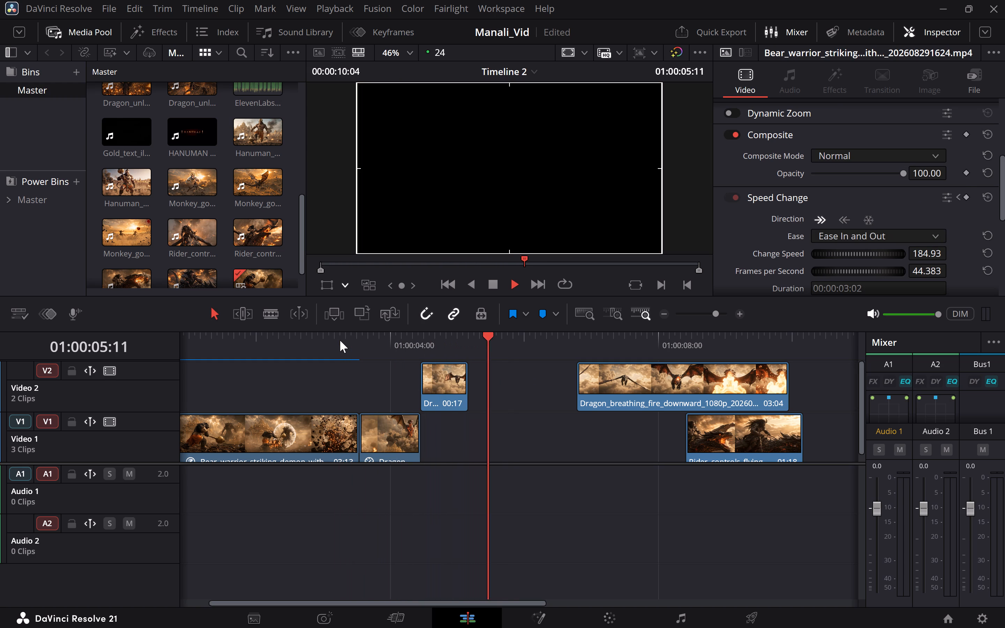
{"action": "key", "text": "space"}
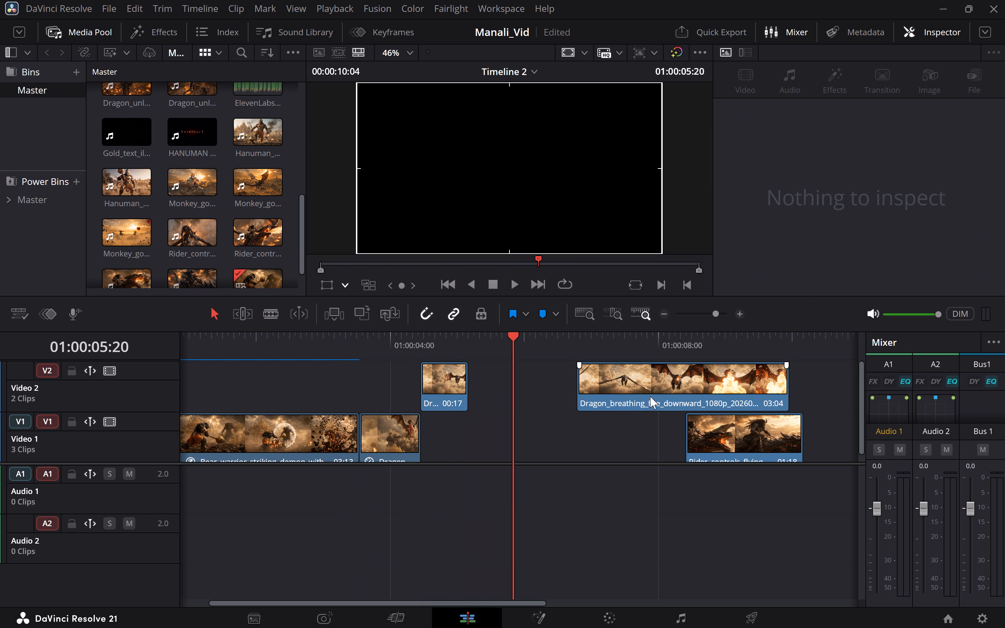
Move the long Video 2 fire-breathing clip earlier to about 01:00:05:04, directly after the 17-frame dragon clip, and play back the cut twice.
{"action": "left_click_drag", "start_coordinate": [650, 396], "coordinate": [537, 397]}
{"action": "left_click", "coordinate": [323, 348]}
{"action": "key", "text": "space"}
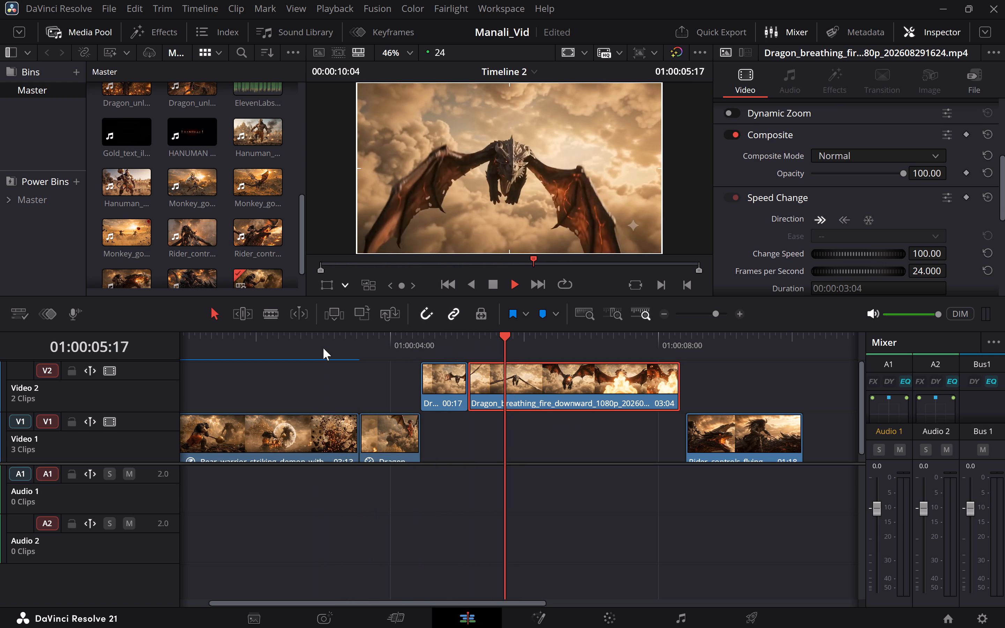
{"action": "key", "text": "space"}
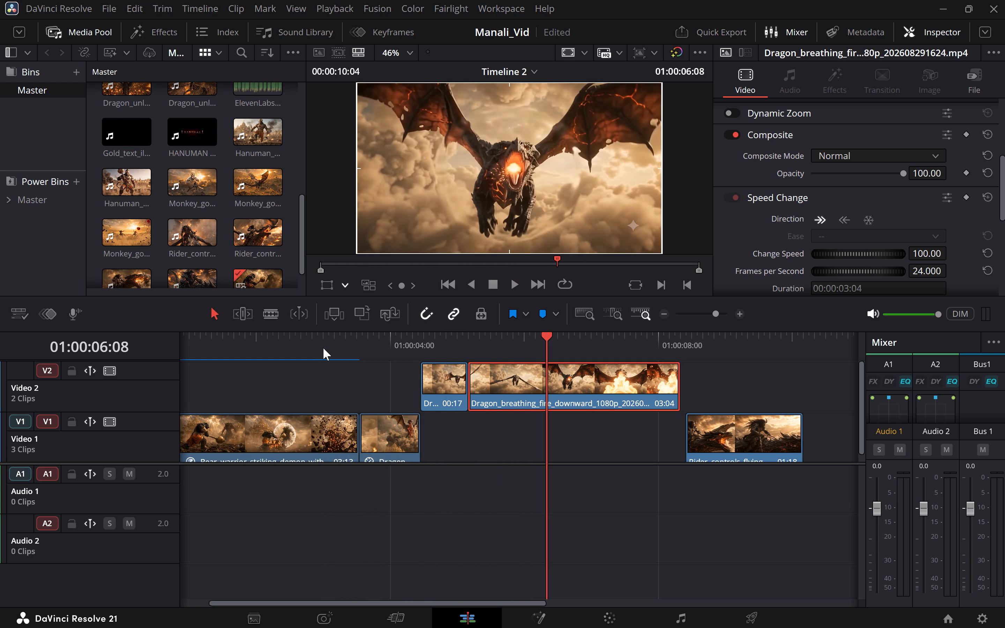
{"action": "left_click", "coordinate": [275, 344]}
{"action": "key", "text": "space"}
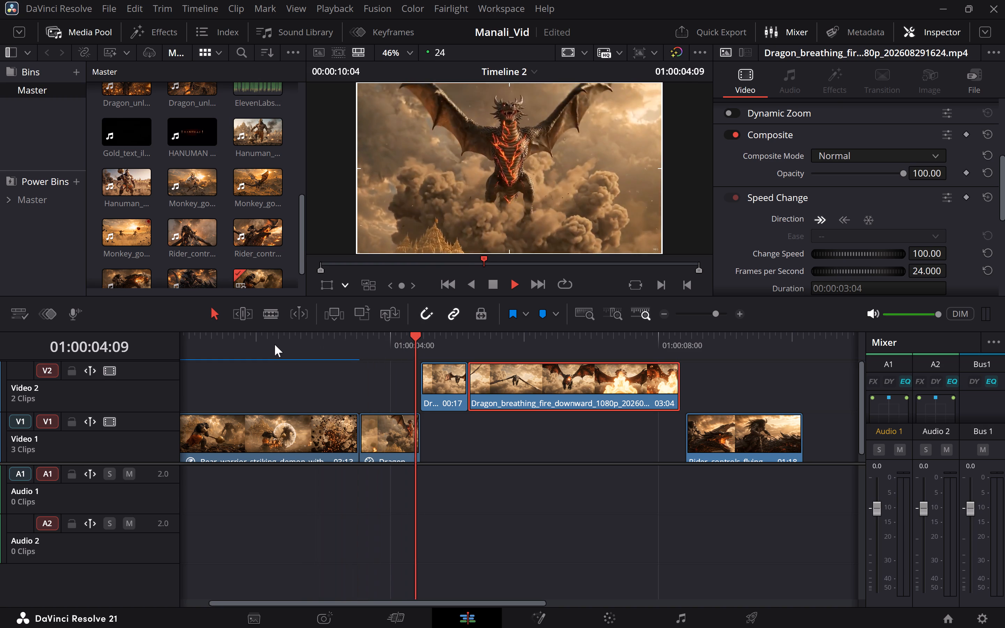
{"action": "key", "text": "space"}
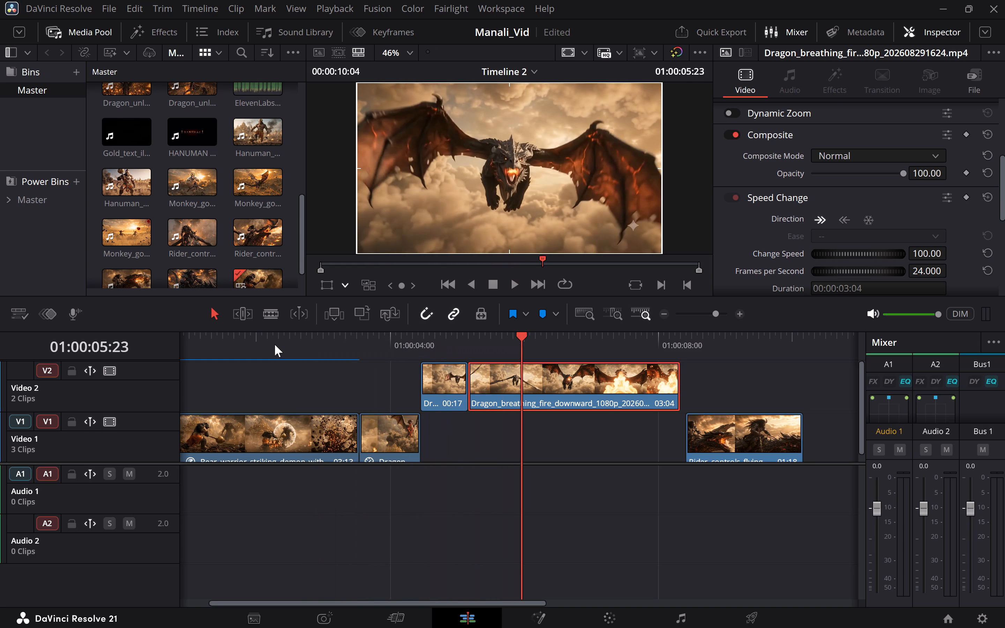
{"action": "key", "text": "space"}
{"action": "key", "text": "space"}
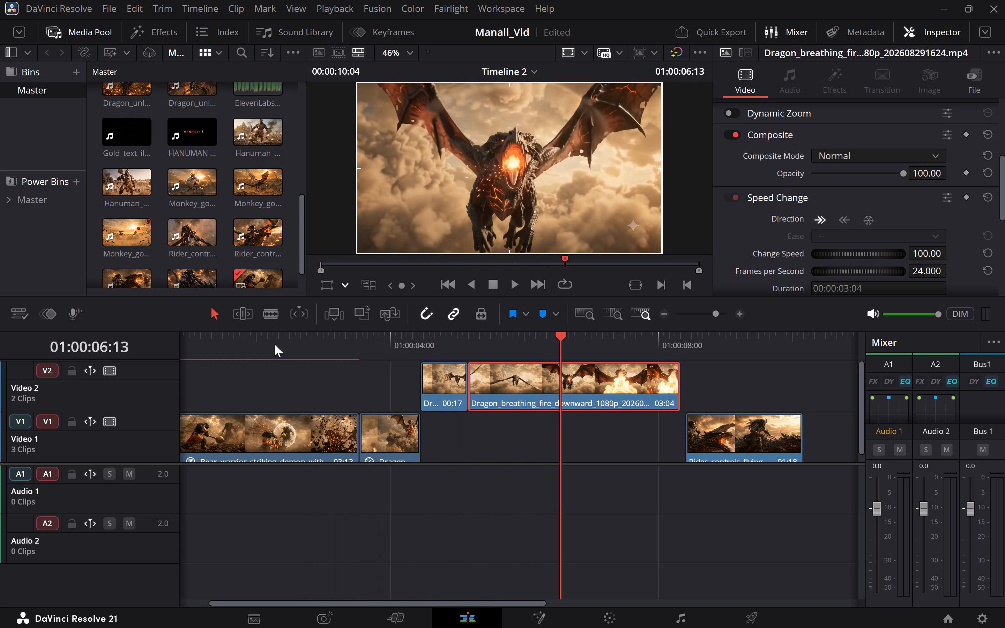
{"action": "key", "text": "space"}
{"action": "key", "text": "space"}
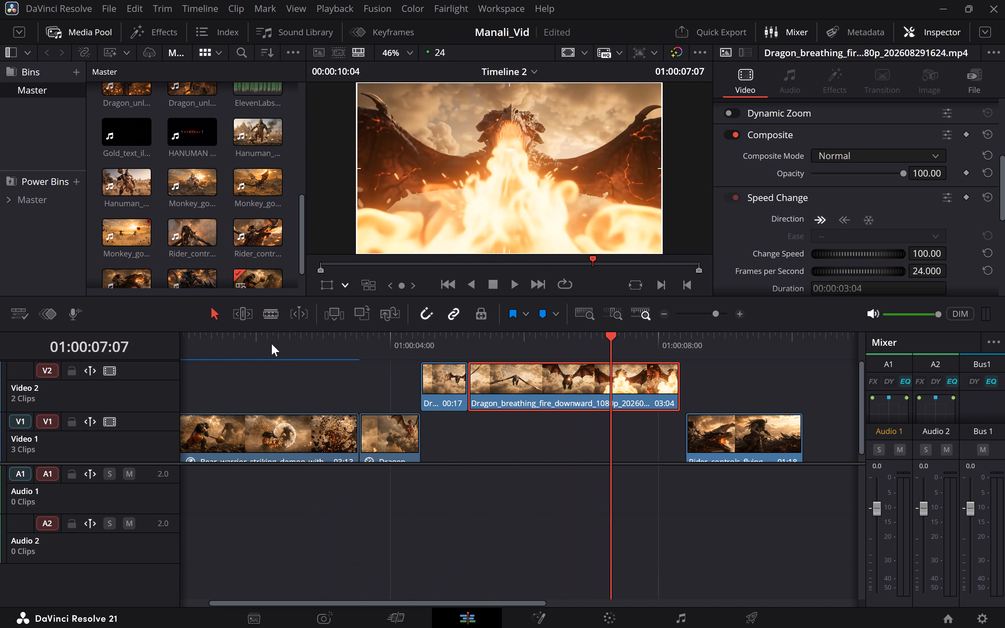
Replay the cut between the 17-frame dragon clip and the long fire-breathing clip on Video 2, pausing at several points to check continuity.
{"action": "left_click", "coordinate": [213, 339]}
{"action": "key", "text": "space"}
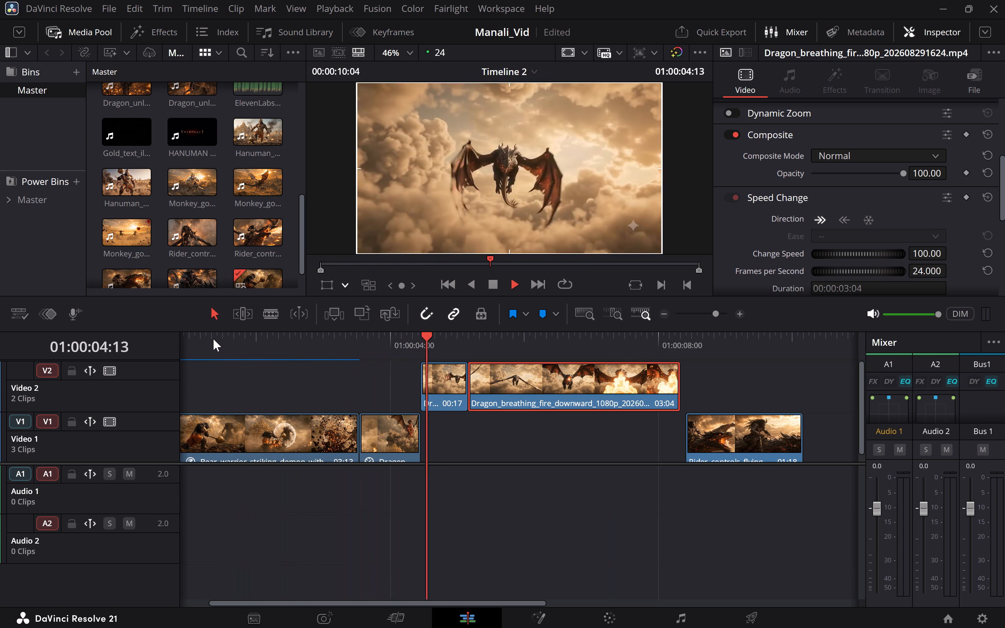
{"action": "key", "text": "space"}
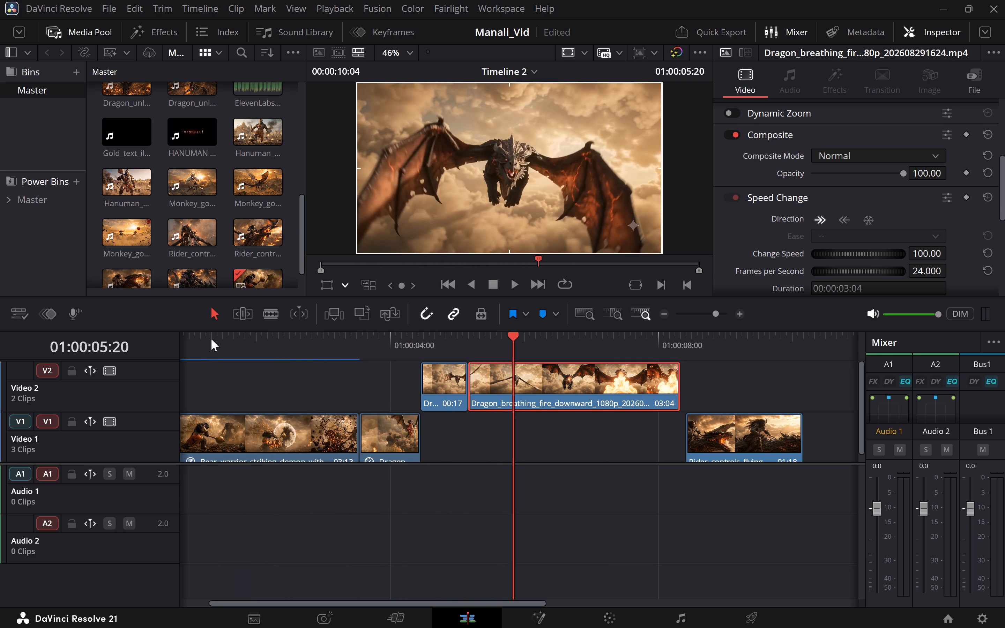
{"action": "left_click", "coordinate": [201, 339]}
{"action": "key", "text": "space"}
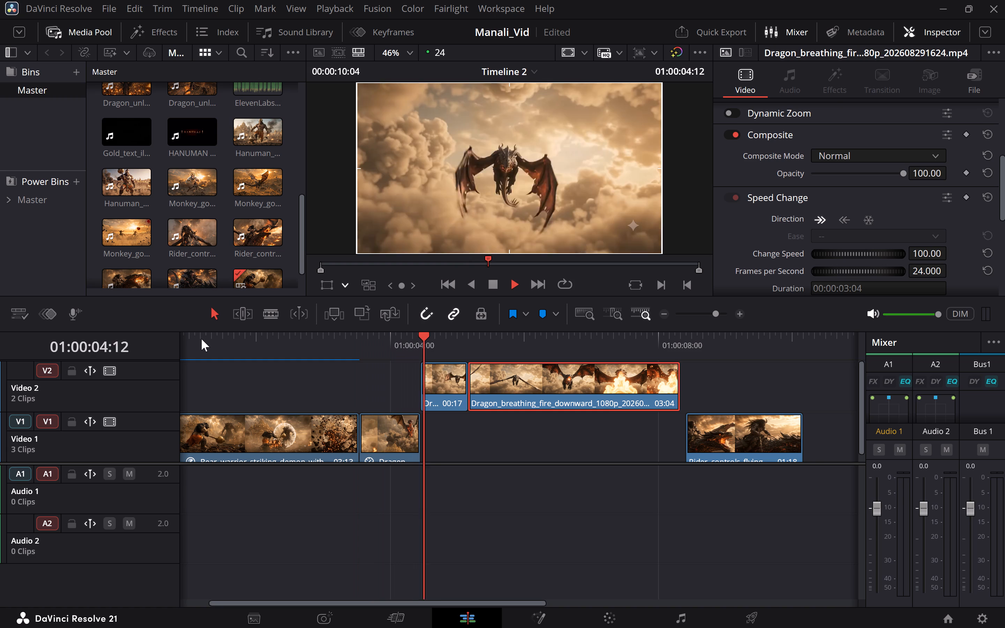
{"action": "key", "text": "space"}
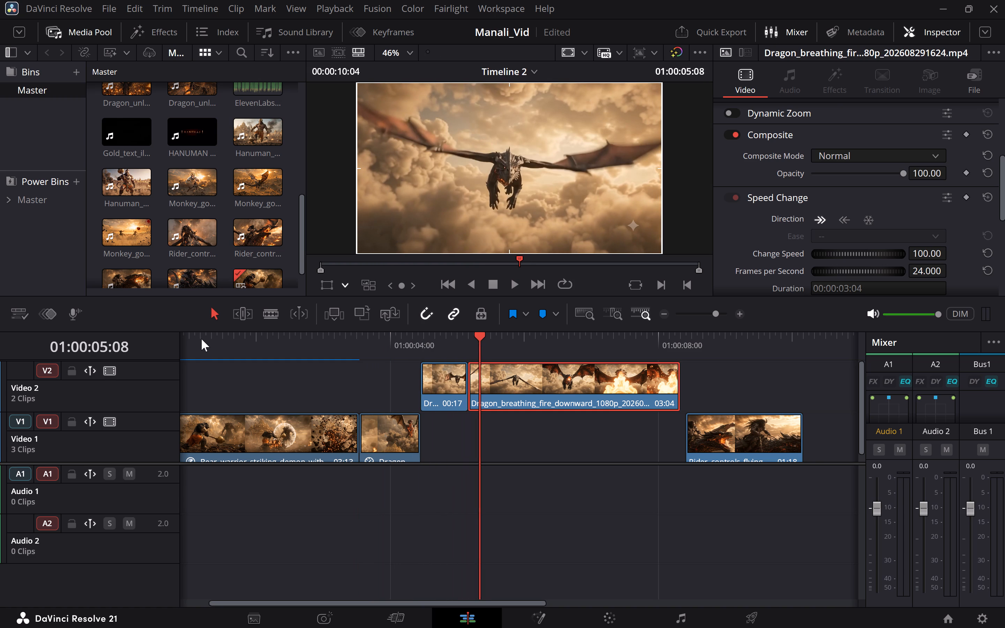
{"action": "left_click", "coordinate": [201, 339]}
{"action": "key", "text": "space"}
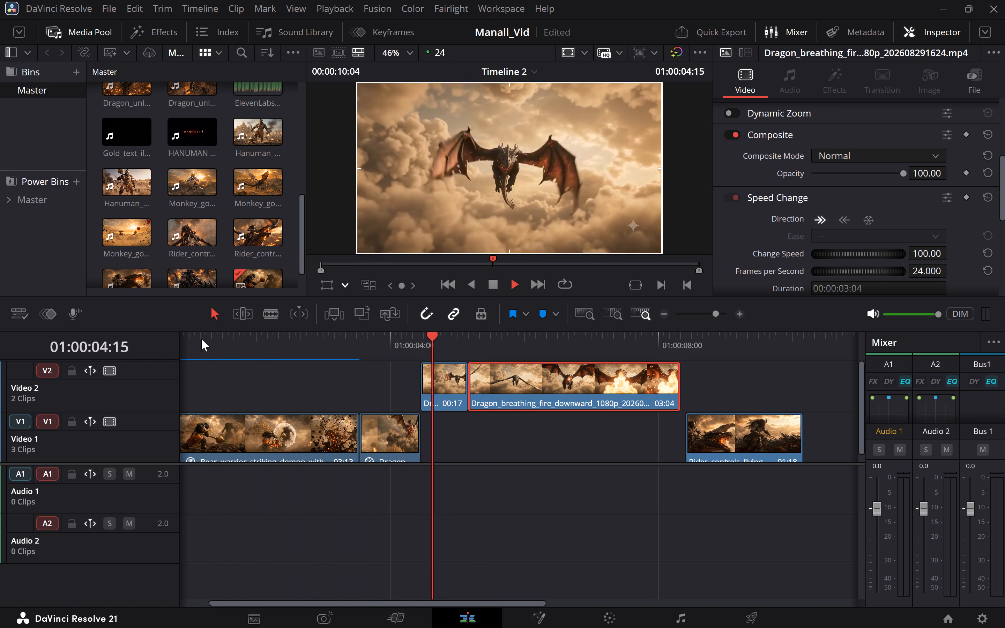
{"action": "key", "text": "space"}
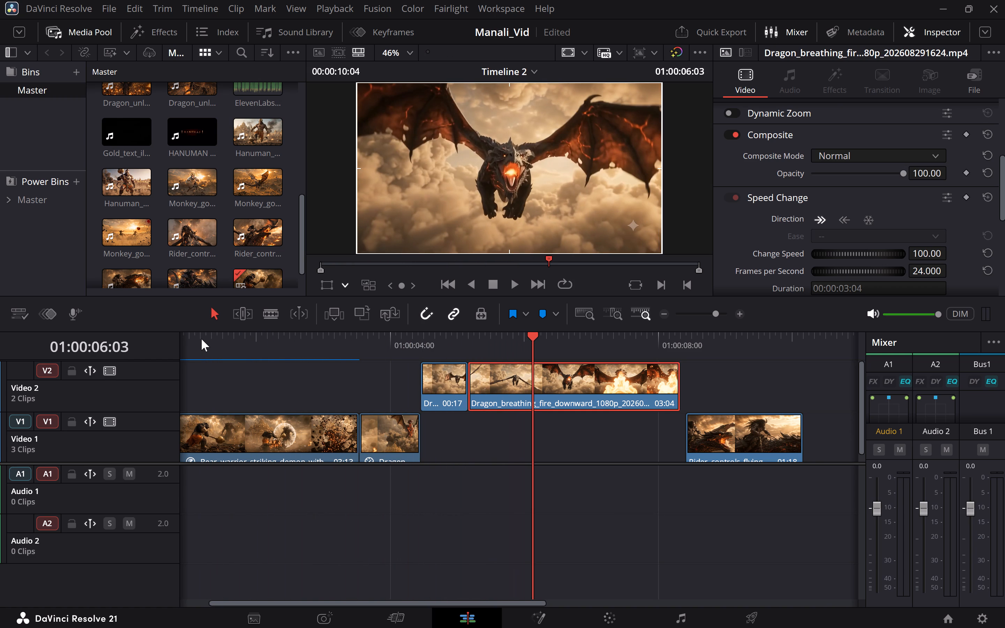
{"action": "left_click", "coordinate": [432, 338]}
{"action": "key", "text": "space"}
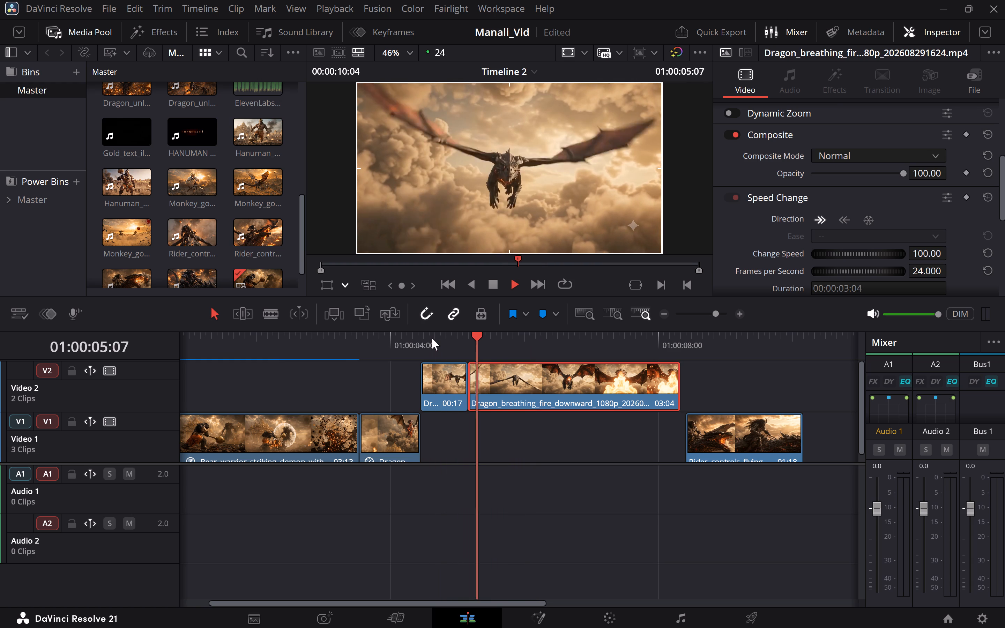
{"action": "key", "text": "space"}
{"action": "key", "text": "space"}
{"action": "key", "text": "space"}
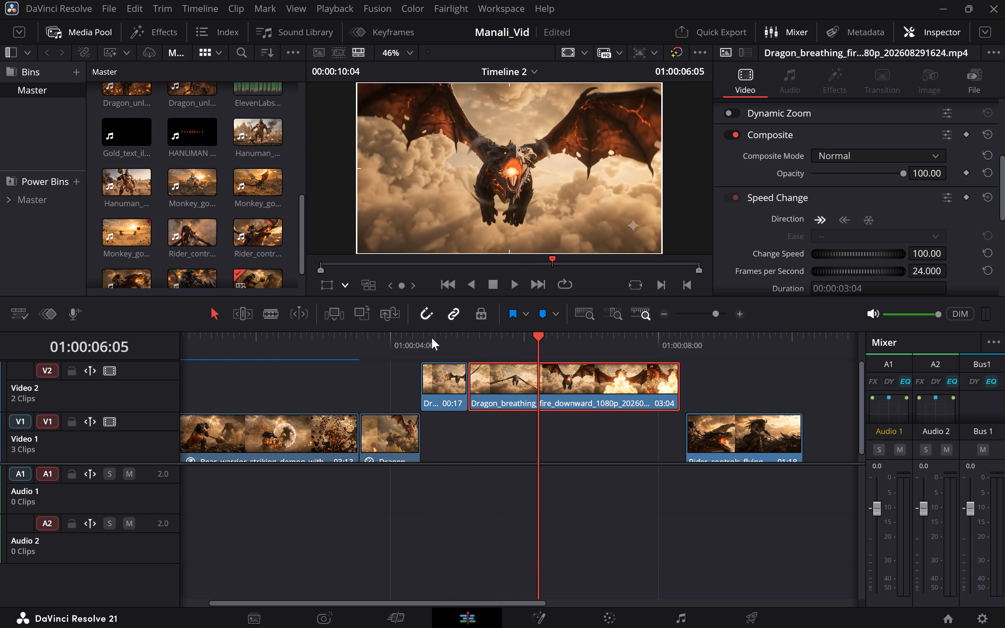
{"action": "key", "text": "space"}
{"action": "key", "text": "space"}
{"action": "key", "text": "space"}
{"action": "key", "text": "space"}
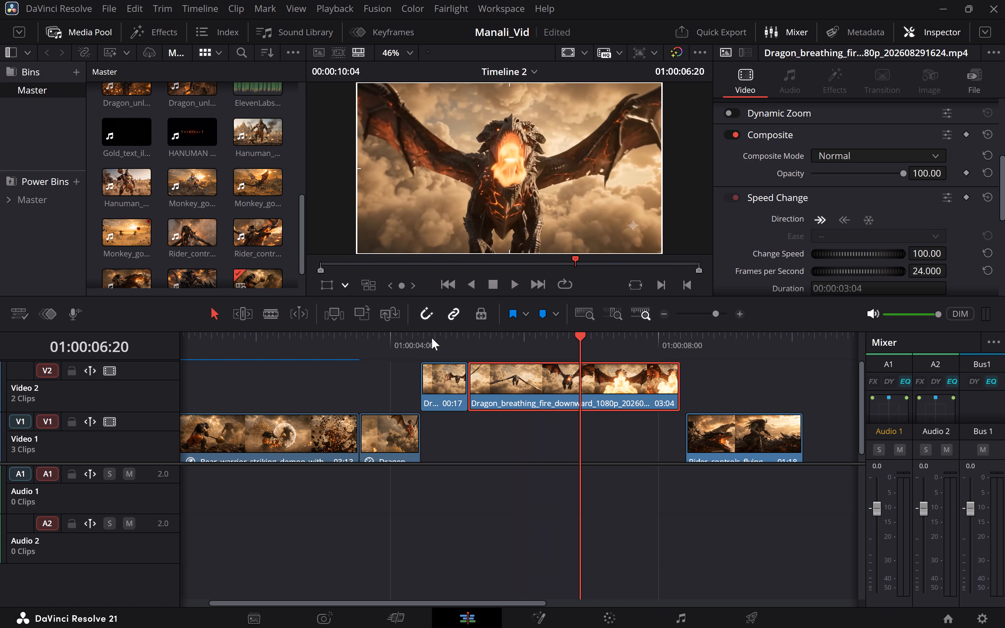
Examine the start of the fire burst in the long Video 2 clip frame by frame and replay the passage leading into it.
{"action": "key", "text": "Right"}
{"action": "key", "text": "Right"}
{"action": "key", "text": "Right"}
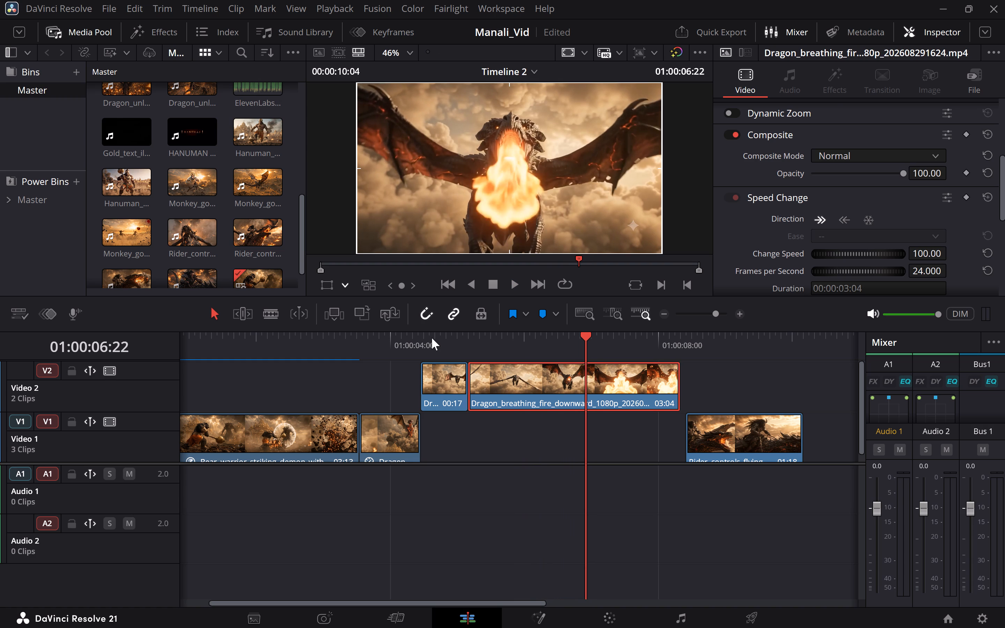
{"action": "key", "text": "Right"}
{"action": "key", "text": "Right"}
{"action": "key", "text": "Right"}
{"action": "key", "text": "Right"}
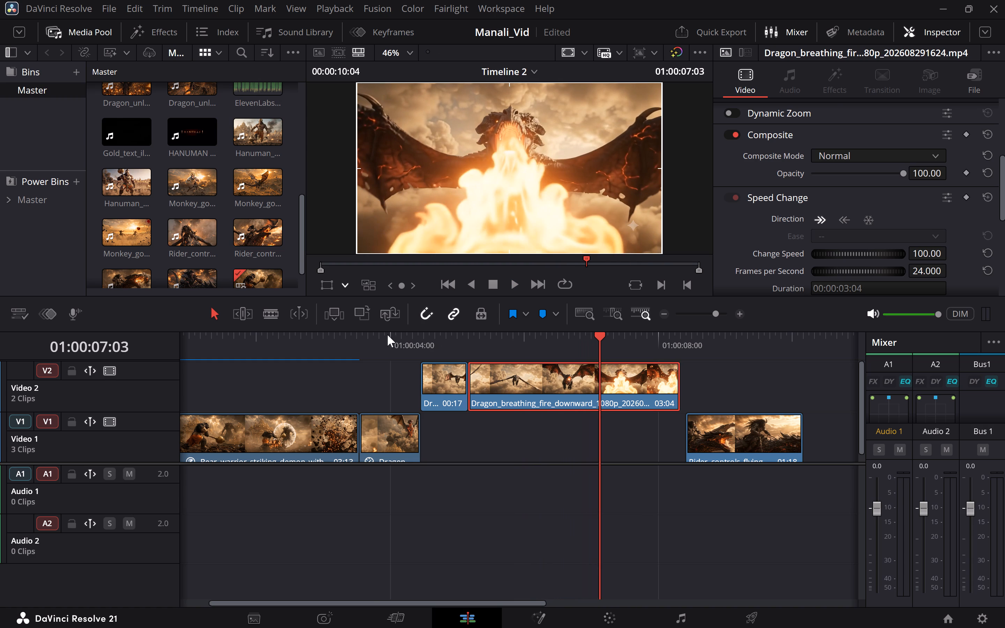
{"action": "left_click", "coordinate": [372, 335]}
{"action": "key", "text": "space"}
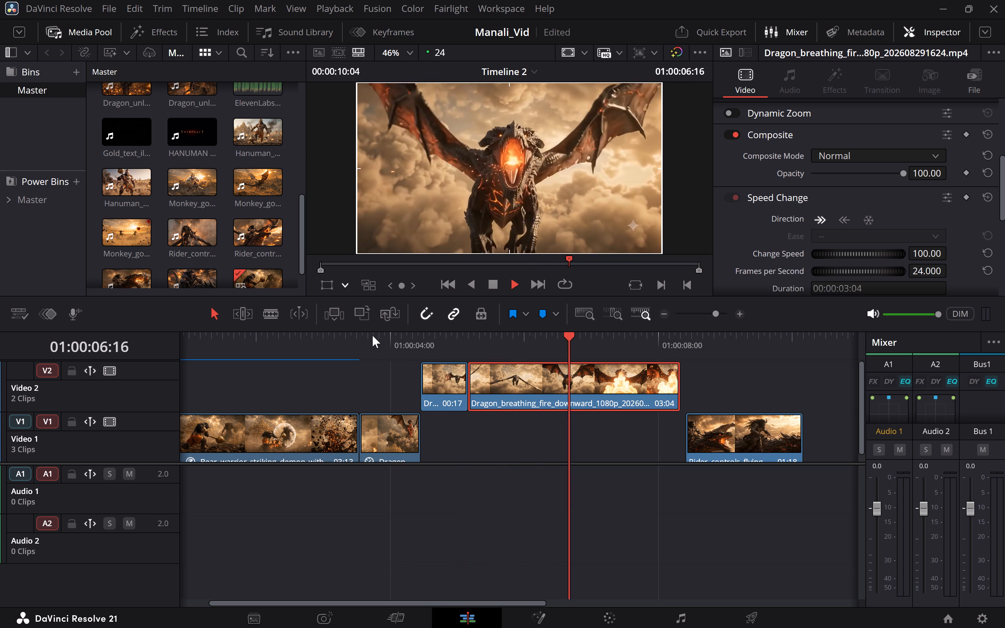
{"action": "key", "text": "space"}
Delete the long fire-breathing dragon clip that follows the 17-frame clip on Video 2.
{"action": "left_click", "coordinate": [441, 385]}
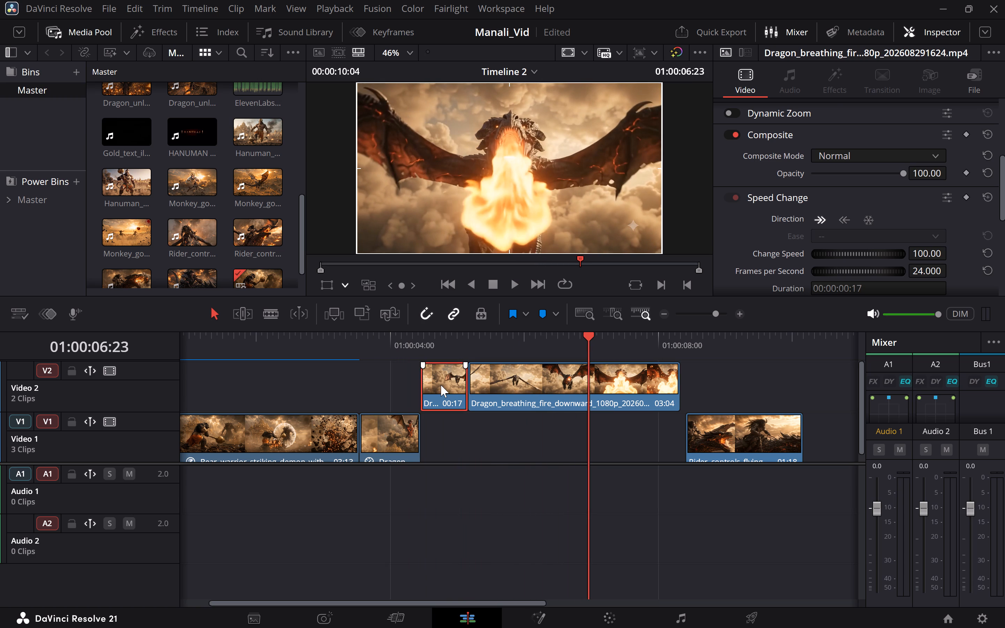
{"action": "left_click", "coordinate": [555, 391]}
{"action": "key", "text": "BackSpace"}
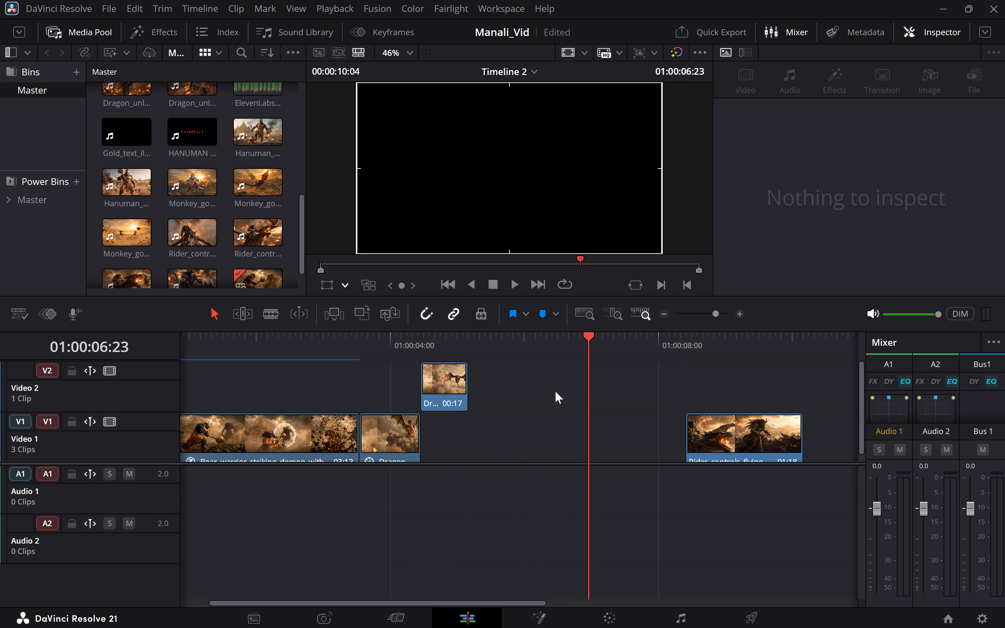
Extend the end of the 17-frame fire-breathing dragon clip on Video 2 to a duration of 03:19.
{"action": "left_click_drag", "start_coordinate": [467, 386], "coordinate": [580, 381]}
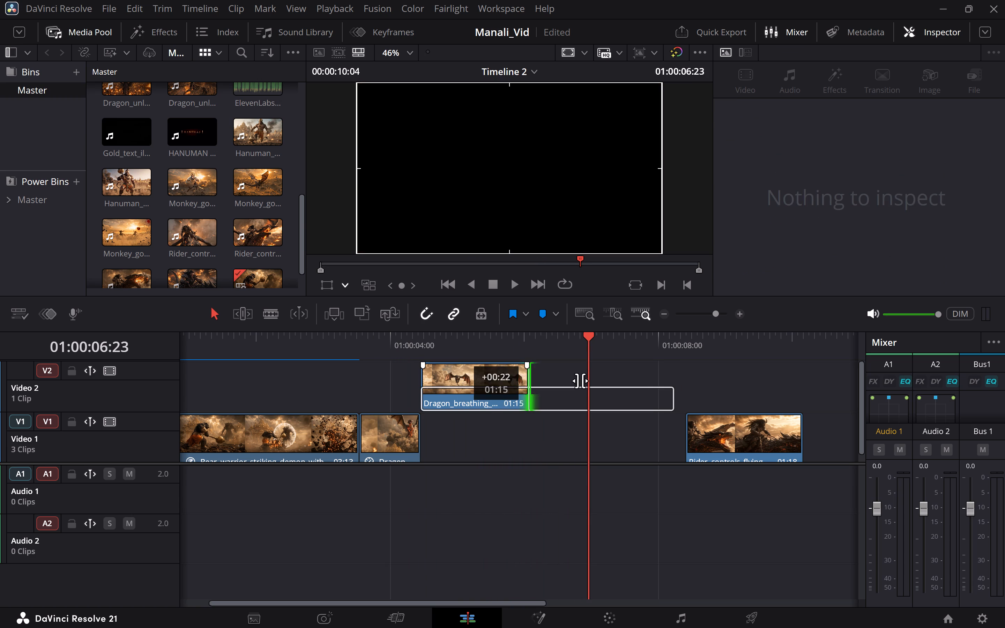
{"action": "left_click_drag", "start_coordinate": [580, 381], "coordinate": [700, 386]}
Set the extended fire-breathing dragon clip's speed to 135% and play back the cut into it twice.
{"action": "left_click", "coordinate": [506, 386]}
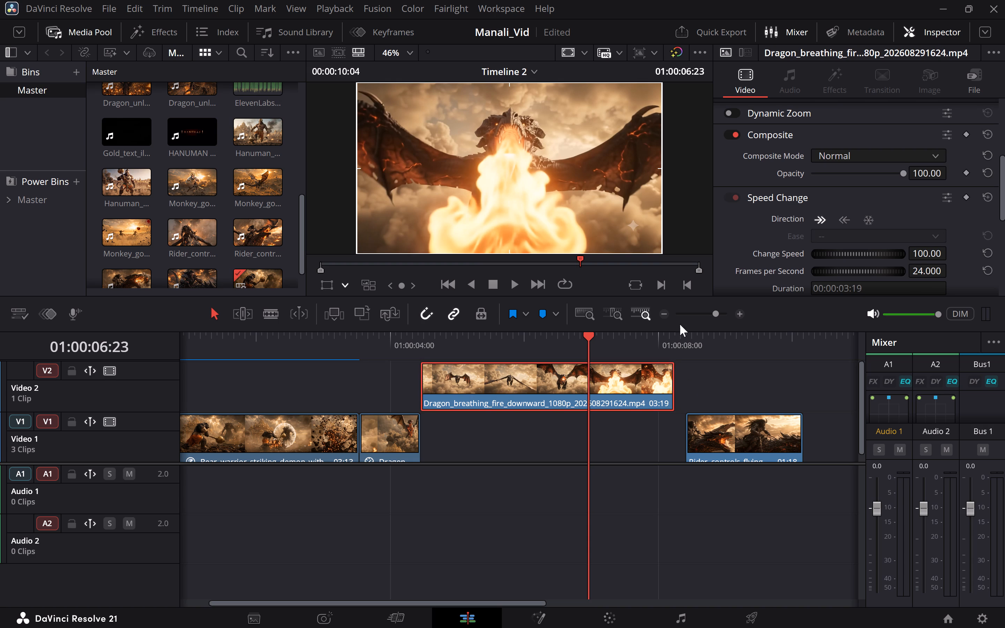
{"action": "left_click_drag", "start_coordinate": [919, 254], "coordinate": [938, 253]}
{"action": "left_click_drag", "start_coordinate": [938, 253], "coordinate": [940, 253]}
{"action": "left_click_drag", "start_coordinate": [918, 254], "coordinate": [922, 254]}
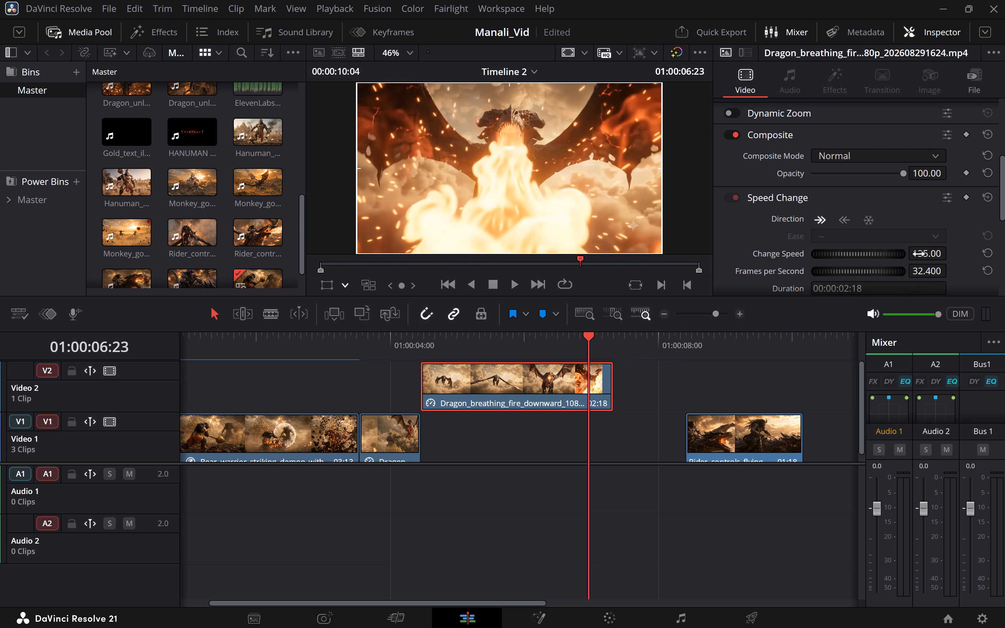
{"action": "left_click", "coordinate": [379, 352]}
{"action": "key", "text": "space"}
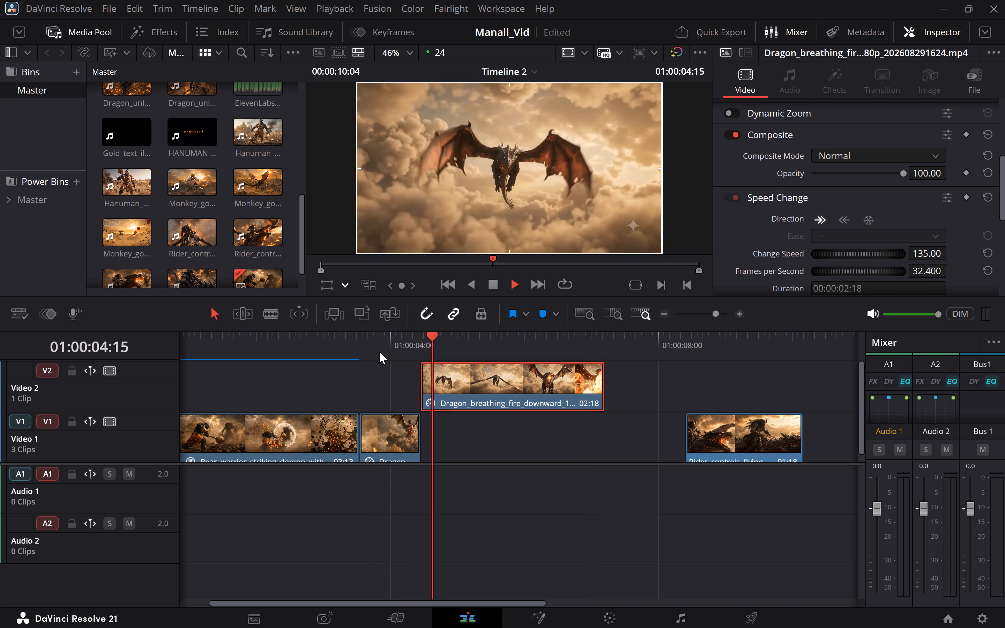
{"action": "key", "text": "space"}
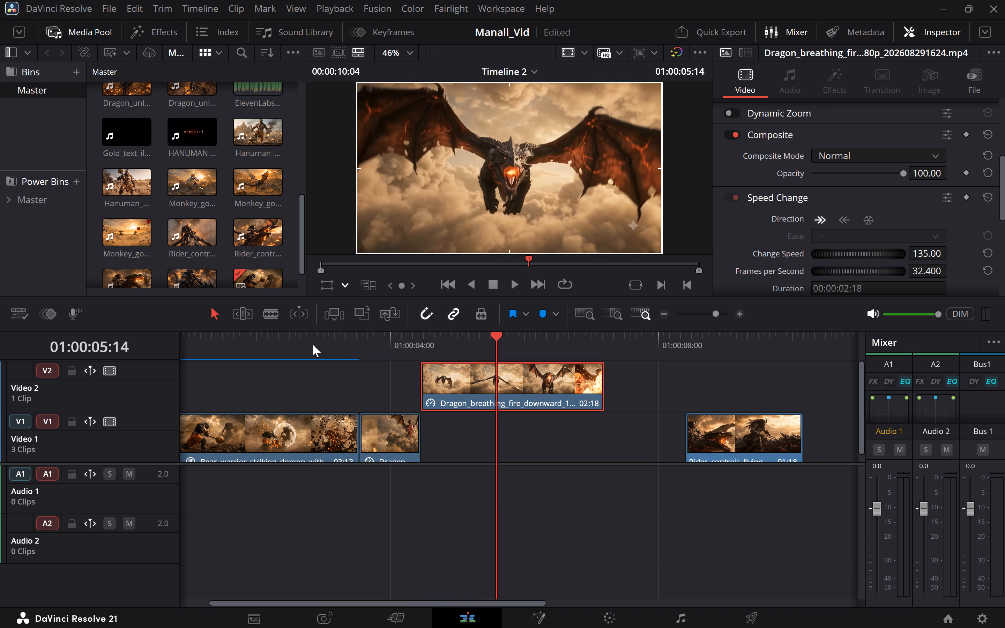
{"action": "left_click", "coordinate": [313, 344]}
{"action": "key", "text": "space"}
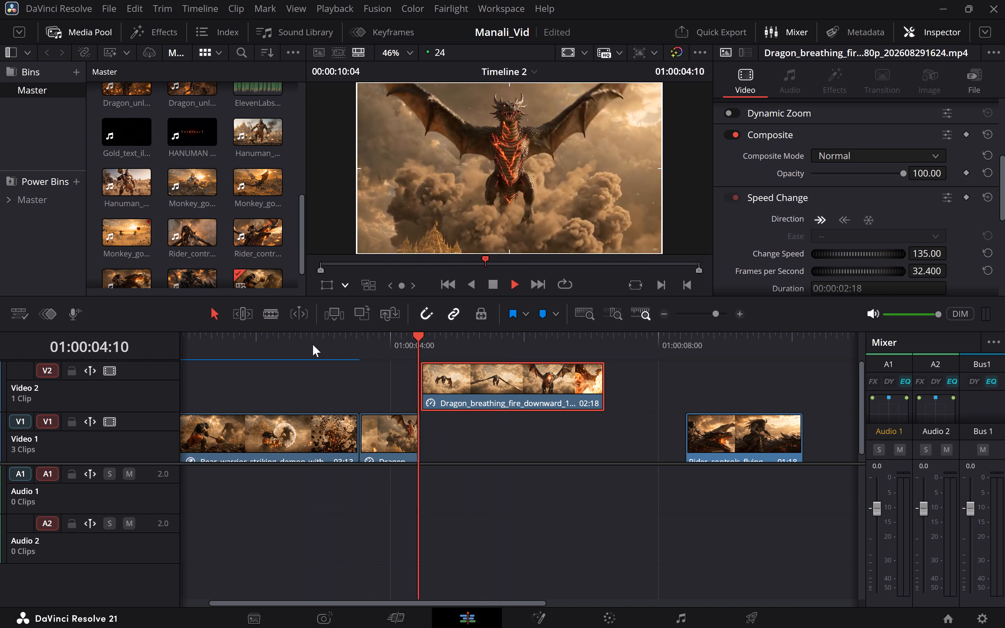
{"action": "key", "text": "space"}
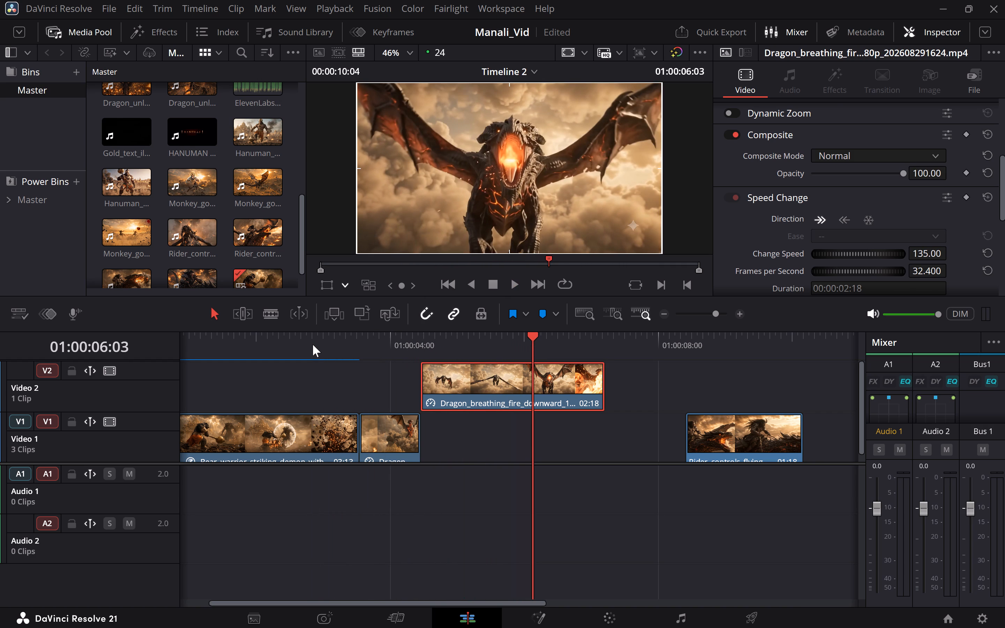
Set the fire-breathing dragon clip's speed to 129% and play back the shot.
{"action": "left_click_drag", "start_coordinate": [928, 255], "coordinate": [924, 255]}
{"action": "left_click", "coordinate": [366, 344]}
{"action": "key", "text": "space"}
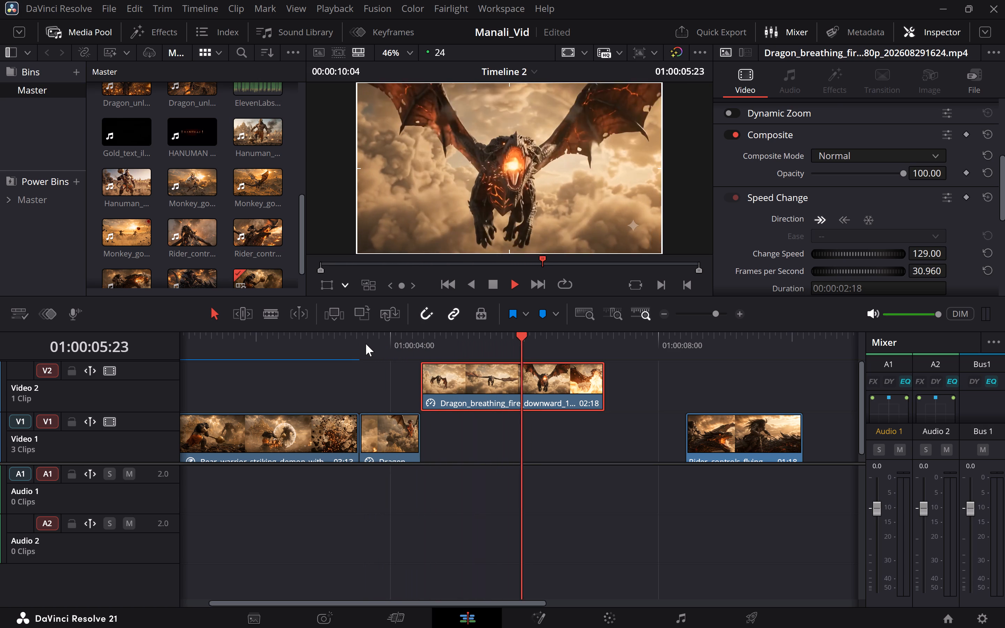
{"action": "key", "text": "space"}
Trim the end of the fire-breathing dragon clip to a 01:22 duration and move it down to Video 1, directly after the preceding dragon clip.
{"action": "left_click_drag", "start_coordinate": [605, 387], "coordinate": [548, 382]}
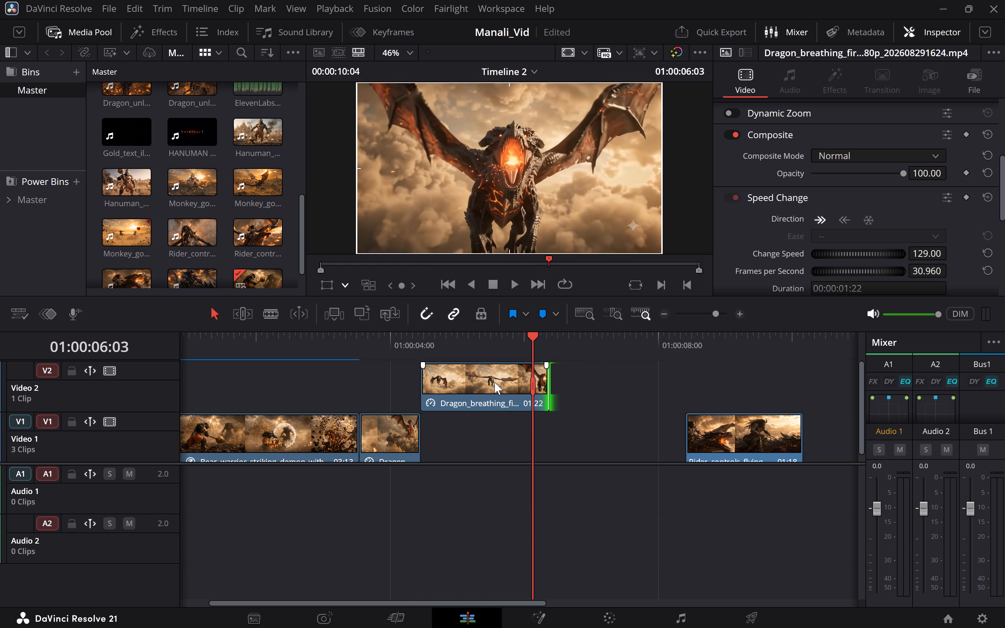
{"action": "left_click_drag", "start_coordinate": [494, 382], "coordinate": [489, 418]}
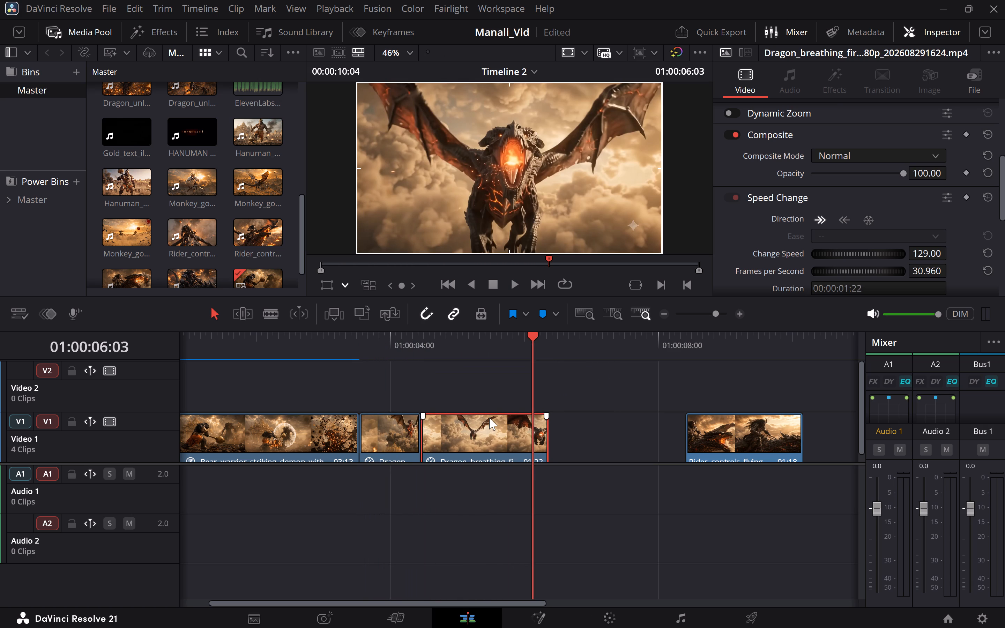
Move the rider clip up to Video 2 so it starts at the fire-breathing dragon clip's end, and play back the cut.
{"action": "left_click_drag", "start_coordinate": [722, 428], "coordinate": [582, 375]}
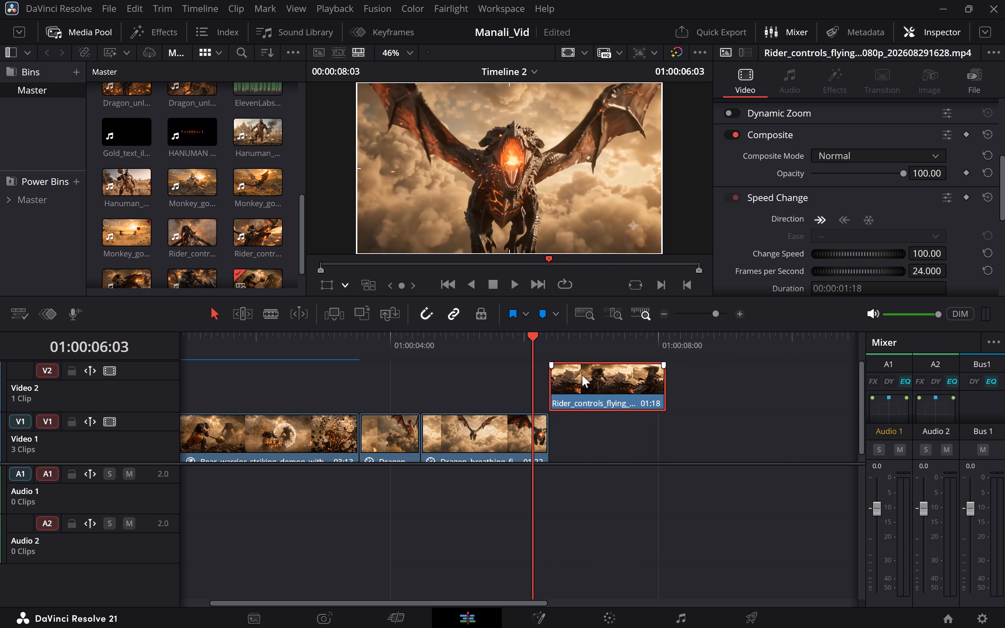
{"action": "left_click", "coordinate": [327, 342]}
{"action": "key", "text": "space"}
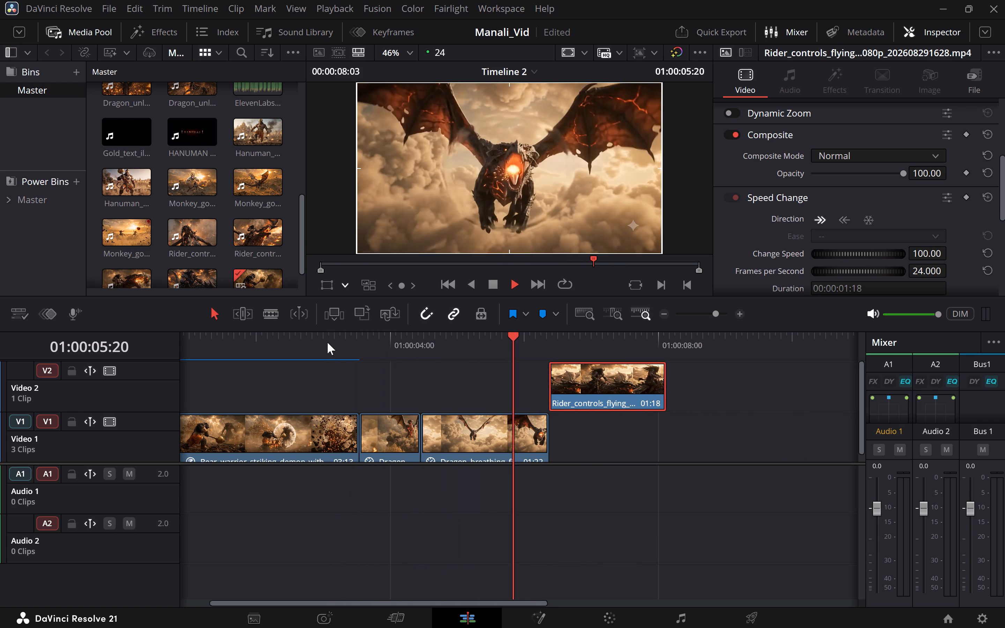
{"action": "key", "text": "space"}
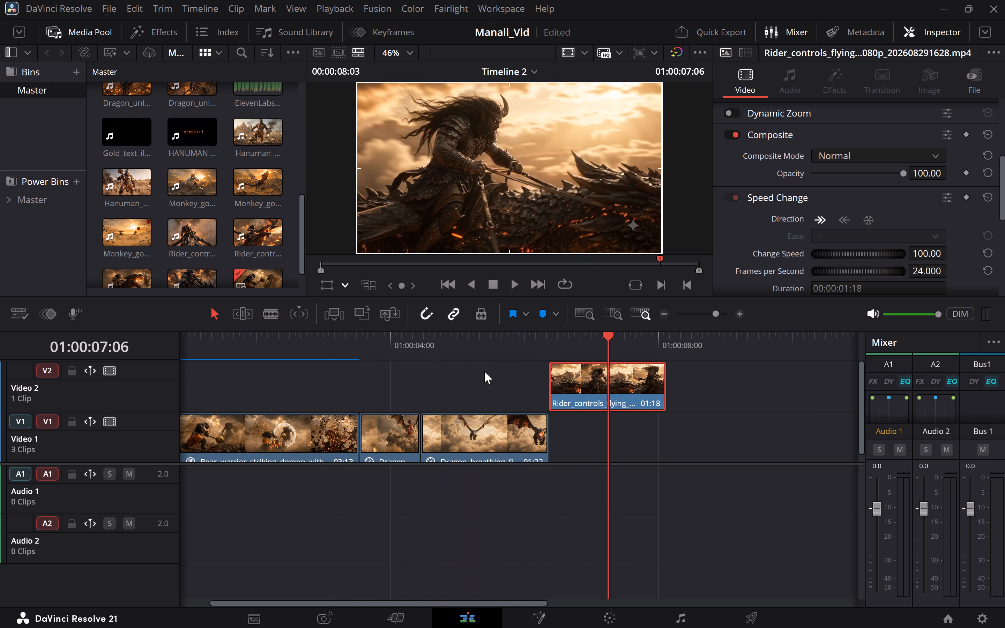
Shift the rider clip on Video 2 about 19 frames earlier over the fire-breathing dragon clip, replaying the cut after each move.
{"action": "left_click_drag", "start_coordinate": [580, 379], "coordinate": [564, 377]}
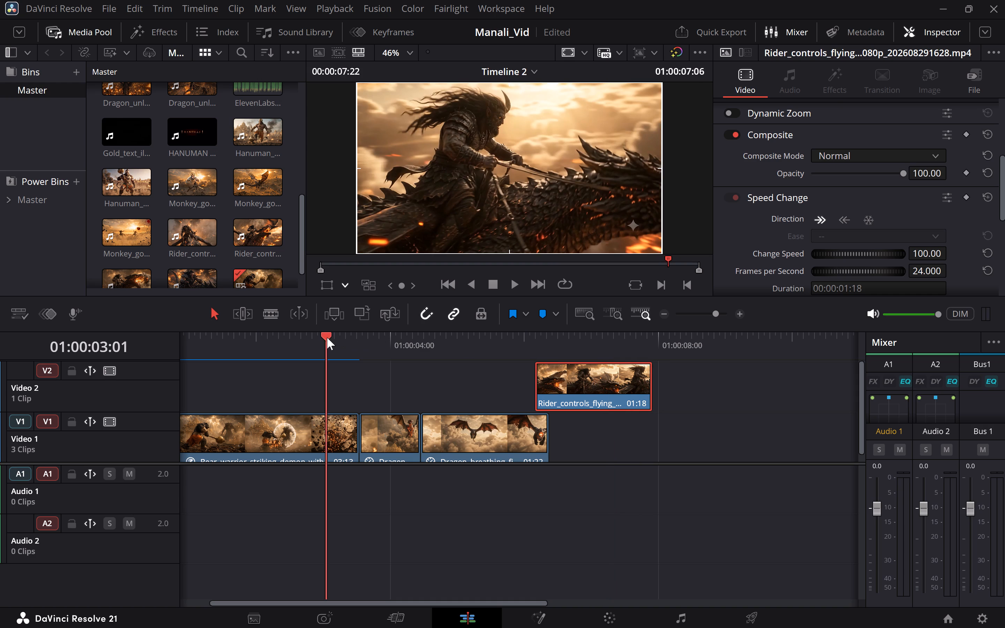
{"action": "left_click", "coordinate": [327, 337]}
{"action": "key", "text": "space"}
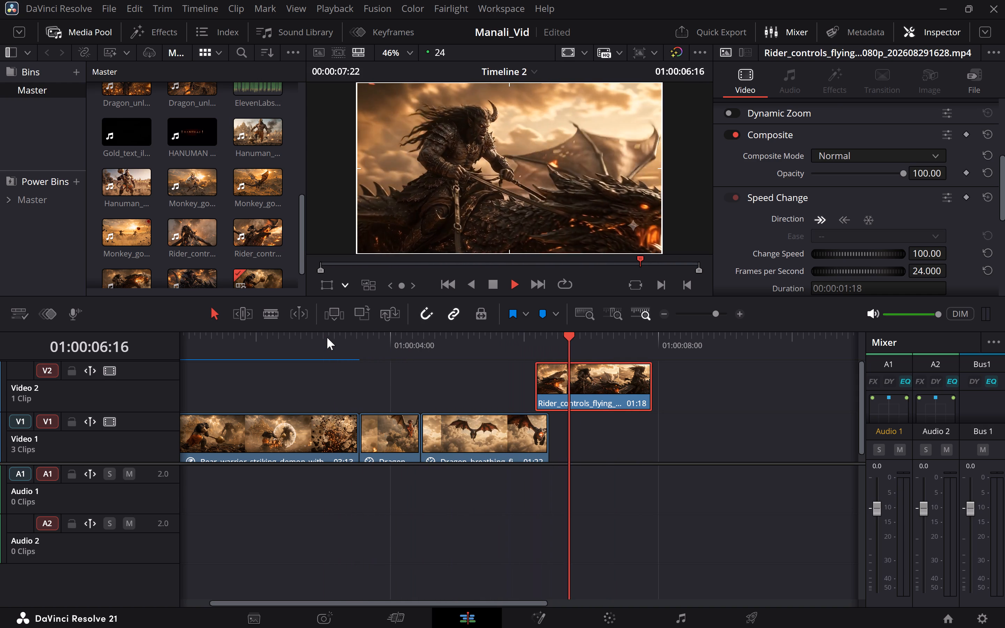
{"action": "key", "text": "space"}
{"action": "left_click_drag", "start_coordinate": [569, 390], "coordinate": [554, 390]}
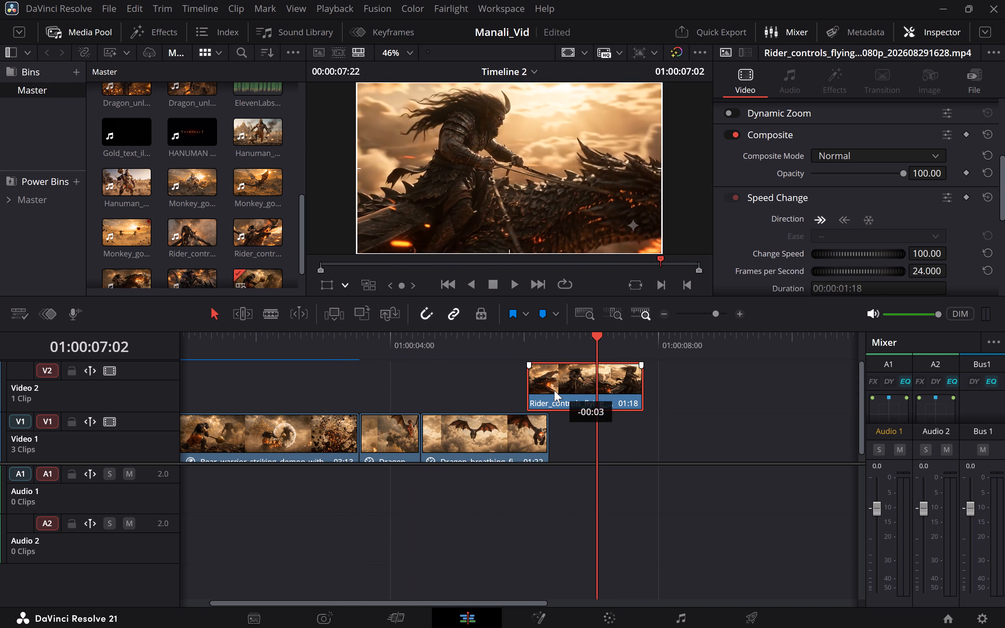
{"action": "left_click_drag", "start_coordinate": [554, 390], "coordinate": [538, 391]}
{"action": "left_click", "coordinate": [438, 343]}
{"action": "key", "text": "space"}
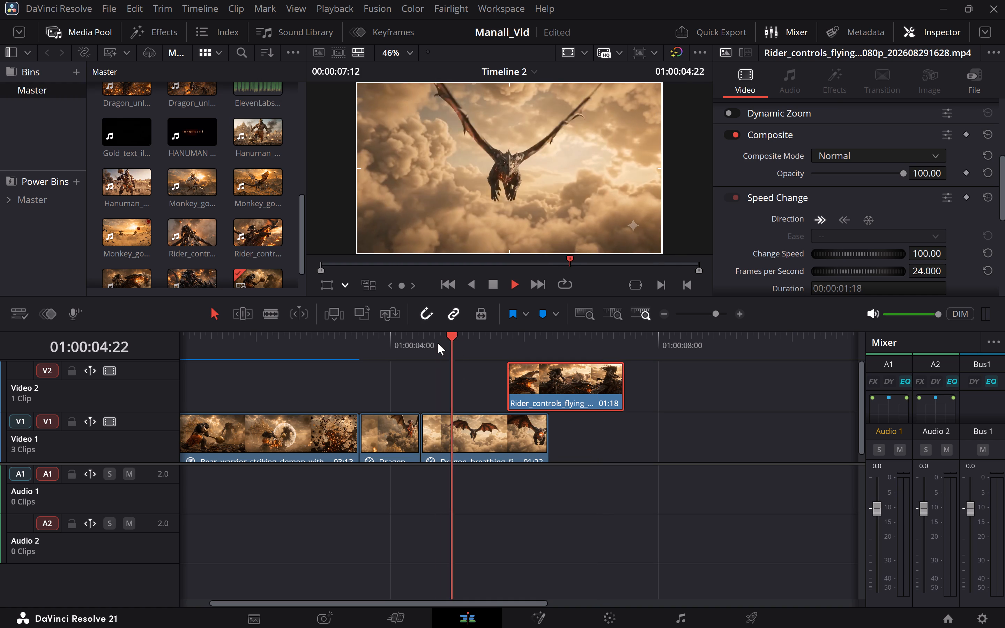
{"action": "key", "text": "space"}
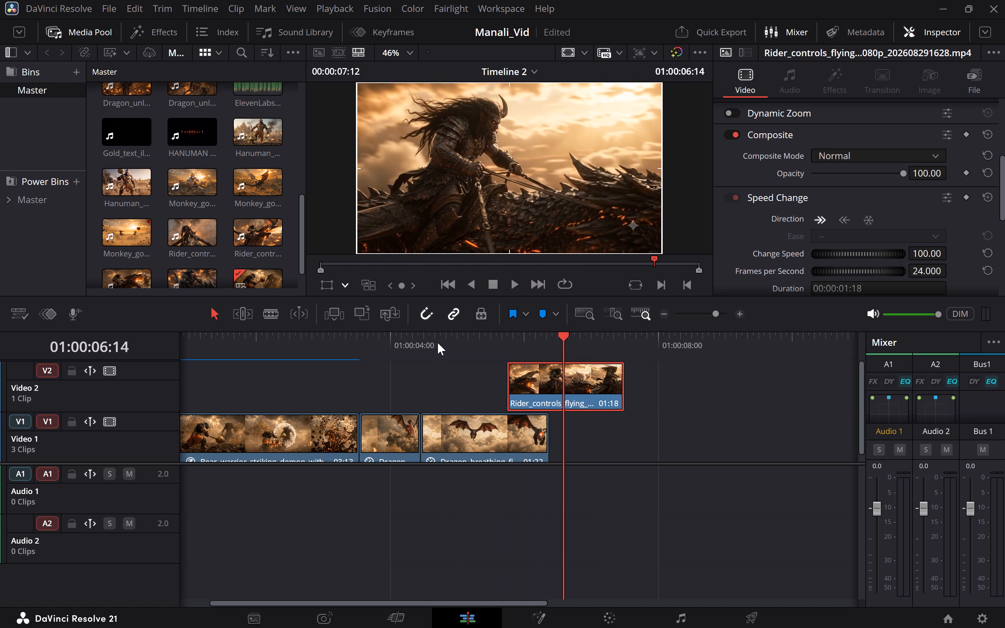
{"action": "left_click_drag", "start_coordinate": [547, 381], "coordinate": [536, 381]}
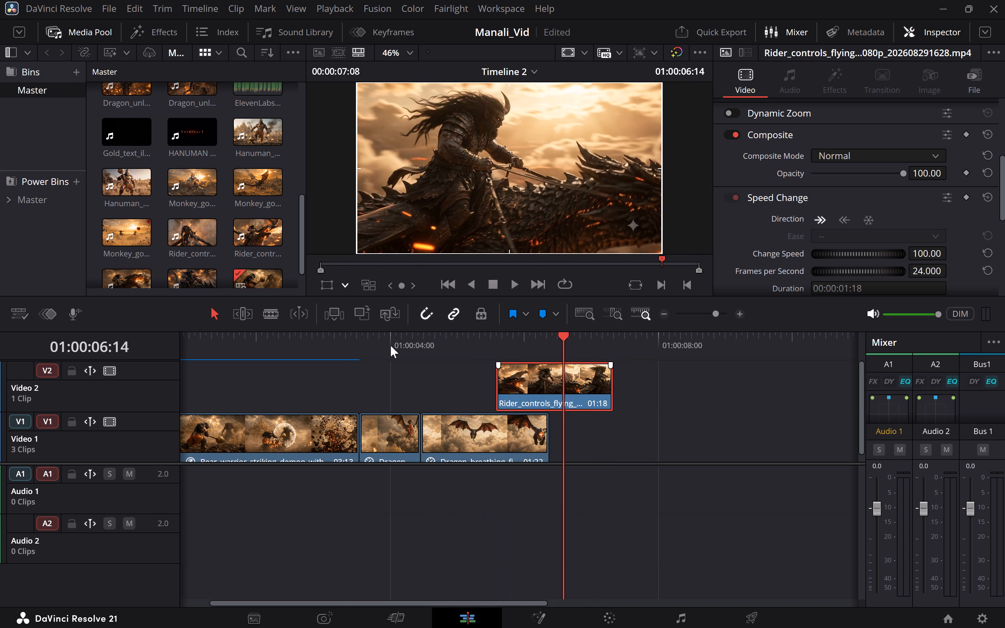
{"action": "left_click", "coordinate": [345, 342]}
{"action": "key", "text": "space"}
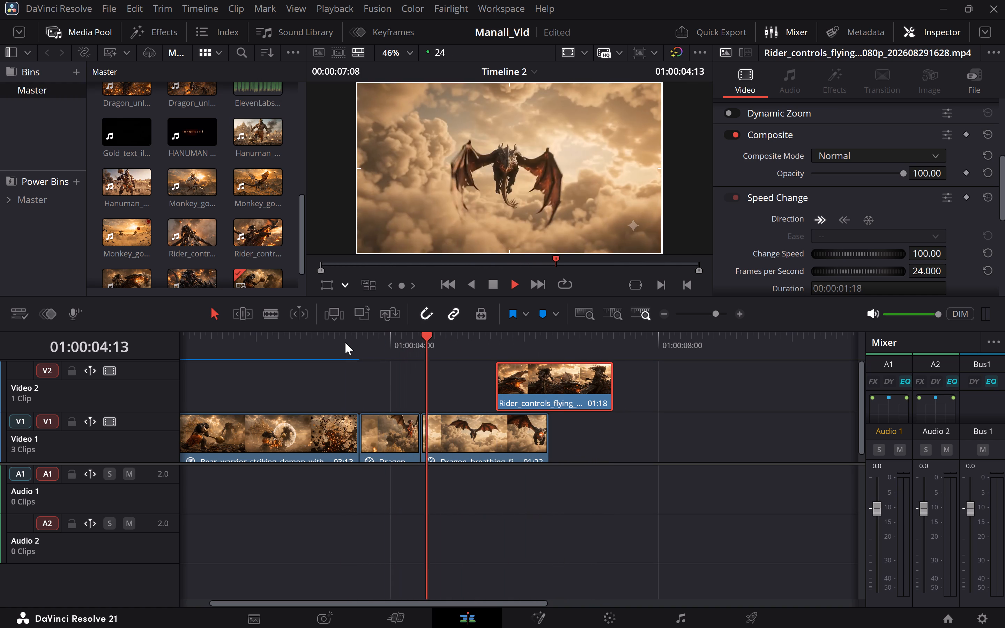
{"action": "key", "text": "space"}
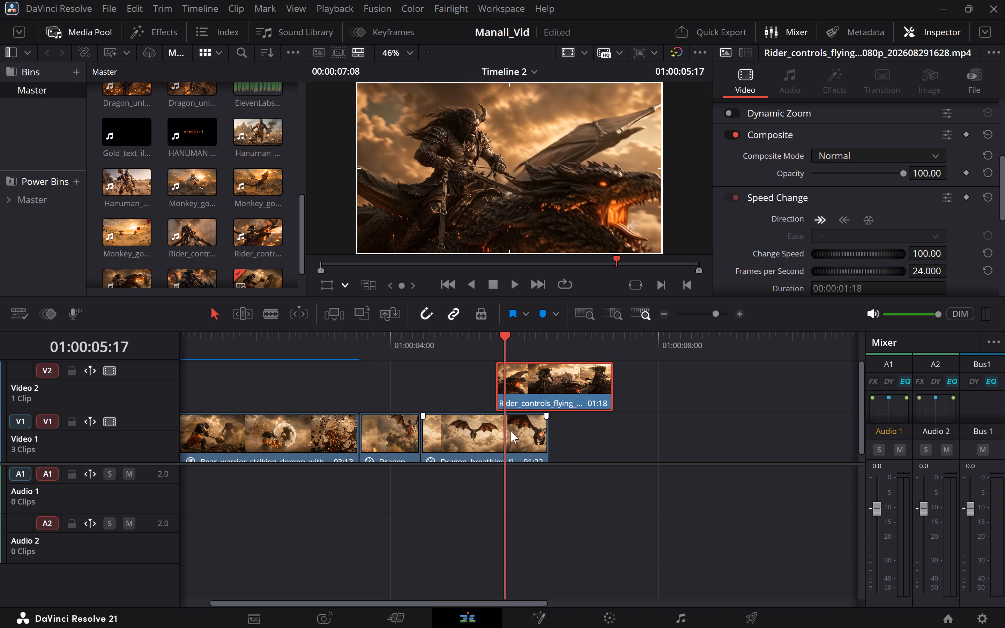
Trim the end of the fire-breathing dragon clip on Video 1 to a duration of 01:06.
{"action": "left_click_drag", "start_coordinate": [549, 439], "coordinate": [532, 440]}
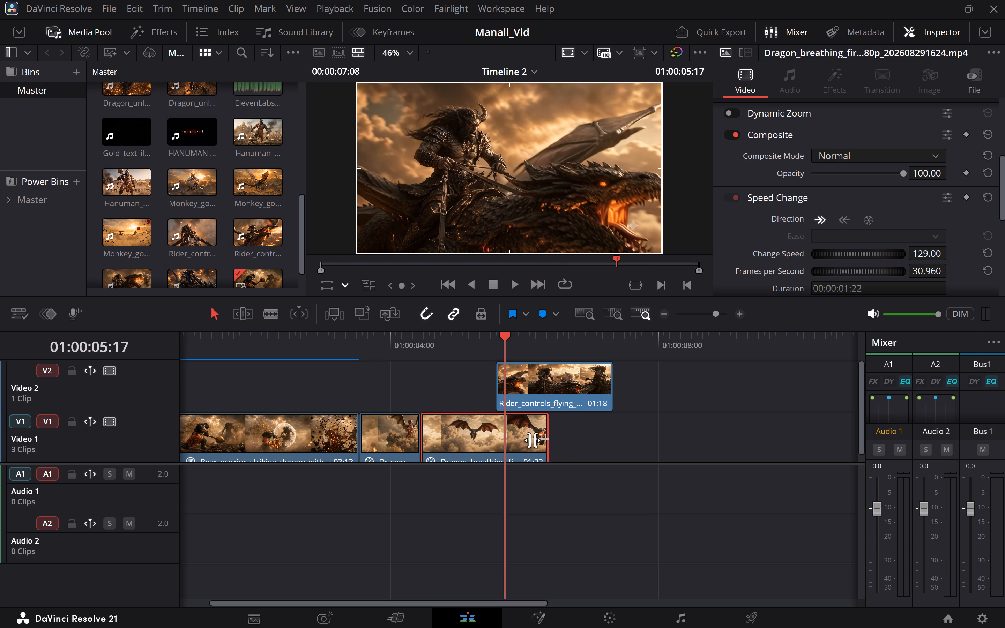
{"action": "left_click_drag", "start_coordinate": [532, 440], "coordinate": [545, 440]}
{"action": "left_click_drag", "start_coordinate": [546, 440], "coordinate": [510, 440]}
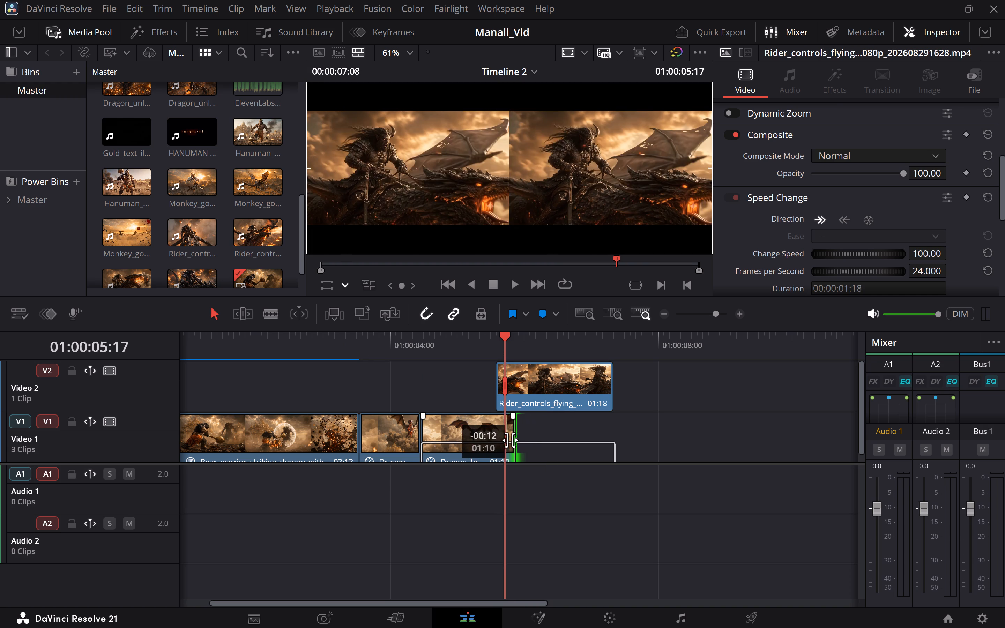
{"action": "left_click_drag", "start_coordinate": [510, 440], "coordinate": [507, 440]}
Add a zoom keyframe of 1.000 at the start of the fire-breathing dragon clip, at 01:00:04:12.
{"action": "left_click", "coordinate": [486, 440]}
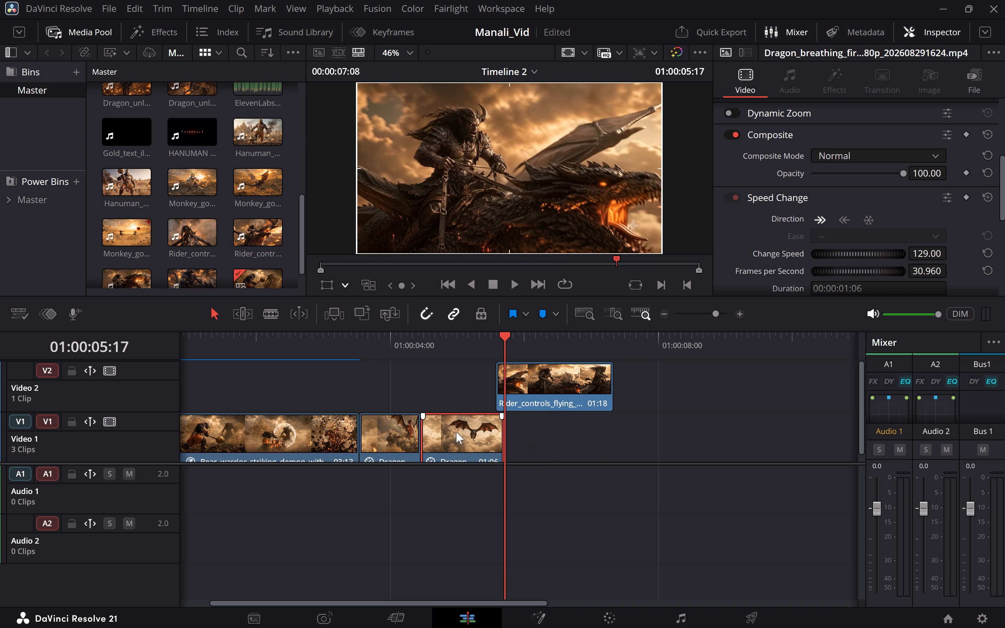
{"action": "left_click", "coordinate": [414, 336]}
{"action": "key", "text": "Right"}
{"action": "key", "text": "Right"}
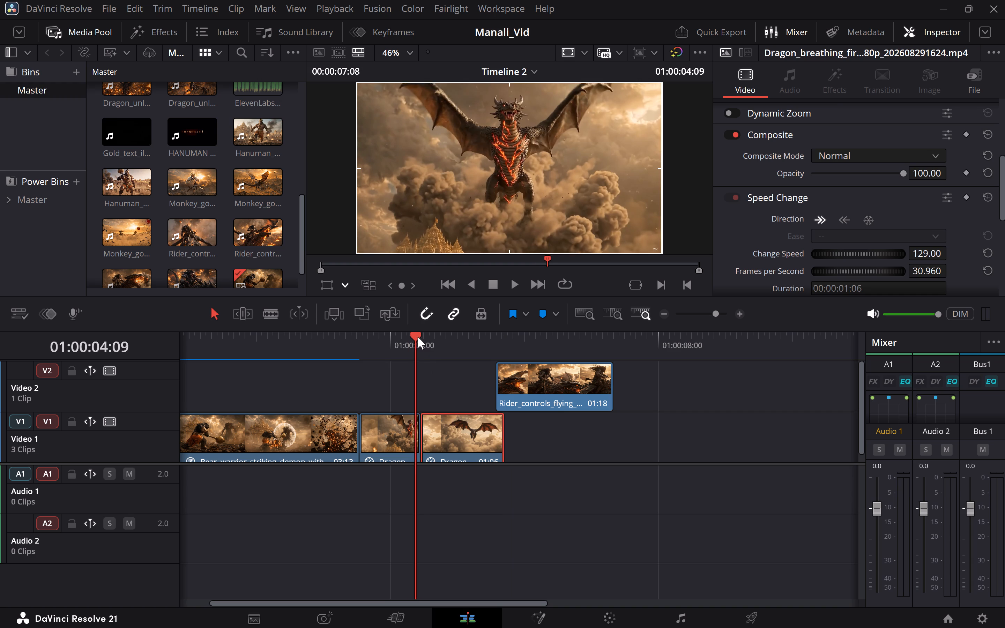
{"action": "key", "text": "Right"}
{"action": "key", "text": "Right"}
{"action": "scroll", "coordinate": [846, 181], "scroll_direction": "up", "scroll_amount": 2}
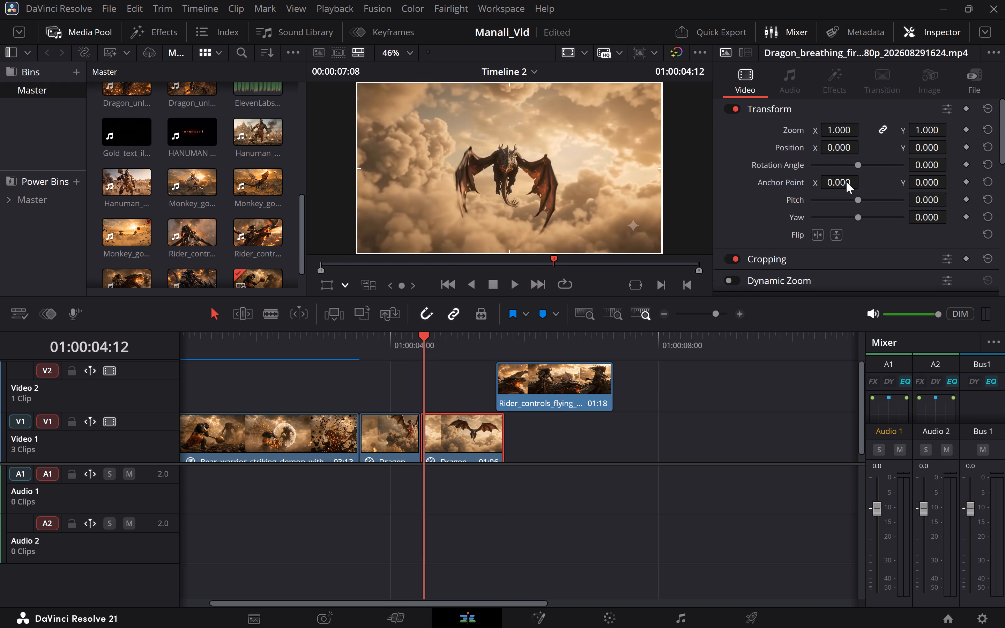
{"action": "scroll", "coordinate": [846, 181], "scroll_direction": "up", "scroll_amount": 2}
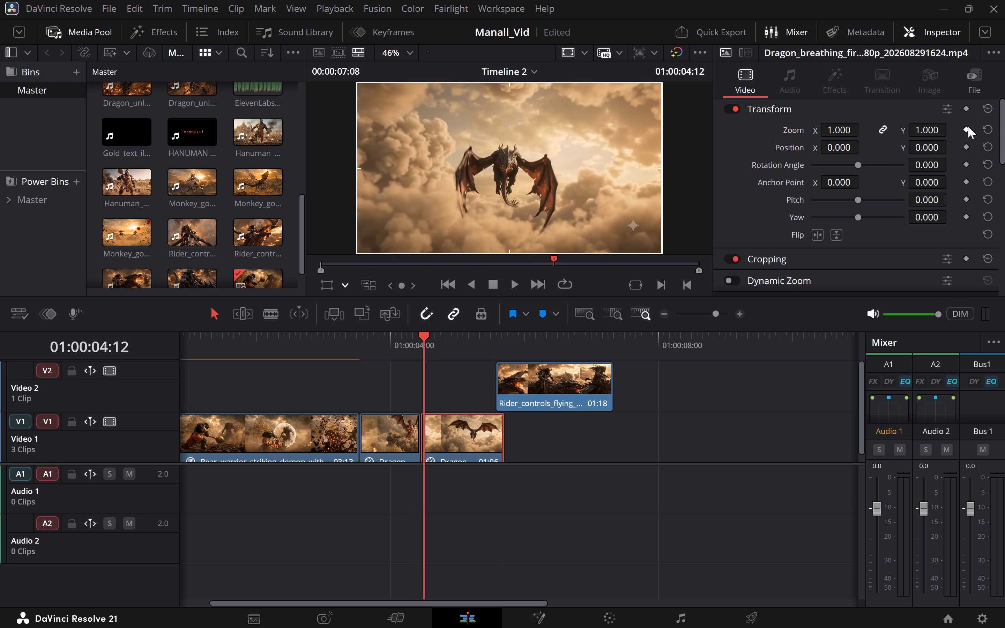
{"action": "left_click", "coordinate": [967, 126]}
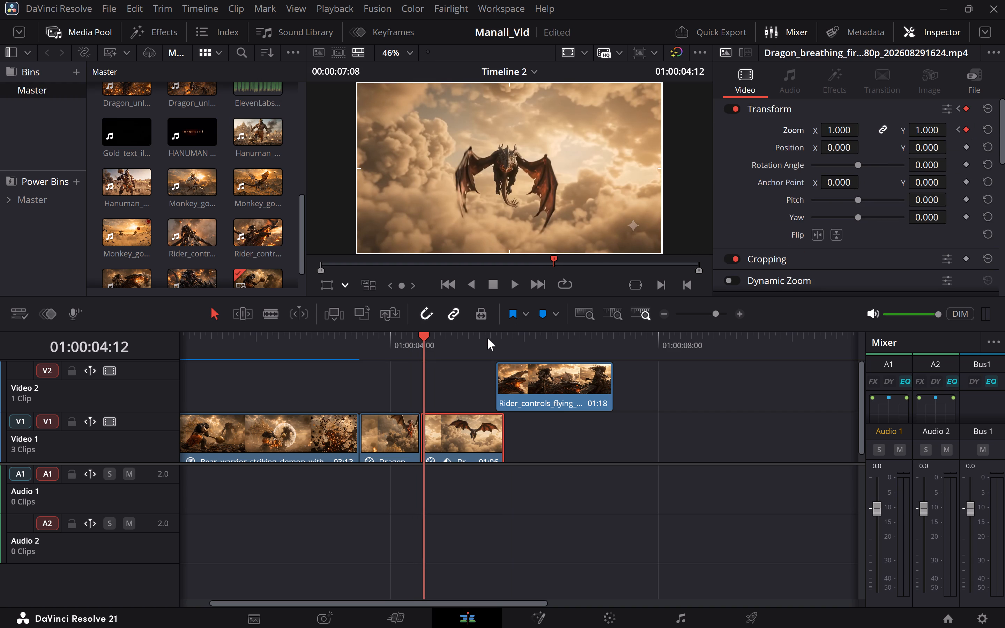
Add a zoom keyframe of 1.630 near the end of the fire-breathing dragon clip, at 01:00:05:16, and play back the zoom.
{"action": "left_click", "coordinate": [488, 339]}
{"action": "key", "text": "Right"}
{"action": "key", "text": "Right"}
{"action": "key", "text": "Right"}
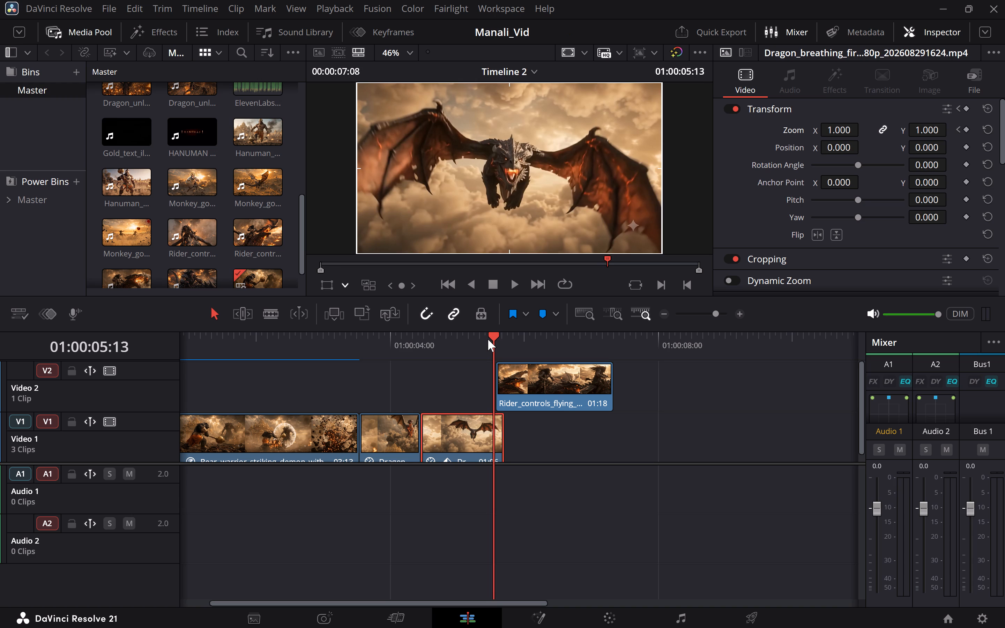
{"action": "key", "text": "Right"}
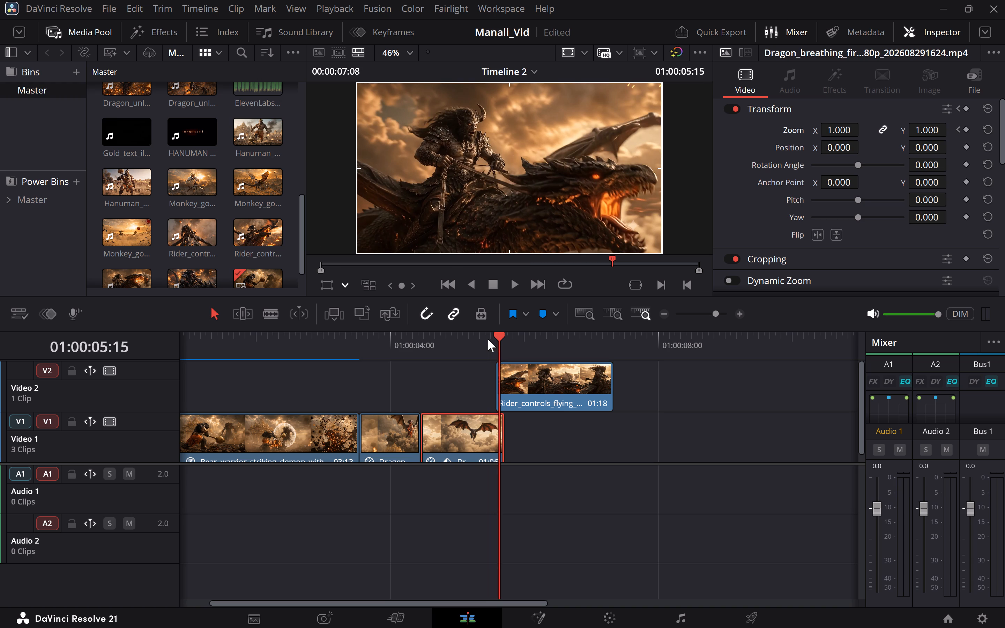
{"action": "key", "text": "Right"}
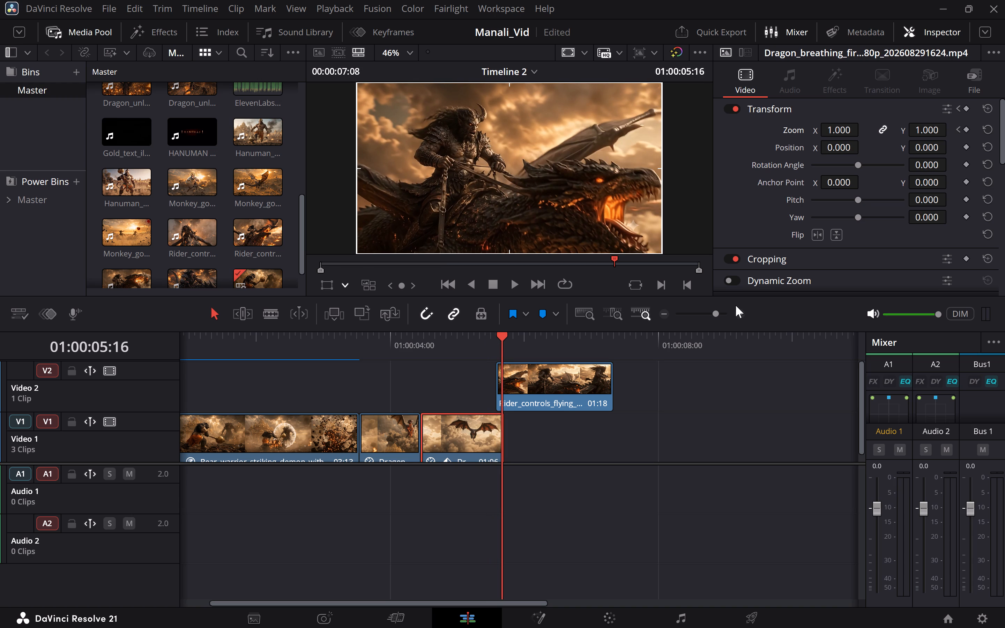
{"action": "left_click", "coordinate": [967, 126]}
{"action": "left_click_drag", "start_coordinate": [835, 133], "coordinate": [878, 132]}
{"action": "left_click", "coordinate": [472, 342]}
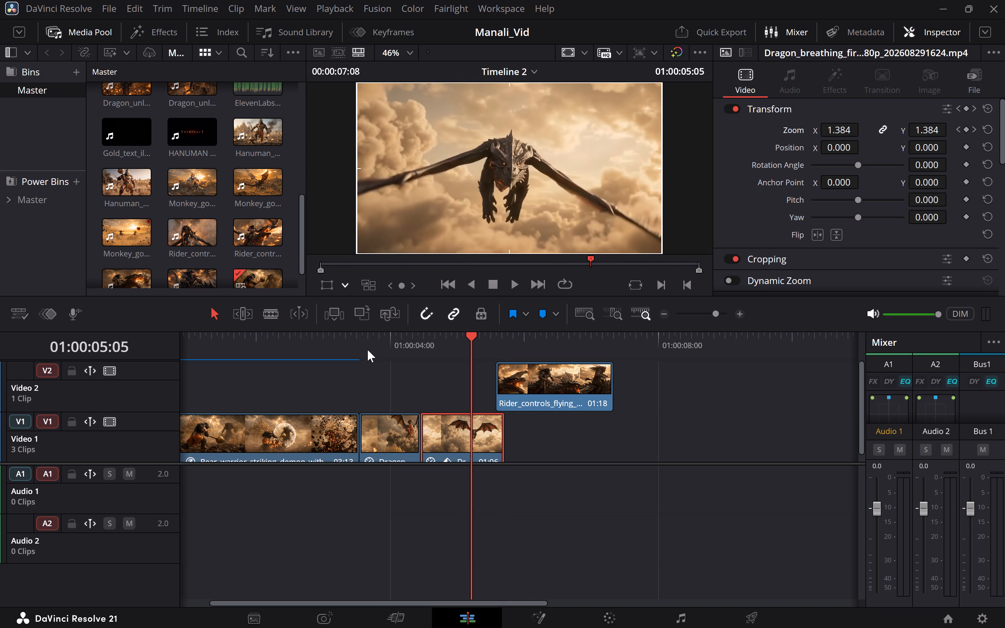
{"action": "left_click", "coordinate": [379, 343]}
{"action": "key", "text": "space"}
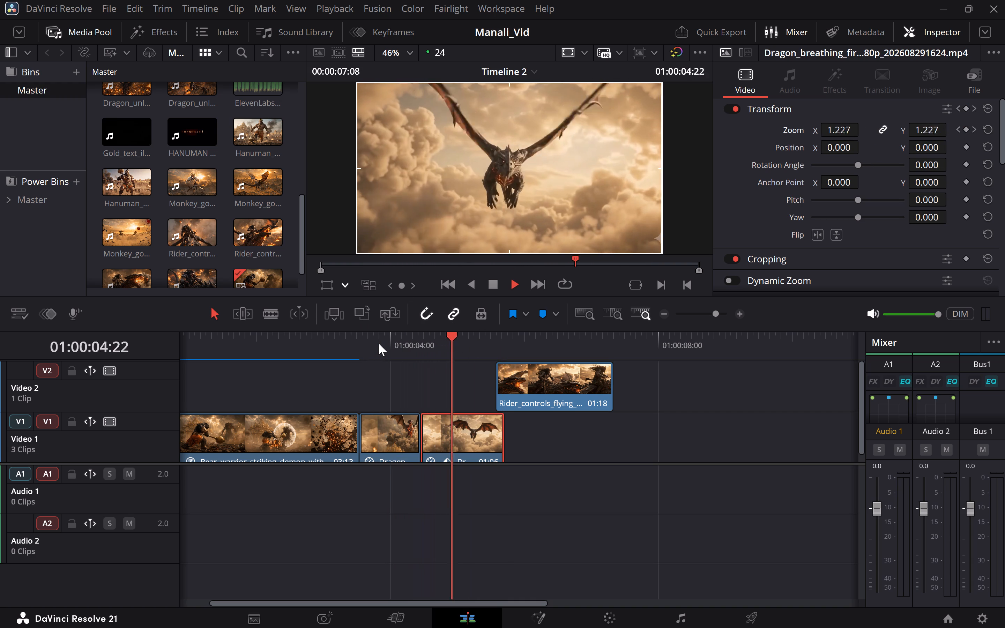
{"action": "key", "text": "space"}
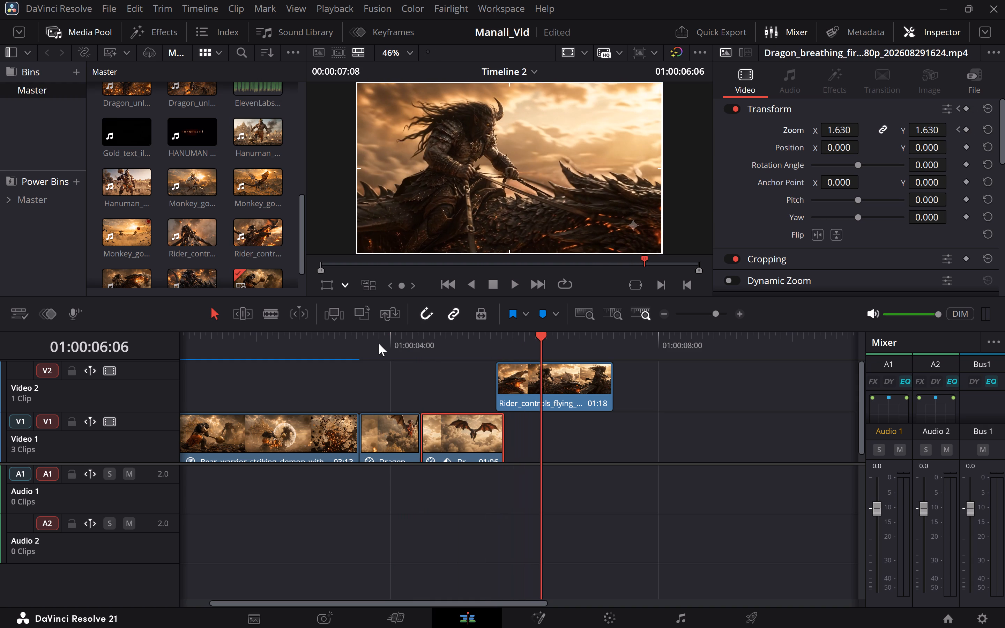
Move the rider clip on Video 2 three frames later so it starts at the fire-breathing dragon clip's end, and replay the cut.
{"action": "left_click_drag", "start_coordinate": [520, 384], "coordinate": [529, 384]}
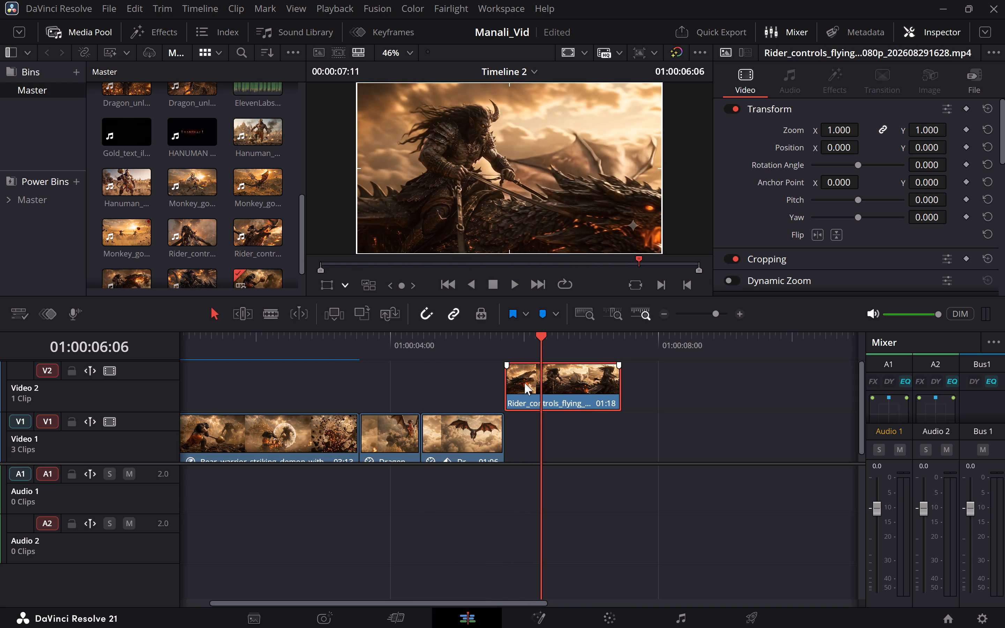
{"action": "left_click", "coordinate": [335, 345]}
{"action": "key", "text": "space"}
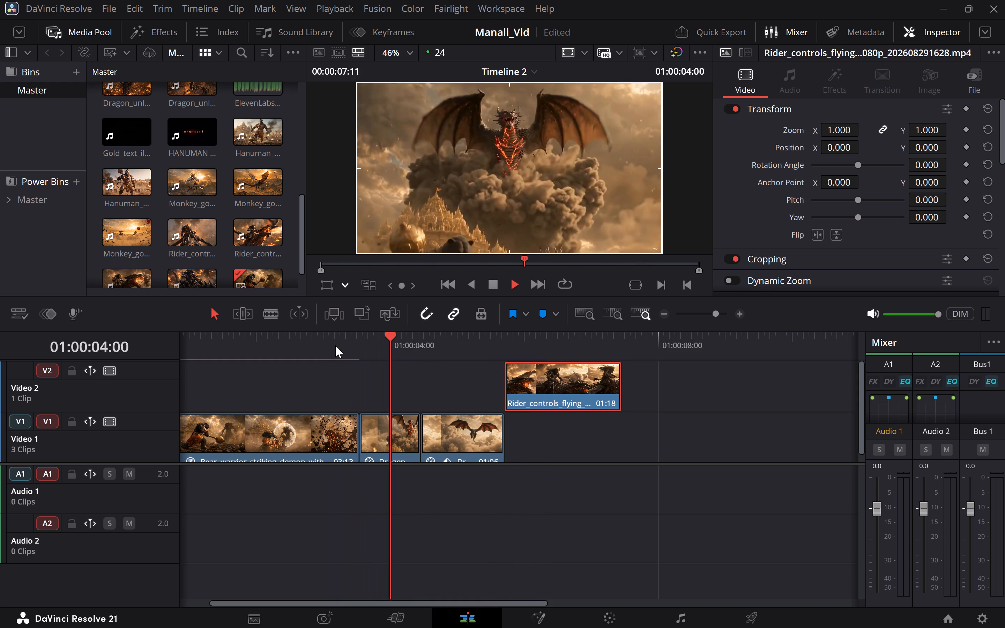
{"action": "key", "text": "space"}
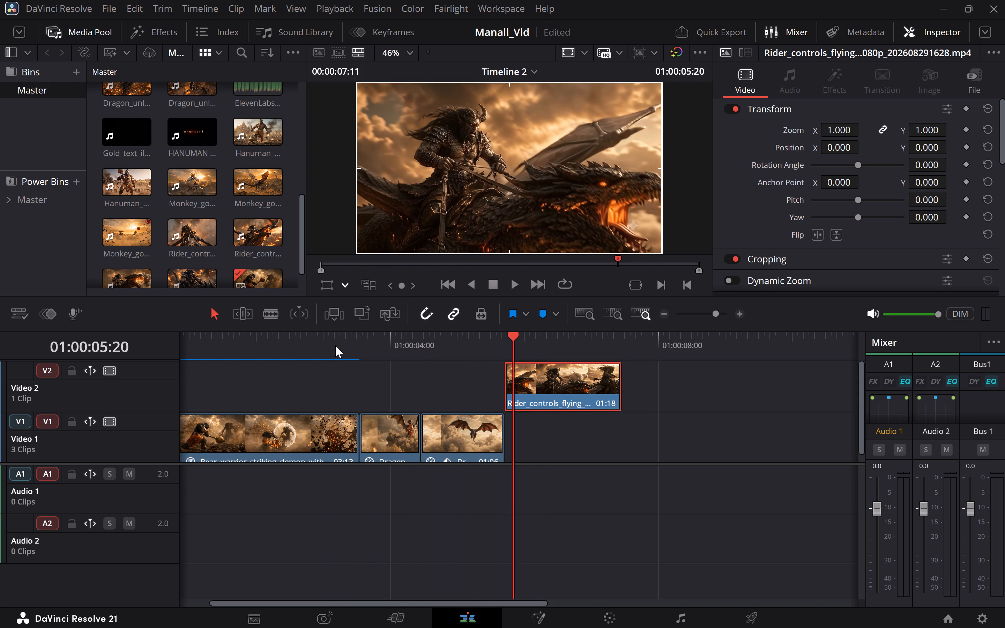
Set the fire-breathing dragon clip's speed on Video 1 to 118%.
{"action": "left_click", "coordinate": [465, 446]}
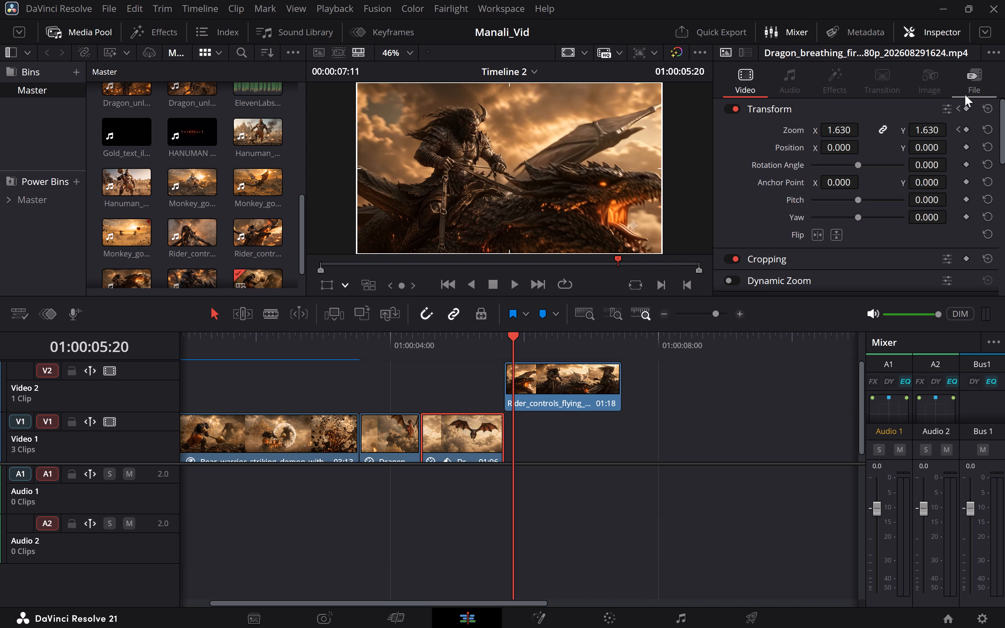
{"action": "scroll", "coordinate": [836, 184], "scroll_direction": "up", "scroll_amount": 1}
{"action": "scroll", "coordinate": [847, 226], "scroll_direction": "down", "scroll_amount": 1}
{"action": "left_click_drag", "start_coordinate": [932, 228], "coordinate": [922, 228]}
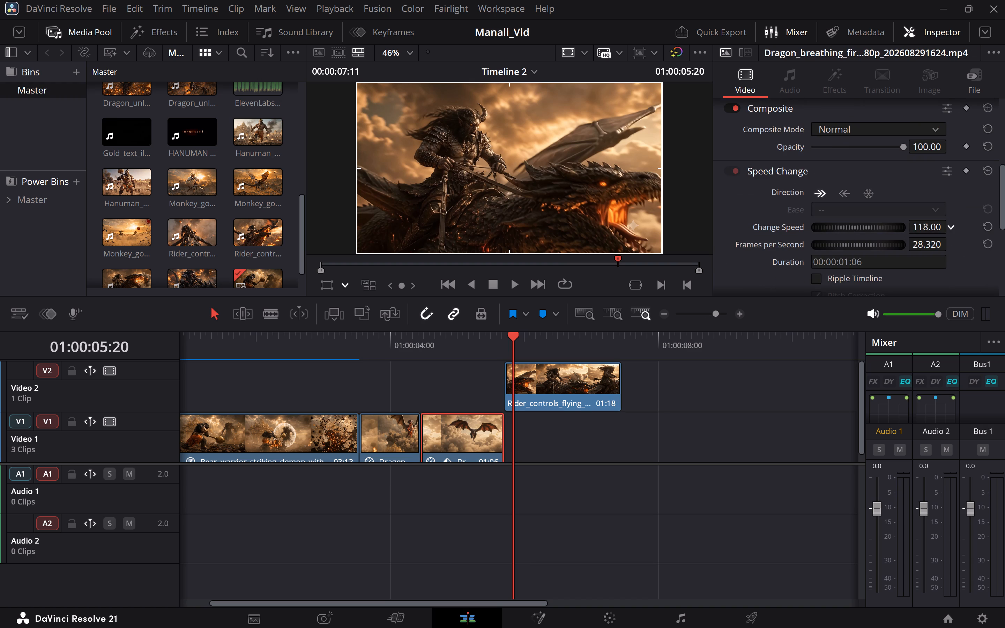
Set the fire-breathing dragon clip's speed on Video 1 to 111%.
{"action": "left_click_drag", "start_coordinate": [922, 228], "coordinate": [920, 228]}
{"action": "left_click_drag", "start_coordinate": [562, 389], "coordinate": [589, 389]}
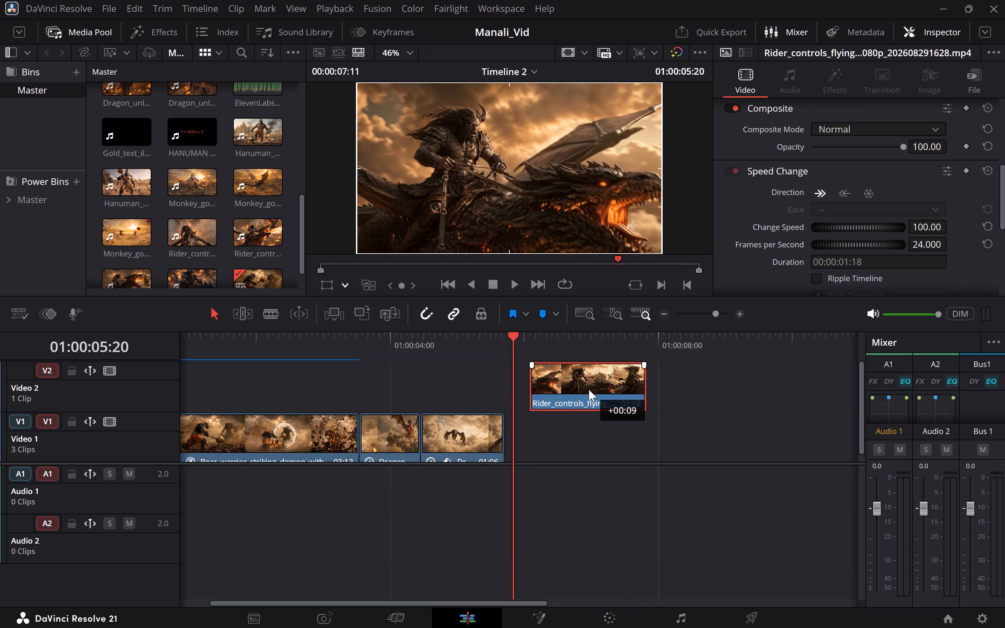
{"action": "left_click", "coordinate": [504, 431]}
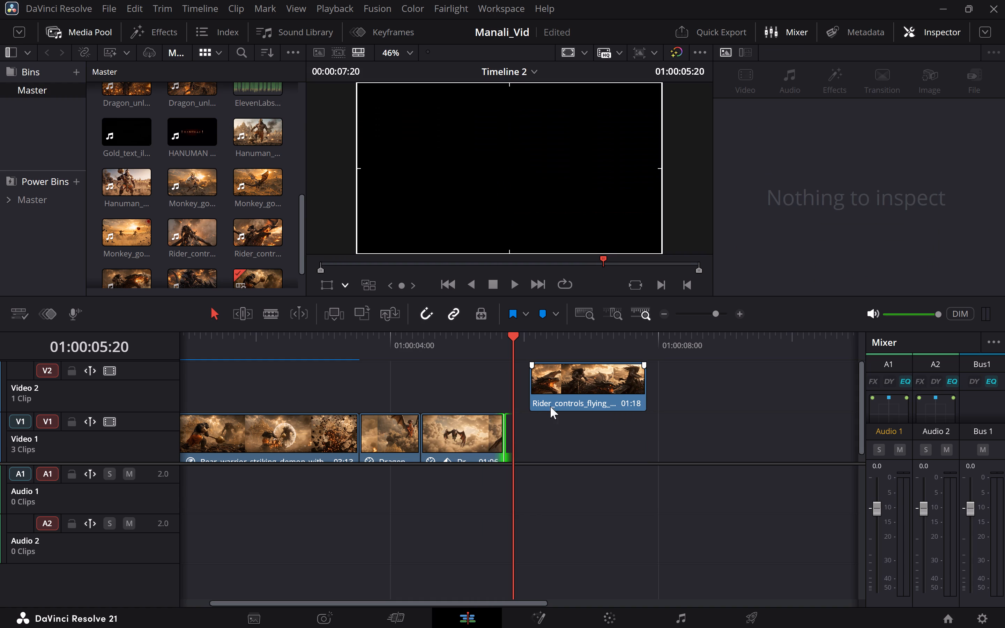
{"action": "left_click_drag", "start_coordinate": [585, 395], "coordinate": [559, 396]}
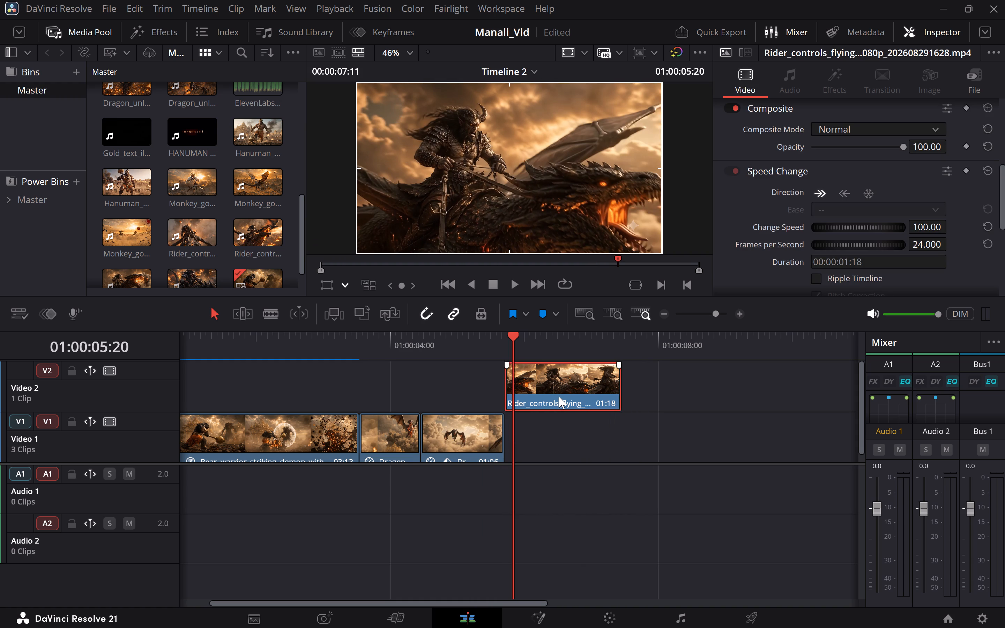
Play back the dragon-to-rider cut and move the rider clip on Video 2 three frames earlier, to start at 01:00:05:14.
{"action": "left_click", "coordinate": [359, 350]}
{"action": "key", "text": "space"}
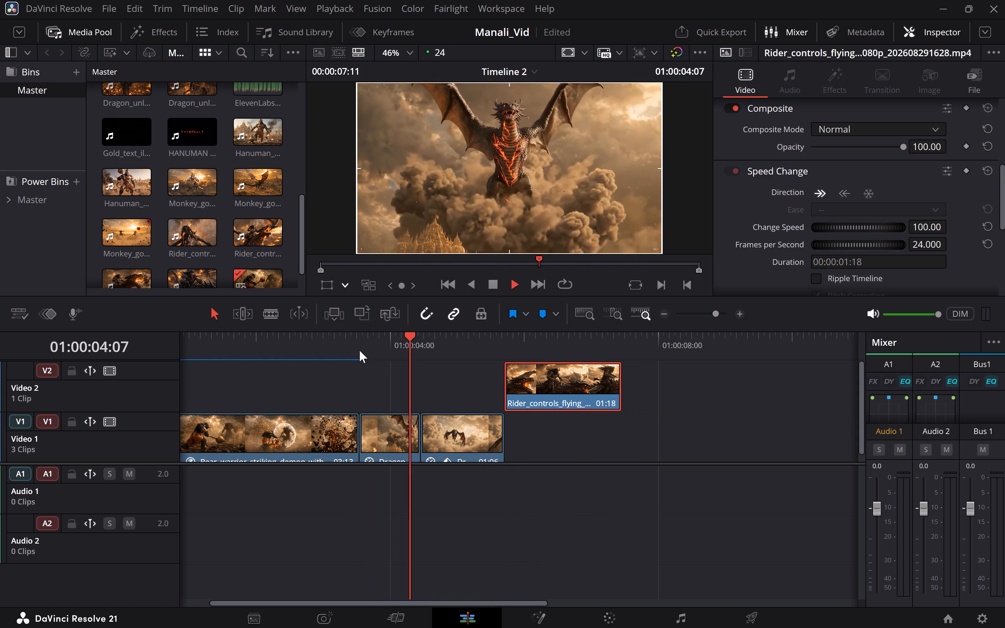
{"action": "key", "text": "space"}
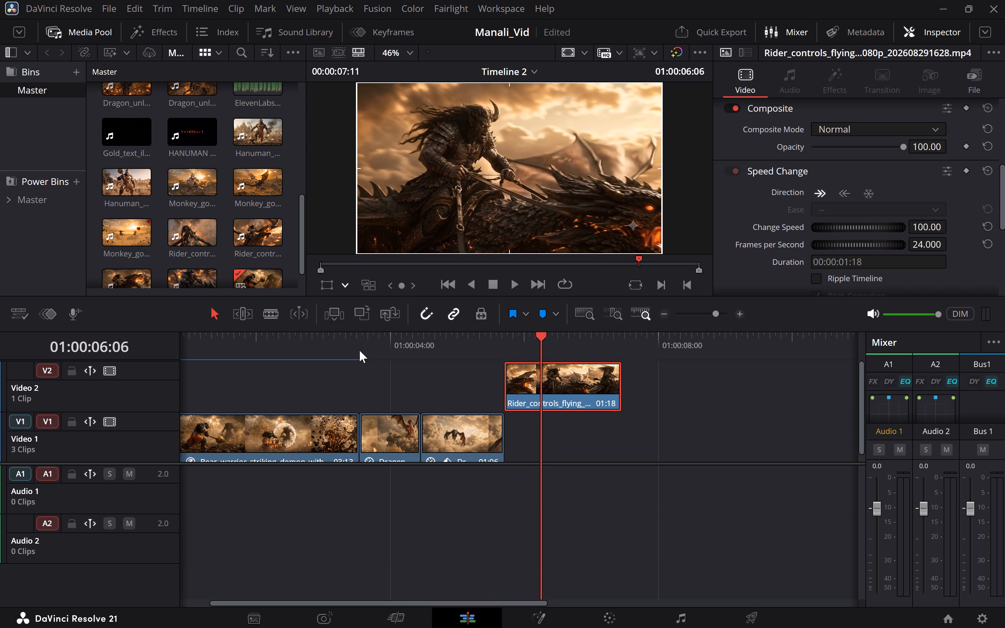
{"action": "left_click", "coordinate": [452, 439]}
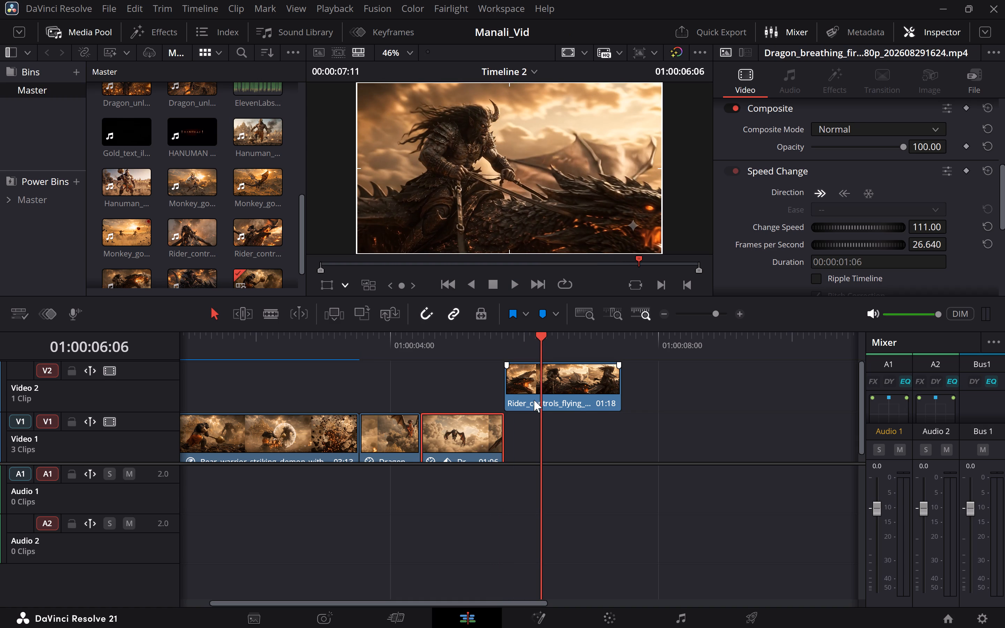
{"action": "left_click_drag", "start_coordinate": [536, 397], "coordinate": [528, 397]}
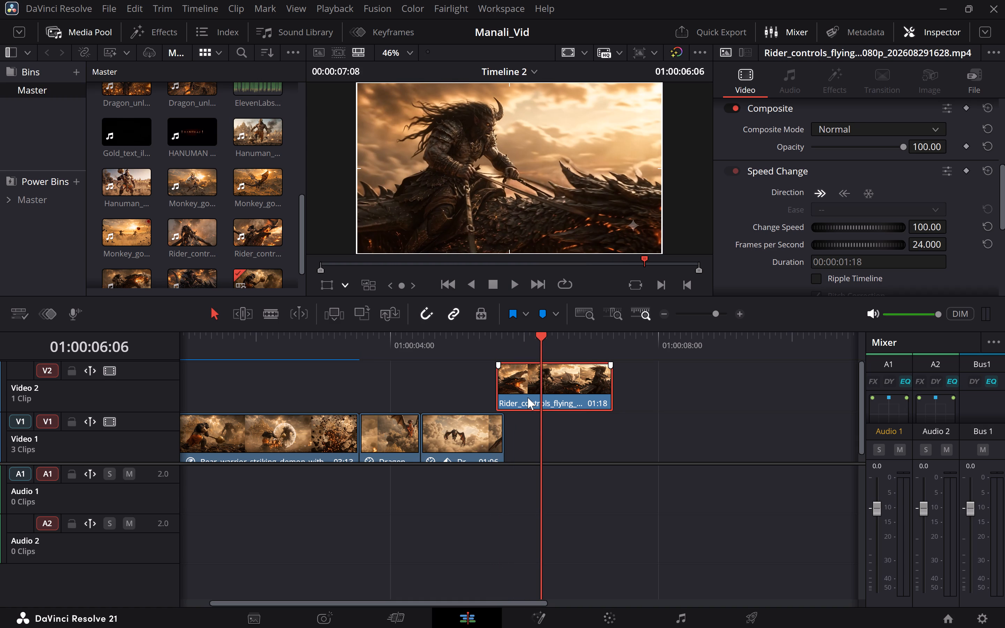
Check the zoom across the fire-breathing dragon clip and play back the cuts from the bear warrior through to the rider clip.
{"action": "left_click", "coordinate": [456, 436]}
{"action": "scroll", "coordinate": [818, 172], "scroll_direction": "up", "scroll_amount": 3}
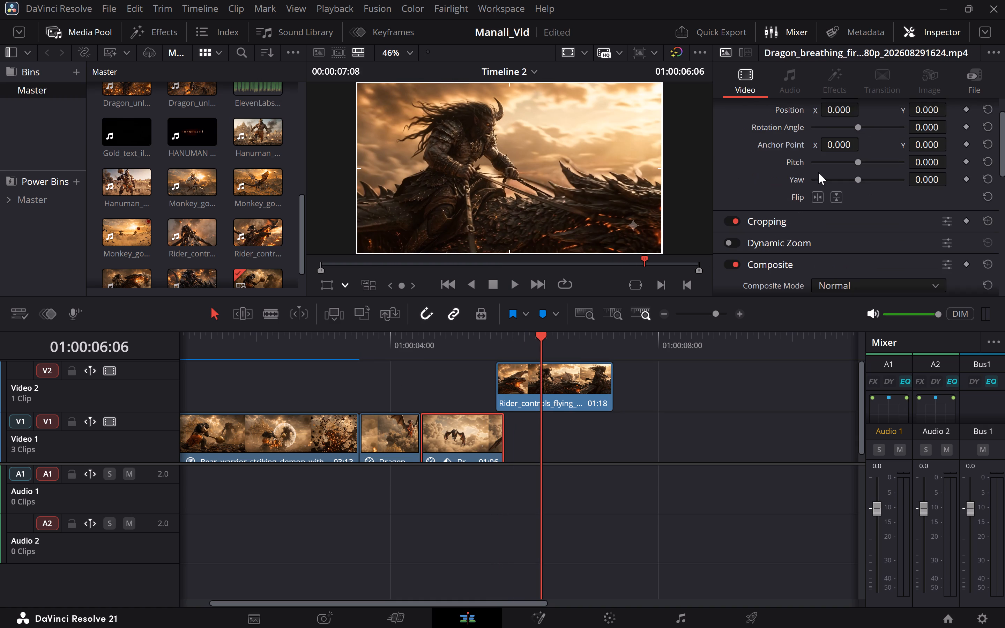
{"action": "left_click", "coordinate": [464, 336]}
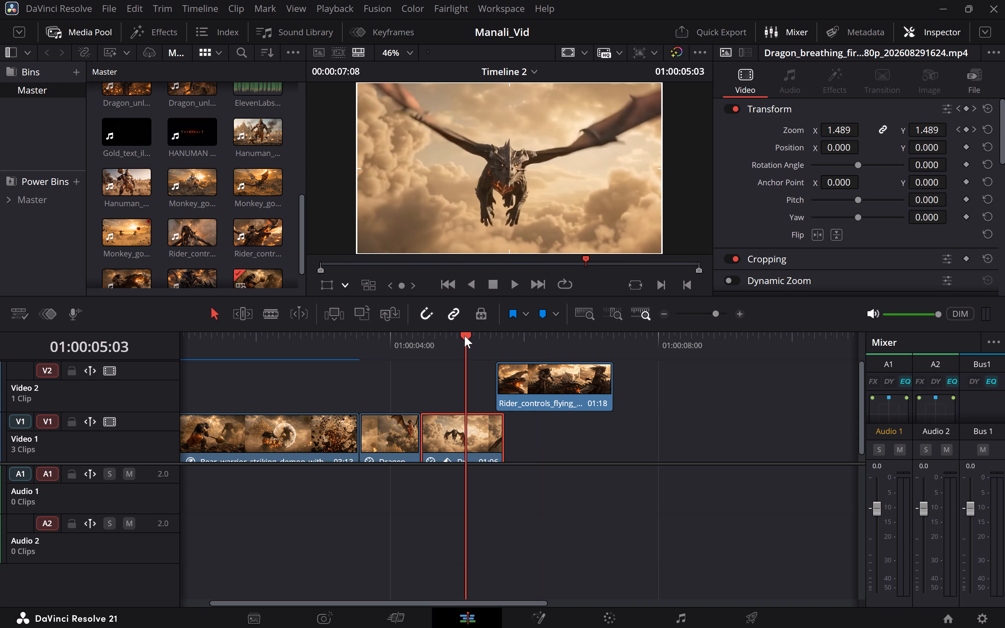
{"action": "left_click", "coordinate": [482, 342]}
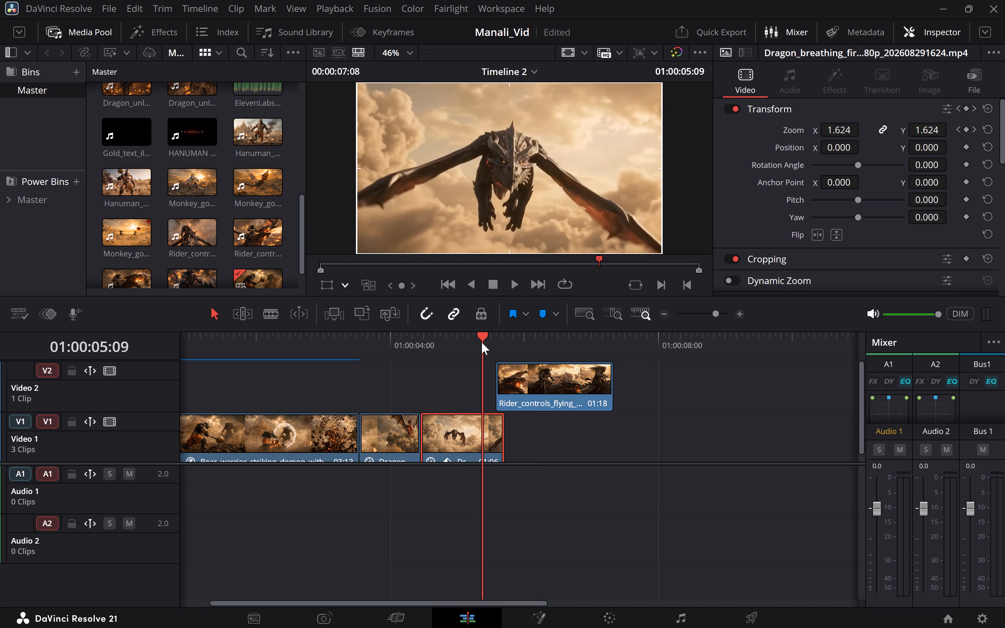
{"action": "left_click", "coordinate": [498, 342]}
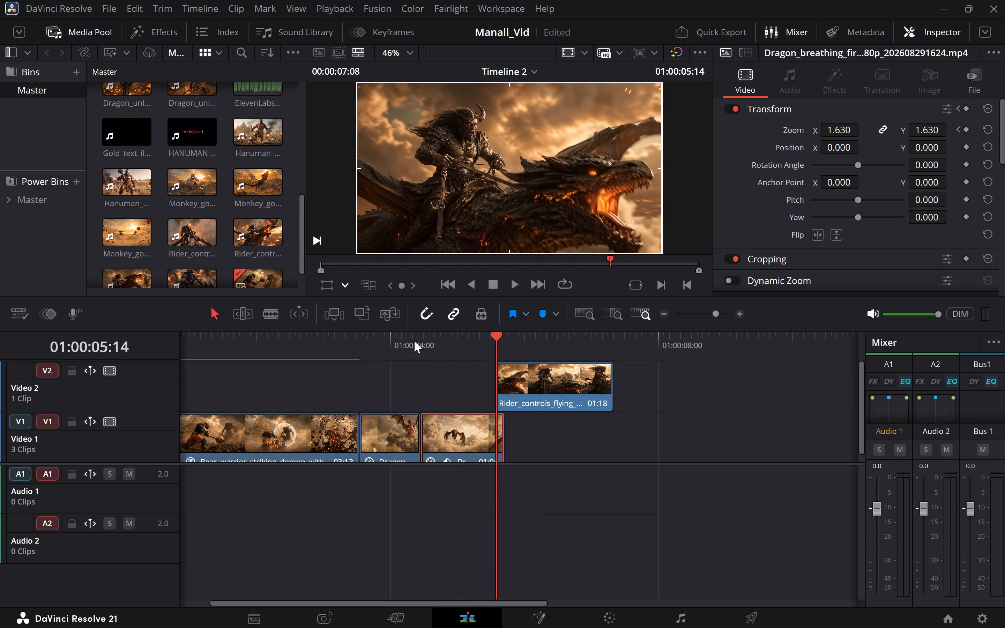
{"action": "left_click", "coordinate": [416, 340]}
{"action": "left_click", "coordinate": [423, 340]}
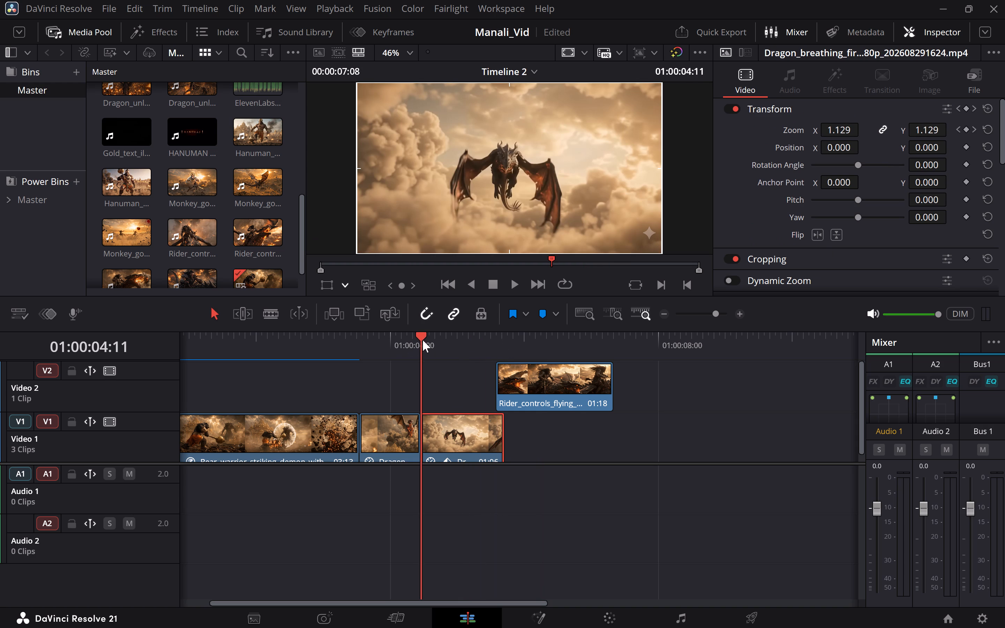
{"action": "left_click", "coordinate": [381, 343]}
{"action": "key", "text": "space"}
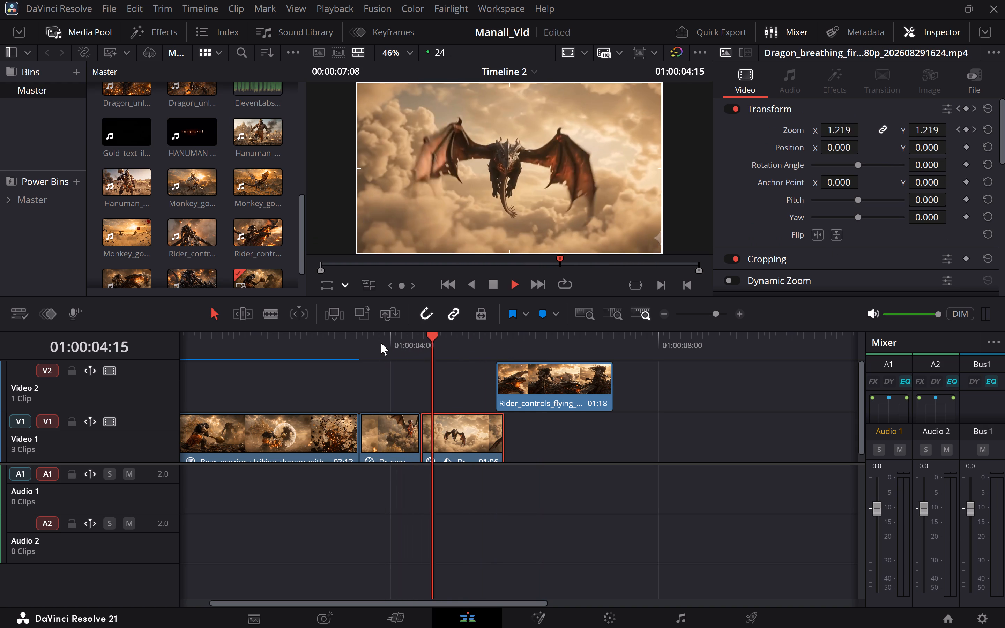
{"action": "key", "text": "space"}
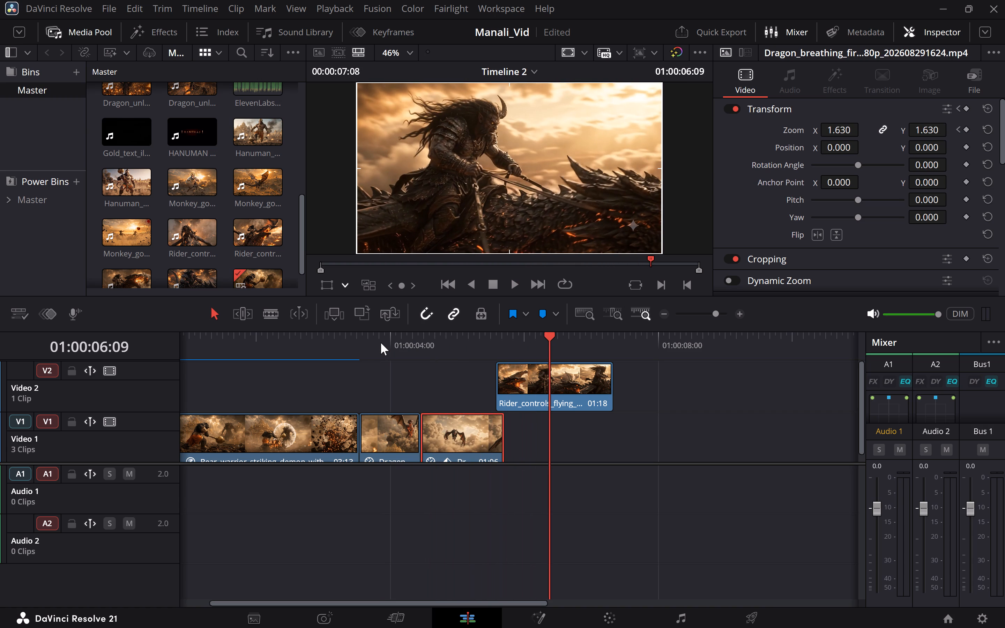
{"action": "left_click", "coordinate": [289, 342]}
{"action": "key", "text": "space"}
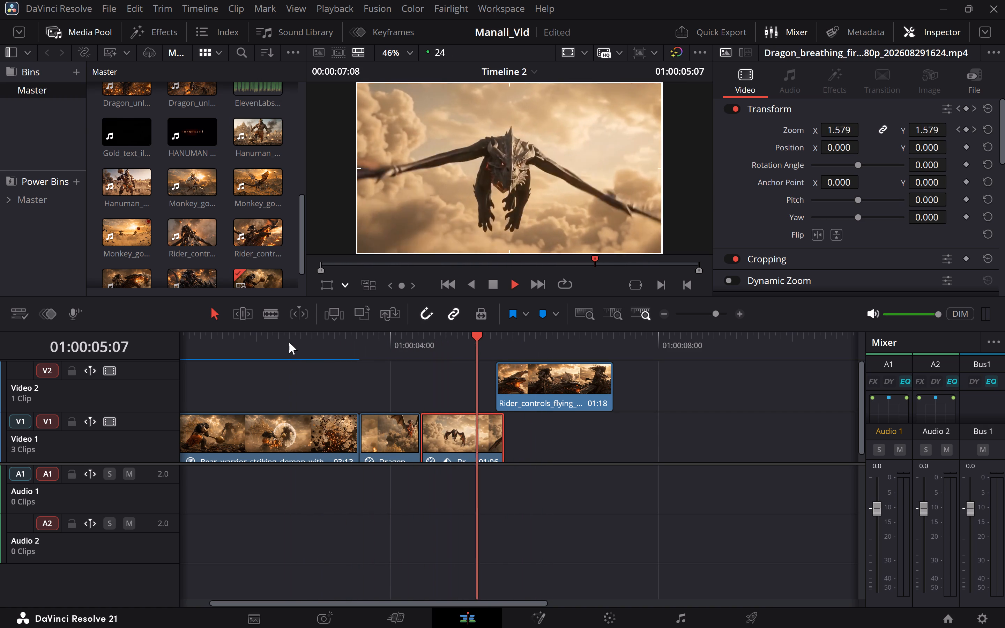
{"action": "key", "text": "space"}
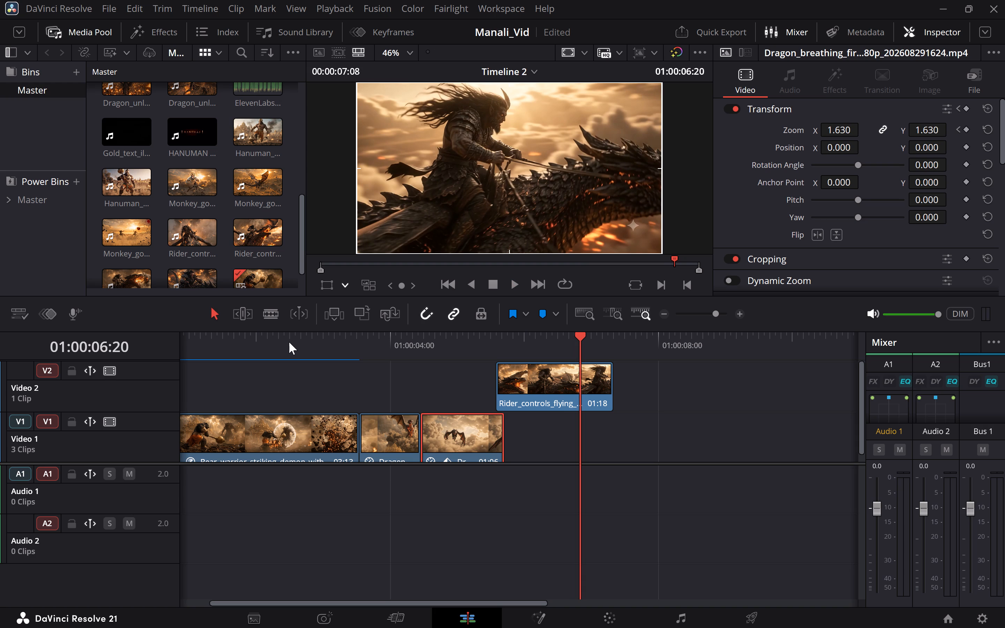
{"action": "left_click", "coordinate": [271, 342]}
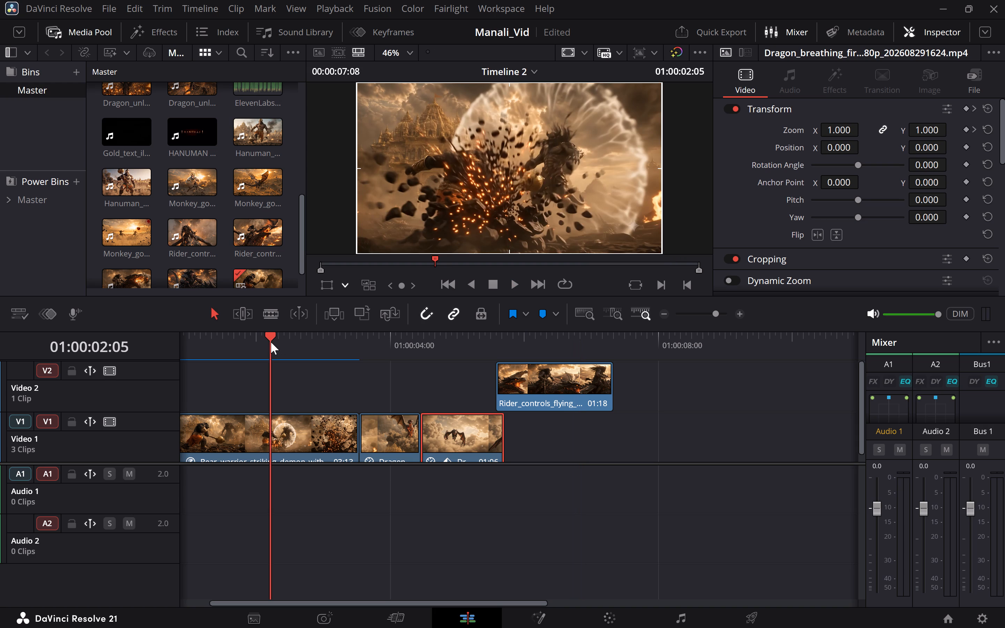
Browse the dragon, monkey and rider clips in the Master bin.
{"action": "scroll", "coordinate": [230, 216], "scroll_direction": "down", "scroll_amount": 1}
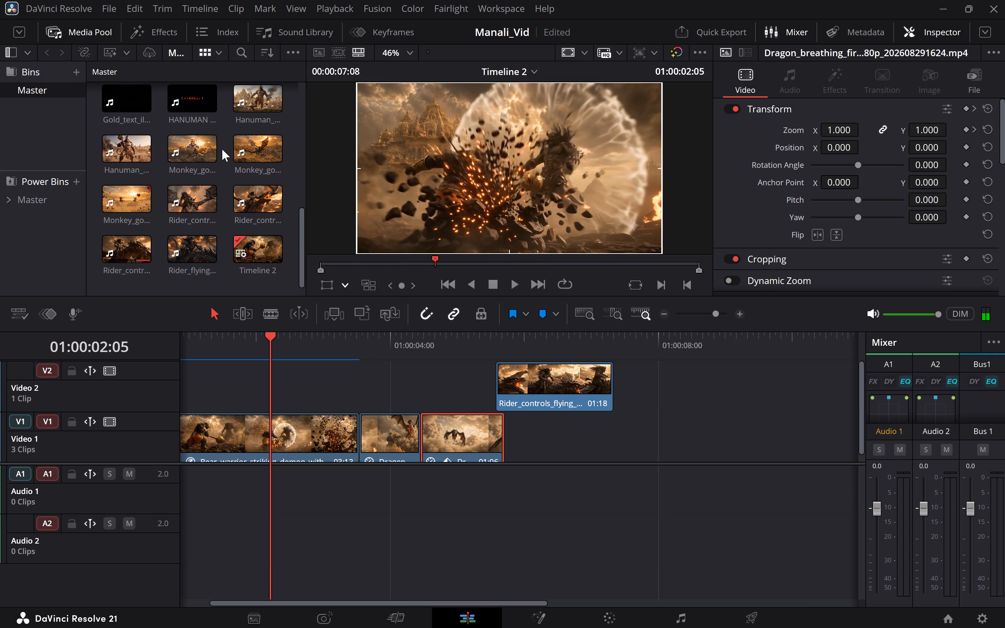
{"action": "scroll", "coordinate": [222, 149], "scroll_direction": "up", "scroll_amount": 1}
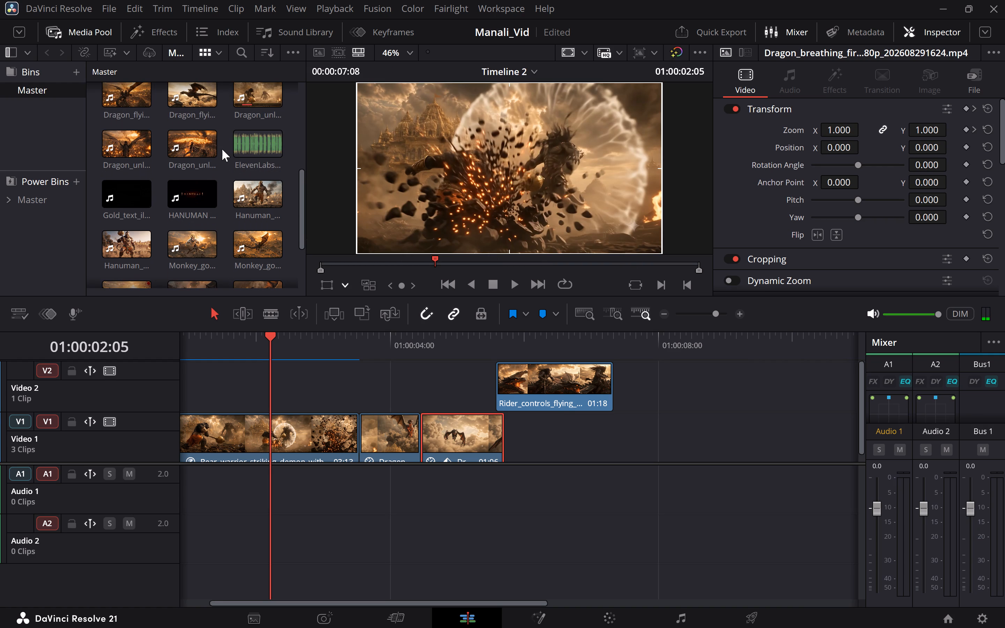
{"action": "scroll", "coordinate": [222, 149], "scroll_direction": "up", "scroll_amount": 1}
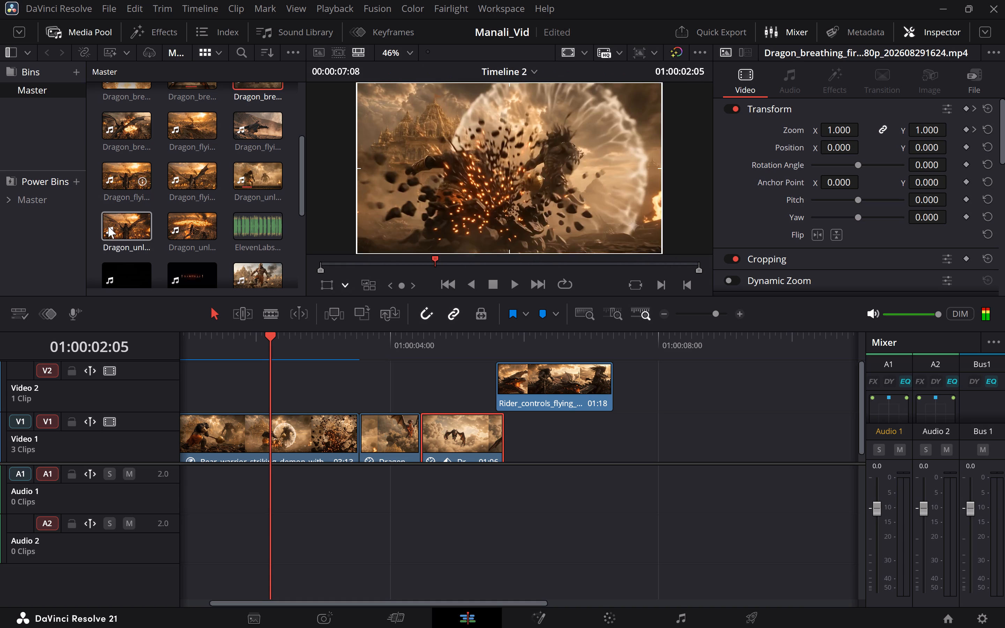
{"action": "scroll", "coordinate": [204, 222], "scroll_direction": "down", "scroll_amount": 2}
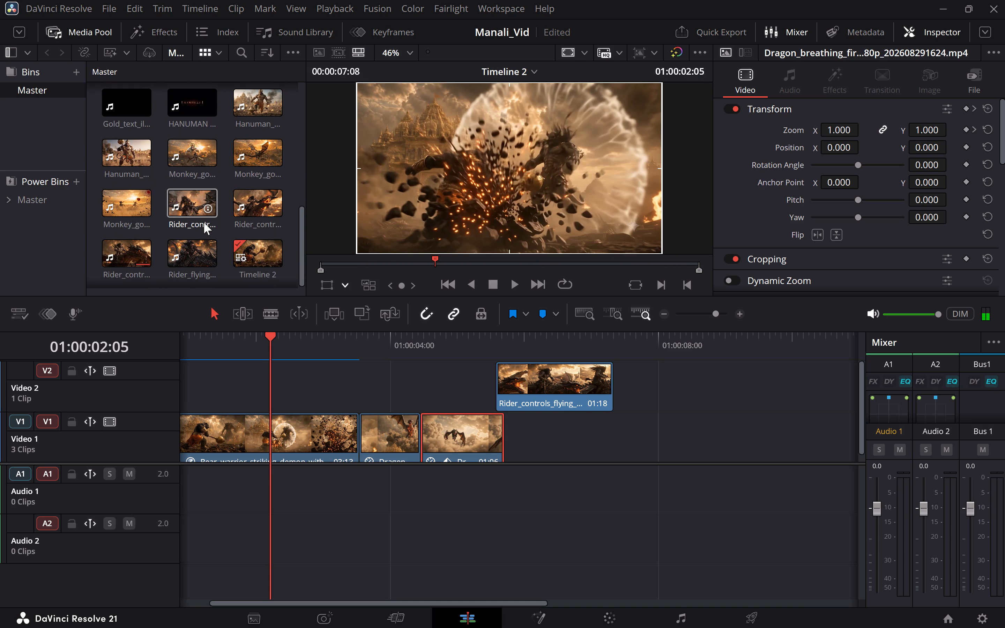
{"action": "scroll", "coordinate": [204, 222], "scroll_direction": "down", "scroll_amount": 1}
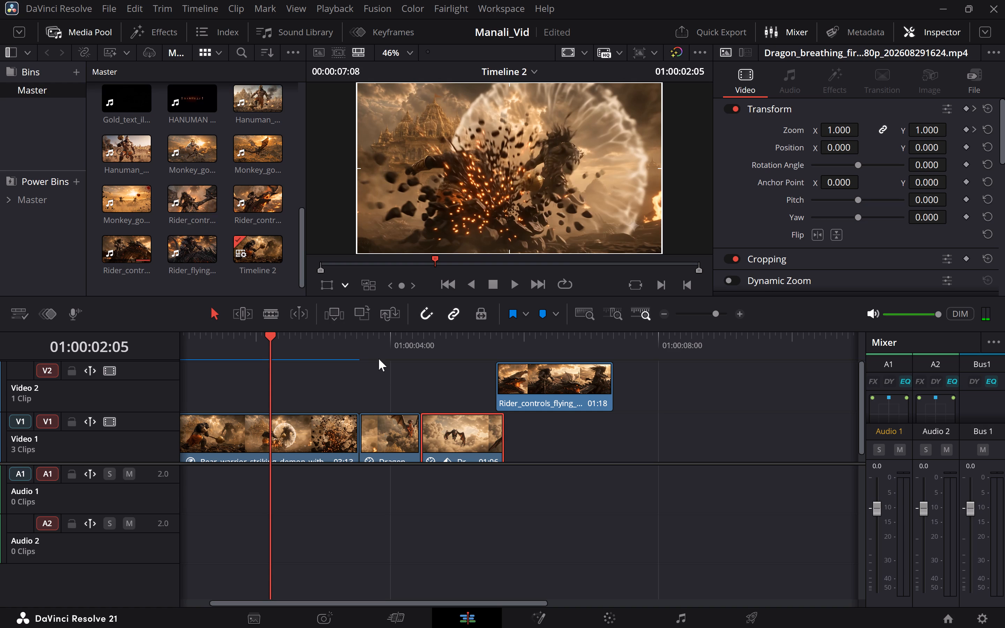
Play back the sequence from the start of the timeline to review the bear warrior and dragon shots.
{"action": "scroll", "coordinate": [186, 344], "scroll_direction": "right", "scroll_amount": 1}
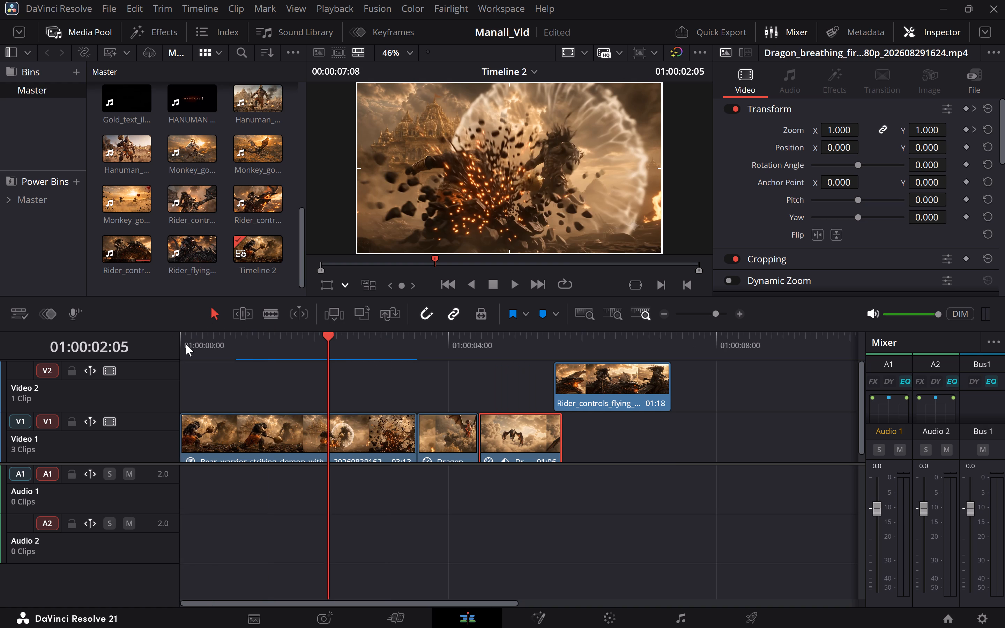
{"action": "left_click", "coordinate": [186, 344]}
{"action": "key", "text": "space"}
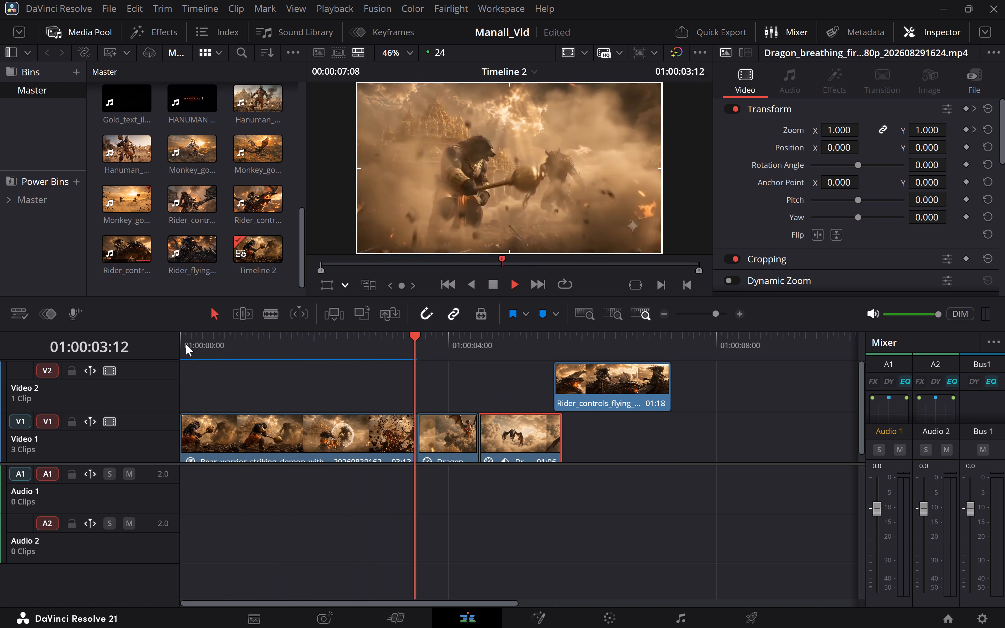
{"action": "key", "text": "space"}
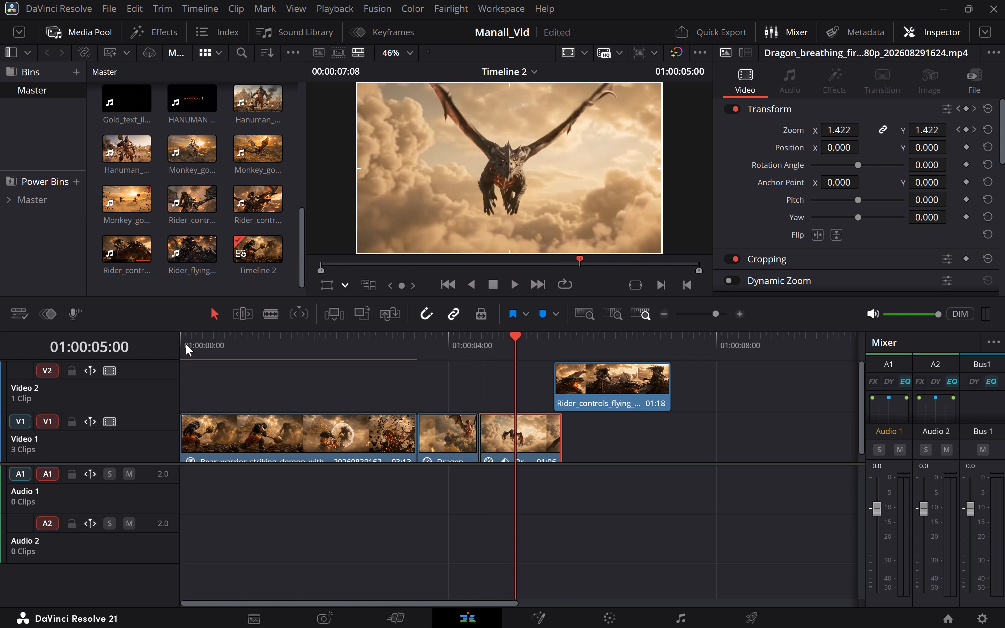
{"action": "left_click", "coordinate": [184, 343]}
{"action": "key", "text": "space"}
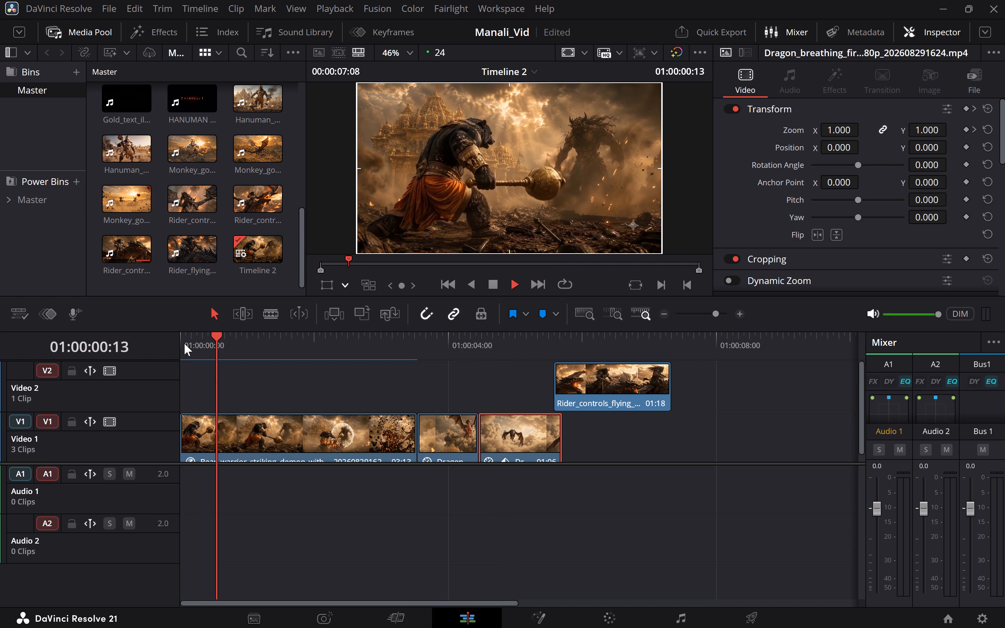
{"action": "key", "text": "space"}
{"action": "key", "text": "space"}
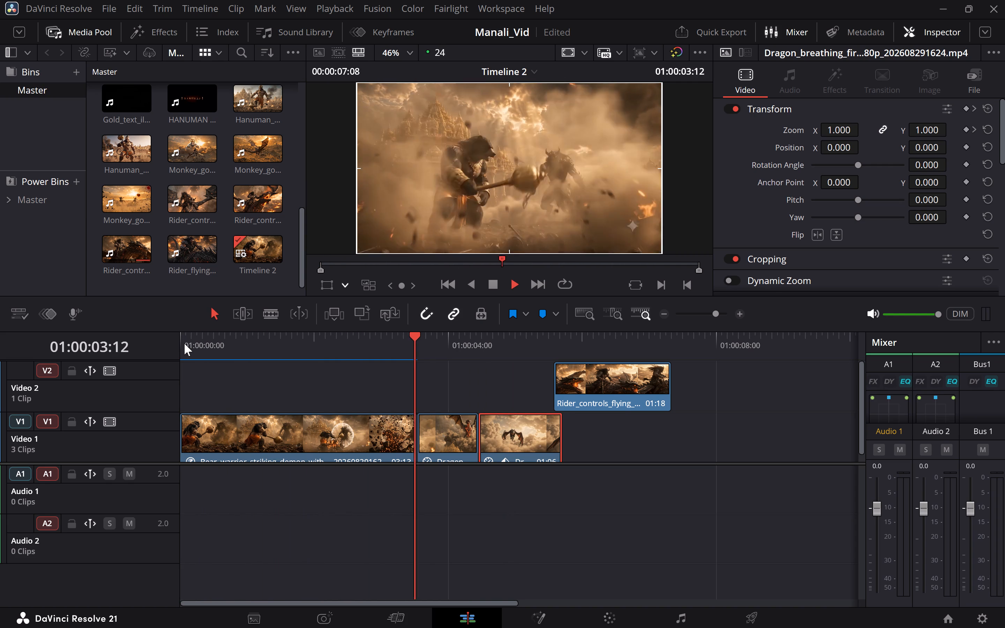
{"action": "key", "text": "space"}
Examine the bear warrior clip's speed change settings at different points along Video 1.
{"action": "left_click", "coordinate": [273, 438]}
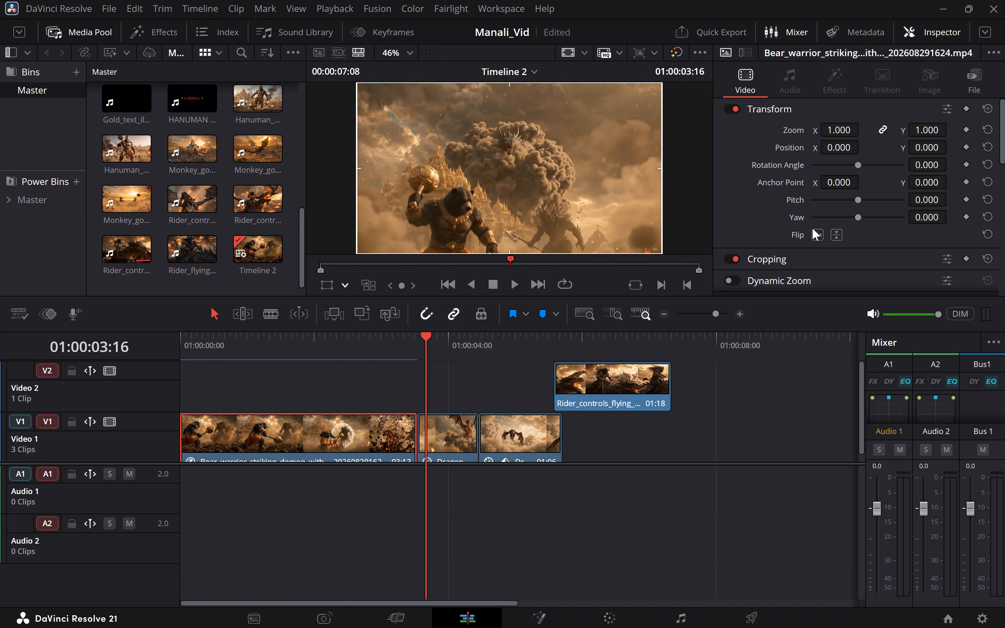
{"action": "scroll", "coordinate": [794, 222], "scroll_direction": "down", "scroll_amount": 1}
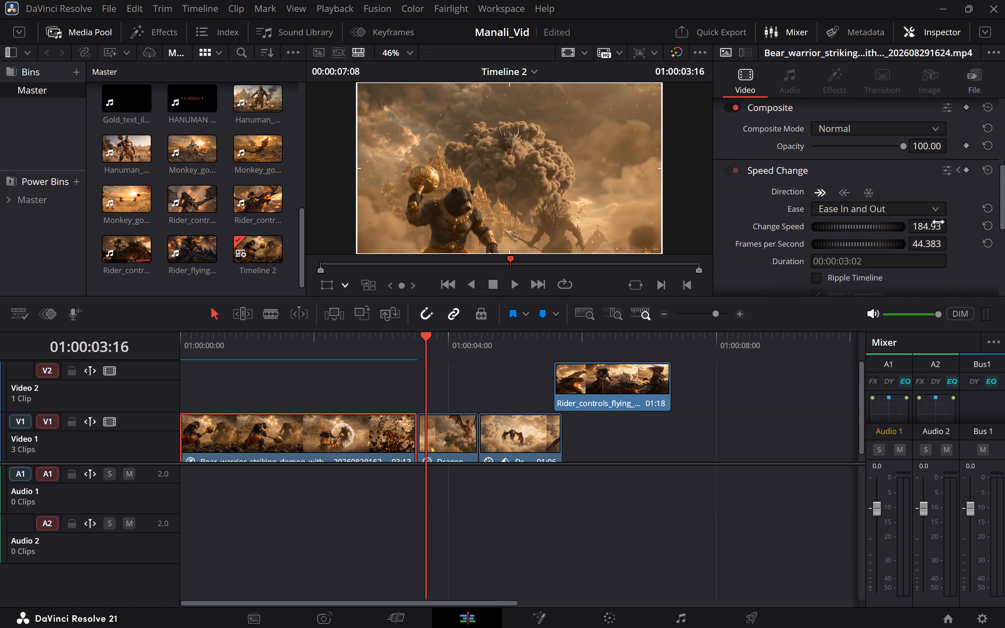
{"action": "left_click", "coordinate": [291, 335]}
{"action": "left_click", "coordinate": [451, 339]}
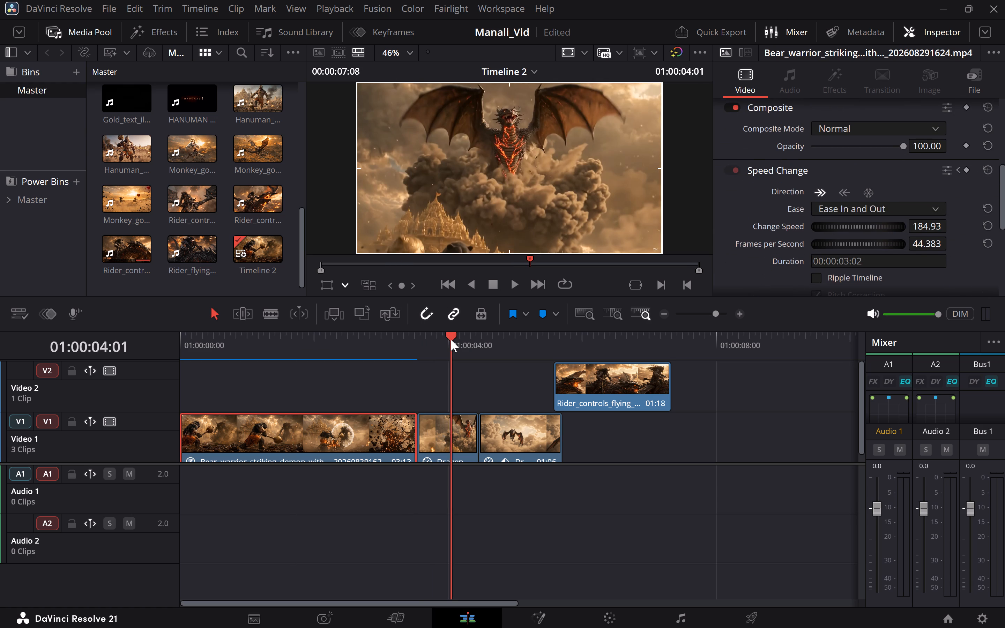
{"action": "left_click", "coordinate": [239, 342]}
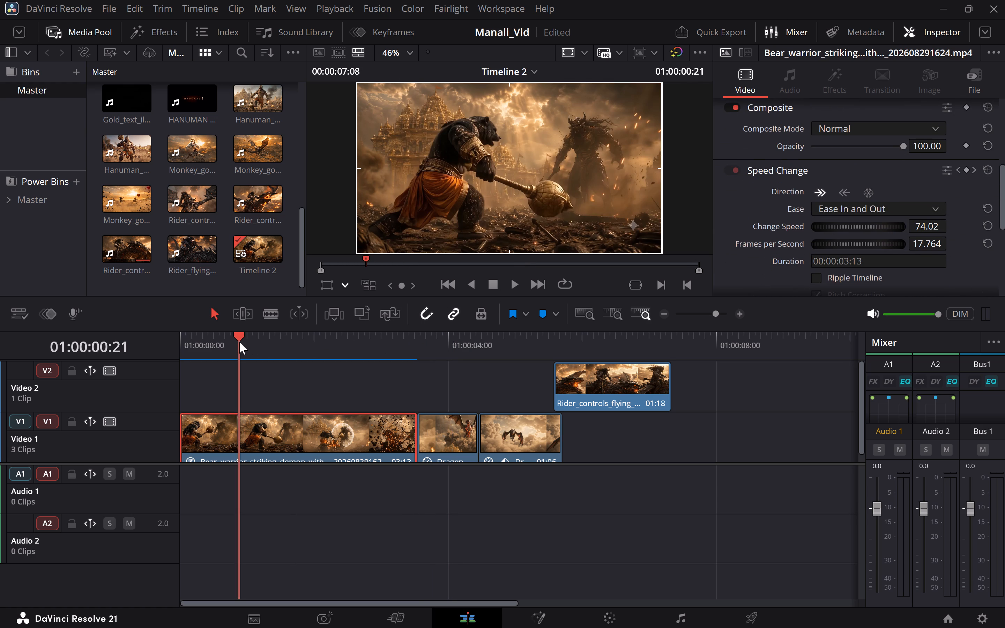
Play back the sequence from the start of the timeline to review the bear warrior, dragon and rider cuts.
{"action": "left_click", "coordinate": [296, 342]}
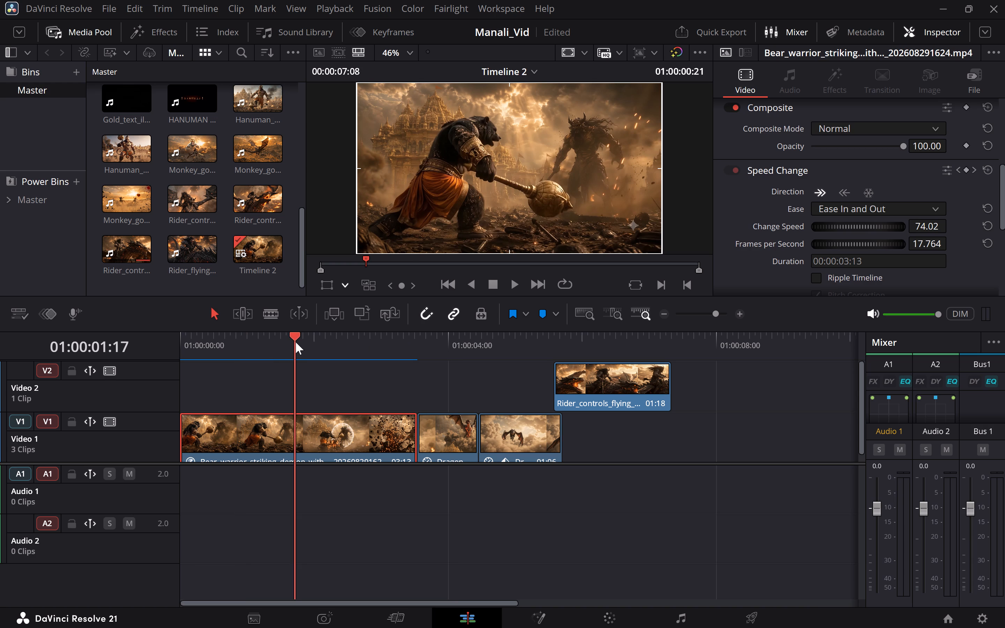
{"action": "left_click", "coordinate": [198, 340]}
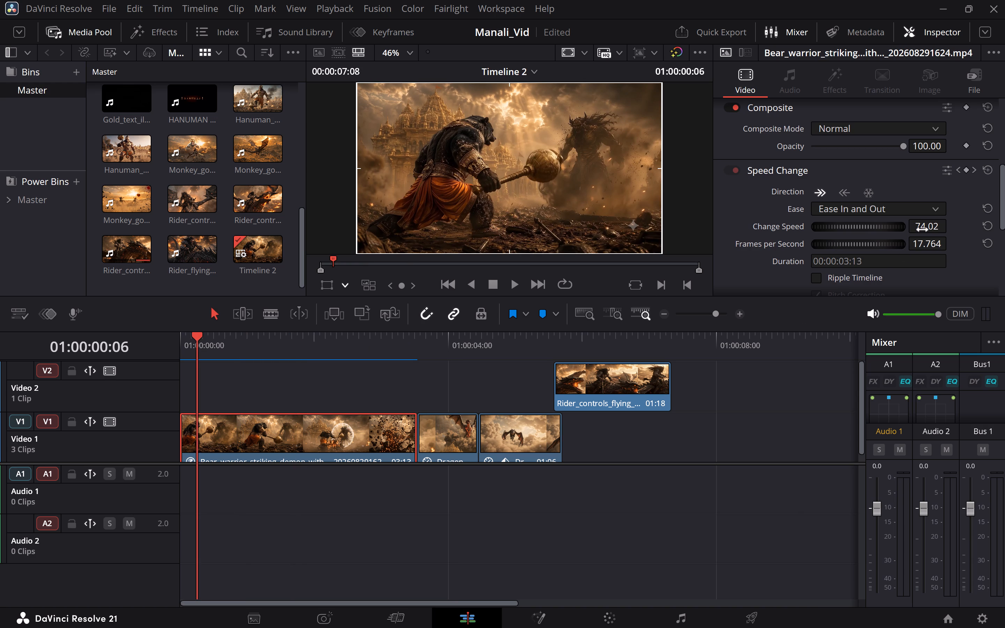
{"action": "left_click", "coordinate": [180, 344]}
{"action": "key", "text": "space"}
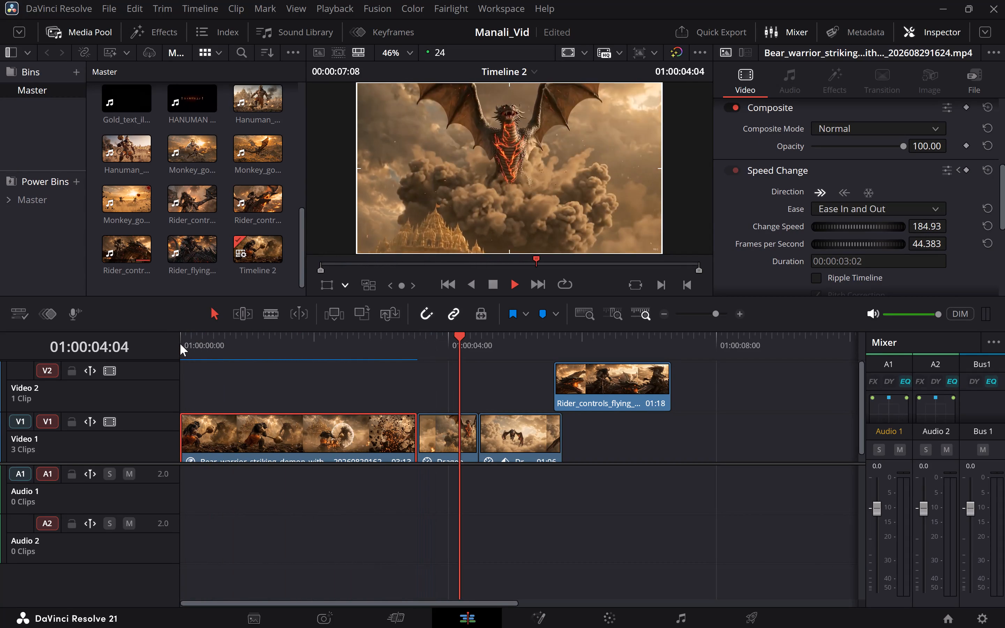
{"action": "key", "text": "space"}
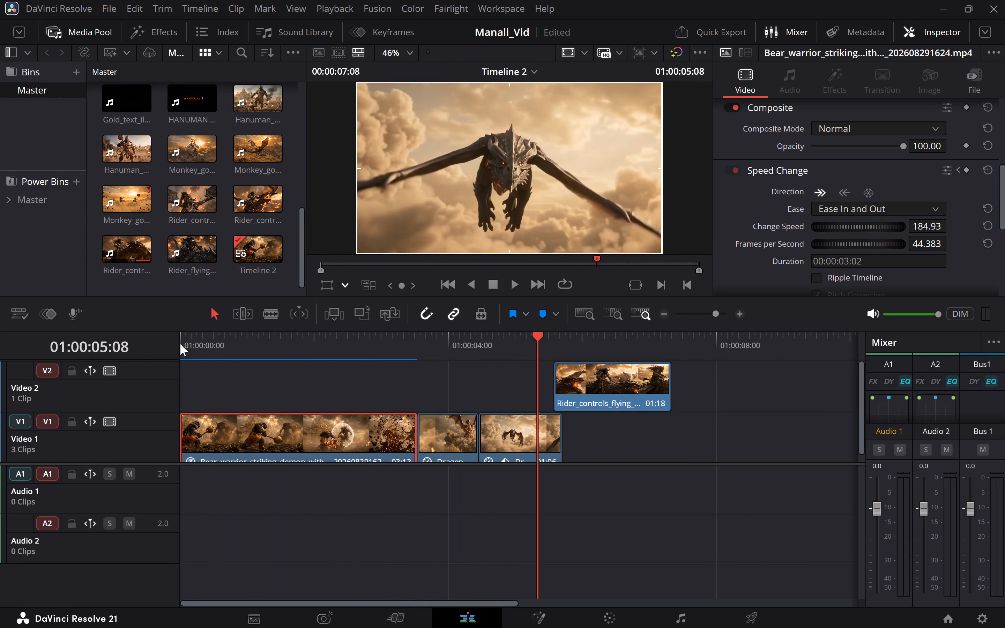
{"action": "left_click", "coordinate": [180, 344]}
{"action": "key", "text": "space"}
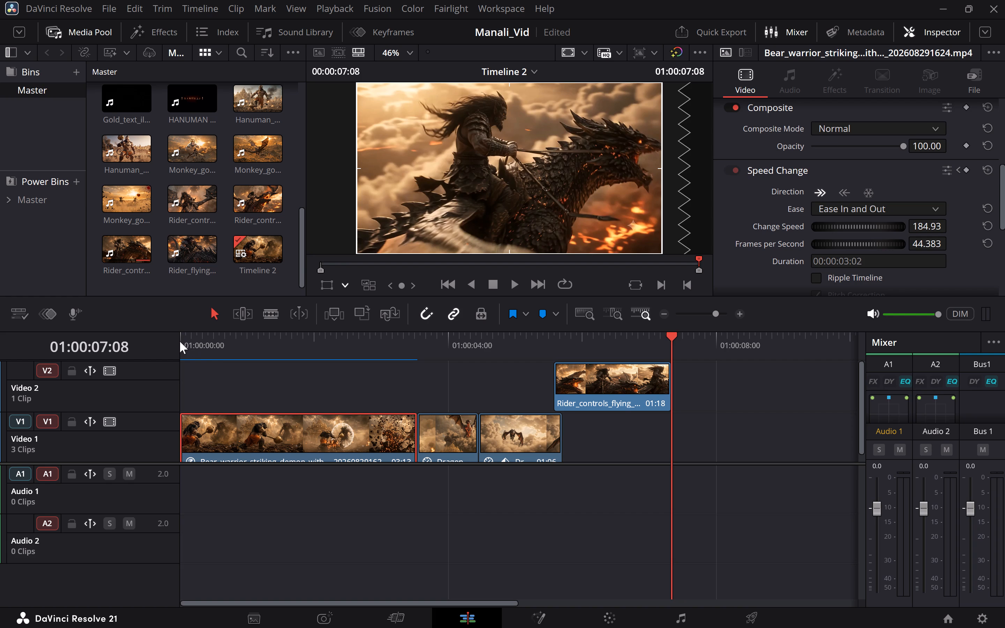
{"action": "left_click", "coordinate": [180, 341]}
{"action": "key", "text": "space"}
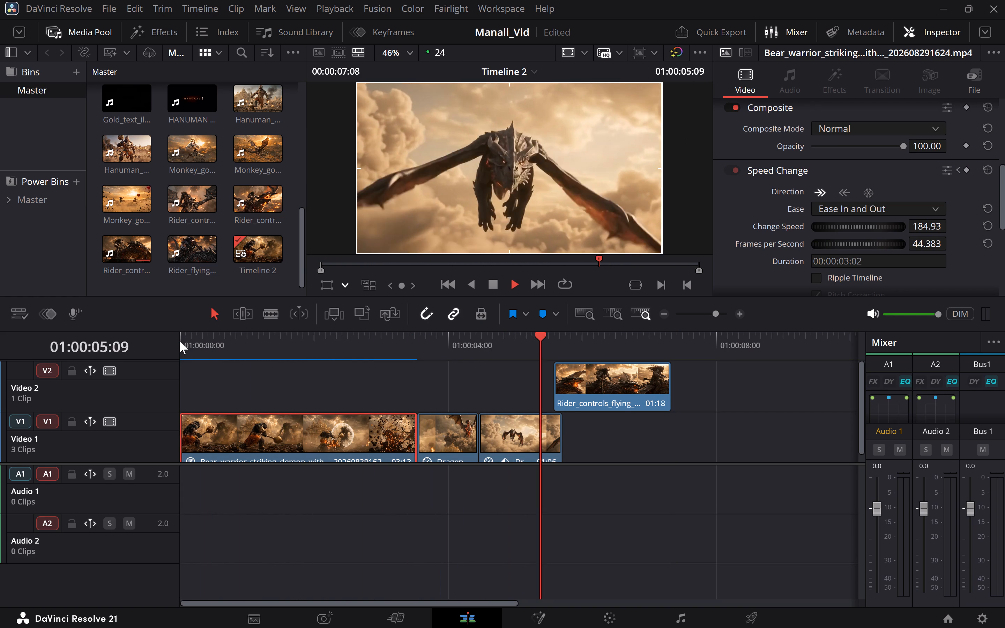
{"action": "key", "text": "space"}
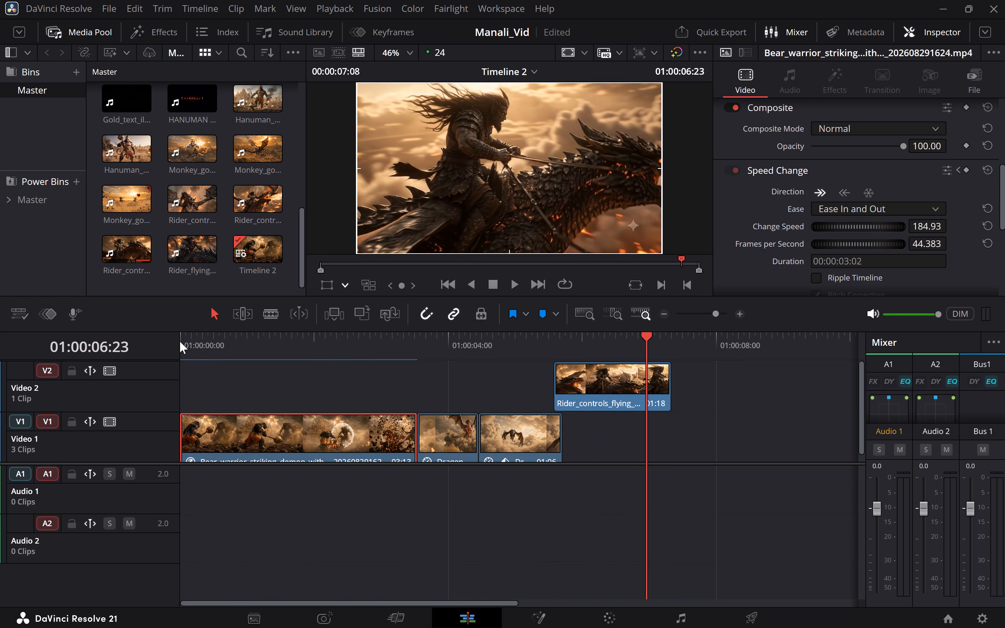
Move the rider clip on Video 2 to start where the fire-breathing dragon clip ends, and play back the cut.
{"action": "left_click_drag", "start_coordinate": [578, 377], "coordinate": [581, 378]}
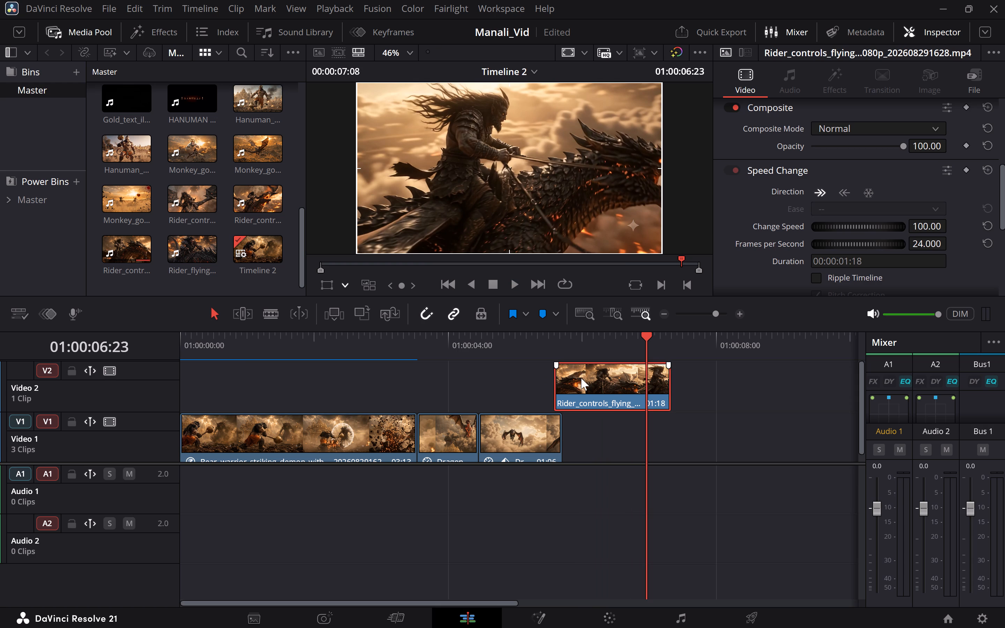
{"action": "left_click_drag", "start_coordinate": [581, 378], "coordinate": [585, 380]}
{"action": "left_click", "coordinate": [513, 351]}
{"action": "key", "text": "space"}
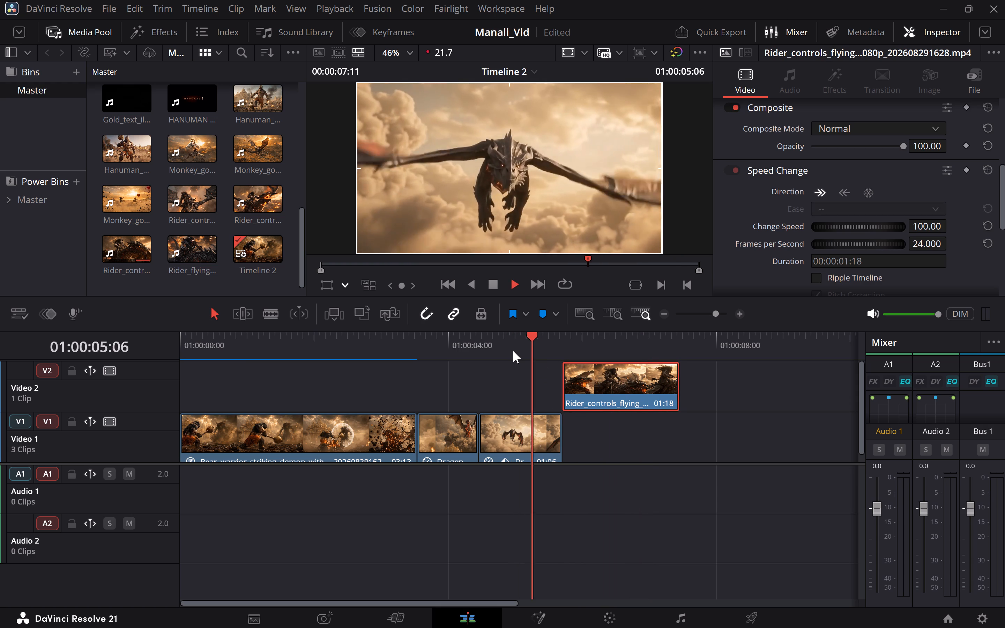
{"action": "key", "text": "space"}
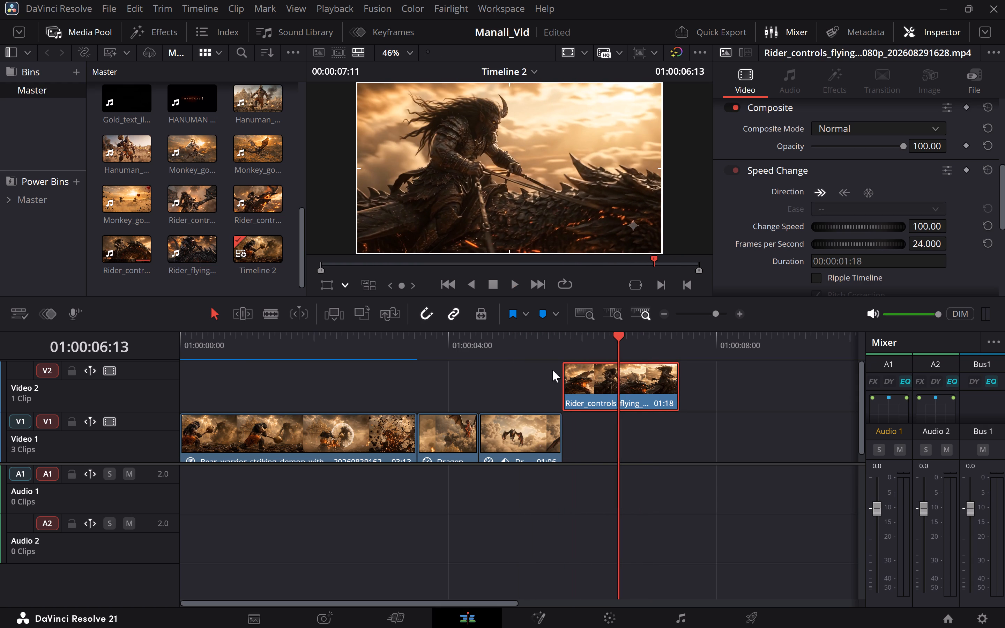
Move the rider clip on Video 2 earlier to overlap the fire-breathing dragon clip's end by about two frames, playing back the cut.
{"action": "left_click", "coordinate": [595, 391]}
{"action": "left_click", "coordinate": [723, 312]}
{"action": "scroll", "coordinate": [514, 419], "scroll_direction": "right", "scroll_amount": 1}
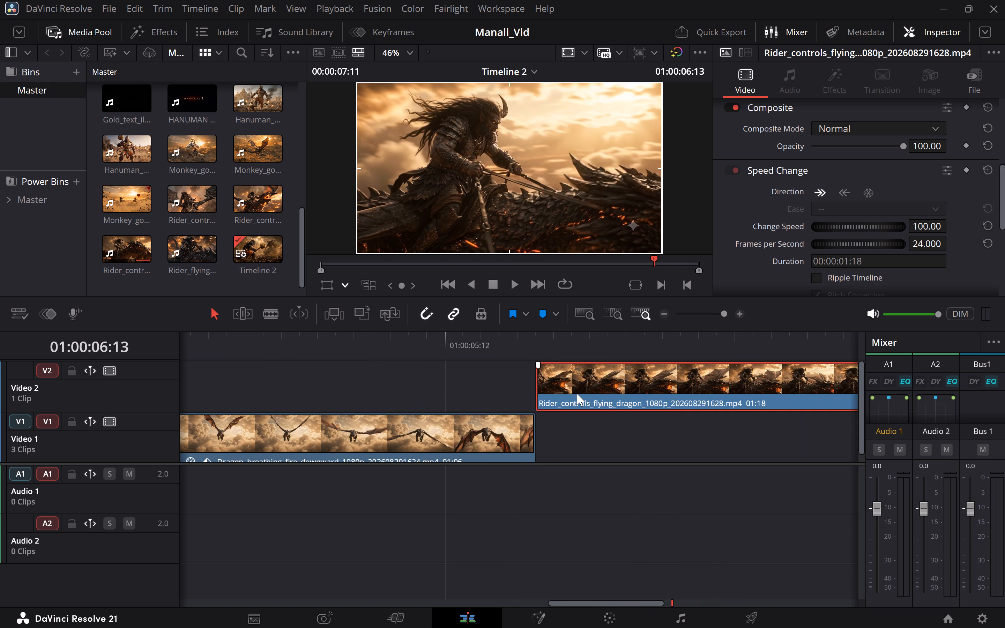
{"action": "left_click_drag", "start_coordinate": [577, 394], "coordinate": [544, 394]}
{"action": "left_click", "coordinate": [400, 353]}
{"action": "key", "text": "space"}
{"action": "key", "text": "space"}
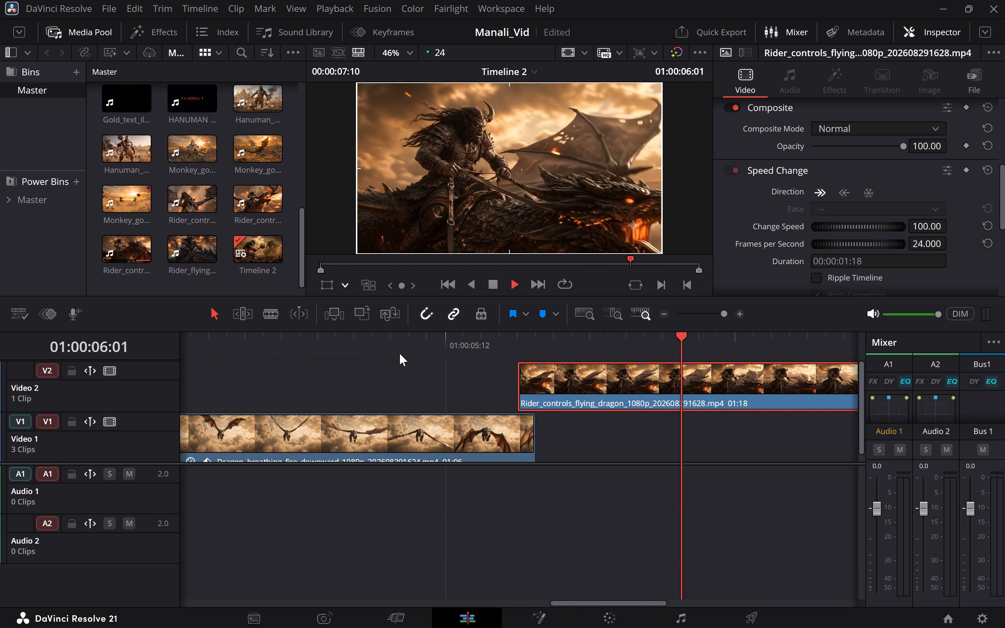
{"action": "left_click_drag", "start_coordinate": [566, 386], "coordinate": [550, 386]}
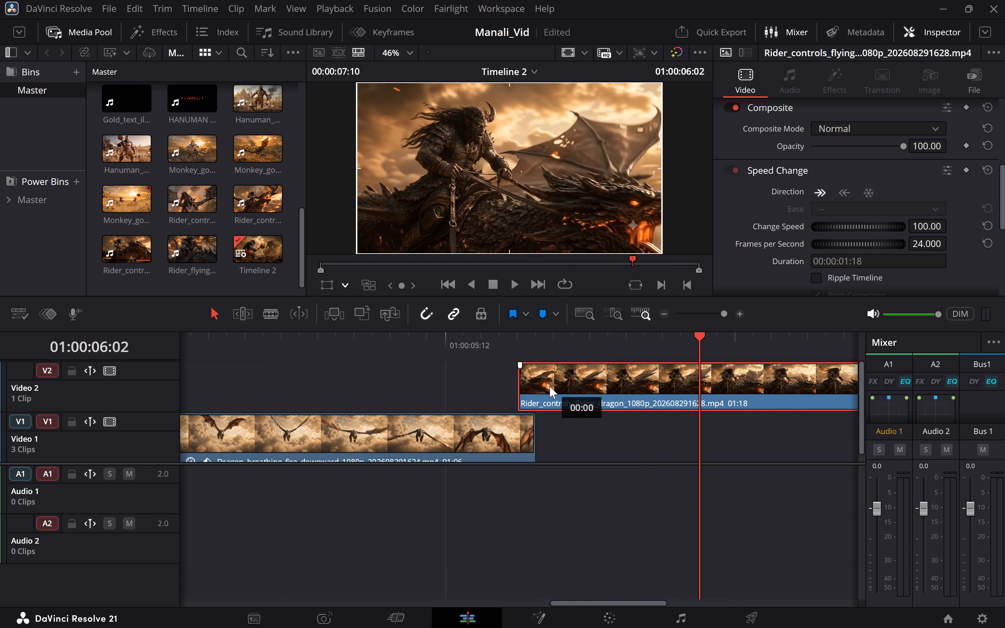
{"action": "left_click_drag", "start_coordinate": [550, 386], "coordinate": [545, 387]}
{"action": "left_click", "coordinate": [275, 337]}
{"action": "key", "text": "space"}
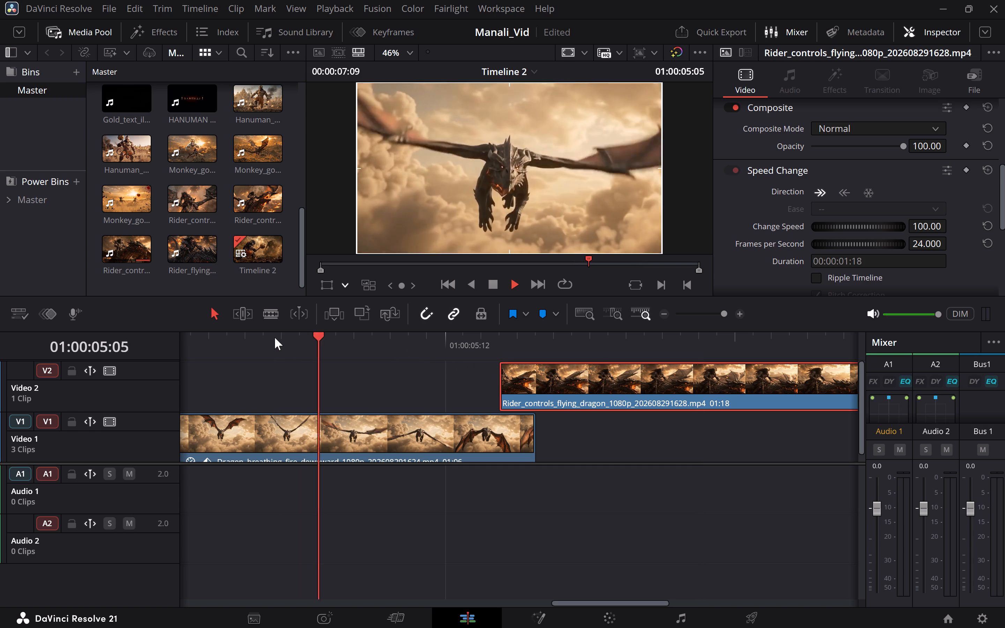
{"action": "key", "text": "space"}
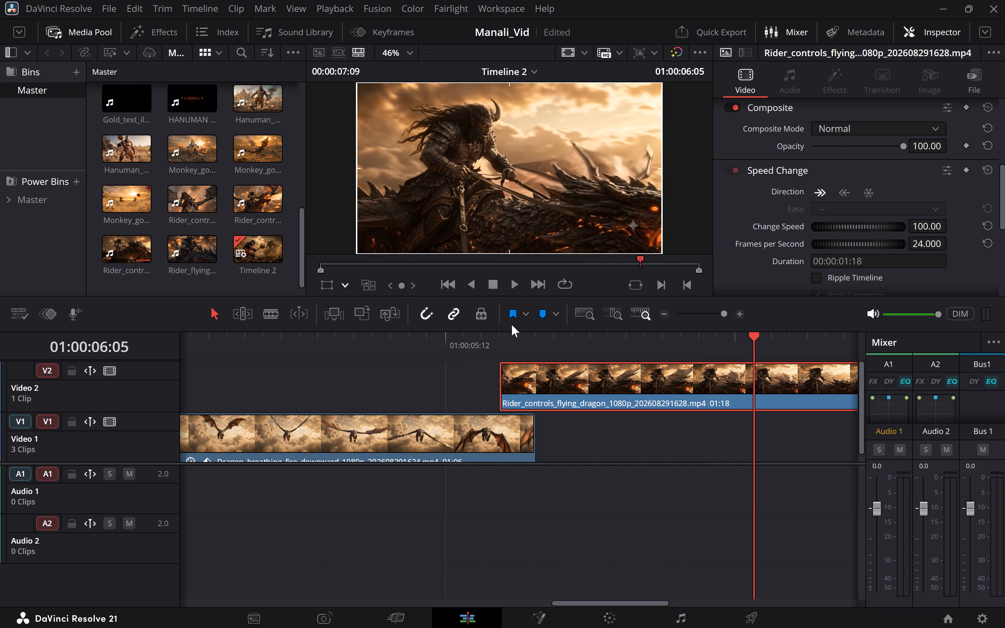
Play back from the dragon clips into the rider clip and check the frame at the cut.
{"action": "left_click", "coordinate": [714, 314]}
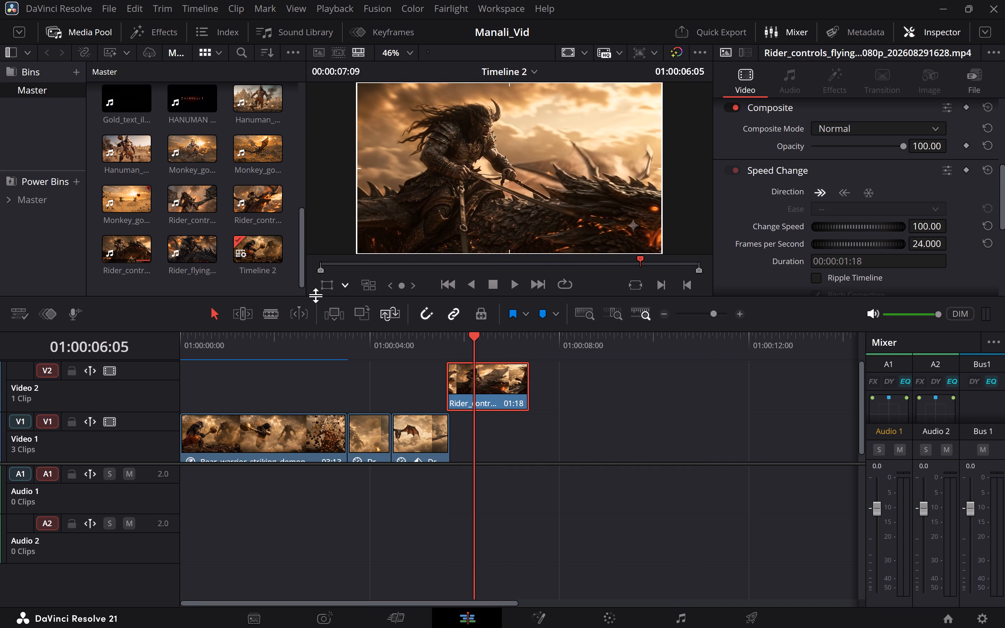
{"action": "left_click", "coordinate": [354, 342]}
{"action": "key", "text": "space"}
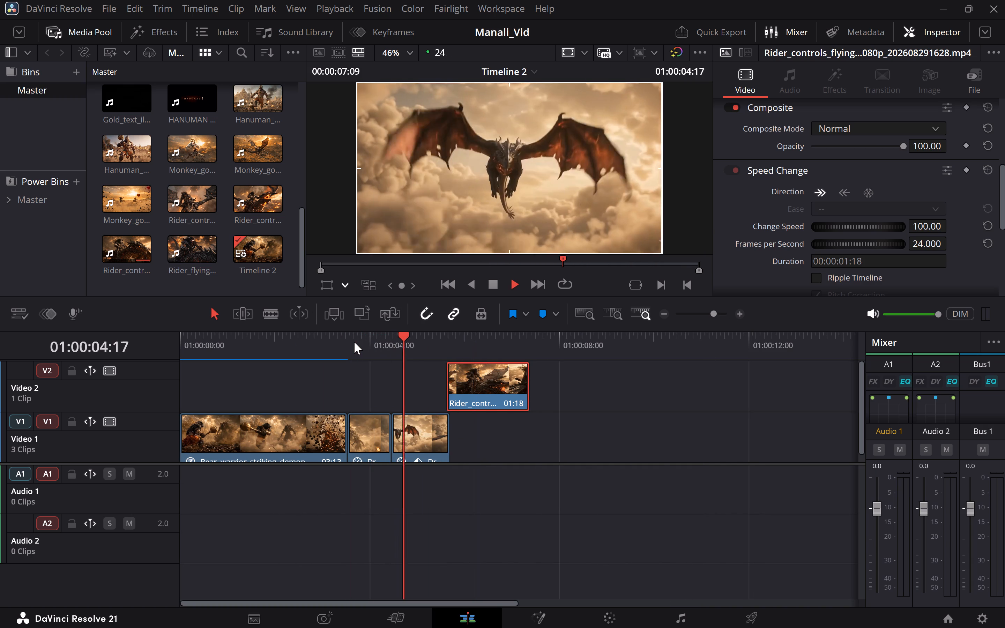
{"action": "key", "text": "space"}
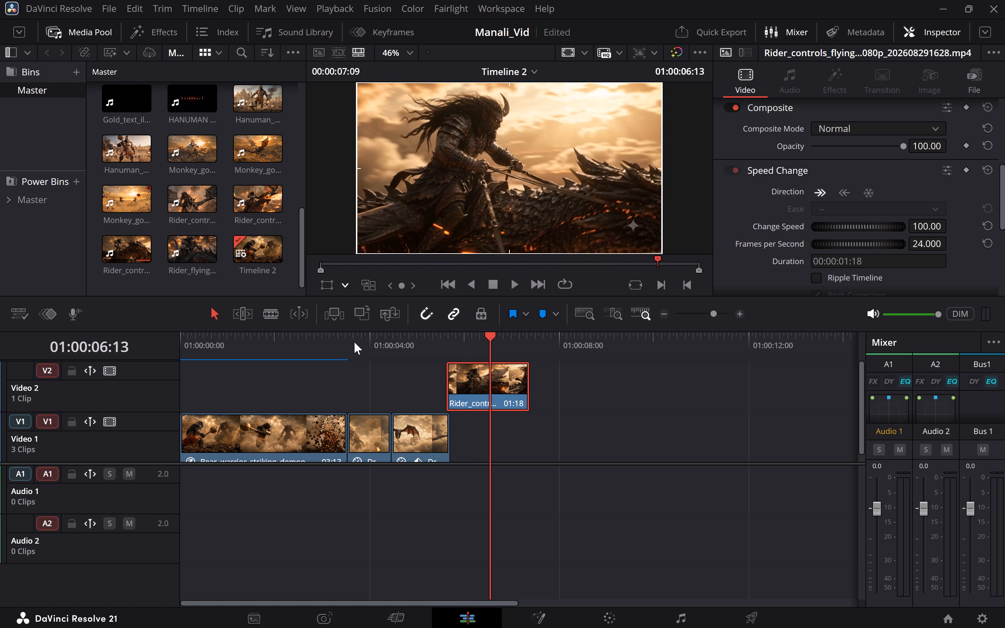
{"action": "left_click", "coordinate": [378, 344]}
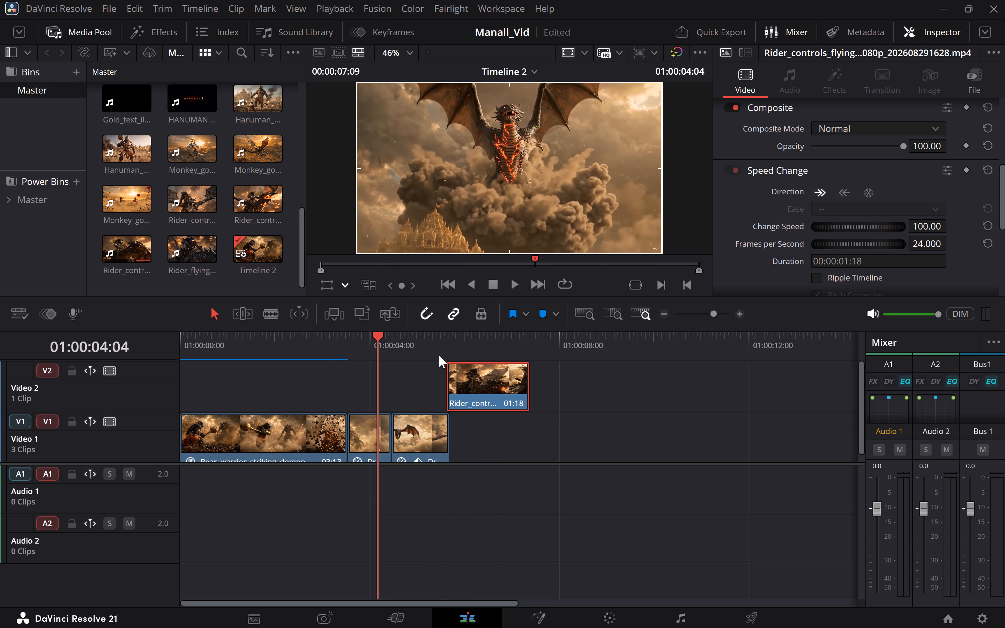
{"action": "left_click", "coordinate": [439, 356]}
{"action": "left_click", "coordinate": [445, 346]}
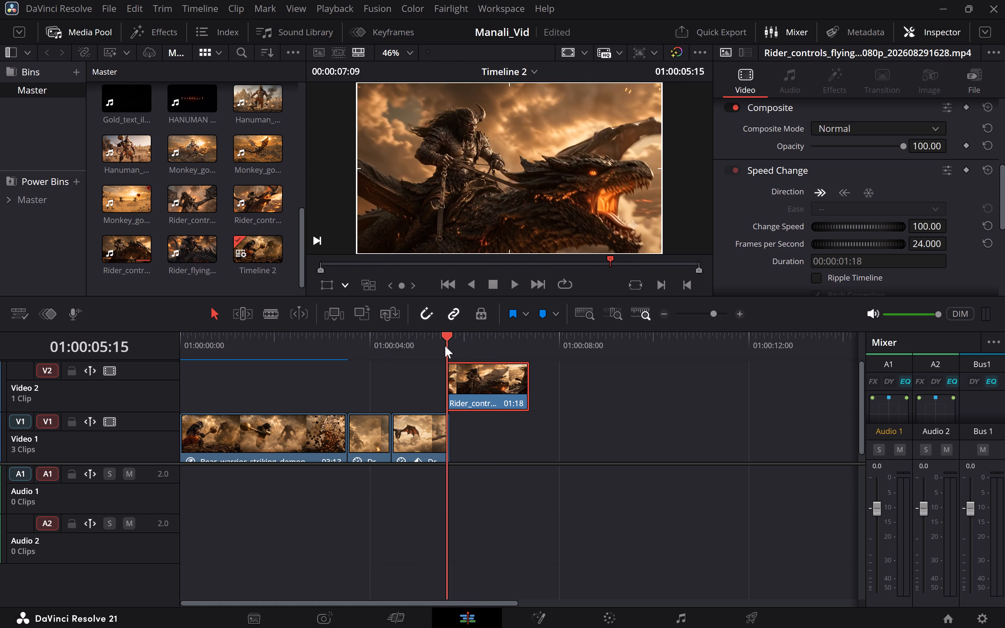
Reset the zoom of the fire-breathing dragon clip on Video 1, clearing its zoom keyframes.
{"action": "left_click", "coordinate": [716, 312]}
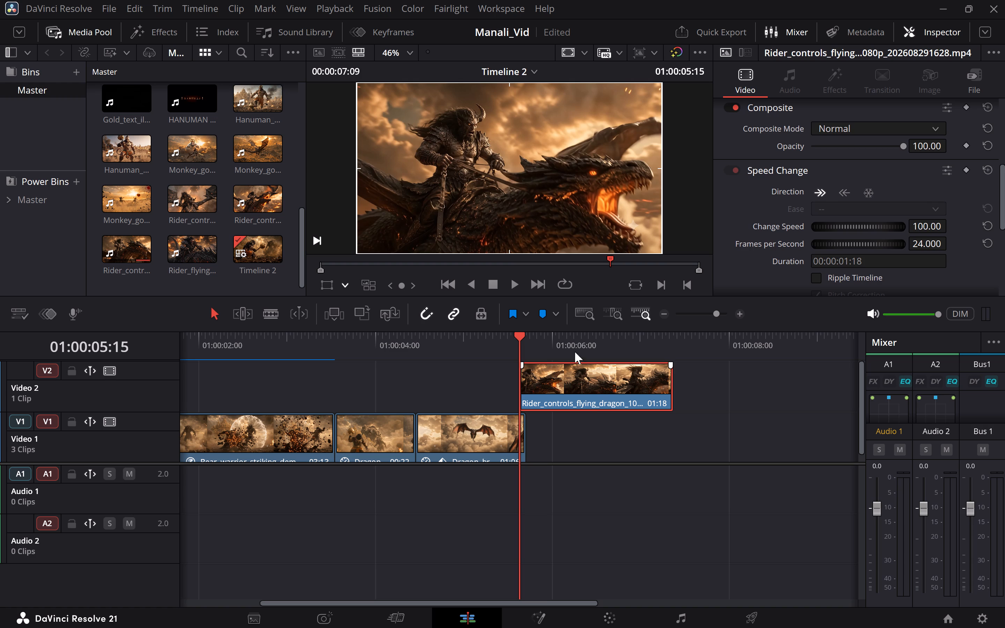
{"action": "scroll", "coordinate": [895, 150], "scroll_direction": "up", "scroll_amount": 5}
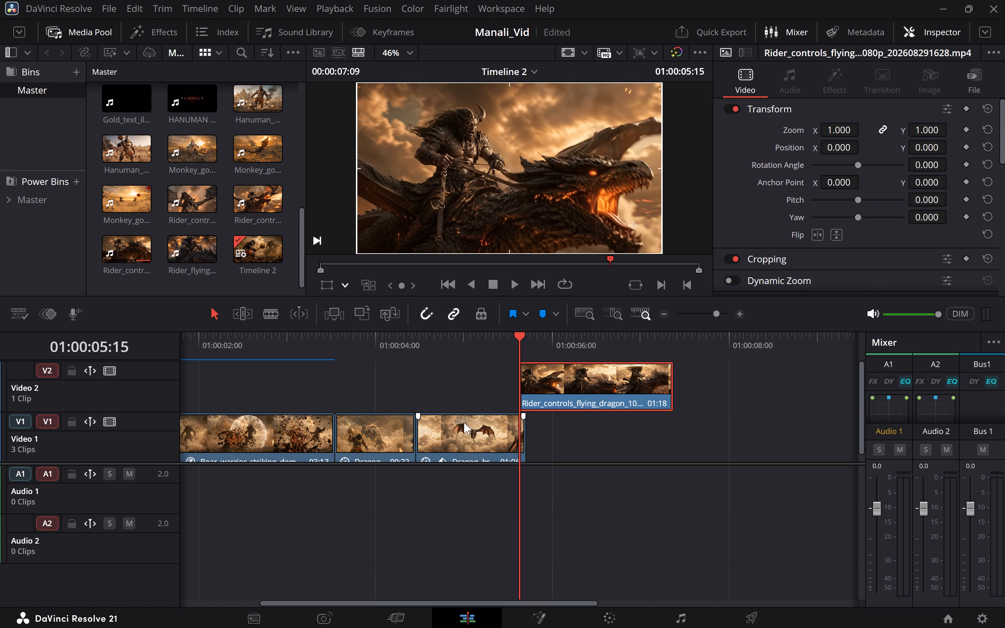
{"action": "left_click", "coordinate": [463, 429]}
{"action": "left_click", "coordinate": [958, 133]}
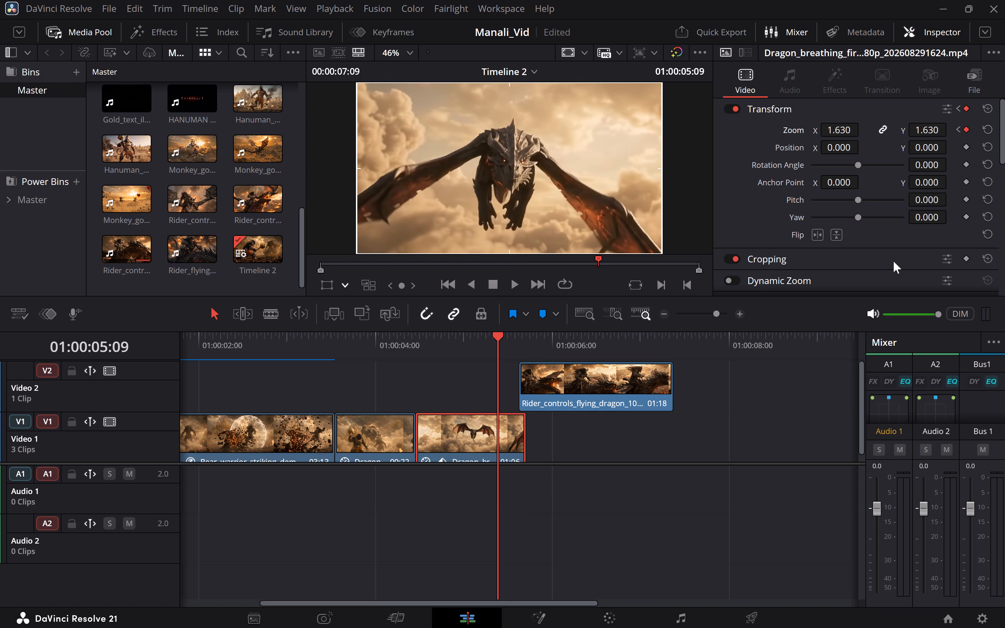
{"action": "left_click", "coordinate": [989, 128]}
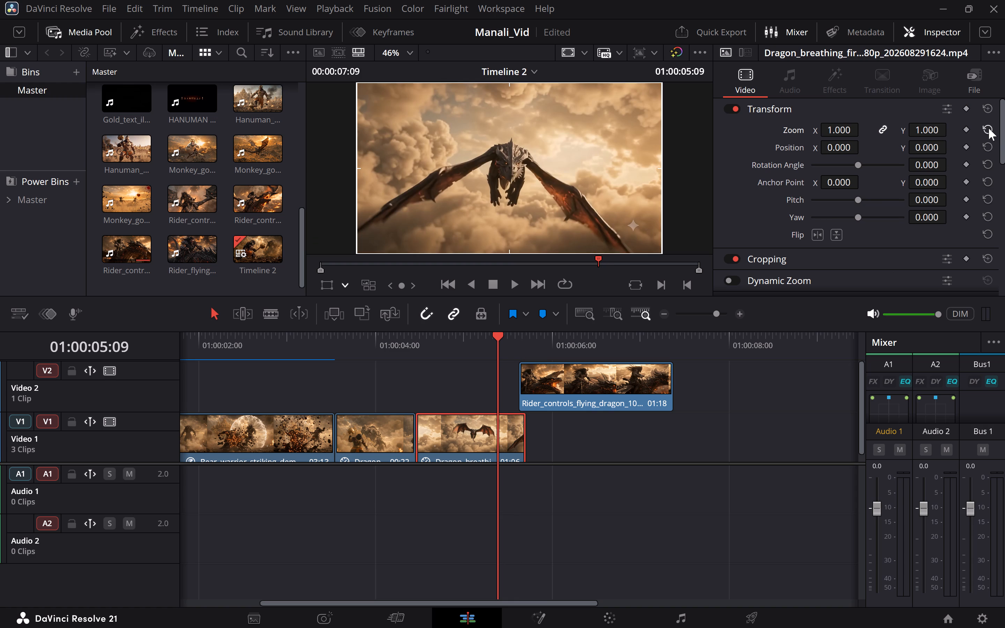
Add a zoom keyframe of 1.000 at the fire-breathing dragon clip's first frame, 01:00:04:11.
{"action": "left_click", "coordinate": [417, 343]}
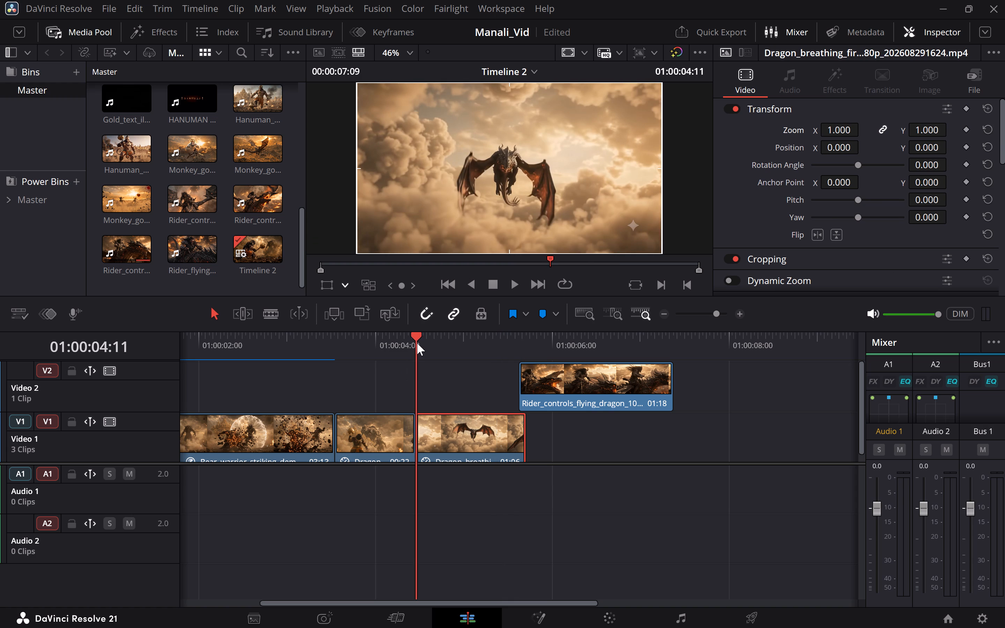
{"action": "key", "text": "Left"}
{"action": "key", "text": "Right"}
{"action": "left_click", "coordinate": [966, 129]}
Add a zoom keyframe of 1.450 to the fire-breathing dragon clip at 01:00:05:15, where the rider clip begins.
{"action": "left_click", "coordinate": [494, 337]}
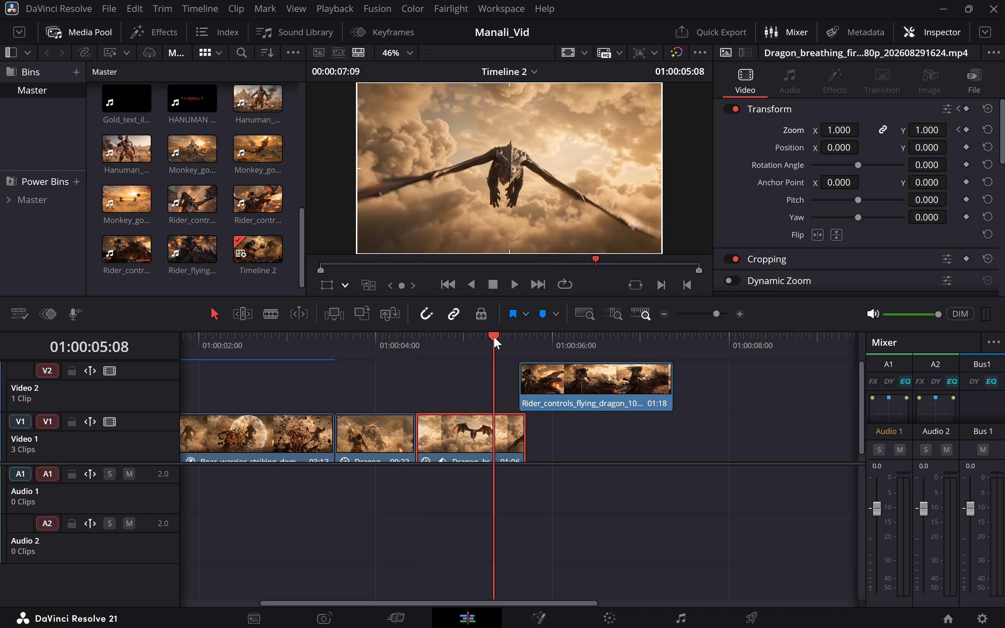
{"action": "left_click", "coordinate": [512, 337]}
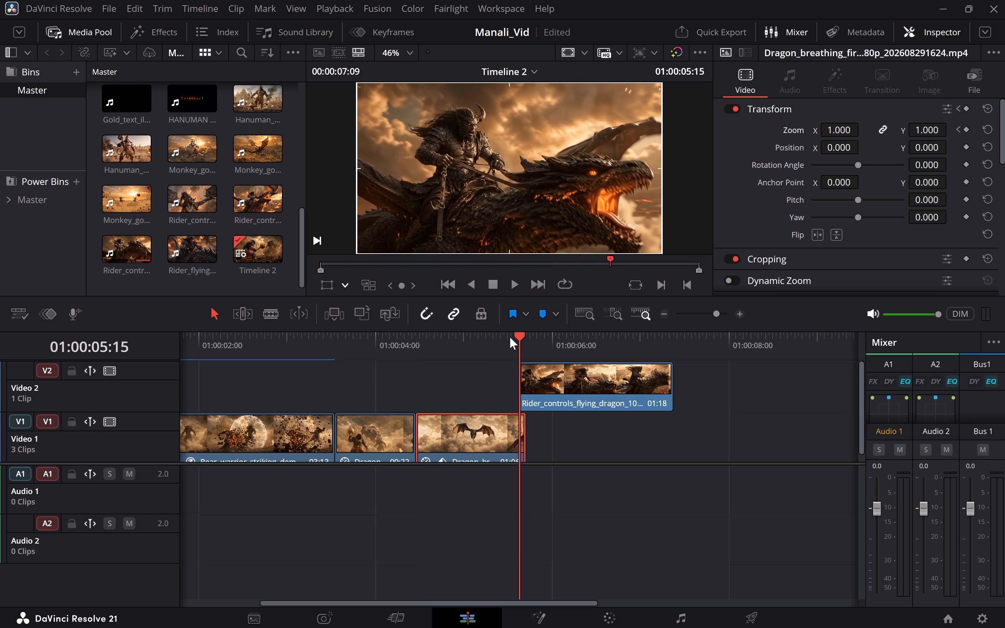
{"action": "left_click", "coordinate": [514, 337]}
{"action": "left_click", "coordinate": [965, 128]}
{"action": "left_click_drag", "start_coordinate": [838, 132], "coordinate": [843, 132]}
{"action": "left_click_drag", "start_coordinate": [843, 132], "coordinate": [855, 132]}
{"action": "left_click_drag", "start_coordinate": [855, 132], "coordinate": [869, 132]}
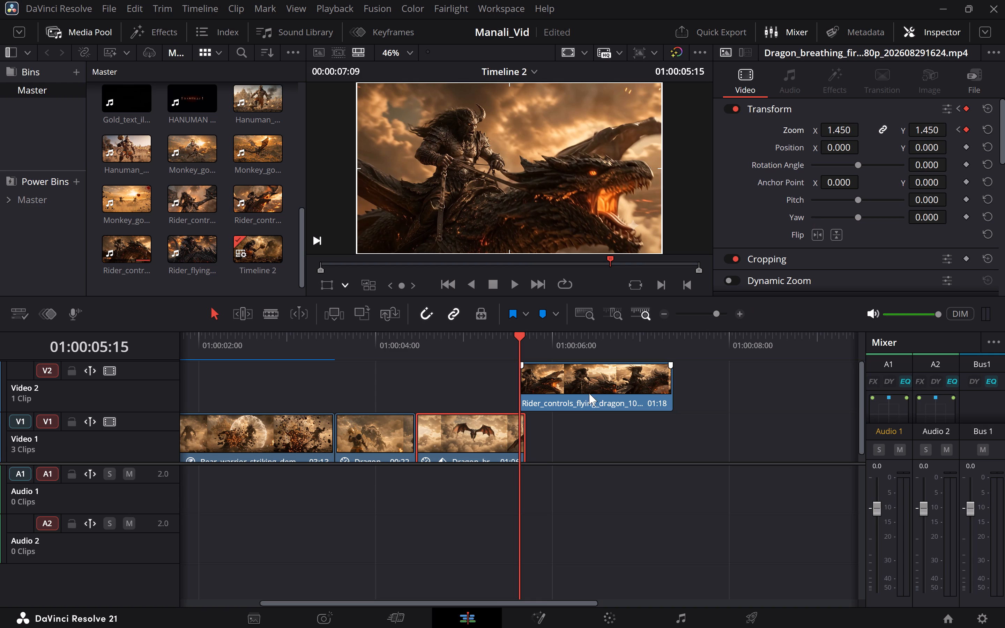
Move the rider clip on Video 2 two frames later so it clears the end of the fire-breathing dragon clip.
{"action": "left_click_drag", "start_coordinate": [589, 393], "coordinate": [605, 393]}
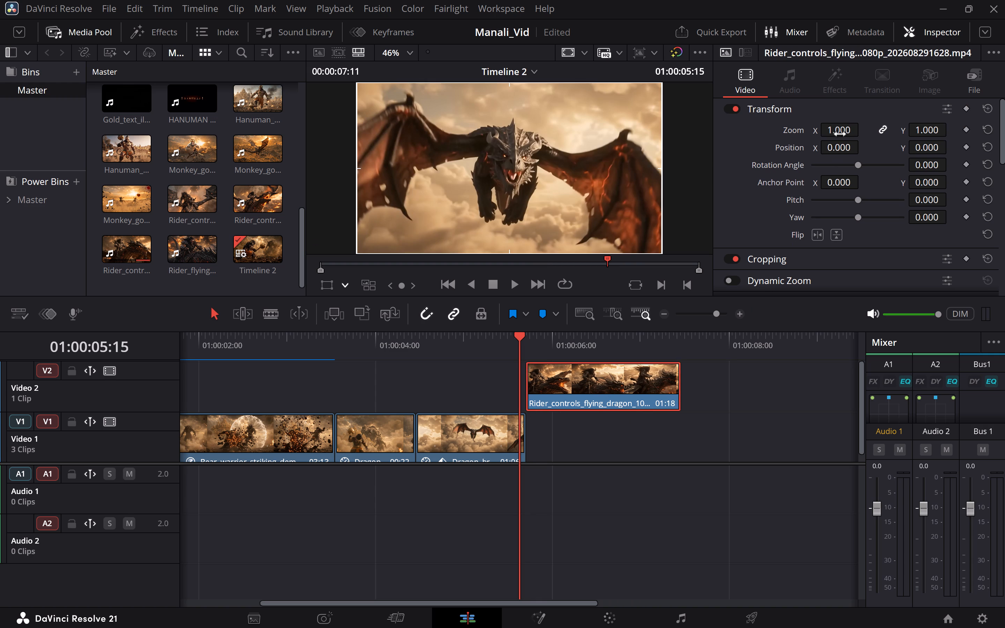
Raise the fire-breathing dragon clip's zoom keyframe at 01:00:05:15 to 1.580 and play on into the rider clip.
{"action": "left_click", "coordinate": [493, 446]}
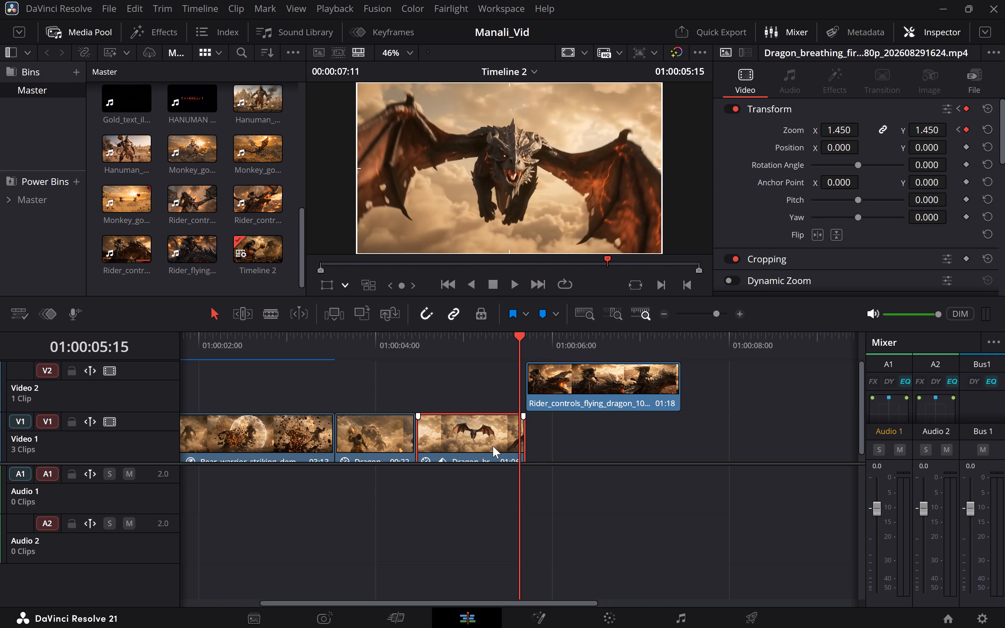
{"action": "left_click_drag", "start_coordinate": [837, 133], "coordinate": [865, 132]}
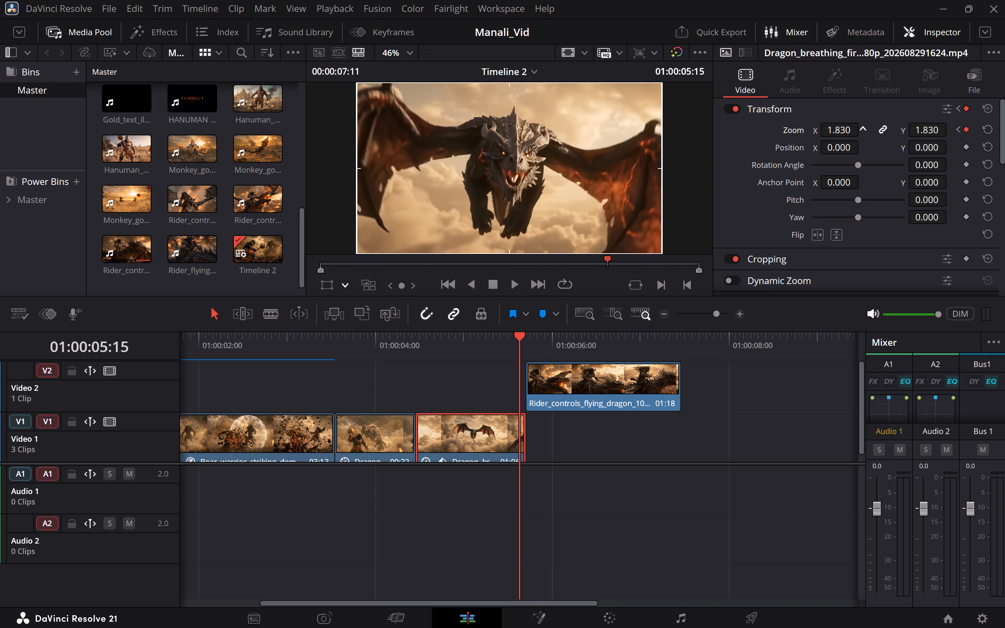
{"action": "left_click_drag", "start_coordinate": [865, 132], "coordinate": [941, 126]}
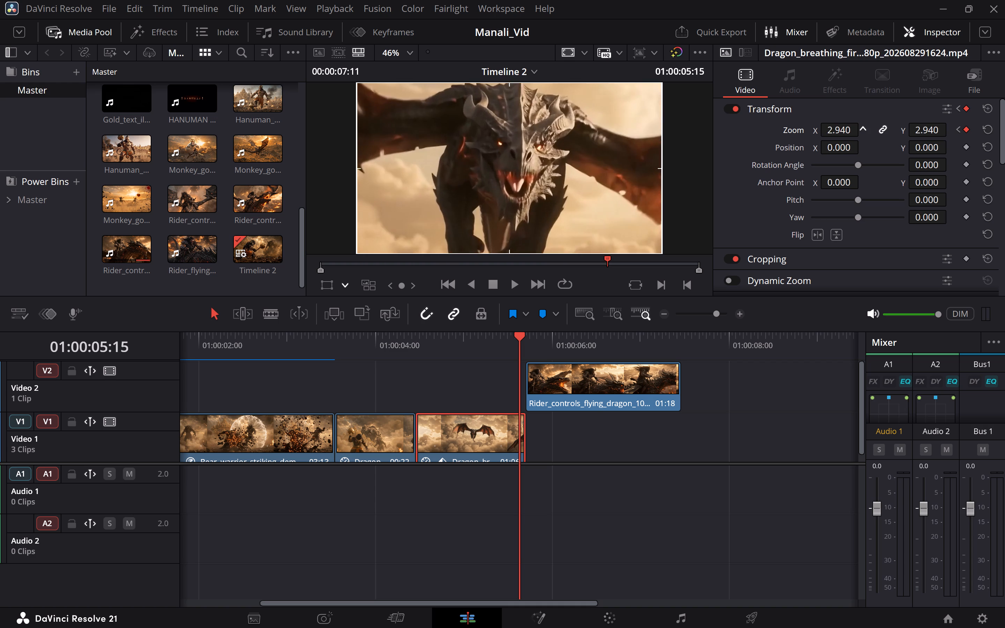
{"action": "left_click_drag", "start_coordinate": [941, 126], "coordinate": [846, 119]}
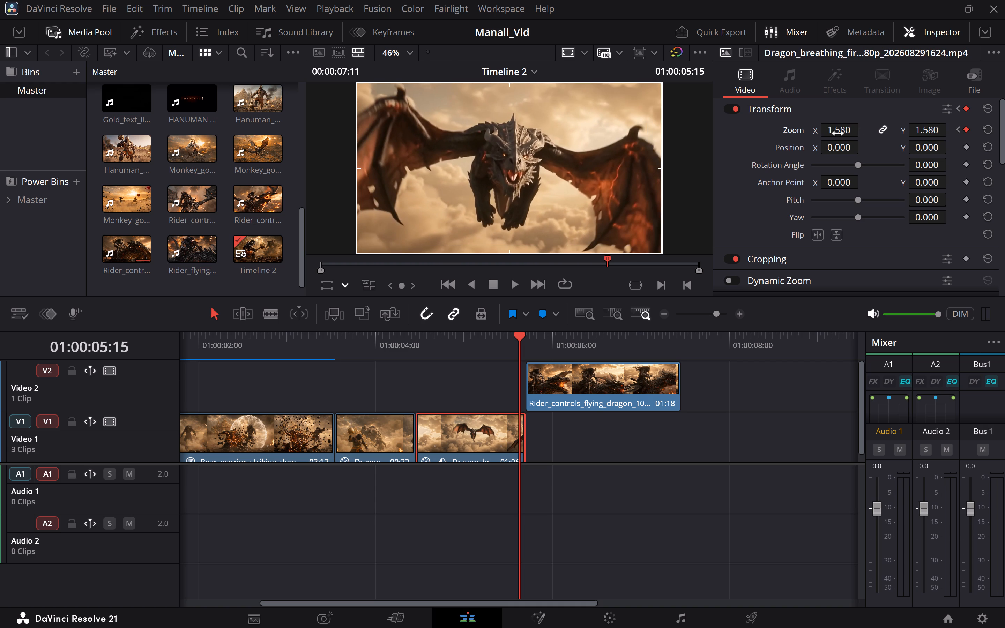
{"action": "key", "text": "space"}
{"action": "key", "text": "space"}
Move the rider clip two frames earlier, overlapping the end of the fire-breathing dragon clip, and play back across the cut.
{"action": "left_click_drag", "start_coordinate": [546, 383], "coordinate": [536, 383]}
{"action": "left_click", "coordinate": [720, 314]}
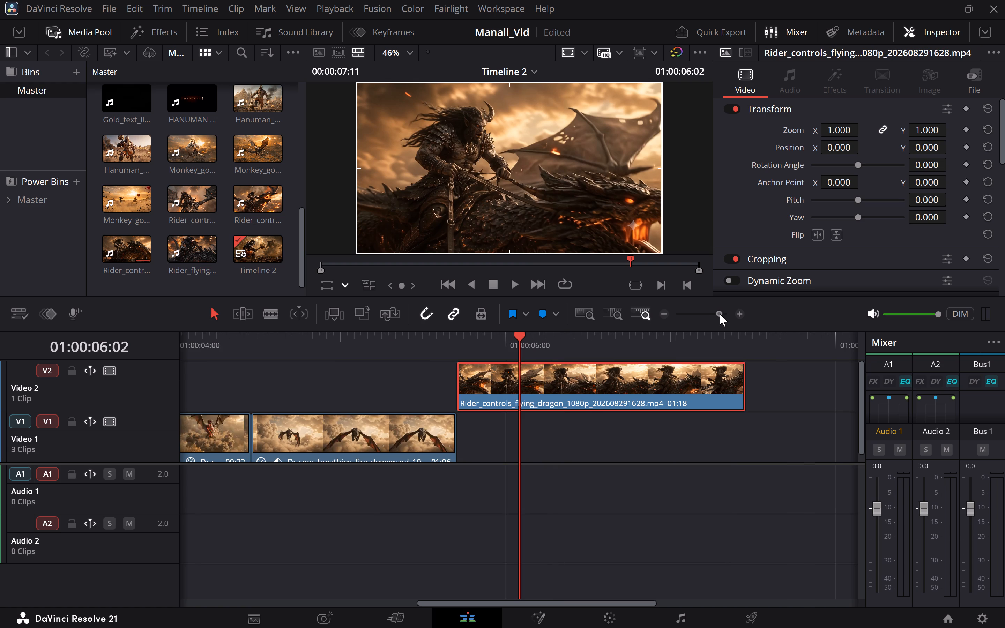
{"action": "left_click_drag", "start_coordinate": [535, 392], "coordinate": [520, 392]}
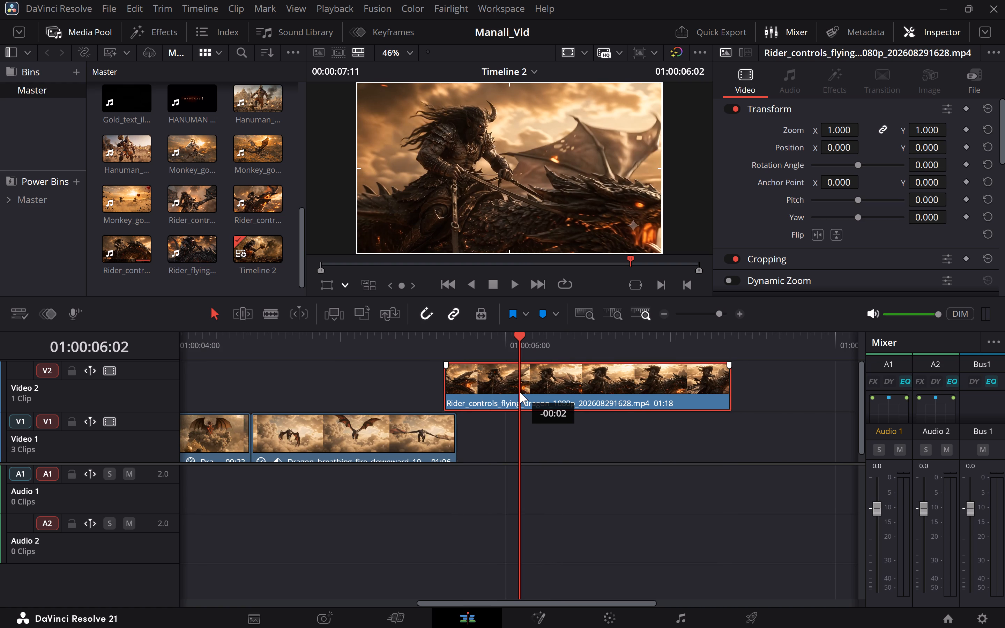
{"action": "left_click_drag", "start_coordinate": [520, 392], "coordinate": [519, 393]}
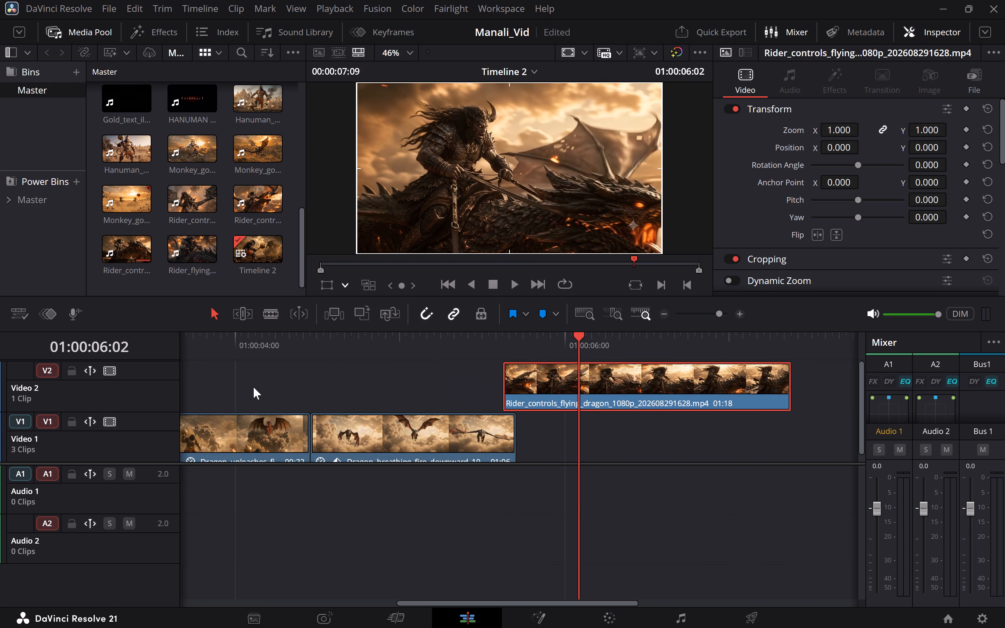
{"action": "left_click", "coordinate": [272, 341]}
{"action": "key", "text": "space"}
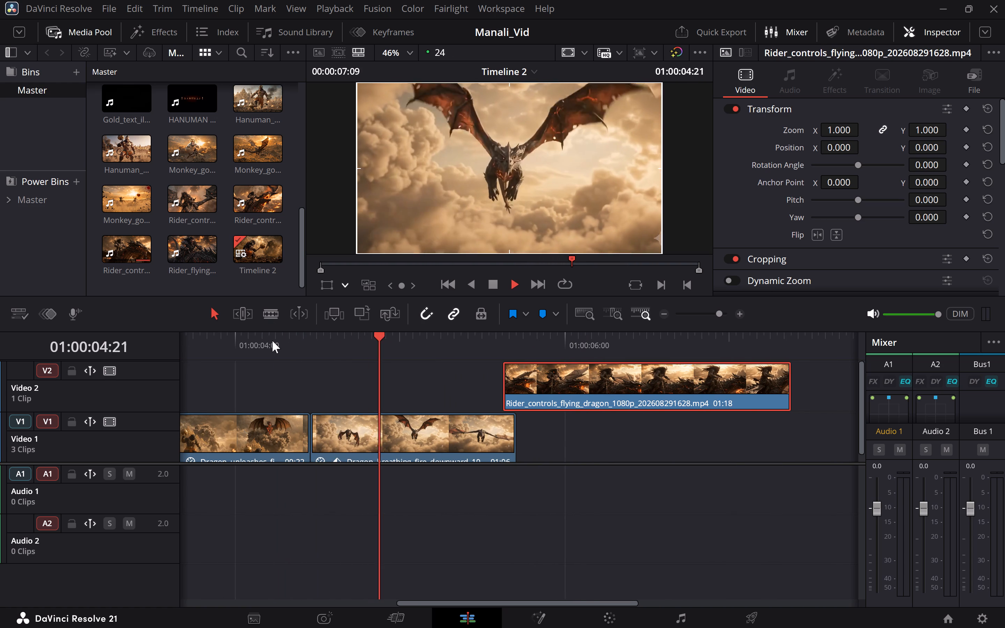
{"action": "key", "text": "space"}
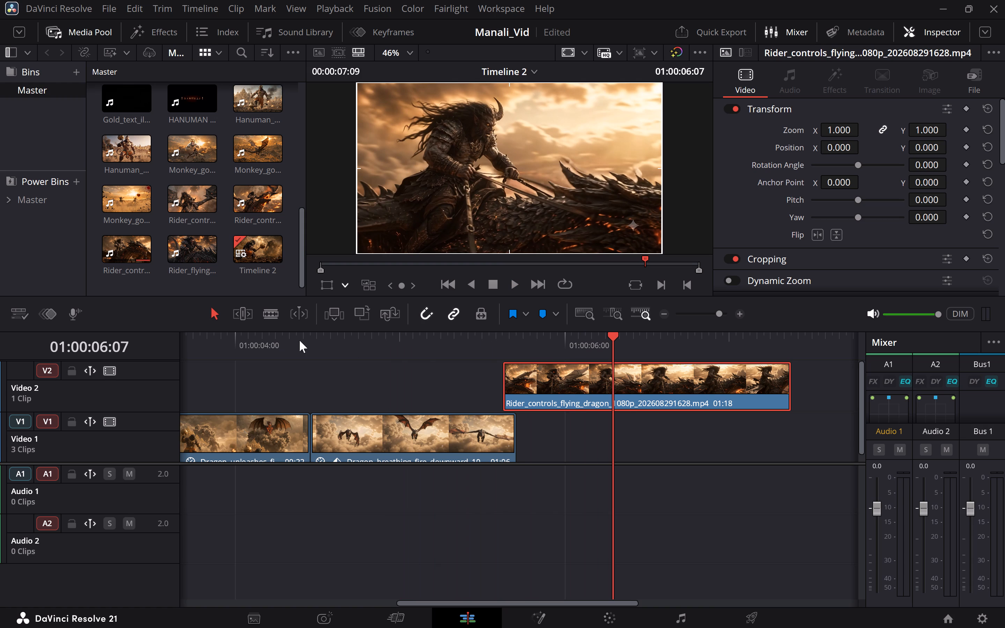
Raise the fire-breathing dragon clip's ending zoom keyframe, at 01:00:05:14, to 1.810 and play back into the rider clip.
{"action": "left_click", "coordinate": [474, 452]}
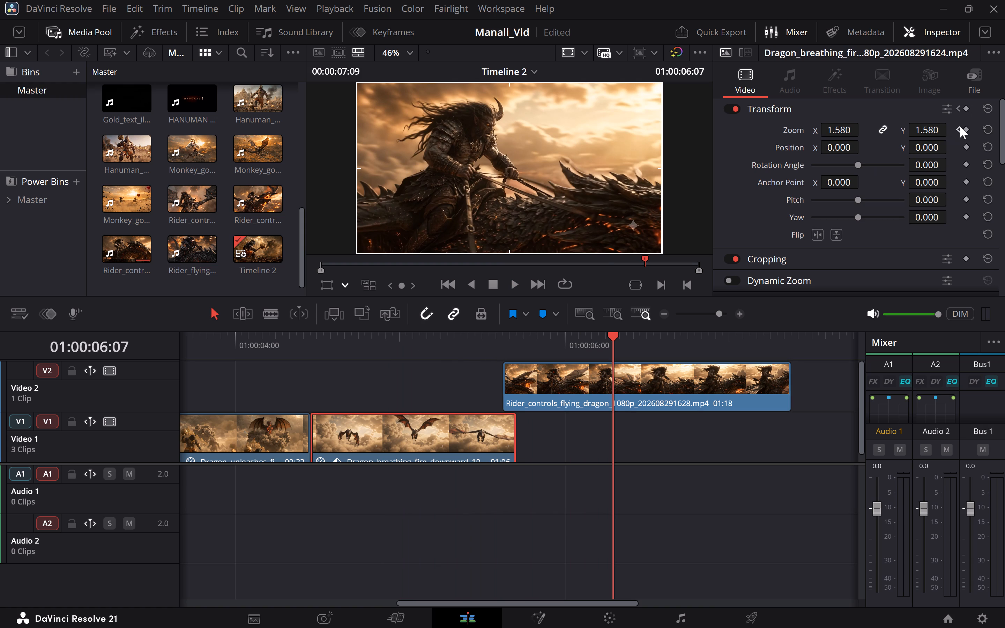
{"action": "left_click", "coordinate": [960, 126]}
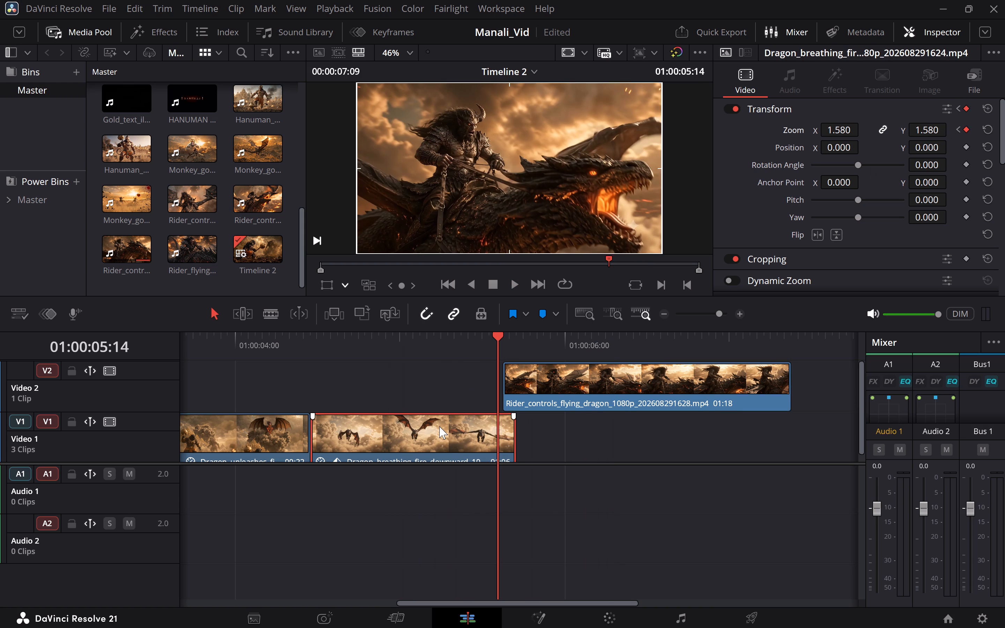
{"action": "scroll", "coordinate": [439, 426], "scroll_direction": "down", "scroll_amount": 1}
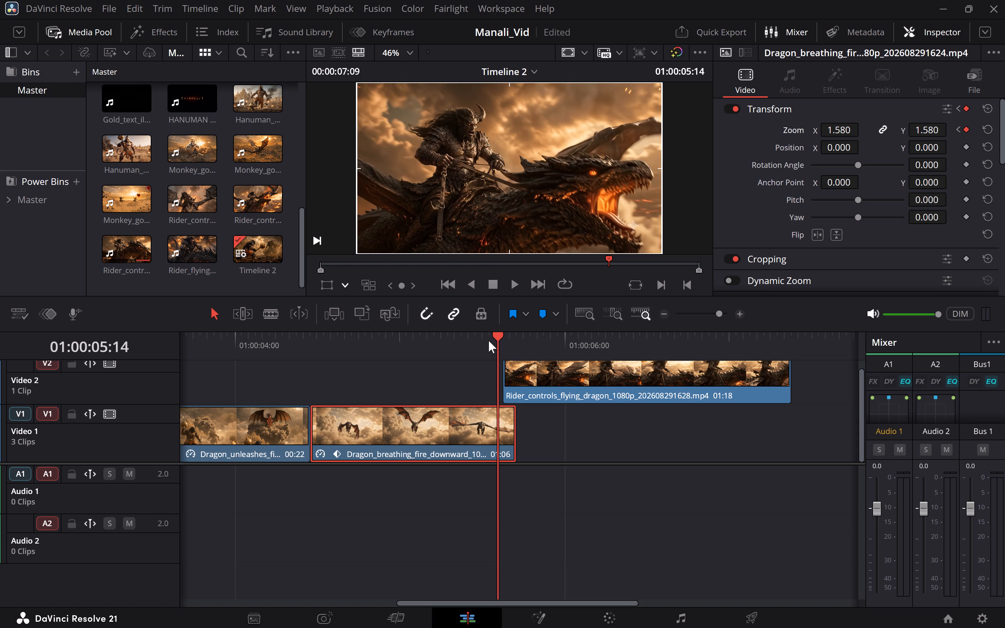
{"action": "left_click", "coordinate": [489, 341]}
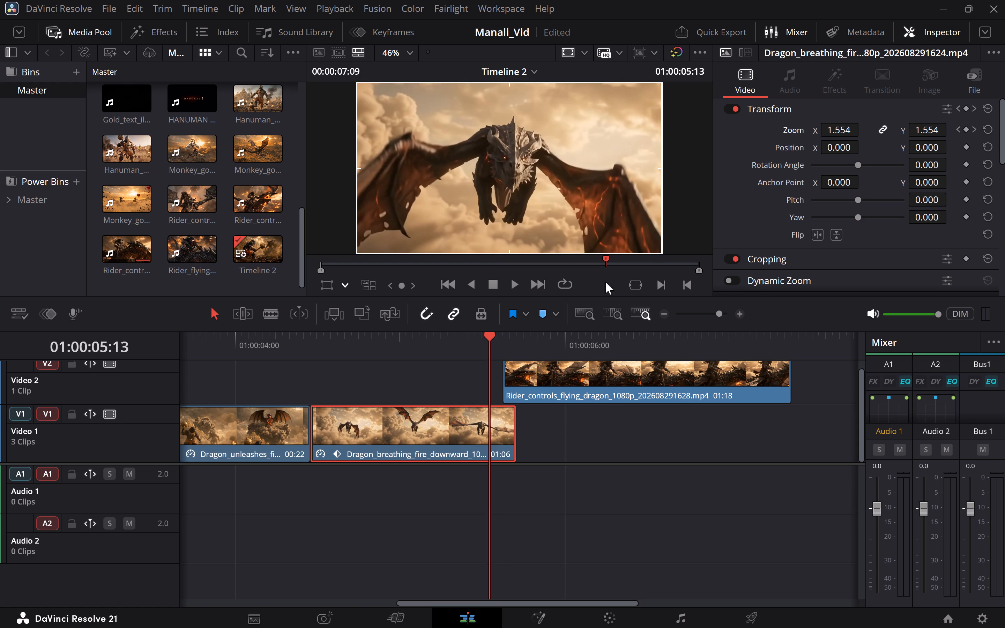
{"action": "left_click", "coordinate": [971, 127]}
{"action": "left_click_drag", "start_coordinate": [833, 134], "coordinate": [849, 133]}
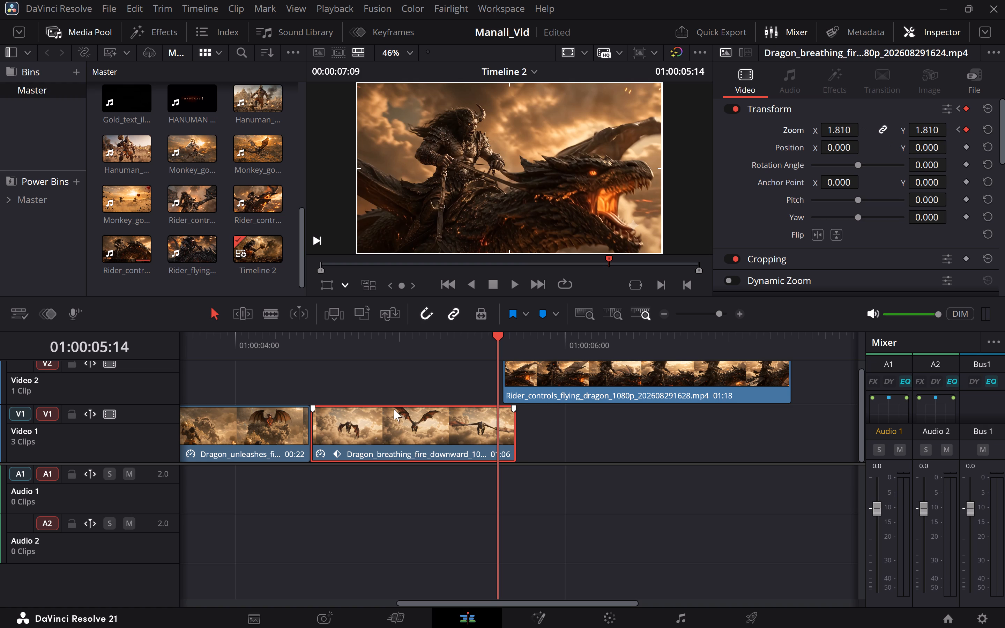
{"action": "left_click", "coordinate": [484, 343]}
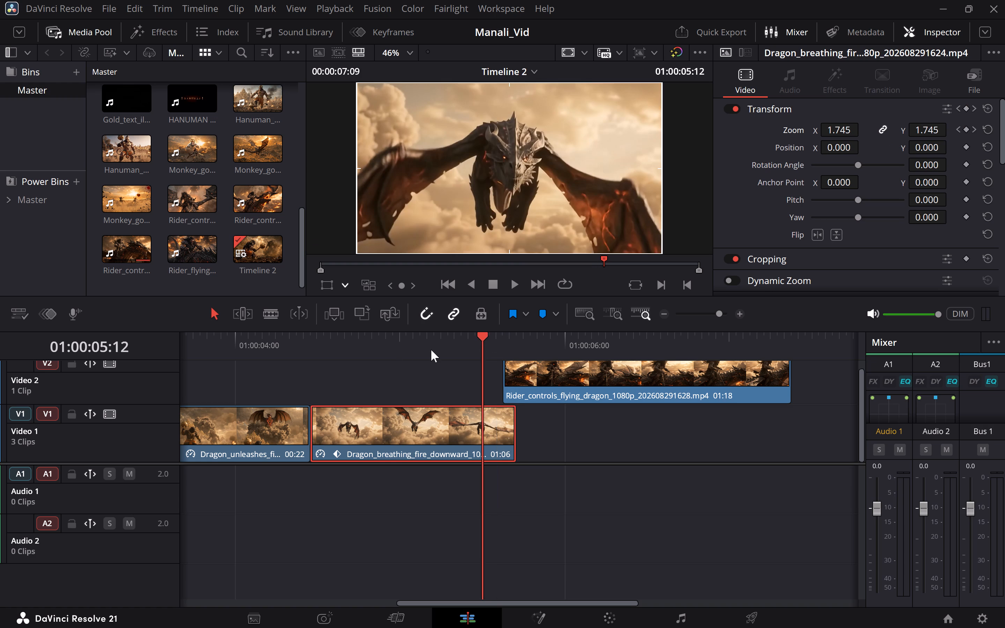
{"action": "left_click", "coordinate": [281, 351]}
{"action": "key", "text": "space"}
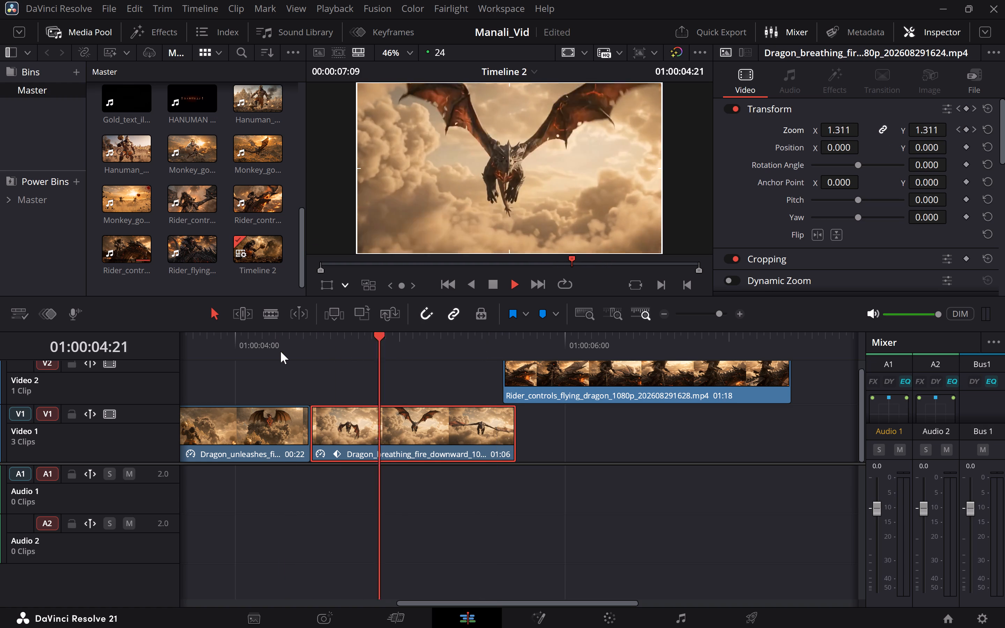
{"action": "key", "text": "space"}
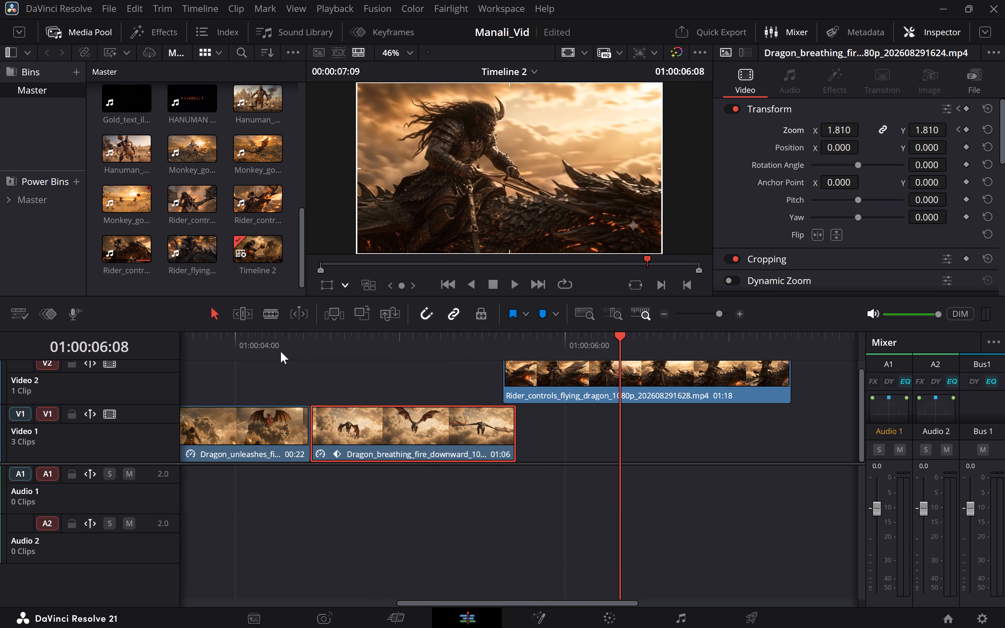
Raise the fire-breathing dragon clip's ending zoom keyframe to 2.210 at 01:00:05:15 and play back across the cut.
{"action": "left_click", "coordinate": [496, 338]}
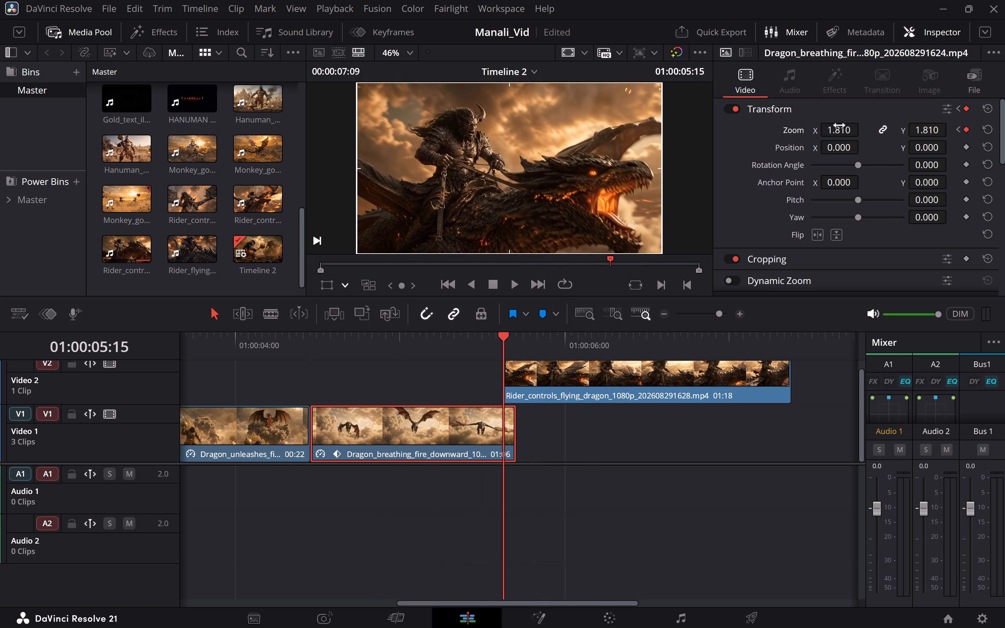
{"action": "left_click_drag", "start_coordinate": [833, 132], "coordinate": [861, 132]}
{"action": "key", "text": "space"}
{"action": "key", "text": "space"}
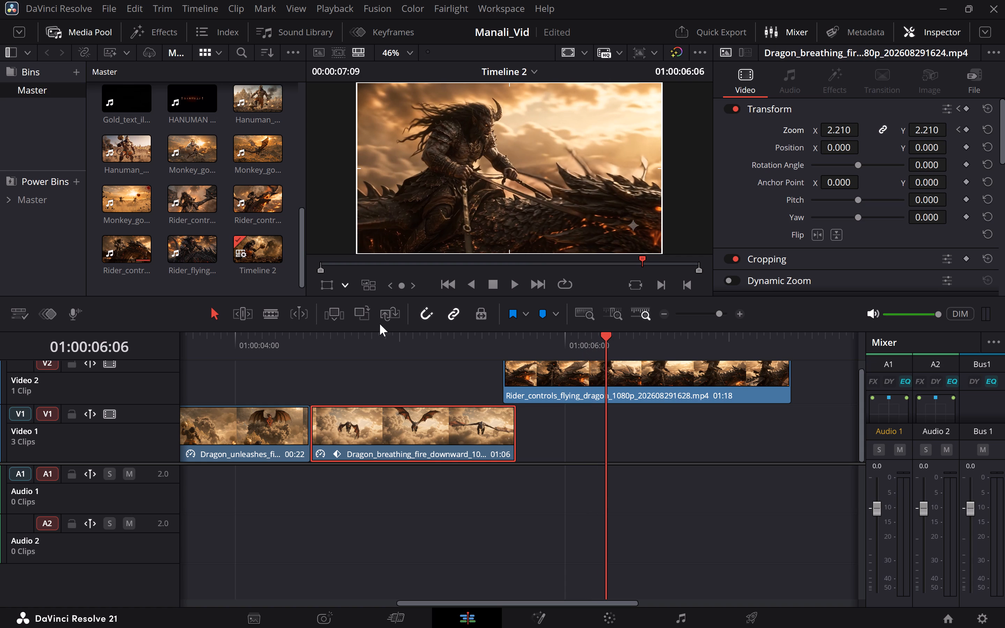
{"action": "left_click", "coordinate": [275, 336]}
{"action": "key", "text": "space"}
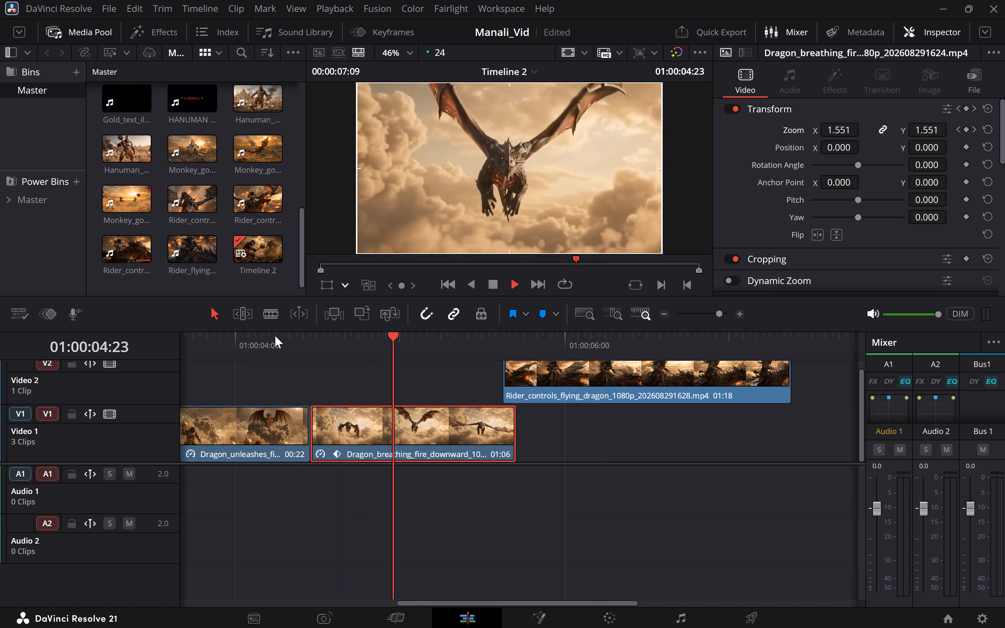
{"action": "key", "text": "space"}
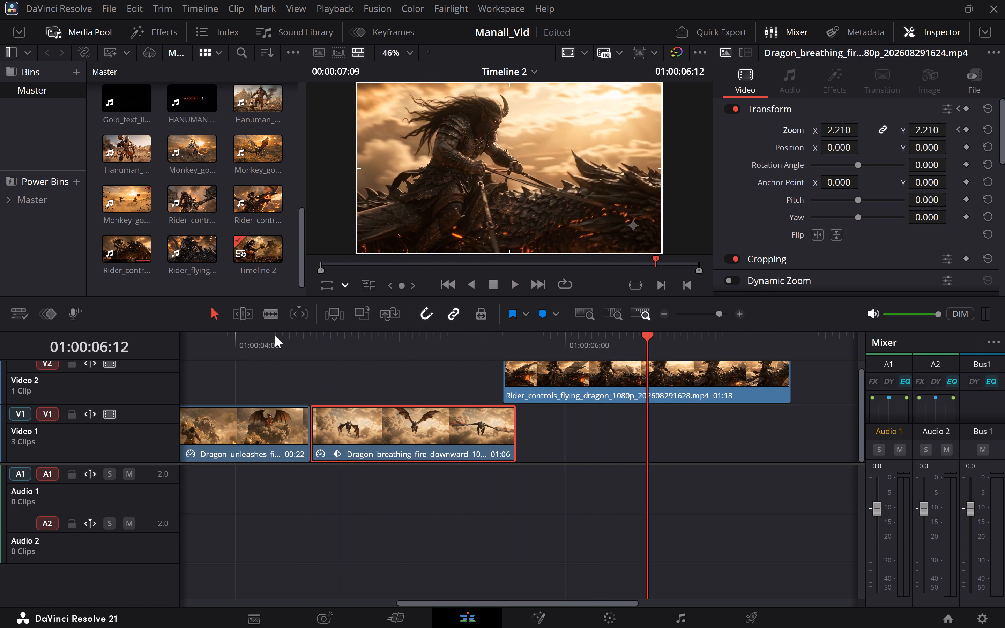
Play the sequence from its beginning through the bear warrior and dragon clips to check the cuts and the zoom.
{"action": "scroll", "coordinate": [324, 414], "scroll_direction": "right", "scroll_amount": 3}
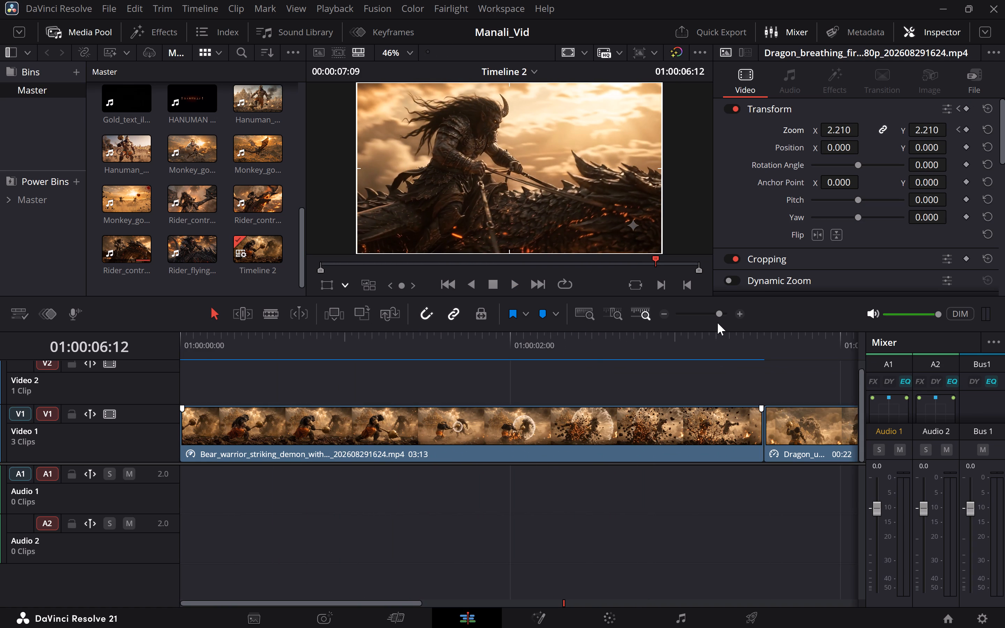
{"action": "left_click", "coordinate": [716, 314]}
{"action": "scroll", "coordinate": [271, 441], "scroll_direction": "right", "scroll_amount": 2}
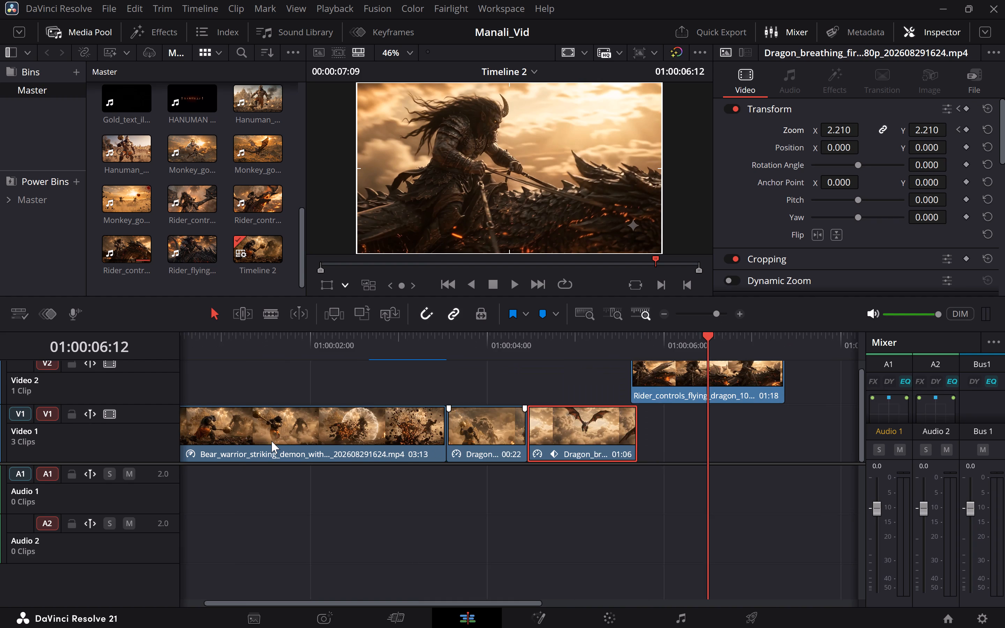
{"action": "left_click", "coordinate": [186, 341]}
{"action": "key", "text": "space"}
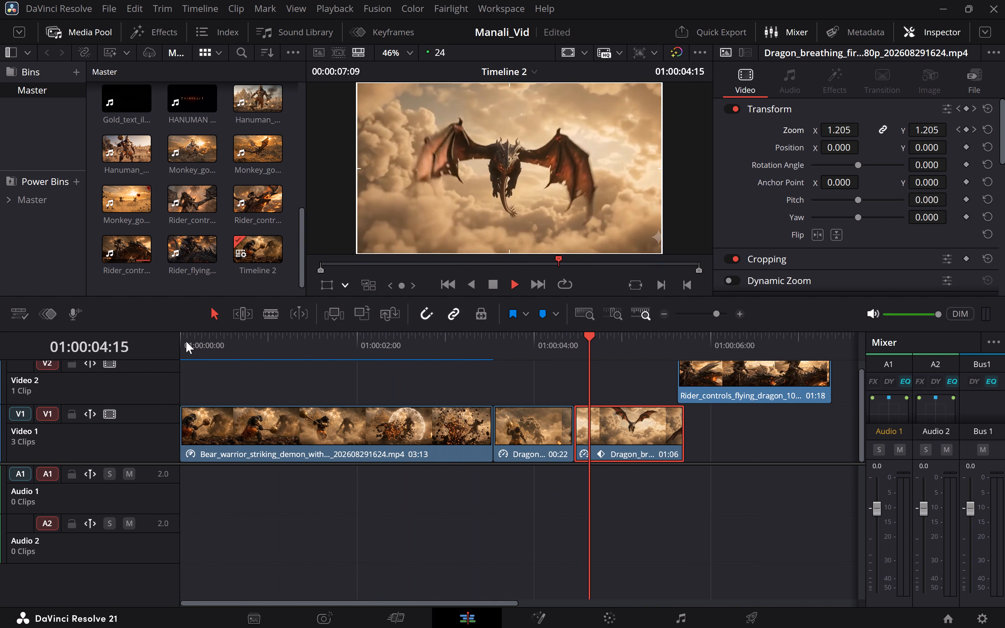
{"action": "key", "text": "space"}
{"action": "left_click", "coordinate": [186, 341]}
{"action": "key", "text": "space"}
{"action": "key", "text": "space"}
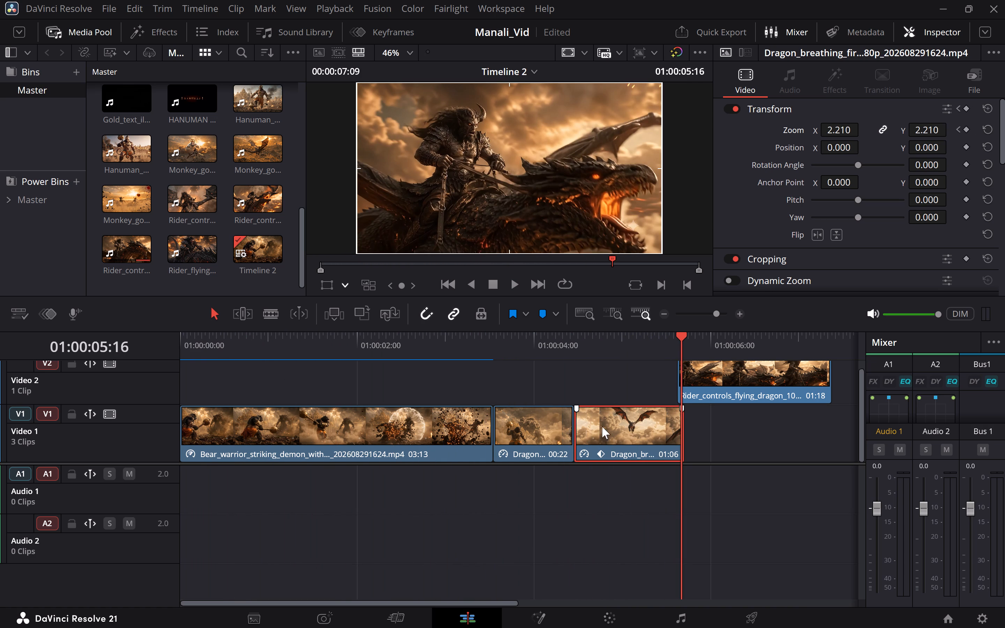
Set the fire-breathing dragon clip's speed to 99% and play back from about 01:00:04:00.
{"action": "left_click", "coordinate": [621, 425]}
{"action": "scroll", "coordinate": [717, 297], "scroll_direction": "down", "scroll_amount": 1}
{"action": "scroll", "coordinate": [780, 235], "scroll_direction": "down", "scroll_amount": 1}
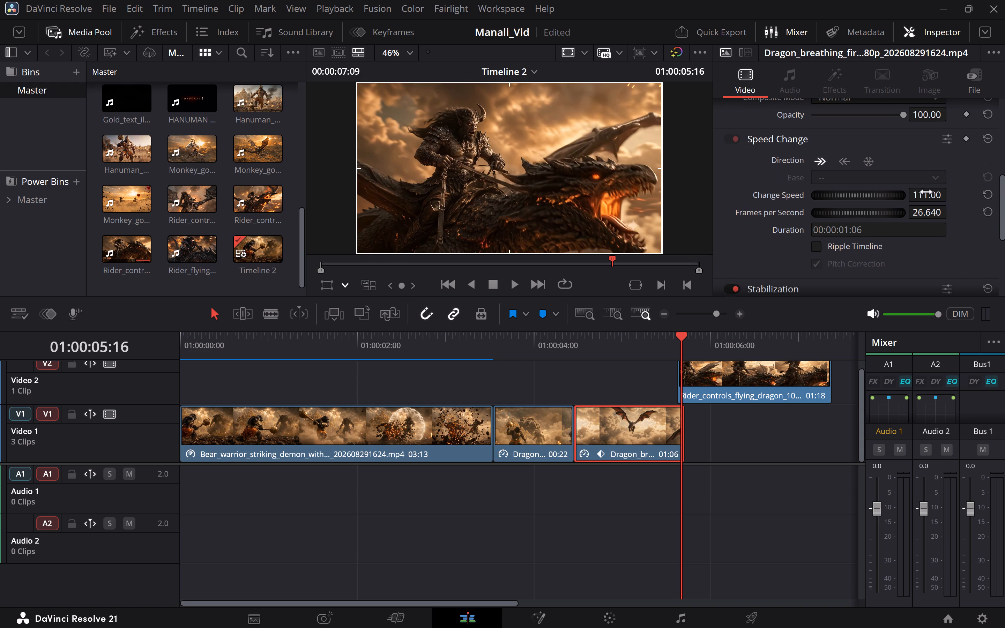
{"action": "left_click_drag", "start_coordinate": [928, 195], "coordinate": [920, 195]}
{"action": "left_click_drag", "start_coordinate": [920, 195], "coordinate": [920, 195]}
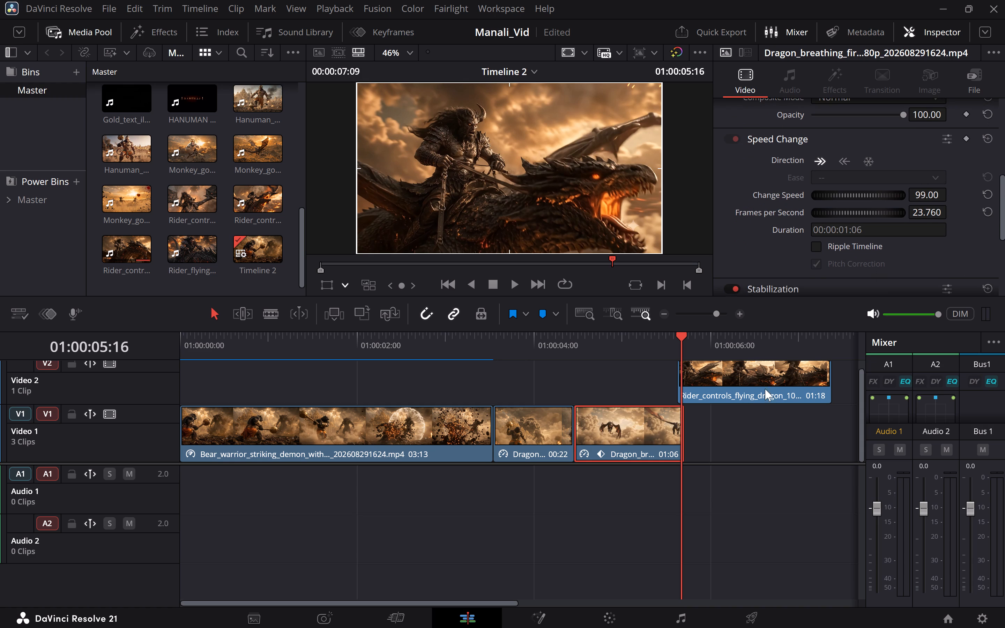
{"action": "left_click", "coordinate": [537, 345]}
{"action": "key", "text": "space"}
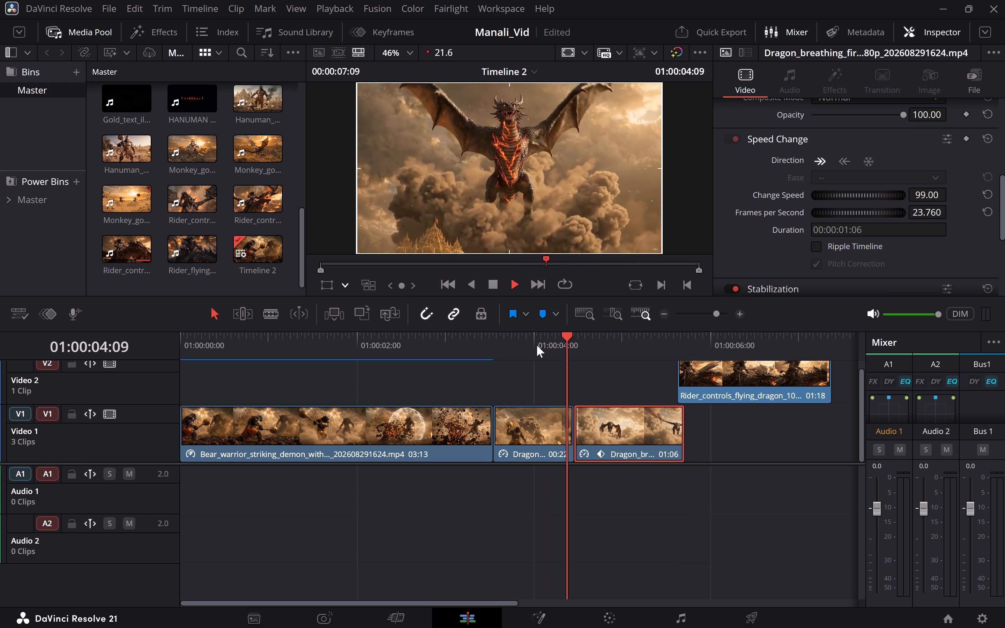
Stop playback and move the rider clip on Video 2 later, leaving a gap after the fire-breathing dragon clip.
{"action": "key", "text": "space"}
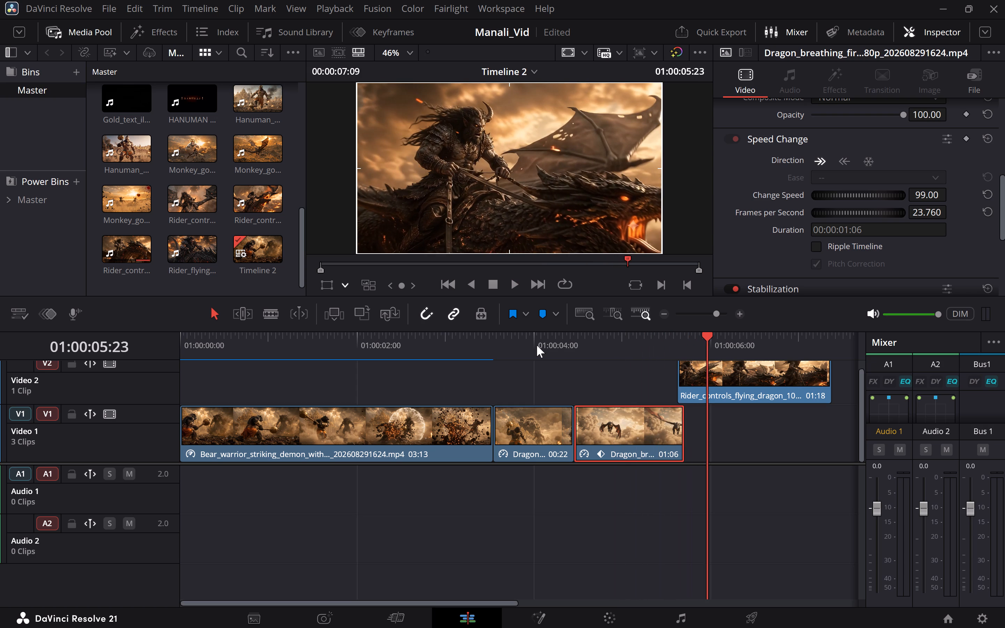
{"action": "left_click_drag", "start_coordinate": [778, 371], "coordinate": [848, 367]}
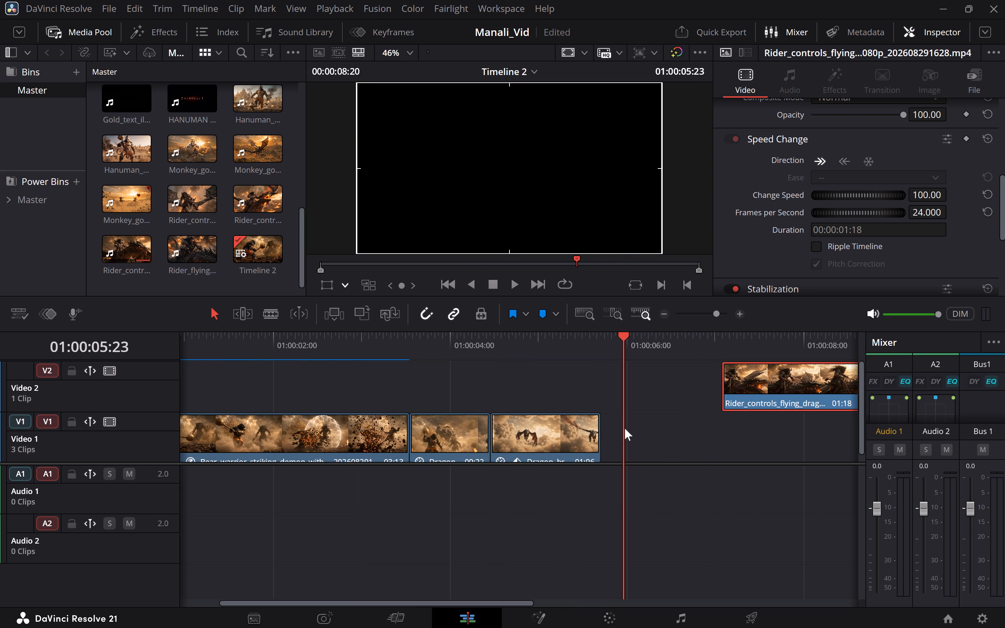
Shift the fire-breathing dragon clip away from its neighbour and extend its start and end to a 01:10 duration.
{"action": "left_click_drag", "start_coordinate": [561, 438], "coordinate": [637, 436]}
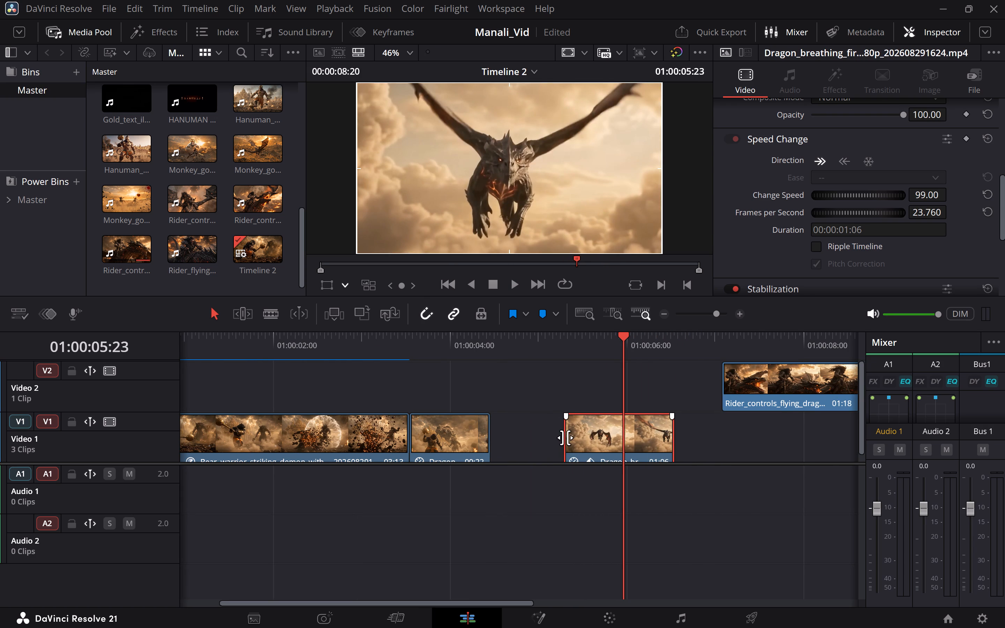
{"action": "left_click_drag", "start_coordinate": [565, 438], "coordinate": [543, 438]}
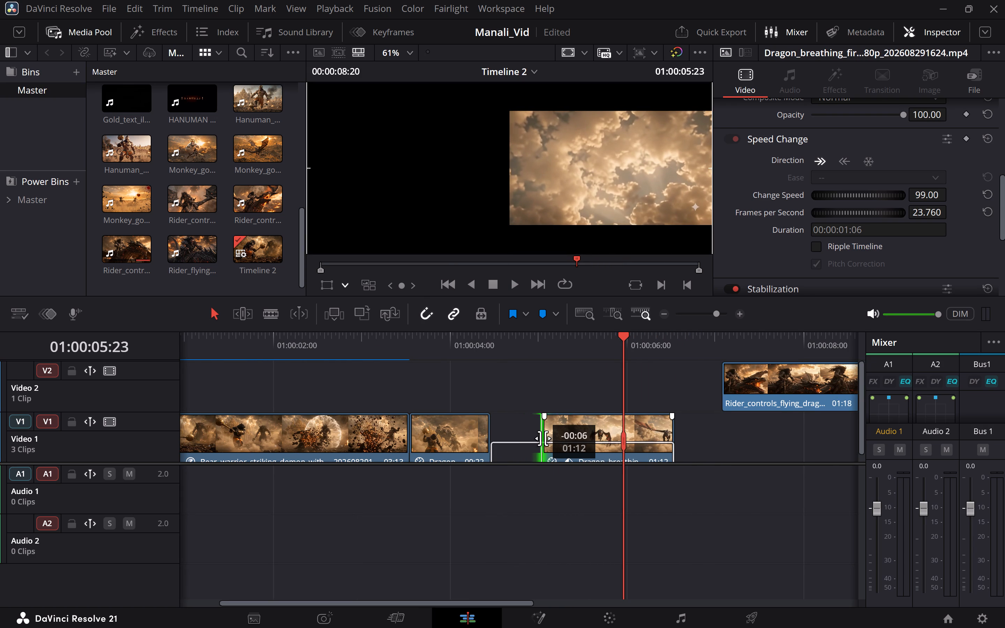
{"action": "left_click_drag", "start_coordinate": [543, 438], "coordinate": [561, 439]}
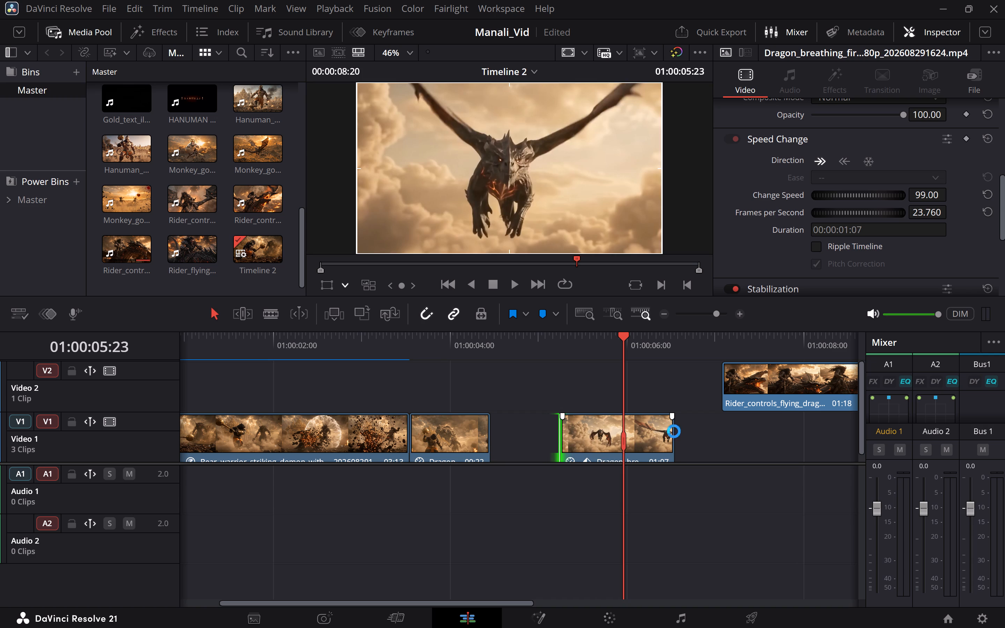
{"action": "left_click_drag", "start_coordinate": [674, 431], "coordinate": [698, 432]}
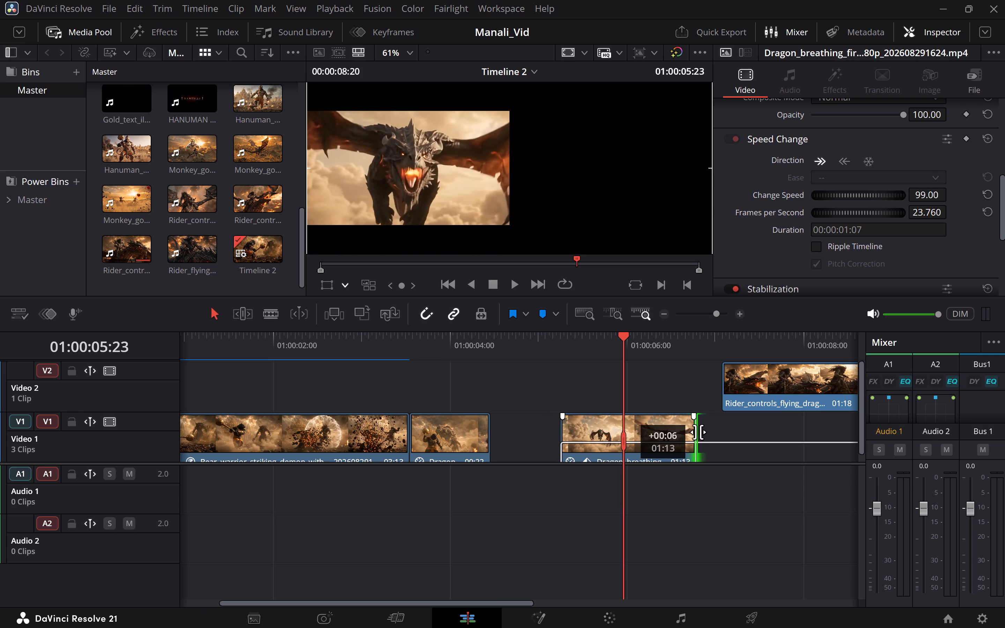
{"action": "left_click_drag", "start_coordinate": [698, 432], "coordinate": [687, 432]}
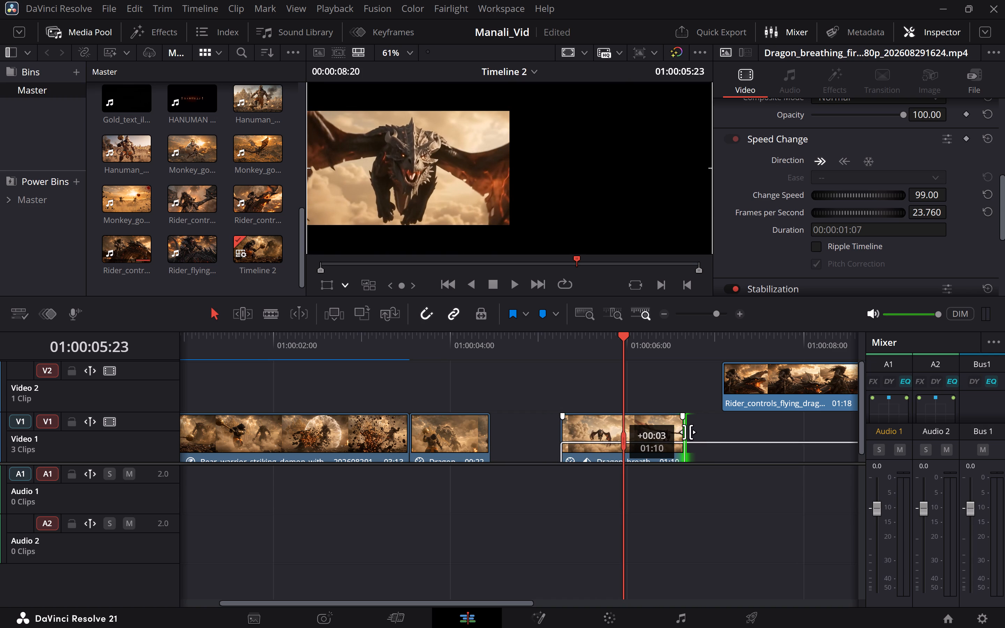
{"action": "left_click_drag", "start_coordinate": [687, 432], "coordinate": [687, 432]}
Move the fire-breathing dragon clip back against the preceding dragon clip and play from about 01:00:04:00.
{"action": "left_click", "coordinate": [653, 434]}
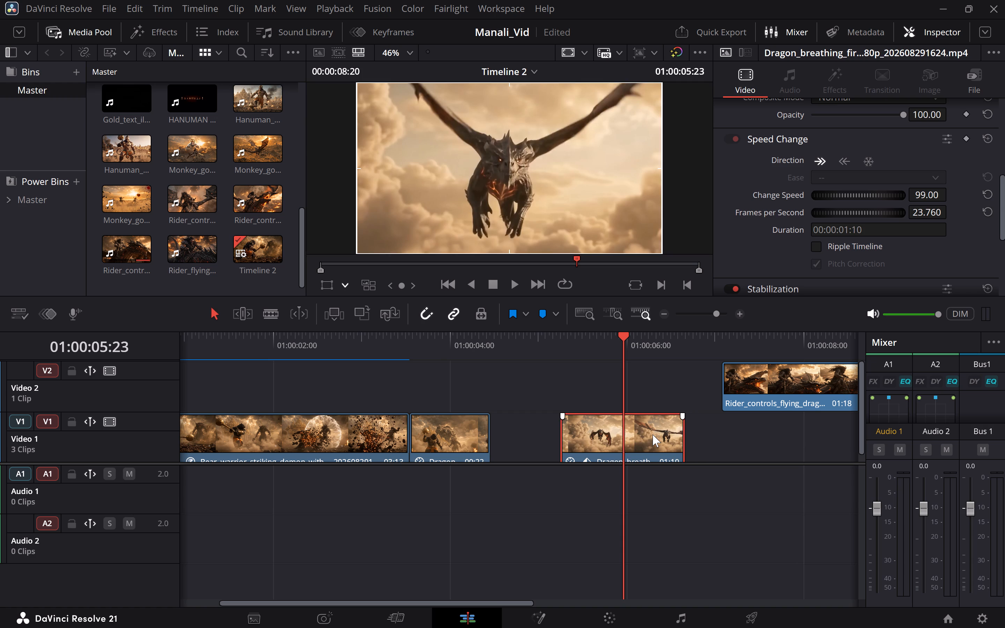
{"action": "left_click_drag", "start_coordinate": [648, 433], "coordinate": [583, 439]}
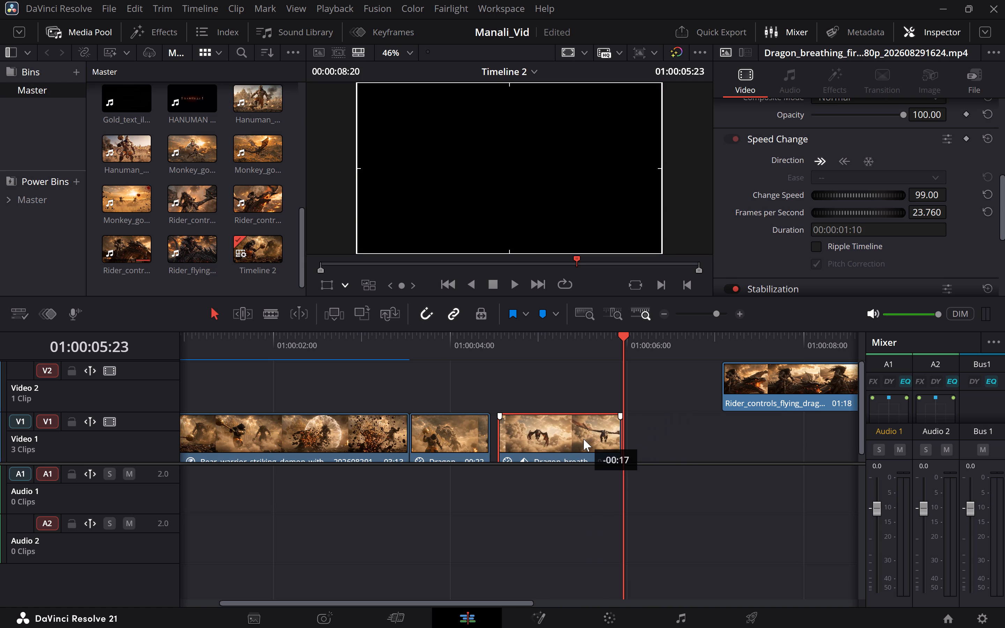
{"action": "left_click_drag", "start_coordinate": [583, 439], "coordinate": [575, 441]}
{"action": "left_click", "coordinate": [444, 347]}
{"action": "key", "text": "space"}
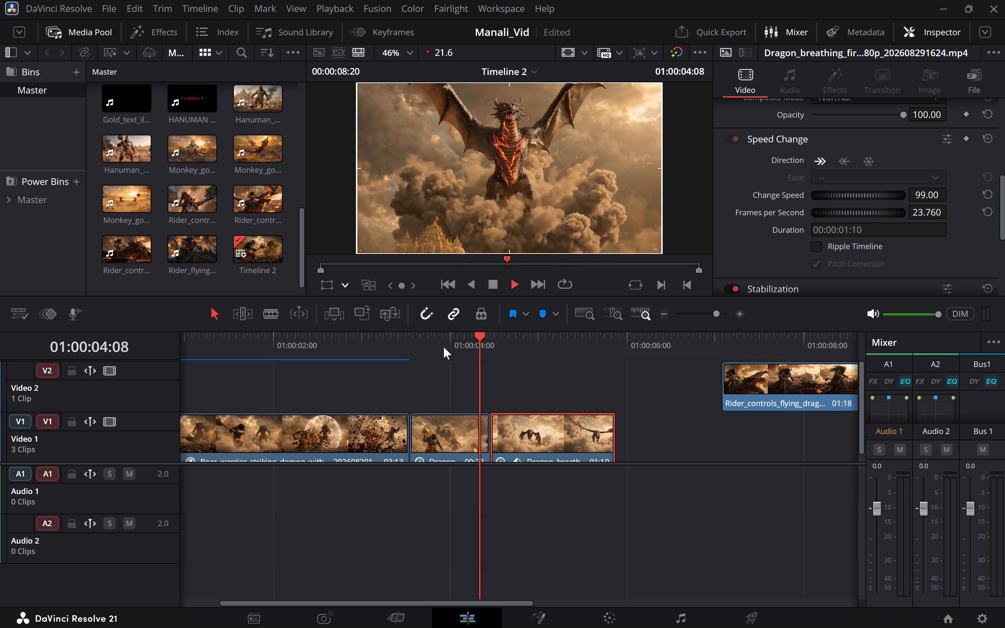
{"action": "key", "text": "space"}
{"action": "key", "text": "space"}
{"action": "key", "text": "space"}
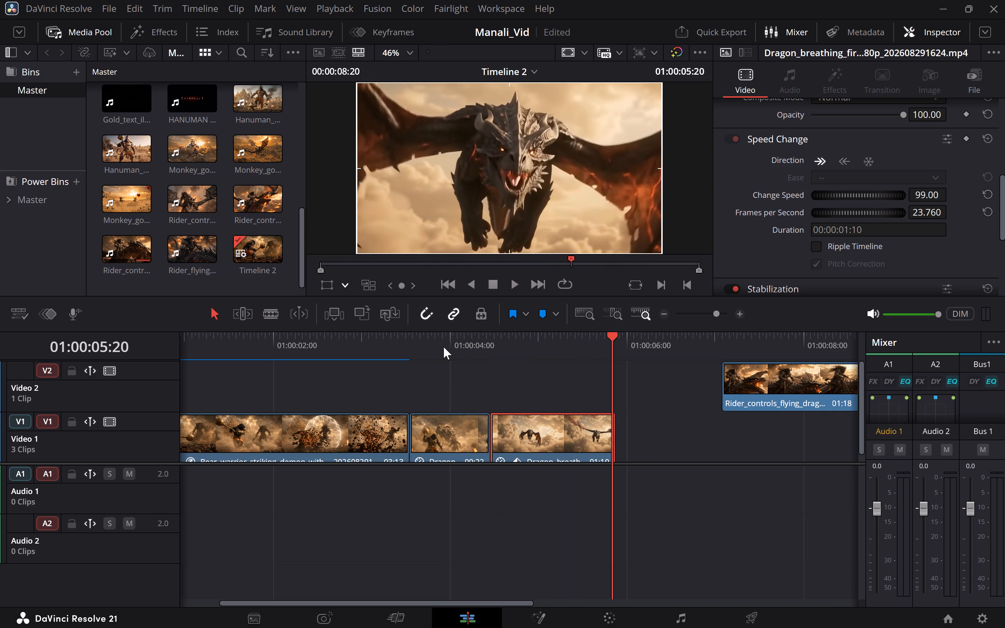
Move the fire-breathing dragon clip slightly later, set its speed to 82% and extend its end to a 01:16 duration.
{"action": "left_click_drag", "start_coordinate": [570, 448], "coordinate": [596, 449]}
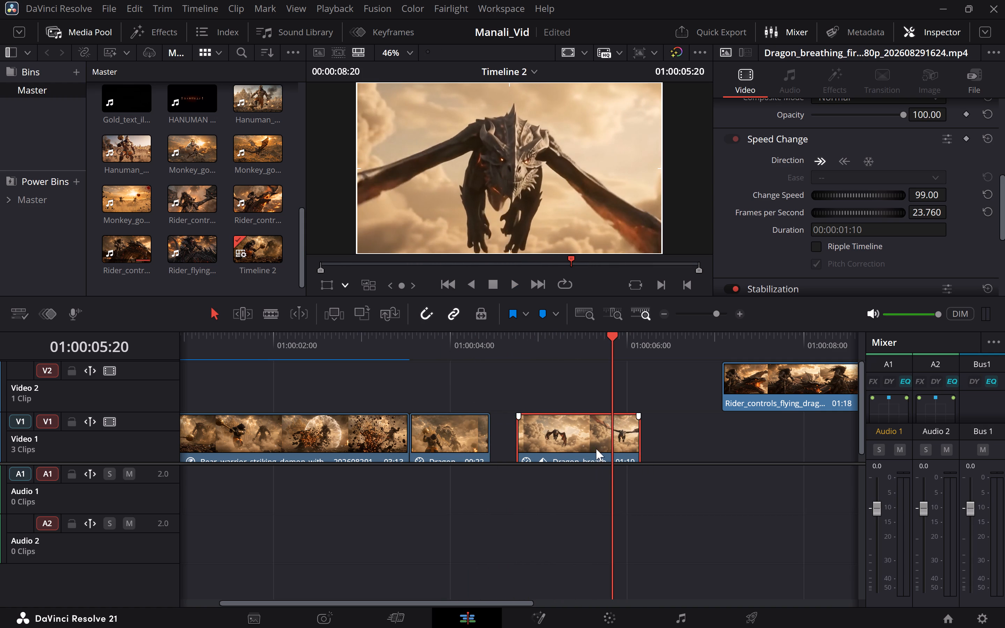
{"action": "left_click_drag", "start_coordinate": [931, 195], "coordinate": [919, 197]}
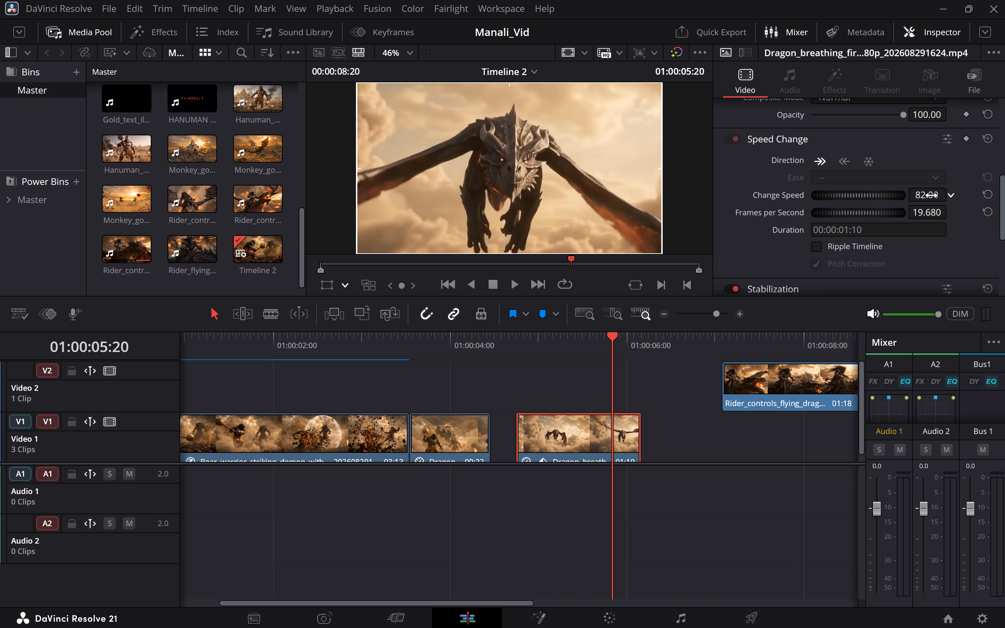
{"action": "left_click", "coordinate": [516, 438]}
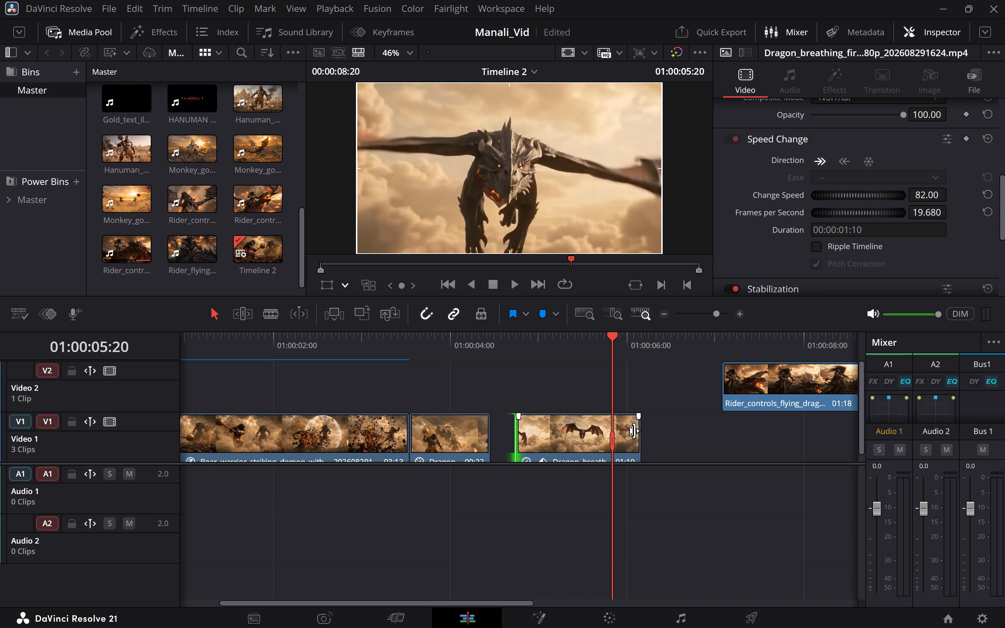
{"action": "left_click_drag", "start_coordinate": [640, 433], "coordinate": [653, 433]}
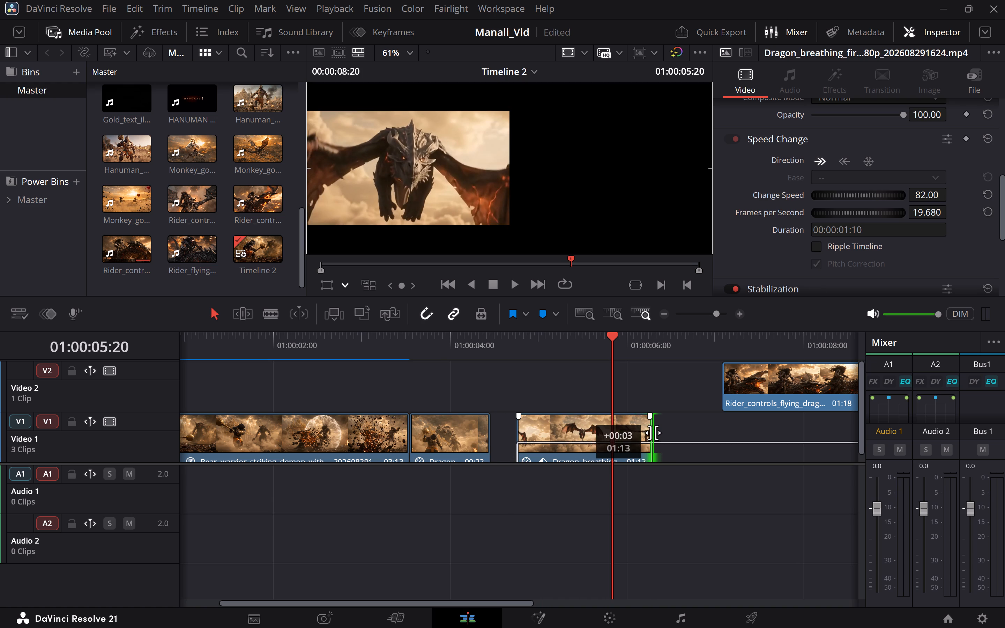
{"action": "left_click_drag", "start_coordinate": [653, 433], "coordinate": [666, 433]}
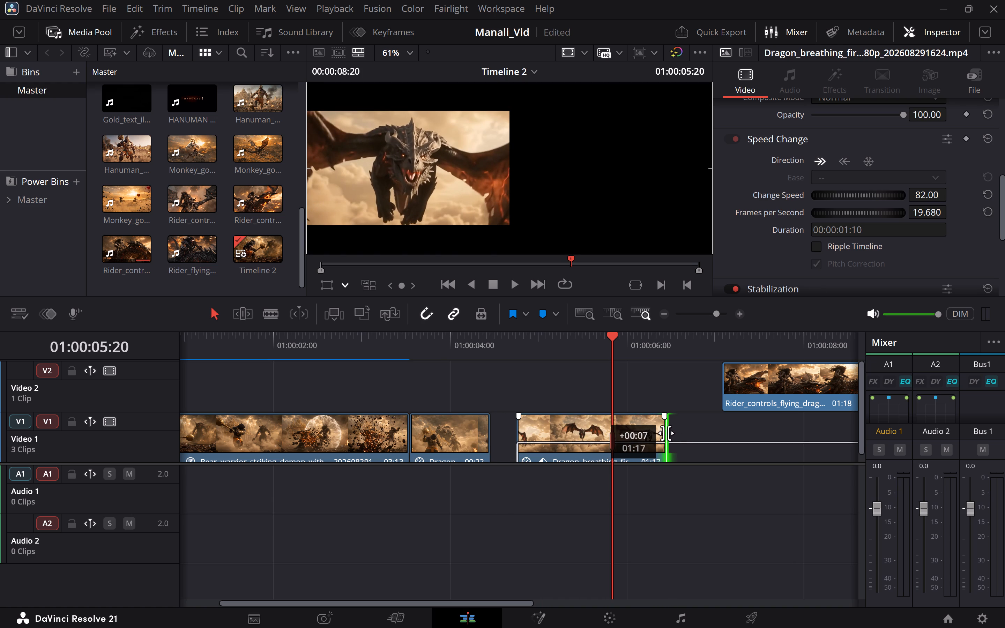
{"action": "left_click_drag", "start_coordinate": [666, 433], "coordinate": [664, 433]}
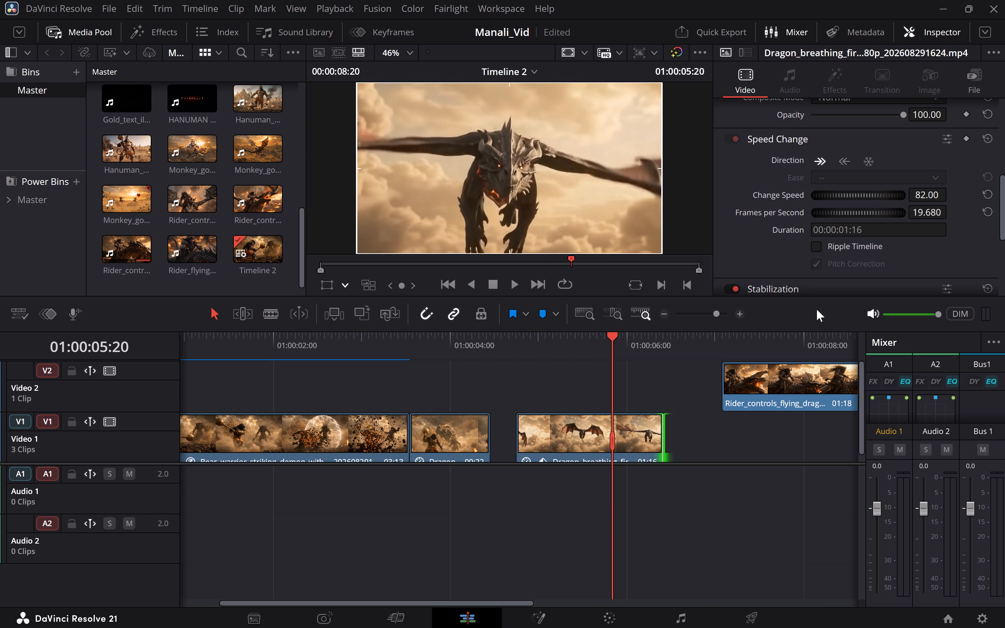
Set the fire-breathing dragon clip's speed to 97% and play the clip from its start.
{"action": "left_click", "coordinate": [627, 453]}
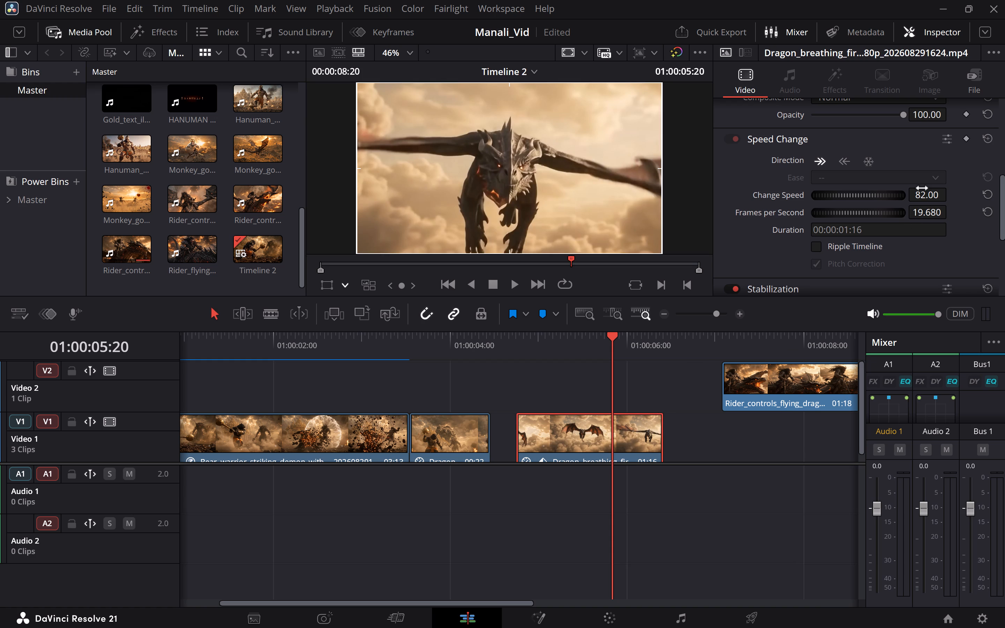
{"action": "left_click_drag", "start_coordinate": [922, 195], "coordinate": [937, 196]}
{"action": "left_click_drag", "start_coordinate": [937, 196], "coordinate": [931, 199]}
{"action": "left_click_drag", "start_coordinate": [931, 199], "coordinate": [932, 198]}
{"action": "left_click", "coordinate": [513, 344]}
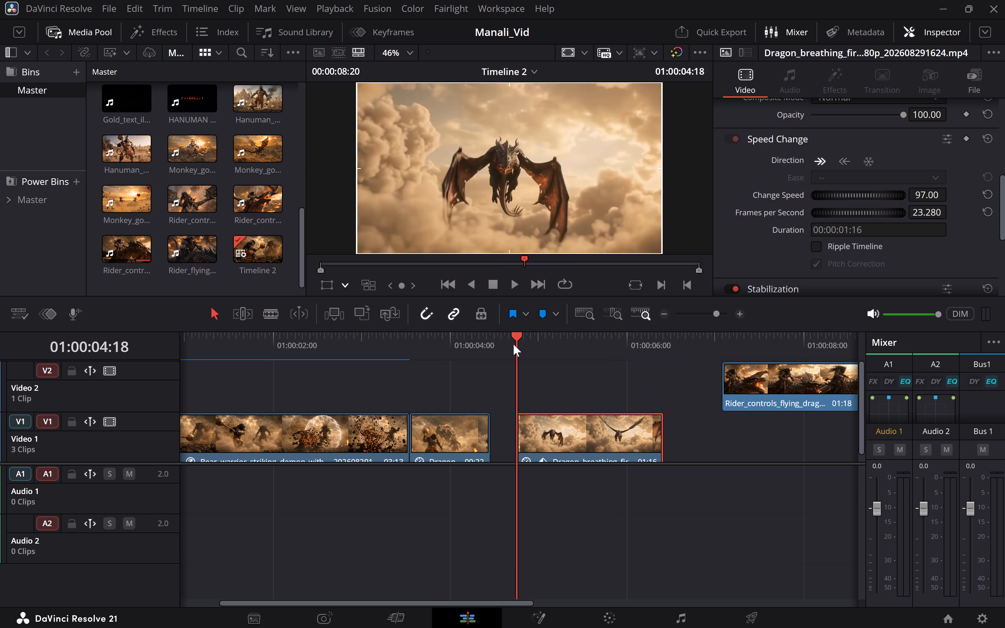
{"action": "key", "text": "space"}
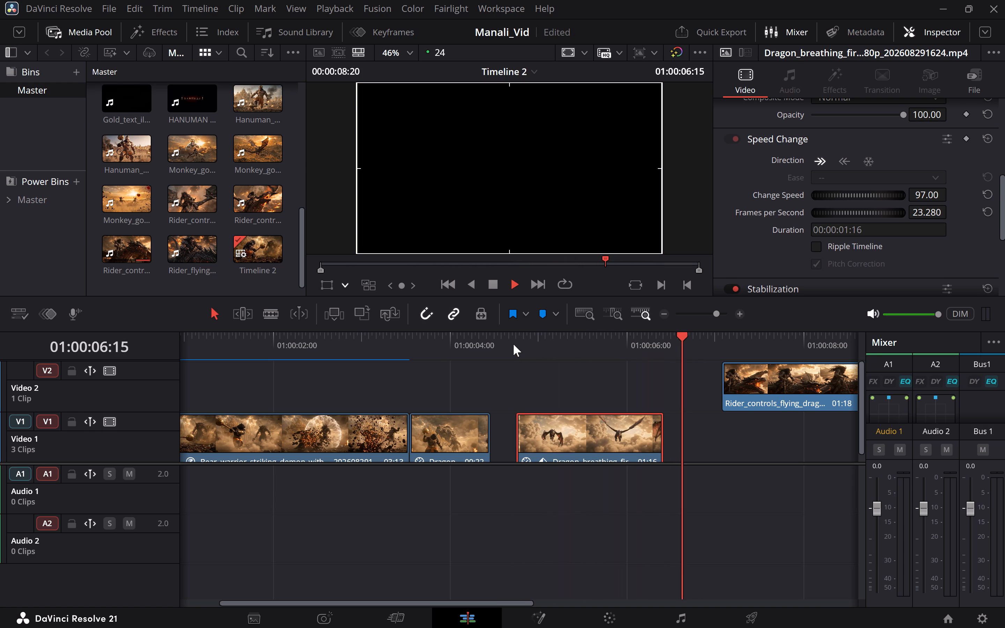
{"action": "key", "text": "space"}
Trim the fire-breathing dragon clip's end to a 01:11 duration and place the clip against the preceding dragon clip.
{"action": "left_click_drag", "start_coordinate": [662, 435], "coordinate": [646, 439]}
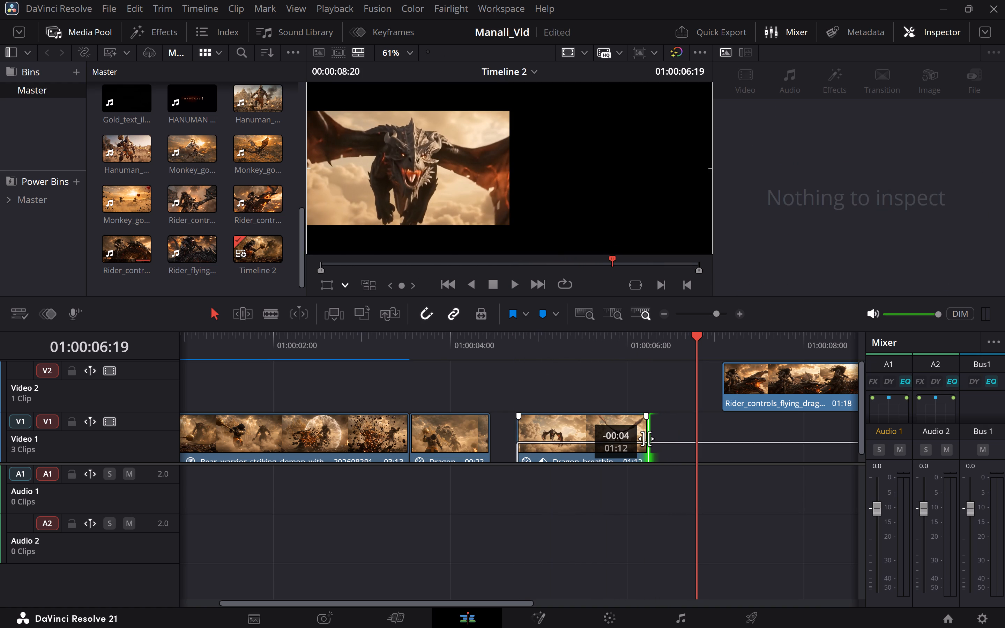
{"action": "left_click_drag", "start_coordinate": [646, 439], "coordinate": [642, 440]}
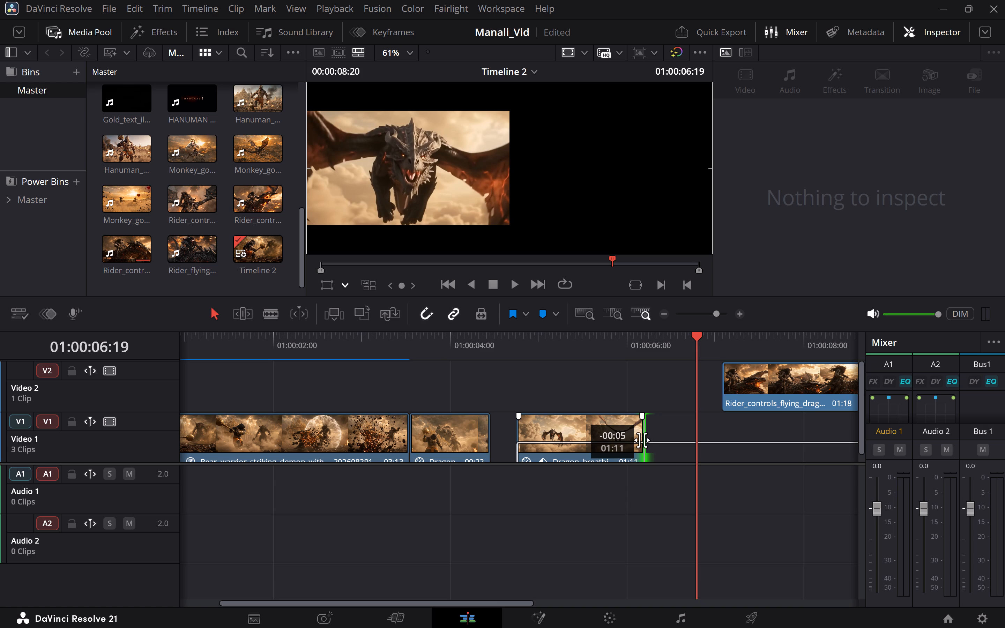
{"action": "left_click_drag", "start_coordinate": [642, 440], "coordinate": [640, 442]}
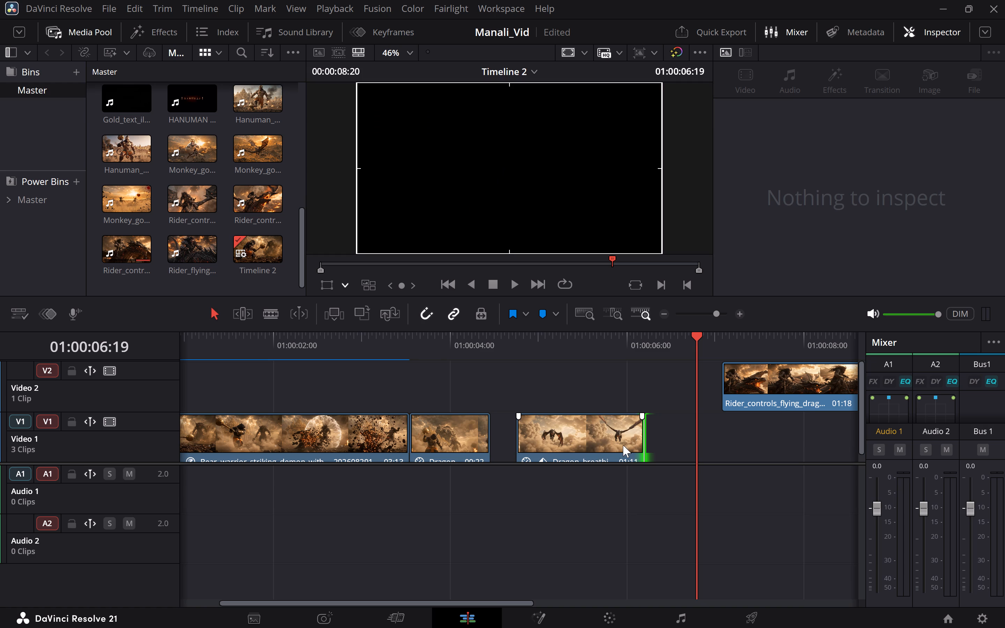
{"action": "left_click_drag", "start_coordinate": [611, 446], "coordinate": [589, 452]}
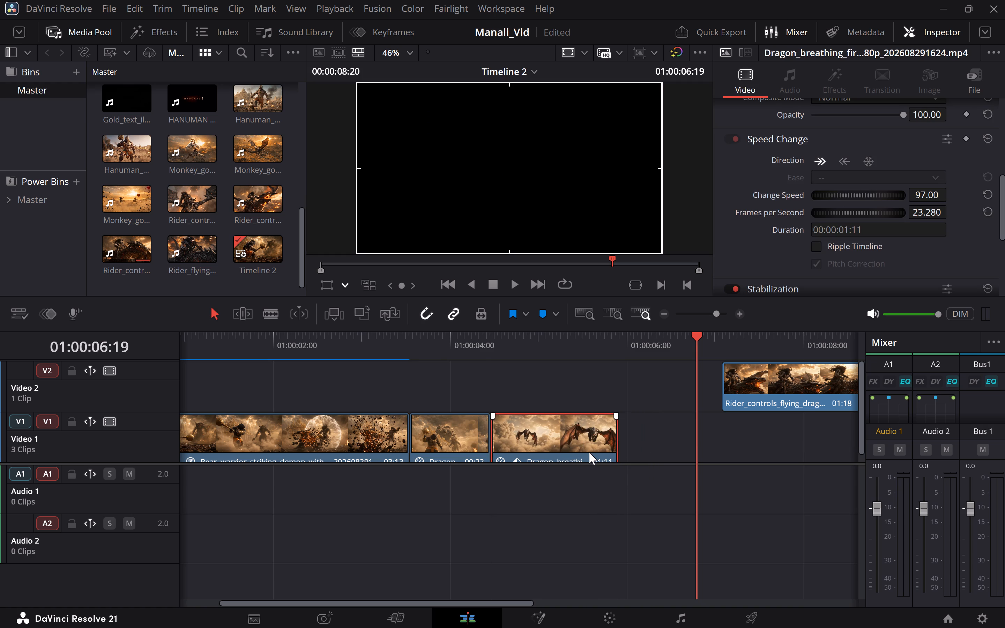
Check the fire-breathing dragon clip's zoom at its start and at the previous keyframe, and play from 01:00:03:10.
{"action": "left_click", "coordinate": [491, 337]}
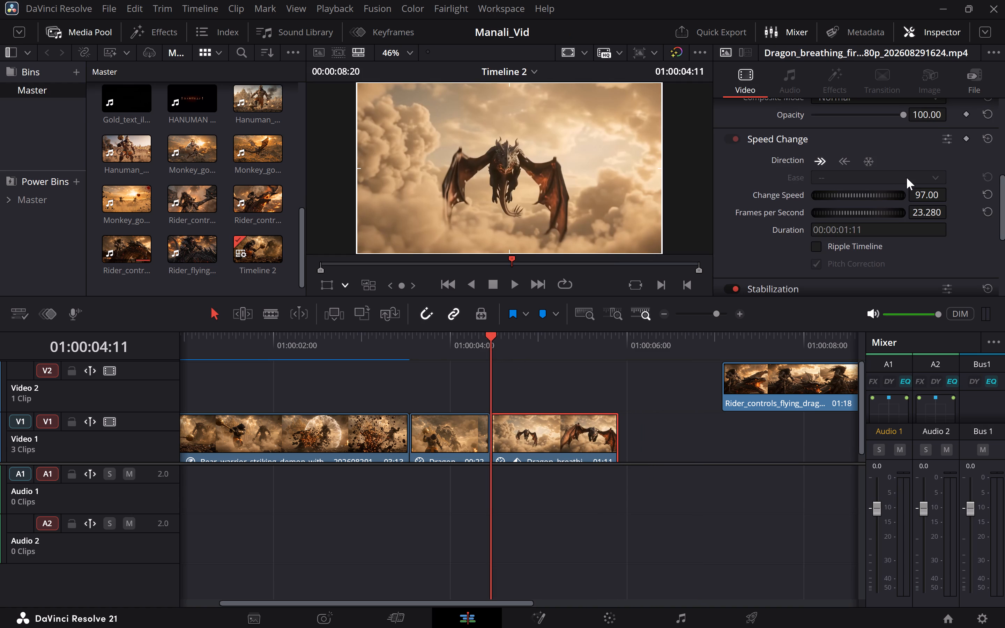
{"action": "scroll", "coordinate": [907, 178], "scroll_direction": "up", "scroll_amount": 4}
{"action": "left_click", "coordinate": [953, 125]}
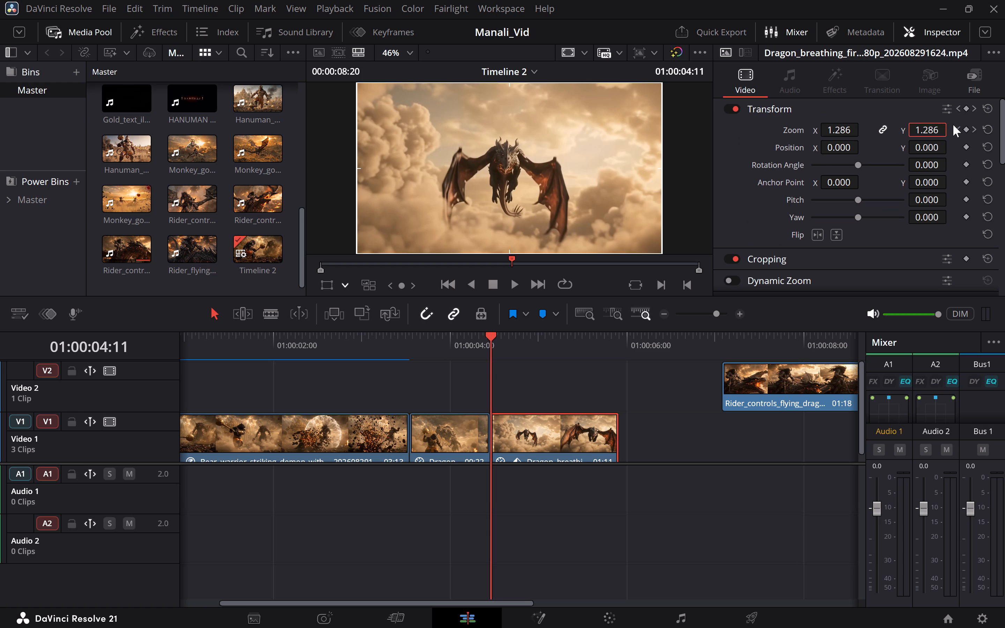
{"action": "left_click_drag", "start_coordinate": [953, 125], "coordinate": [958, 131]}
{"action": "left_click", "coordinate": [958, 131]}
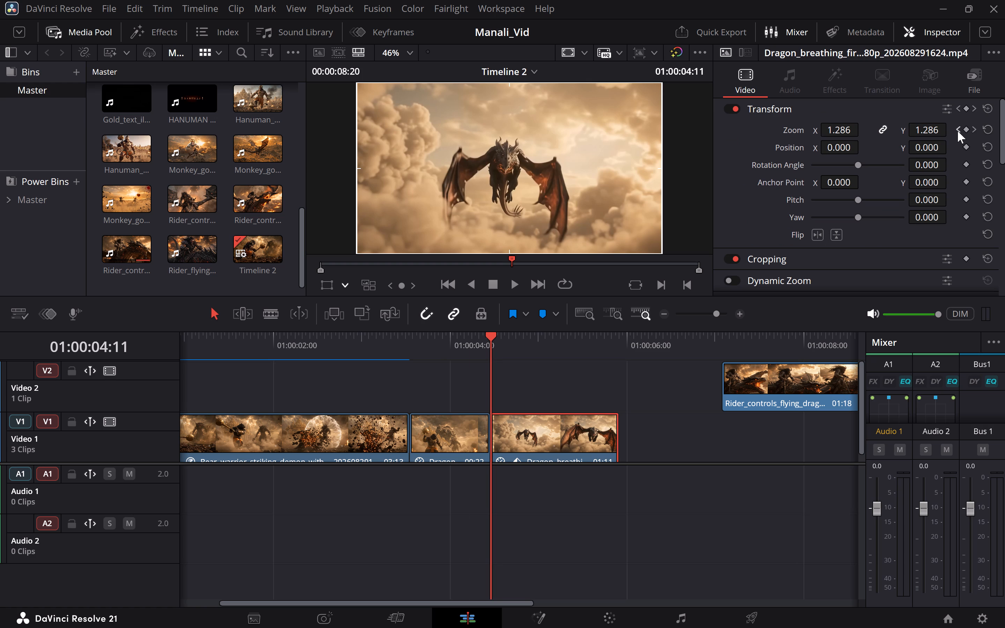
{"action": "left_click", "coordinate": [958, 131]}
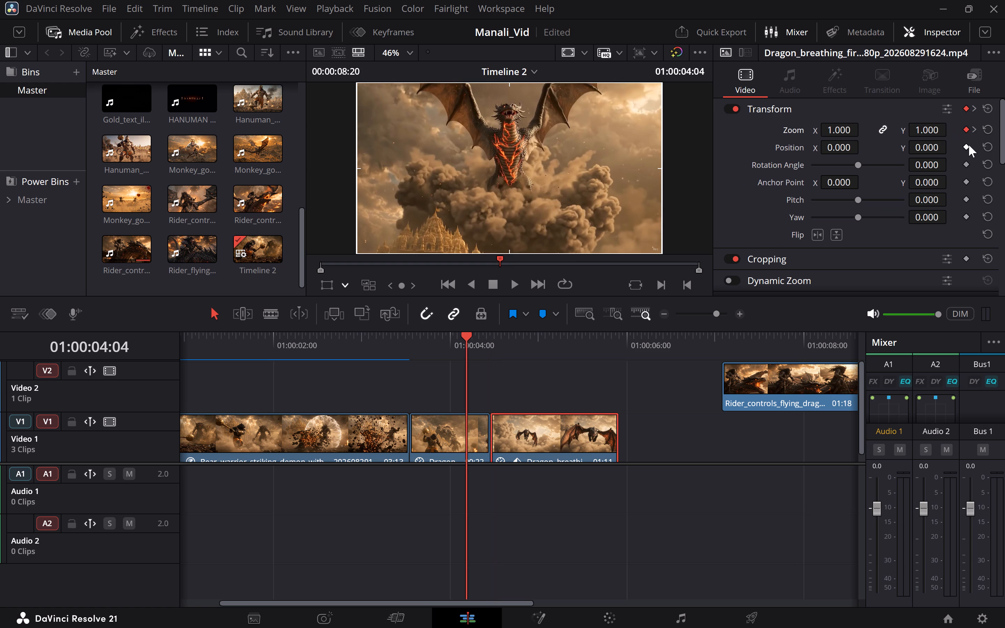
{"action": "left_click", "coordinate": [398, 337]}
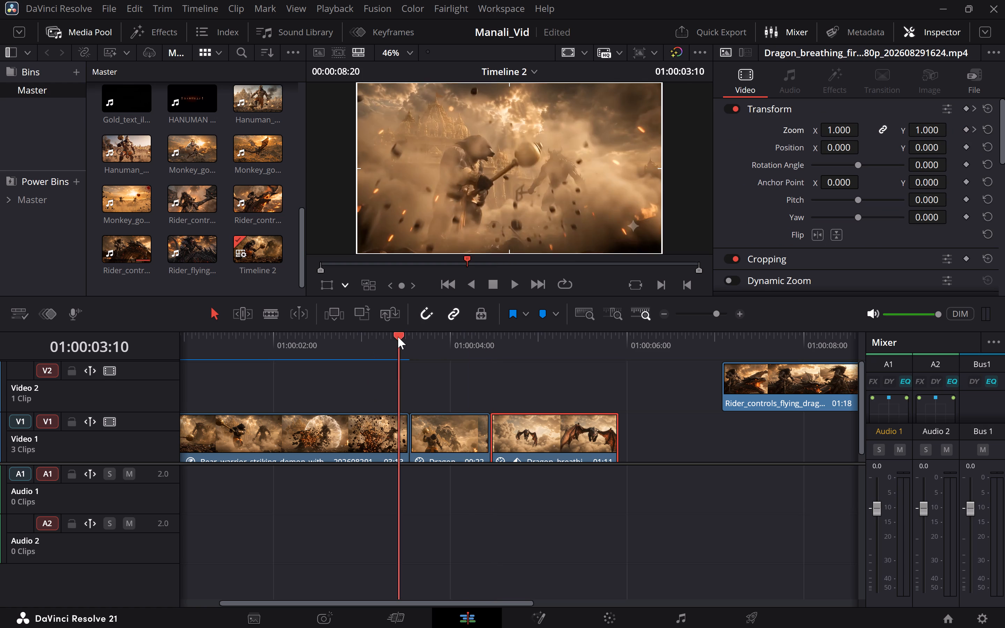
{"action": "key", "text": "space"}
{"action": "key", "text": "space"}
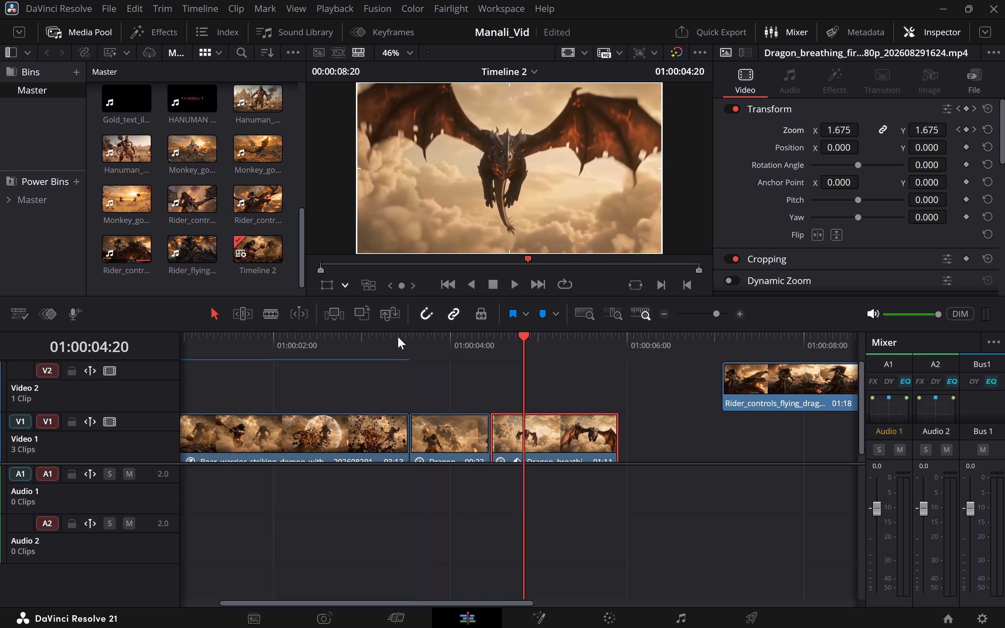
Reset the fire-breathing dragon clip's whole Transform section, clearing its zoom keyframes.
{"action": "left_click", "coordinate": [585, 448]}
{"action": "left_click", "coordinate": [983, 112]}
{"action": "left_click", "coordinate": [983, 112]}
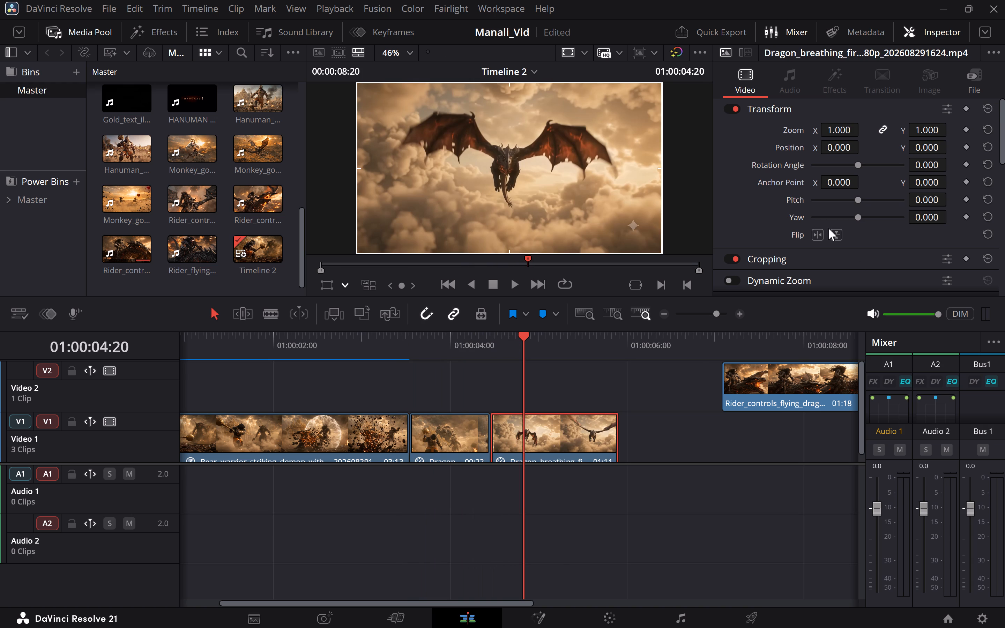
Add a zoom keyframe of 1.000 at the fire-breathing dragon clip's first frame, 01:00:04:11.
{"action": "left_click", "coordinate": [486, 338]}
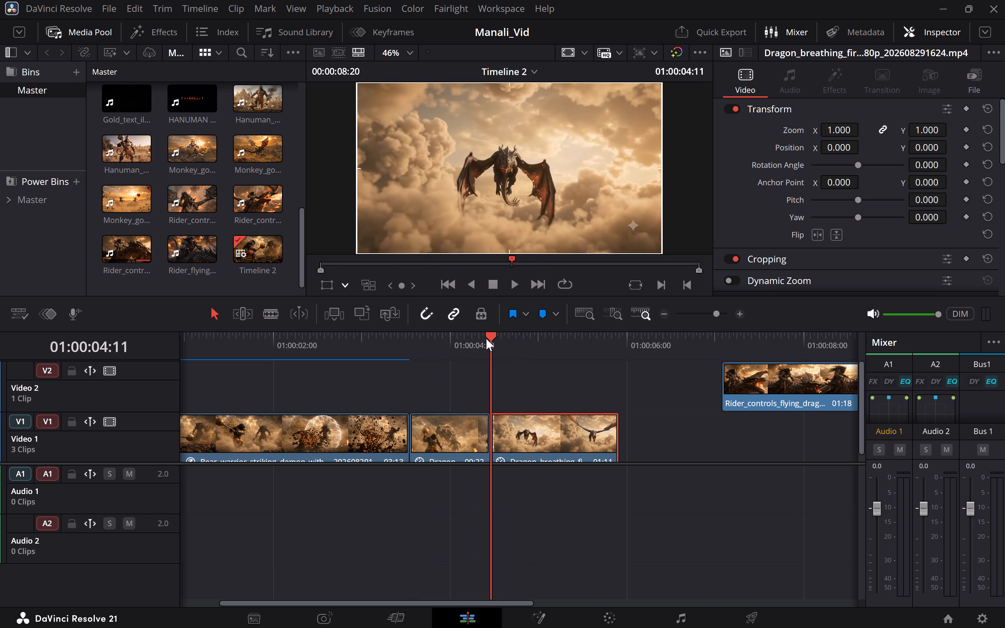
{"action": "key", "text": "Left"}
{"action": "key", "text": "Right"}
{"action": "left_click", "coordinate": [965, 126]}
Add a zoom keyframe of 2.220 near the fire-breathing dragon clip's end at 01:00:05:18, and play on from there.
{"action": "left_click", "coordinate": [605, 341]}
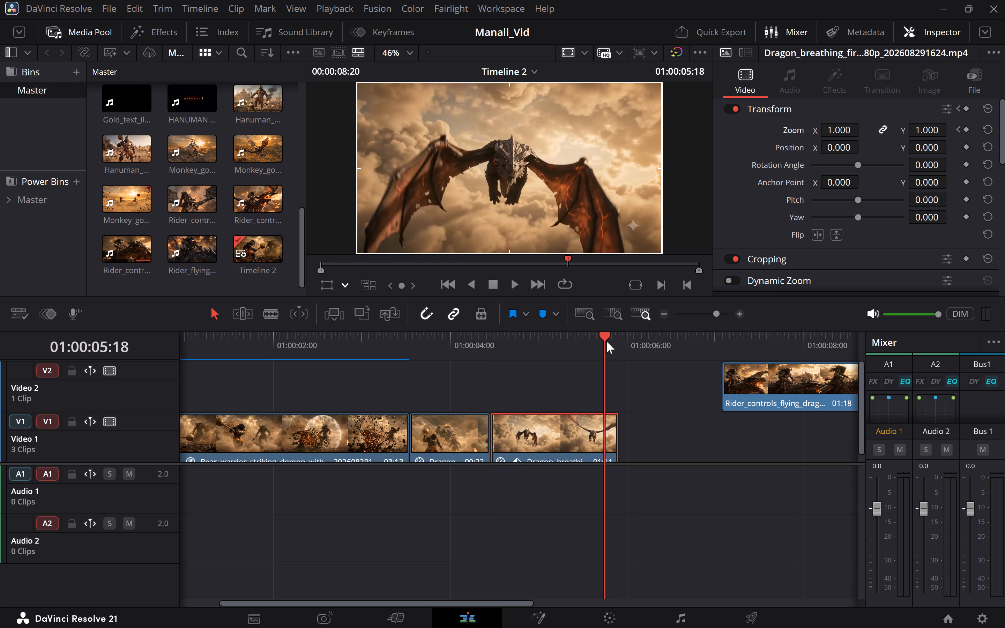
{"action": "left_click", "coordinate": [612, 341]}
{"action": "left_click", "coordinate": [608, 340]}
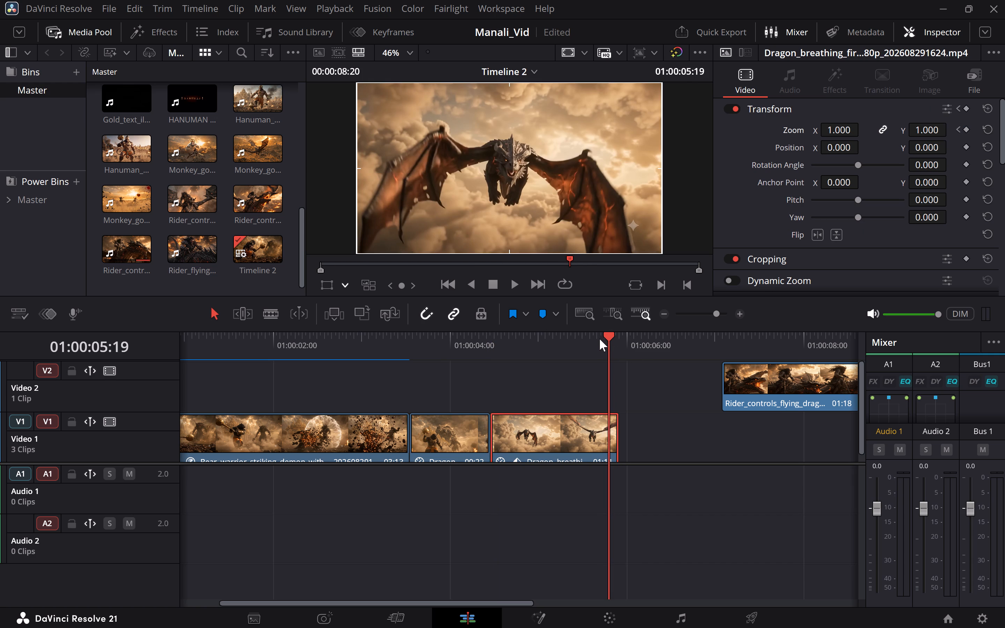
{"action": "left_click", "coordinate": [600, 339]}
{"action": "left_click", "coordinate": [606, 341]}
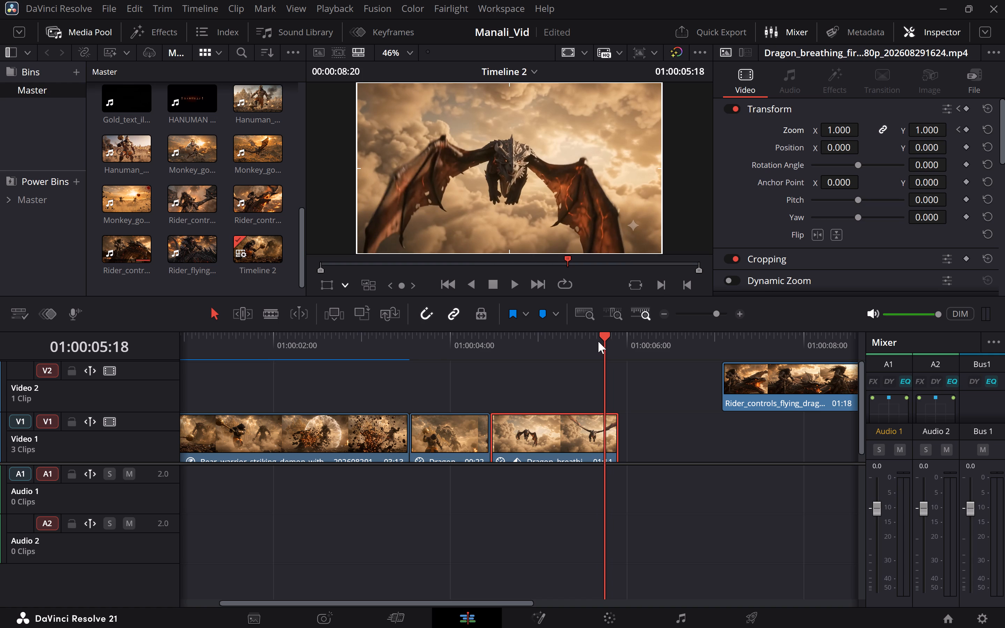
{"action": "left_click", "coordinate": [964, 129]}
{"action": "left_click_drag", "start_coordinate": [839, 132], "coordinate": [876, 131]}
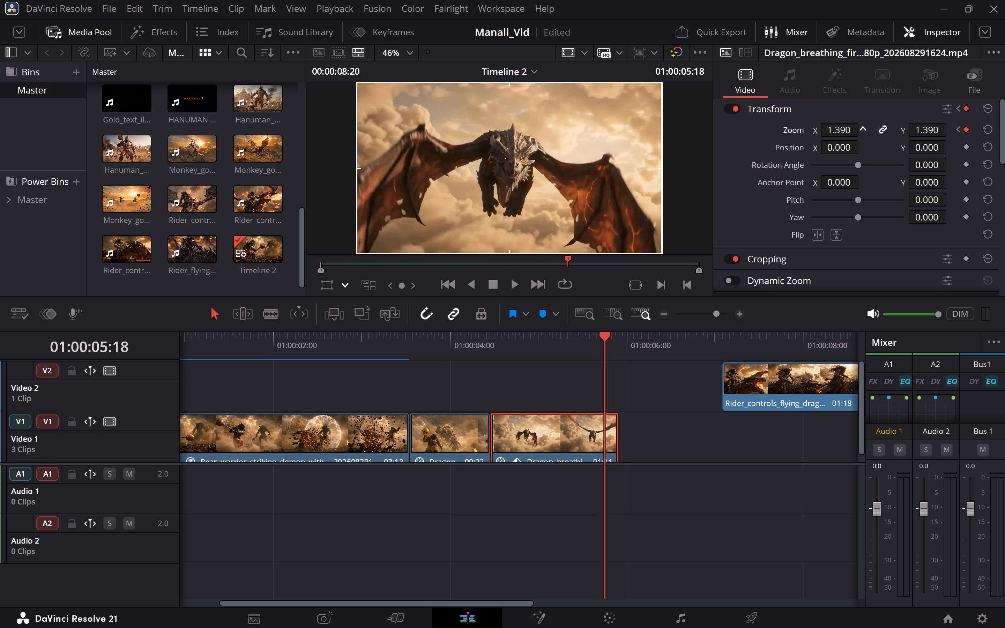
{"action": "left_click_drag", "start_coordinate": [876, 131], "coordinate": [541, 310]}
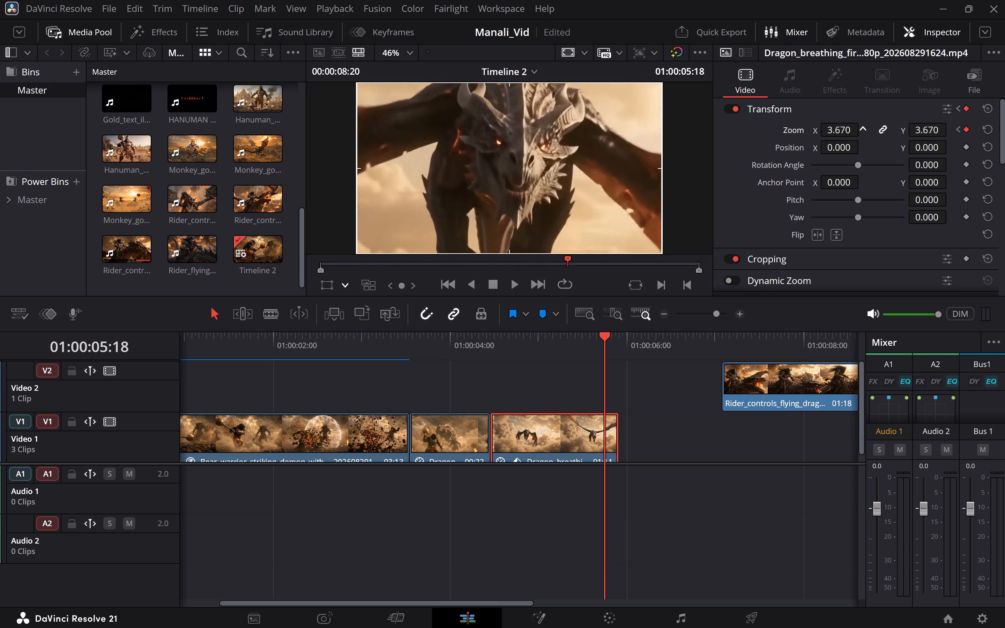
{"action": "left_click_drag", "start_coordinate": [541, 310], "coordinate": [534, 302]}
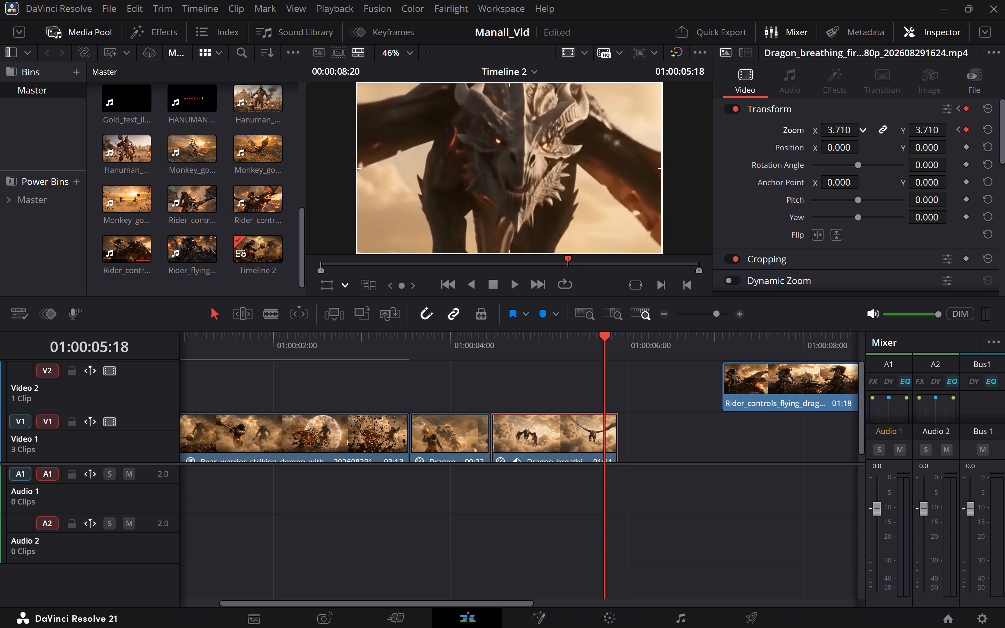
{"action": "left_click_drag", "start_coordinate": [534, 302], "coordinate": [484, 301]}
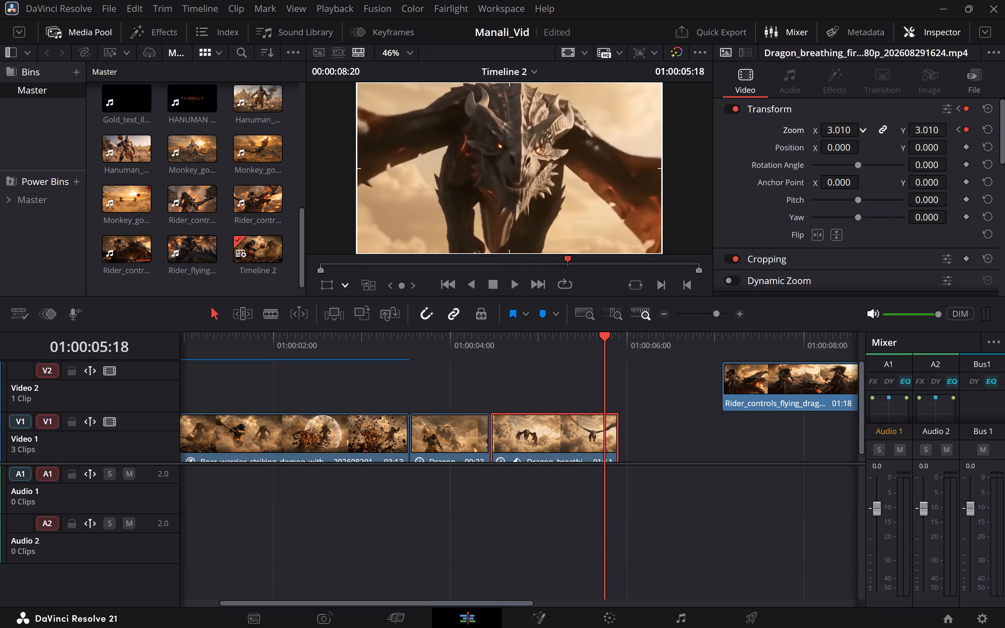
{"action": "left_click_drag", "start_coordinate": [484, 301], "coordinate": [450, 302]}
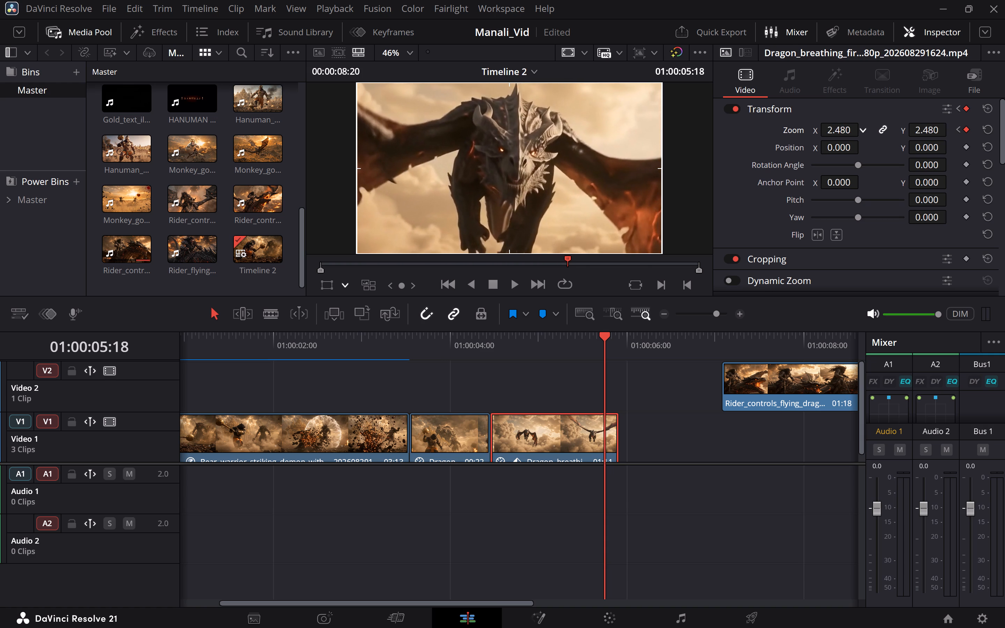
{"action": "left_click_drag", "start_coordinate": [450, 302], "coordinate": [433, 308]}
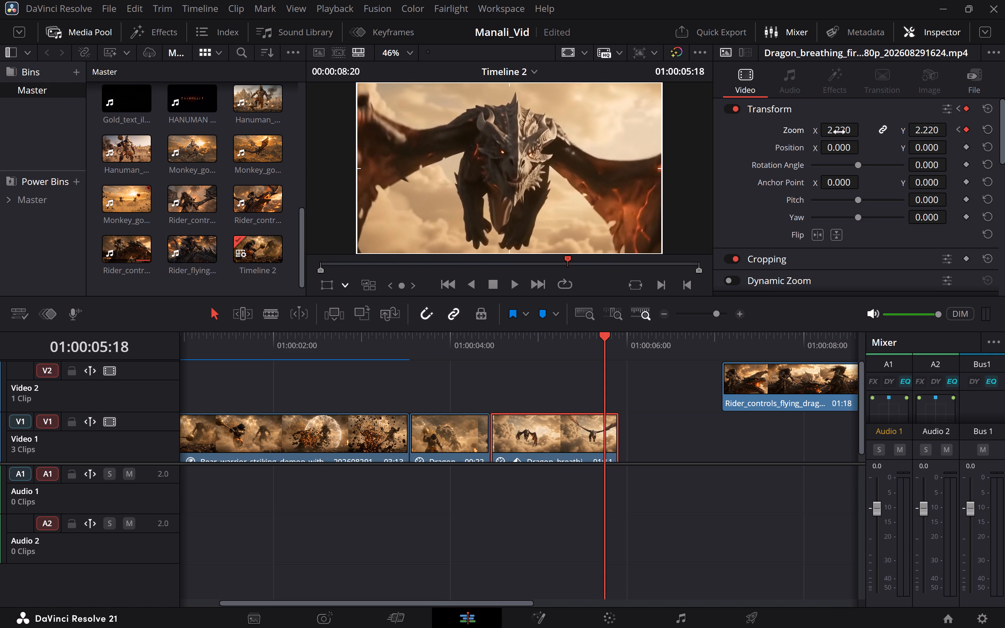
{"action": "key", "text": "space"}
{"action": "key", "text": "space"}
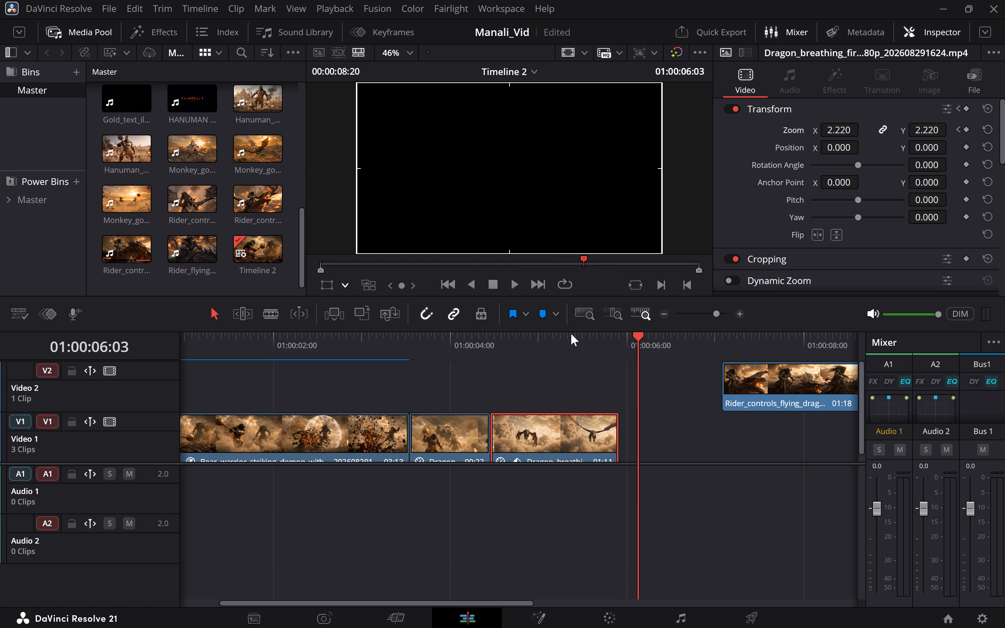
Move the rider clip on Video 2 to start at 01:00:05:20, overlapping the fire-breathing dragon clip's end, and play across the cut.
{"action": "left_click_drag", "start_coordinate": [799, 404], "coordinate": [686, 404]}
{"action": "left_click", "coordinate": [721, 313]}
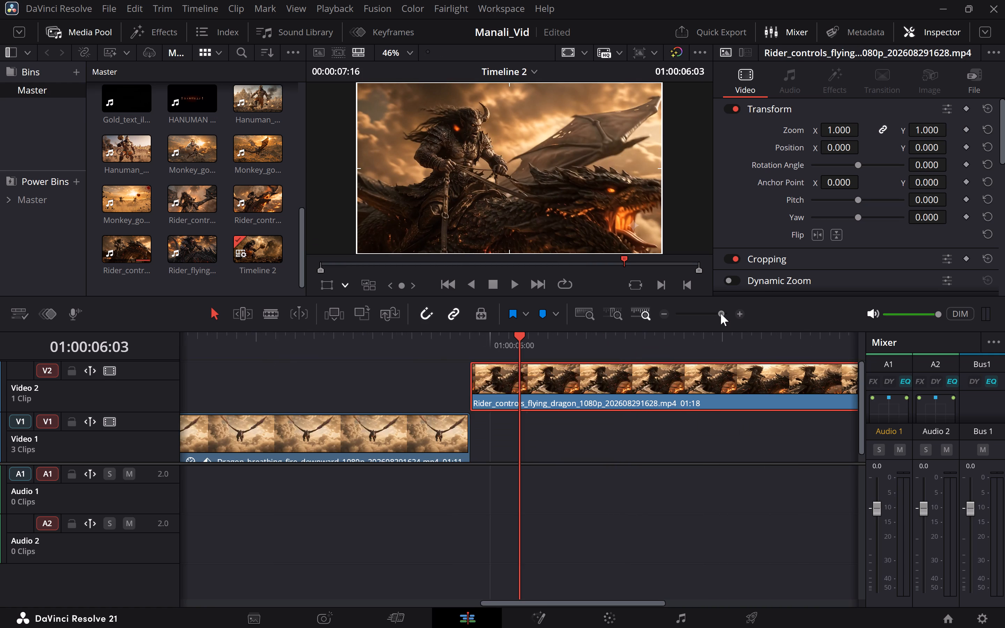
{"action": "left_click_drag", "start_coordinate": [497, 387], "coordinate": [484, 388]}
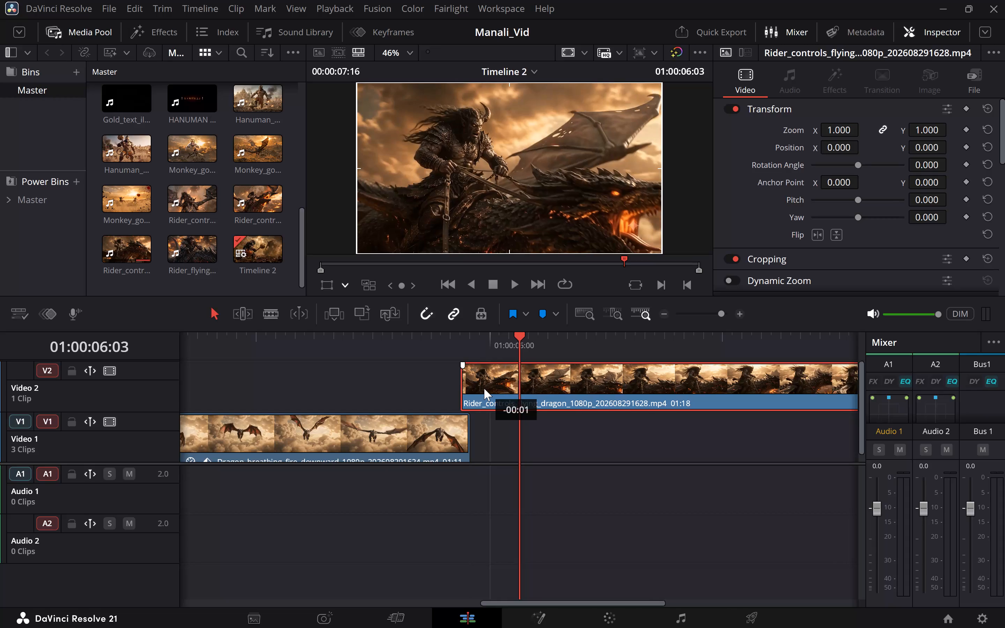
{"action": "left_click_drag", "start_coordinate": [484, 388], "coordinate": [475, 390]}
{"action": "scroll", "coordinate": [475, 390], "scroll_direction": "right", "scroll_amount": 1}
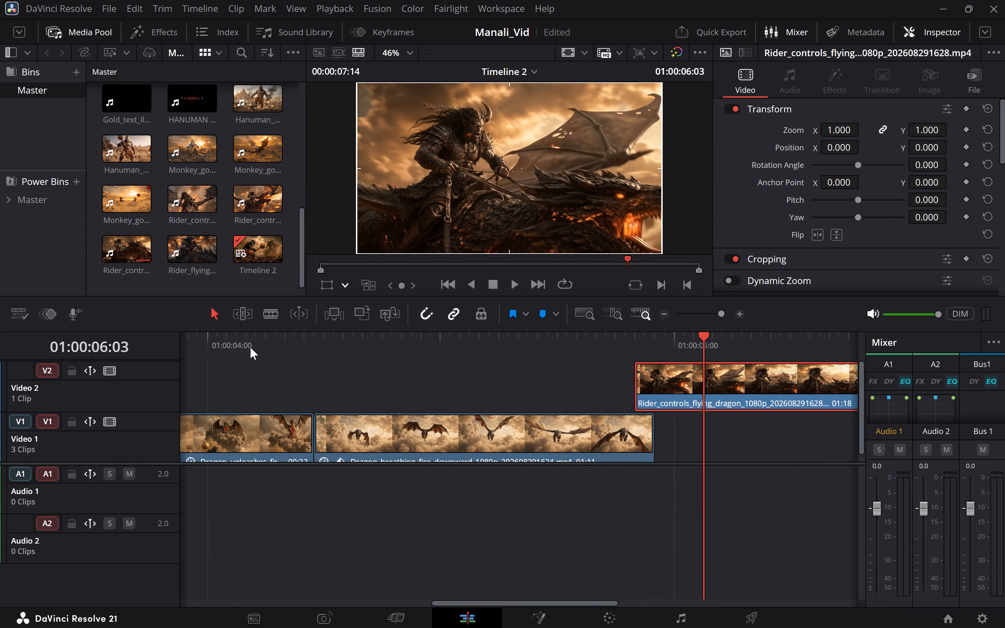
{"action": "left_click", "coordinate": [208, 346]}
{"action": "key", "text": "space"}
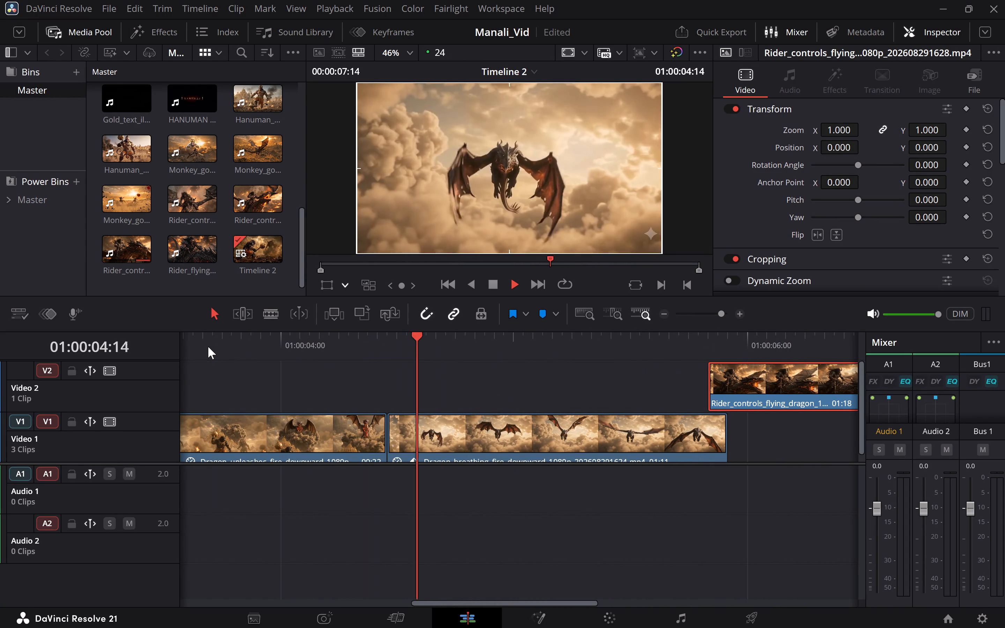
{"action": "key", "text": "space"}
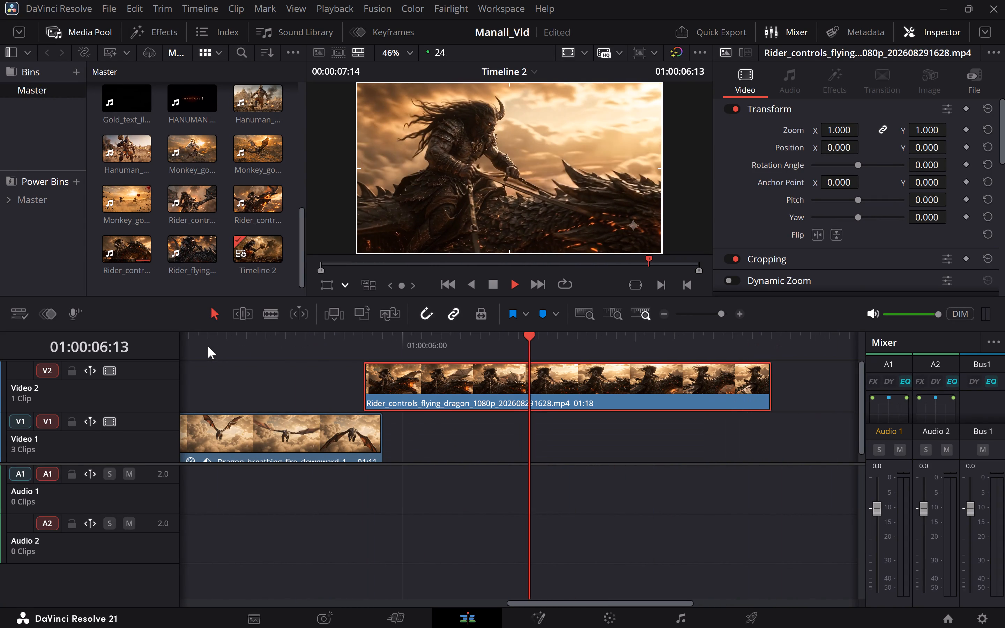
Shift the rider clip earlier one frame at a time to start at 01:00:05:18, playing across the cut after each shift.
{"action": "left_click_drag", "start_coordinate": [412, 378], "coordinate": [402, 378]}
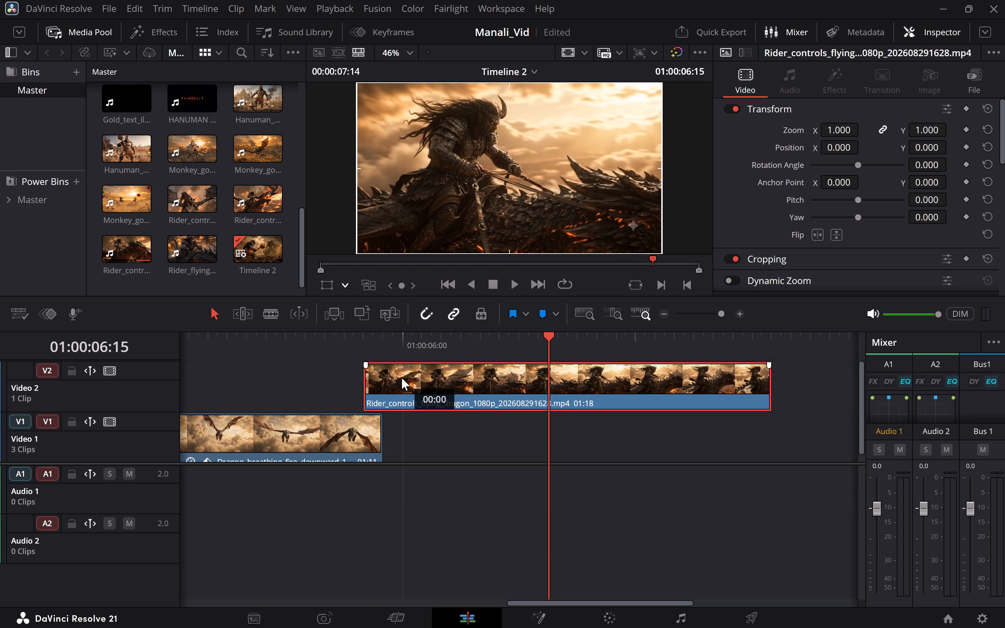
{"action": "left_click_drag", "start_coordinate": [402, 378], "coordinate": [396, 378]}
{"action": "left_click", "coordinate": [232, 339]}
{"action": "key", "text": "space"}
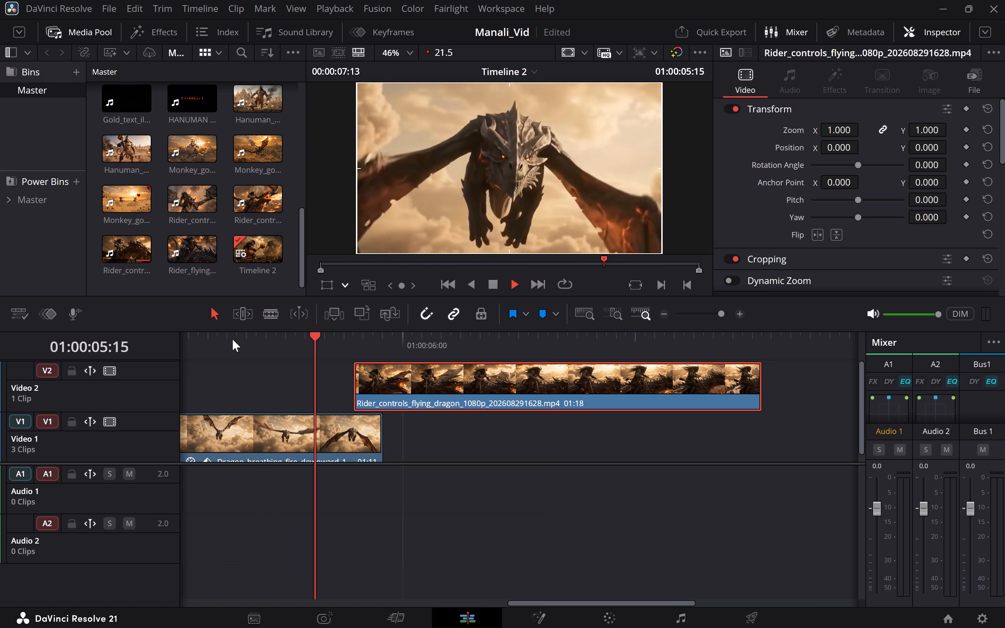
{"action": "key", "text": "space"}
{"action": "left_click_drag", "start_coordinate": [493, 387], "coordinate": [492, 387]}
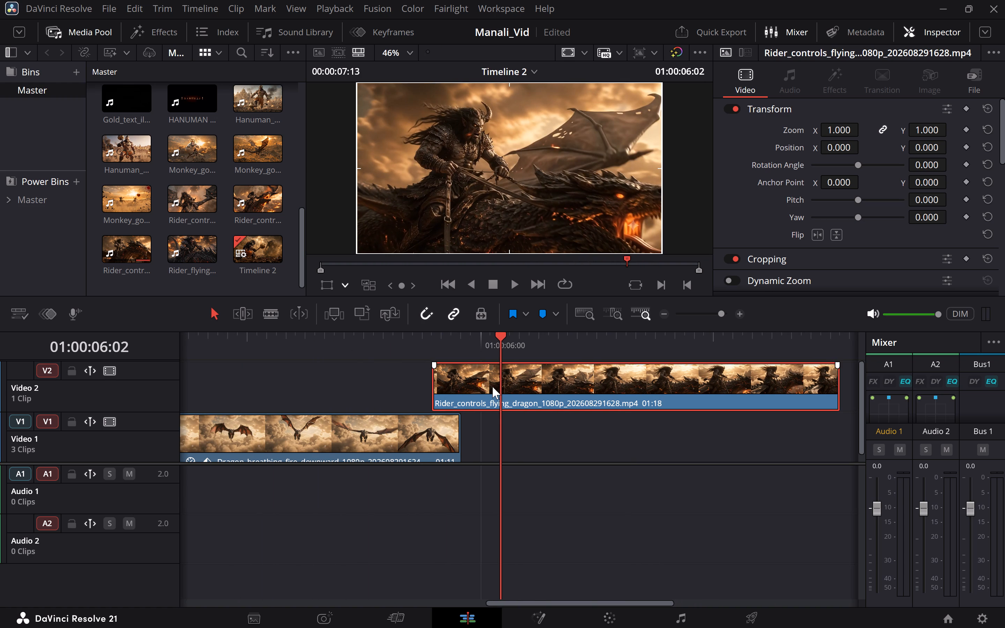
{"action": "left_click_drag", "start_coordinate": [492, 387], "coordinate": [477, 389]}
{"action": "scroll", "coordinate": [477, 389], "scroll_direction": "right", "scroll_amount": 1}
{"action": "left_click", "coordinate": [232, 350]}
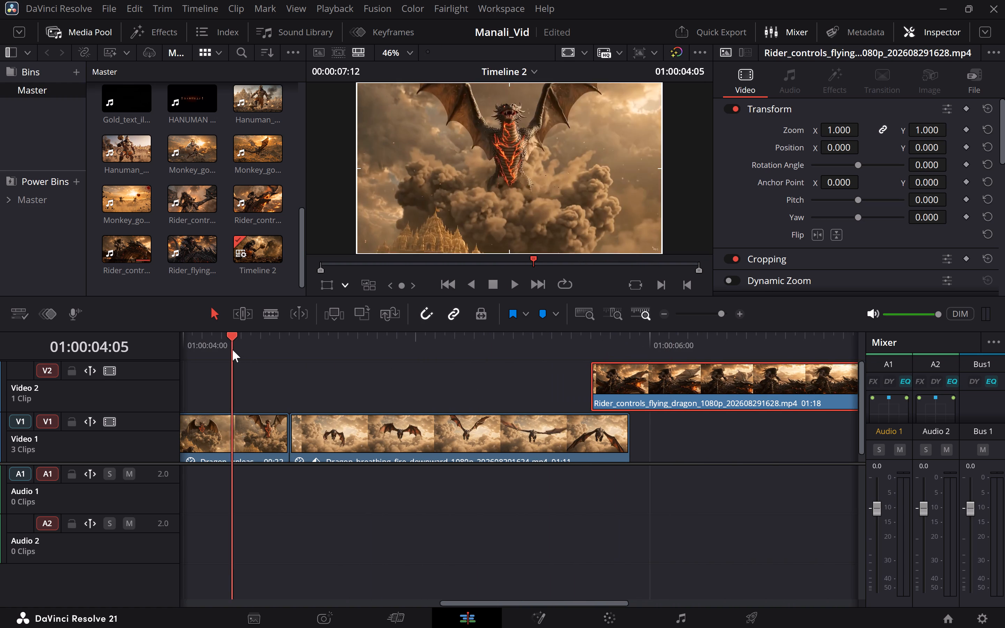
{"action": "key", "text": "space"}
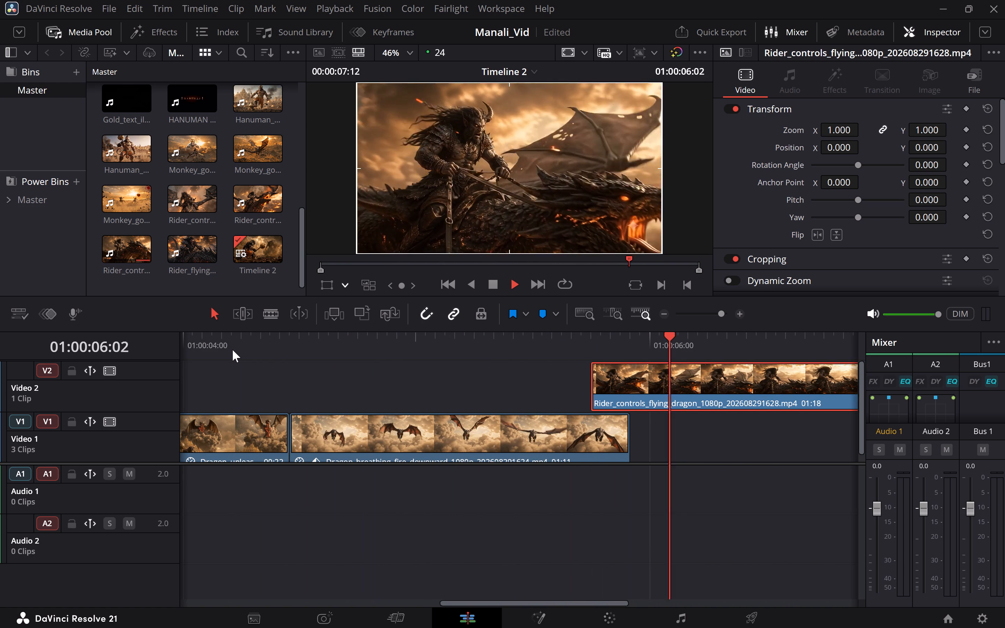
{"action": "key", "text": "space"}
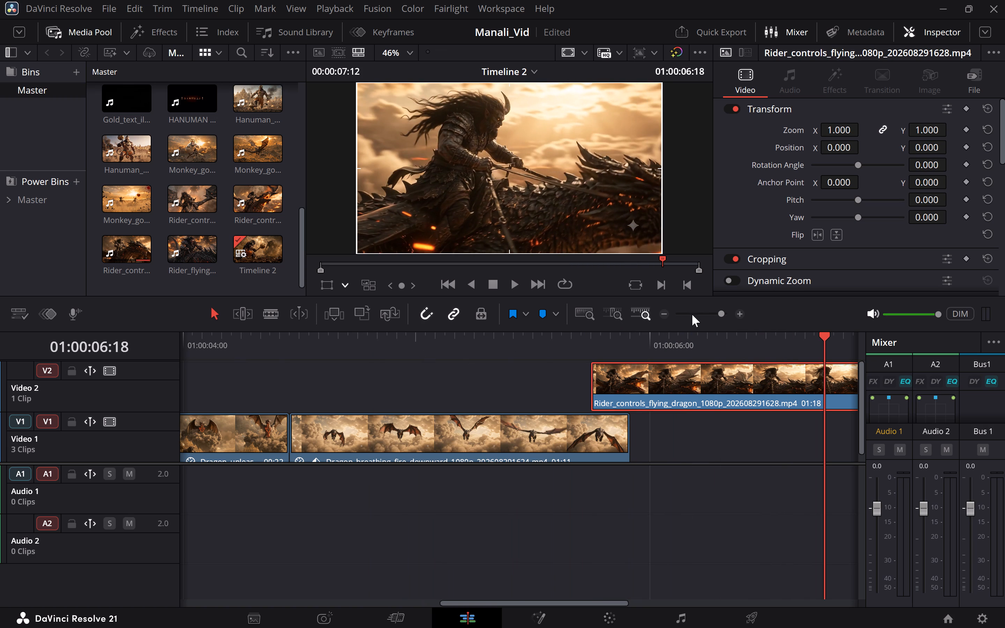
Play the sequence twice from within the bear warrior clip into the rider clip to review the cuts between them.
{"action": "left_click", "coordinate": [716, 314]}
{"action": "scroll", "coordinate": [716, 314], "scroll_direction": "right", "scroll_amount": 1}
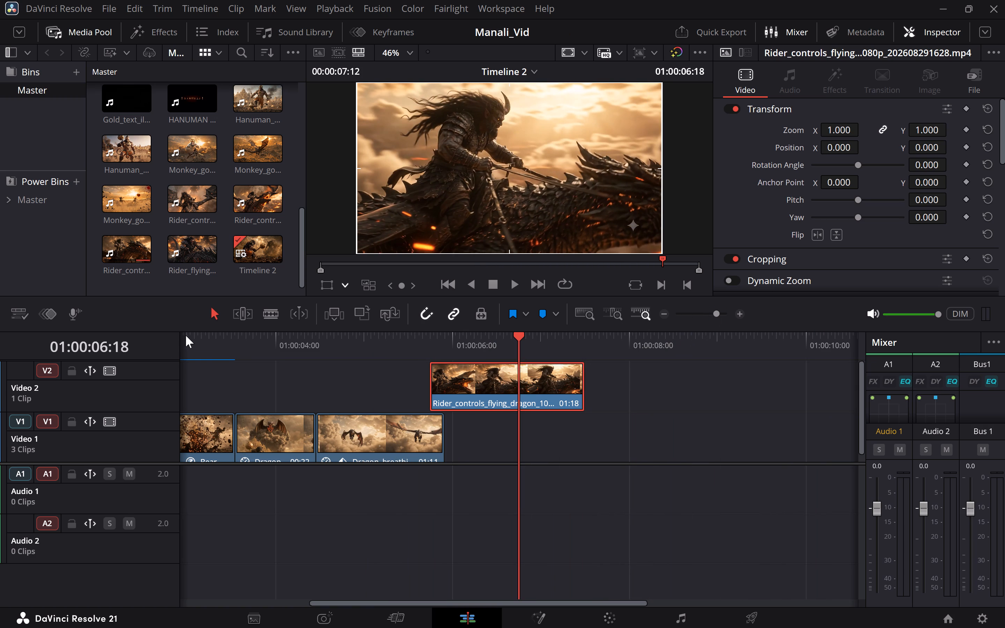
{"action": "left_click", "coordinate": [190, 338]}
{"action": "key", "text": "space"}
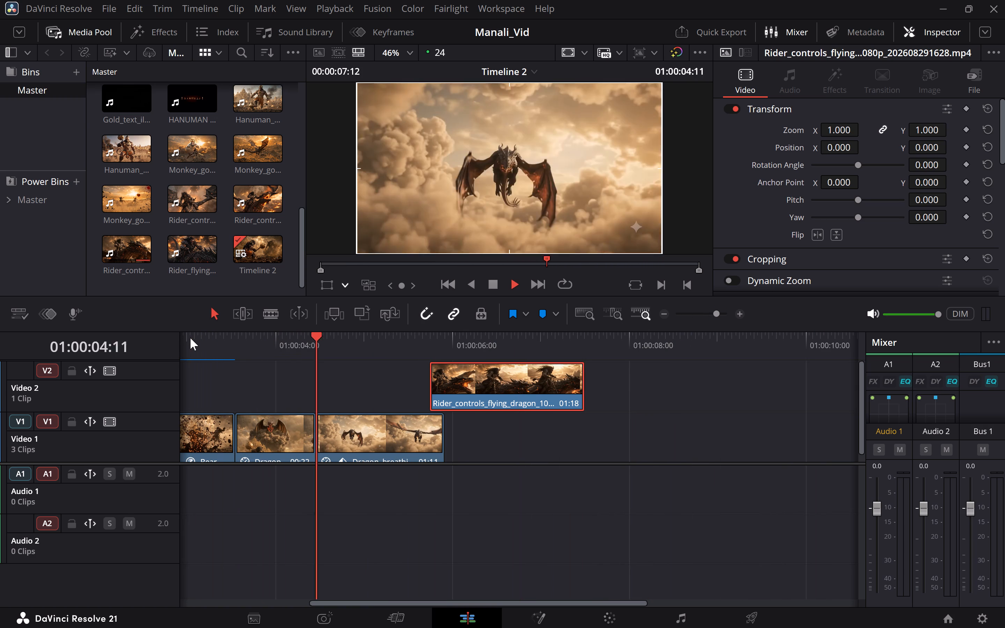
{"action": "key", "text": "space"}
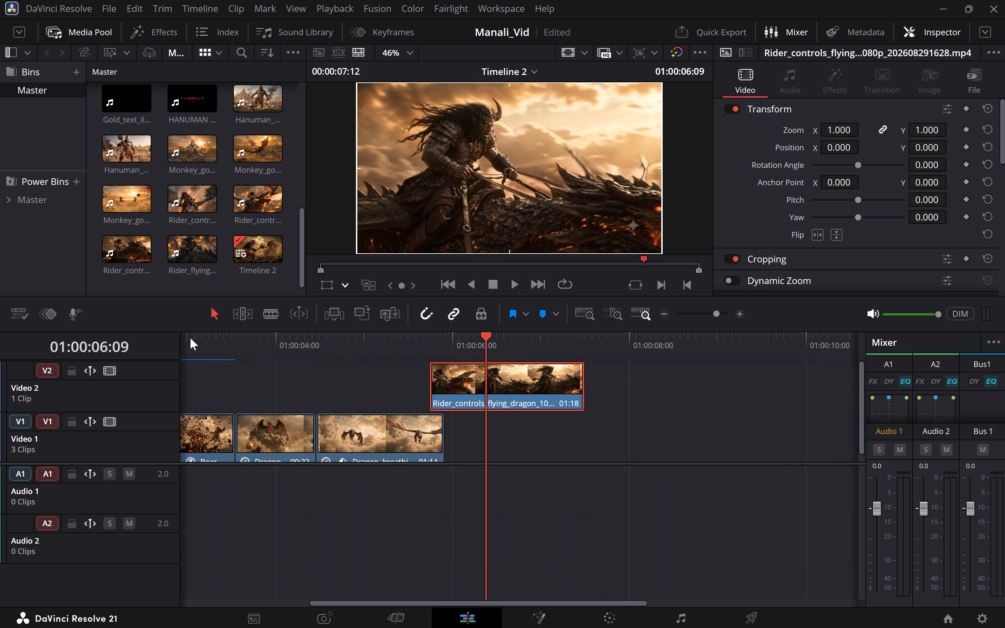
{"action": "scroll", "coordinate": [190, 338], "scroll_direction": "right", "scroll_amount": 1}
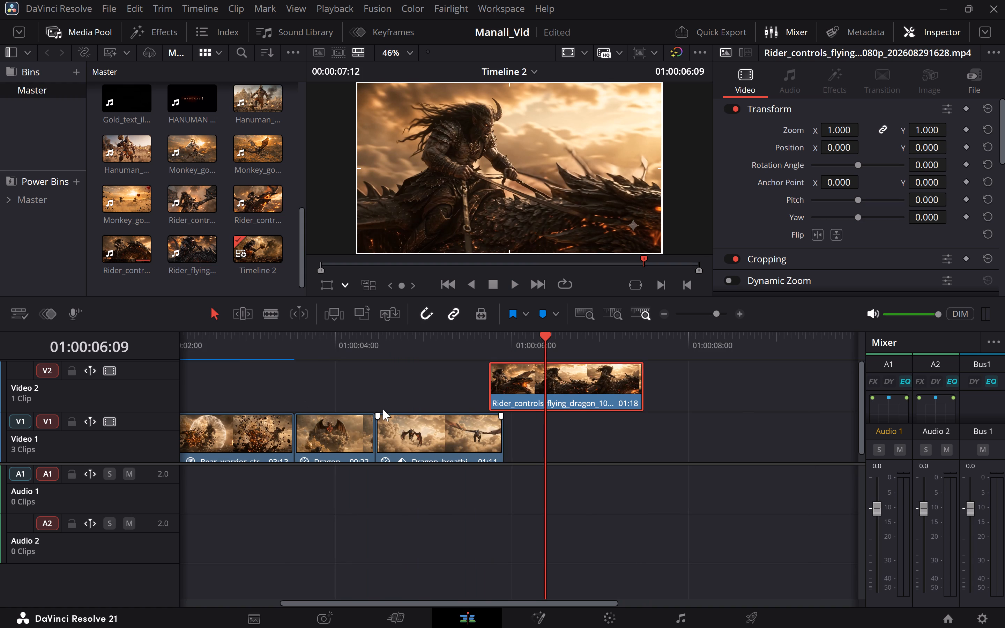
{"action": "scroll", "coordinate": [278, 398], "scroll_direction": "right", "scroll_amount": 1}
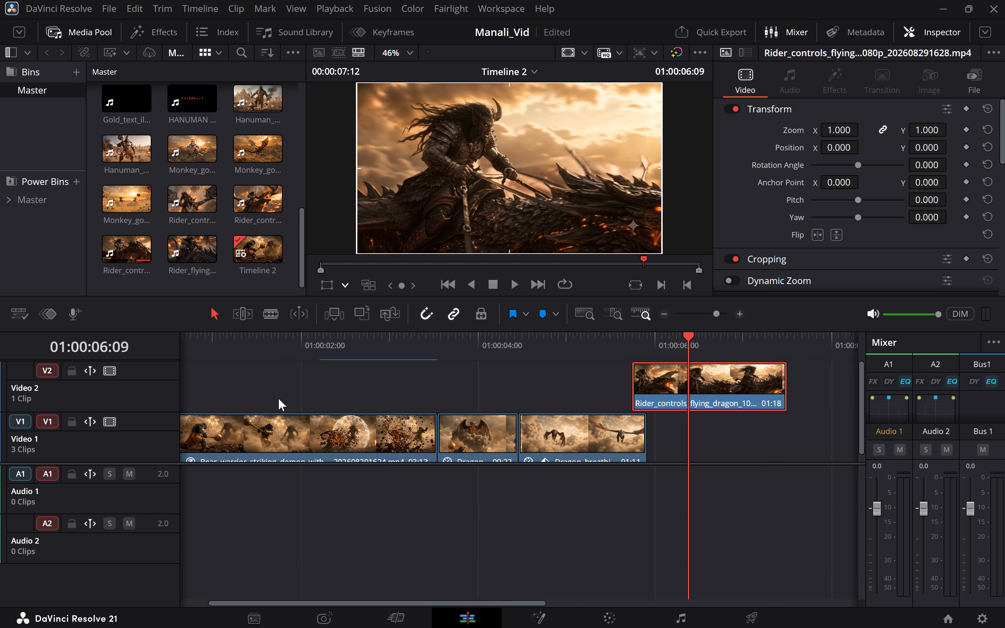
{"action": "scroll", "coordinate": [278, 398], "scroll_direction": "right", "scroll_amount": 1}
{"action": "left_click", "coordinate": [237, 338]}
{"action": "key", "text": "space"}
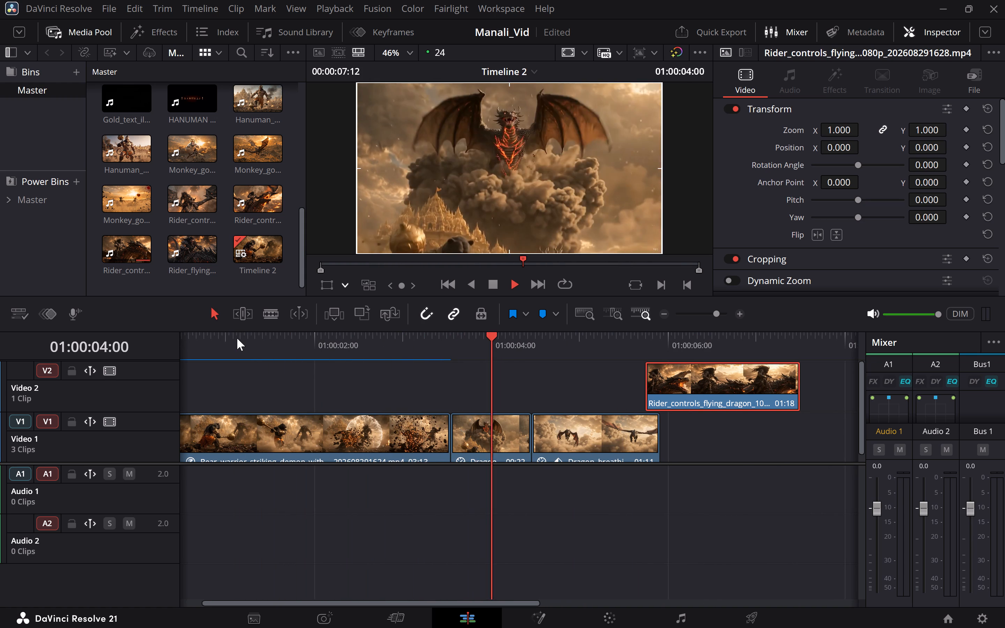
{"action": "key", "text": "space"}
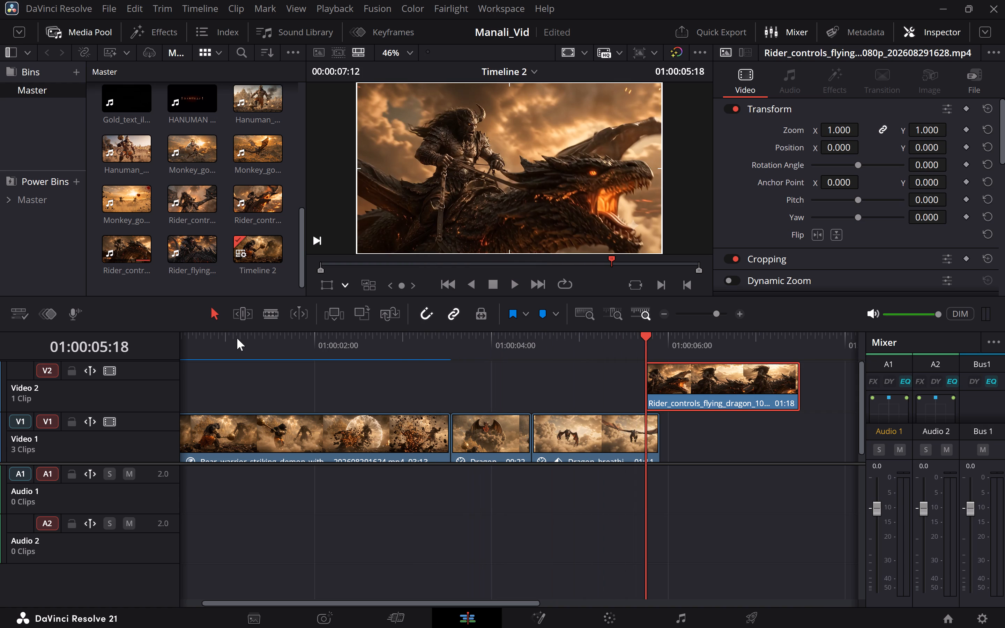
Trim two frames off the start of the fire-breathing dragon clip on Video 1, and close the gap to the preceding dragon clip.
{"action": "left_click", "coordinate": [538, 430]}
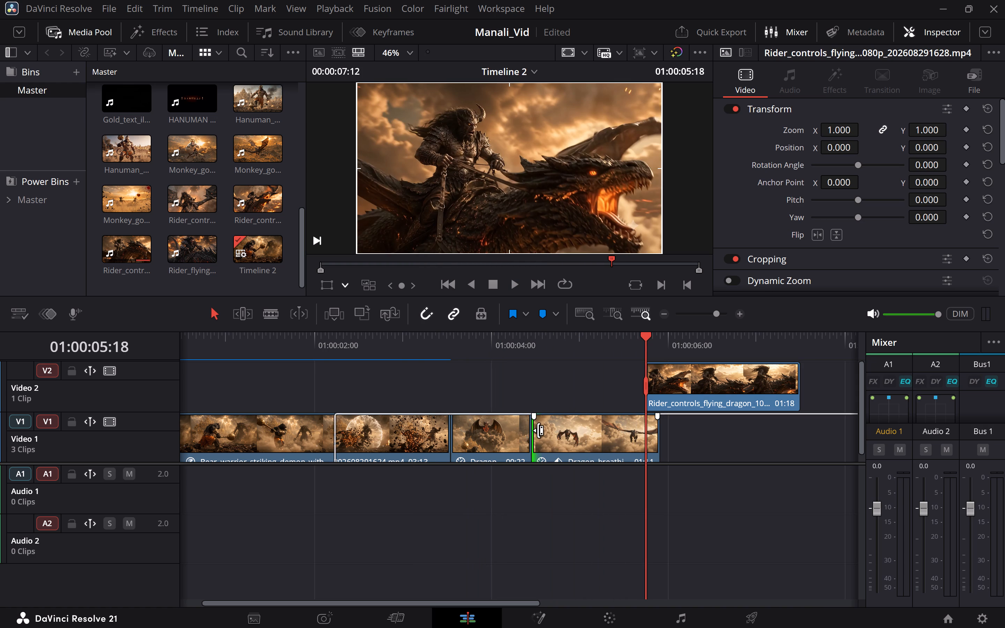
{"action": "left_click_drag", "start_coordinate": [722, 314], "coordinate": [575, 404]}
{"action": "scroll", "coordinate": [575, 404], "scroll_direction": "right", "scroll_amount": 2}
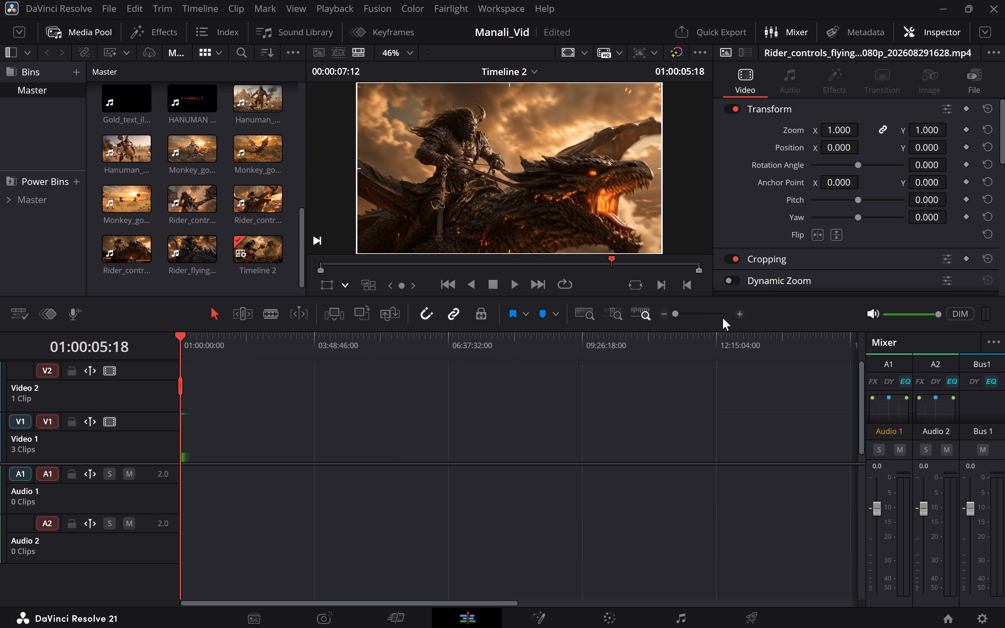
{"action": "left_click", "coordinate": [719, 313]}
{"action": "scroll", "coordinate": [588, 468], "scroll_direction": "right", "scroll_amount": 1}
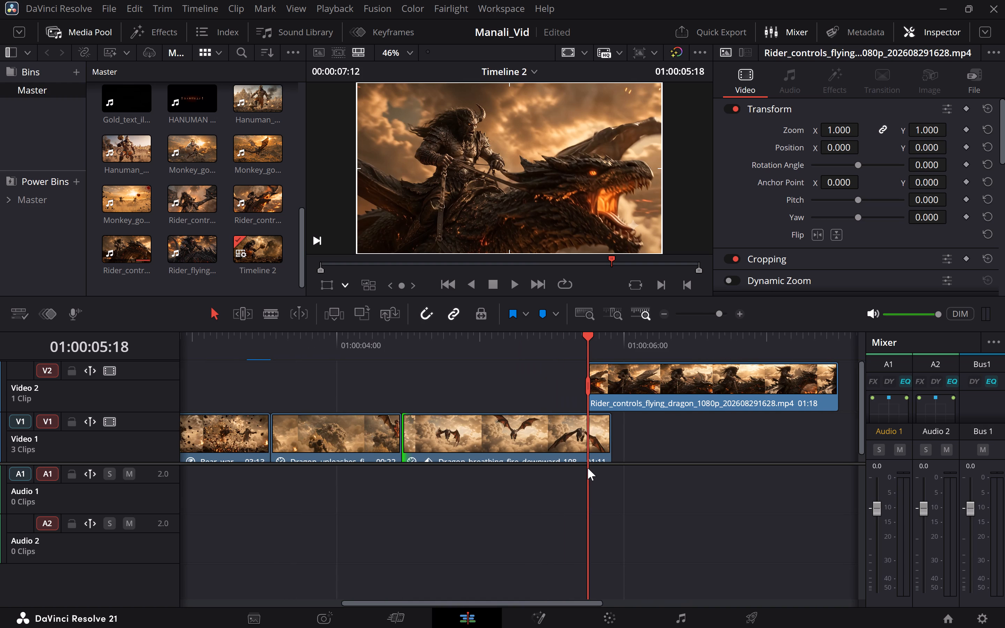
{"action": "left_click", "coordinate": [724, 314]}
{"action": "scroll", "coordinate": [526, 428], "scroll_direction": "right", "scroll_amount": 1}
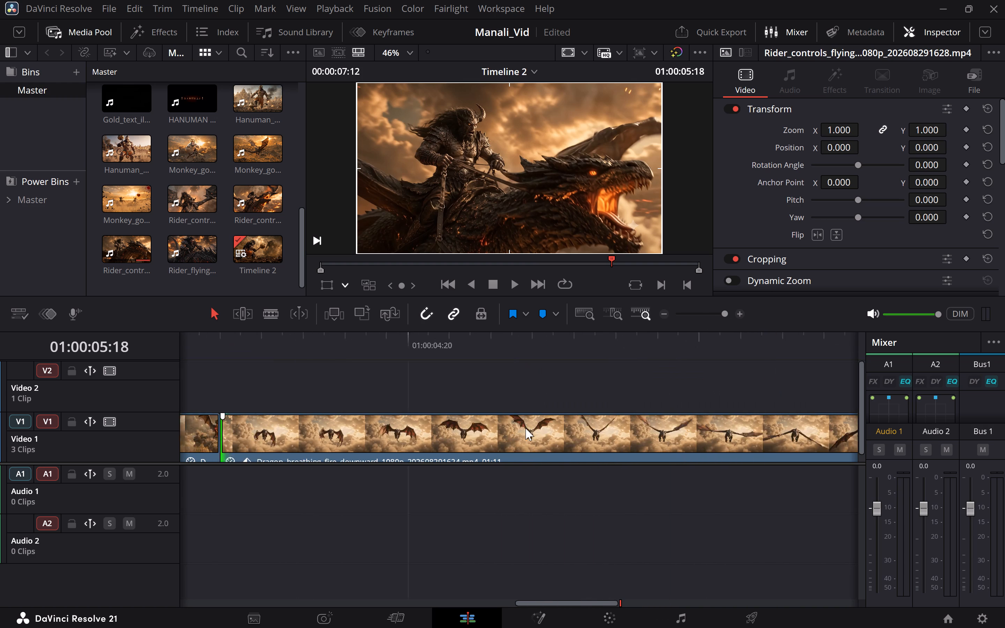
{"action": "scroll", "coordinate": [526, 428], "scroll_direction": "right", "scroll_amount": 1}
{"action": "left_click_drag", "start_coordinate": [372, 435], "coordinate": [398, 436]}
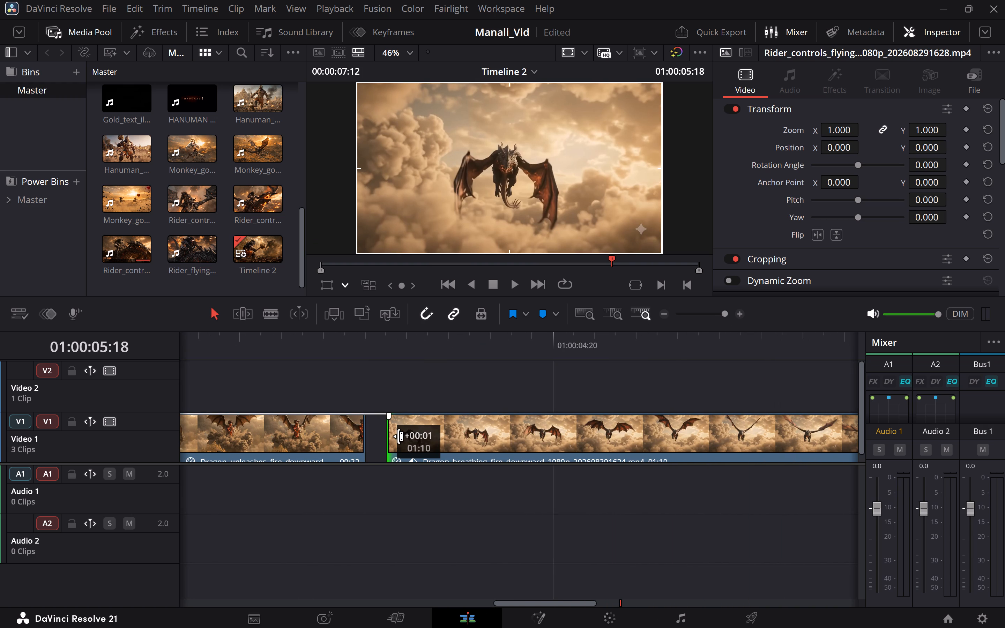
{"action": "left_click_drag", "start_coordinate": [398, 436], "coordinate": [417, 435]}
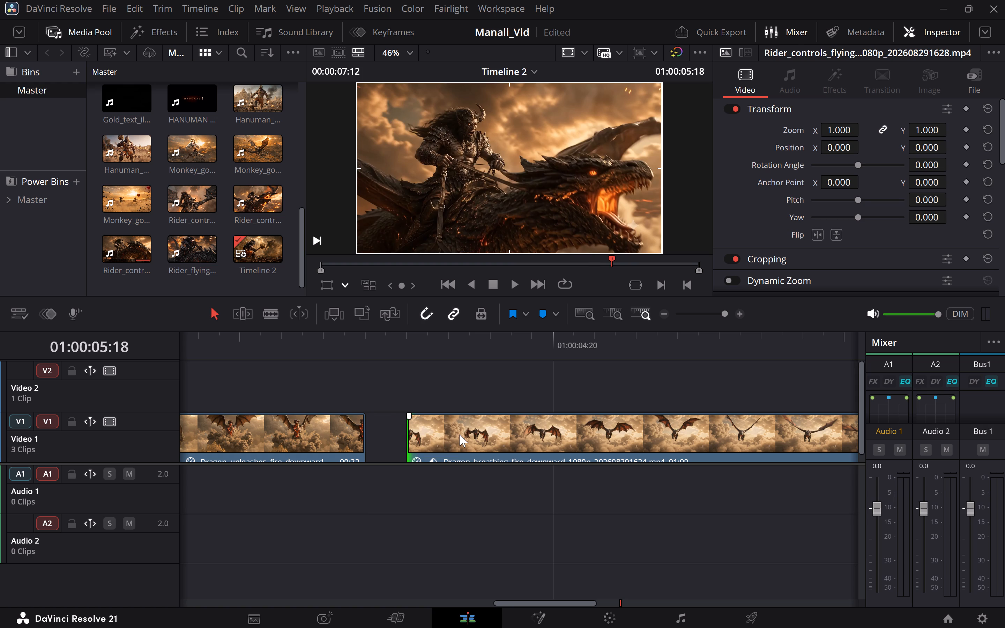
{"action": "left_click_drag", "start_coordinate": [460, 434], "coordinate": [410, 436]}
Move the rider clip on Video 2 two frames earlier, and play across both cuts from within the first dragon clip.
{"action": "scroll", "coordinate": [410, 436], "scroll_direction": "left", "scroll_amount": 1}
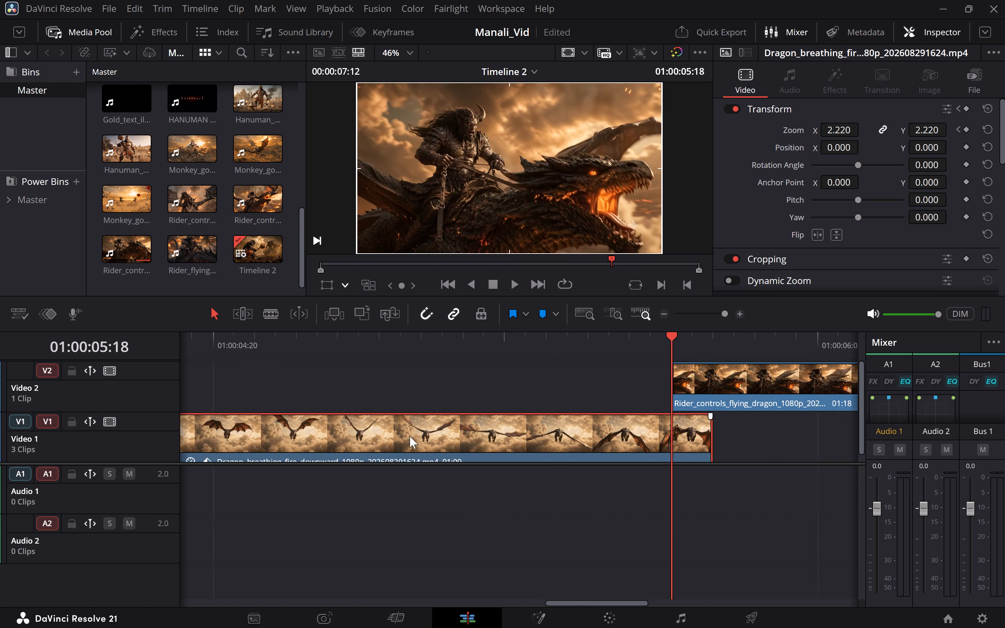
{"action": "scroll", "coordinate": [410, 436], "scroll_direction": "left", "scroll_amount": 1}
{"action": "left_click_drag", "start_coordinate": [607, 388], "coordinate": [582, 388]}
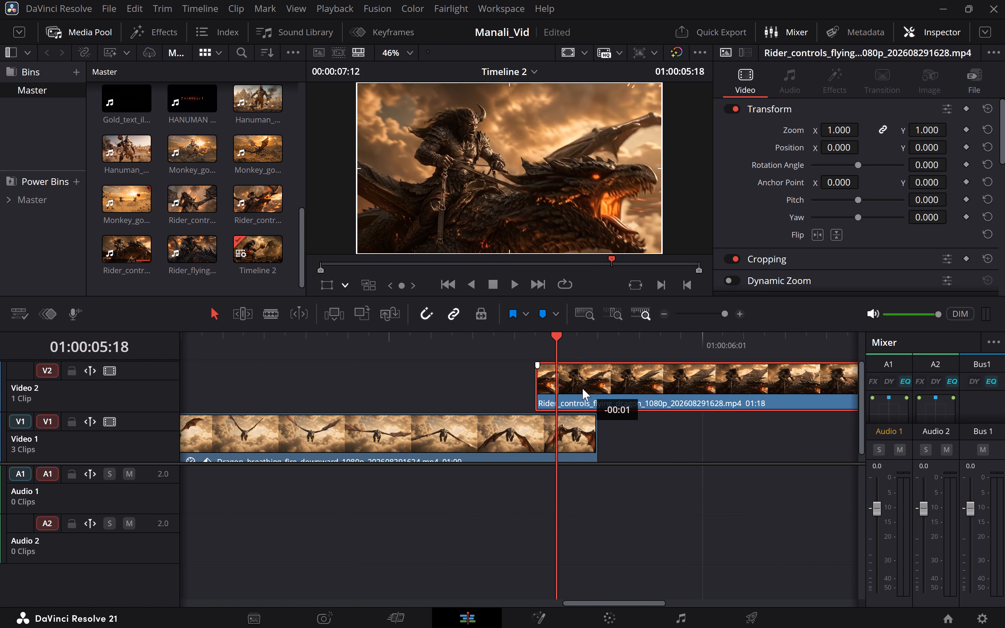
{"action": "left_click_drag", "start_coordinate": [582, 388], "coordinate": [560, 388]}
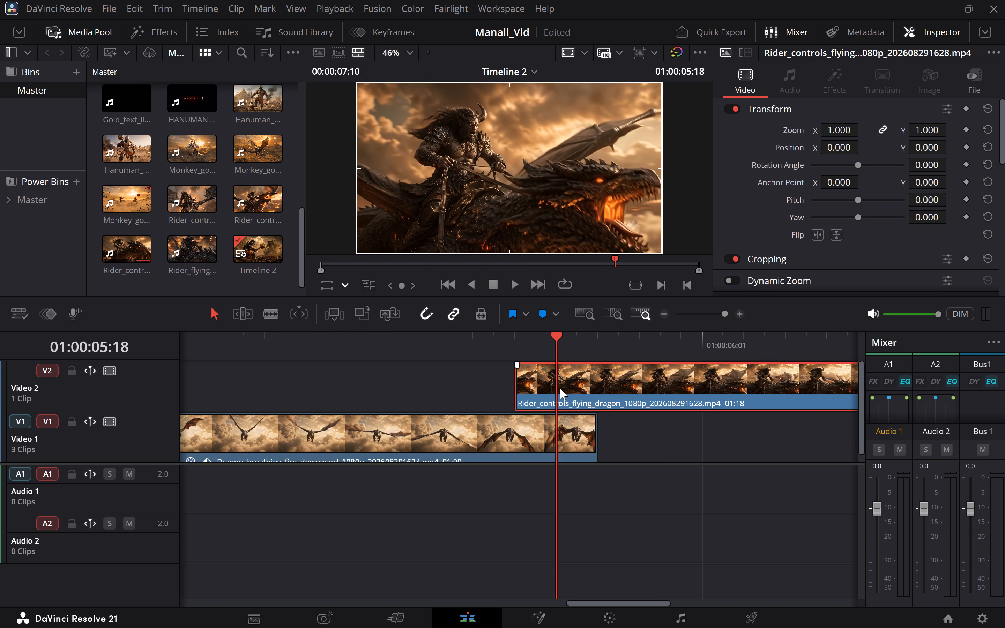
{"action": "scroll", "coordinate": [560, 388], "scroll_direction": "right", "scroll_amount": 2}
{"action": "left_click", "coordinate": [416, 351]}
{"action": "key", "text": "space"}
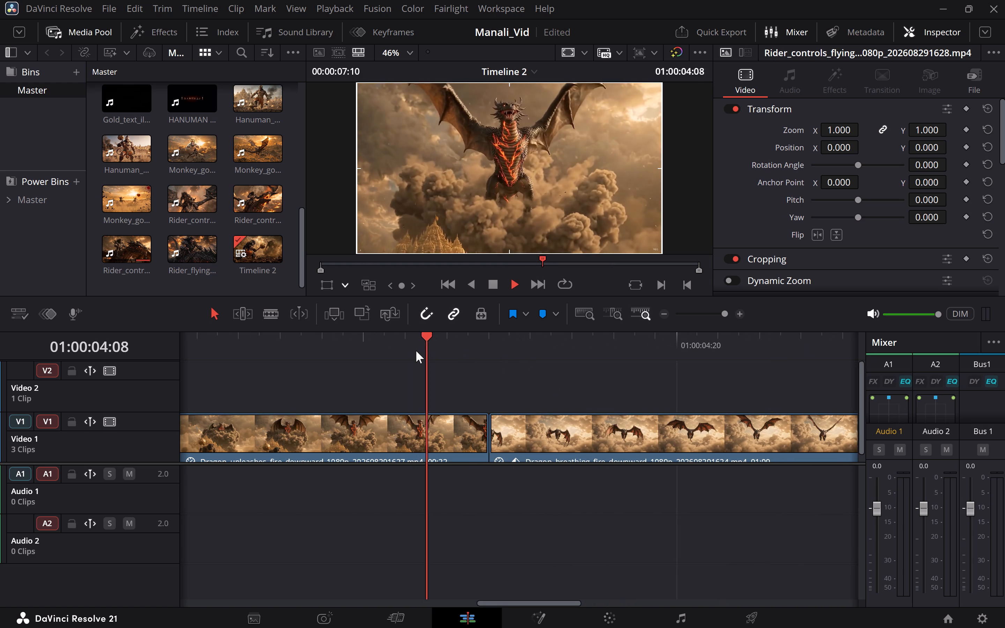
{"action": "key", "text": "space"}
{"action": "key", "text": "space"}
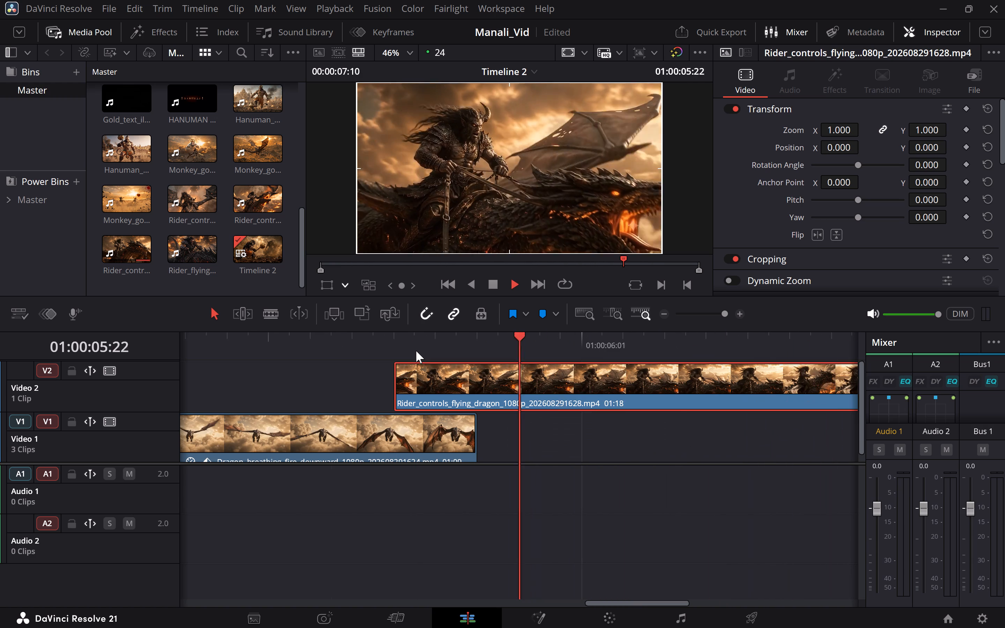
{"action": "key", "text": "space"}
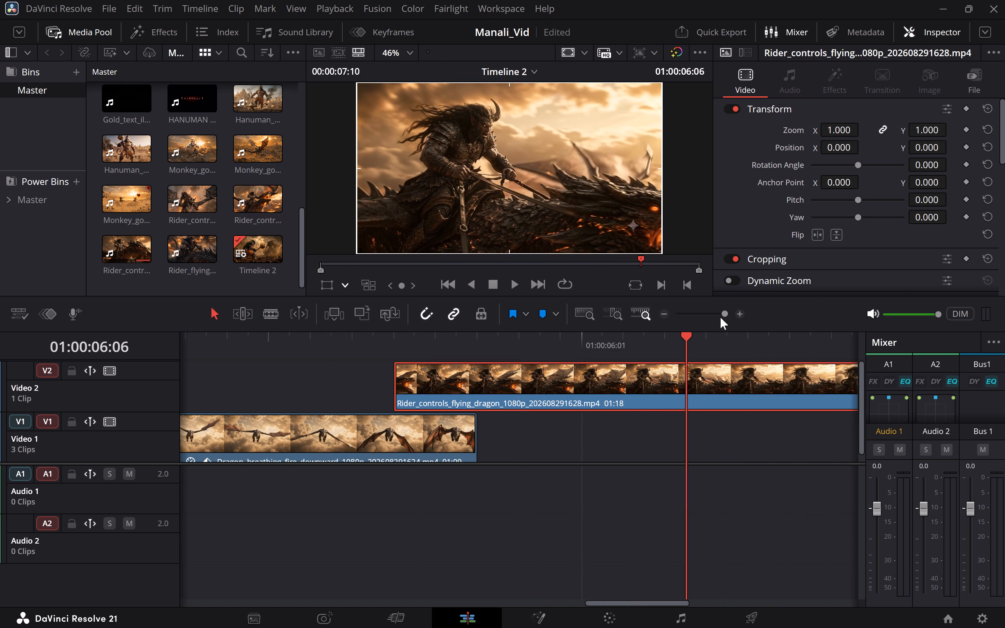
Play the sequence from within the bear warrior clip, and replay from the first dragon clip to review the cuts into the rider clip.
{"action": "left_click", "coordinate": [720, 317]}
{"action": "scroll", "coordinate": [491, 395], "scroll_direction": "right", "scroll_amount": 1}
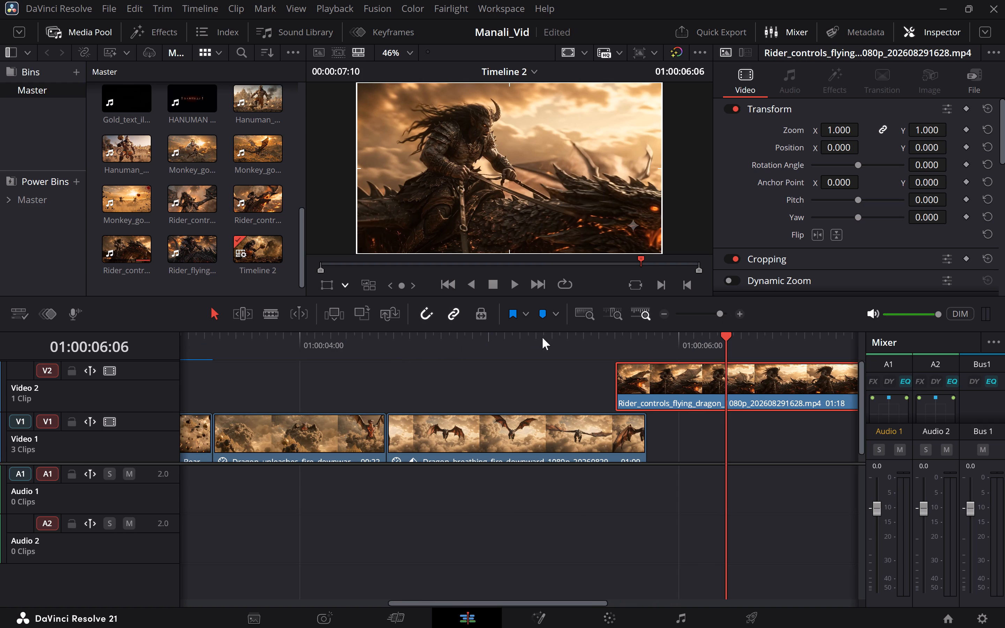
{"action": "scroll", "coordinate": [300, 382], "scroll_direction": "right", "scroll_amount": 2}
{"action": "left_click", "coordinate": [280, 364]}
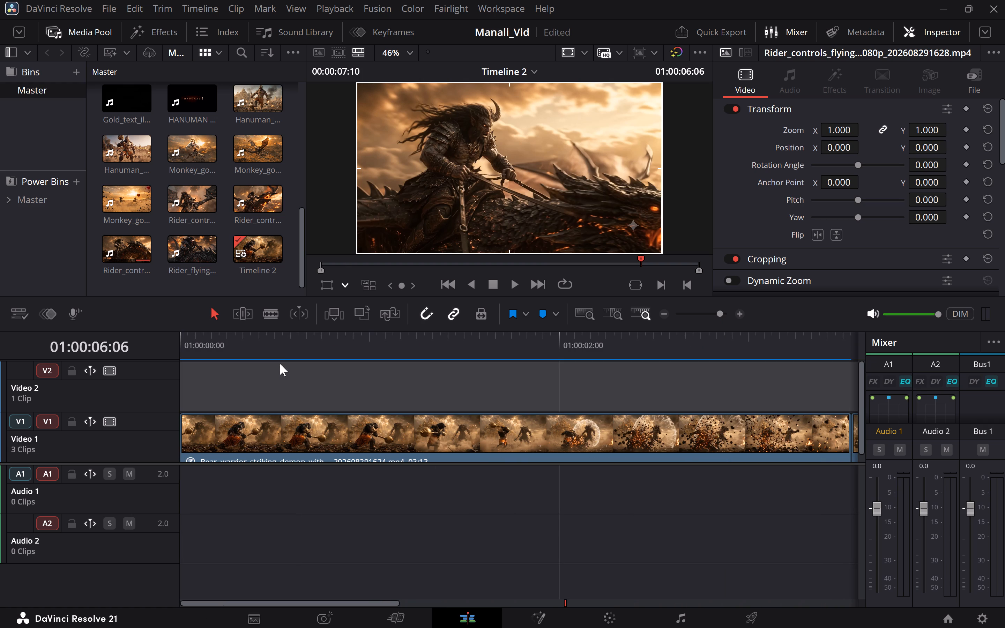
{"action": "left_click", "coordinate": [276, 335]}
{"action": "key", "text": "space"}
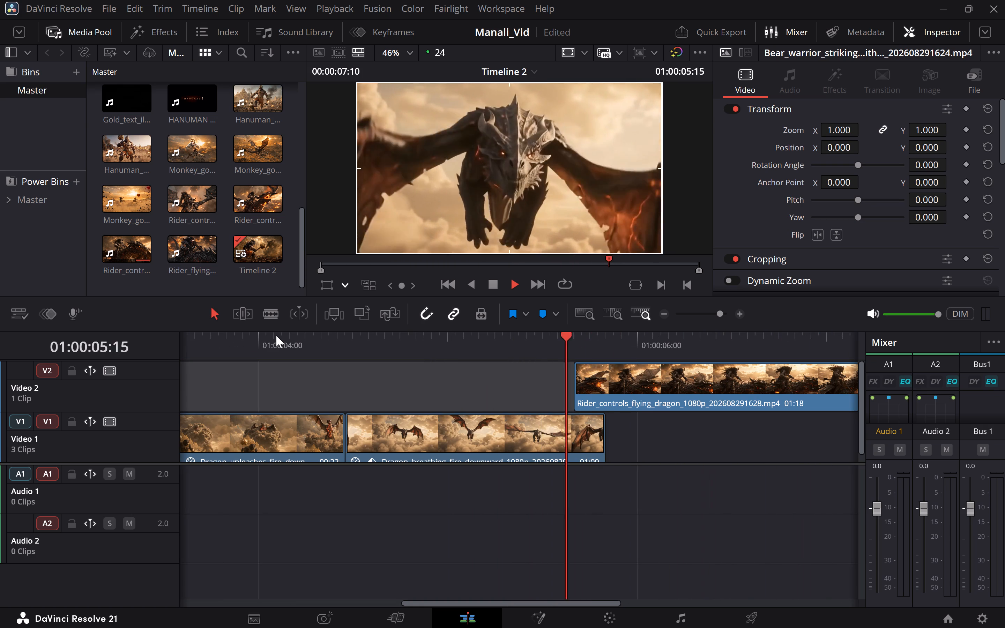
{"action": "key", "text": "space"}
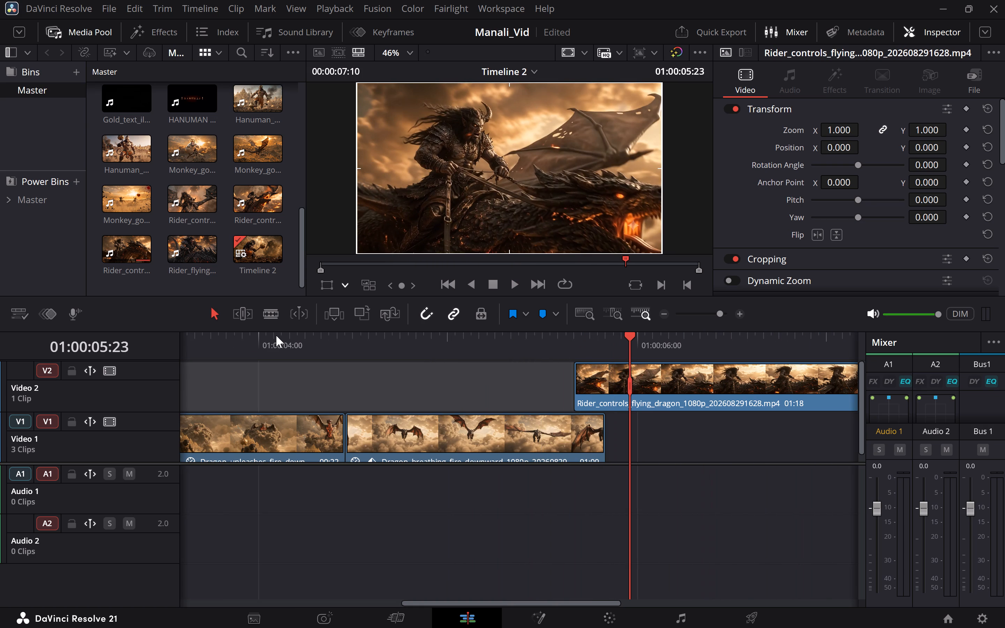
{"action": "left_click", "coordinate": [283, 335]}
{"action": "key", "text": "space"}
{"action": "key", "text": "space"}
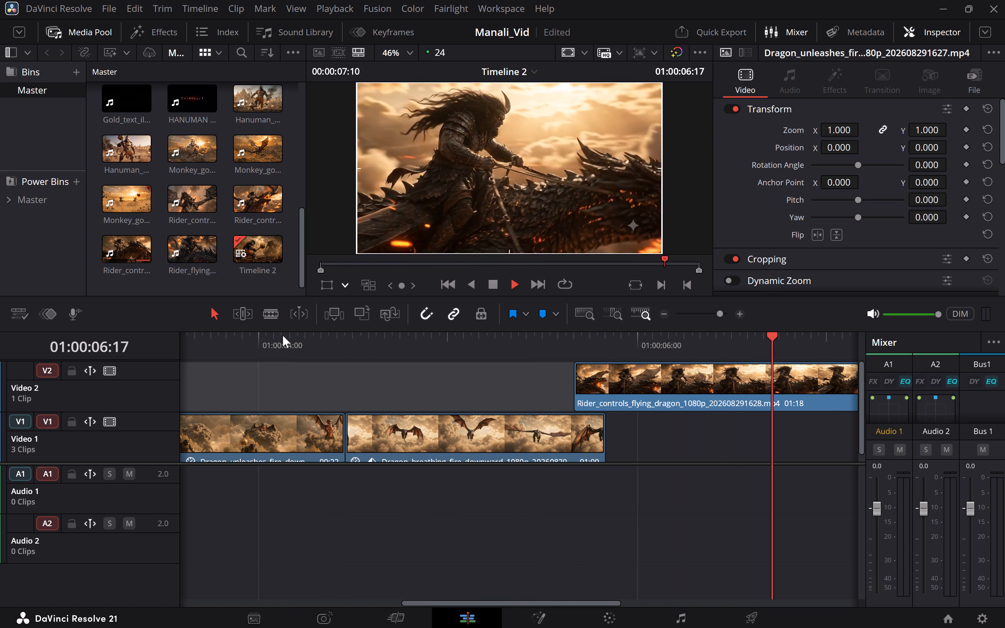
{"action": "key", "text": "space"}
Set the rider clip's speed on Video 2 to 115%, and play from the fire-breathing dragon clip's end through the rider clip.
{"action": "left_click", "coordinate": [376, 385]}
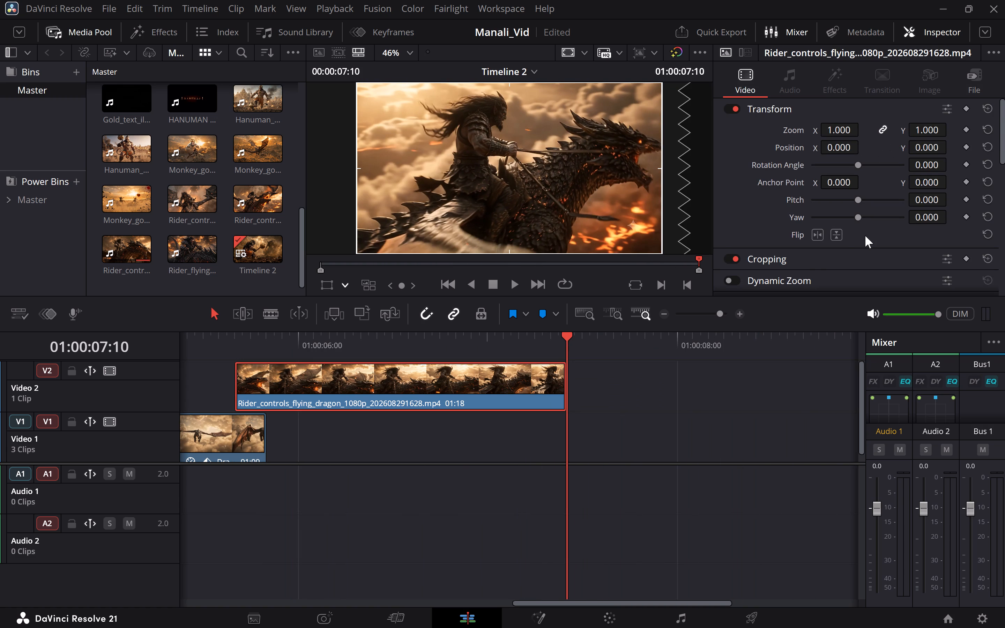
{"action": "scroll", "coordinate": [840, 236], "scroll_direction": "down", "scroll_amount": 1}
{"action": "left_click_drag", "start_coordinate": [926, 259], "coordinate": [935, 259]}
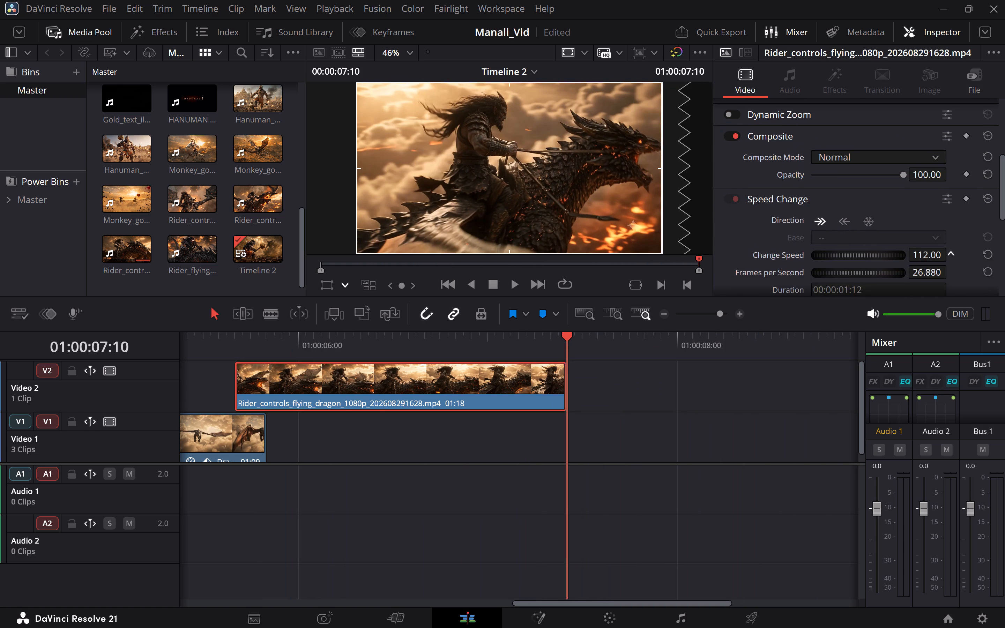
{"action": "left_click_drag", "start_coordinate": [935, 259], "coordinate": [941, 259]}
{"action": "left_click_drag", "start_coordinate": [928, 258], "coordinate": [923, 258]}
{"action": "scroll", "coordinate": [597, 355], "scroll_direction": "right", "scroll_amount": 1}
{"action": "left_click", "coordinate": [311, 340]}
{"action": "key", "text": "space"}
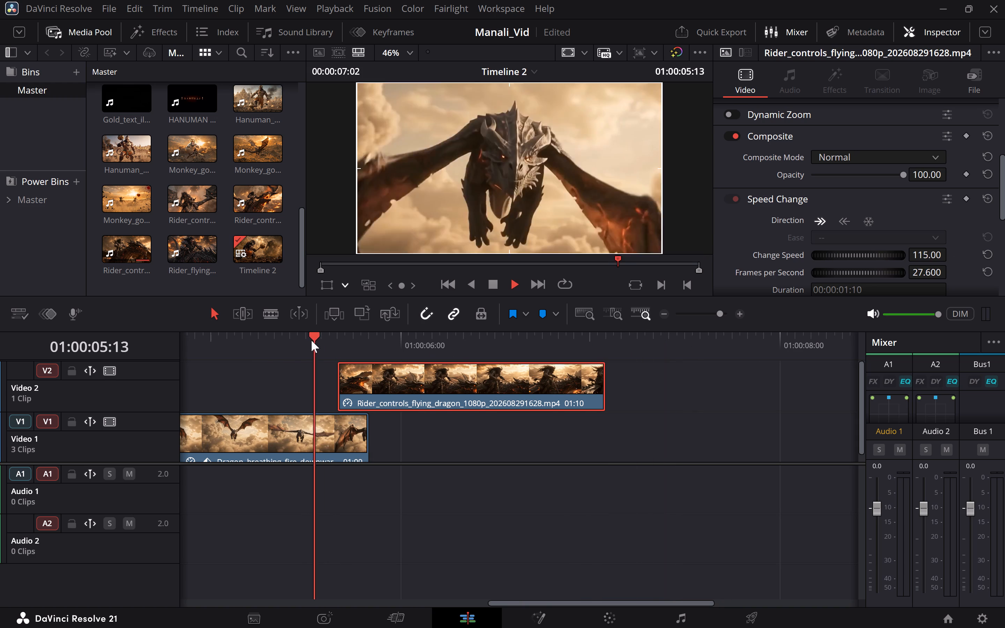
{"action": "key", "text": "space"}
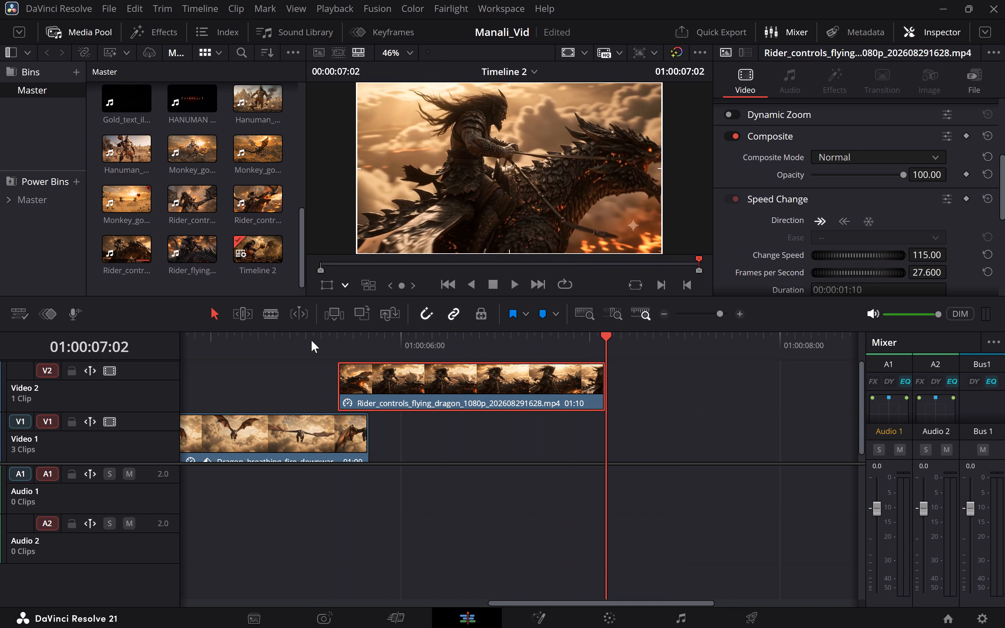
{"action": "key", "text": "space"}
Browse the media pool and preview the rider and dragon clips to examine candidates for the shot following the rider clip.
{"action": "scroll", "coordinate": [236, 209], "scroll_direction": "up", "scroll_amount": 1}
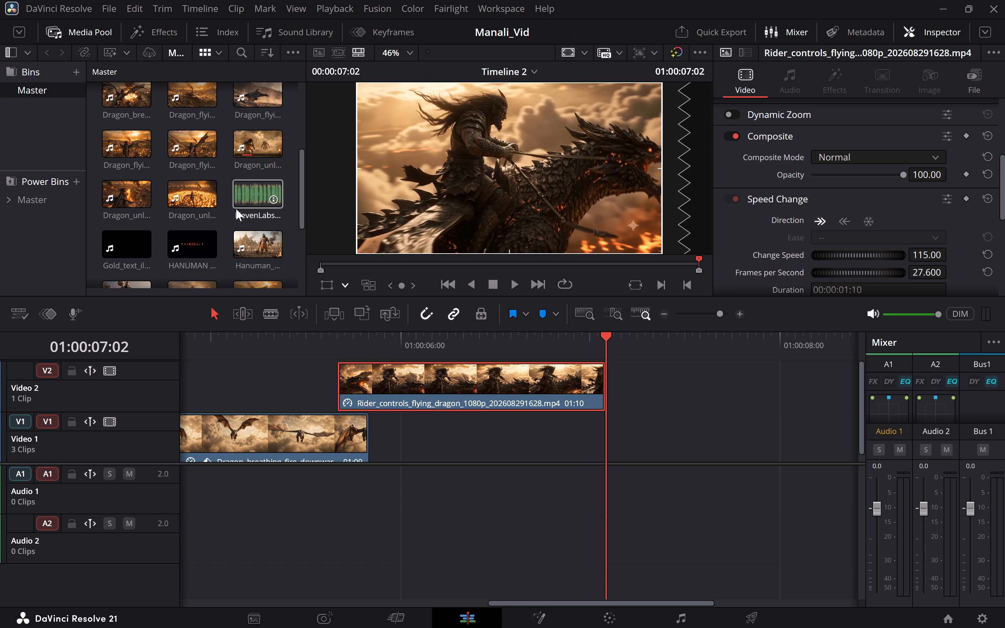
{"action": "scroll", "coordinate": [236, 209], "scroll_direction": "up", "scroll_amount": 1}
{"action": "scroll", "coordinate": [236, 209], "scroll_direction": "down", "scroll_amount": 1}
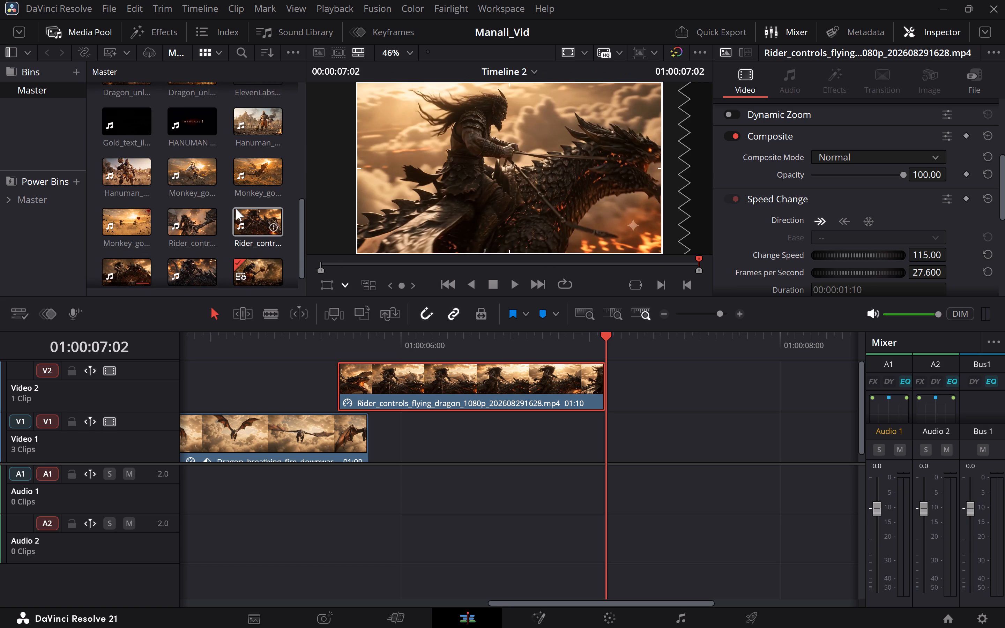
{"action": "scroll", "coordinate": [264, 220], "scroll_direction": "down", "scroll_amount": 1}
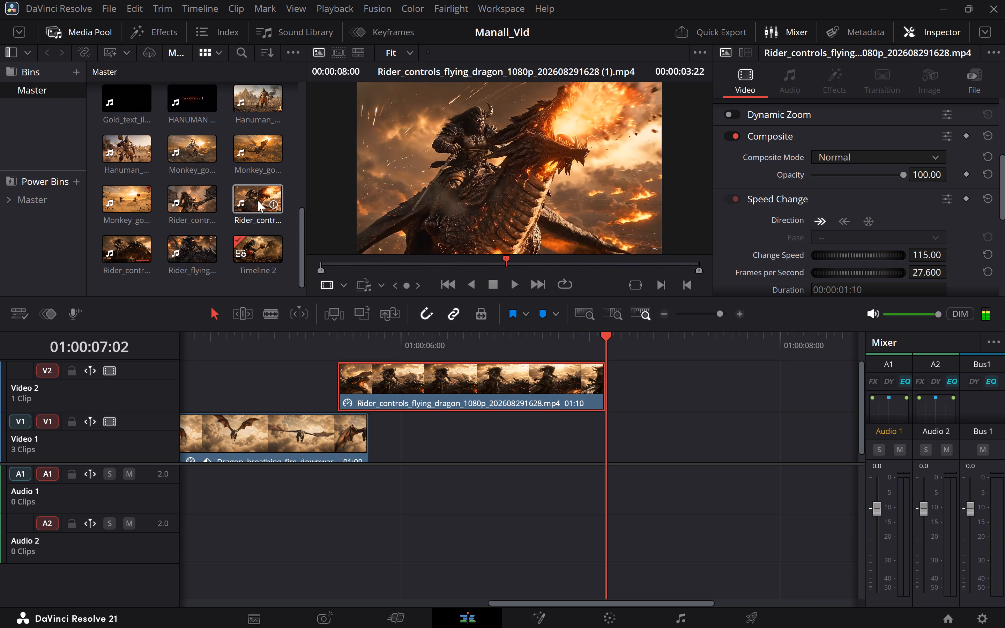
{"action": "key", "text": "space"}
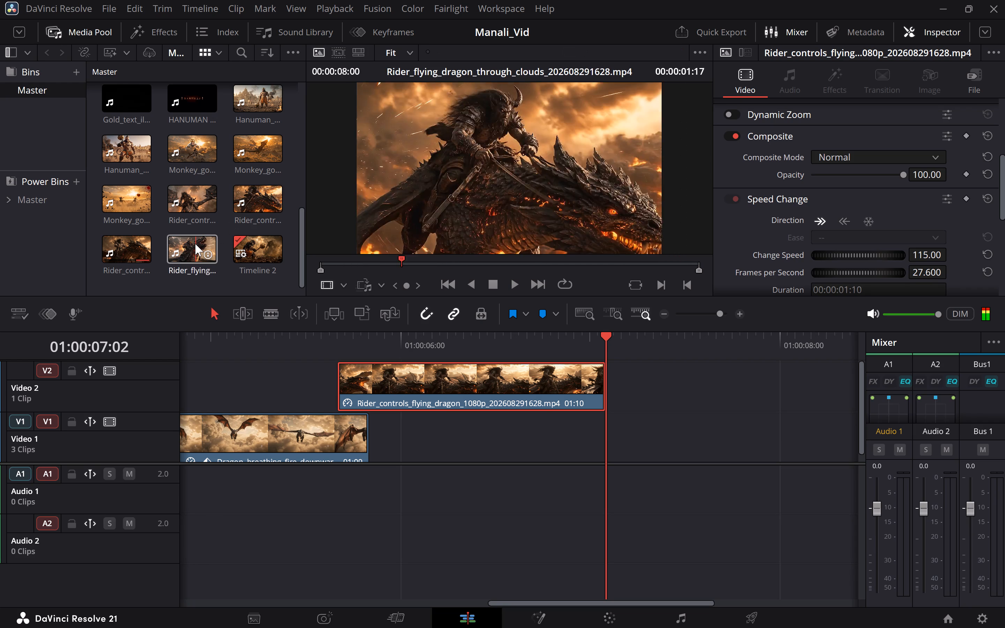
{"action": "scroll", "coordinate": [195, 244], "scroll_direction": "down", "scroll_amount": 1}
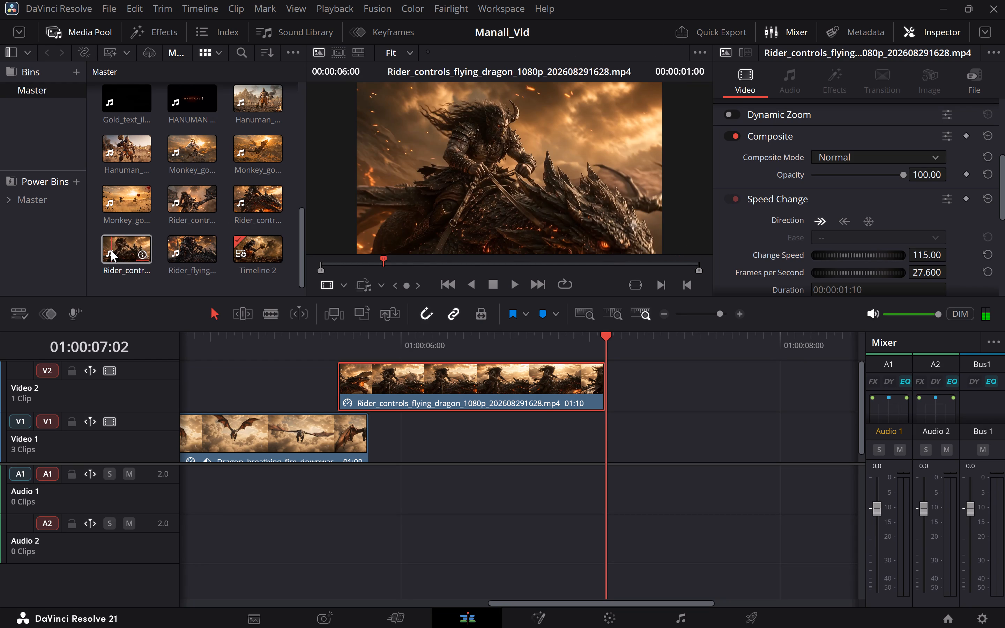
{"action": "left_click", "coordinate": [131, 246]}
{"action": "key", "text": "space"}
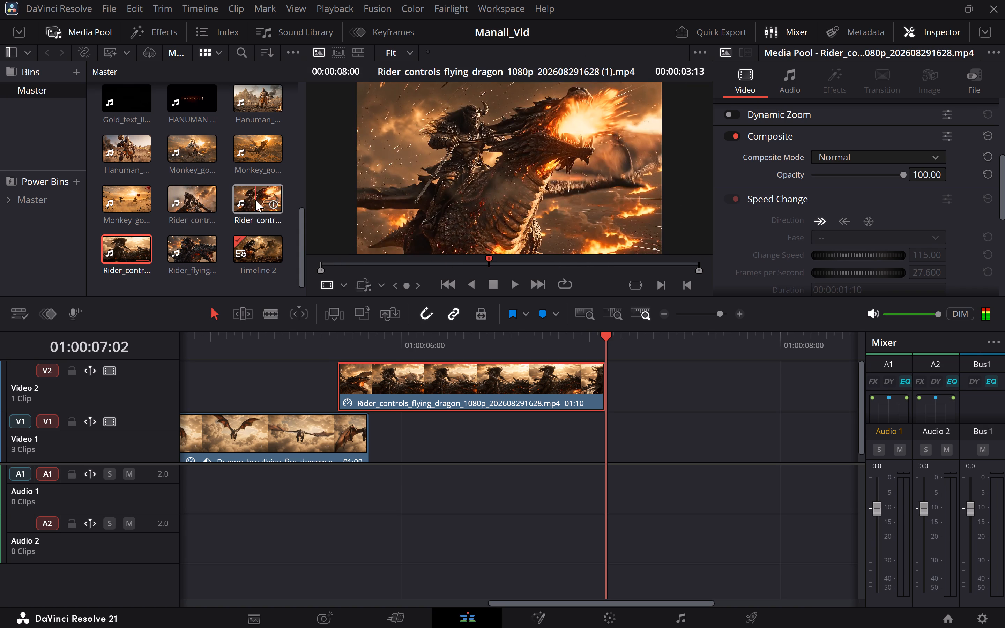
Place Rider_controlling_flying_dragon_1080p_202608291629.mp4, video only, on Video 1 from 01:00:06:20, overlapping the rider clip's end, and play across the cut.
{"action": "double_click", "coordinate": [189, 203]}
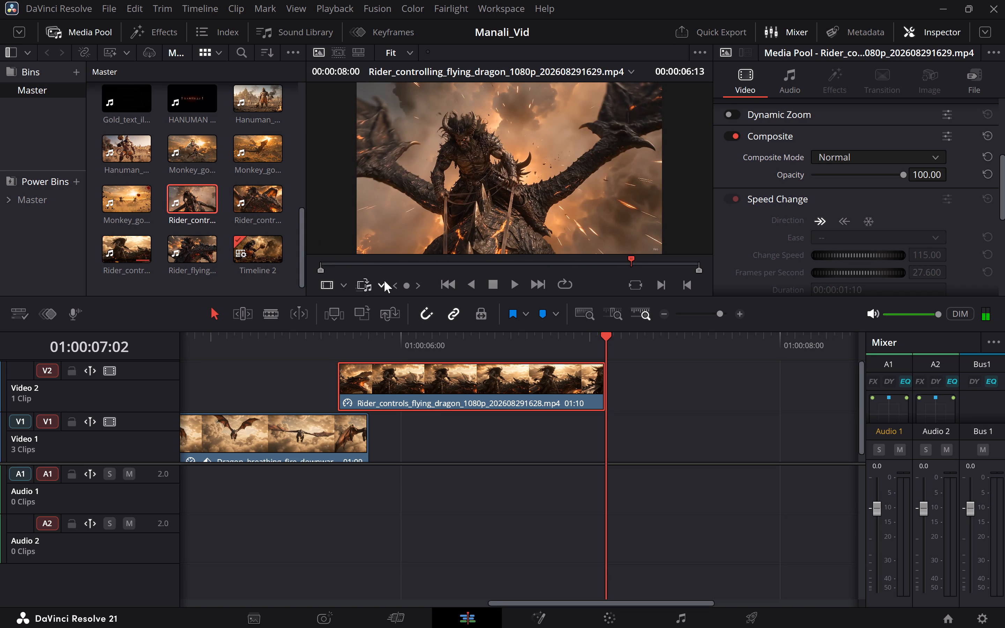
{"action": "left_click", "coordinate": [384, 281]}
{"action": "left_click", "coordinate": [400, 318]}
{"action": "left_click_drag", "start_coordinate": [175, 182], "coordinate": [176, 186]}
{"action": "left_click_drag", "start_coordinate": [185, 204], "coordinate": [610, 433]}
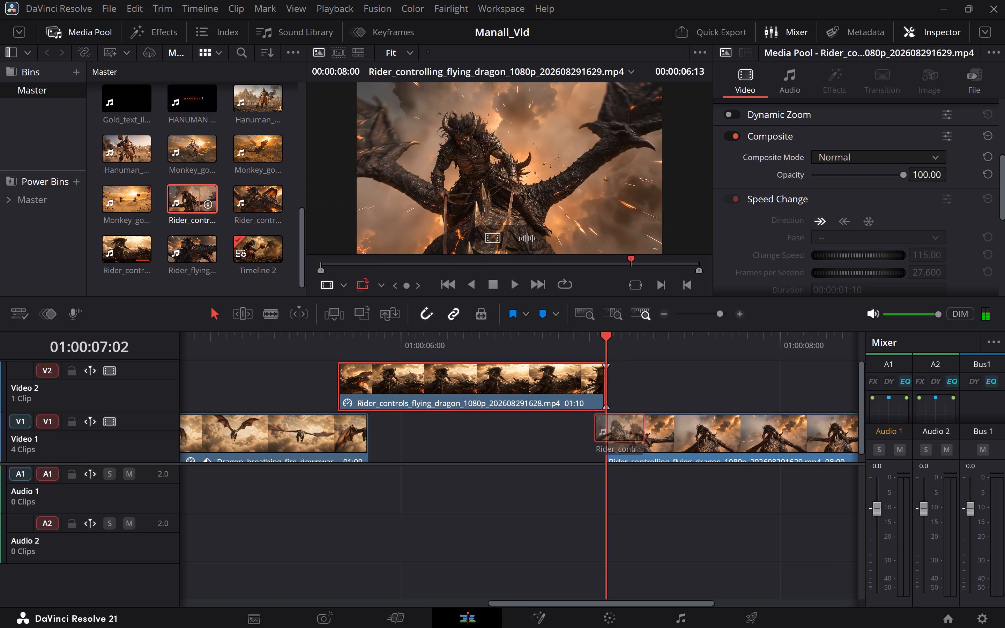
{"action": "left_click_drag", "start_coordinate": [610, 433], "coordinate": [554, 437]}
{"action": "scroll", "coordinate": [554, 437], "scroll_direction": "left", "scroll_amount": 1}
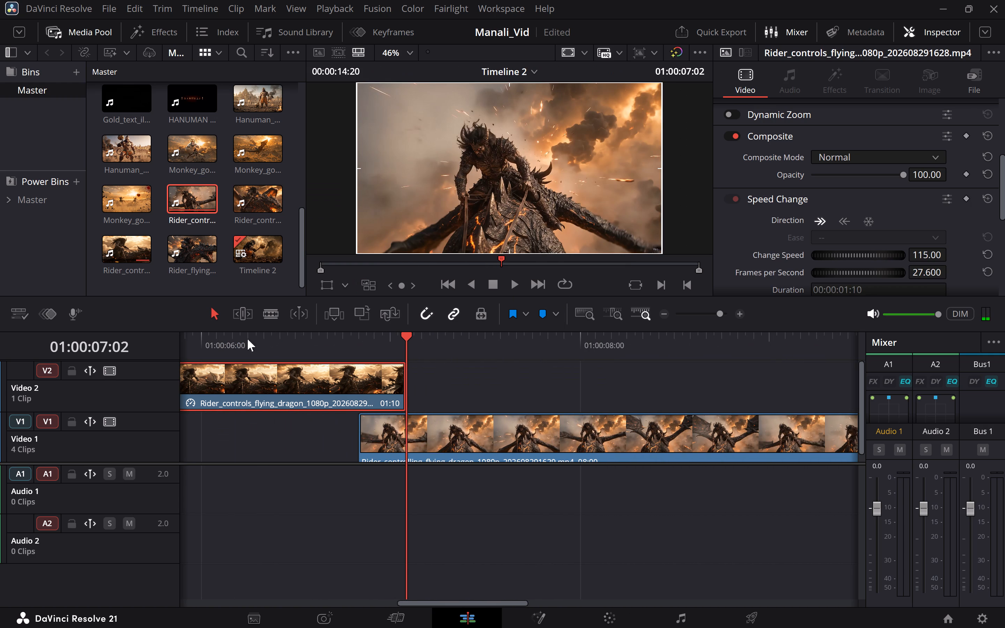
{"action": "left_click", "coordinate": [226, 333]}
{"action": "key", "text": "space"}
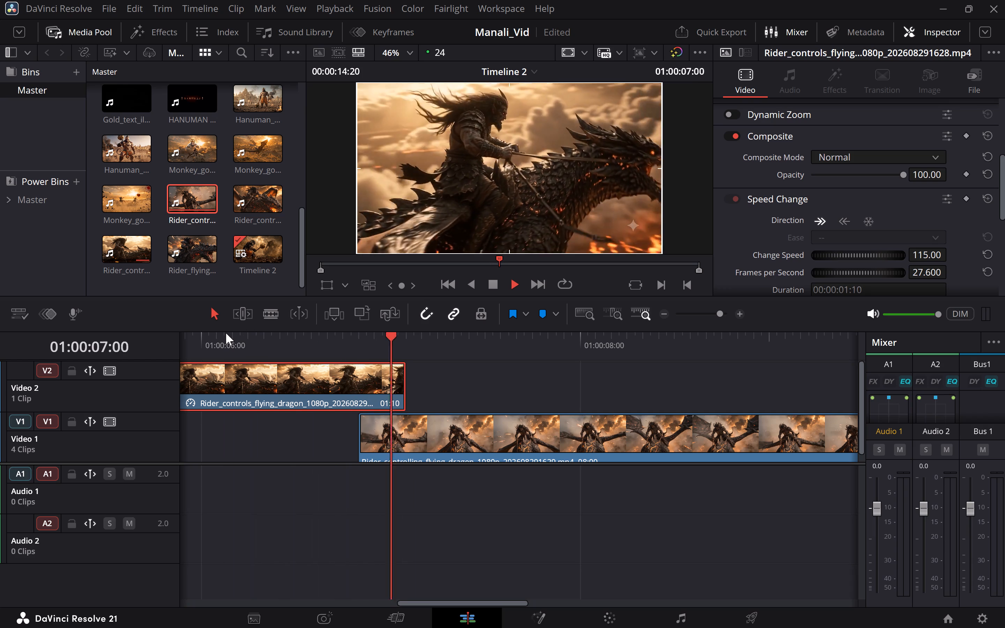
{"action": "key", "text": "space"}
{"action": "scroll", "coordinate": [226, 333], "scroll_direction": "right", "scroll_amount": 1}
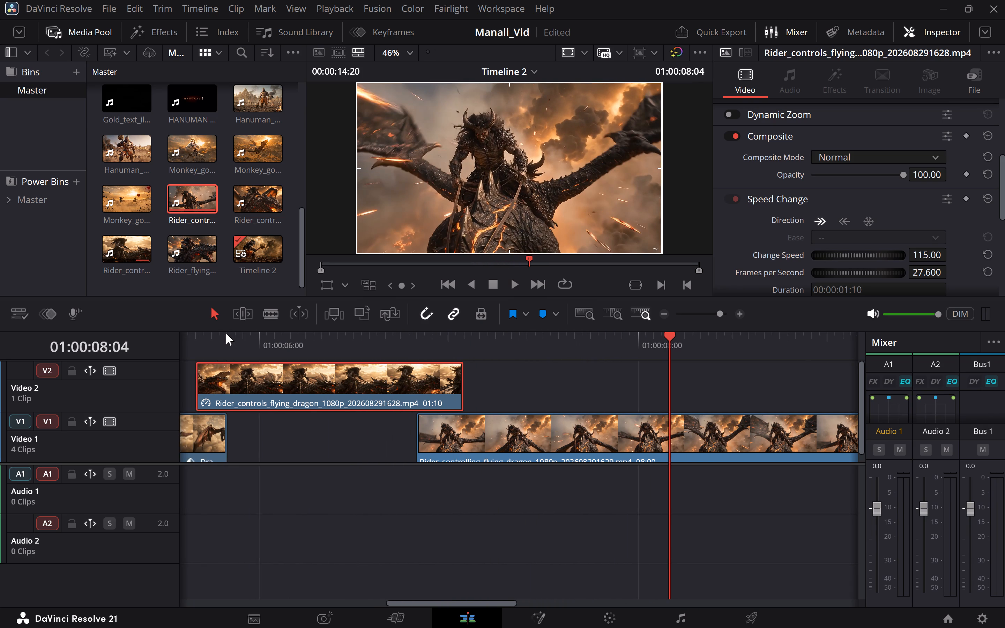
Play across the cut into Rider_controlling_flying_dragon, shift that clip three frames later on Video 1 to start at 01:00:06:23, and replay the cut.
{"action": "scroll", "coordinate": [226, 333], "scroll_direction": "right", "scroll_amount": 1}
{"action": "left_click", "coordinate": [226, 333]}
{"action": "key", "text": "space"}
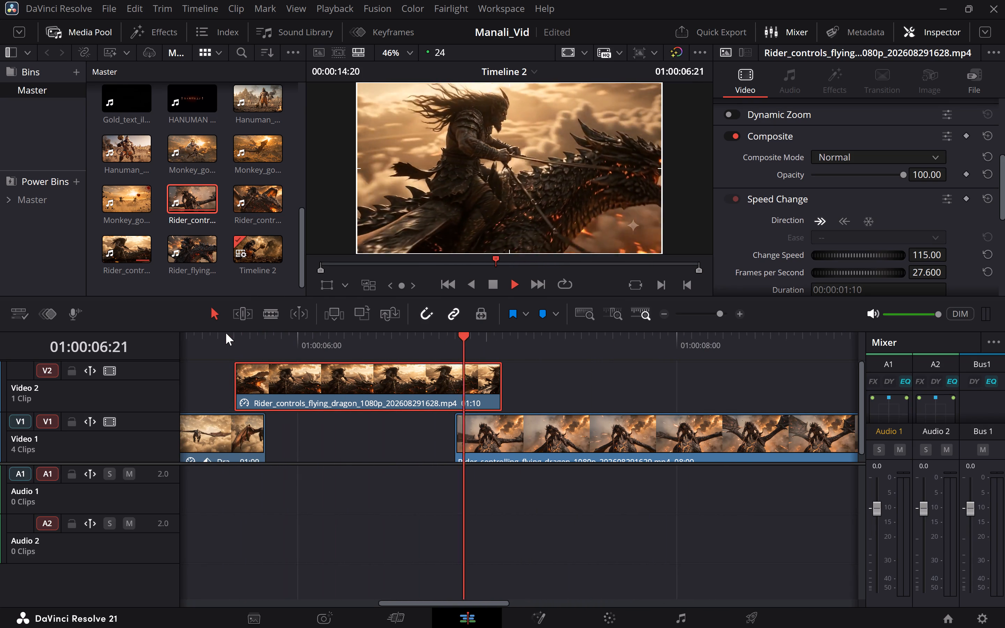
{"action": "key", "text": "space"}
{"action": "left_click", "coordinate": [215, 336]}
{"action": "key", "text": "space"}
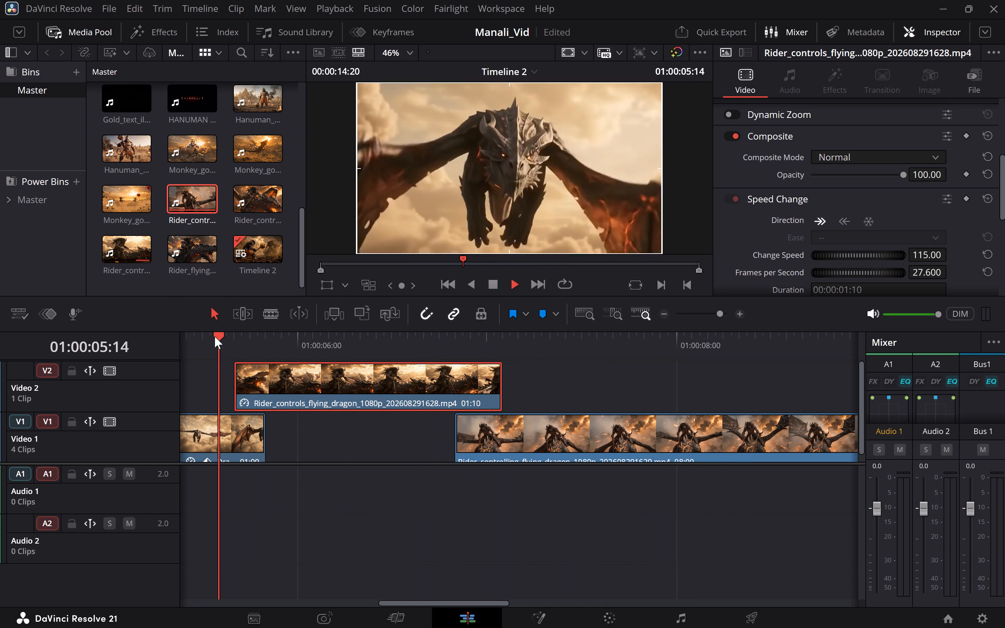
{"action": "key", "text": "space"}
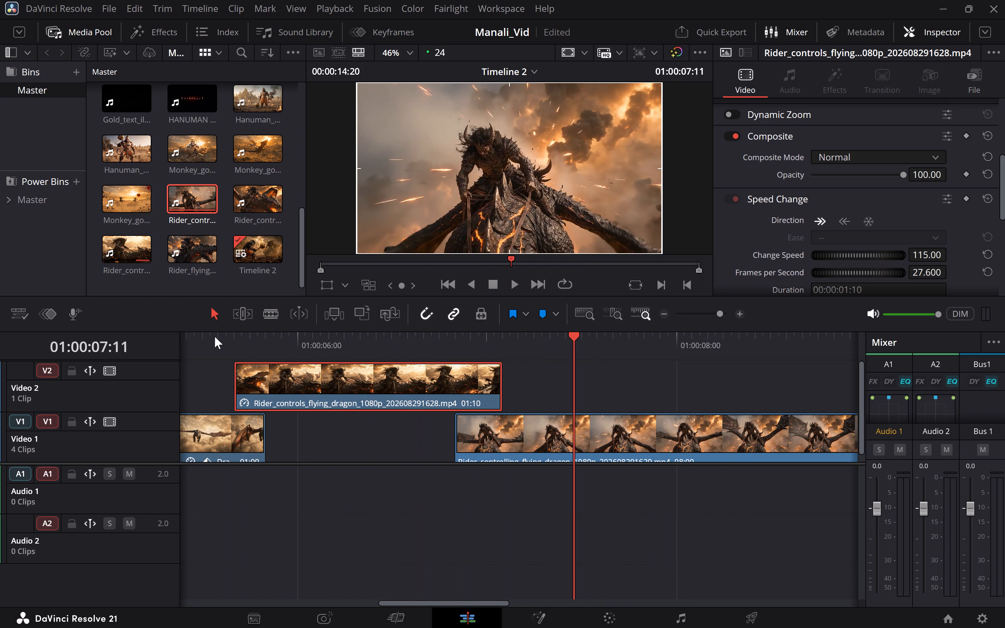
{"action": "left_click_drag", "start_coordinate": [495, 430], "coordinate": [518, 430]}
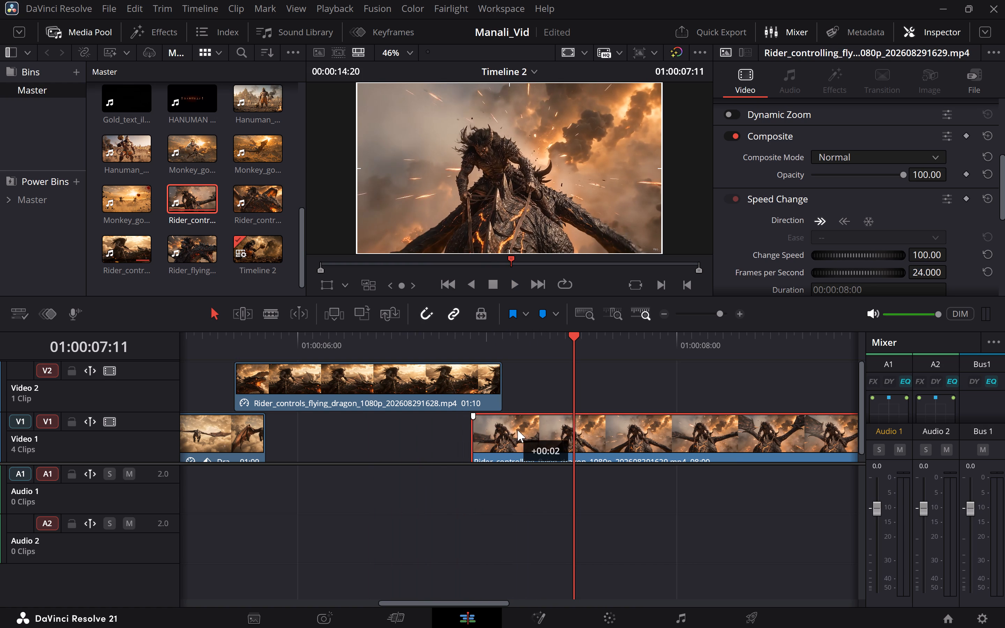
{"action": "left_click_drag", "start_coordinate": [518, 430], "coordinate": [519, 430]}
{"action": "left_click", "coordinate": [417, 341]}
{"action": "key", "text": "space"}
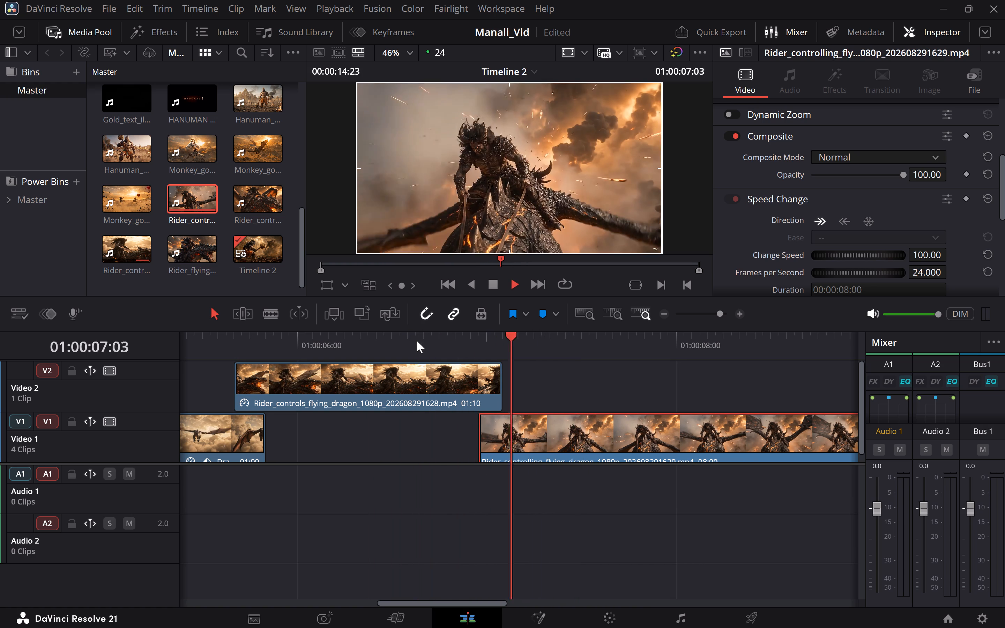
{"action": "key", "text": "space"}
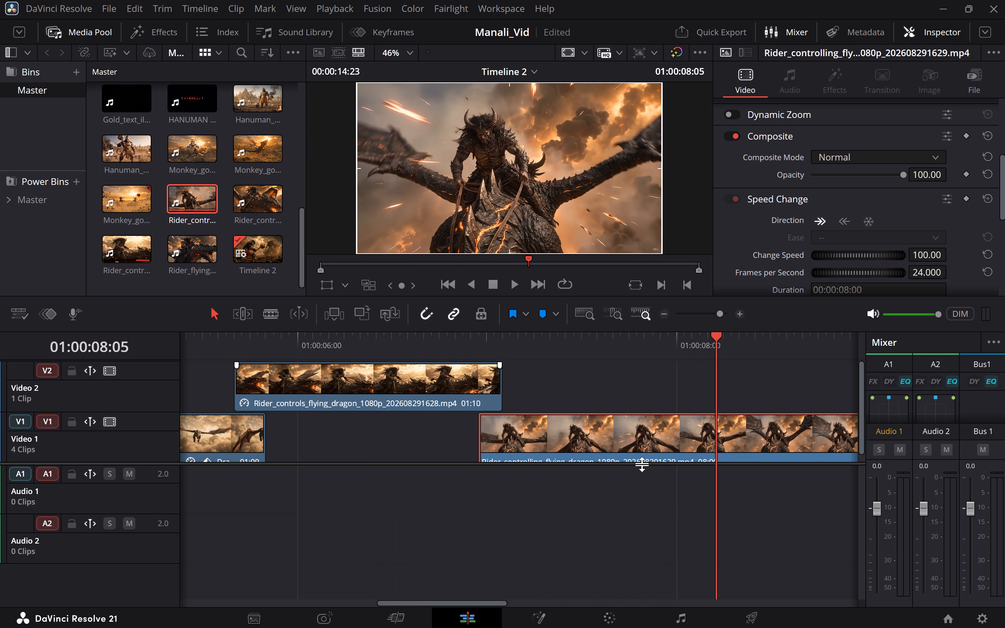
Set the speed of the Rider_controlling_flying_dragon clip to 128%, and play through it to its end.
{"action": "left_click_drag", "start_coordinate": [642, 464], "coordinate": [643, 455]}
{"action": "left_click", "coordinate": [635, 421]}
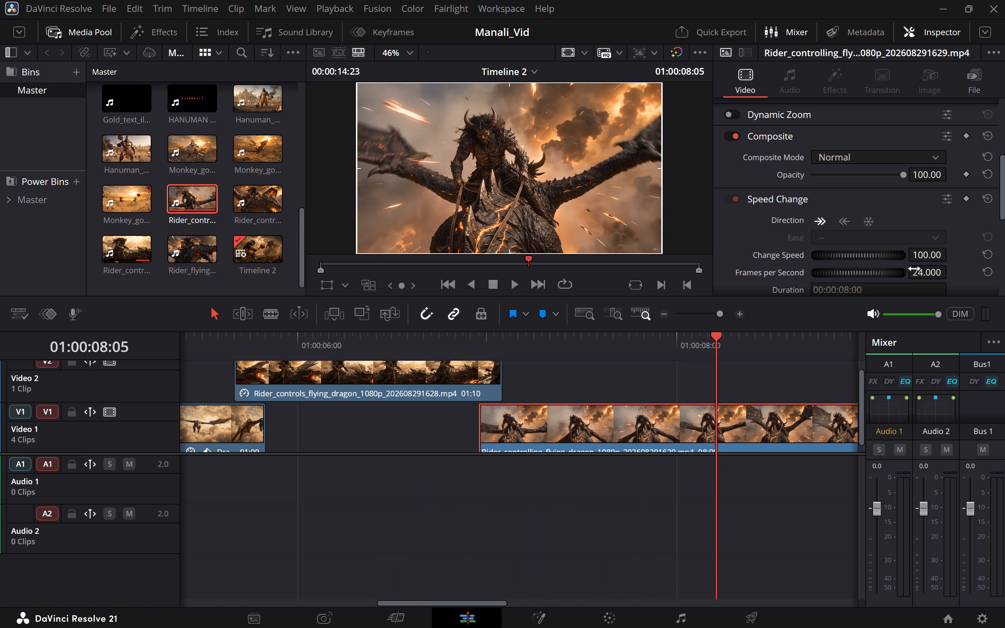
{"action": "left_click_drag", "start_coordinate": [930, 258], "coordinate": [950, 258]}
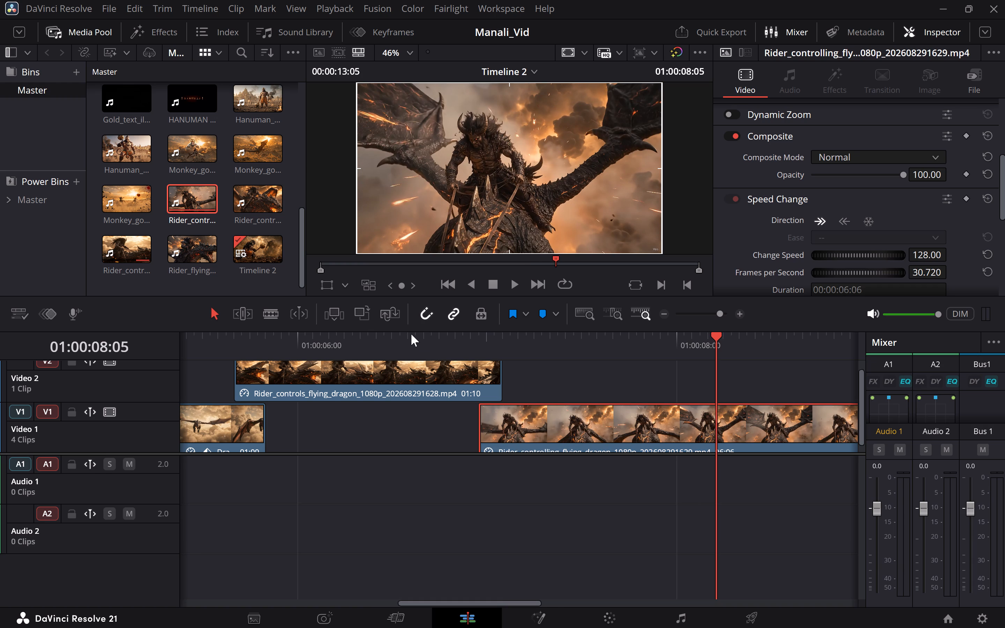
{"action": "left_click", "coordinate": [411, 334]}
{"action": "key", "text": "space"}
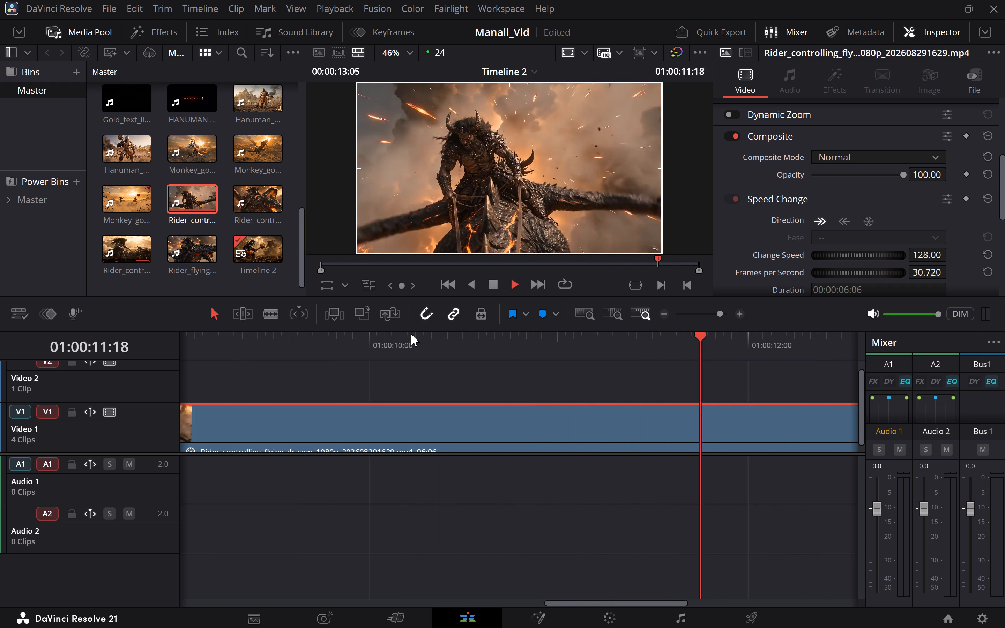
{"action": "key", "text": "space"}
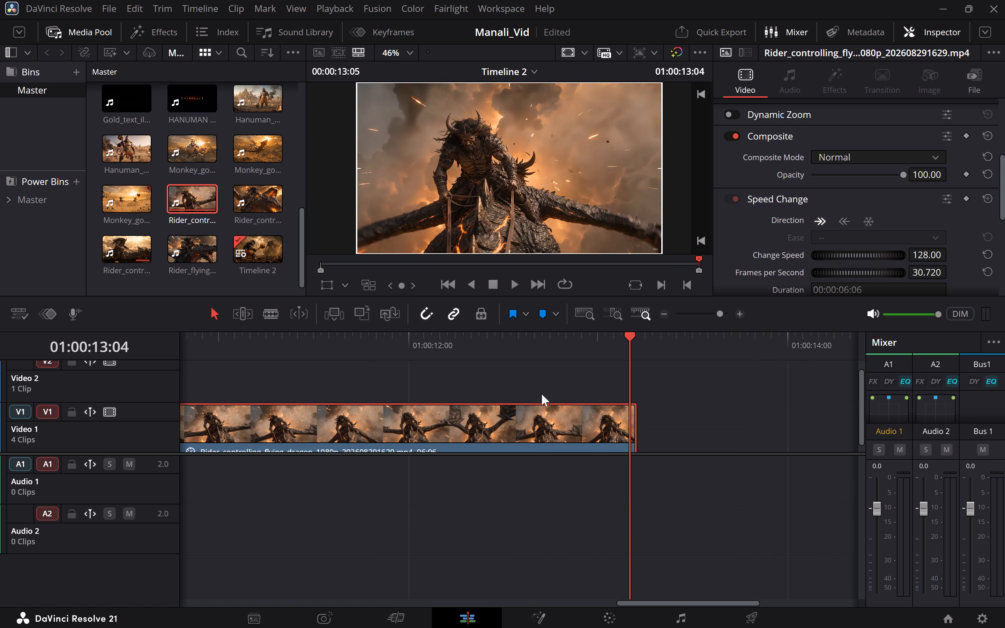
Trim the end of the Rider_controlling_flying_dragon clip on Video 1 back to a duration of 01:12.
{"action": "left_click_drag", "start_coordinate": [632, 424], "coordinate": [261, 426]}
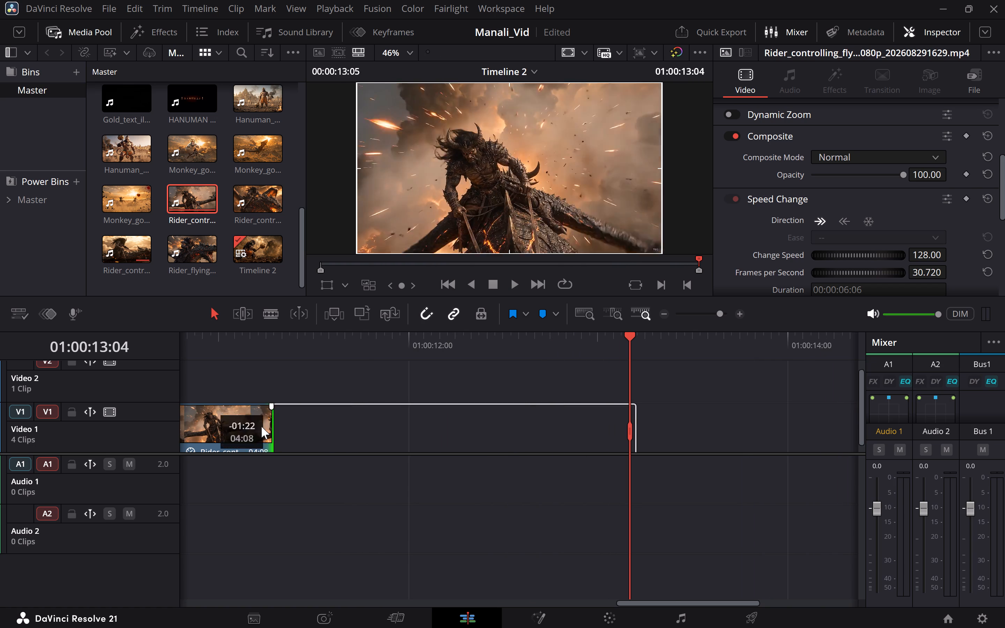
{"action": "scroll", "coordinate": [261, 426], "scroll_direction": "right", "scroll_amount": 1}
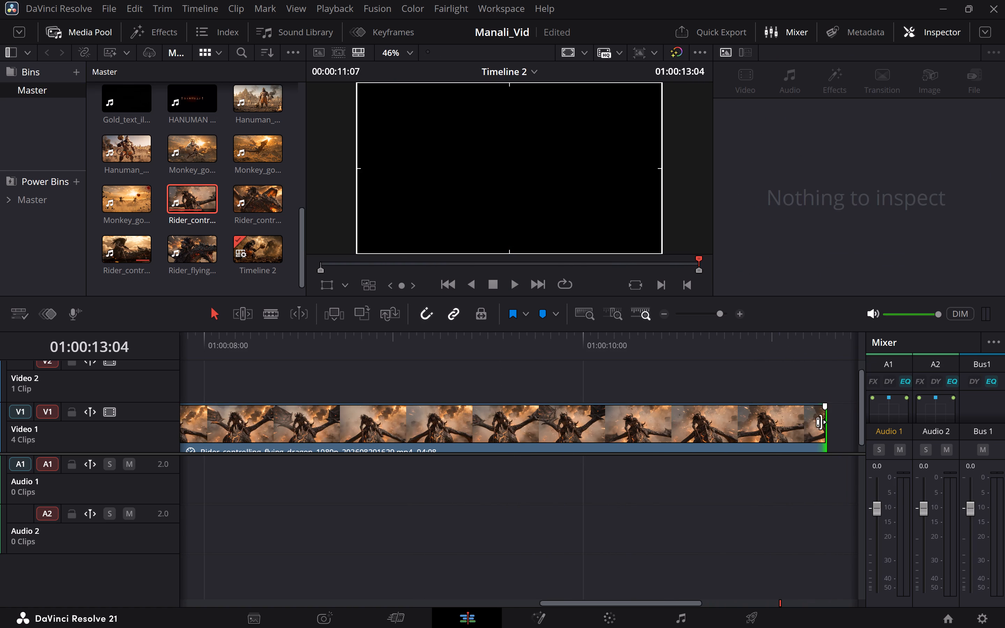
{"action": "left_click_drag", "start_coordinate": [821, 422], "coordinate": [414, 440]}
{"action": "scroll", "coordinate": [414, 440], "scroll_direction": "right", "scroll_amount": 1}
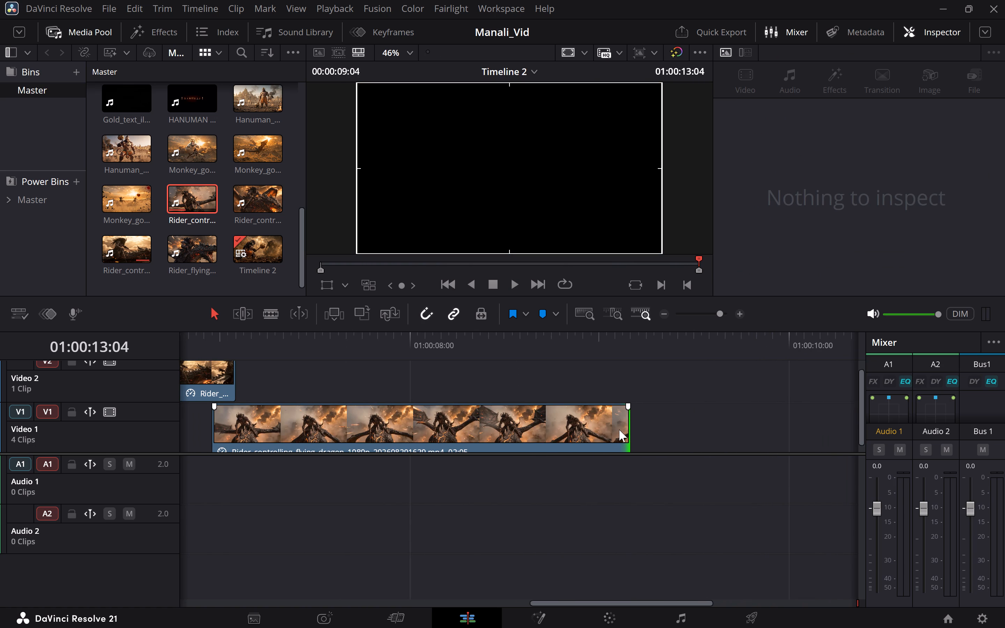
{"action": "left_click_drag", "start_coordinate": [624, 426], "coordinate": [487, 434]}
{"action": "scroll", "coordinate": [487, 434], "scroll_direction": "right", "scroll_amount": 1}
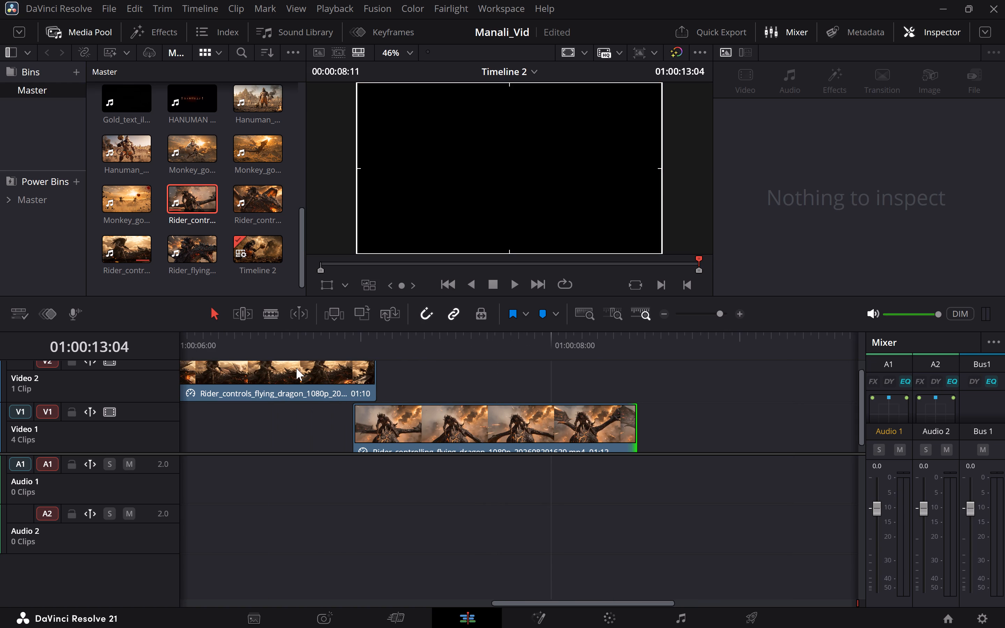
Play repeatedly from the first rider clip into the trimmed Rider_controlling_flying_dragon clip to examine the cut and the ending.
{"action": "left_click", "coordinate": [200, 334]}
{"action": "key", "text": "space"}
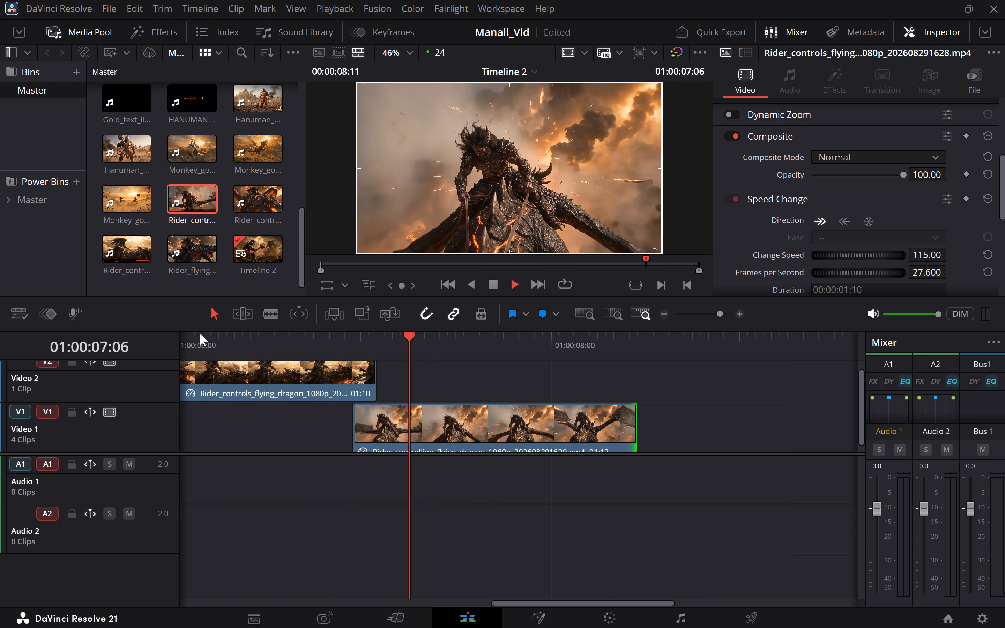
{"action": "key", "text": "space"}
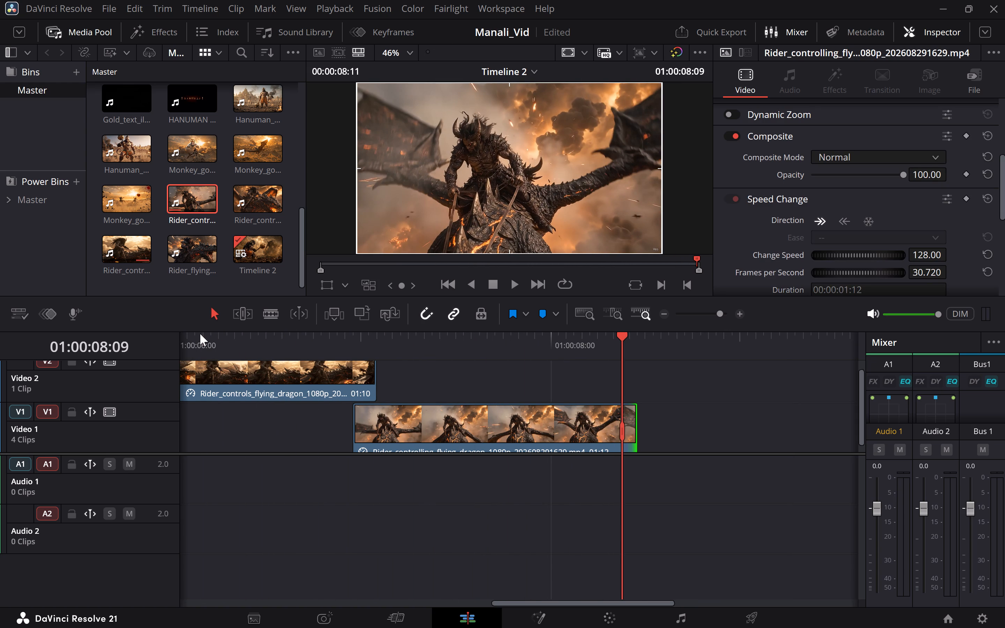
{"action": "key", "text": "space"}
{"action": "key", "text": "space"}
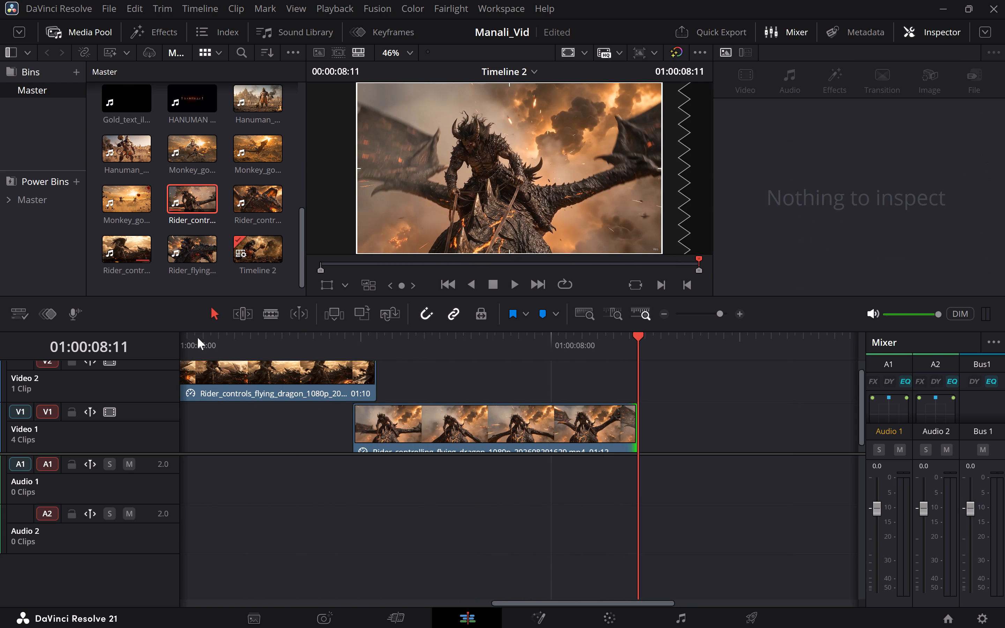
{"action": "left_click", "coordinate": [198, 337]}
{"action": "key", "text": "space"}
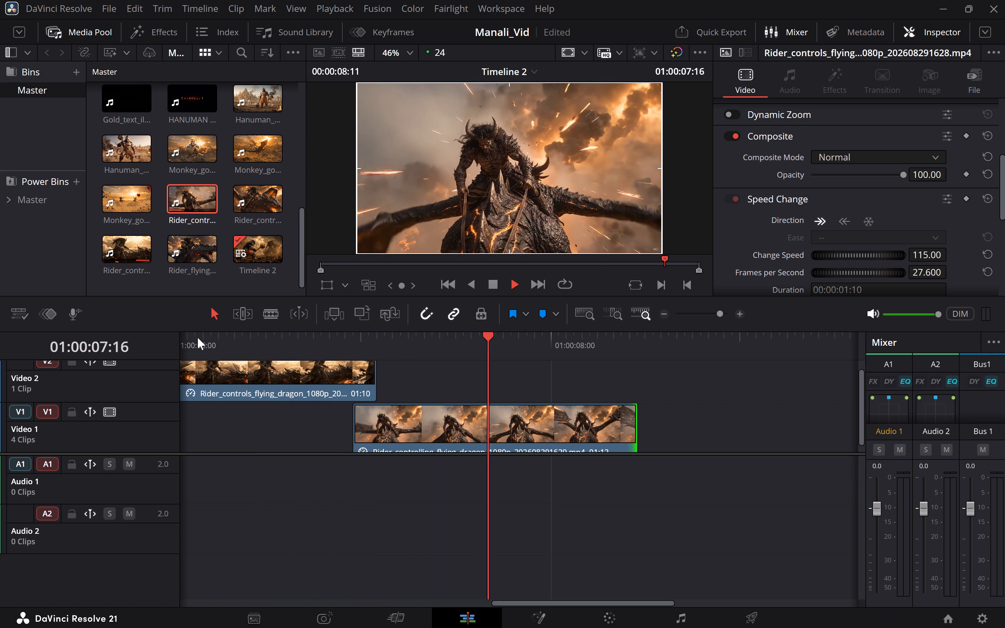
{"action": "key", "text": "space"}
{"action": "scroll", "coordinate": [241, 337], "scroll_direction": "right", "scroll_amount": 1}
{"action": "left_click", "coordinate": [241, 337]}
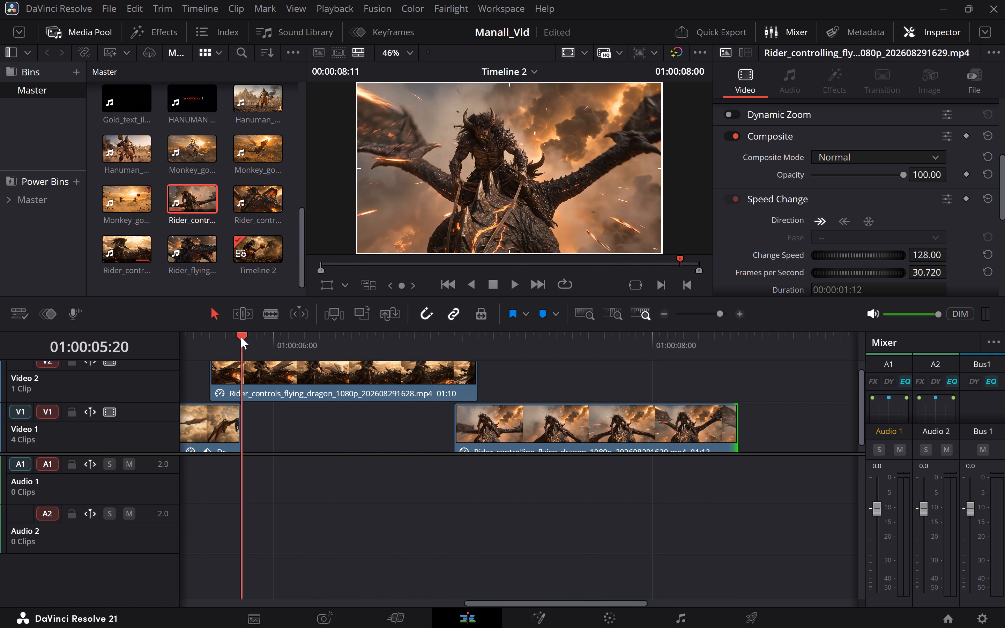
{"action": "key", "text": "space"}
{"action": "key", "text": "space"}
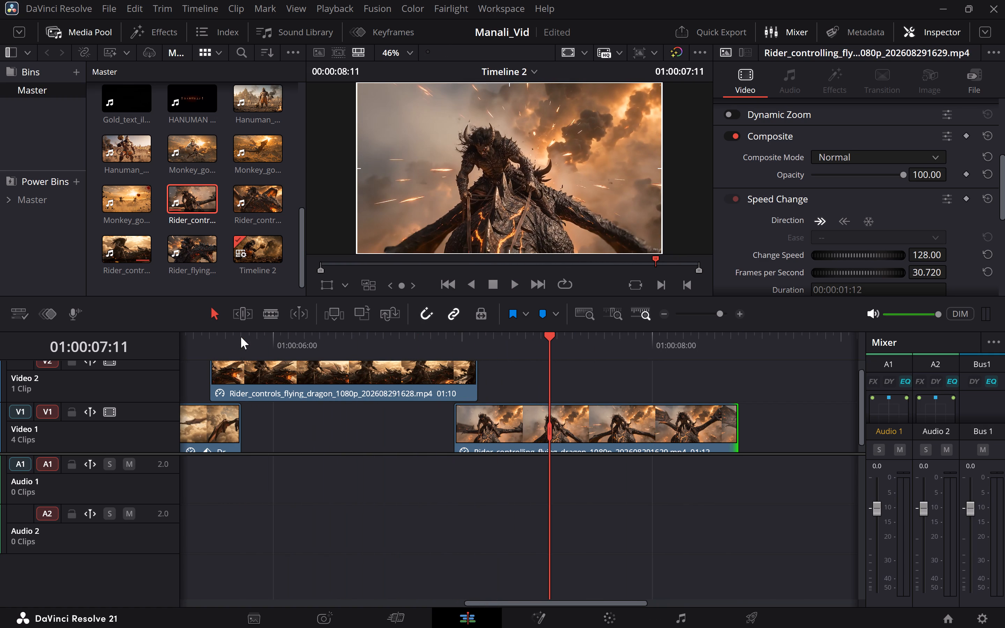
Move the Rider_controlling_flying_dragon clip up to a new Video 3 track at the same start time, and reduce the video tracks' height.
{"action": "scroll", "coordinate": [424, 405], "scroll_direction": "up", "scroll_amount": 1}
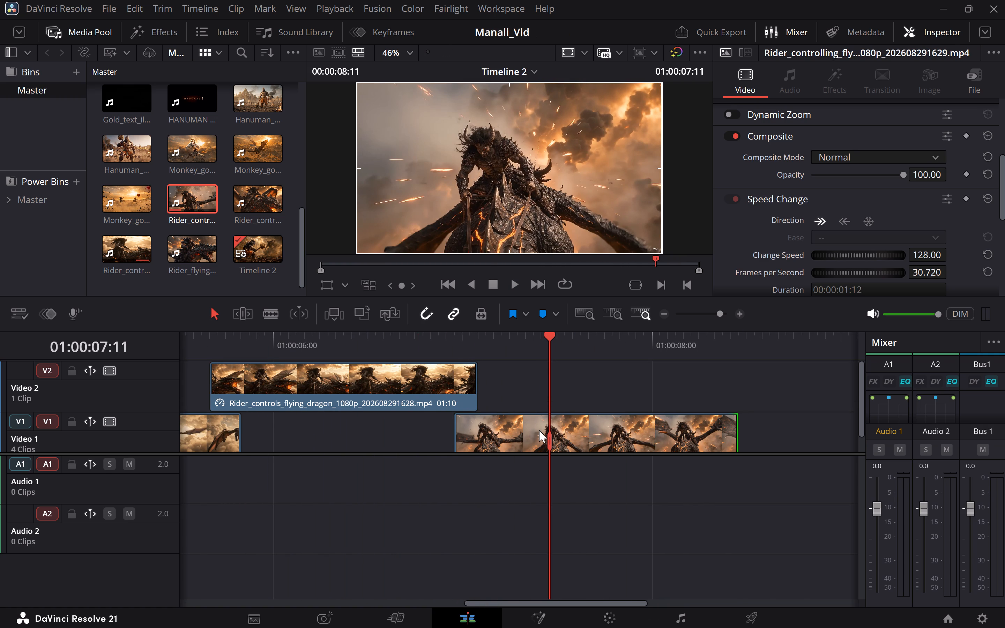
{"action": "left_click_drag", "start_coordinate": [539, 430], "coordinate": [531, 355]}
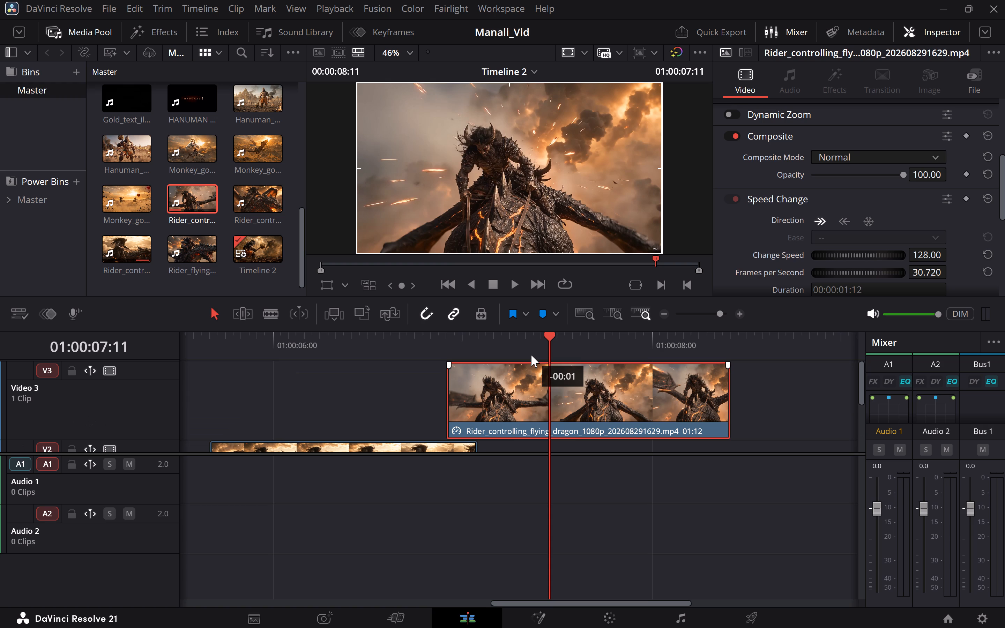
{"action": "left_click_drag", "start_coordinate": [531, 355], "coordinate": [537, 356]}
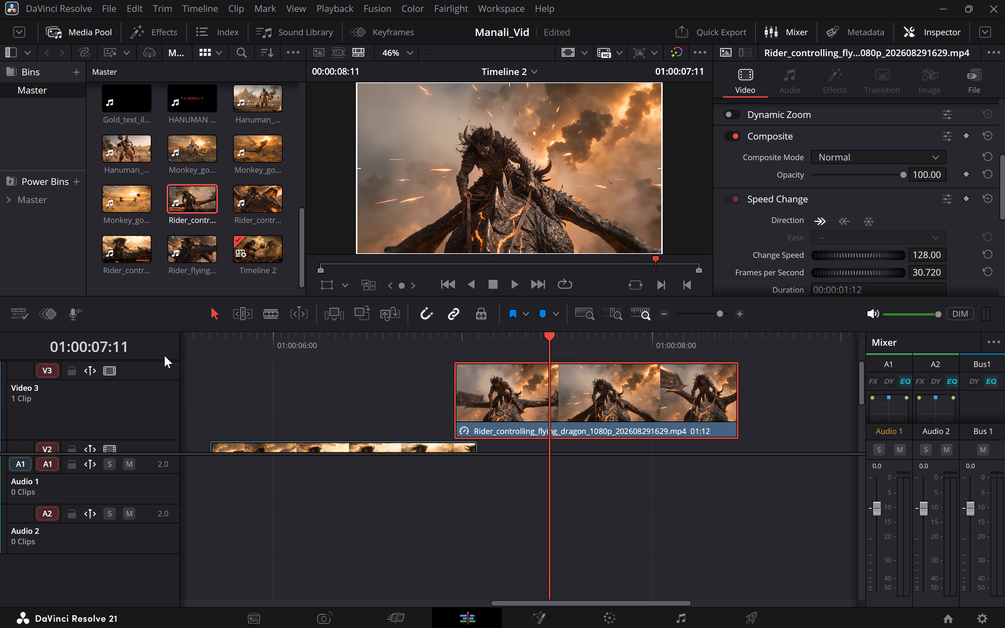
{"action": "left_click_drag", "start_coordinate": [159, 365], "coordinate": [159, 384]}
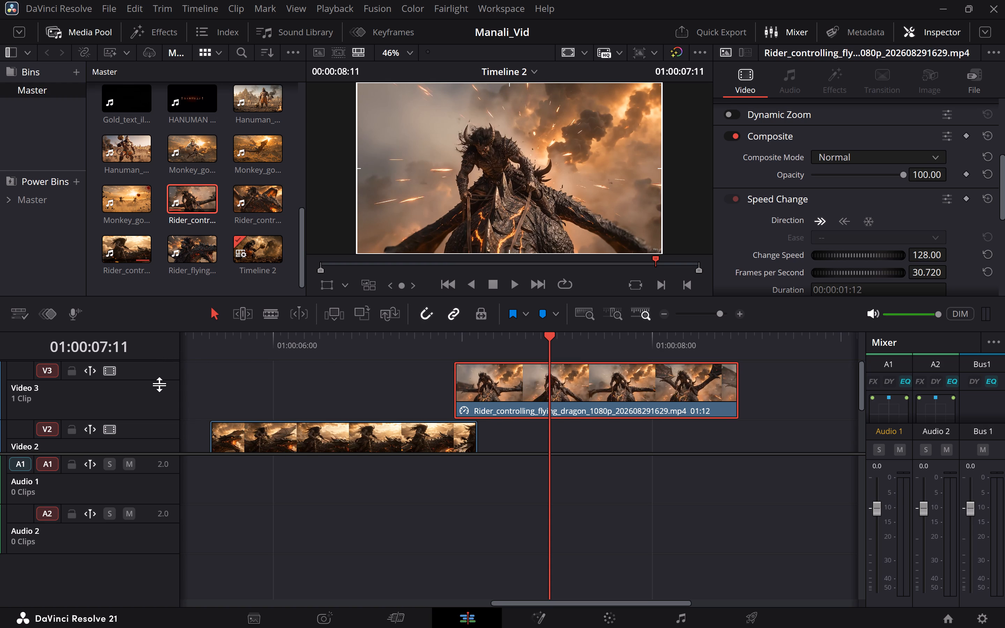
{"action": "left_click_drag", "start_coordinate": [159, 384], "coordinate": [158, 399]}
Review the cut between the rider clips, shift the Video 3 clip two frames later to 01:00:07:01, and replay the transition.
{"action": "left_click", "coordinate": [225, 337]}
{"action": "key", "text": "space"}
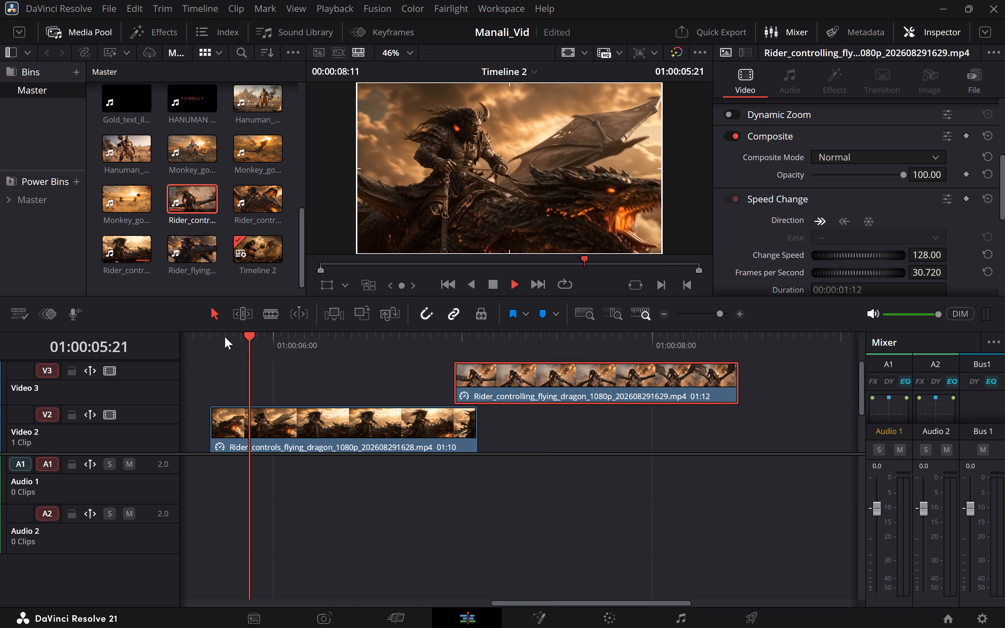
{"action": "key", "text": "space"}
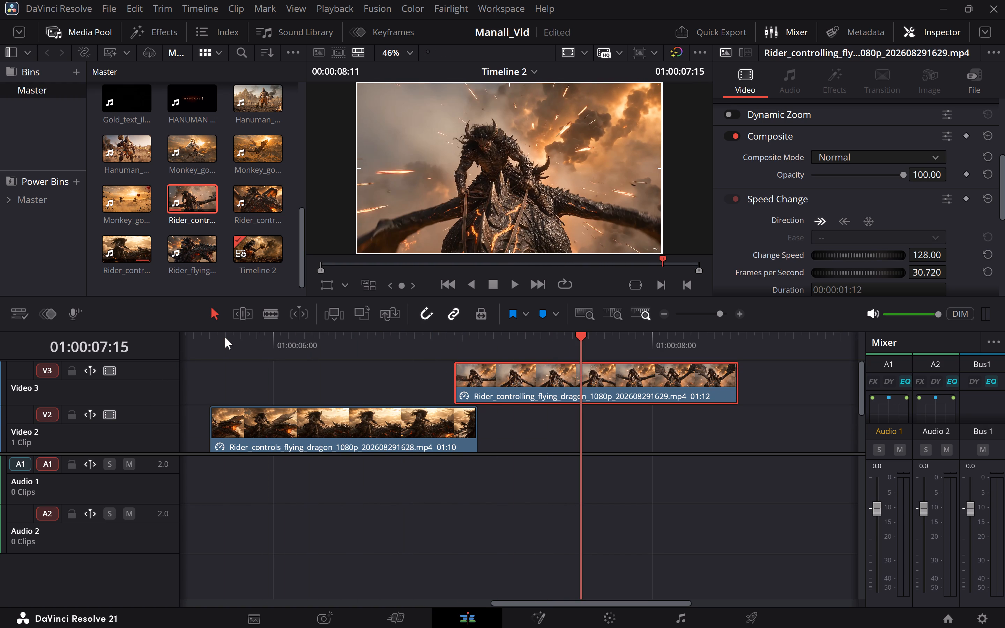
{"action": "left_click", "coordinate": [217, 337]}
{"action": "key", "text": "space"}
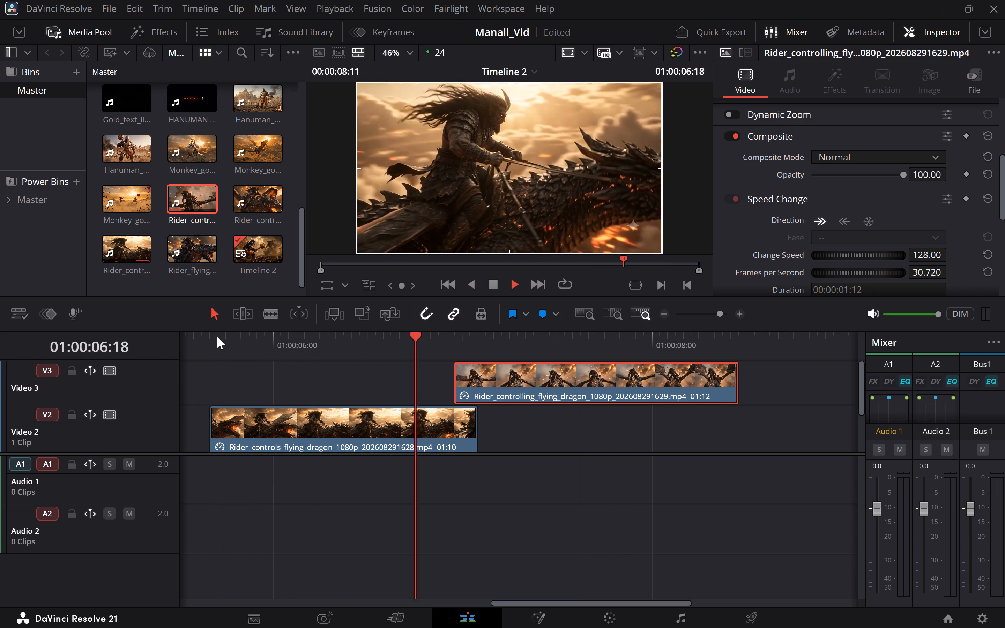
{"action": "key", "text": "space"}
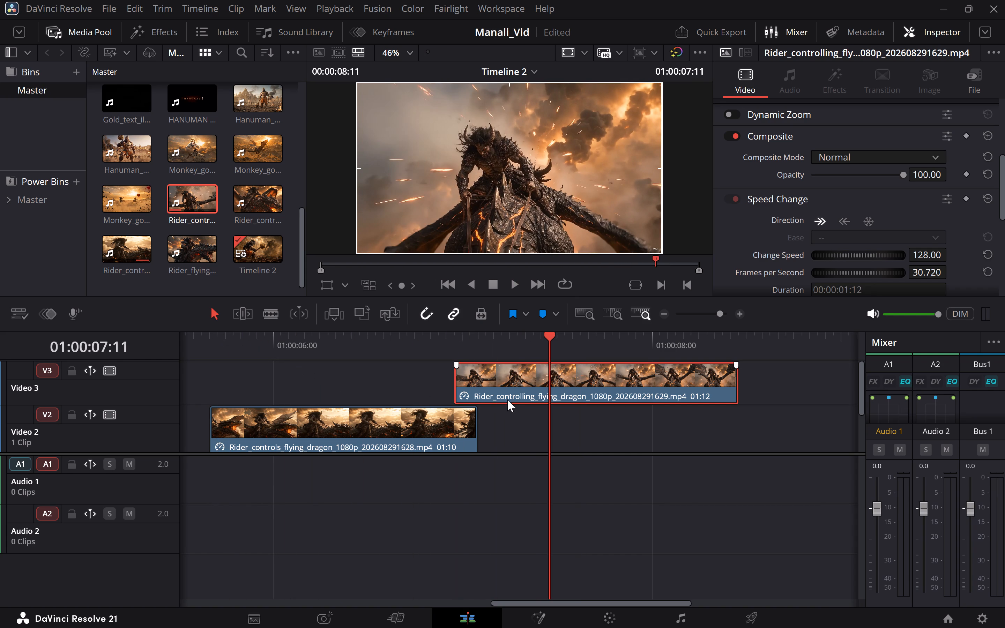
{"action": "left_click_drag", "start_coordinate": [486, 382], "coordinate": [504, 382]}
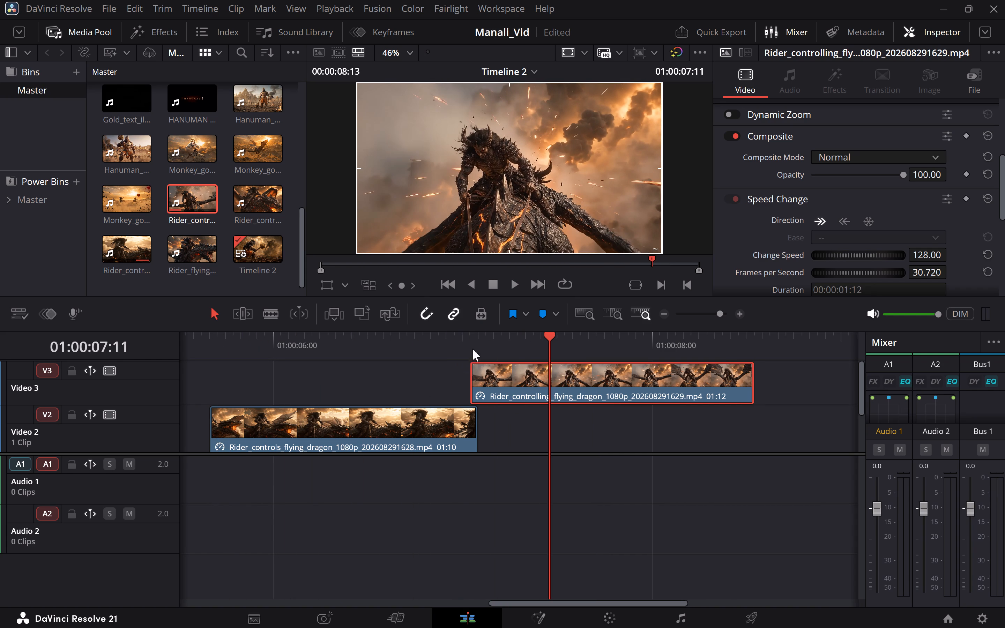
{"action": "left_click", "coordinate": [462, 338]}
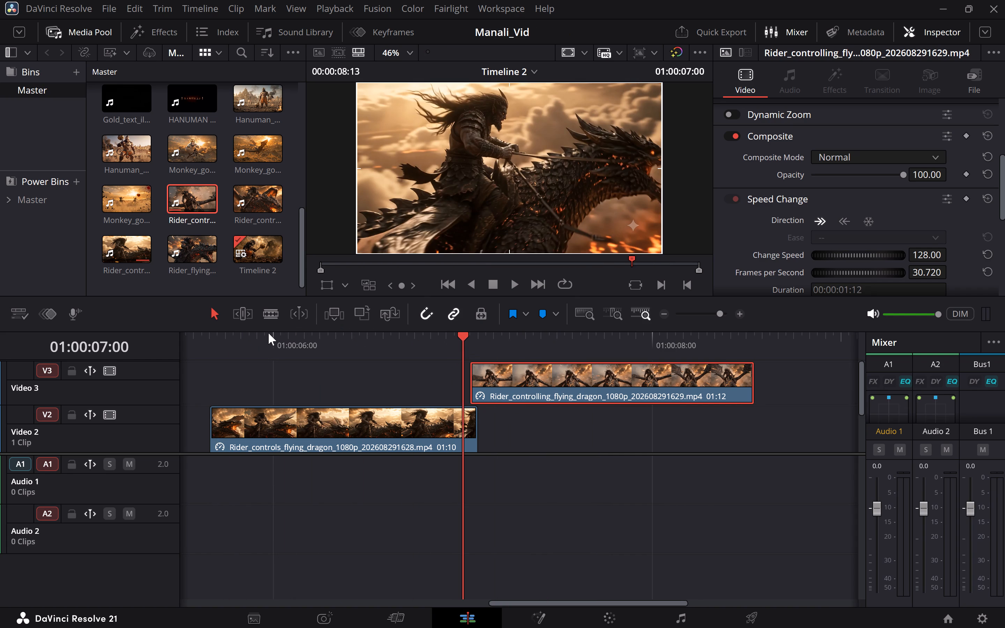
{"action": "left_click", "coordinate": [268, 333]}
{"action": "key", "text": "space"}
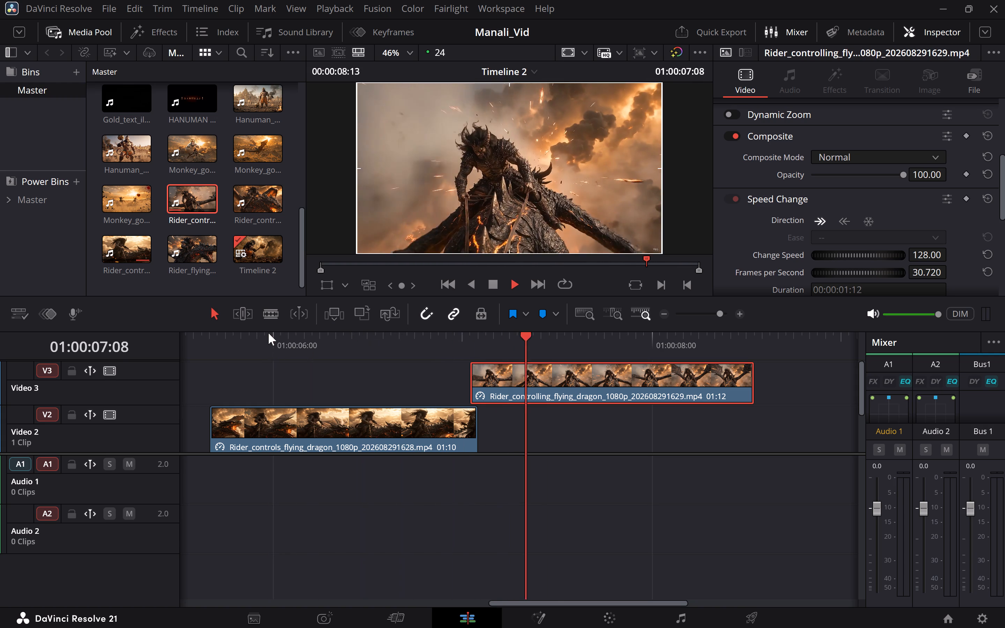
{"action": "key", "text": "space"}
{"action": "left_click", "coordinate": [260, 336]}
{"action": "key", "text": "space"}
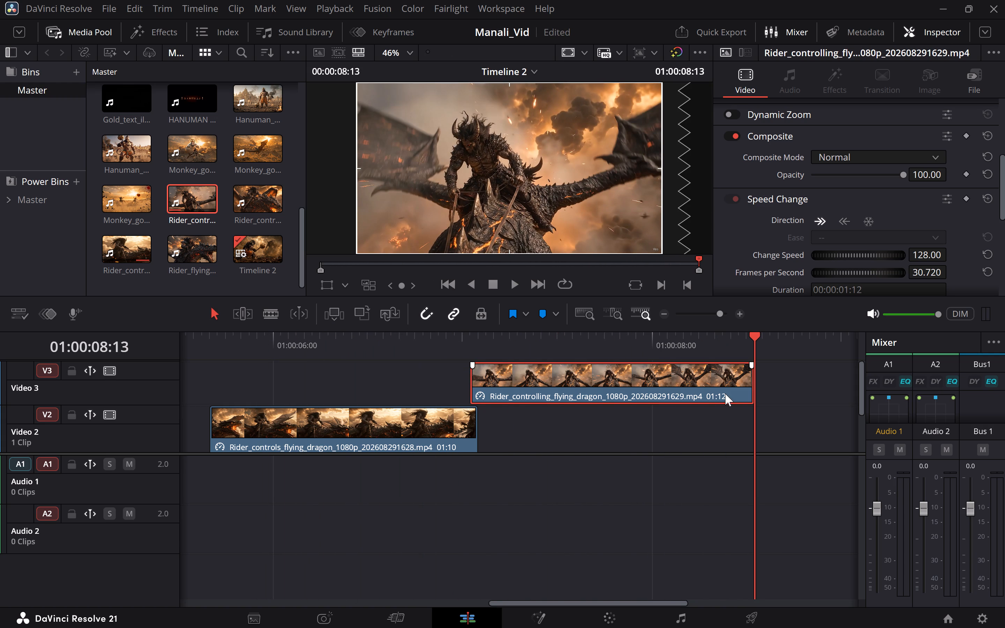
Trim the Video 3 clip's end to a duration of 01:07, and replay from the first rider clip and from the fire-breathing dragon clip.
{"action": "left_click_drag", "start_coordinate": [747, 387], "coordinate": [701, 389]}
{"action": "left_click", "coordinate": [376, 355]}
{"action": "key", "text": "space"}
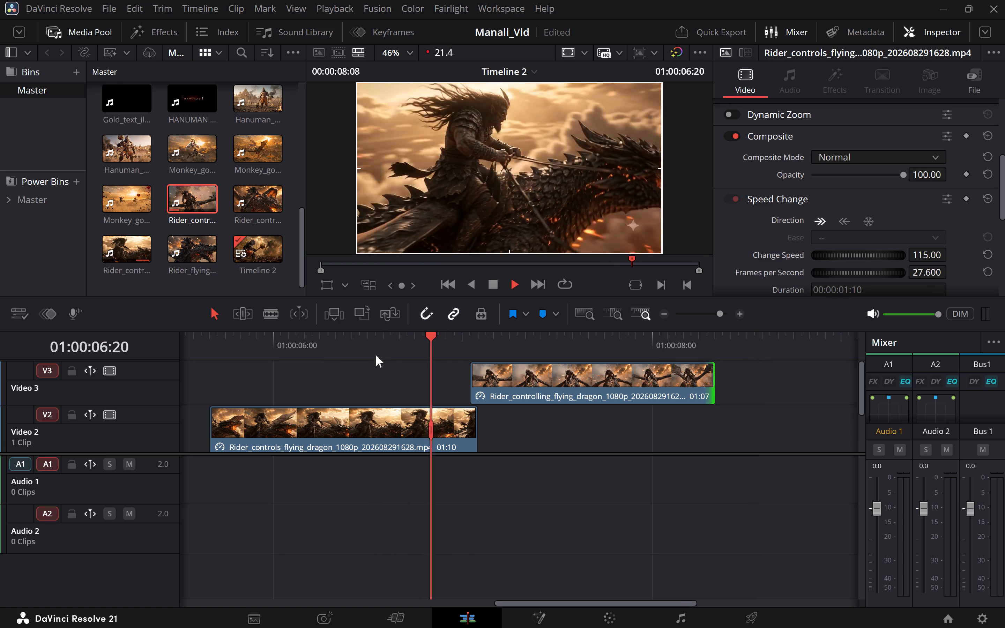
{"action": "key", "text": "space"}
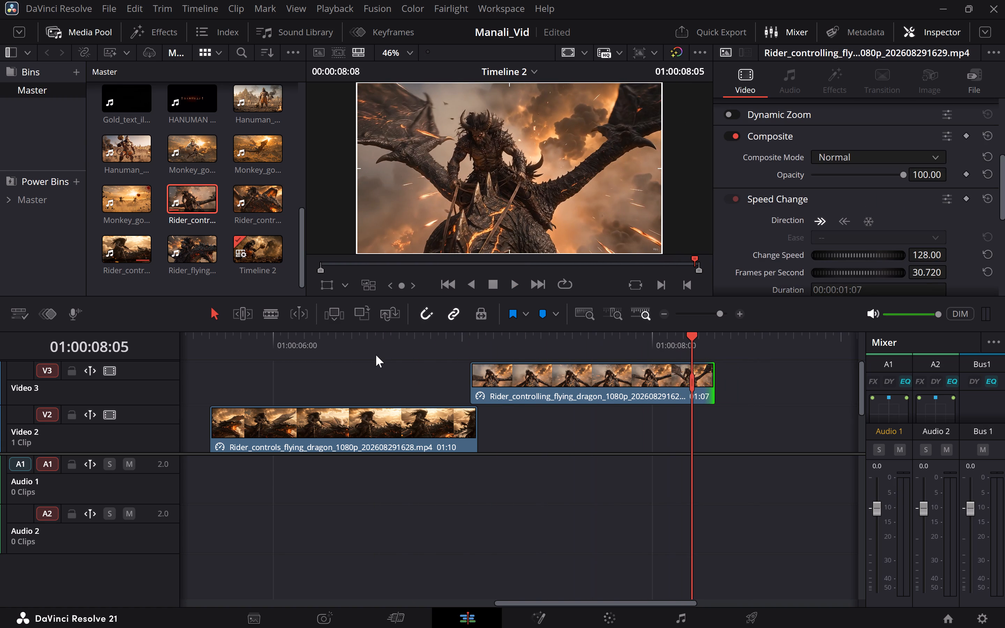
{"action": "left_click", "coordinate": [180, 350]}
{"action": "left_click", "coordinate": [287, 348]}
{"action": "key", "text": "space"}
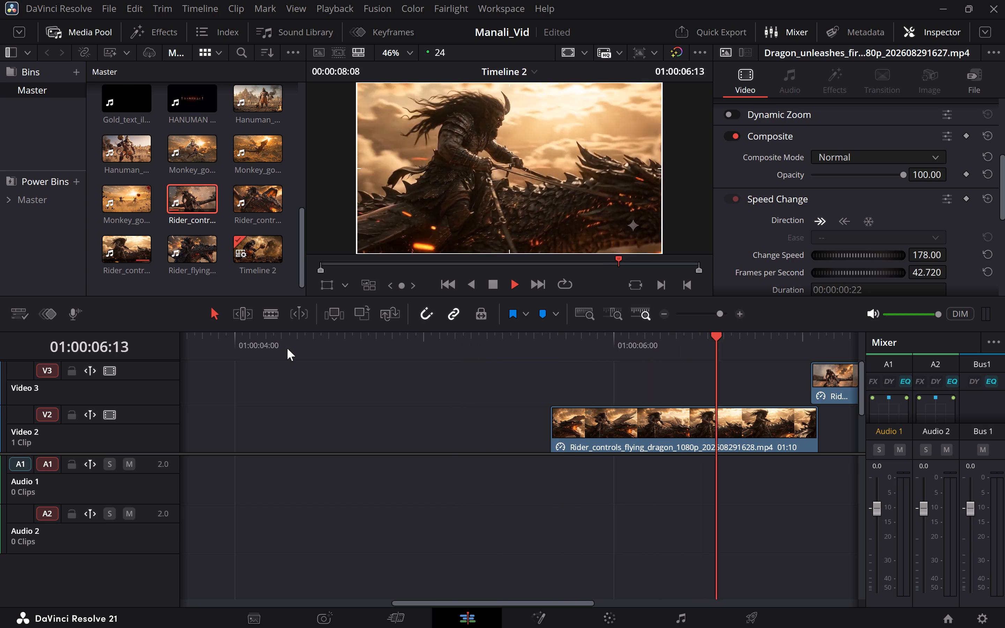
Play through to the end of the Video 3 clip, and enlarge the video track area to show the Video 1 track.
{"action": "key", "text": "space"}
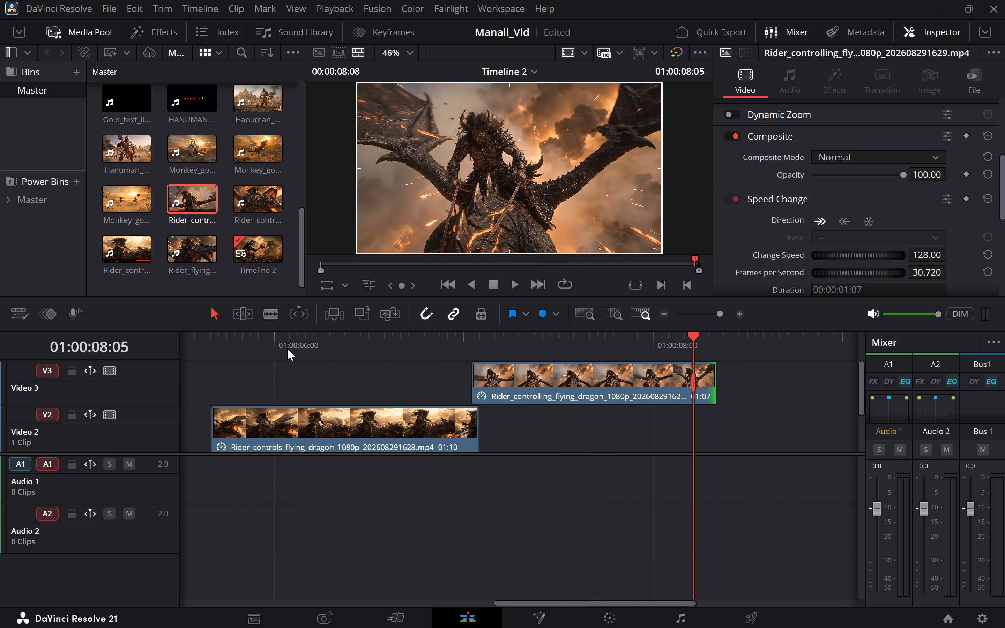
{"action": "scroll", "coordinate": [355, 364], "scroll_direction": "left", "scroll_amount": 1}
{"action": "key", "text": "space"}
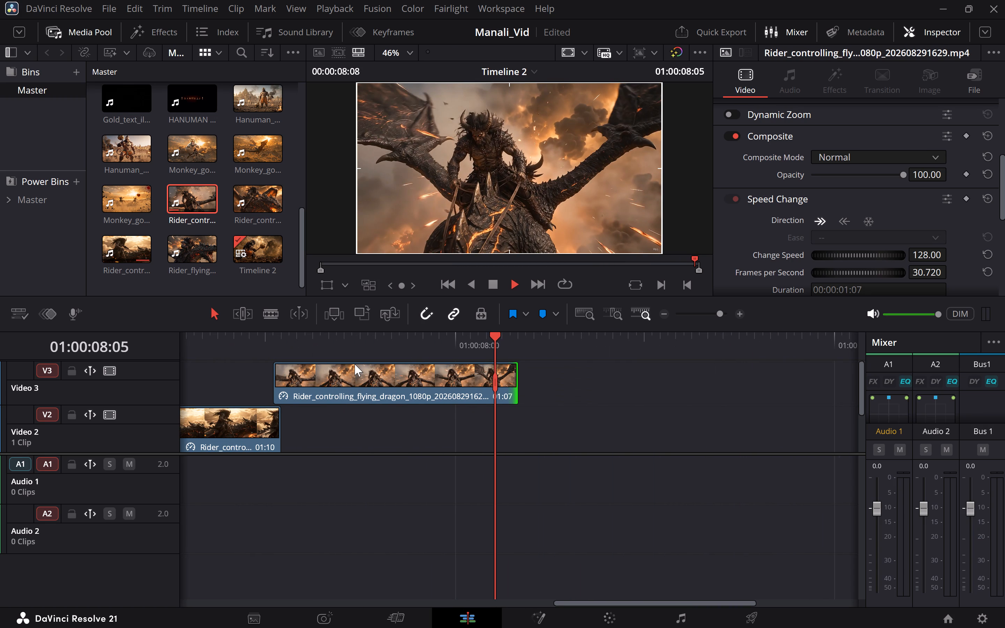
{"action": "scroll", "coordinate": [449, 412], "scroll_direction": "up", "scroll_amount": 1}
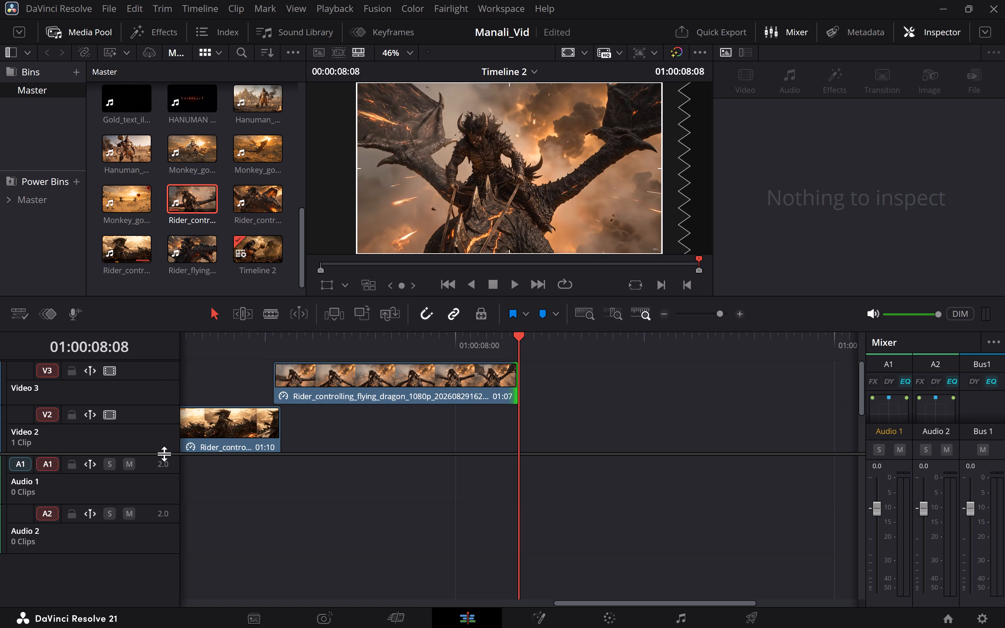
{"action": "left_click_drag", "start_coordinate": [164, 454], "coordinate": [160, 496]}
{"action": "scroll", "coordinate": [163, 449], "scroll_direction": "up", "scroll_amount": 1}
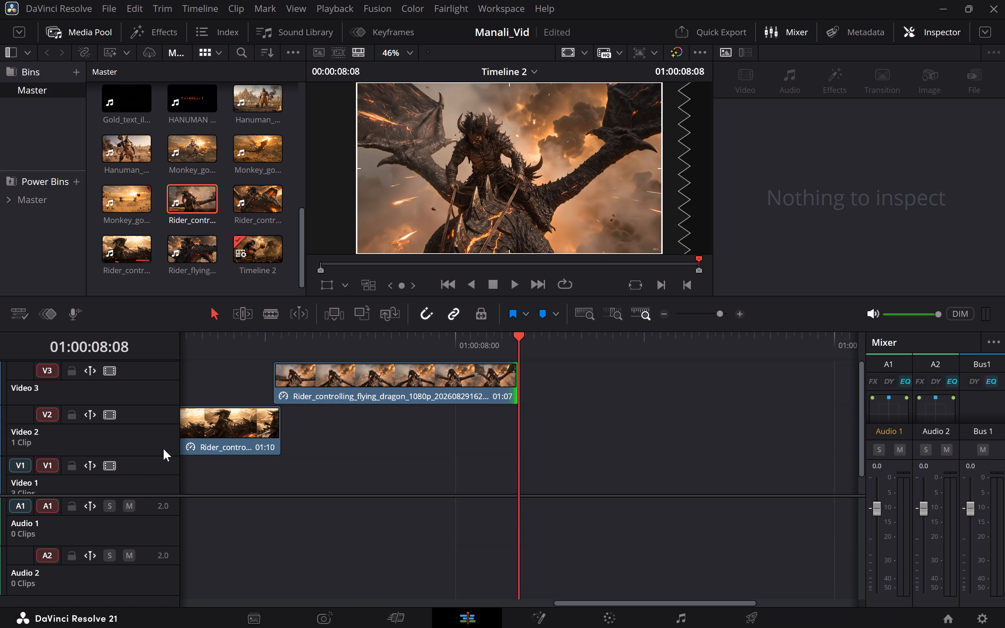
{"action": "scroll", "coordinate": [163, 449], "scroll_direction": "up", "scroll_amount": 1}
{"action": "left_click_drag", "start_coordinate": [140, 460], "coordinate": [140, 497]}
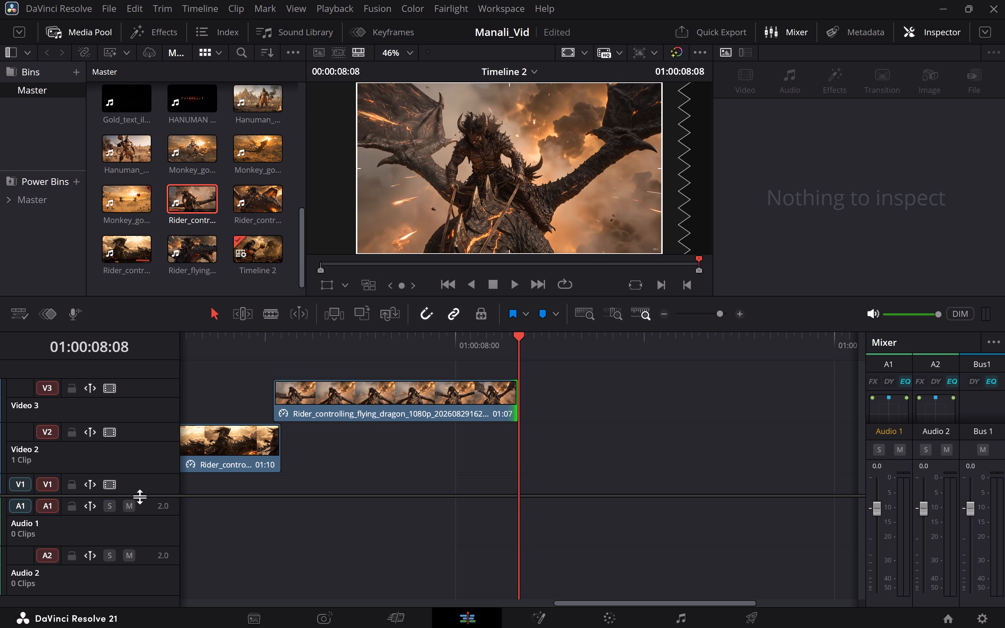
{"action": "left_click_drag", "start_coordinate": [140, 497], "coordinate": [142, 484]}
{"action": "scroll", "coordinate": [323, 408], "scroll_direction": "up", "scroll_amount": 1}
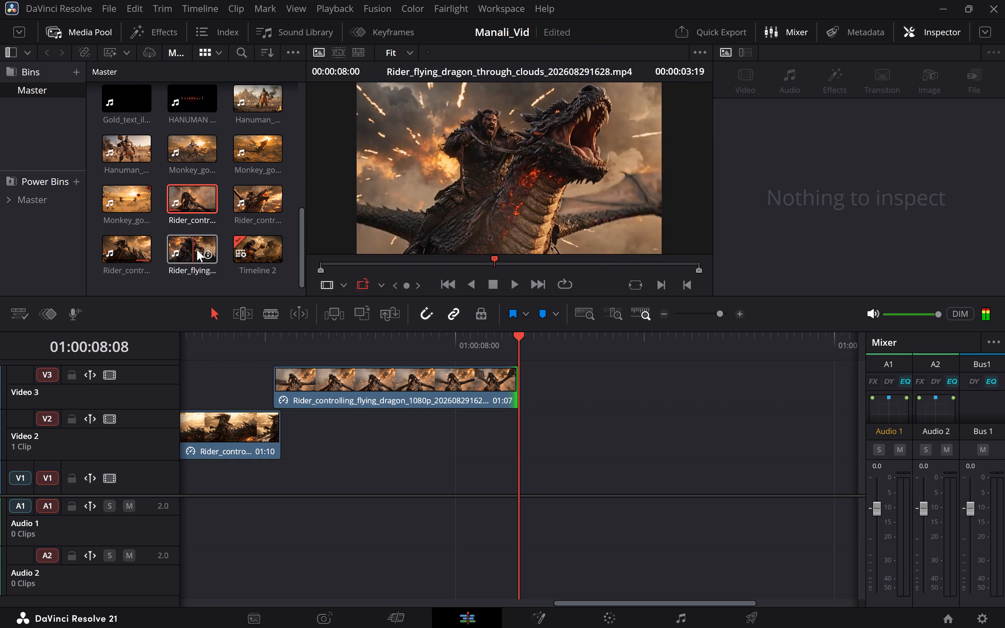
{"action": "scroll", "coordinate": [245, 249], "scroll_direction": "down", "scroll_amount": 1}
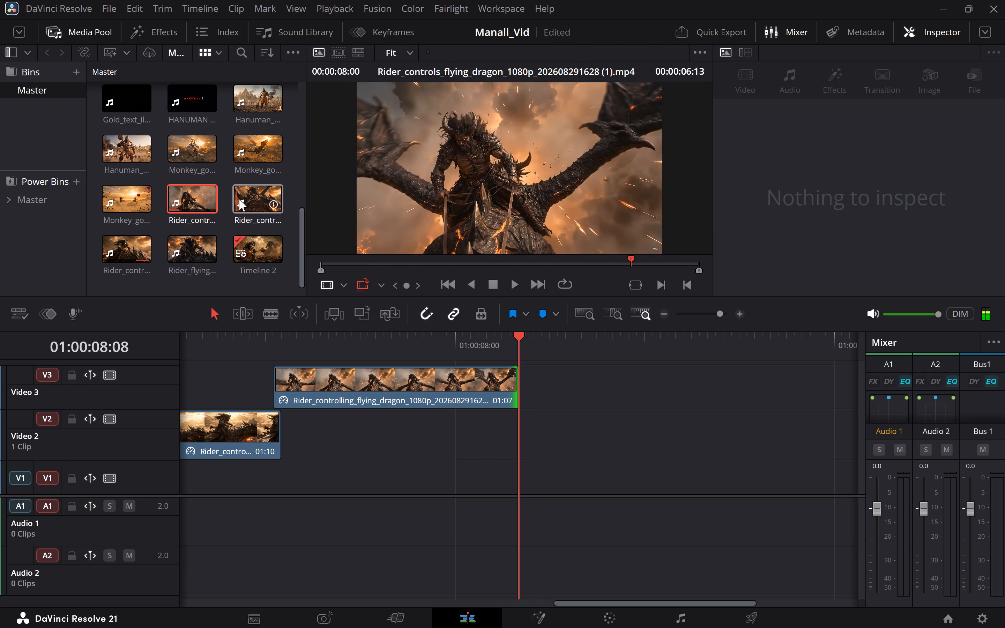
{"action": "left_click_drag", "start_coordinate": [234, 199], "coordinate": [372, 246]}
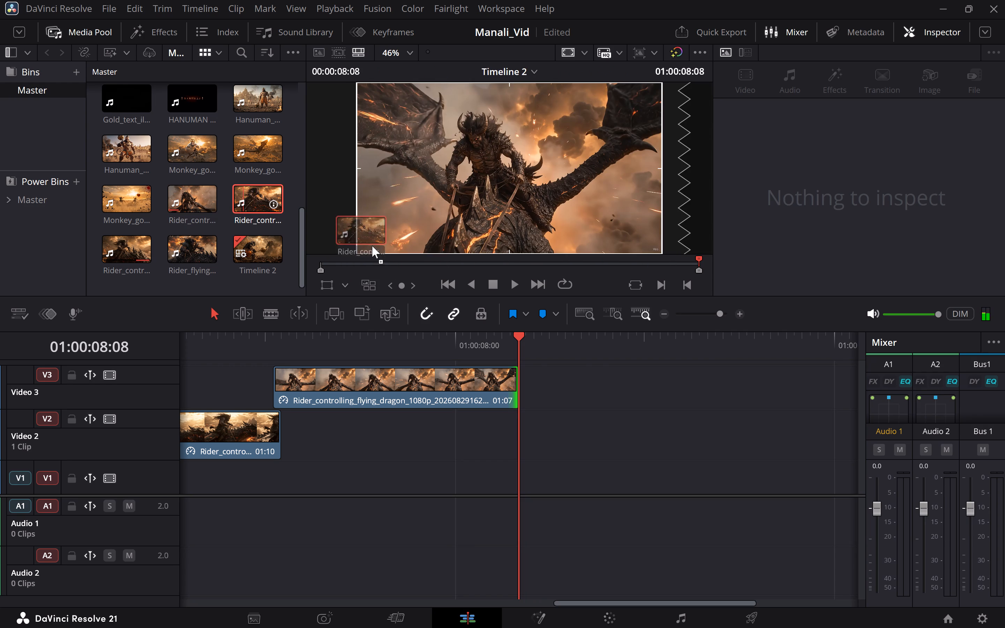
{"action": "left_click_drag", "start_coordinate": [372, 246], "coordinate": [519, 381]}
{"action": "scroll", "coordinate": [519, 381], "scroll_direction": "up", "scroll_amount": 1}
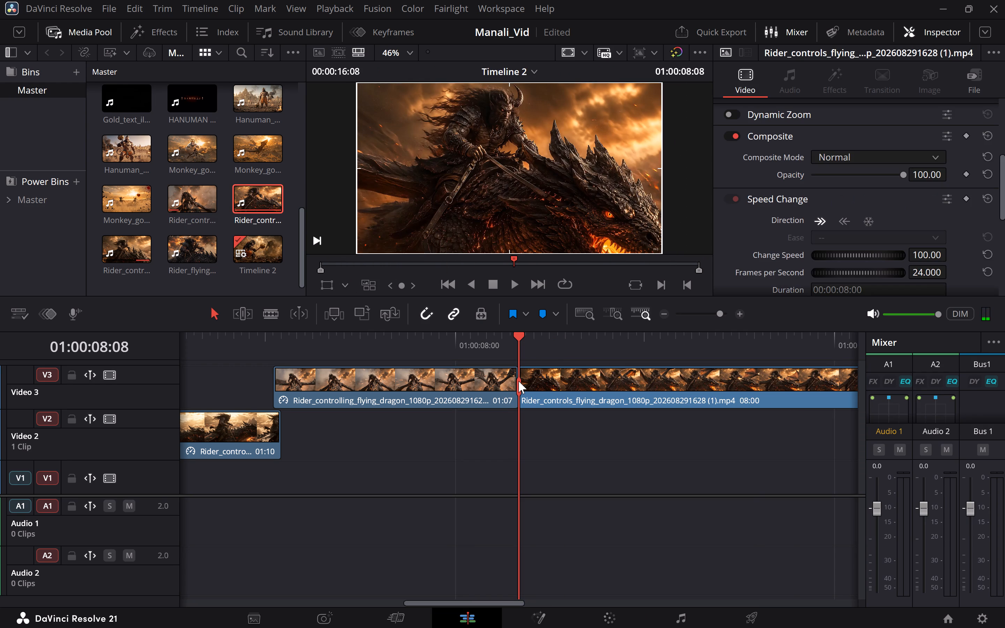
{"action": "left_click_drag", "start_coordinate": [569, 386], "coordinate": [538, 366]}
{"action": "scroll", "coordinate": [423, 412], "scroll_direction": "up", "scroll_amount": 1}
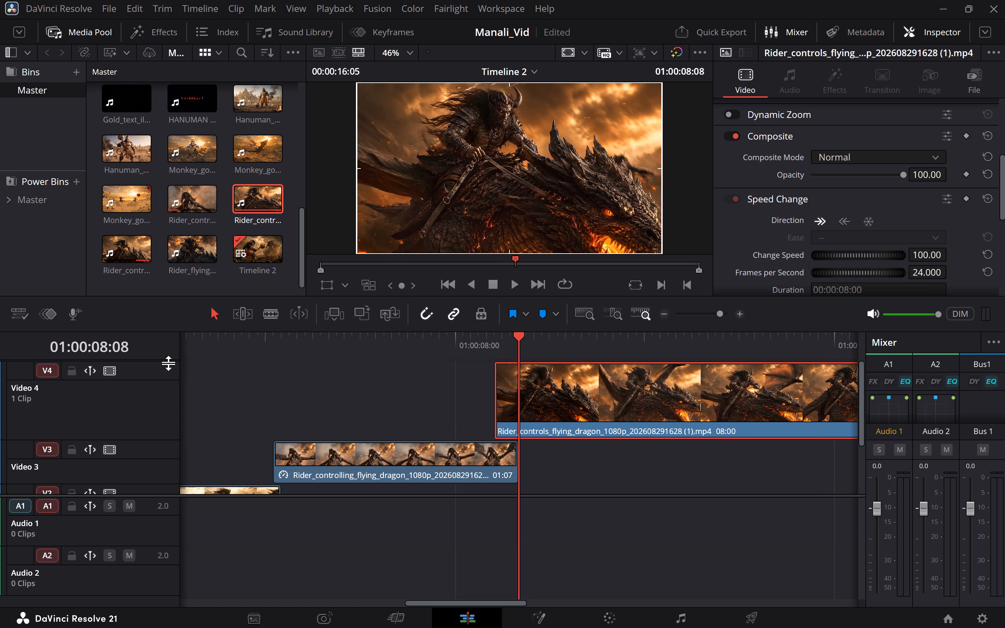
{"action": "left_click_drag", "start_coordinate": [168, 363], "coordinate": [167, 399]}
Play repeatedly from the Video 3 clip into the new Video 4 clip to examine the cut and the clip's remaining action.
{"action": "left_click", "coordinate": [360, 339]}
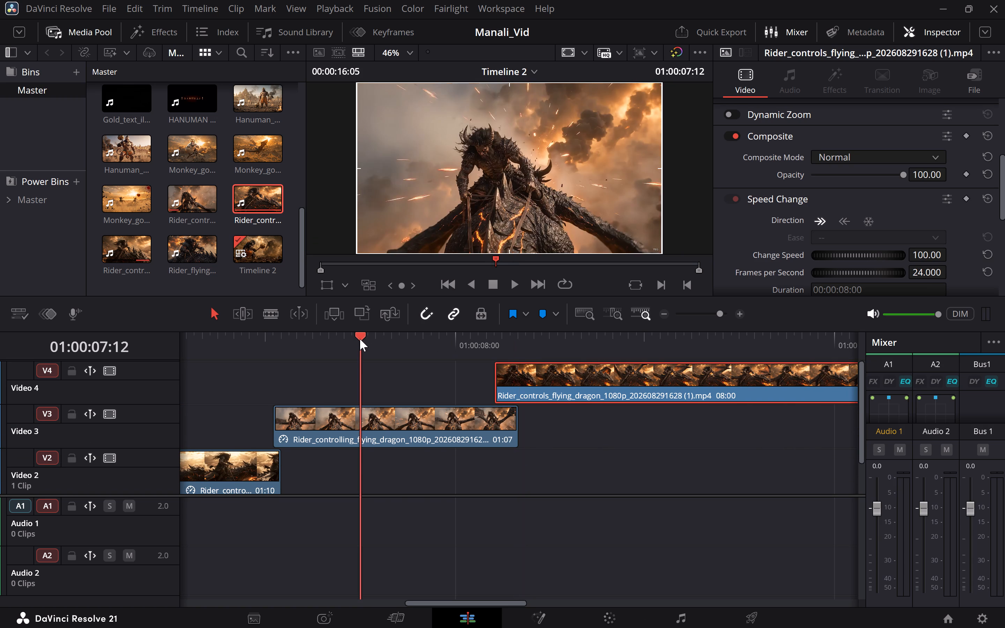
{"action": "key", "text": "space"}
{"action": "key", "text": "space"}
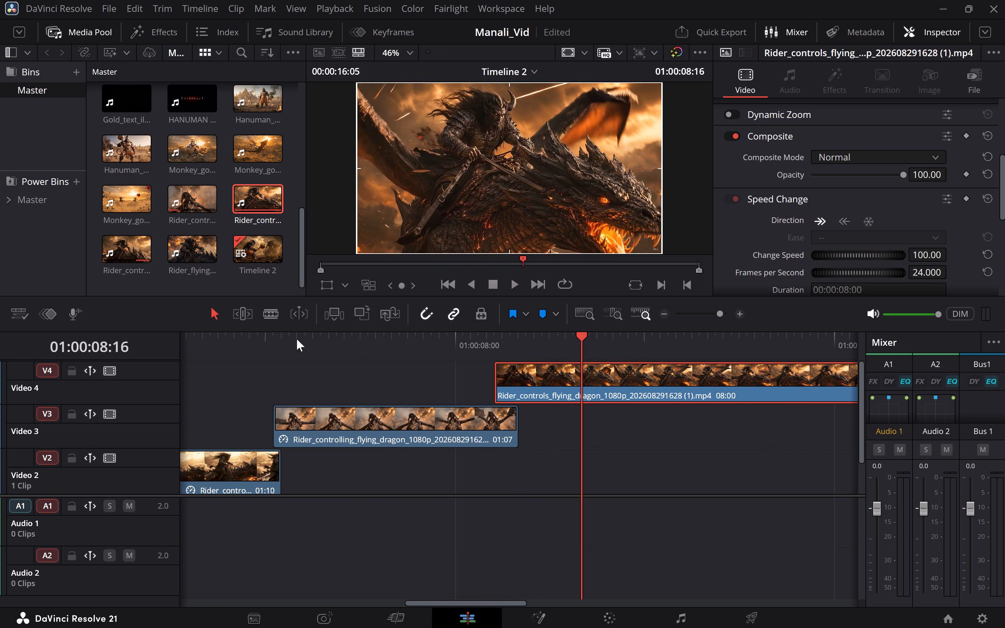
{"action": "left_click", "coordinate": [196, 343]}
{"action": "key", "text": "space"}
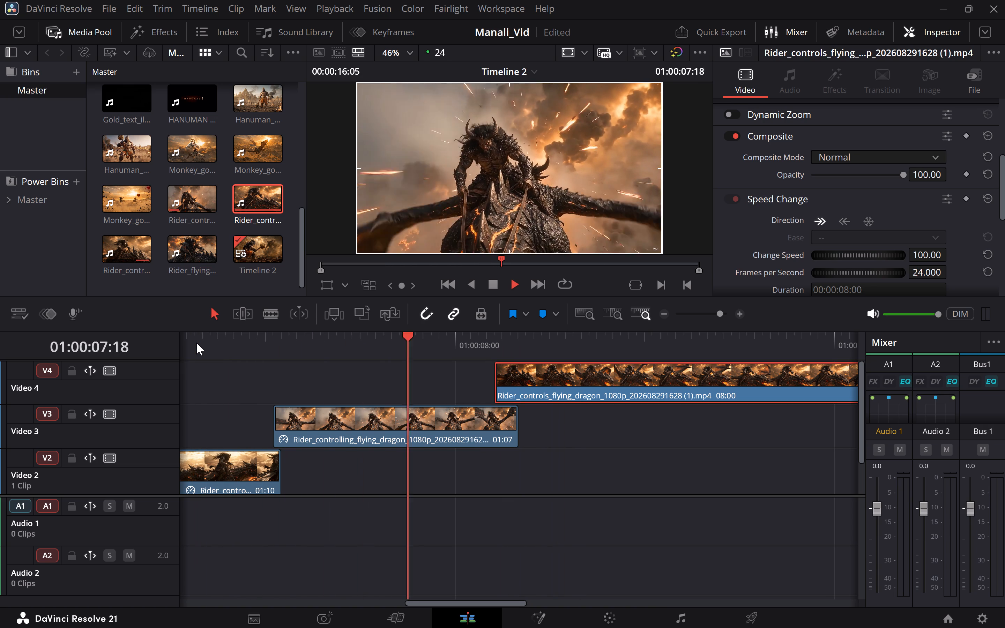
{"action": "key", "text": "space"}
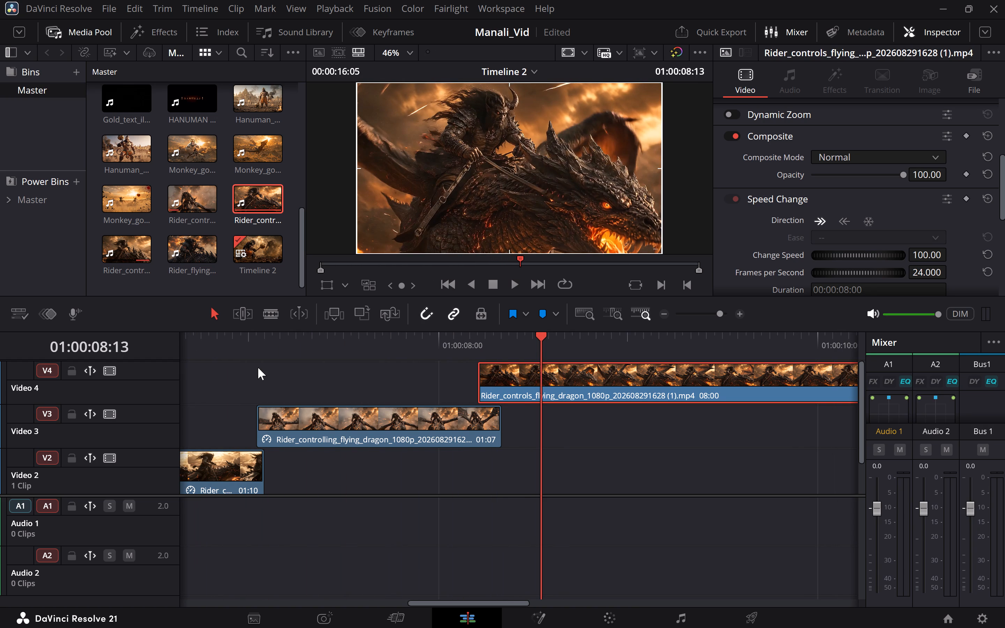
{"action": "left_click", "coordinate": [193, 345]}
{"action": "key", "text": "space"}
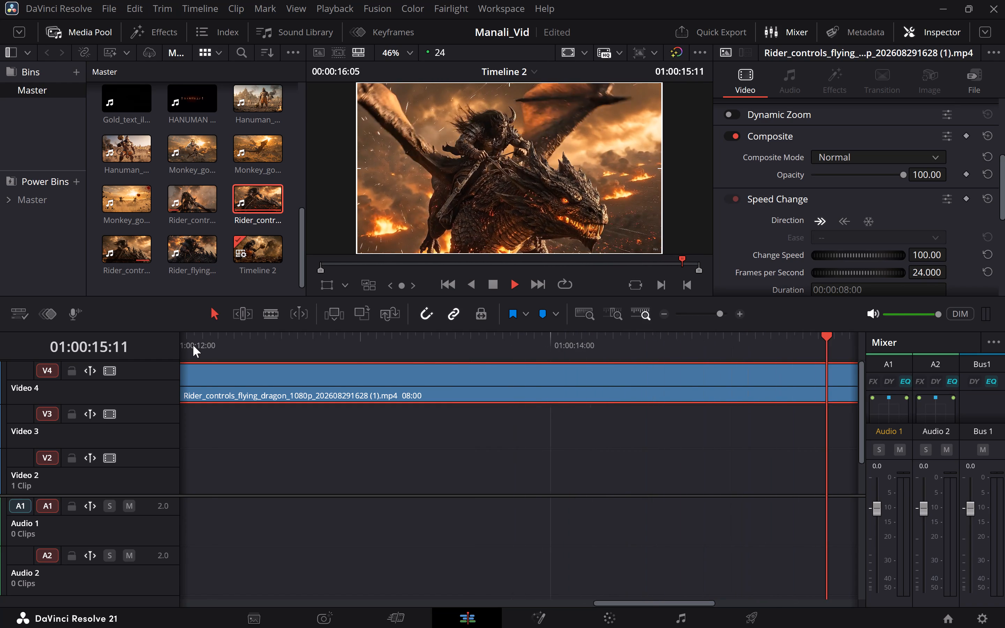
{"action": "key", "text": "space"}
Trim the start of the Video 4 clip to a duration of 06:15 and position the clip to start at 01:00:08:06.
{"action": "scroll", "coordinate": [193, 345], "scroll_direction": "right", "scroll_amount": 2}
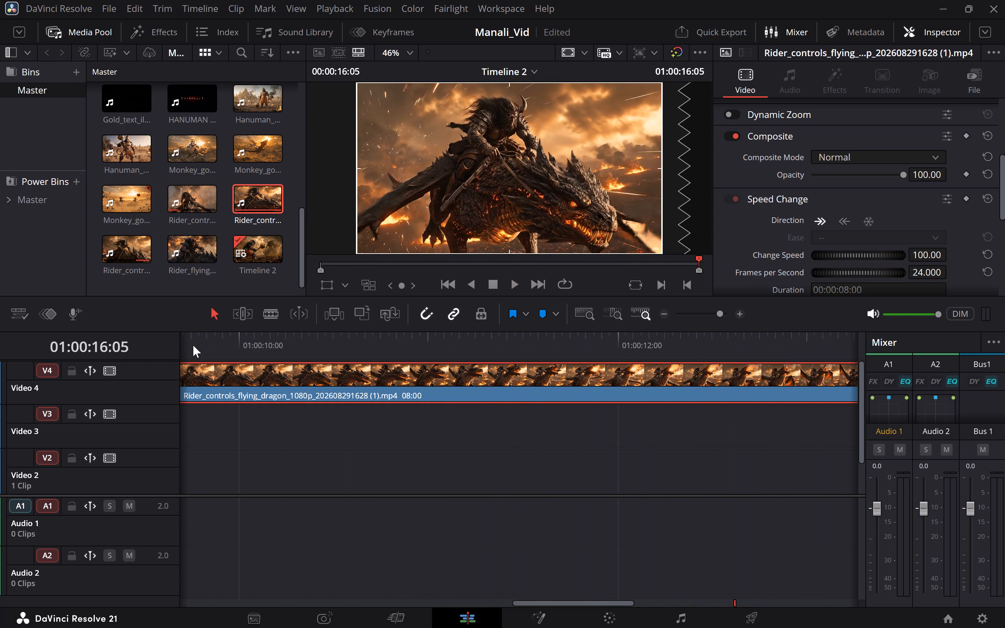
{"action": "scroll", "coordinate": [293, 404], "scroll_direction": "right", "scroll_amount": 1}
{"action": "left_click_drag", "start_coordinate": [236, 383], "coordinate": [410, 398]}
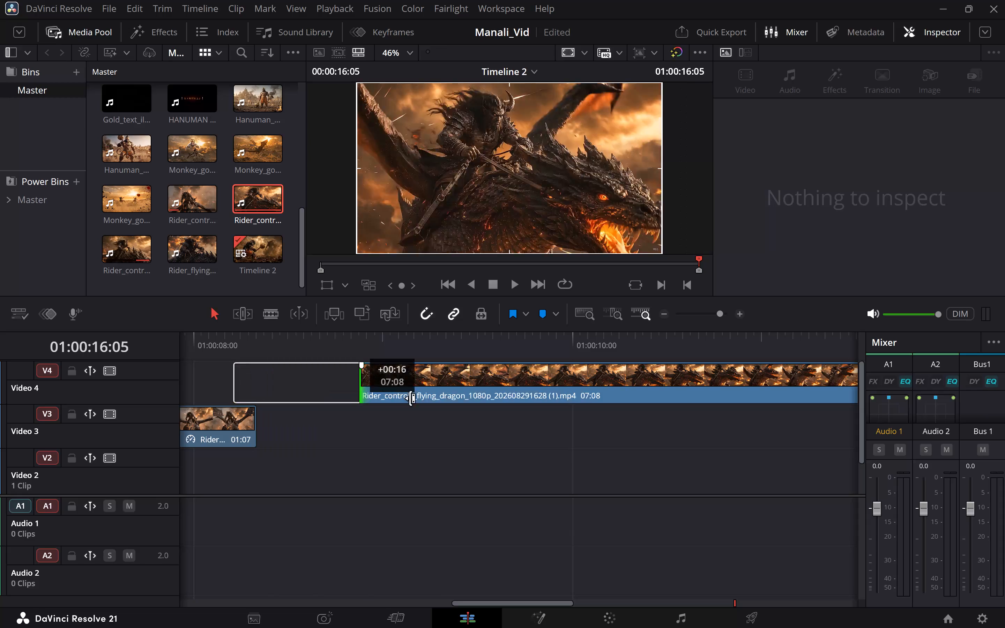
{"action": "left_click_drag", "start_coordinate": [410, 398], "coordinate": [504, 406]}
{"action": "left_click_drag", "start_coordinate": [626, 368], "coordinate": [362, 371]}
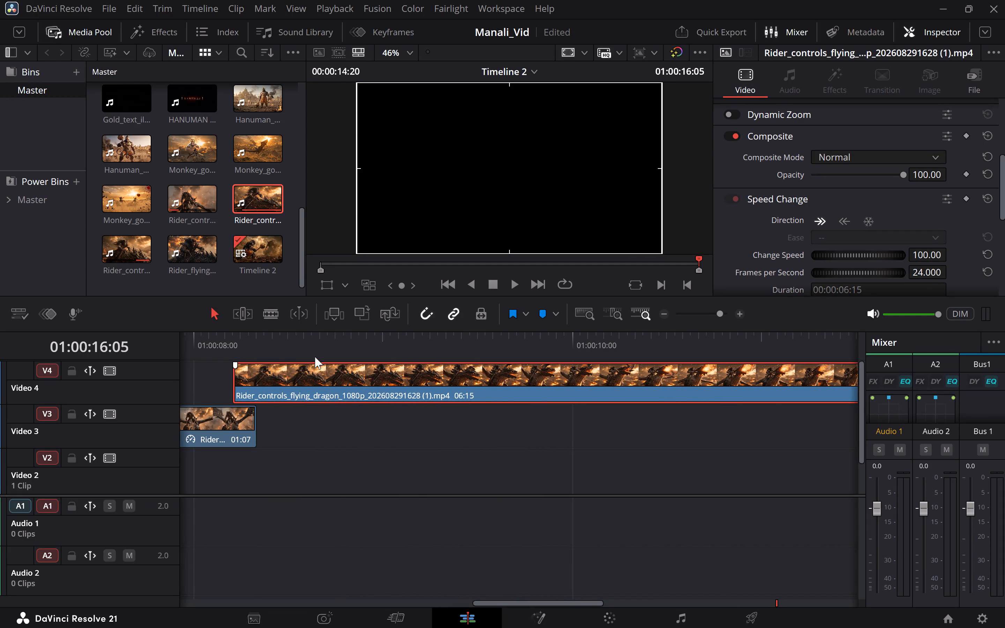
{"action": "scroll", "coordinate": [286, 353], "scroll_direction": "right", "scroll_amount": 1}
{"action": "left_click_drag", "start_coordinate": [415, 374], "coordinate": [426, 375]}
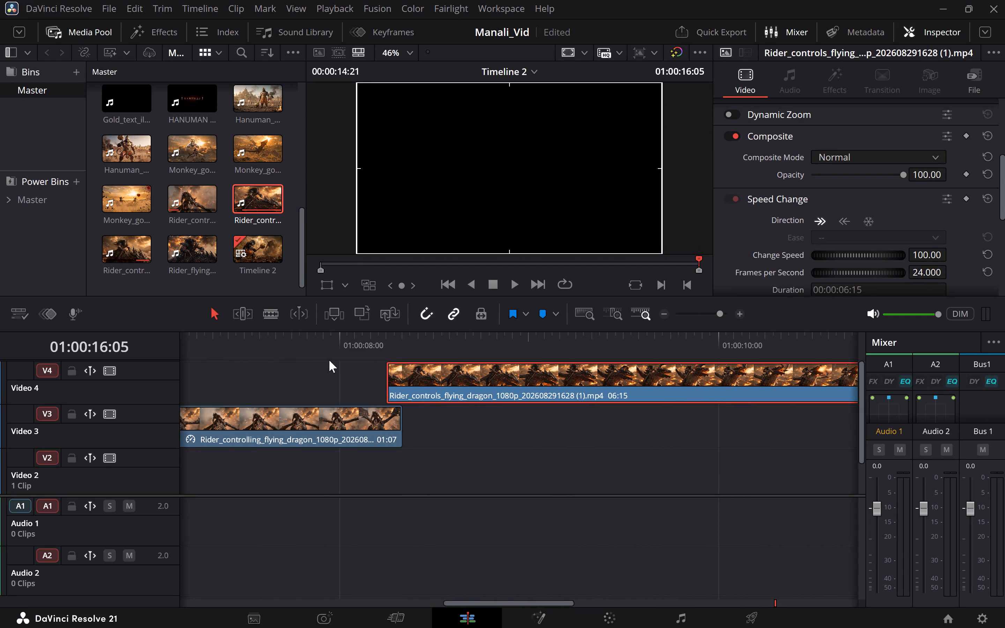
Replay the cut from the Video 3 clip into the trimmed Video 4 clip to check the transition.
{"action": "left_click", "coordinate": [232, 347]}
{"action": "key", "text": "space"}
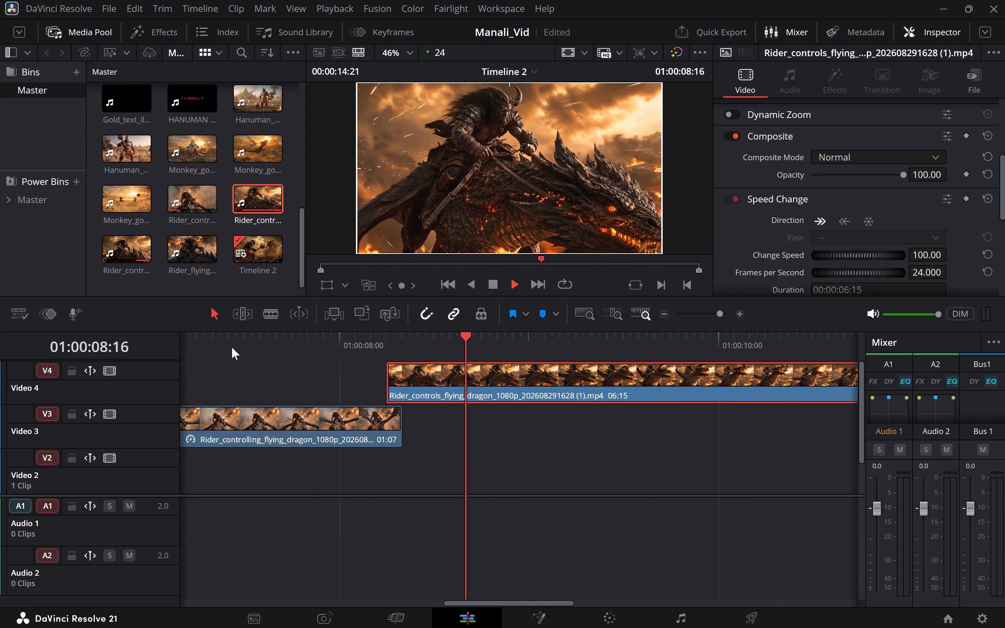
{"action": "key", "text": "space"}
{"action": "scroll", "coordinate": [232, 347], "scroll_direction": "right", "scroll_amount": 1}
{"action": "left_click", "coordinate": [232, 347]}
{"action": "key", "text": "space"}
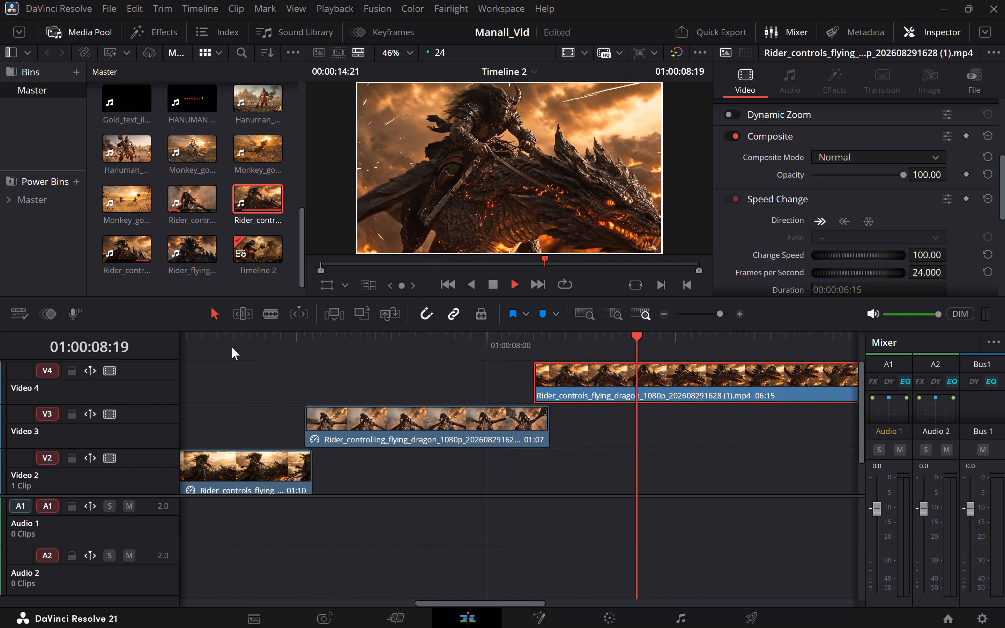
{"action": "key", "text": "space"}
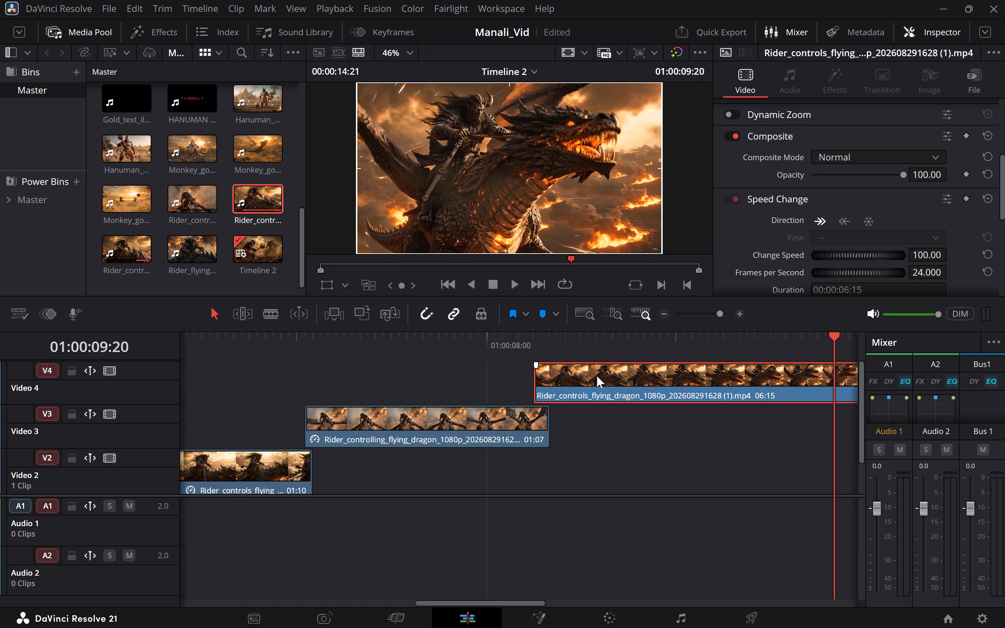
Set the Video 4 clip's speed to 133, play it back, and increase the speed to 143.
{"action": "left_click", "coordinate": [597, 376]}
{"action": "left_click_drag", "start_coordinate": [931, 255], "coordinate": [955, 254]}
{"action": "left_click", "coordinate": [492, 348]}
{"action": "key", "text": "space"}
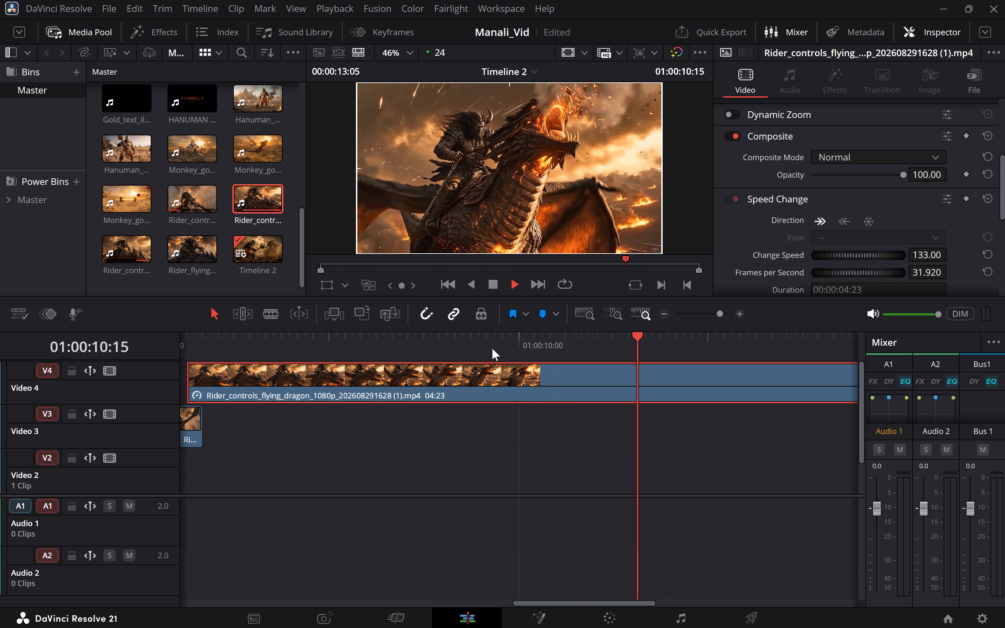
{"action": "key", "text": "space"}
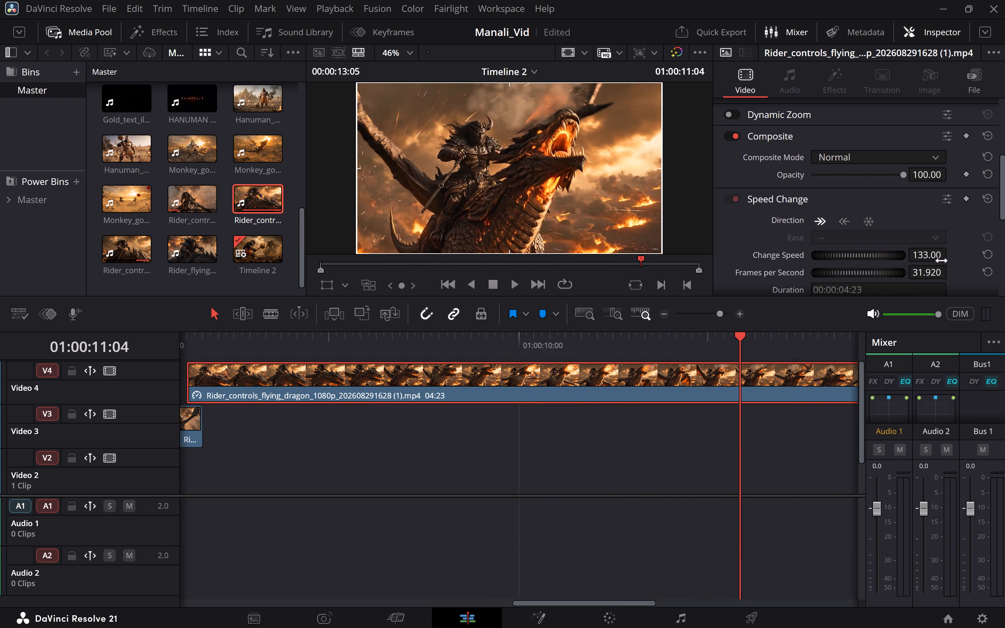
{"action": "left_click_drag", "start_coordinate": [923, 255], "coordinate": [930, 255]}
Play the sped-up Video 4 clip repeatedly from its beginning, middle and ending to examine its pacing and the dragon's fire breath.
{"action": "scroll", "coordinate": [618, 381], "scroll_direction": "right", "scroll_amount": 1}
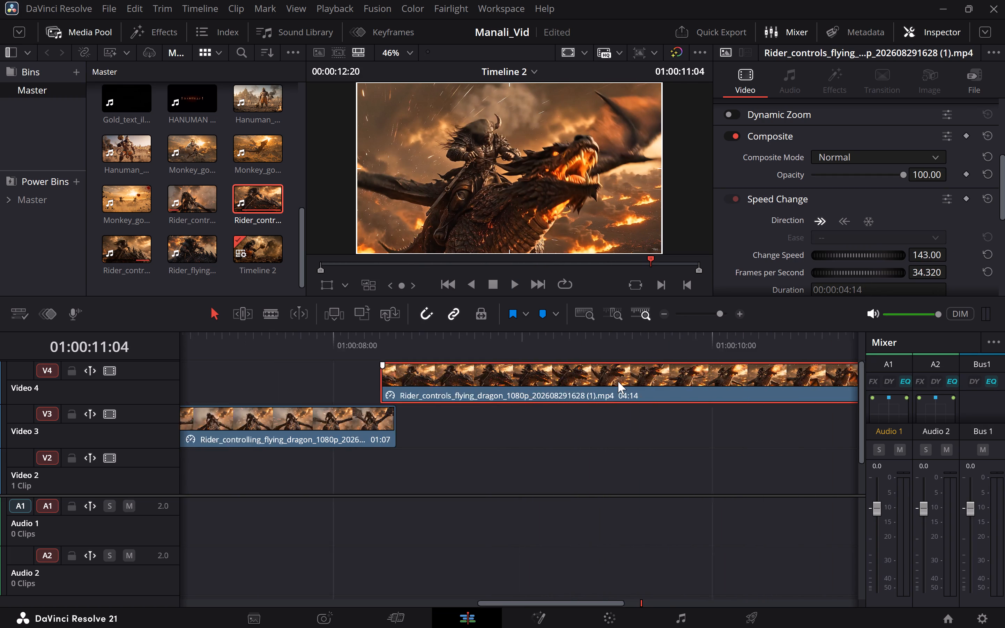
{"action": "scroll", "coordinate": [618, 381], "scroll_direction": "right", "scroll_amount": 1}
{"action": "left_click", "coordinate": [410, 348]}
{"action": "key", "text": "space"}
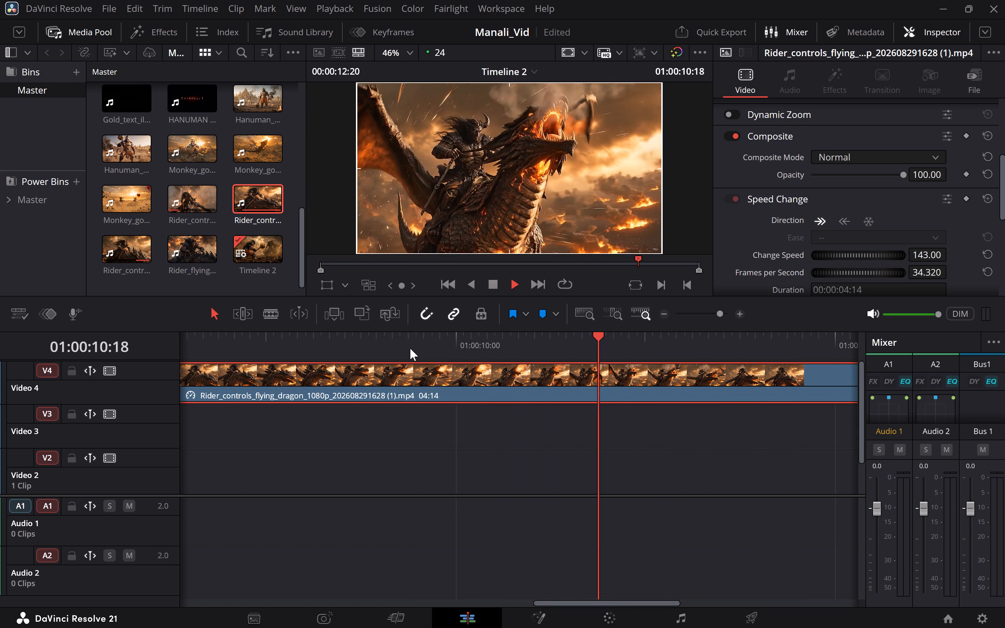
{"action": "key", "text": "space"}
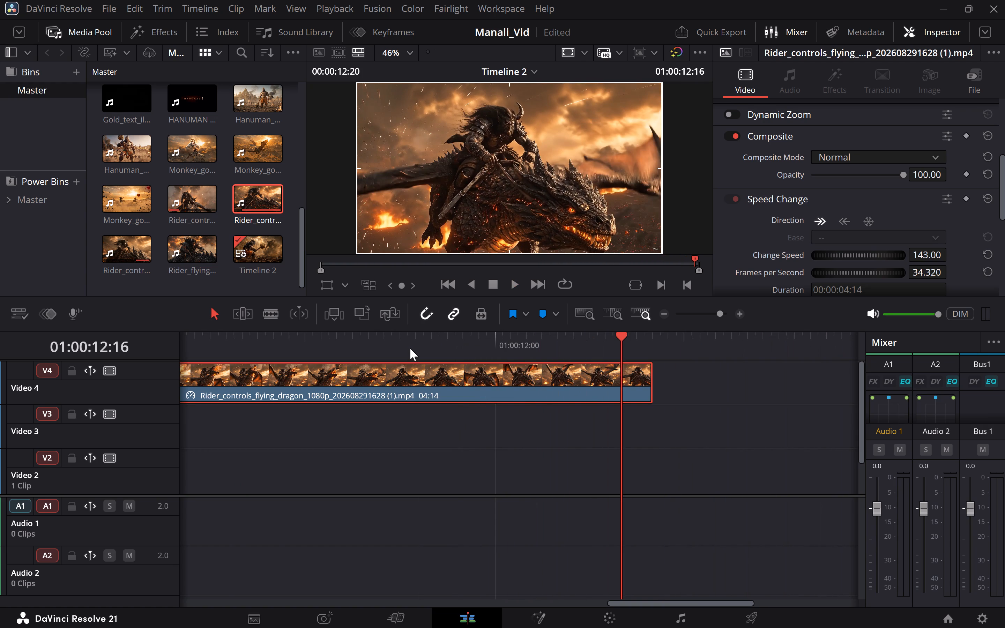
{"action": "scroll", "coordinate": [410, 348], "scroll_direction": "right", "scroll_amount": 3}
{"action": "scroll", "coordinate": [365, 357], "scroll_direction": "left", "scroll_amount": 1}
{"action": "left_click", "coordinate": [415, 349]}
{"action": "key", "text": "space"}
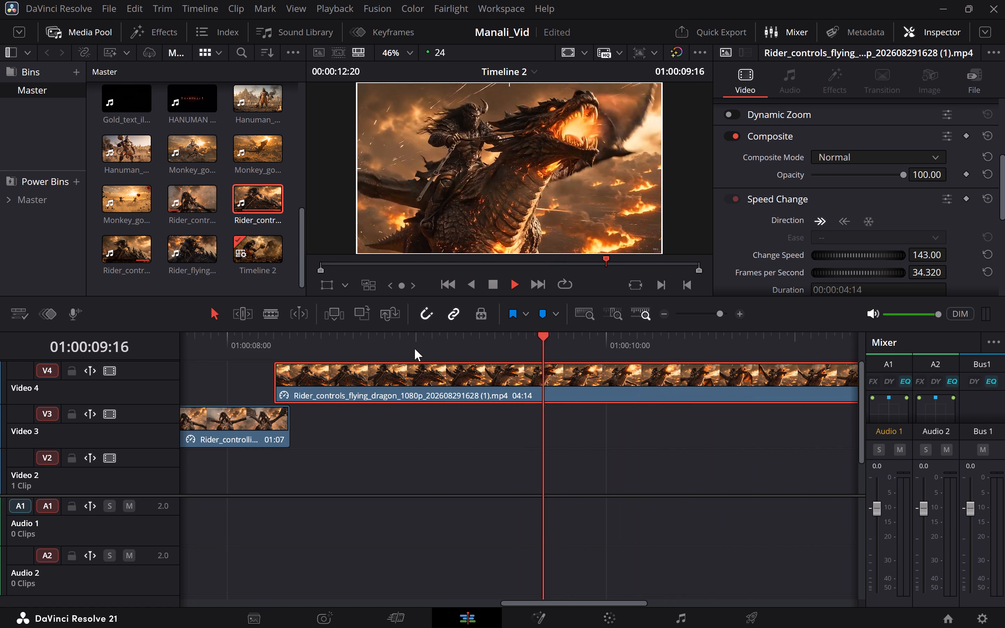
{"action": "key", "text": "space"}
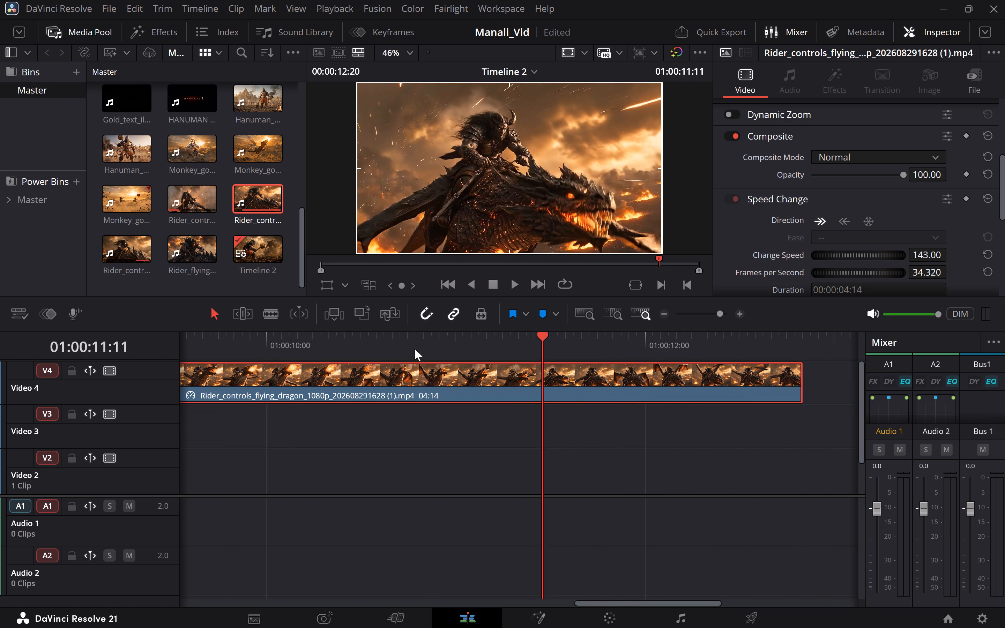
{"action": "key", "text": "space"}
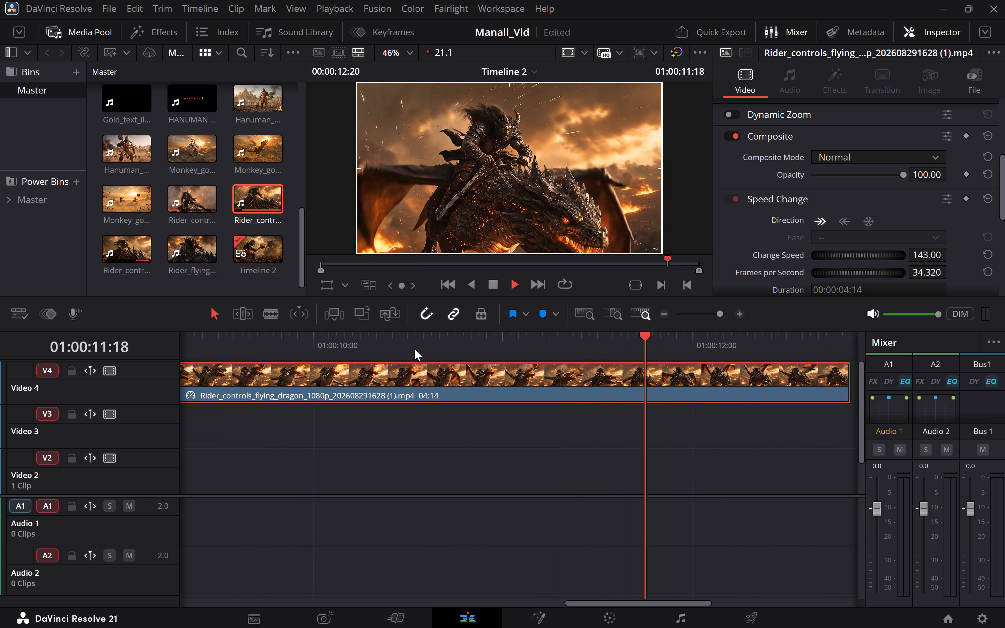
{"action": "key", "text": "space"}
{"action": "scroll", "coordinate": [415, 349], "scroll_direction": "right", "scroll_amount": 1}
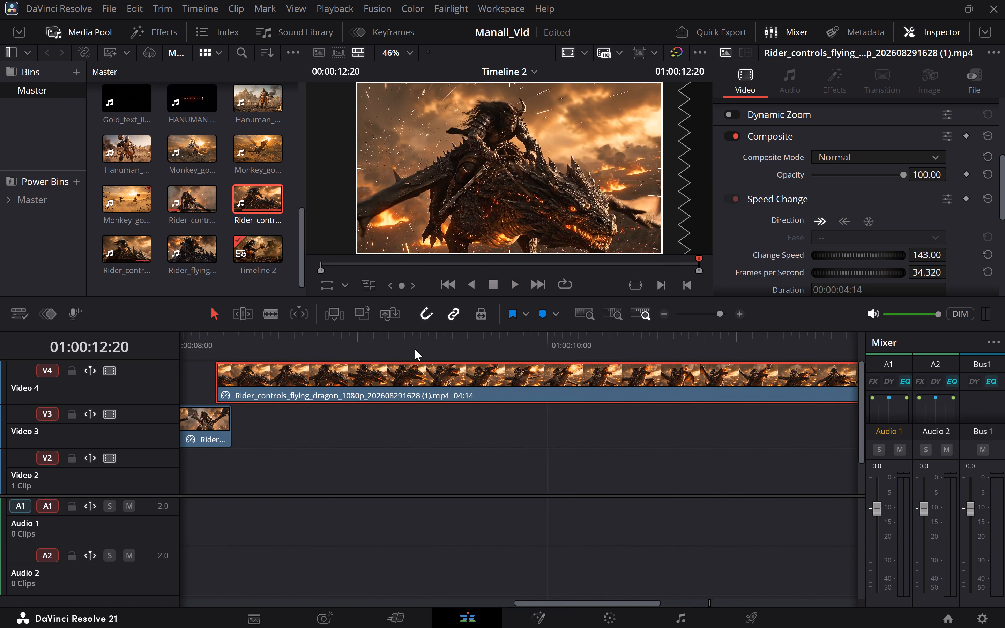
{"action": "left_click", "coordinate": [213, 350]}
{"action": "key", "text": "space"}
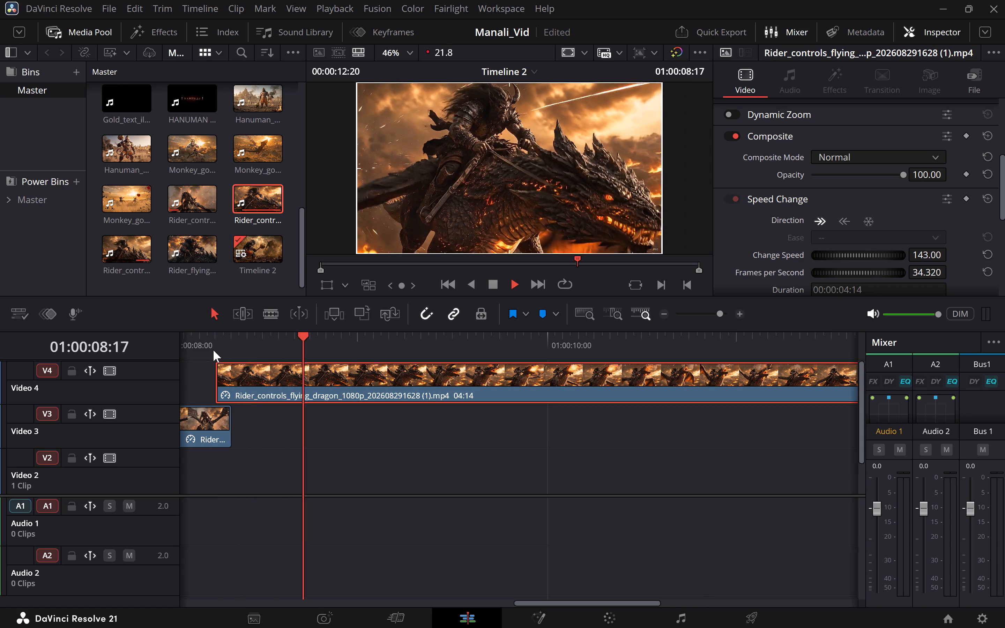
{"action": "key", "text": "space"}
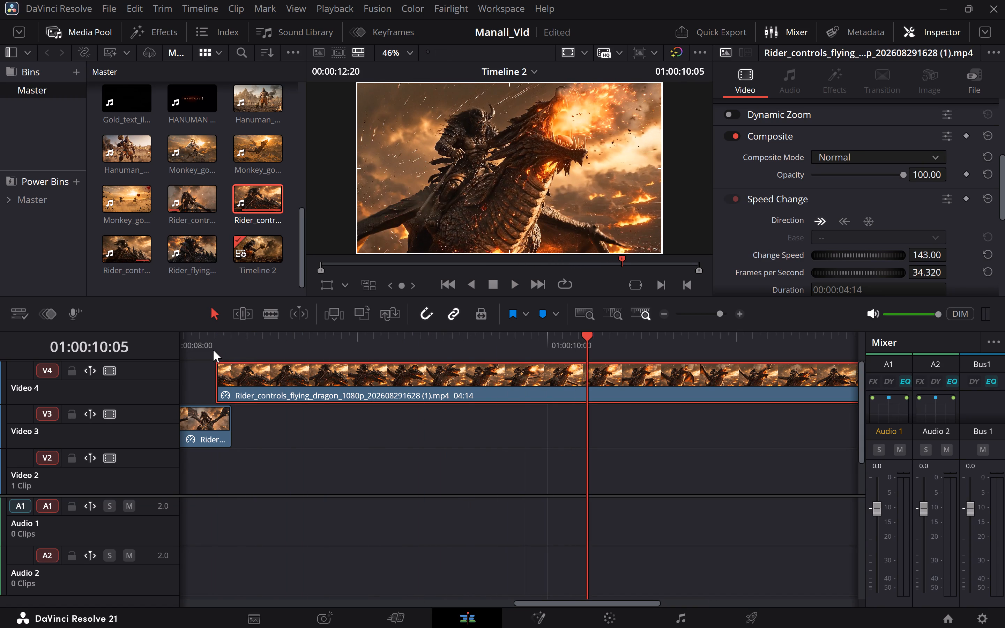
Trim the start of the Video 4 clip to a duration of 02:04, slide it back to slightly overlap the Video 3 clip's end, and play it.
{"action": "left_click_drag", "start_coordinate": [226, 381], "coordinate": [612, 411]}
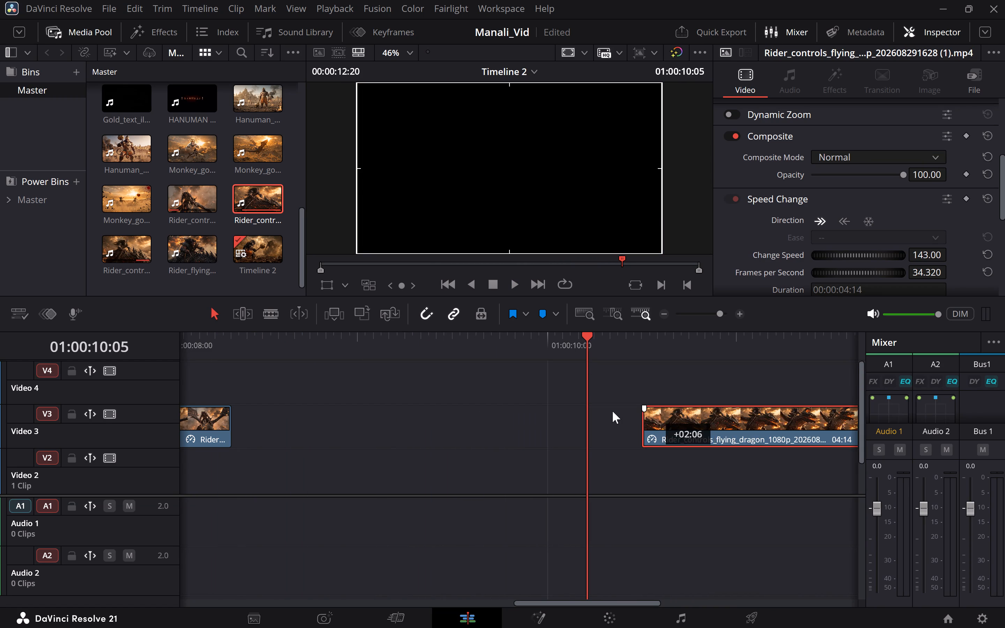
{"action": "left_click_drag", "start_coordinate": [612, 411], "coordinate": [477, 402]}
{"action": "left_click_drag", "start_coordinate": [464, 384], "coordinate": [509, 387]}
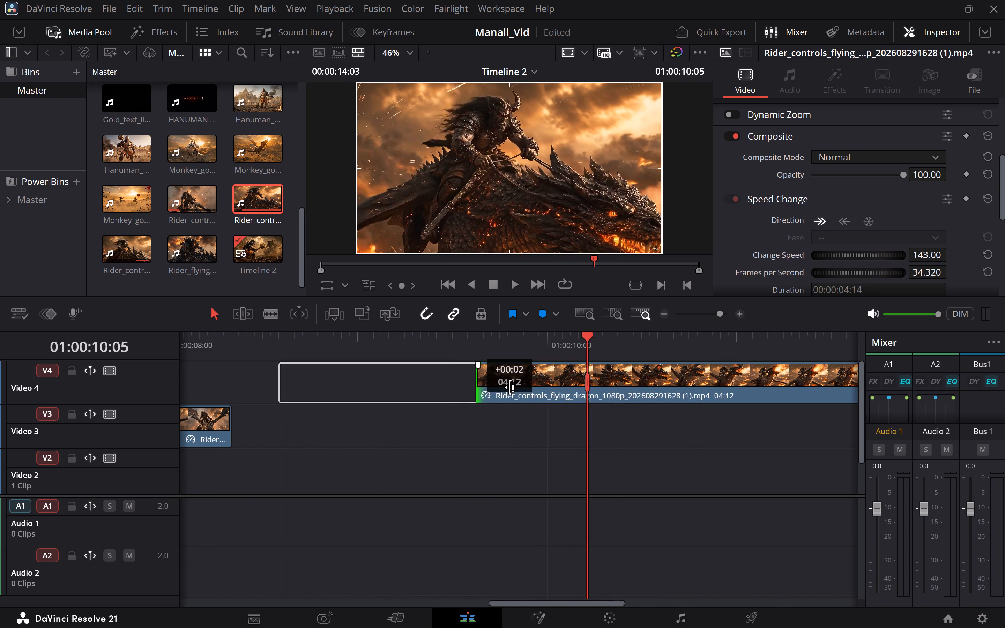
{"action": "left_click_drag", "start_coordinate": [509, 387], "coordinate": [511, 389]}
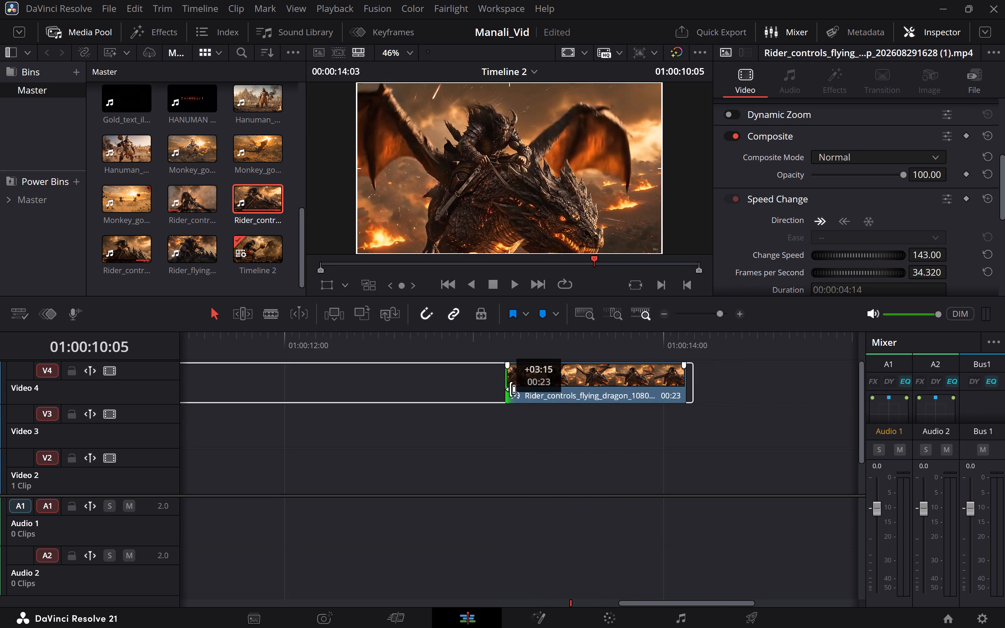
{"action": "left_click_drag", "start_coordinate": [511, 389], "coordinate": [268, 377]}
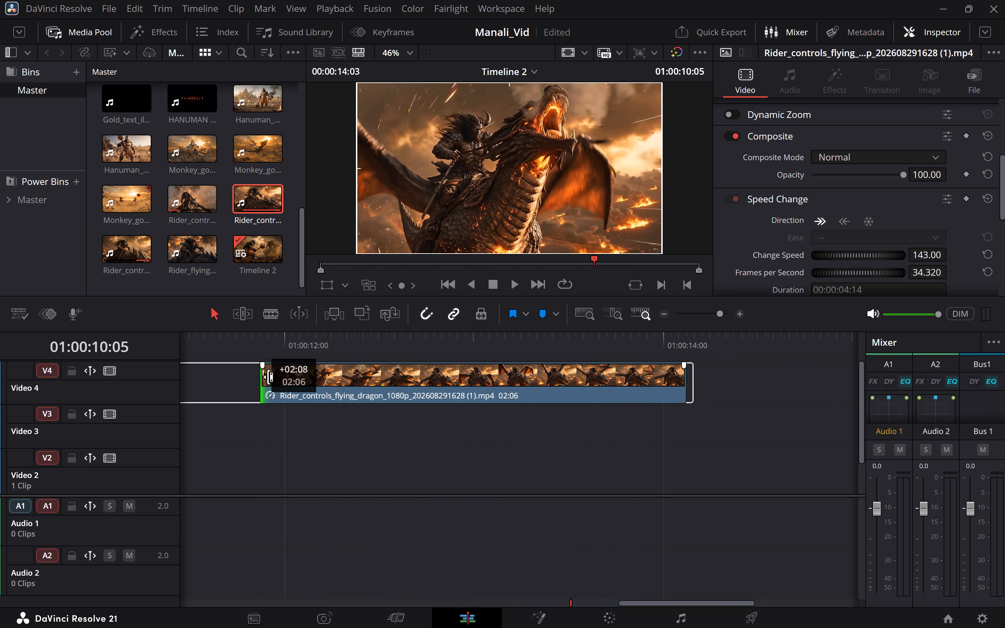
{"action": "left_click_drag", "start_coordinate": [268, 377], "coordinate": [287, 387]}
{"action": "scroll", "coordinate": [287, 387], "scroll_direction": "right", "scroll_amount": 1}
{"action": "left_click_drag", "start_coordinate": [628, 382], "coordinate": [312, 393]}
{"action": "scroll", "coordinate": [312, 393], "scroll_direction": "right", "scroll_amount": 1}
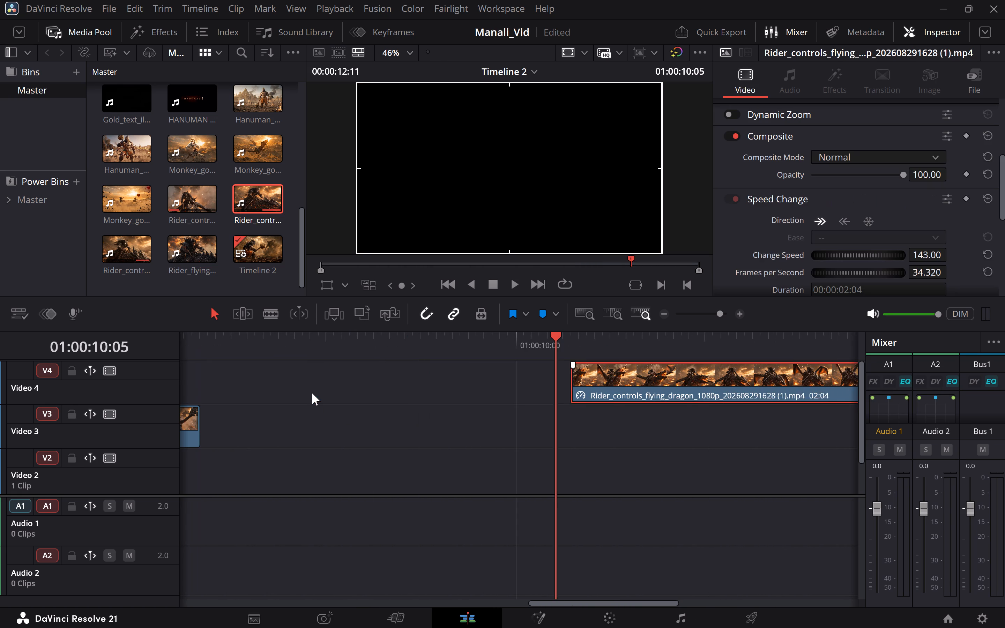
{"action": "left_click_drag", "start_coordinate": [660, 381], "coordinate": [275, 389]}
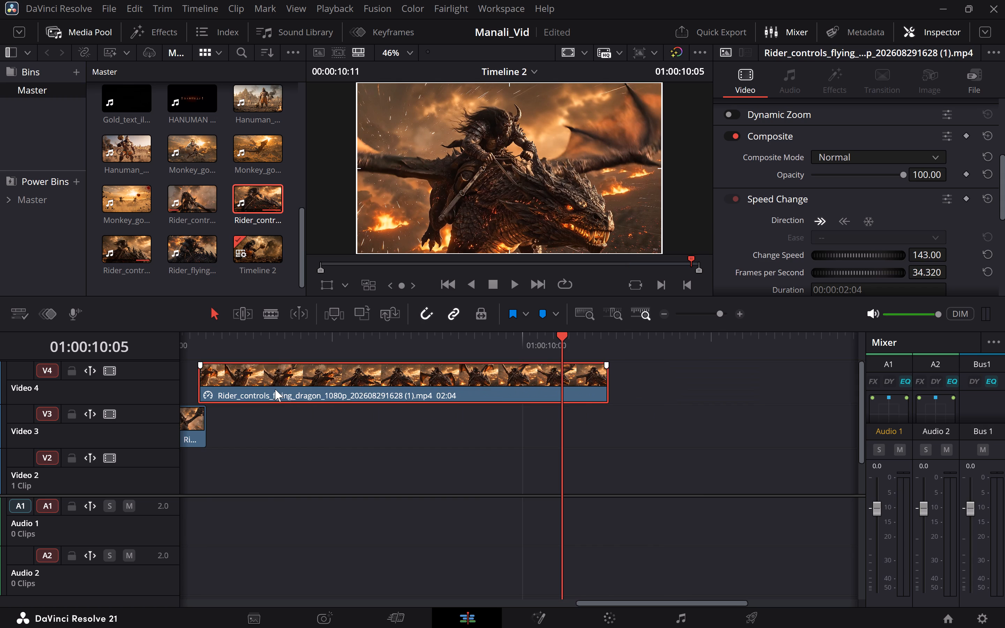
{"action": "scroll", "coordinate": [275, 389], "scroll_direction": "right", "scroll_amount": 1}
{"action": "left_click", "coordinate": [194, 337]}
{"action": "key", "text": "space"}
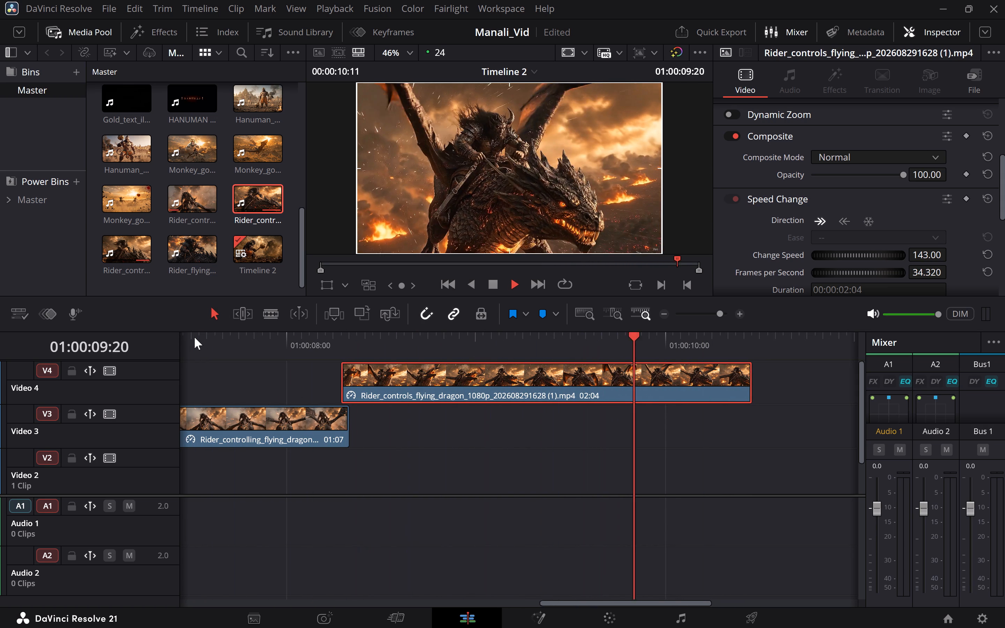
{"action": "key", "text": "space"}
Trim the Video 4 clip's start to a duration of 01:16, move it back to slightly overlap the Video 3 clip's end, and play the cut.
{"action": "left_click_drag", "start_coordinate": [342, 376], "coordinate": [421, 387]}
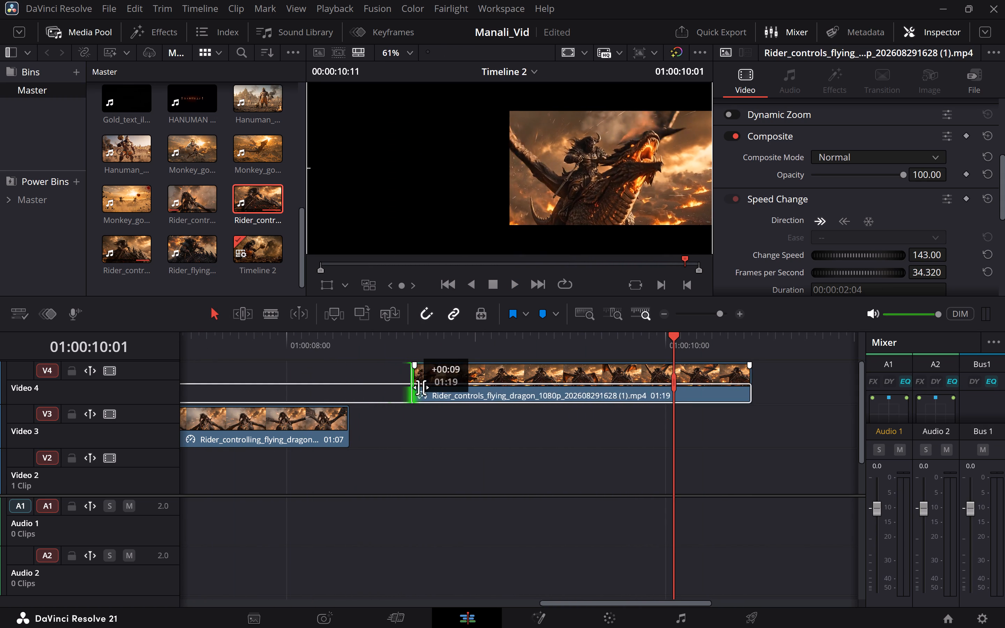
{"action": "left_click_drag", "start_coordinate": [421, 387], "coordinate": [438, 390]}
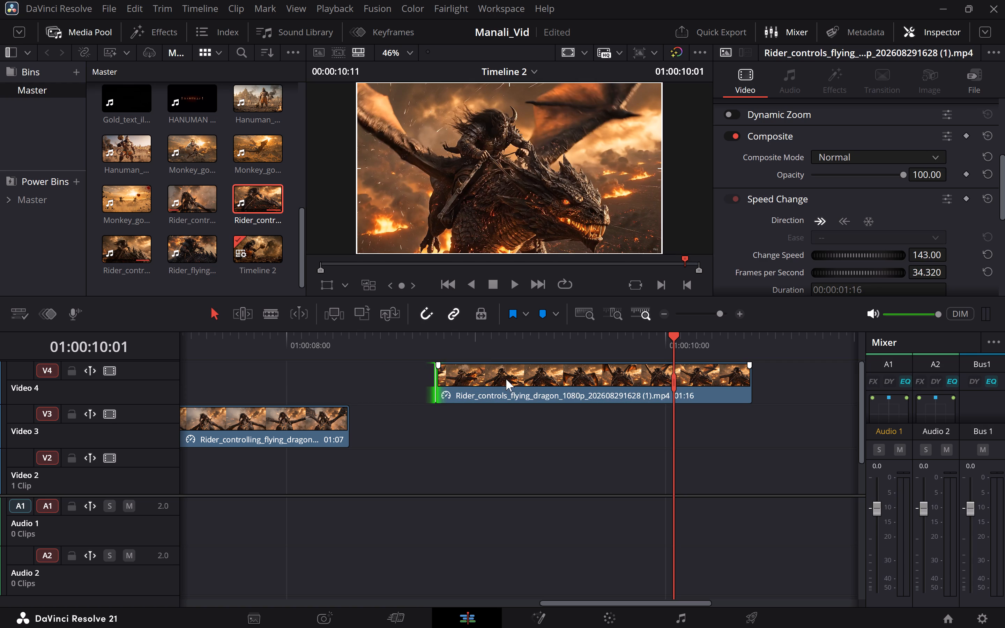
{"action": "left_click_drag", "start_coordinate": [506, 379], "coordinate": [407, 375]}
{"action": "left_click", "coordinate": [190, 331]}
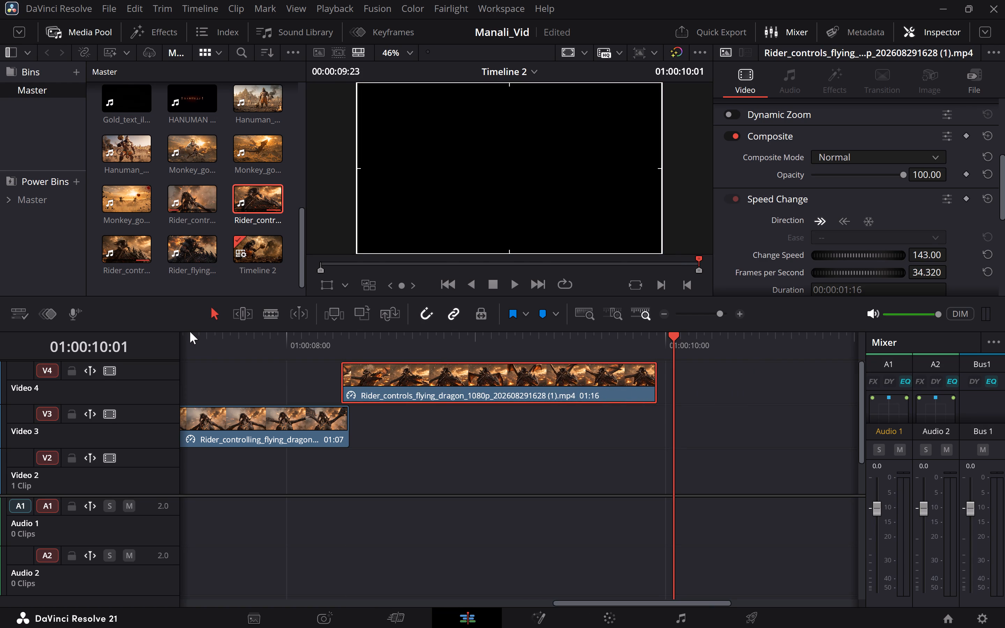
{"action": "left_click", "coordinate": [190, 337]}
{"action": "key", "text": "space"}
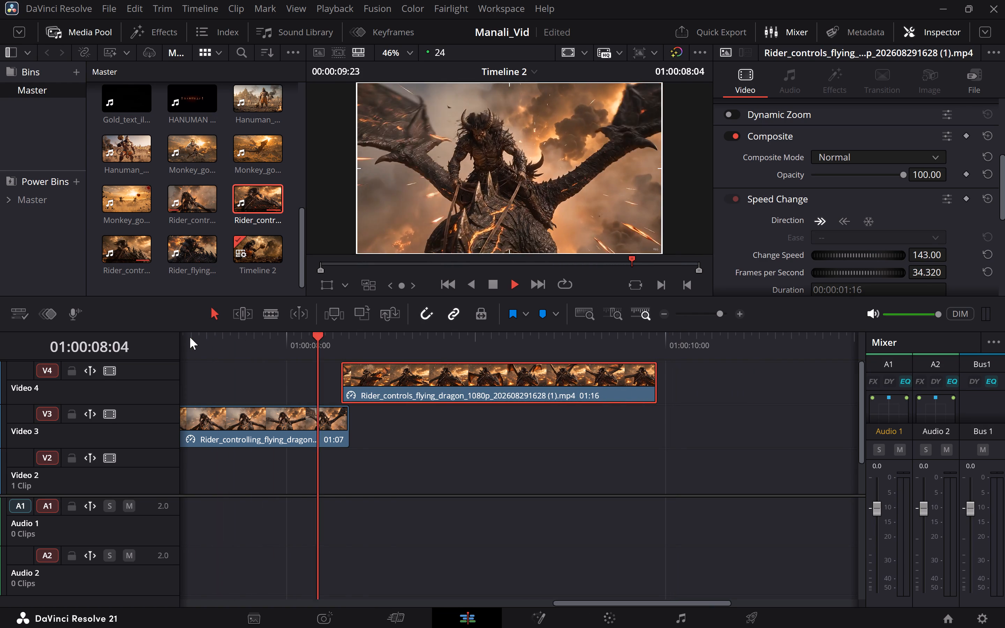
{"action": "key", "text": "space"}
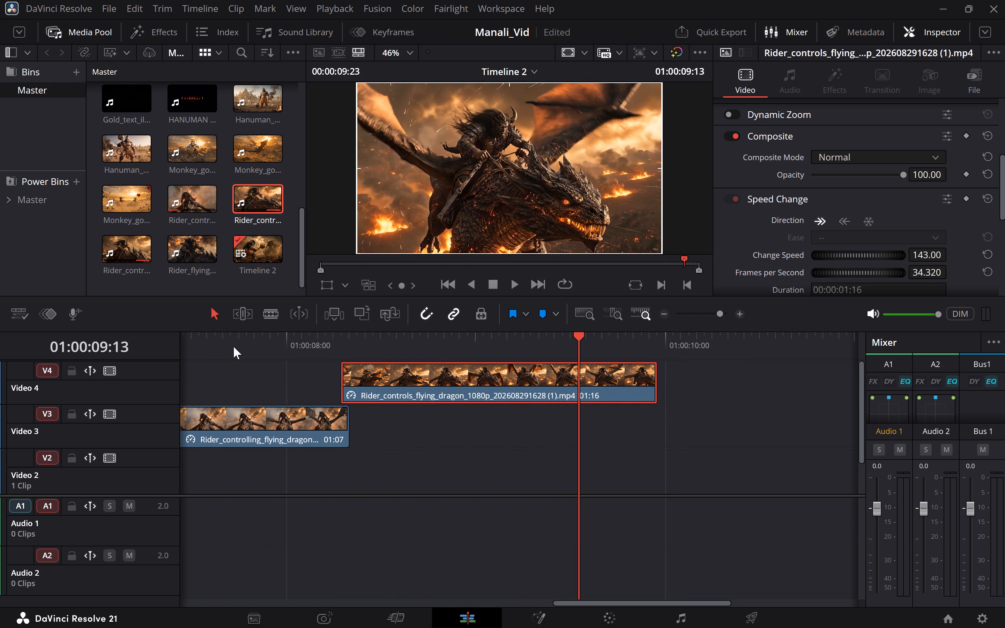
Extend the start of the Video 4 clip by two frames to a duration of 01:18, over the end of the Video 3 clip.
{"action": "left_click_drag", "start_coordinate": [344, 384], "coordinate": [327, 384]}
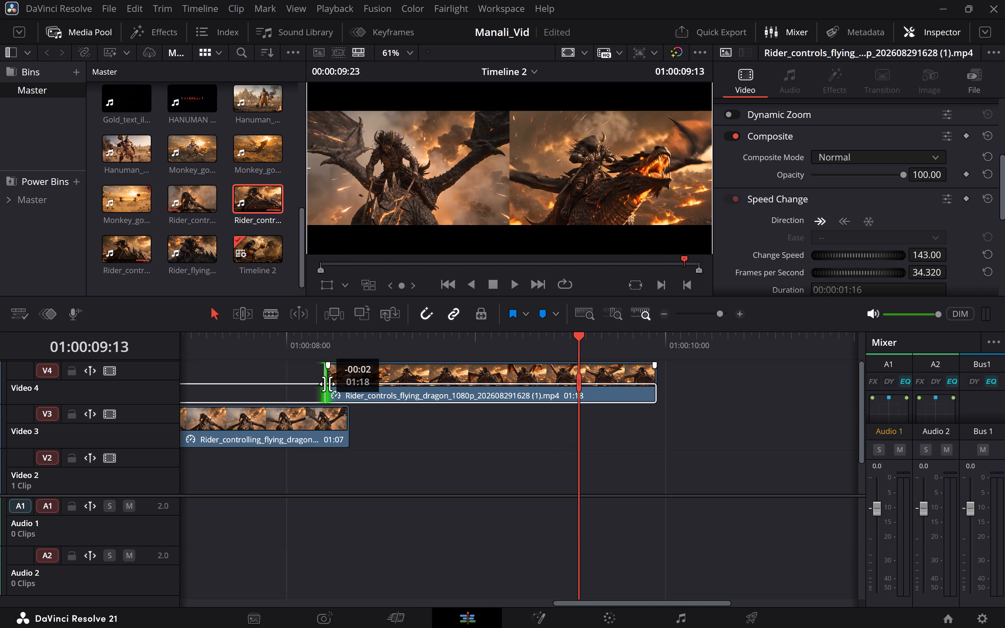
{"action": "left_click_drag", "start_coordinate": [327, 384], "coordinate": [322, 384]}
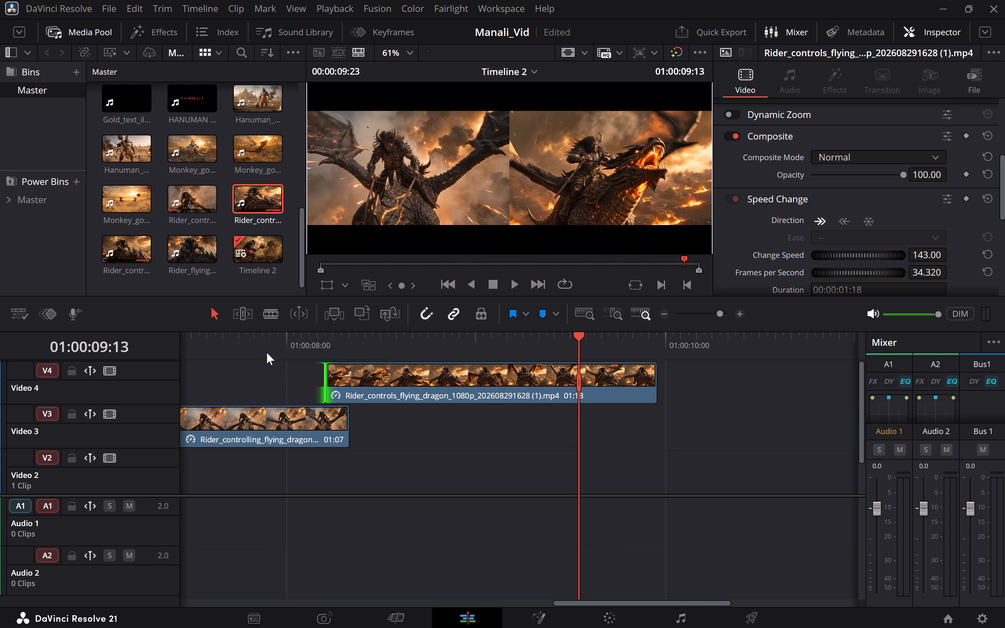
Replay the sequence from the Video 2 and Video 3 clips through the end of the Video 4 clip to check the cuts and pacing.
{"action": "left_click", "coordinate": [262, 352]}
{"action": "key", "text": "space"}
{"action": "key", "text": "space"}
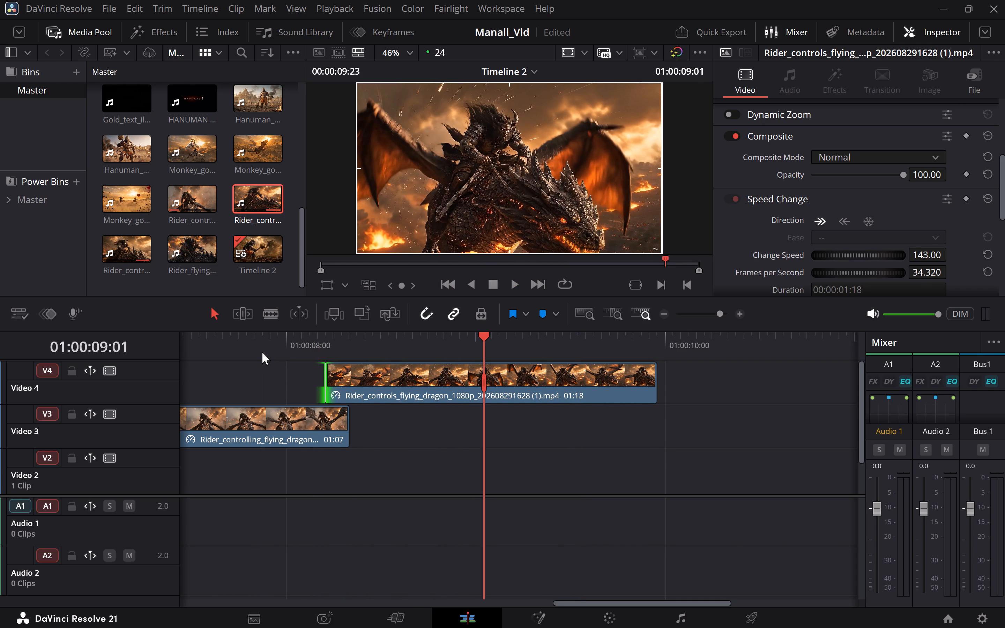
{"action": "scroll", "coordinate": [262, 352], "scroll_direction": "right", "scroll_amount": 1}
{"action": "left_click", "coordinate": [262, 352]}
{"action": "key", "text": "space"}
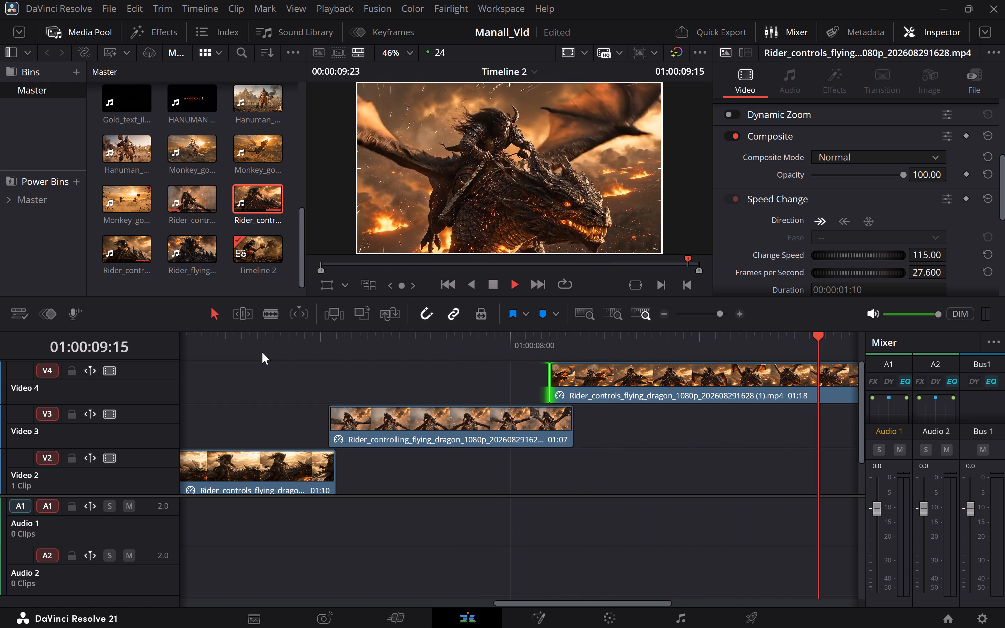
{"action": "key", "text": "space"}
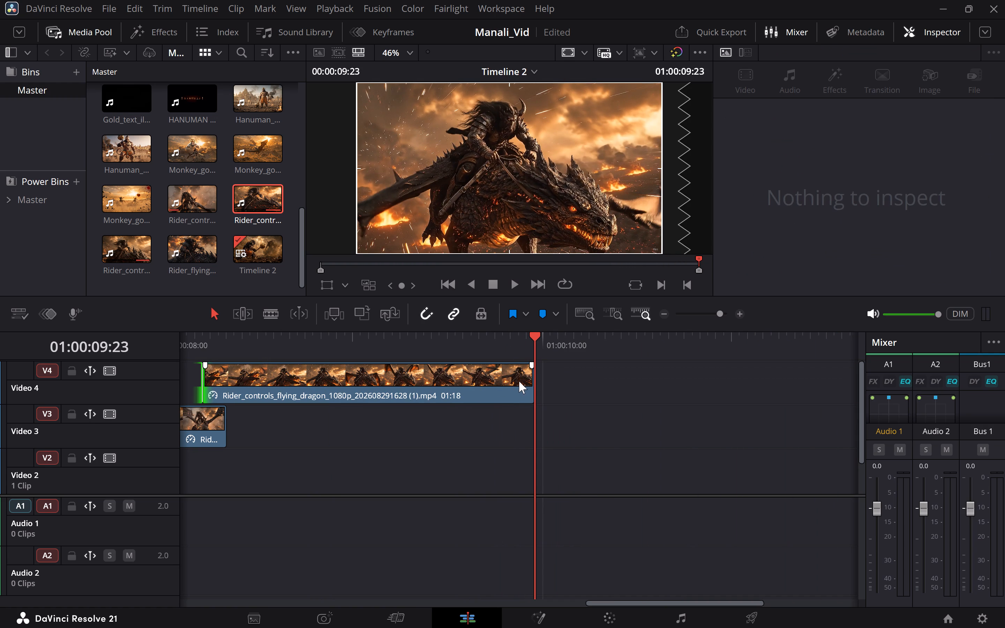
{"action": "left_click", "coordinate": [474, 383]}
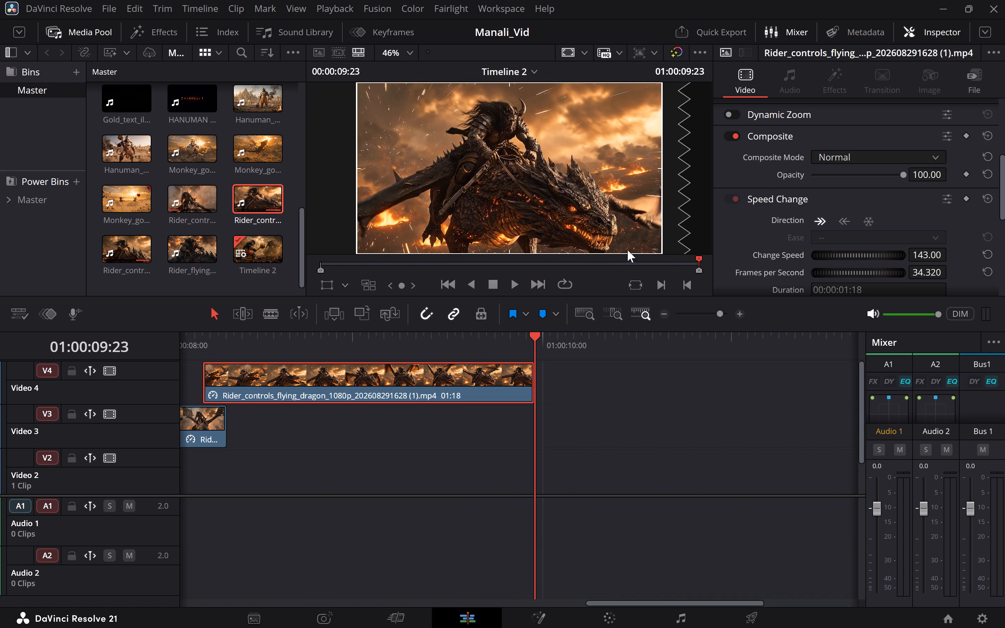
{"action": "left_click", "coordinate": [181, 335]}
{"action": "key", "text": "space"}
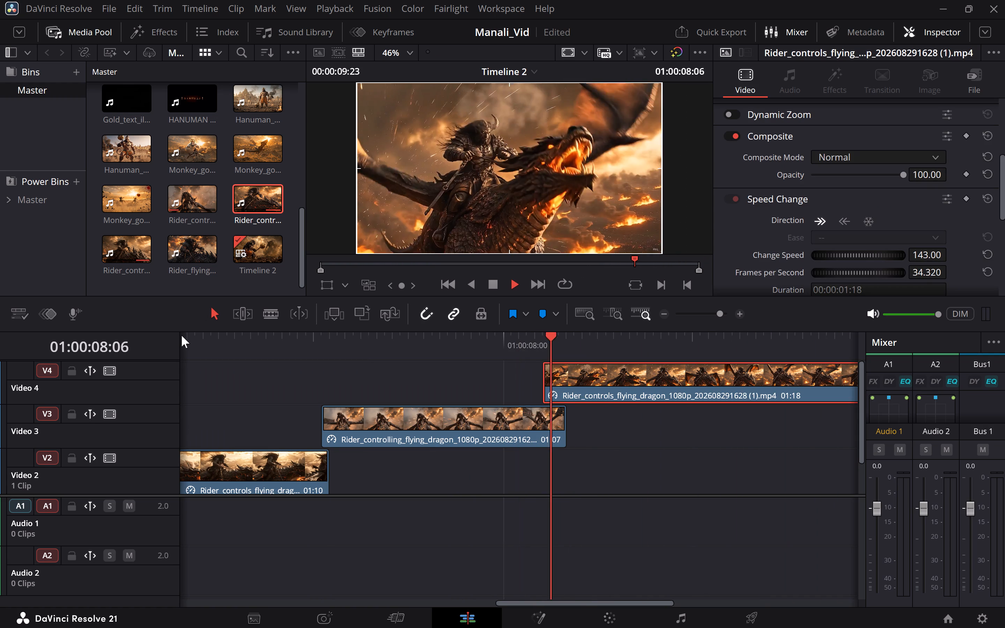
{"action": "key", "text": "space"}
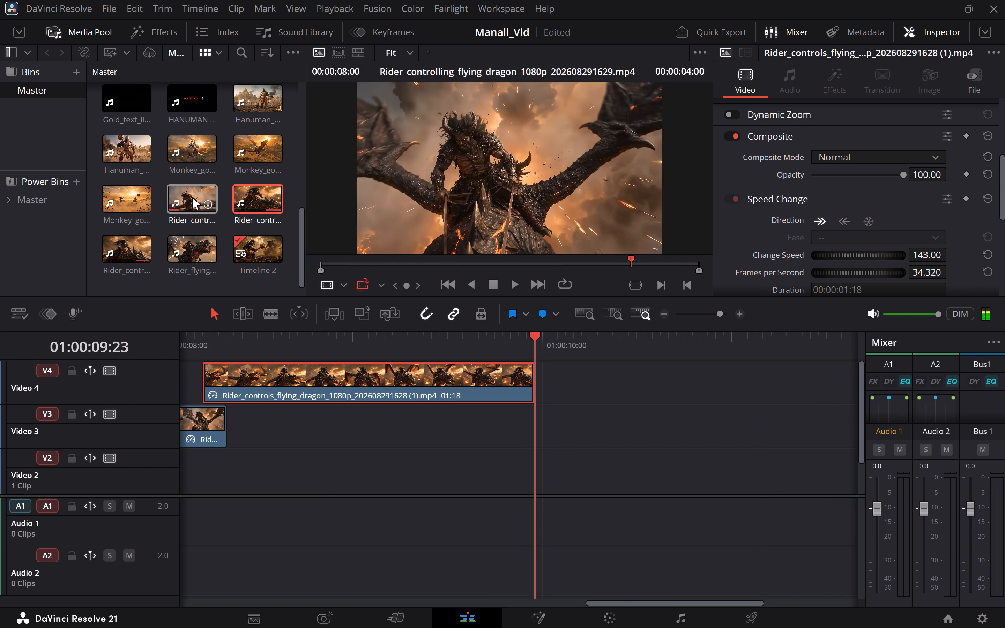
Browse the media clips and preview the two dragon-unleashing-fire clips and other dragon shots as candidates to follow the Video 4 clip.
{"action": "scroll", "coordinate": [192, 197], "scroll_direction": "up", "scroll_amount": 1}
{"action": "scroll", "coordinate": [193, 233], "scroll_direction": "up", "scroll_amount": 1}
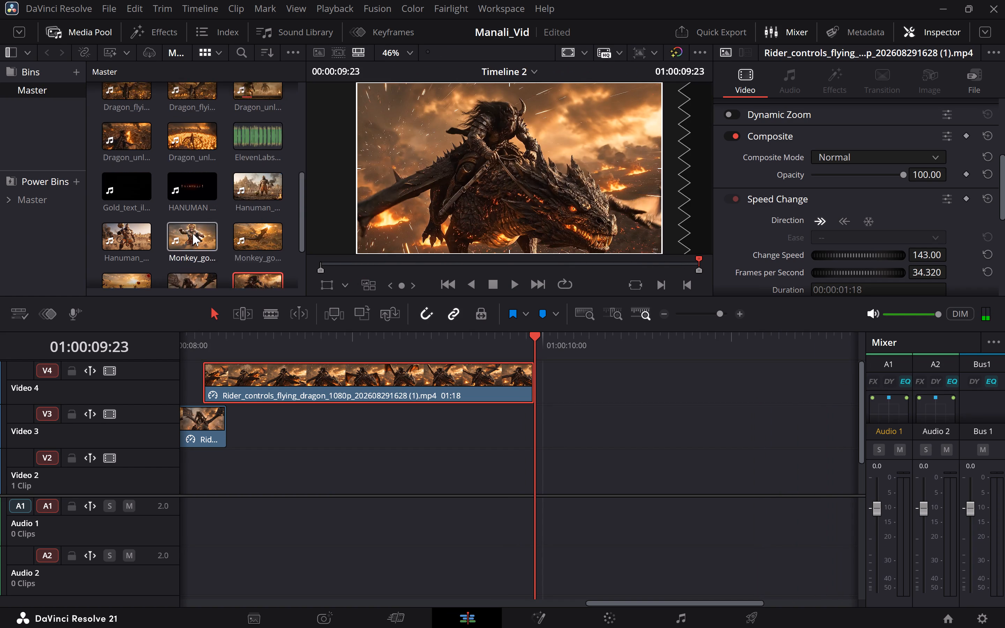
{"action": "scroll", "coordinate": [193, 233], "scroll_direction": "up", "scroll_amount": 1}
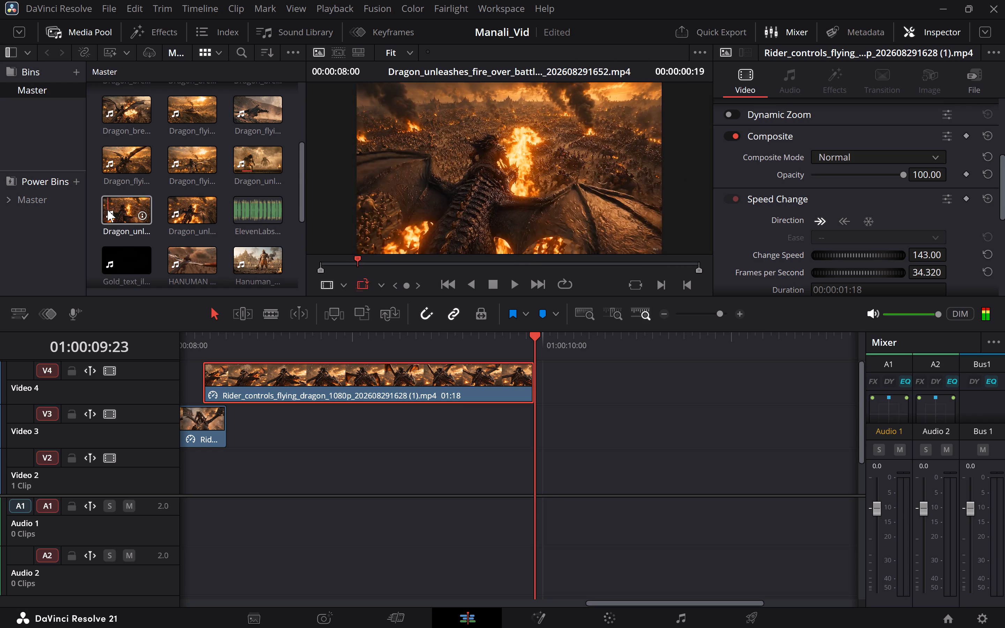
{"action": "key", "text": "space"}
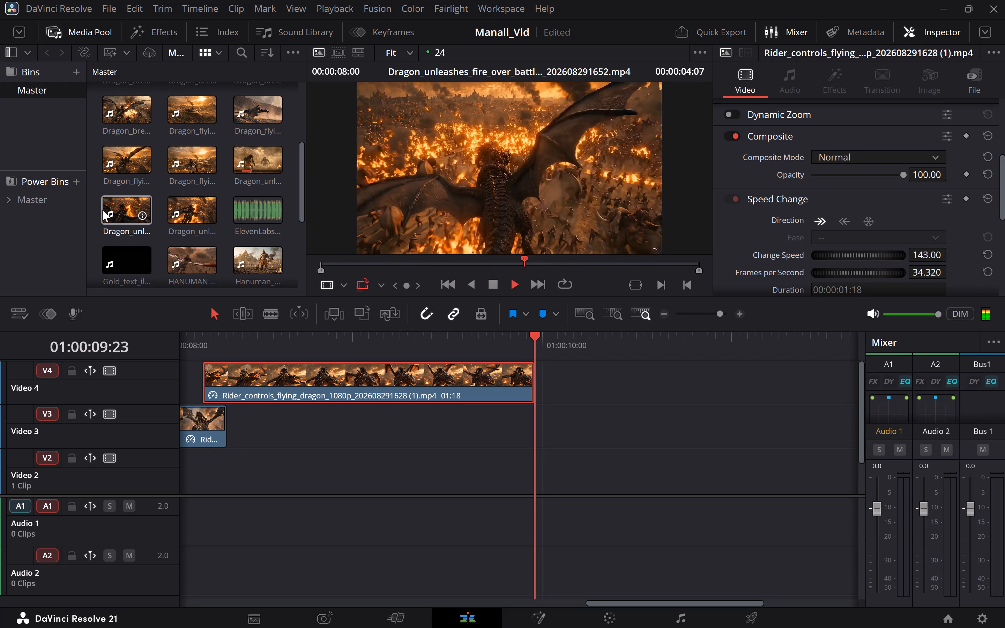
{"action": "left_click", "coordinate": [101, 203]}
{"action": "key", "text": "space"}
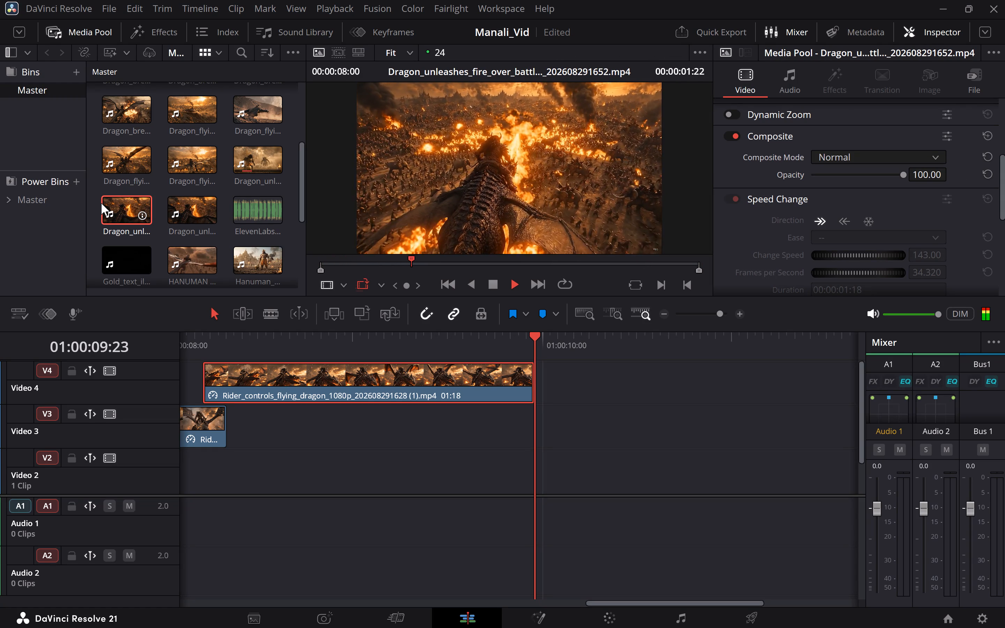
{"action": "left_click", "coordinate": [167, 211]}
{"action": "key", "text": "space"}
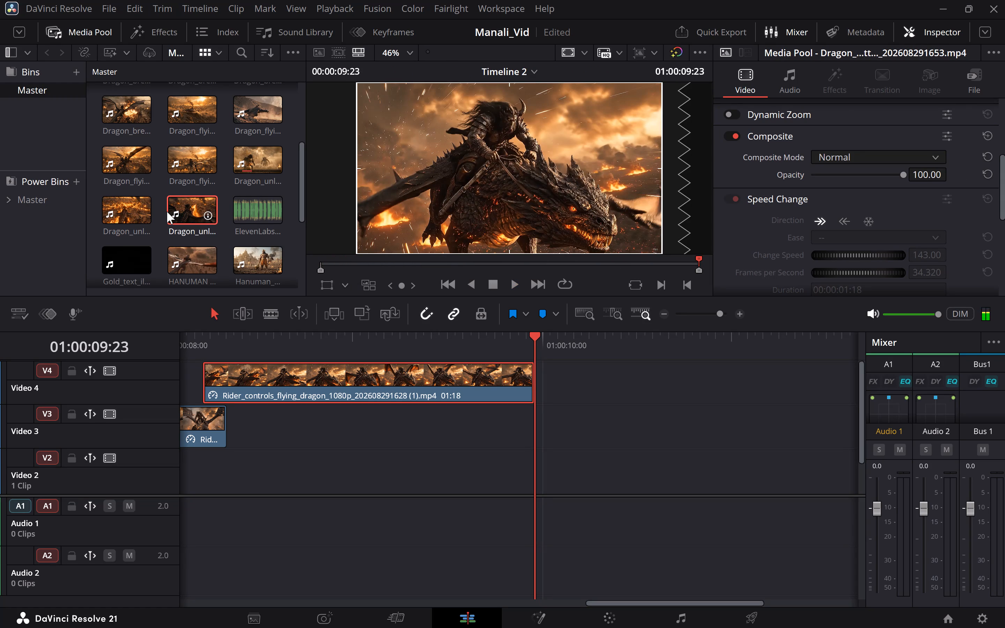
{"action": "left_click", "coordinate": [169, 214]}
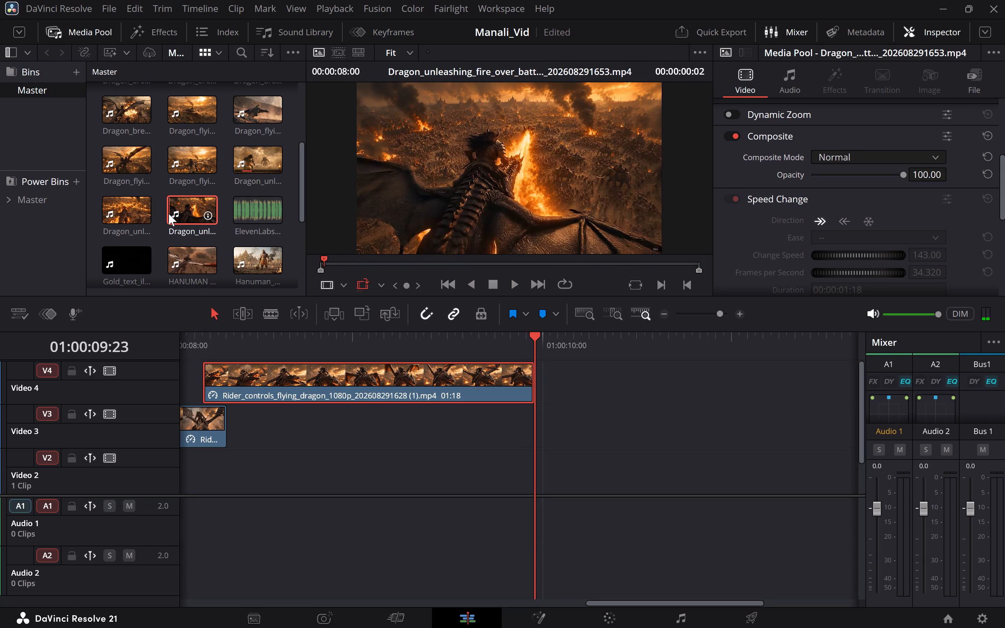
{"action": "key", "text": "space"}
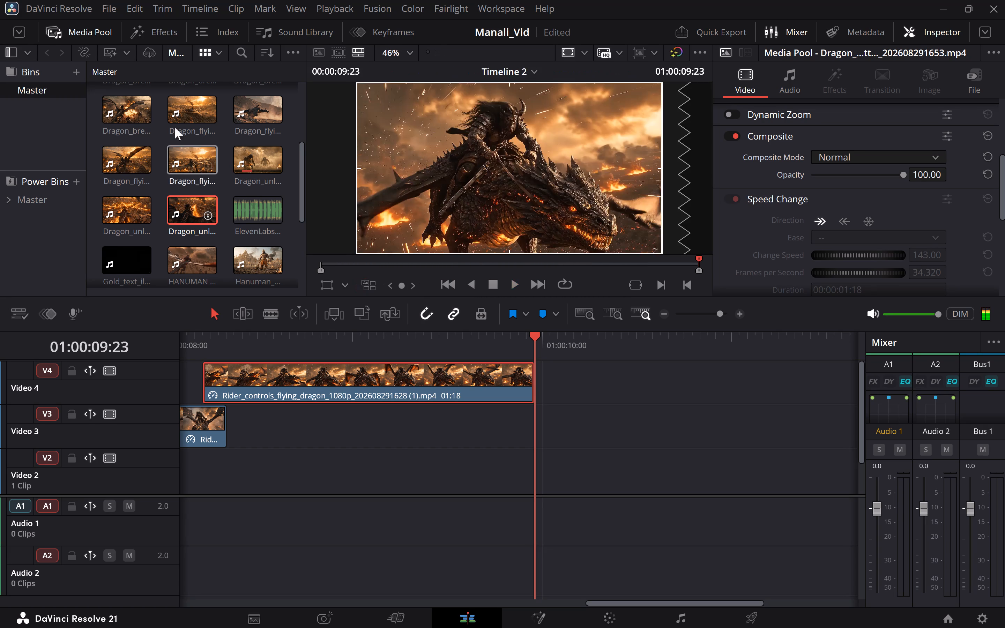
{"action": "scroll", "coordinate": [127, 119], "scroll_direction": "up", "scroll_amount": 1}
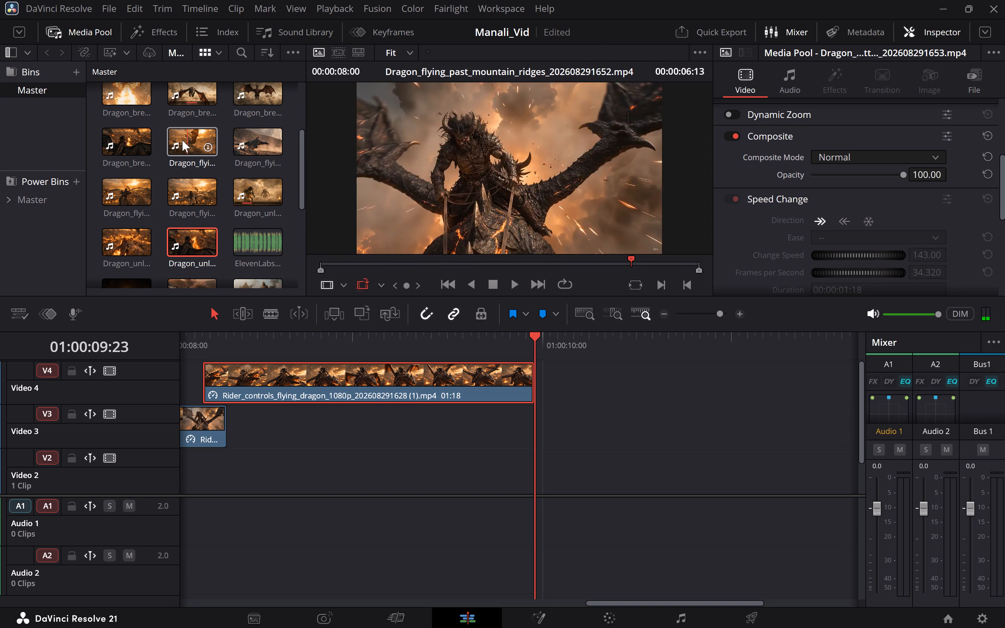
{"action": "scroll", "coordinate": [188, 138], "scroll_direction": "up", "scroll_amount": 1}
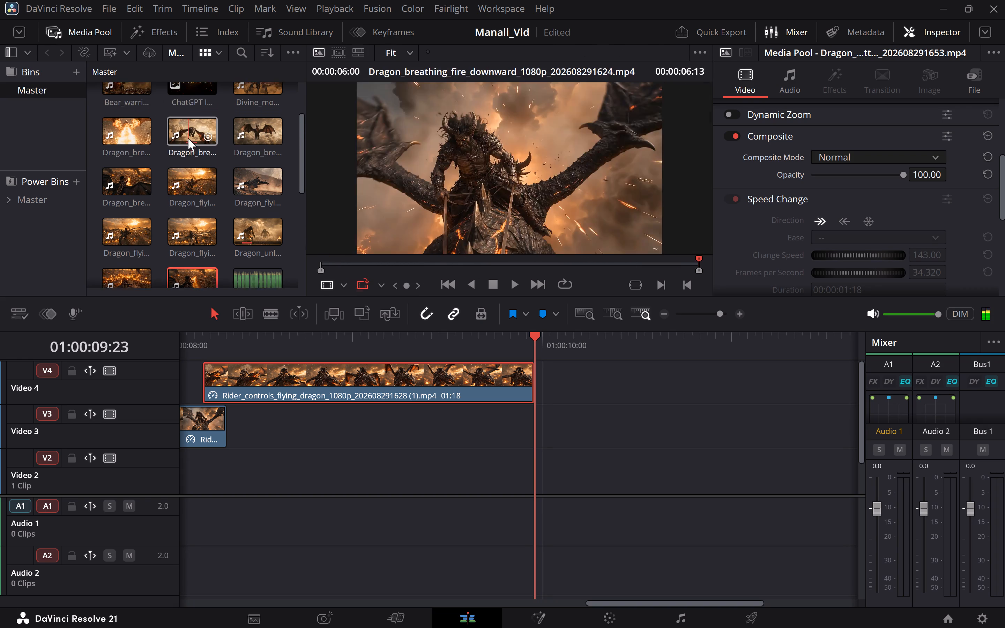
{"action": "scroll", "coordinate": [188, 138], "scroll_direction": "up", "scroll_amount": 1}
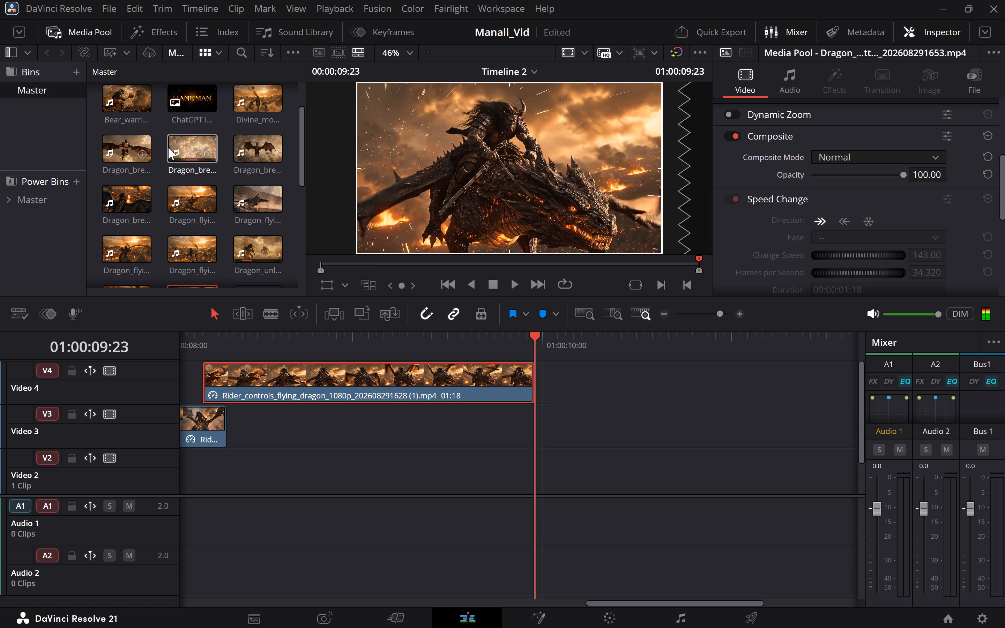
{"action": "scroll", "coordinate": [168, 148], "scroll_direction": "up", "scroll_amount": 1}
{"action": "scroll", "coordinate": [257, 160], "scroll_direction": "down", "scroll_amount": 2}
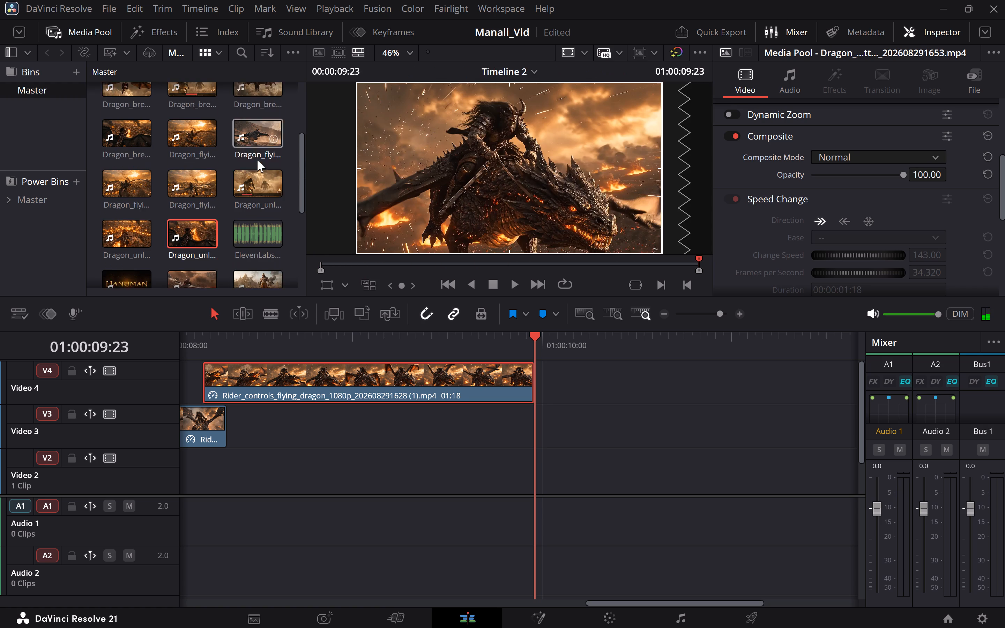
{"action": "scroll", "coordinate": [257, 160], "scroll_direction": "down", "scroll_amount": 2}
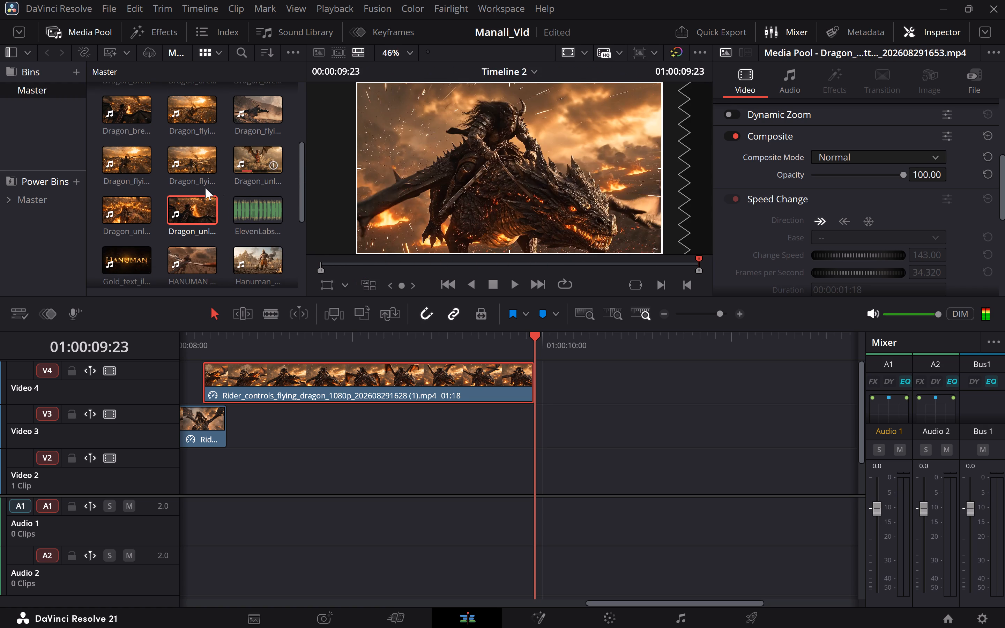
{"action": "scroll", "coordinate": [221, 215], "scroll_direction": "down", "scroll_amount": 1}
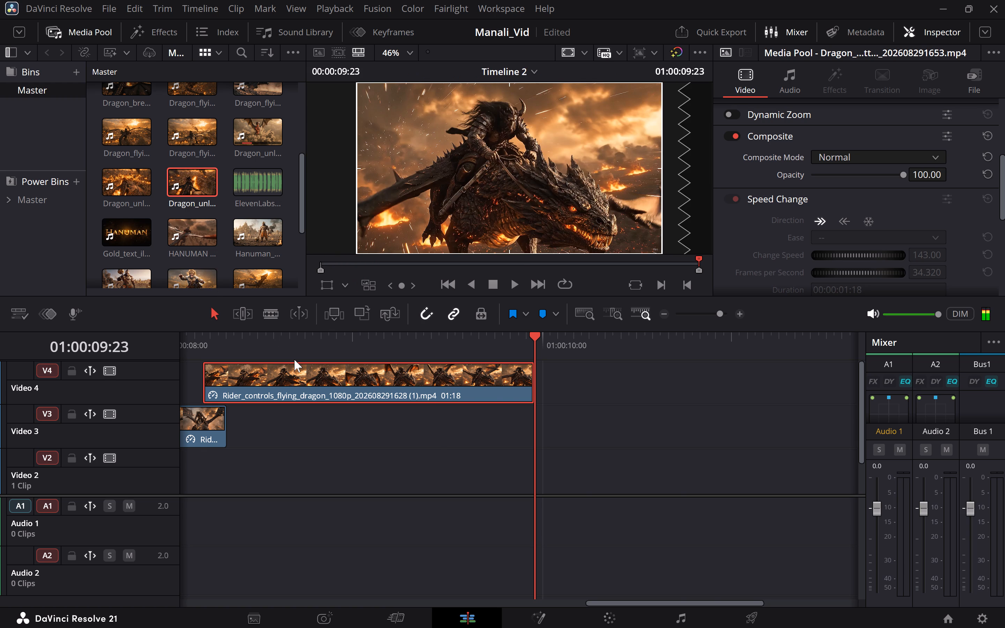
Replay the sequence from the Video 2 and Video 3 clips through the end of the Video 4 clip to check the pacing.
{"action": "scroll", "coordinate": [294, 359], "scroll_direction": "right", "scroll_amount": 1}
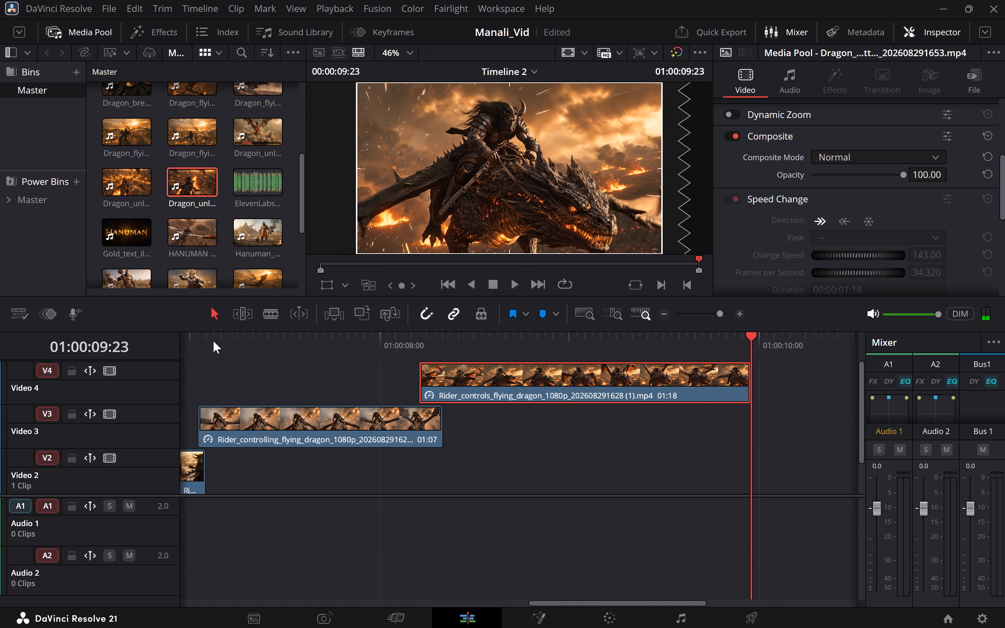
{"action": "left_click", "coordinate": [190, 341]}
{"action": "key", "text": "space"}
{"action": "key", "text": "space"}
{"action": "scroll", "coordinate": [190, 341], "scroll_direction": "right", "scroll_amount": 1}
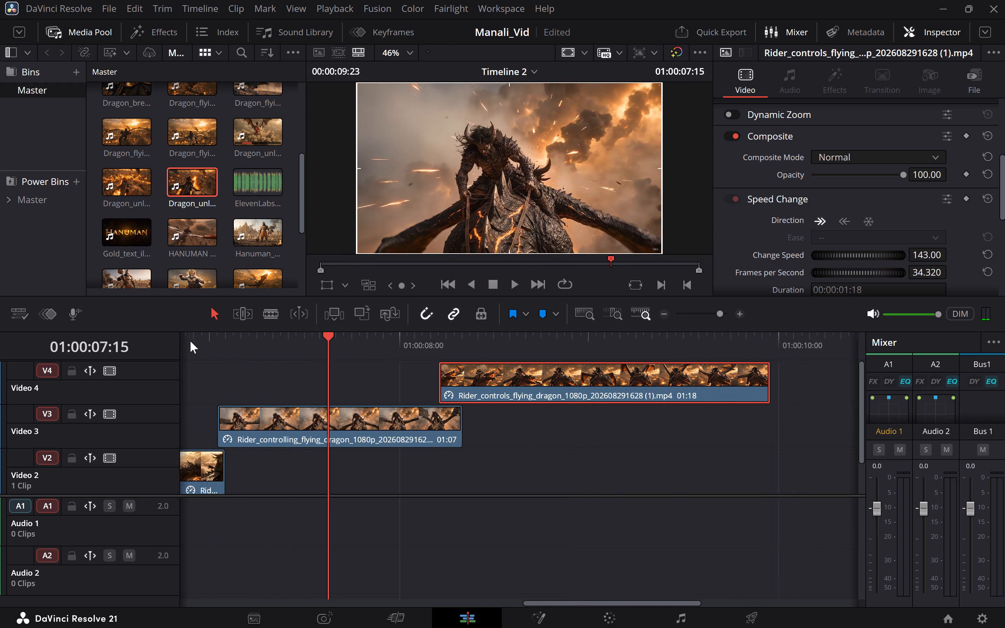
{"action": "scroll", "coordinate": [190, 341], "scroll_direction": "right", "scroll_amount": 1}
{"action": "left_click", "coordinate": [190, 341]}
{"action": "key", "text": "space"}
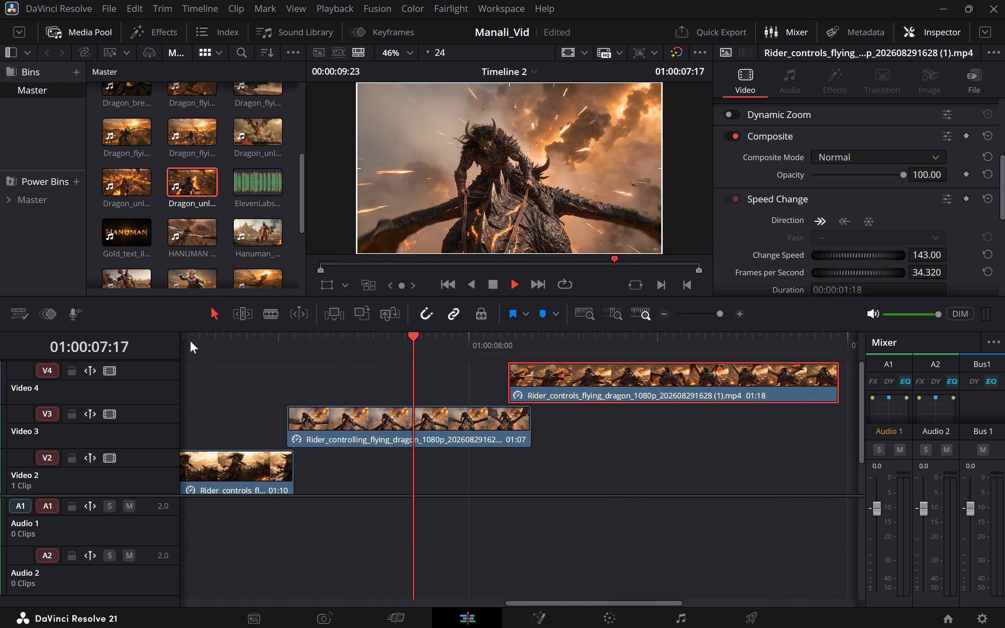
{"action": "key", "text": "space"}
{"action": "left_click", "coordinate": [190, 341]}
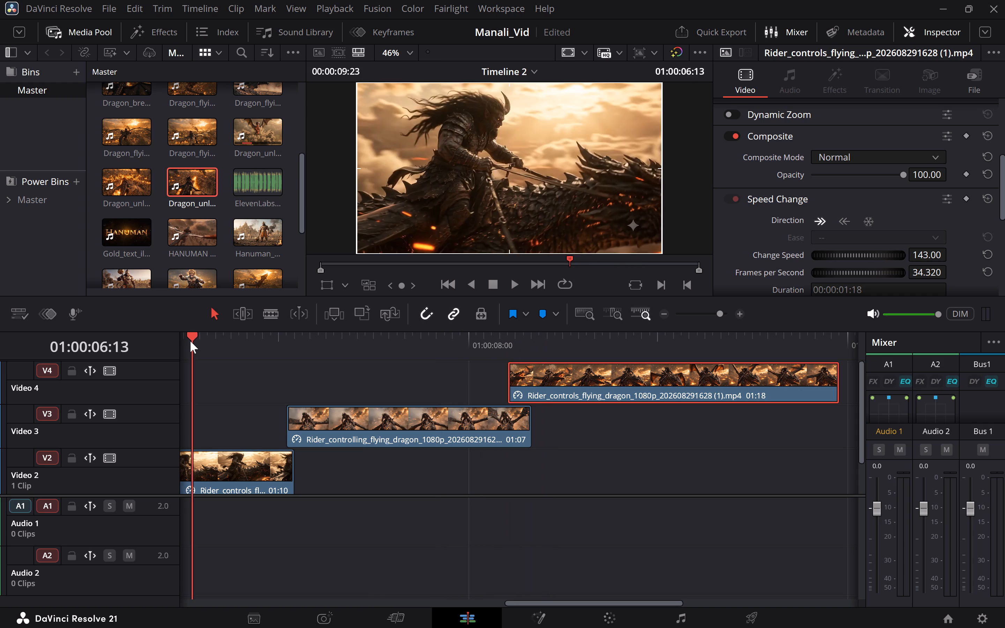
{"action": "key", "text": "space"}
{"action": "key", "text": "space"}
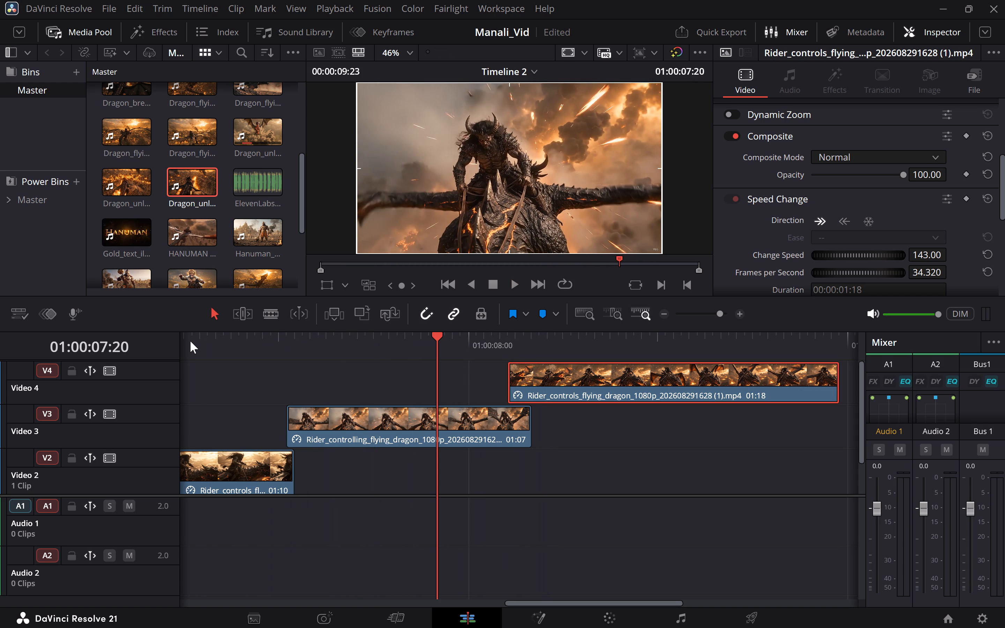
{"action": "left_click", "coordinate": [190, 341]}
{"action": "key", "text": "space"}
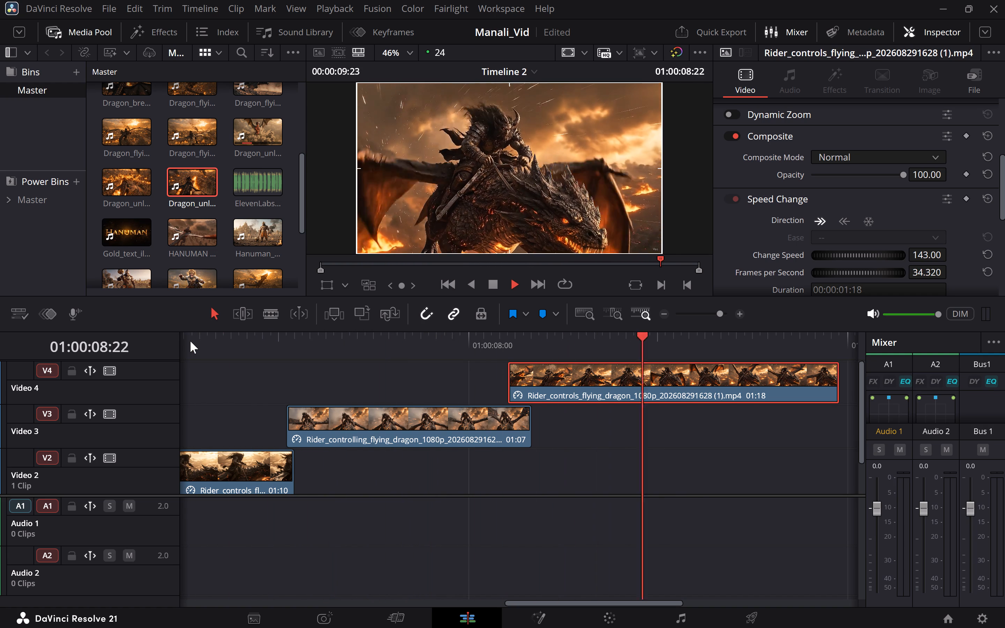
{"action": "key", "text": "space"}
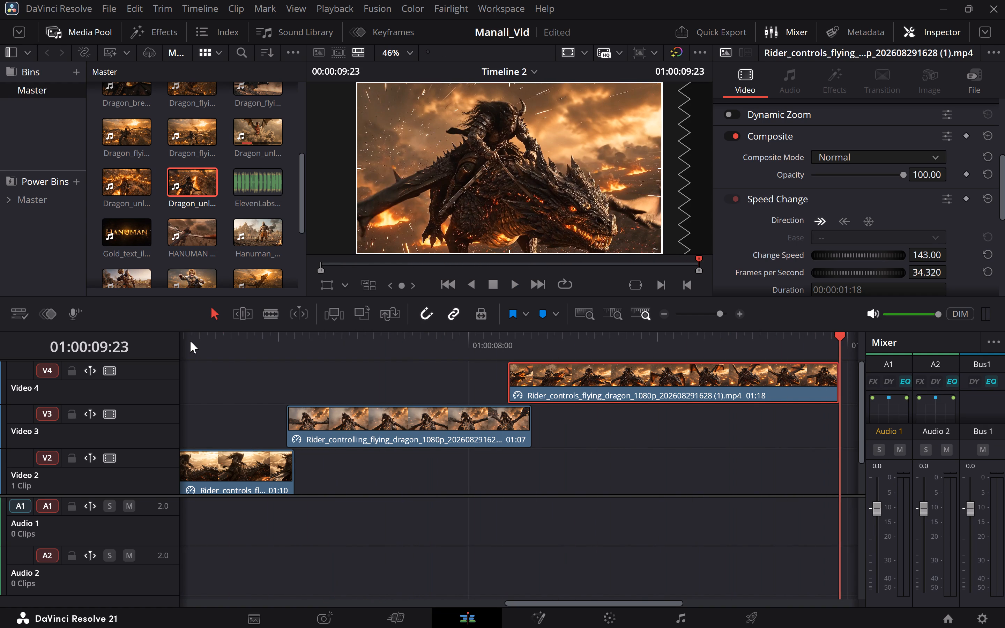
Replay the cut from the end of the Video 3 clip through the whole Video 4 clip.
{"action": "scroll", "coordinate": [404, 441], "scroll_direction": "left", "scroll_amount": 1}
{"action": "scroll", "coordinate": [386, 403], "scroll_direction": "right", "scroll_amount": 1}
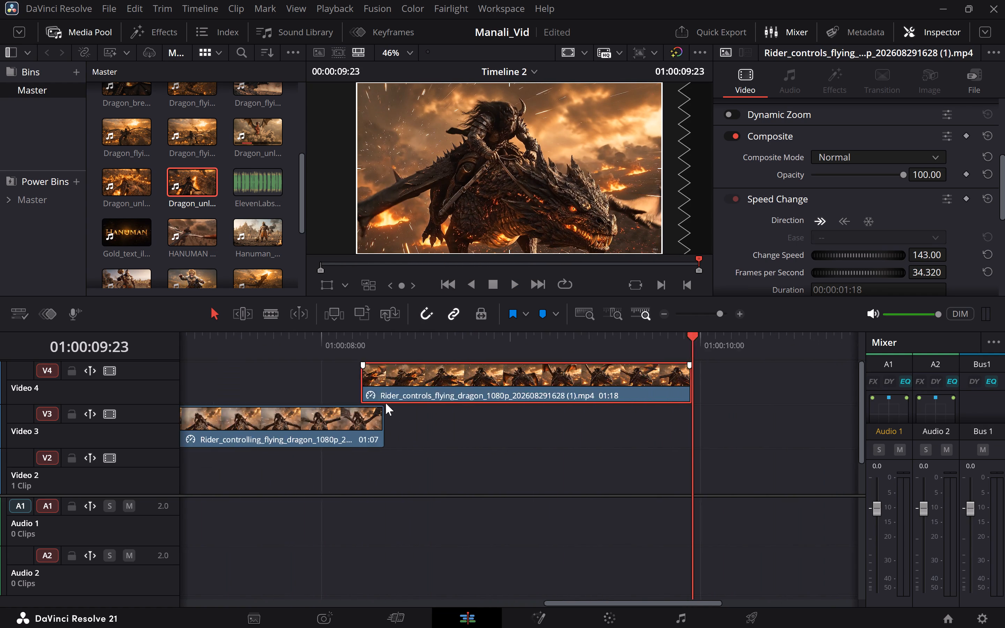
{"action": "scroll", "coordinate": [386, 403], "scroll_direction": "right", "scroll_amount": 1}
{"action": "scroll", "coordinate": [556, 425], "scroll_direction": "left", "scroll_amount": 1}
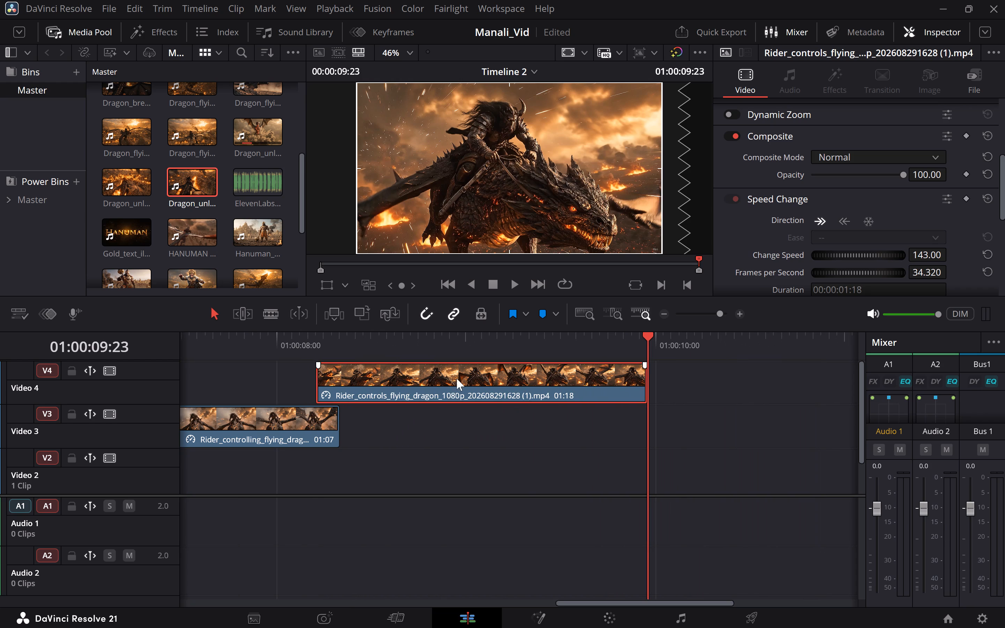
{"action": "left_click", "coordinate": [275, 349]}
{"action": "key", "text": "space"}
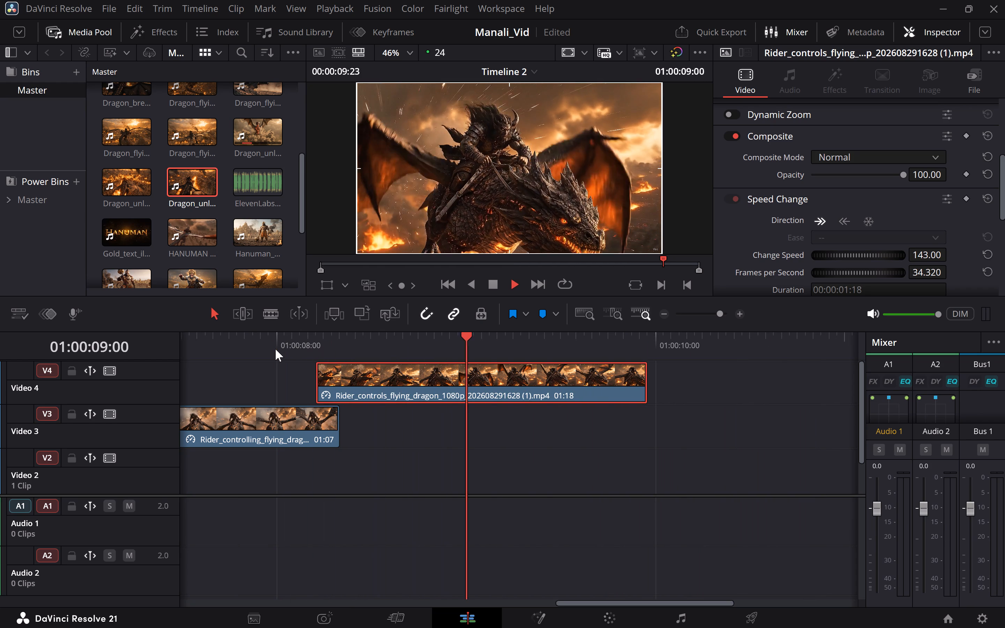
{"action": "key", "text": "space"}
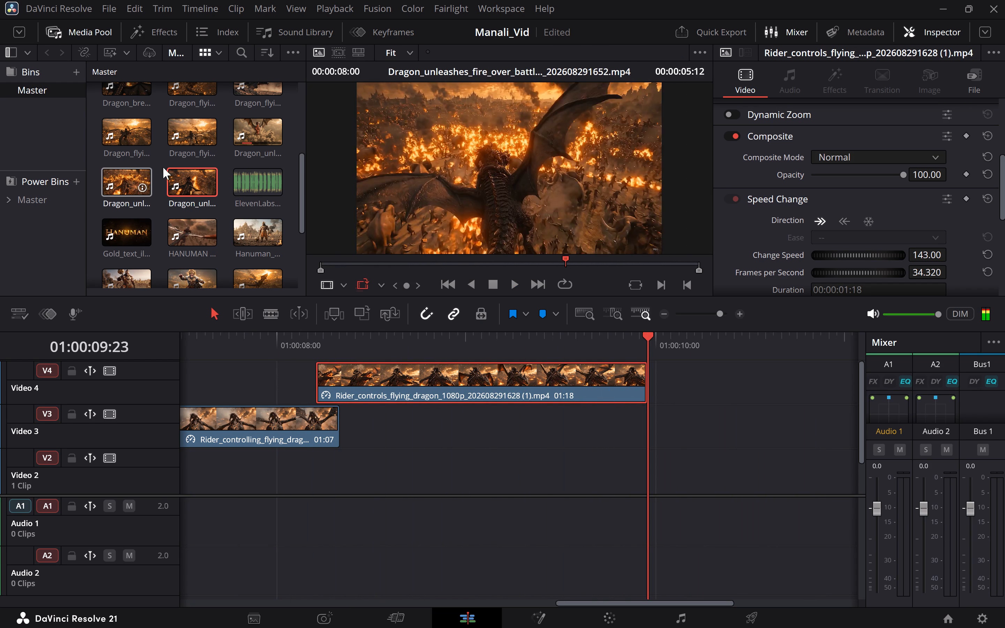
Browse the media clips and compare the two dragon-unleashing-fire shots as candidates to follow the Video 4 clip.
{"action": "scroll", "coordinate": [196, 192], "scroll_direction": "down", "scroll_amount": 1}
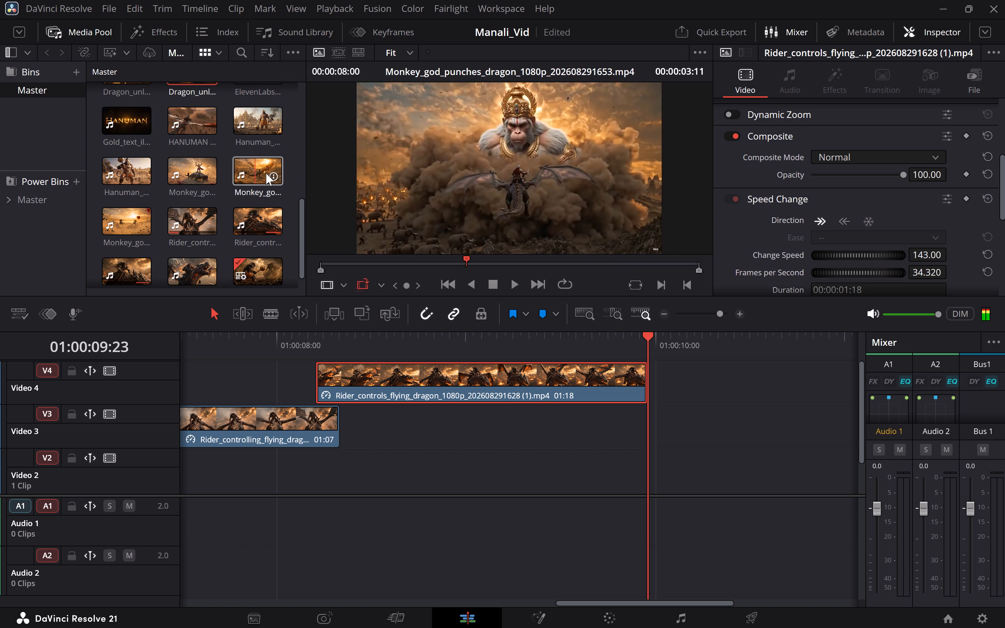
{"action": "scroll", "coordinate": [131, 224], "scroll_direction": "down", "scroll_amount": 1}
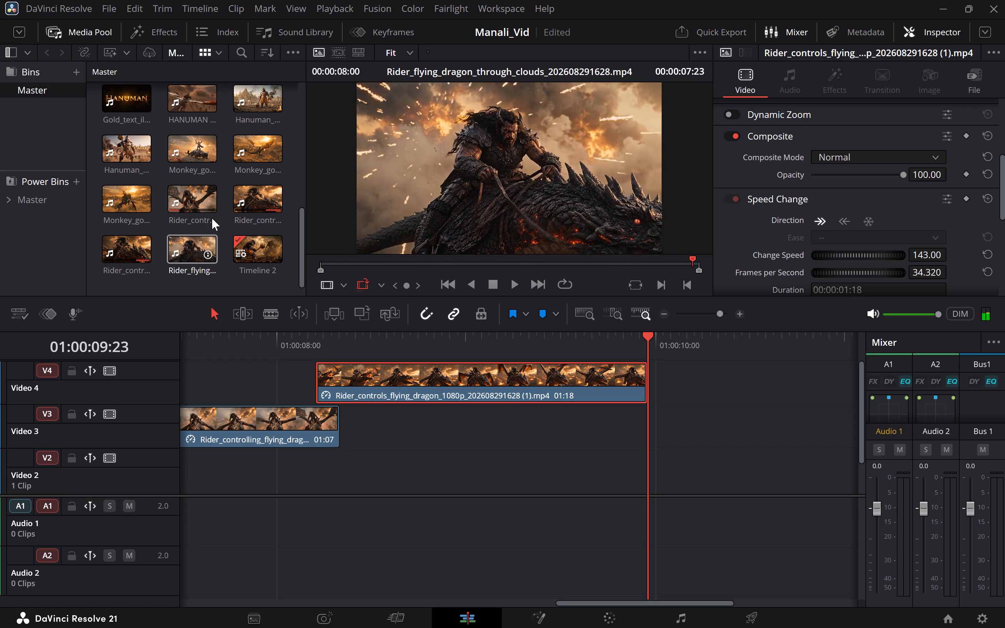
{"action": "scroll", "coordinate": [212, 218], "scroll_direction": "up", "scroll_amount": 2}
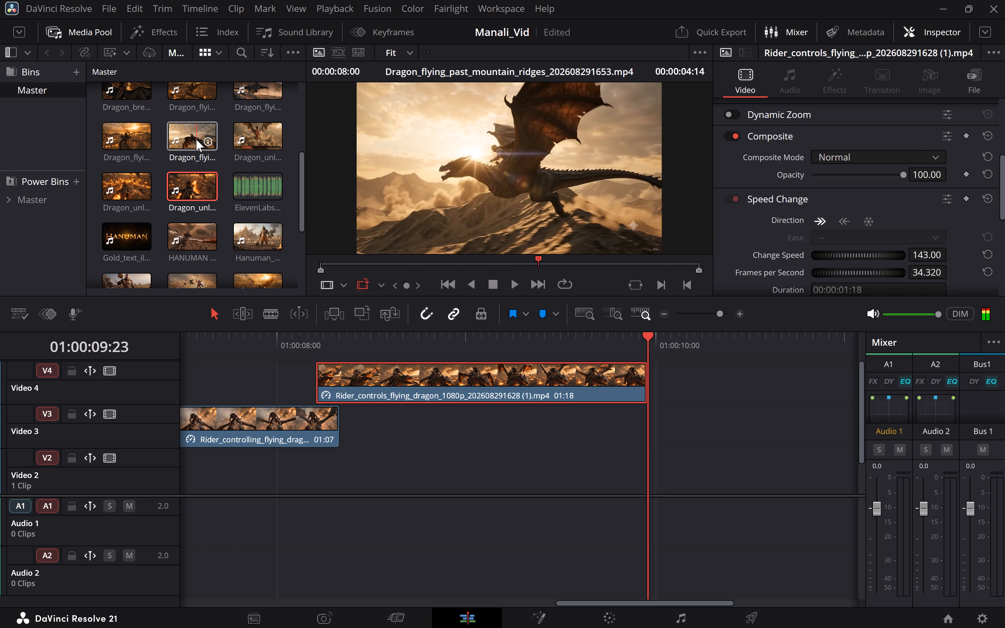
{"action": "scroll", "coordinate": [189, 182], "scroll_direction": "up", "scroll_amount": 2}
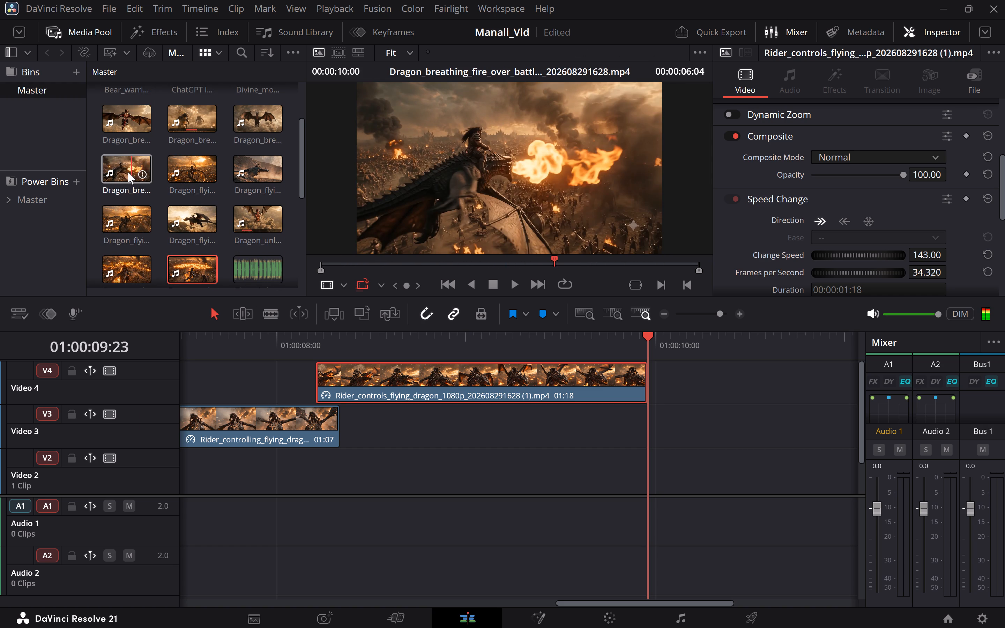
{"action": "scroll", "coordinate": [169, 171], "scroll_direction": "up", "scroll_amount": 2}
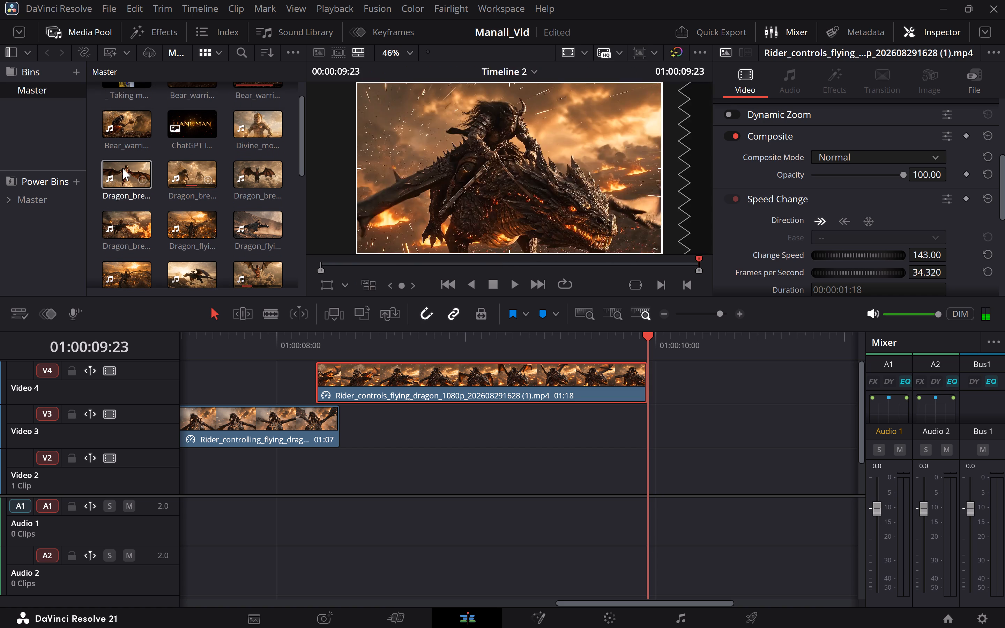
{"action": "scroll", "coordinate": [180, 172], "scroll_direction": "down", "scroll_amount": 1}
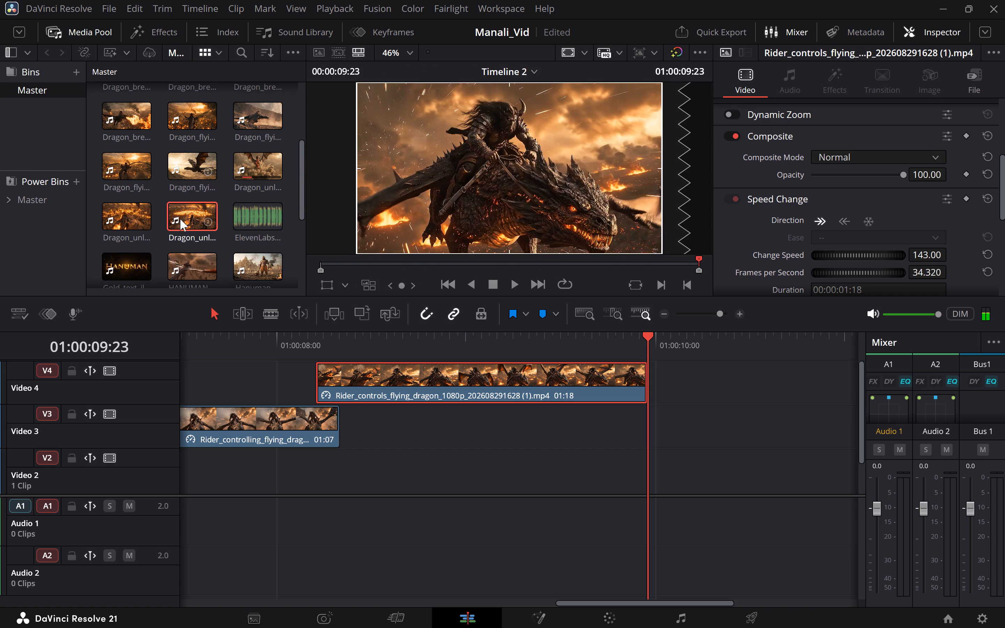
{"action": "left_click", "coordinate": [102, 215]}
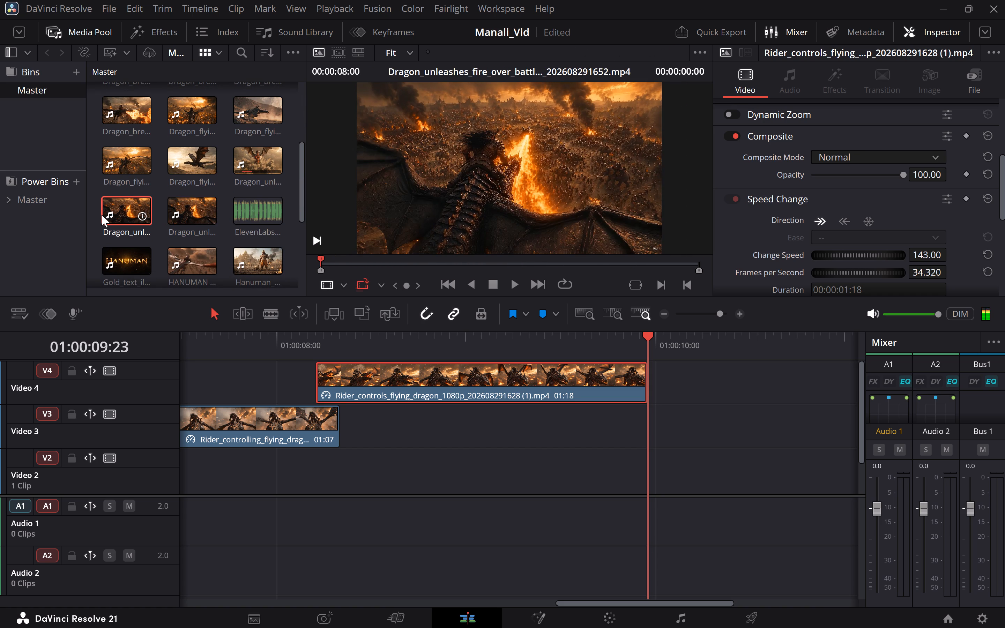
{"action": "key", "text": "space"}
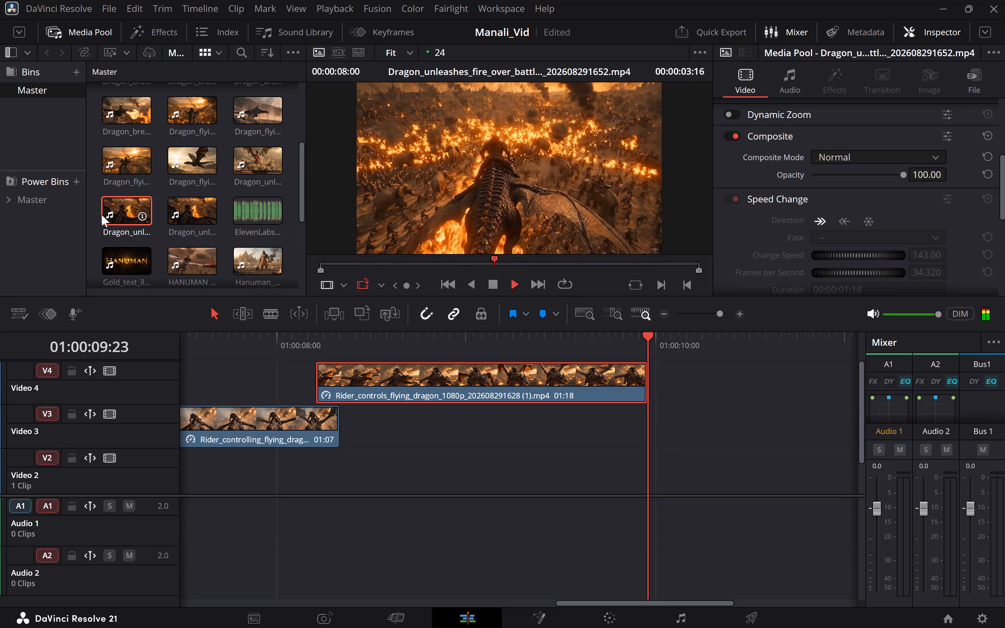
{"action": "left_click", "coordinate": [167, 214]}
{"action": "key", "text": "space"}
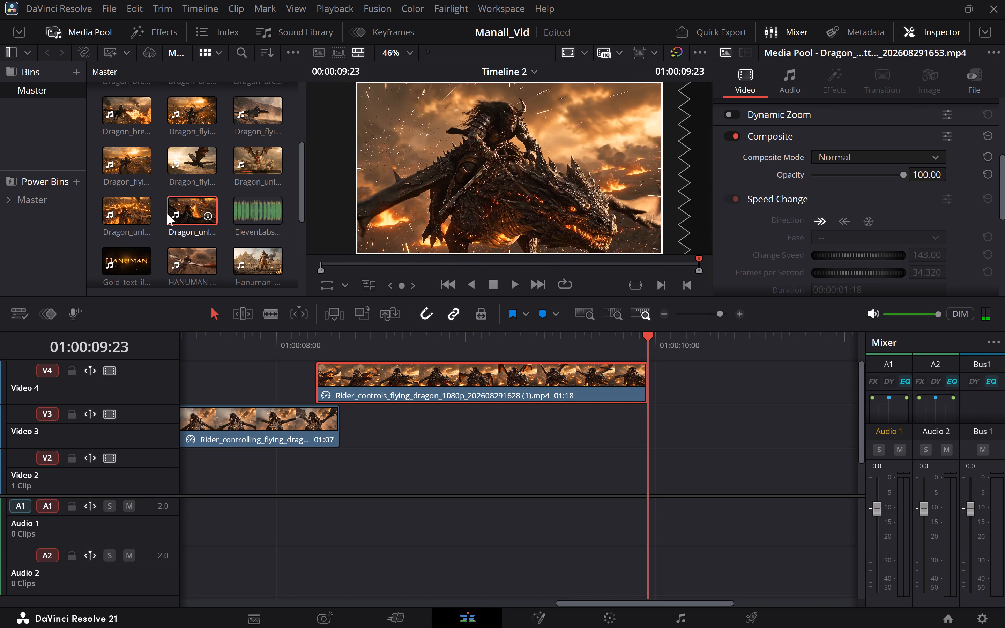
{"action": "left_click", "coordinate": [169, 214]}
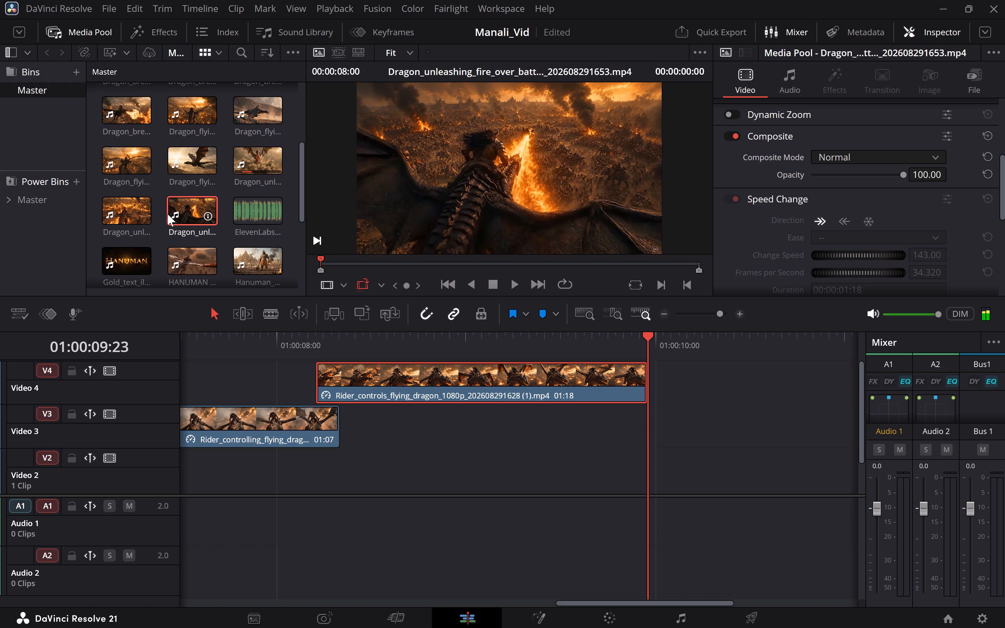
{"action": "left_click", "coordinate": [167, 214]}
{"action": "key", "text": "space"}
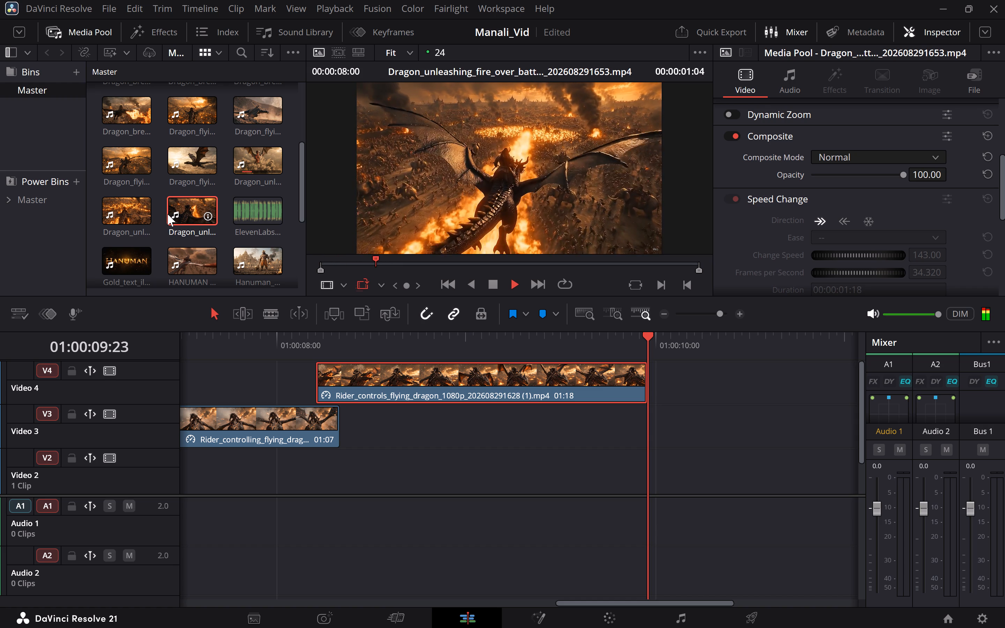
{"action": "key", "text": "space"}
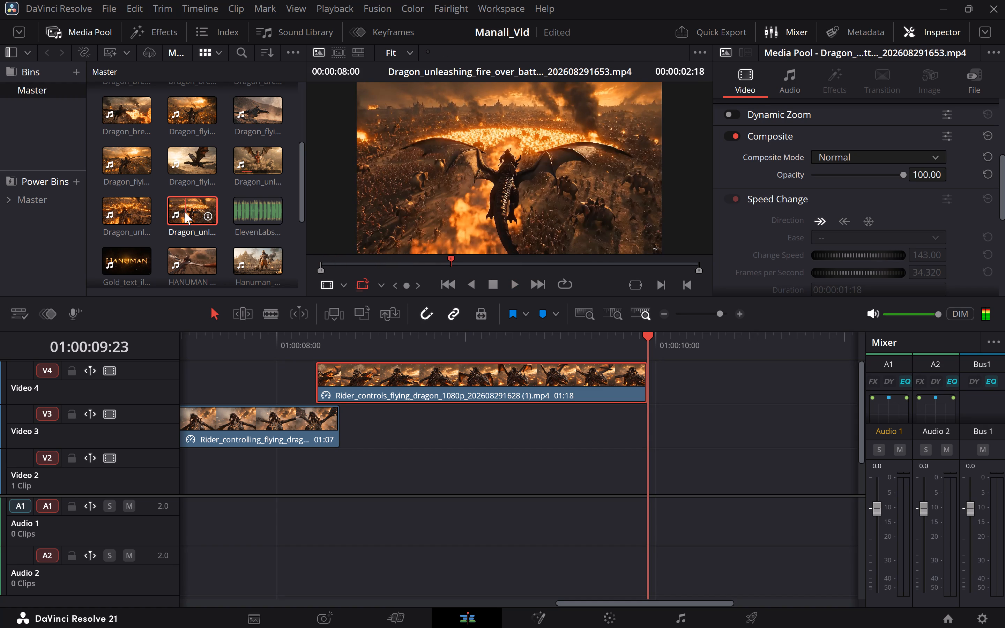
{"action": "left_click_drag", "start_coordinate": [185, 212], "coordinate": [655, 432]}
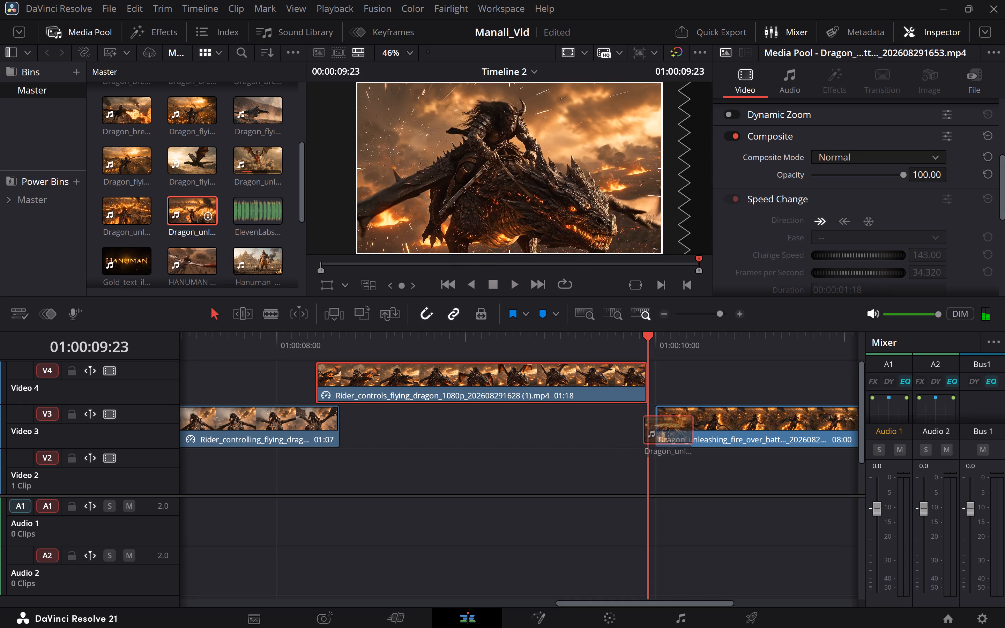
{"action": "left_click_drag", "start_coordinate": [655, 432], "coordinate": [637, 433]}
{"action": "scroll", "coordinate": [637, 433], "scroll_direction": "left", "scroll_amount": 1}
{"action": "left_click", "coordinate": [265, 345]}
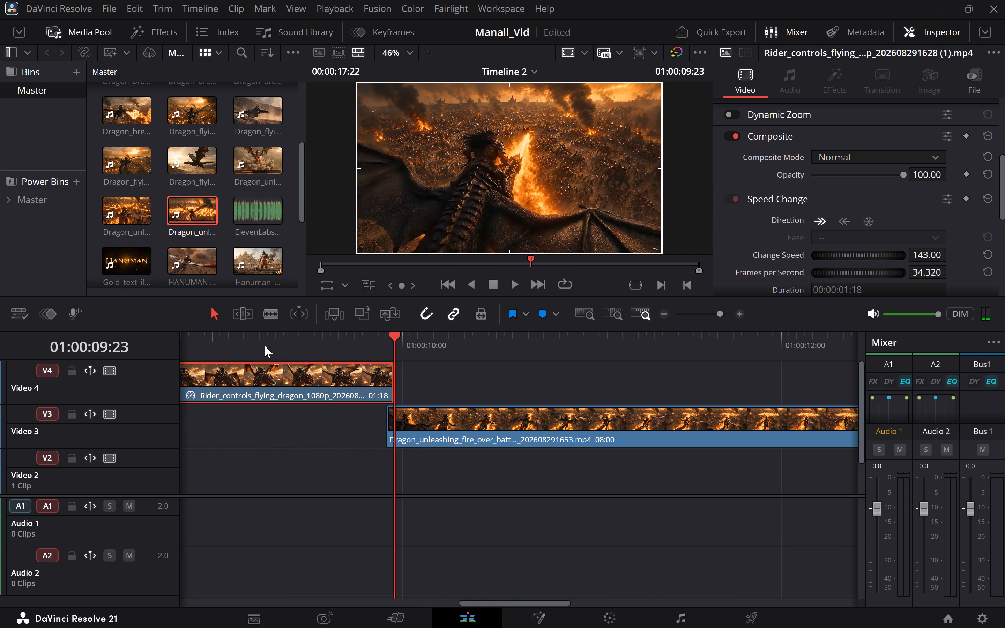
{"action": "key", "text": "space"}
{"action": "key", "text": "space"}
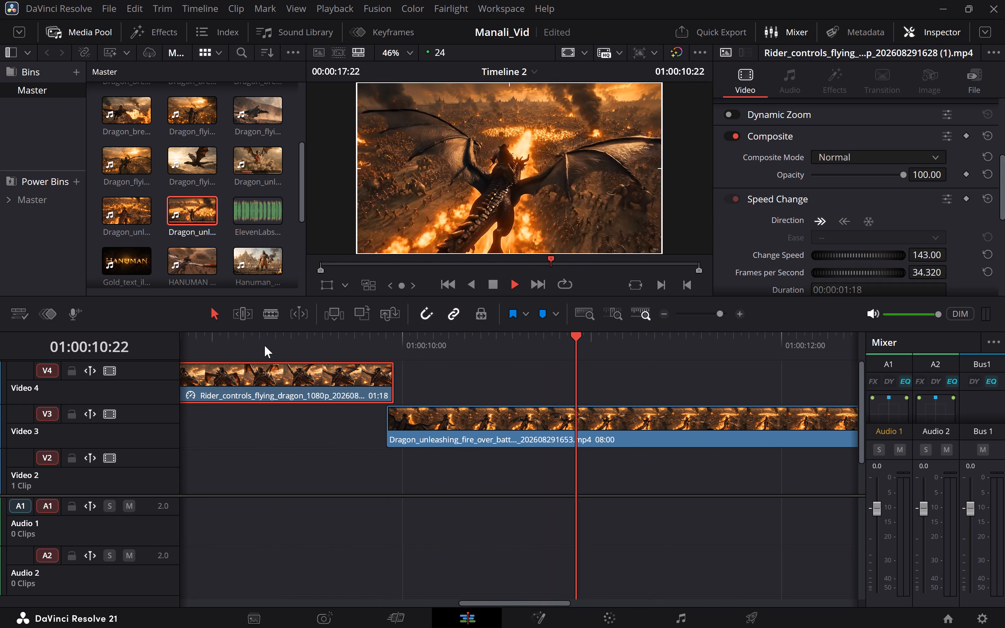
Move the dragon-unleashing-fire clip up to a new Video 5 track, still overlapping the Video 4 clip's end, and reduce that track's height.
{"action": "left_click_drag", "start_coordinate": [553, 427], "coordinate": [546, 354]}
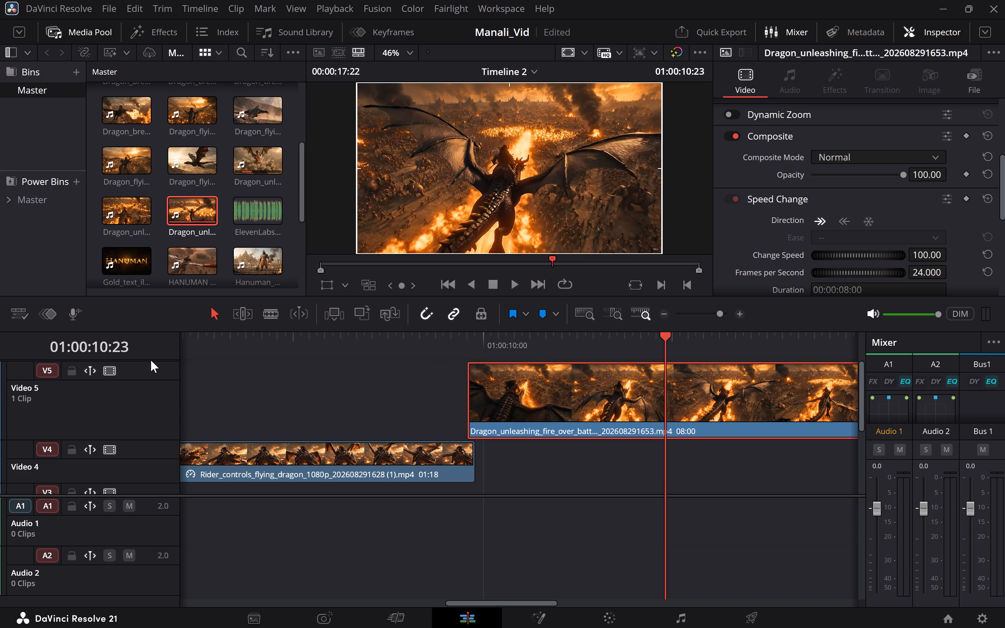
{"action": "left_click", "coordinate": [151, 360]}
{"action": "left_click_drag", "start_coordinate": [162, 362], "coordinate": [161, 381]}
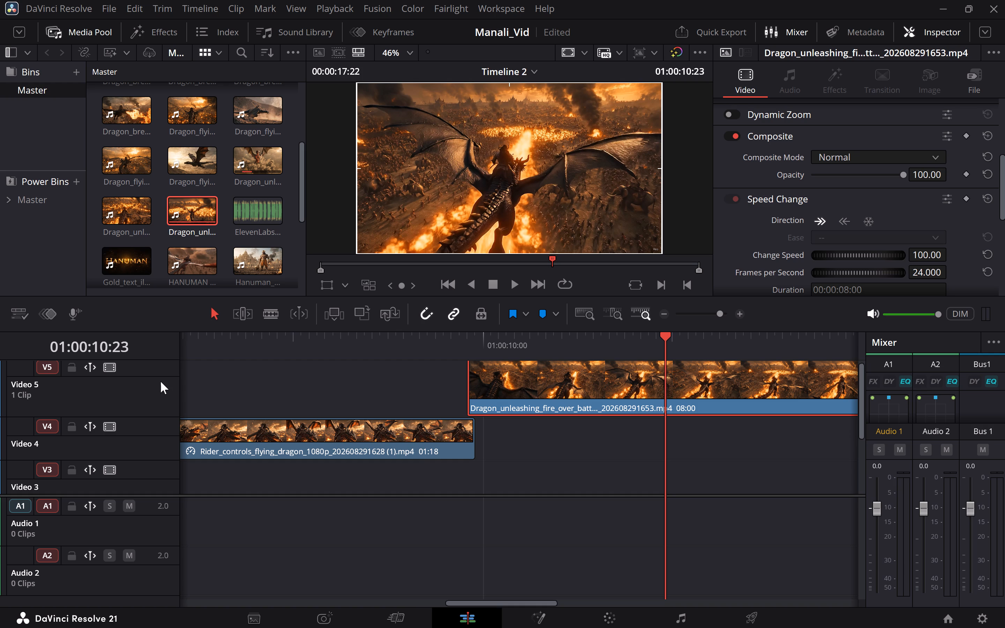
{"action": "left_click_drag", "start_coordinate": [143, 361], "coordinate": [146, 382]}
Replay the sequence from the Video 3 and Video 4 clips into the Video 5 dragon fire clip to check the cut.
{"action": "left_click", "coordinate": [336, 349]}
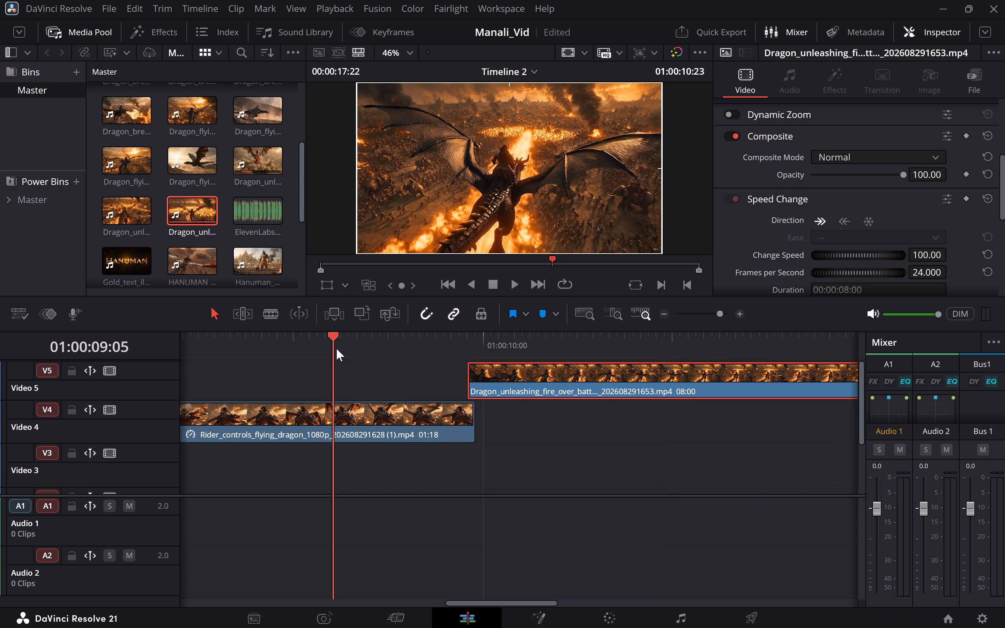
{"action": "key", "text": "space"}
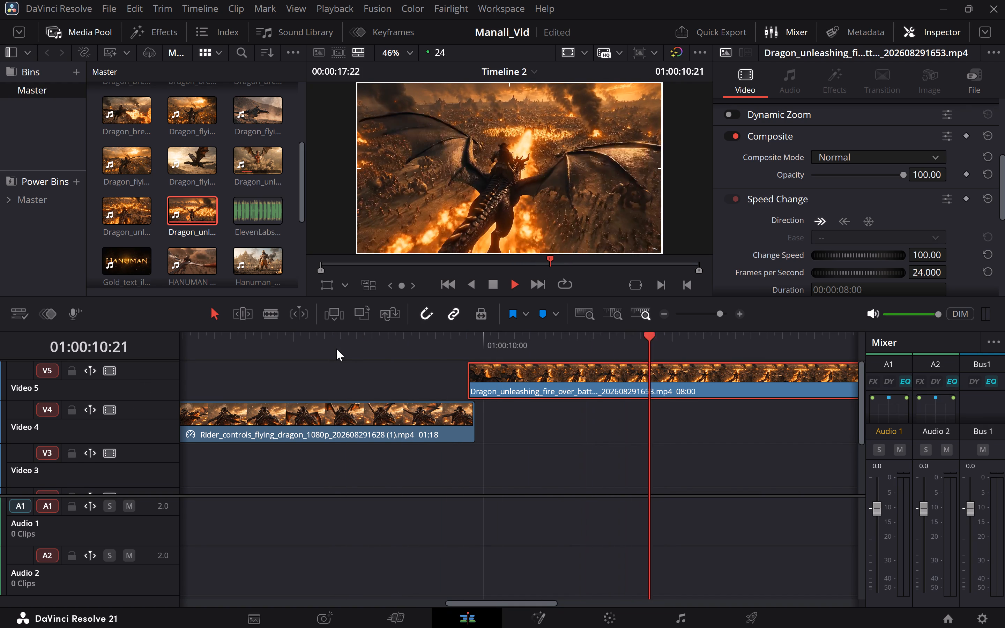
{"action": "key", "text": "space"}
{"action": "scroll", "coordinate": [336, 349], "scroll_direction": "right", "scroll_amount": 1}
{"action": "left_click", "coordinate": [336, 349]}
{"action": "key", "text": "space"}
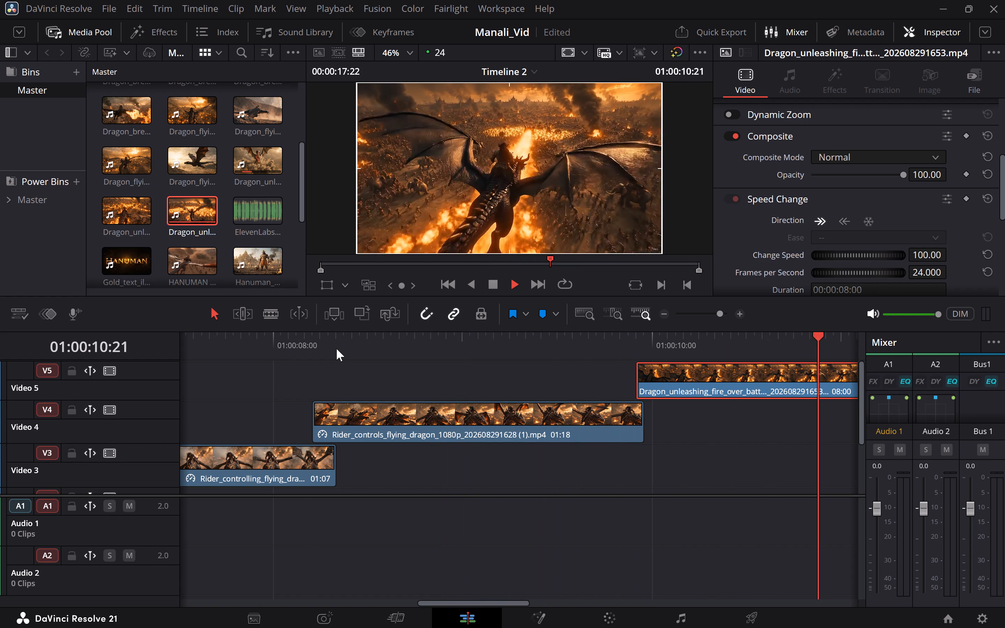
{"action": "key", "text": "space"}
{"action": "scroll", "coordinate": [214, 346], "scroll_direction": "right", "scroll_amount": 1}
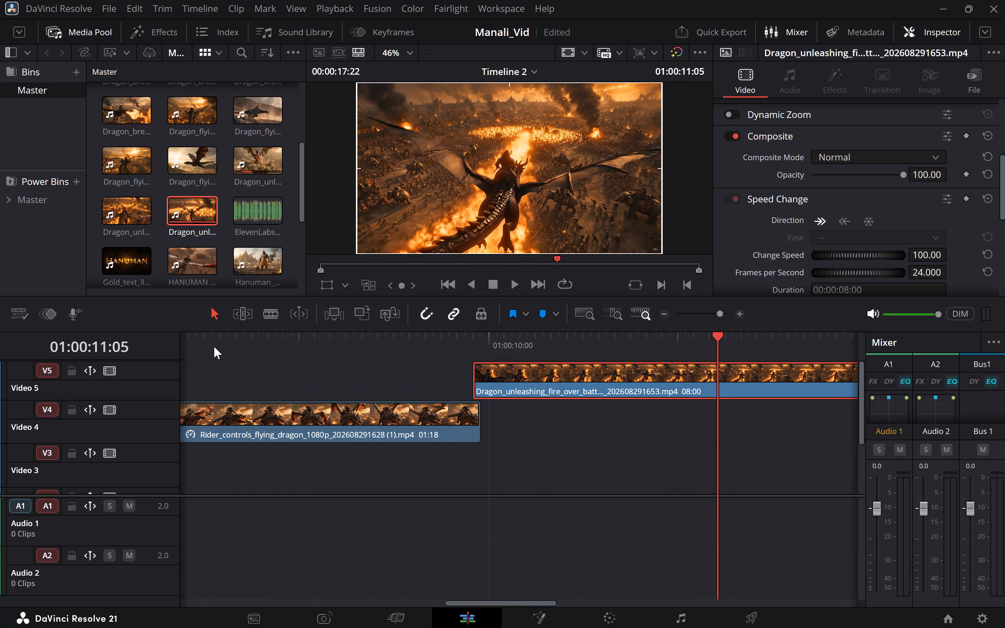
{"action": "scroll", "coordinate": [214, 346], "scroll_direction": "right", "scroll_amount": 1}
{"action": "left_click", "coordinate": [214, 346]}
{"action": "key", "text": "space"}
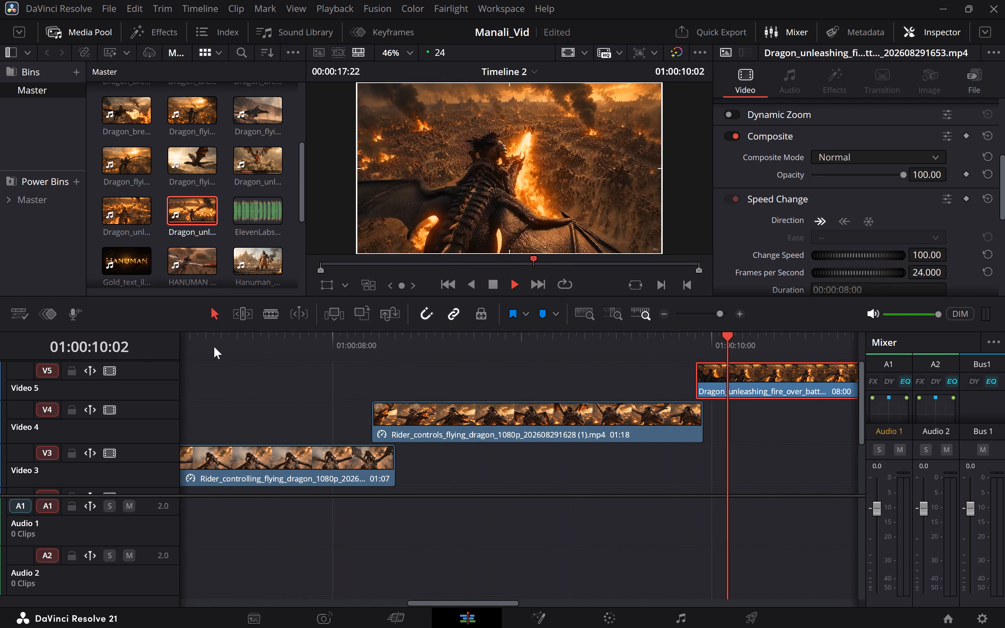
{"action": "key", "text": "space"}
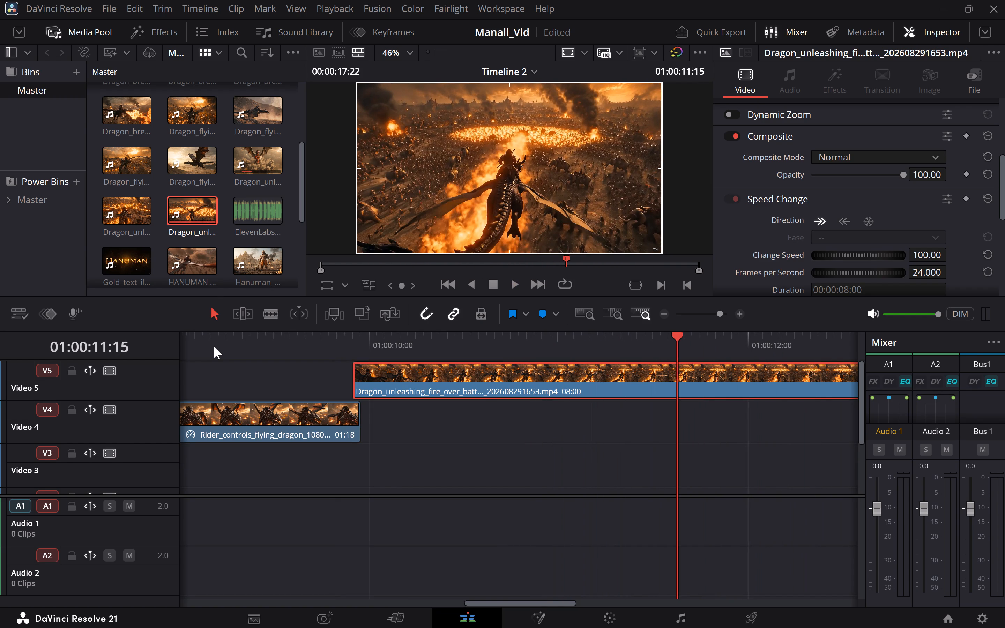
Preview the HANUMAN tribute clip from the media bin and look through the remaining source clips.
{"action": "scroll", "coordinate": [191, 180], "scroll_direction": "down", "scroll_amount": 1}
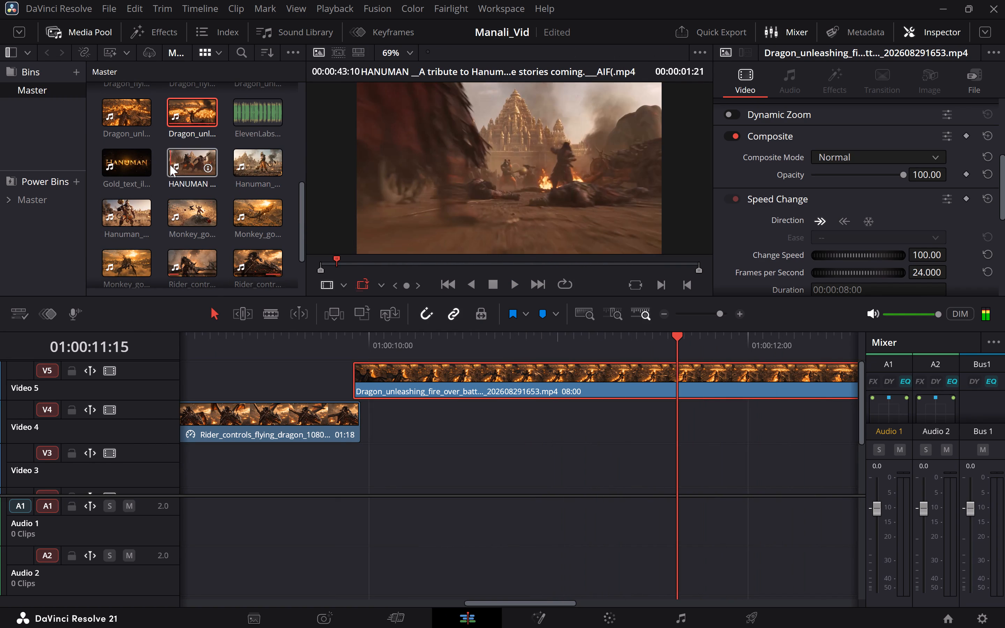
{"action": "left_click", "coordinate": [170, 165]}
{"action": "key", "text": "space"}
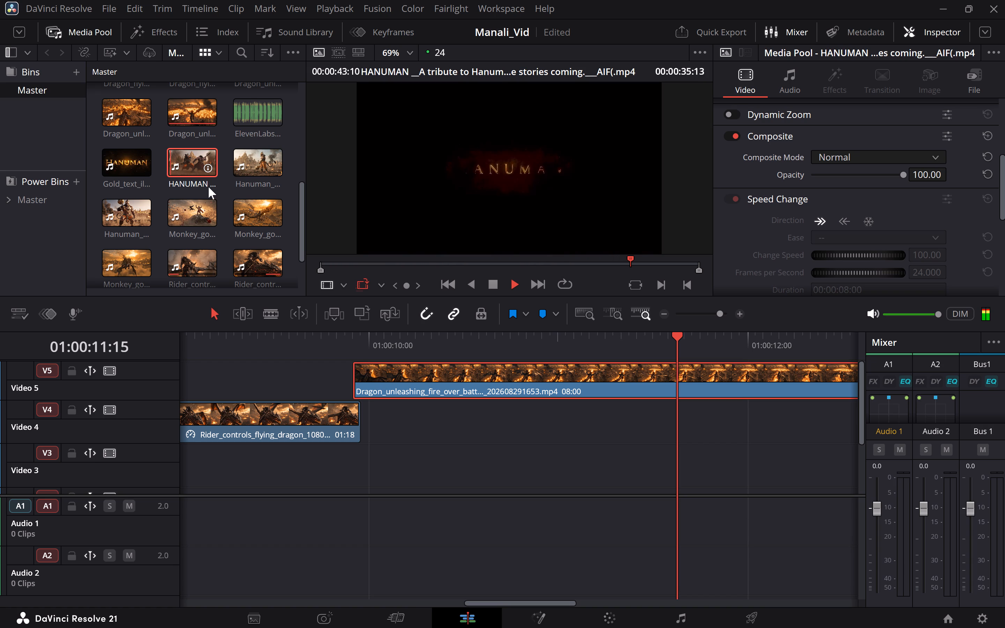
{"action": "scroll", "coordinate": [444, 351], "scroll_direction": "left", "scroll_amount": 1}
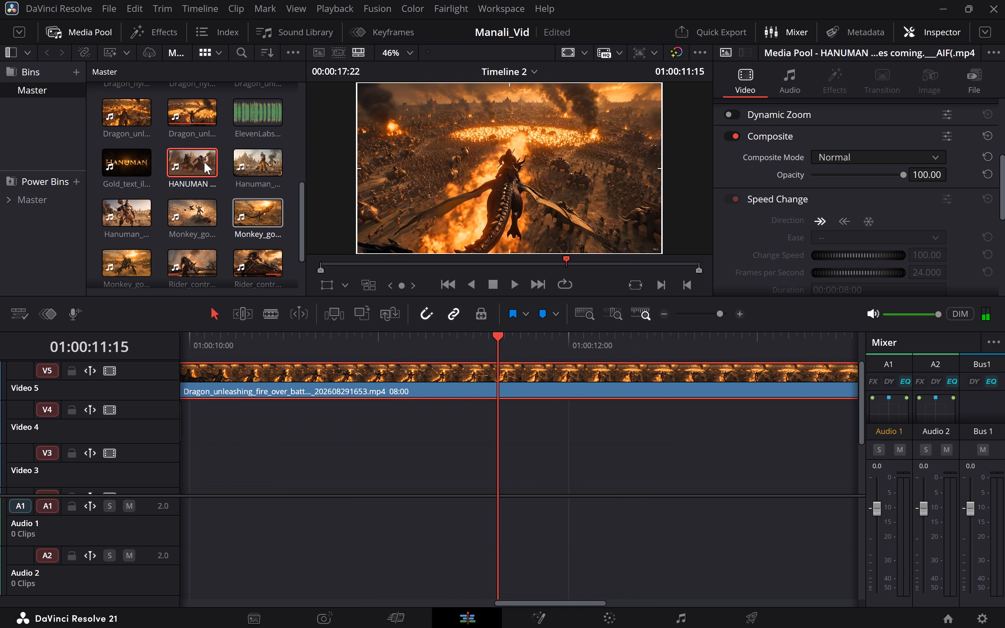
{"action": "scroll", "coordinate": [223, 230], "scroll_direction": "down", "scroll_amount": 2}
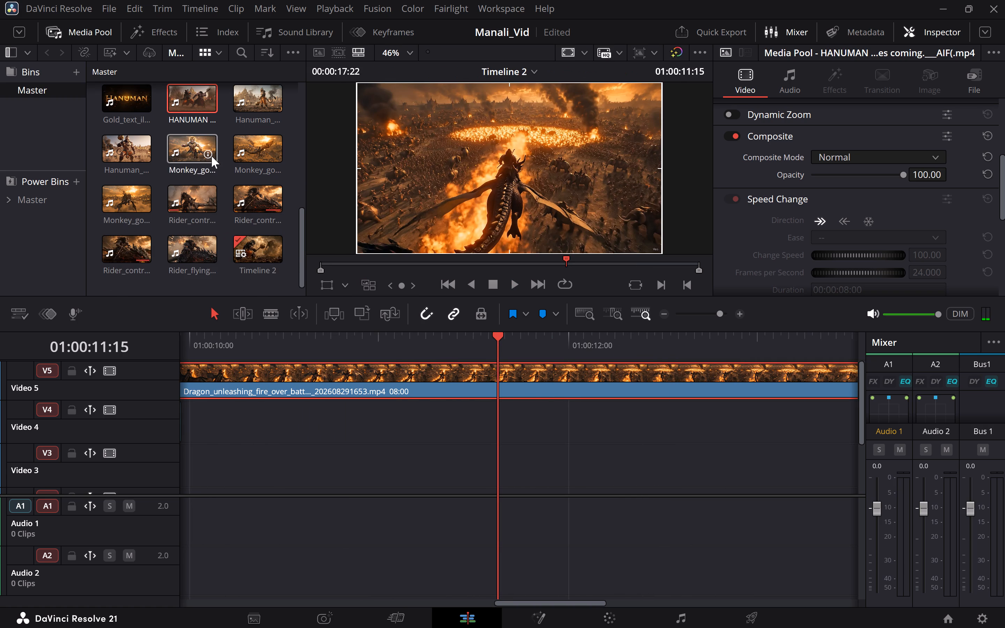
{"action": "scroll", "coordinate": [211, 156], "scroll_direction": "up", "scroll_amount": 3}
Play Timeline 2 from its start through the rider clips to the end of the Video 5 dragon fire clip.
{"action": "scroll", "coordinate": [267, 399], "scroll_direction": "right", "scroll_amount": 2}
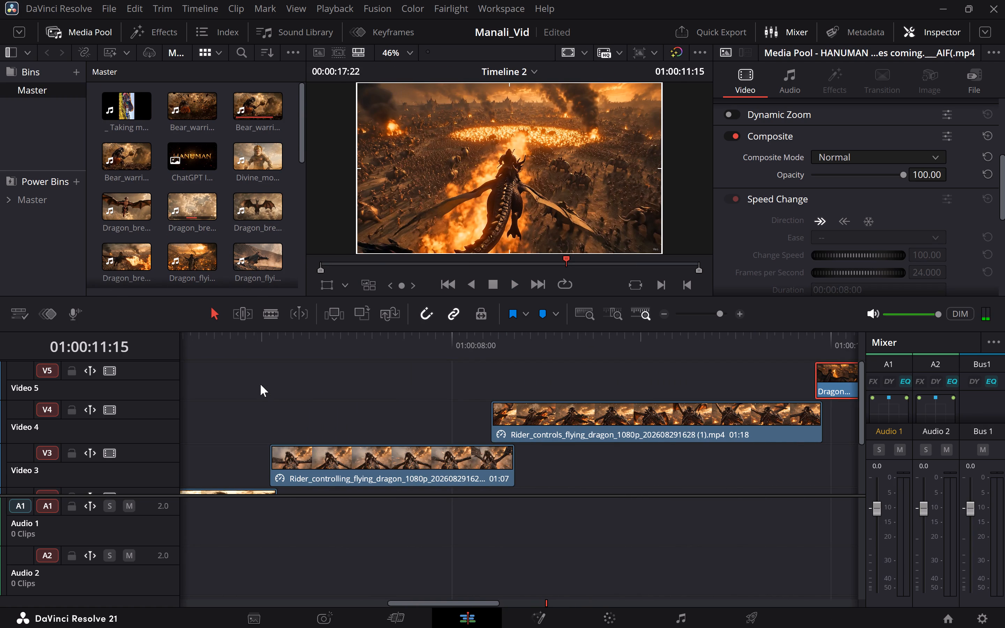
{"action": "scroll", "coordinate": [215, 367], "scroll_direction": "right", "scroll_amount": 3}
{"action": "scroll", "coordinate": [188, 351], "scroll_direction": "right", "scroll_amount": 2}
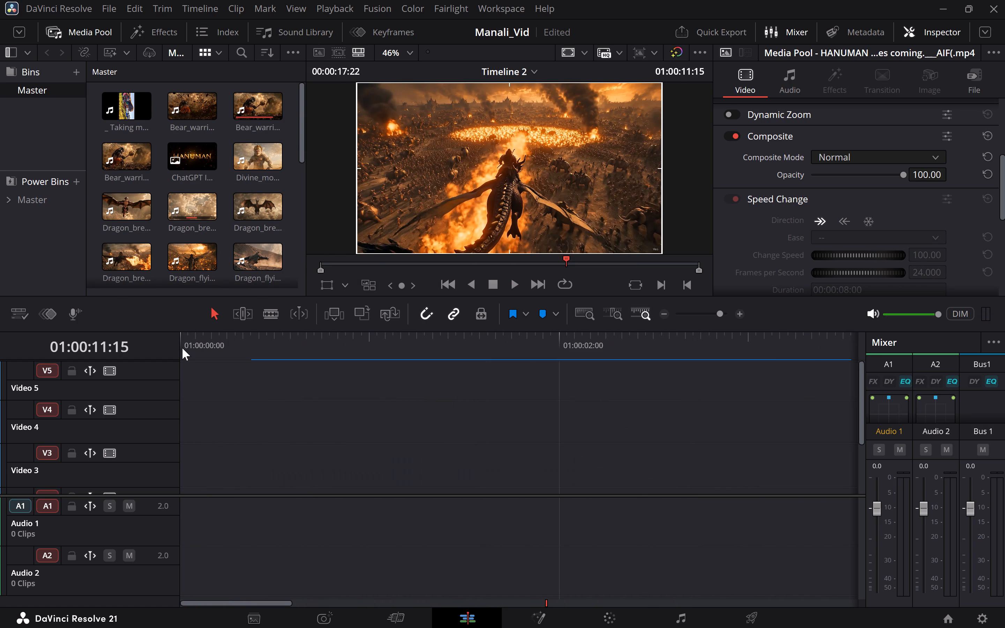
{"action": "left_click", "coordinate": [182, 348]}
{"action": "key", "text": "space"}
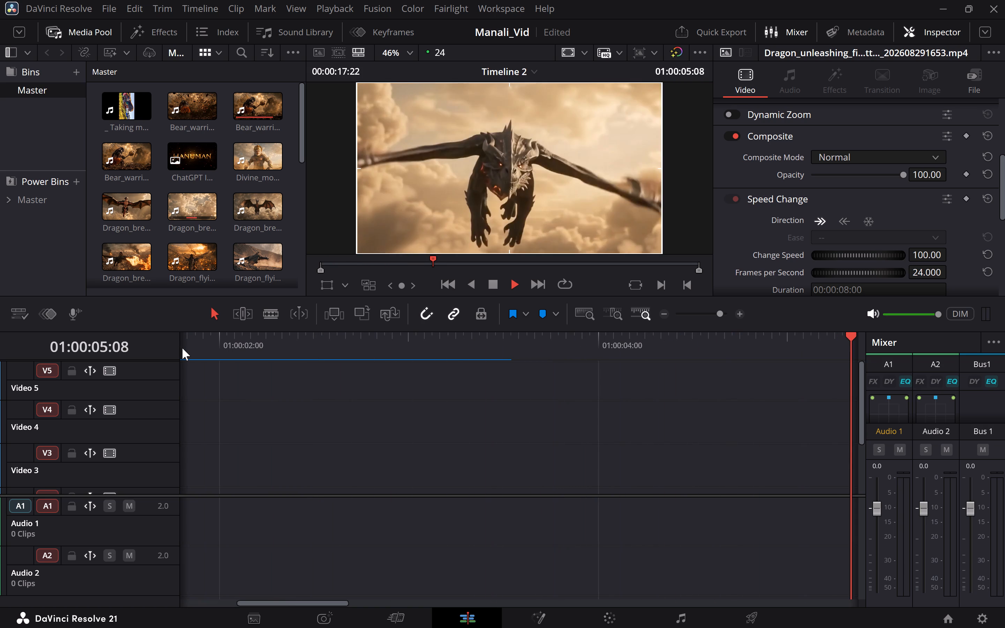
{"action": "key", "text": "space"}
{"action": "scroll", "coordinate": [214, 359], "scroll_direction": "right", "scroll_amount": 1}
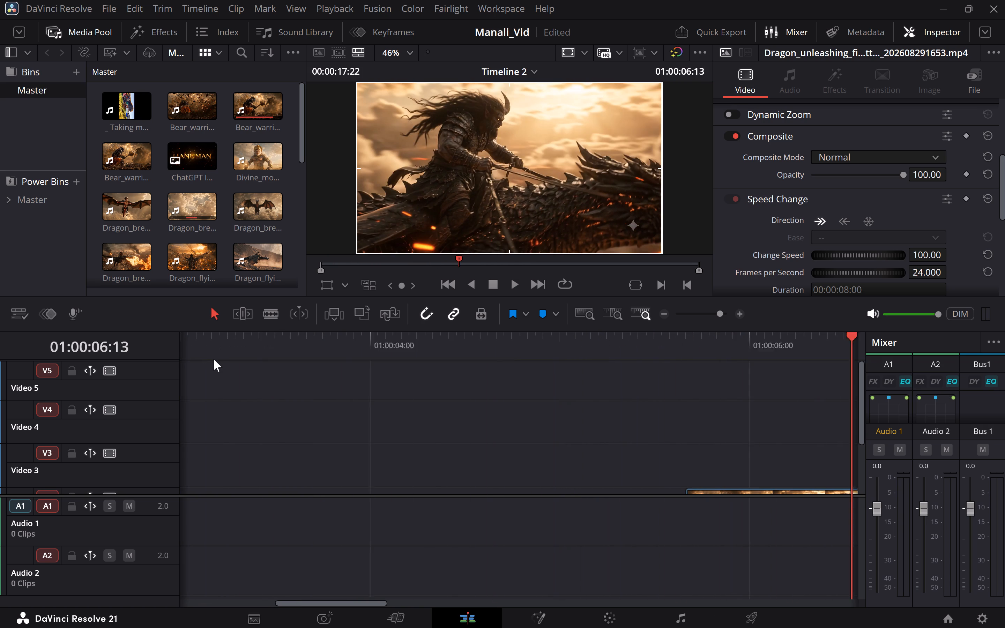
{"action": "scroll", "coordinate": [214, 359], "scroll_direction": "right", "scroll_amount": 3}
{"action": "left_click", "coordinate": [187, 348]}
{"action": "key", "text": "space"}
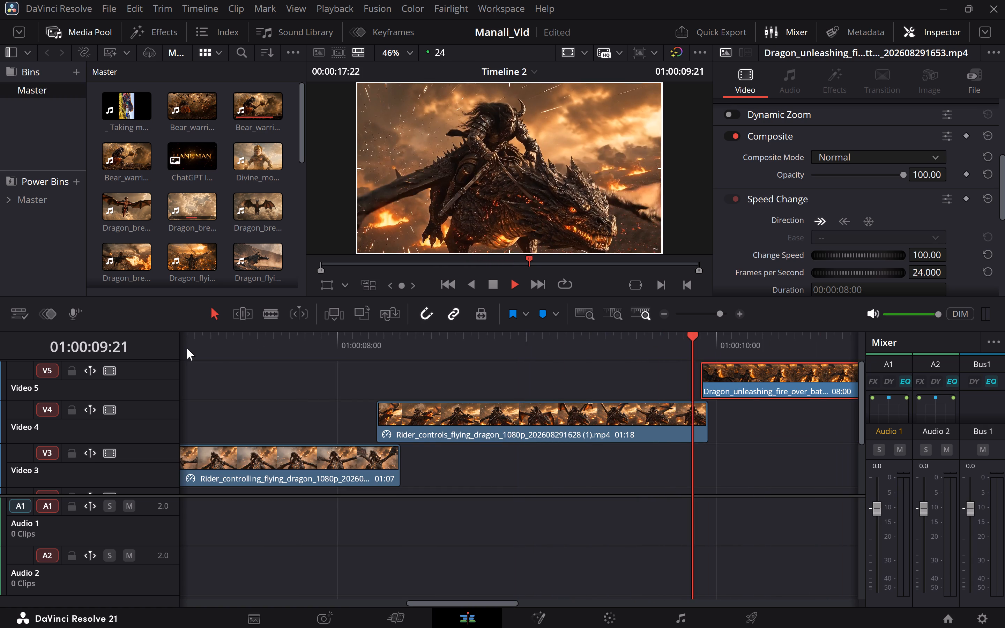
{"action": "key", "text": "space"}
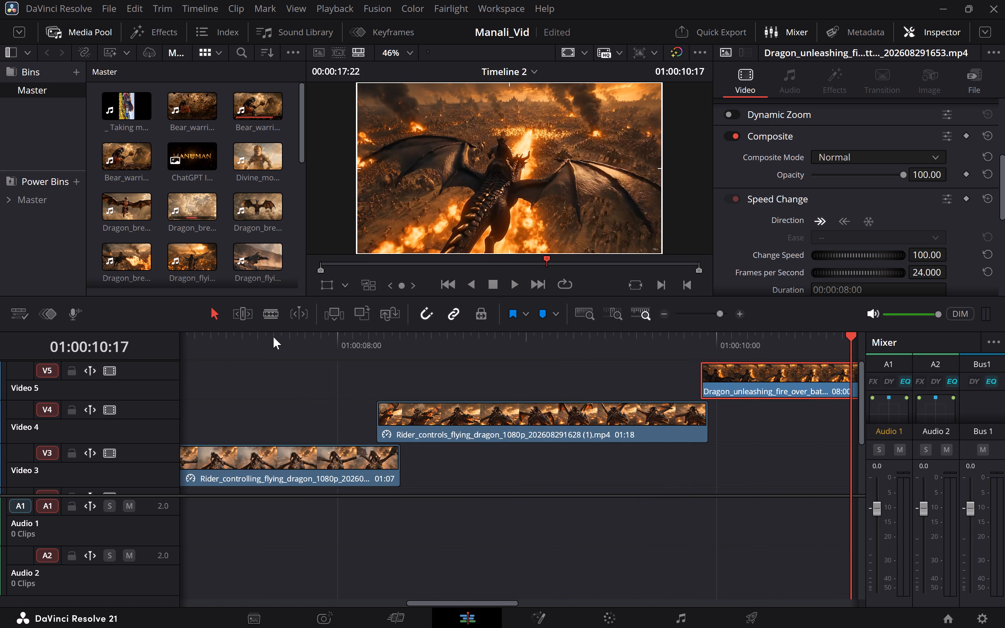
{"action": "left_click", "coordinate": [289, 337]}
{"action": "key", "text": "space"}
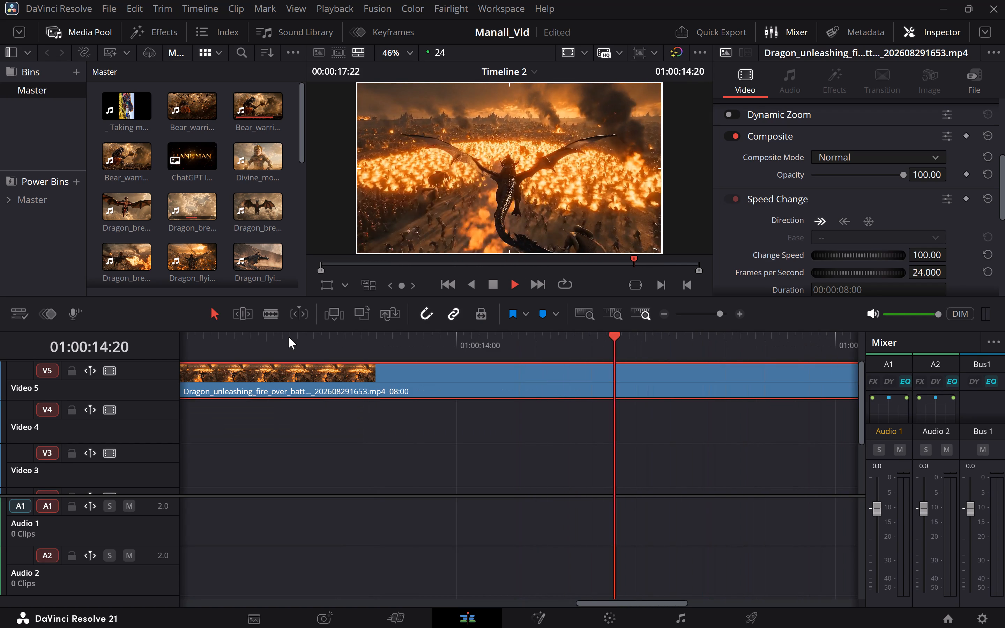
{"action": "key", "text": "space"}
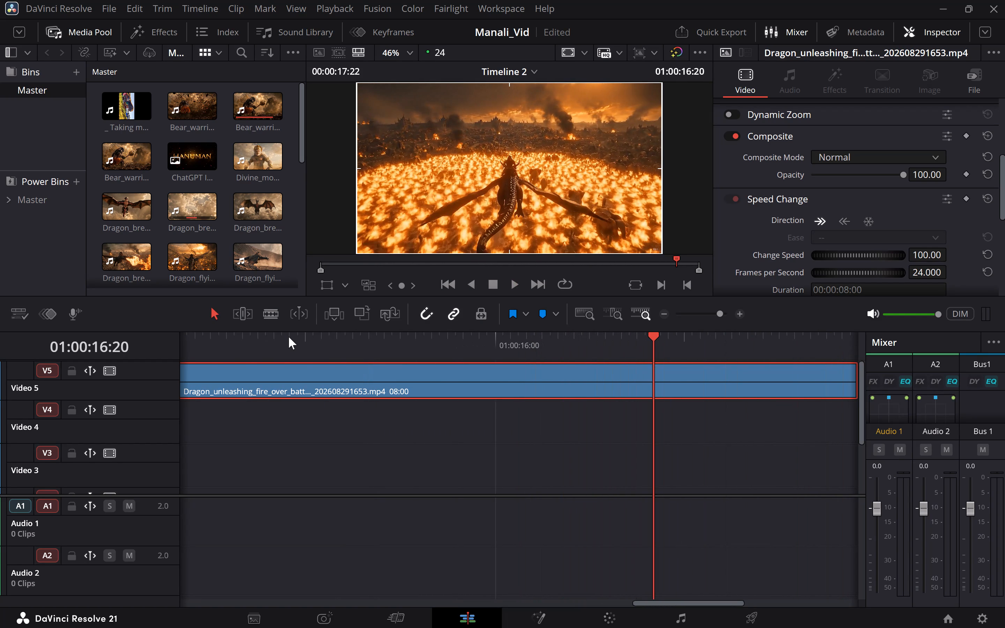
Set the speed of the Video 5 dragon-unleashing-fire clip to 138.
{"action": "left_click", "coordinate": [492, 387]}
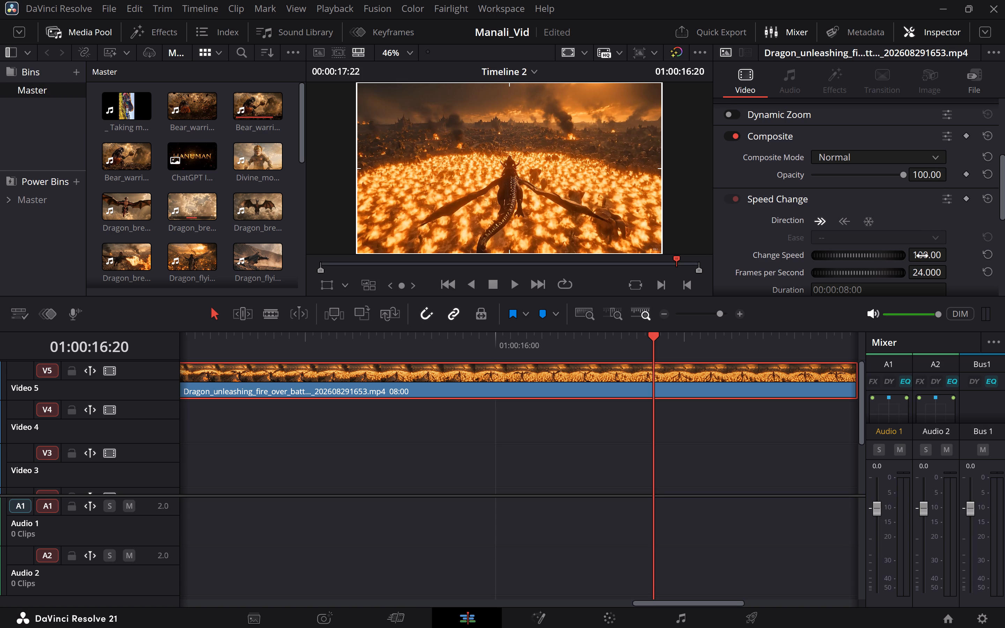
{"action": "left_click_drag", "start_coordinate": [922, 256], "coordinate": [948, 253]}
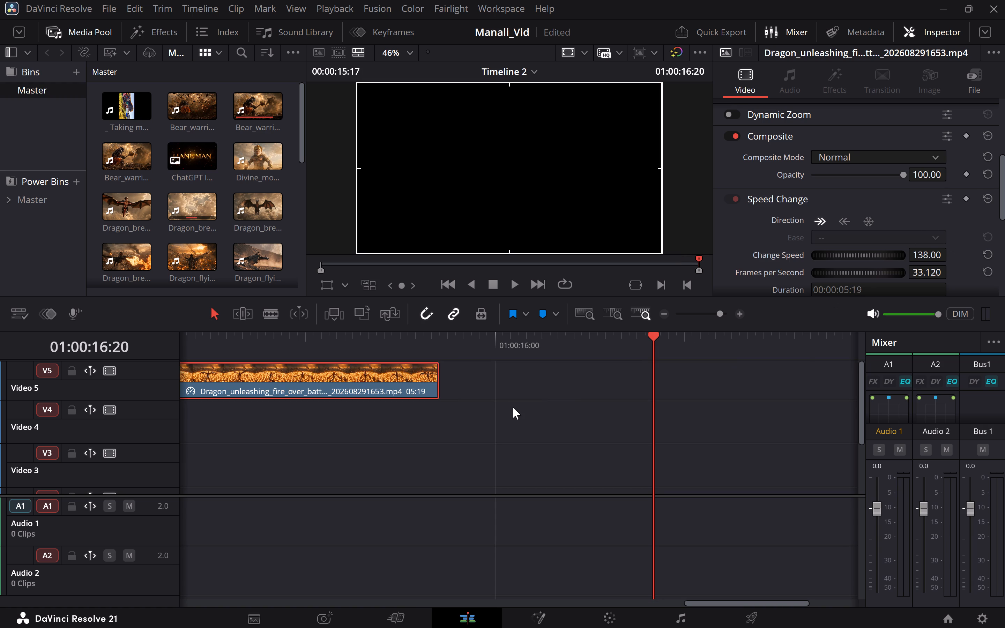
Replay from the end of the Video 4 rider clip through the Video 5 dragon fire clip to check its pacing.
{"action": "scroll", "coordinate": [513, 407], "scroll_direction": "right", "scroll_amount": 1}
{"action": "scroll", "coordinate": [344, 358], "scroll_direction": "right", "scroll_amount": 2}
{"action": "left_click", "coordinate": [201, 355]}
{"action": "key", "text": "space"}
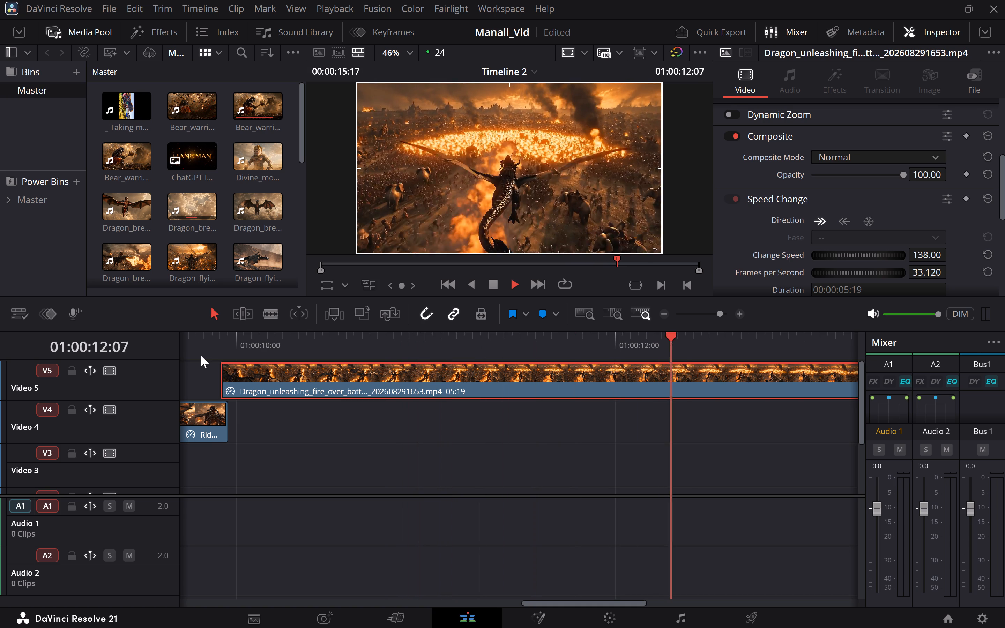
{"action": "key", "text": "space"}
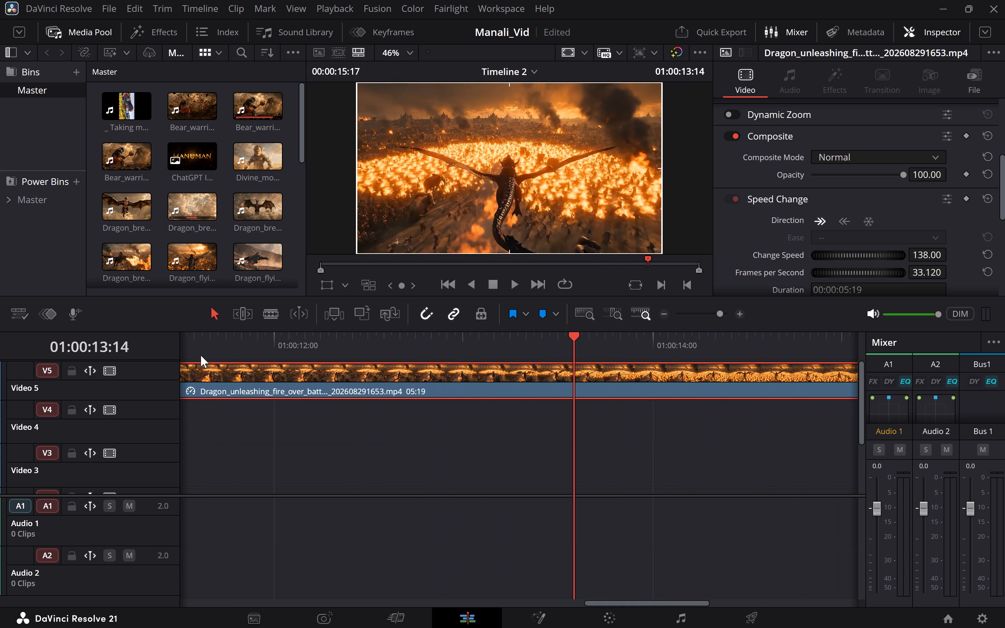
{"action": "key", "text": "space"}
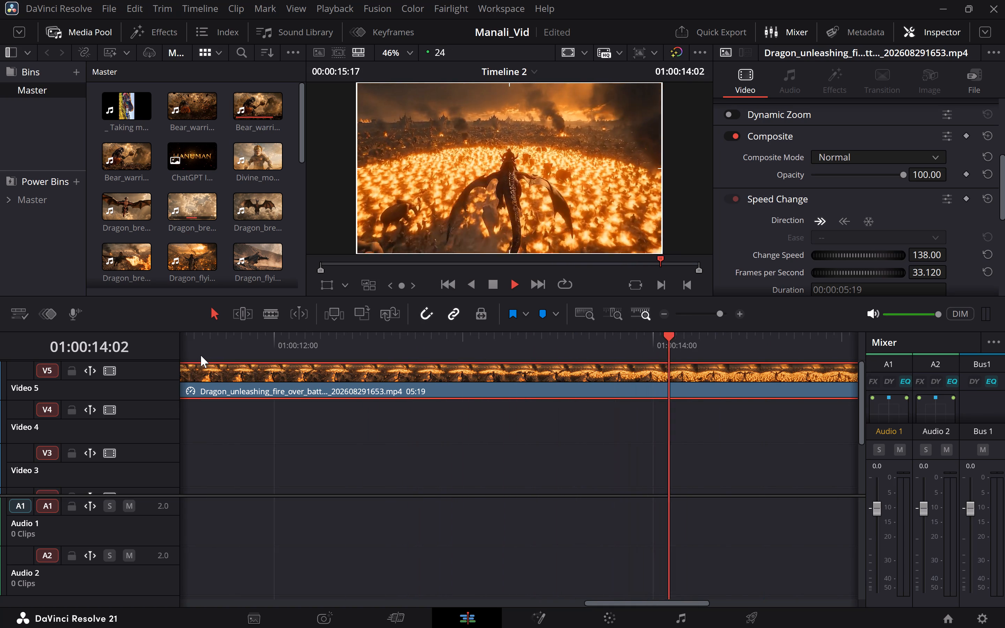
{"action": "key", "text": "space"}
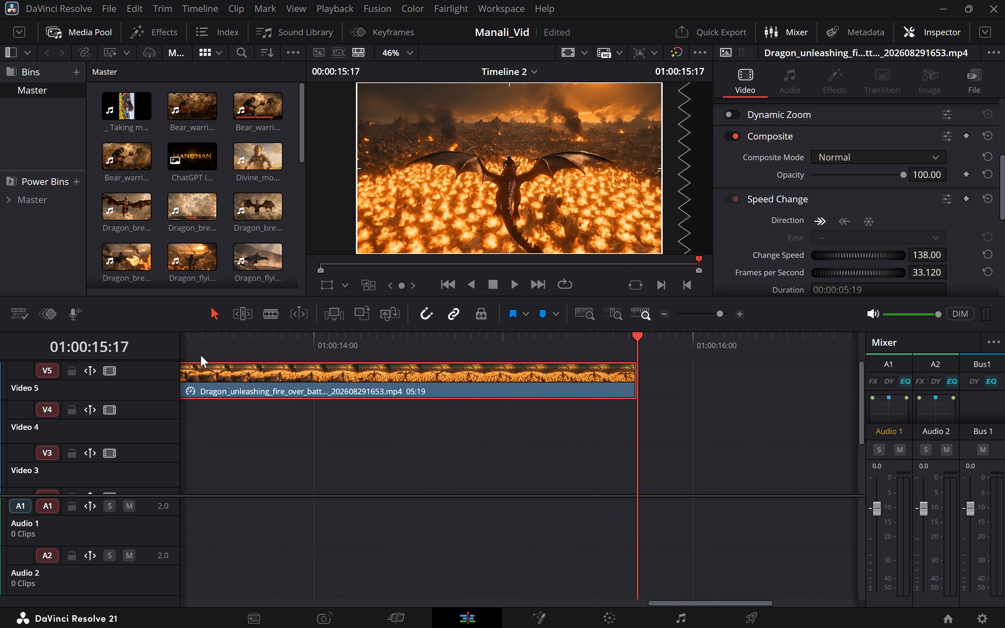
Raise the divider between the video and audio tracks, with Video 2 and Video 1 in view.
{"action": "scroll", "coordinate": [345, 464], "scroll_direction": "down", "scroll_amount": 1}
{"action": "scroll", "coordinate": [295, 458], "scroll_direction": "right", "scroll_amount": 1}
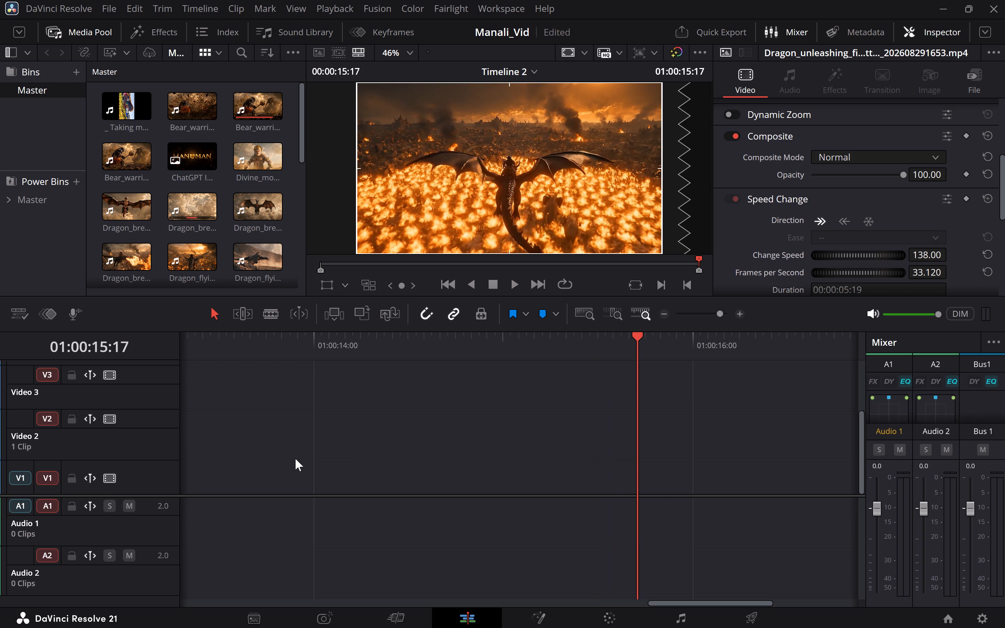
{"action": "scroll", "coordinate": [295, 458], "scroll_direction": "right", "scroll_amount": 1}
{"action": "left_click_drag", "start_coordinate": [155, 495], "coordinate": [155, 456]}
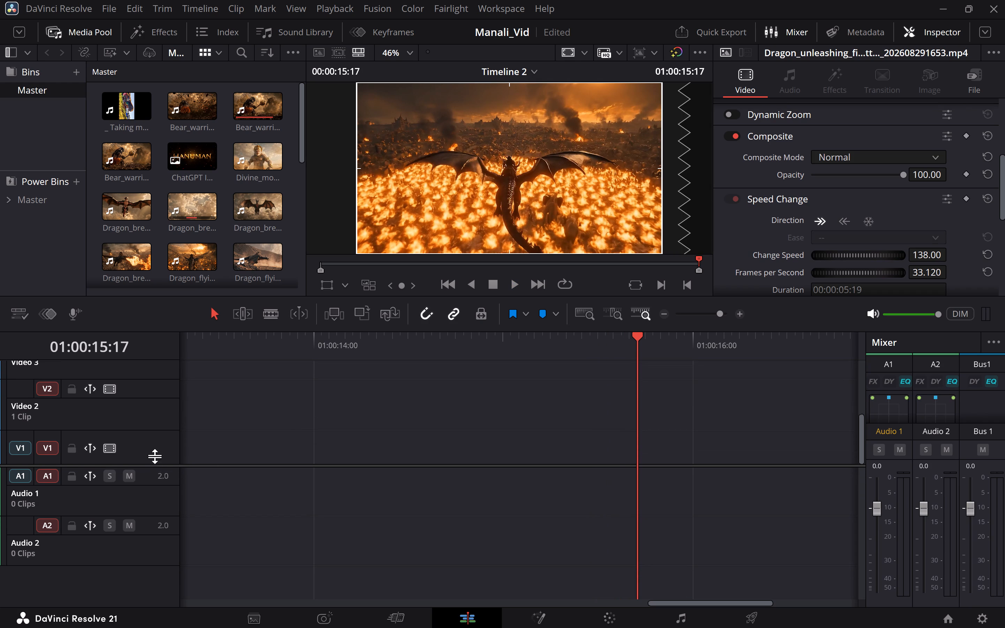
{"action": "left_click_drag", "start_coordinate": [155, 456], "coordinate": [155, 448]}
Play the end of the bear warrior striking clip on Video 1 to check its cut to the dragon clip.
{"action": "scroll", "coordinate": [356, 367], "scroll_direction": "right", "scroll_amount": 8}
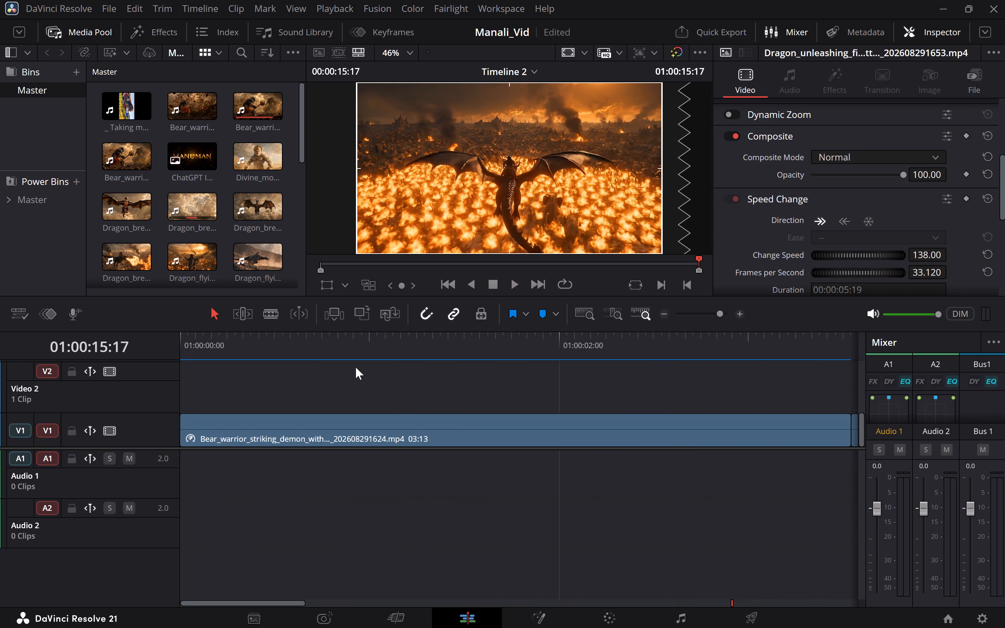
{"action": "scroll", "coordinate": [457, 413], "scroll_direction": "left", "scroll_amount": 2}
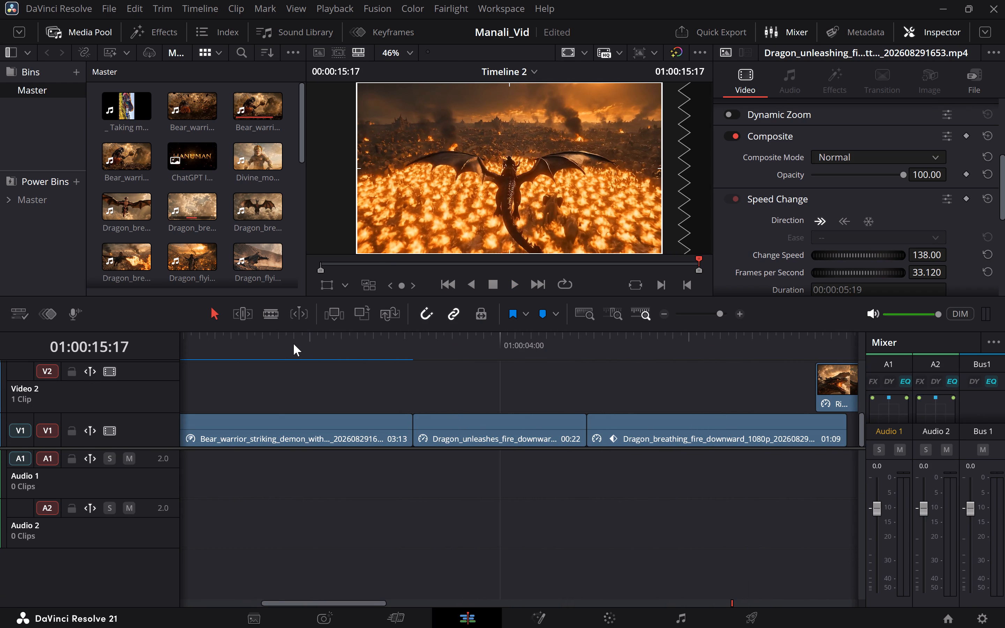
{"action": "left_click", "coordinate": [282, 344]}
{"action": "key", "text": "space"}
{"action": "key", "text": "space"}
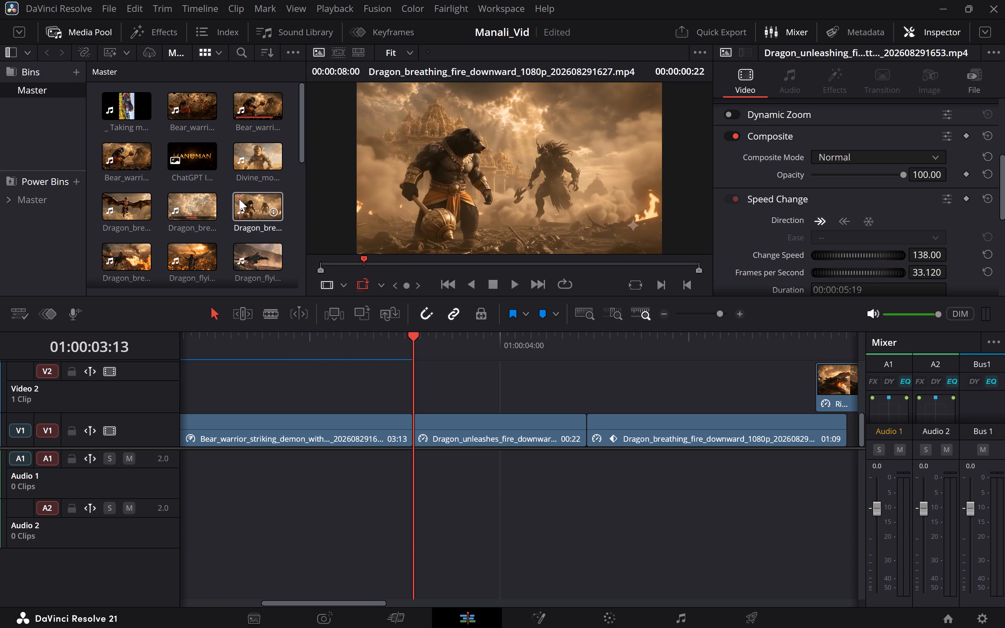
Add a Fall and Bounce transition at the Video 1 cut between the bear warrior striking and Dragon_unleashes_fire clips, at 01:00:03:13.
{"action": "left_click", "coordinate": [154, 39]}
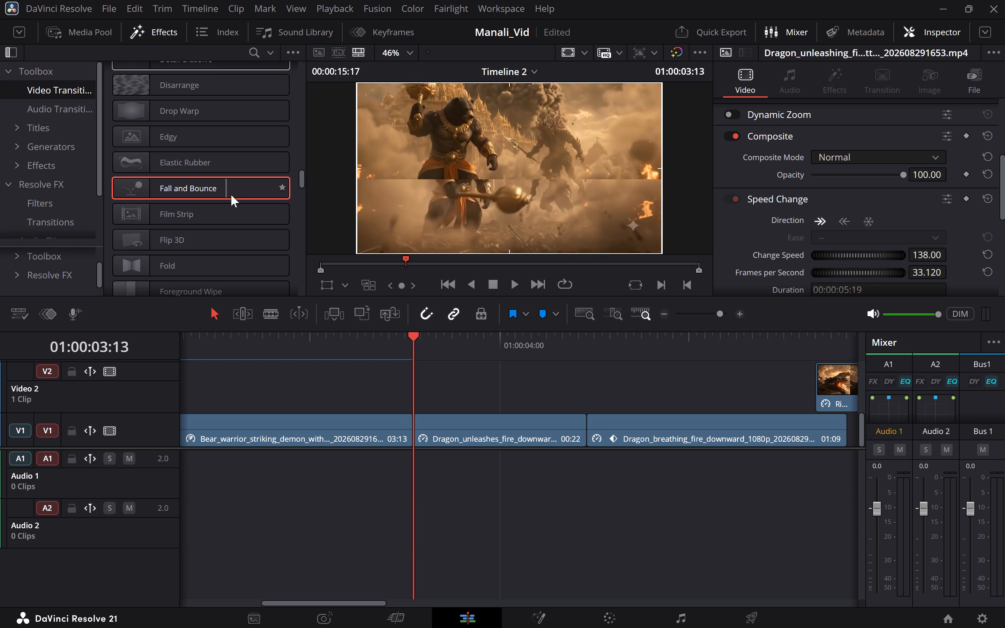
{"action": "scroll", "coordinate": [385, 388], "scroll_direction": "right", "scroll_amount": 1}
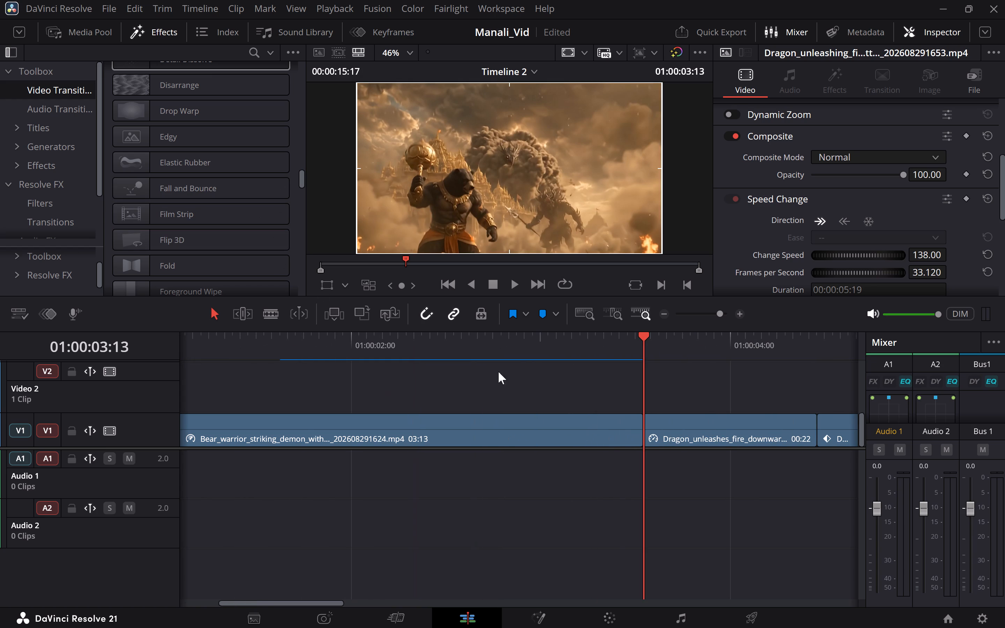
{"action": "left_click", "coordinate": [471, 338]}
{"action": "key", "text": "space"}
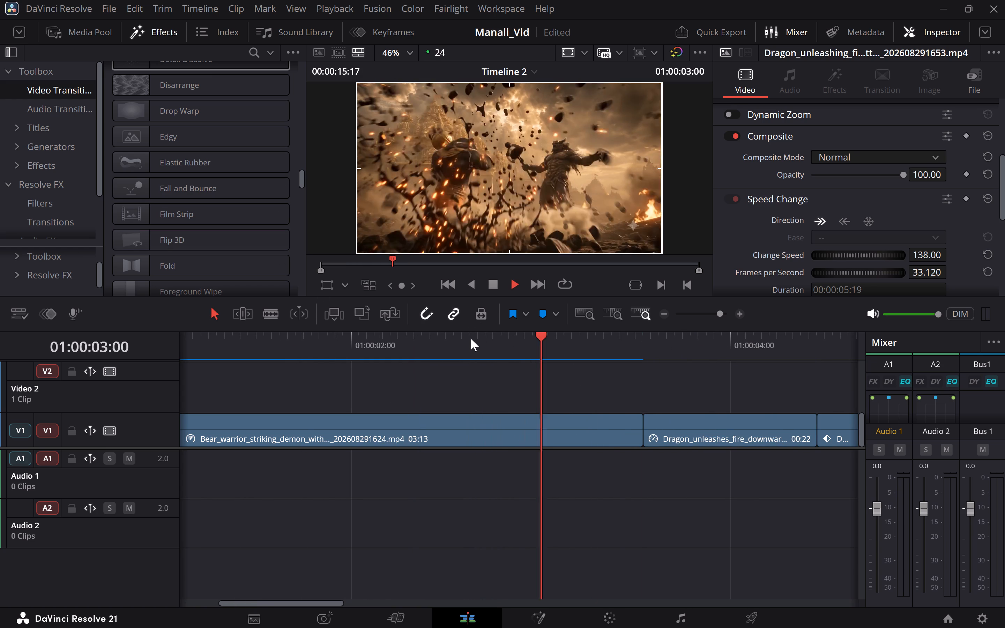
{"action": "key", "text": "space"}
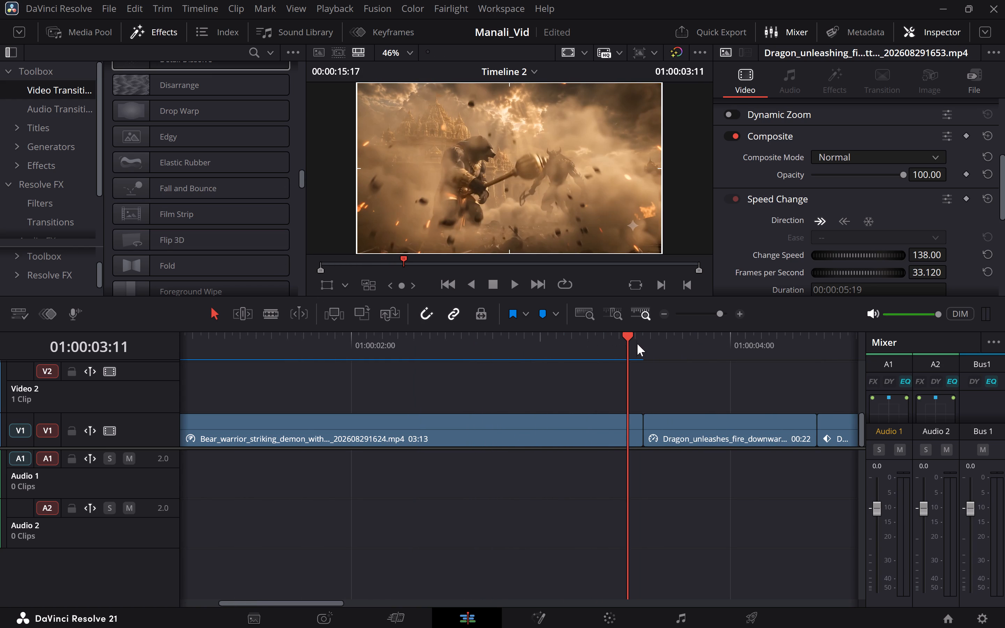
{"action": "left_click", "coordinate": [637, 344]}
{"action": "left_click", "coordinate": [649, 343]}
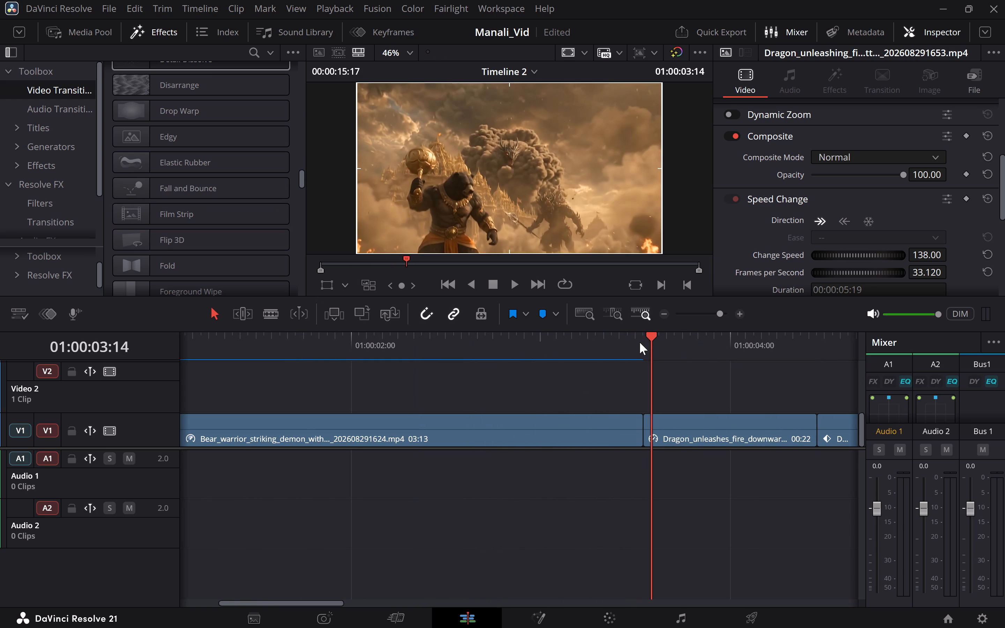
{"action": "left_click", "coordinate": [640, 342]}
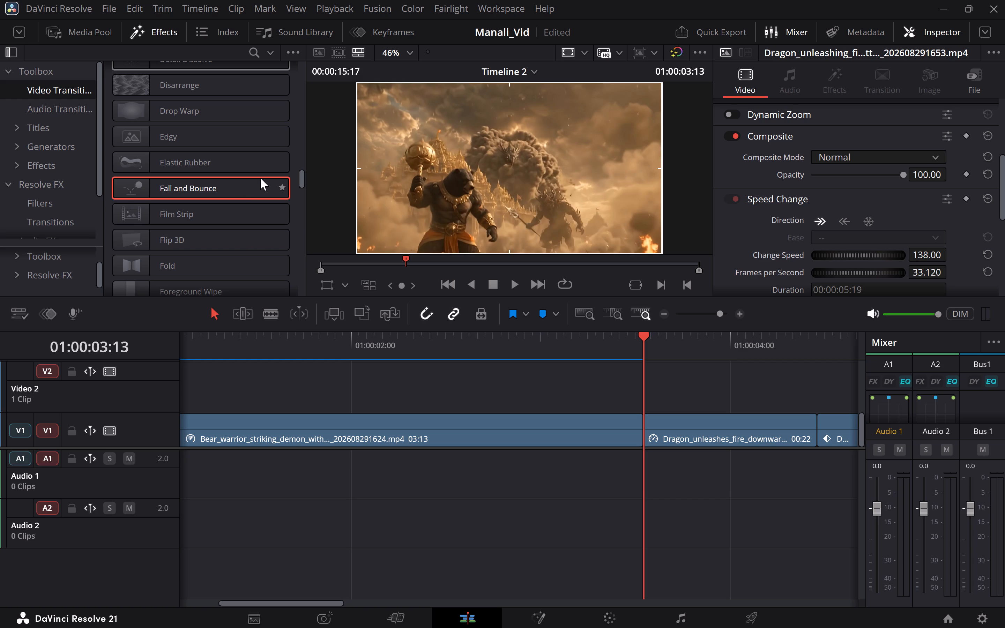
{"action": "left_click_drag", "start_coordinate": [174, 190], "coordinate": [664, 413]}
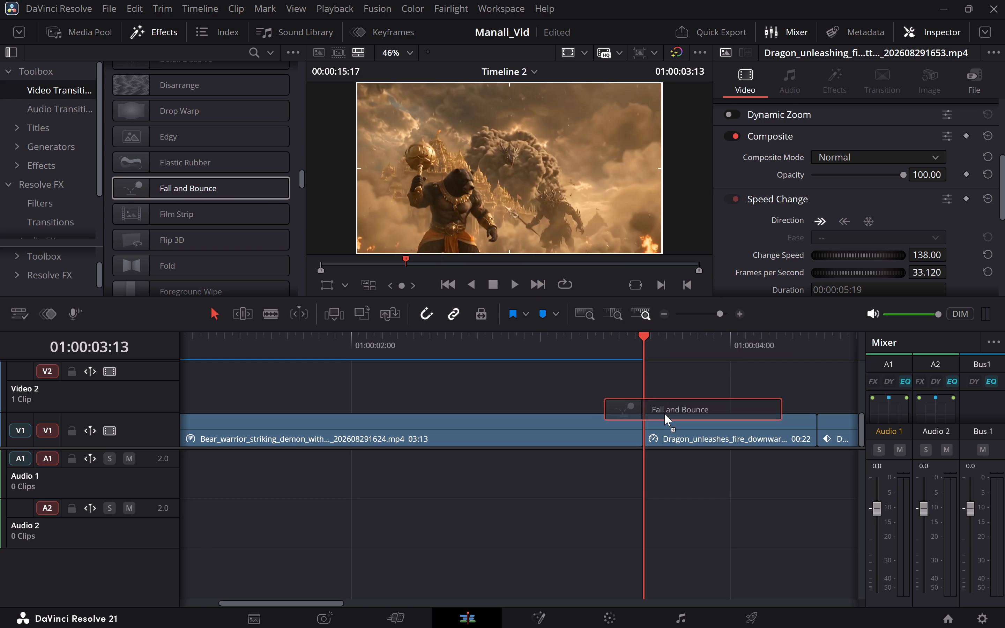
{"action": "left_click_drag", "start_coordinate": [664, 413], "coordinate": [643, 415]}
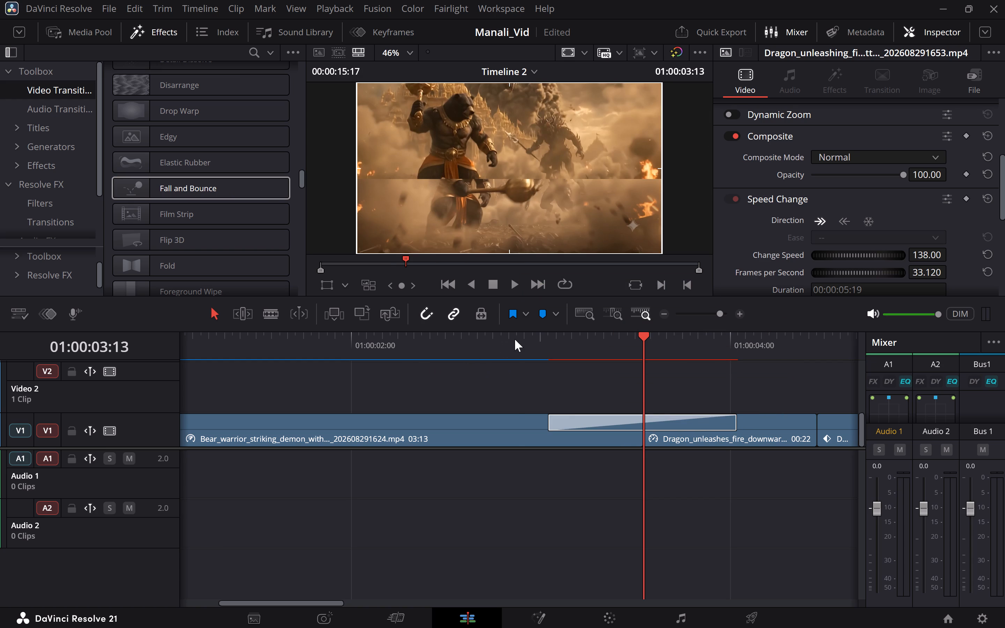
Play through the Fall and Bounce transition on Video 1 and inspect the frame just after the cut.
{"action": "left_click", "coordinate": [515, 339]}
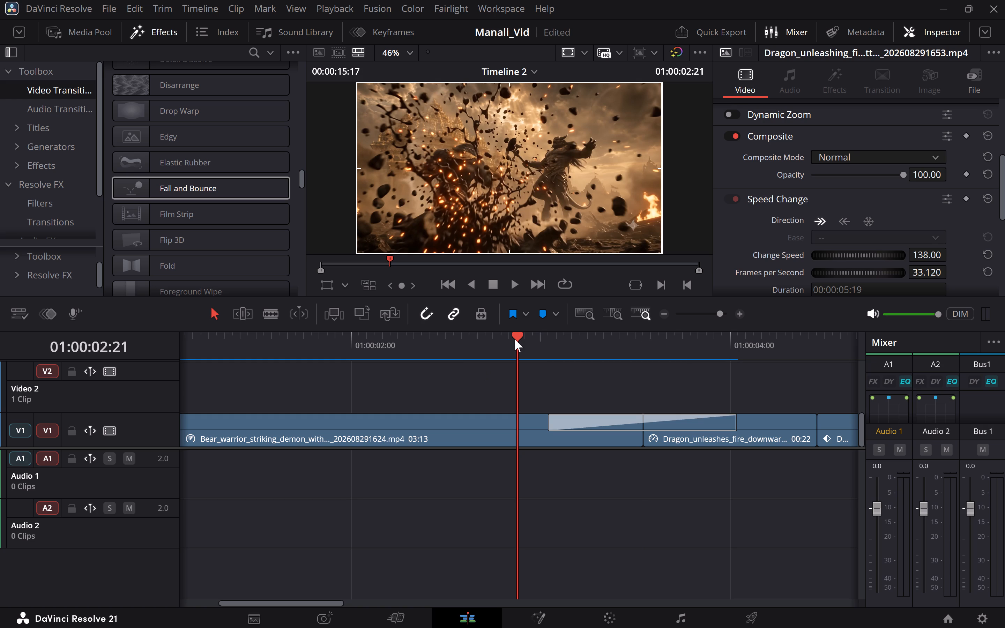
{"action": "left_click", "coordinate": [484, 339]}
{"action": "key", "text": "space"}
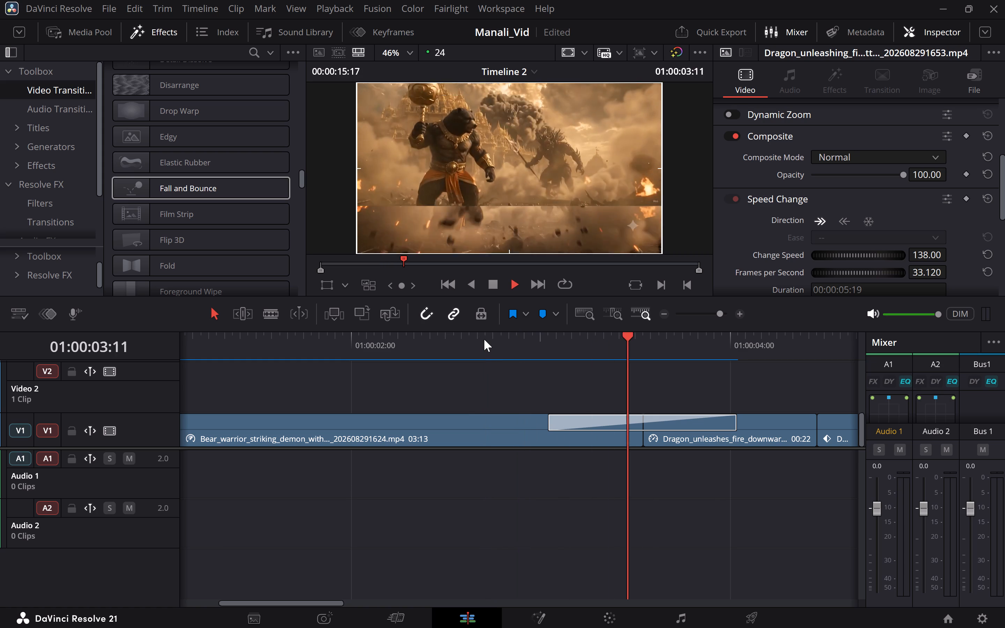
{"action": "key", "text": "space"}
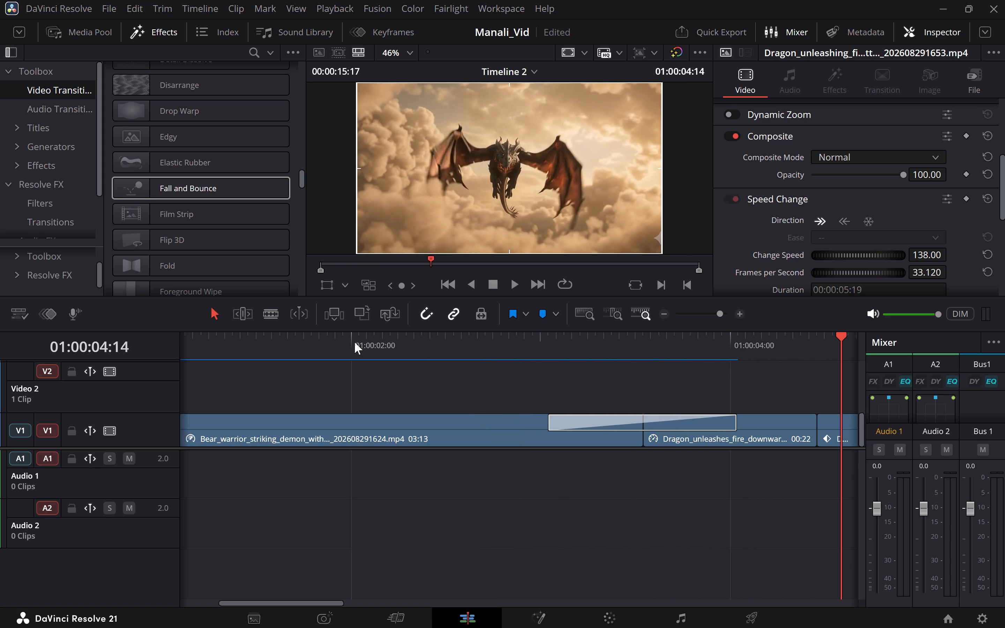
{"action": "left_click", "coordinate": [648, 337]}
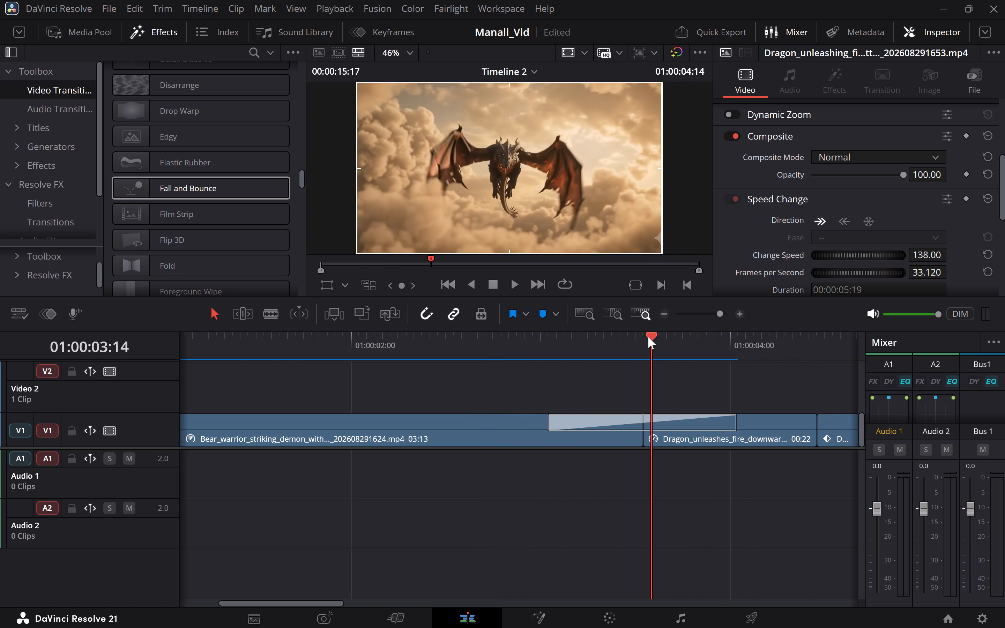
Delete the Fall and Bounce transition from the Video 1 cut between the bear warrior striking and Dragon_unleashes_fire clips.
{"action": "left_click", "coordinate": [643, 337]}
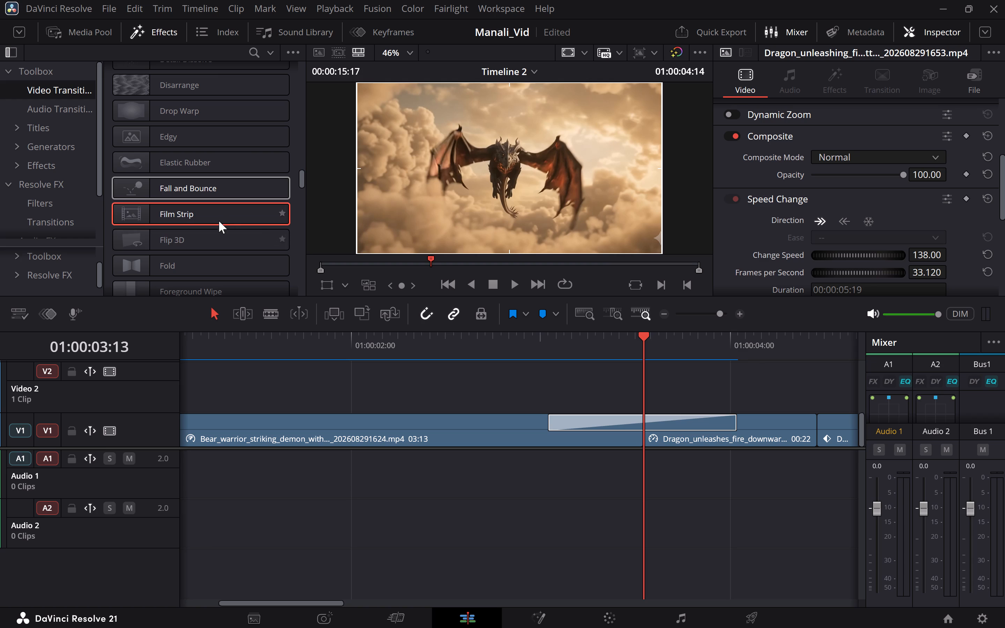
{"action": "left_click", "coordinate": [179, 246]}
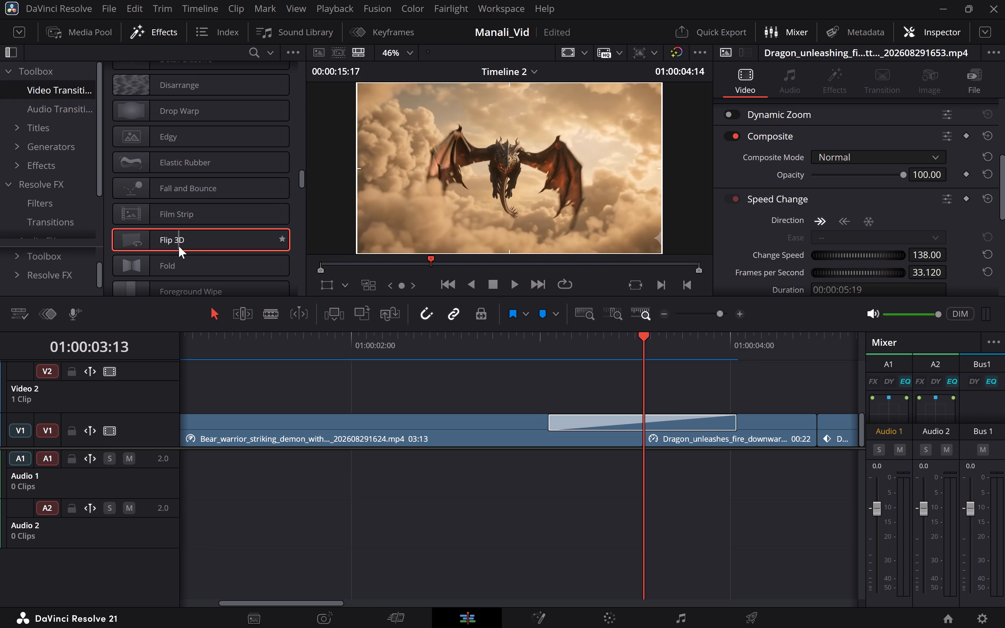
{"action": "left_click", "coordinate": [550, 423]}
{"action": "key", "text": "BackSpace"}
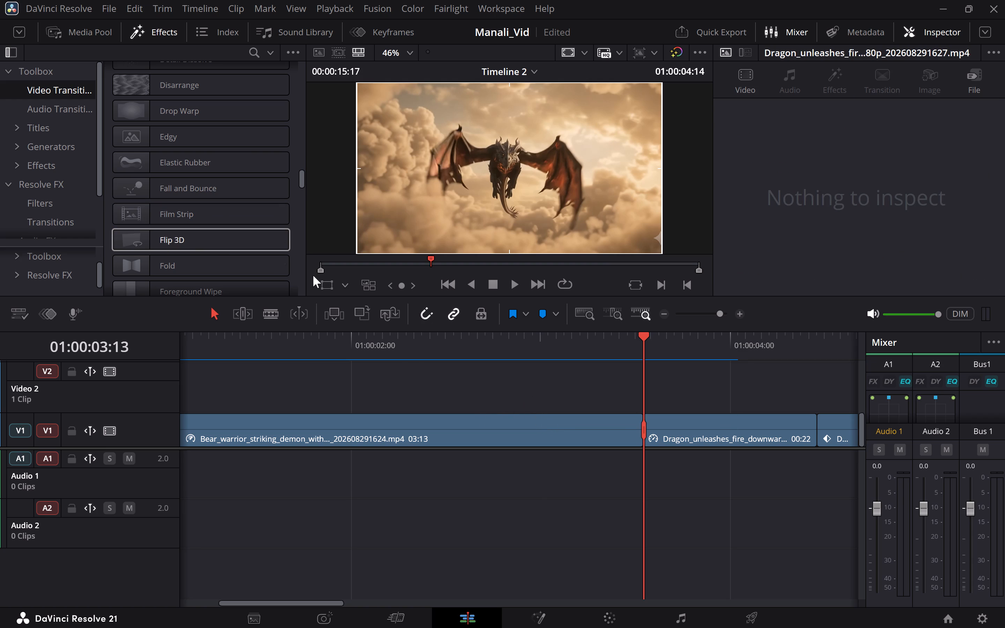
Play the end of the bear warrior striking clip several times to review its plain cut to the dragon clip.
{"action": "left_click", "coordinate": [603, 419]}
{"action": "left_click", "coordinate": [702, 338]}
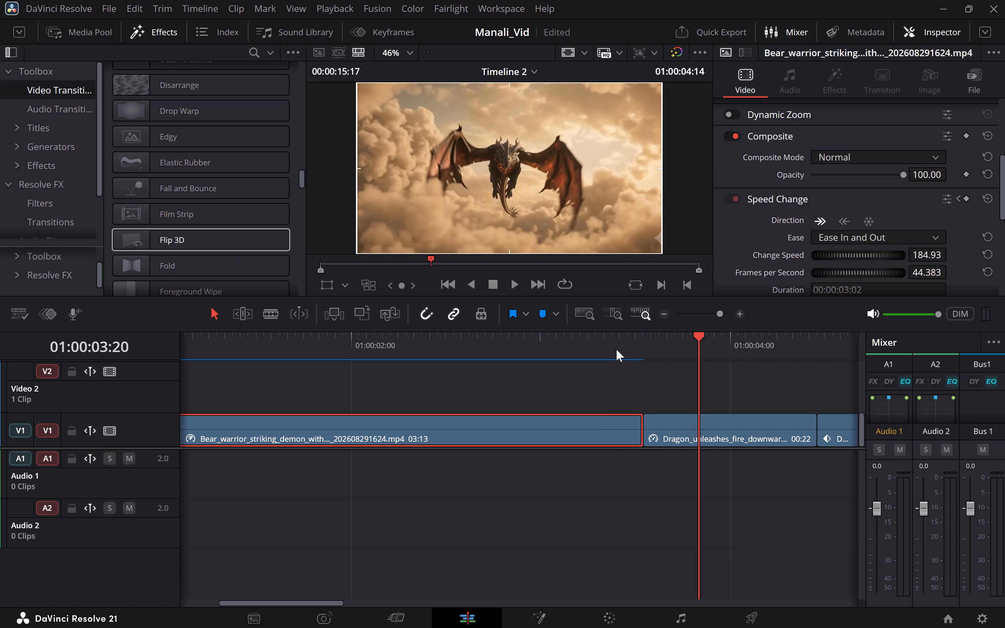
{"action": "left_click", "coordinate": [616, 349]}
{"action": "key", "text": "space"}
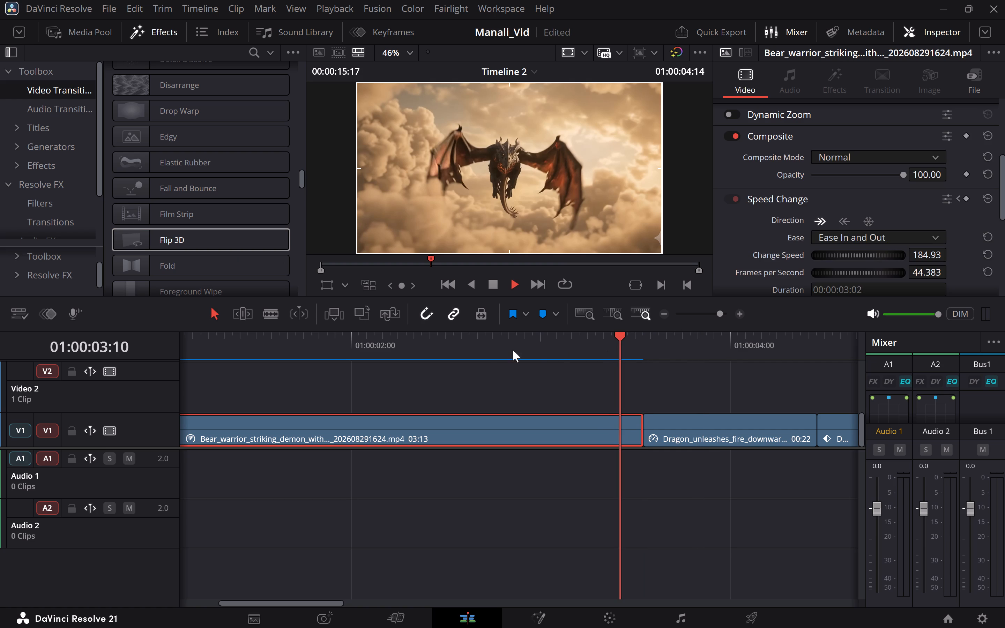
{"action": "left_click", "coordinate": [494, 348]}
{"action": "left_click", "coordinate": [487, 335]}
{"action": "left_click", "coordinate": [487, 335]}
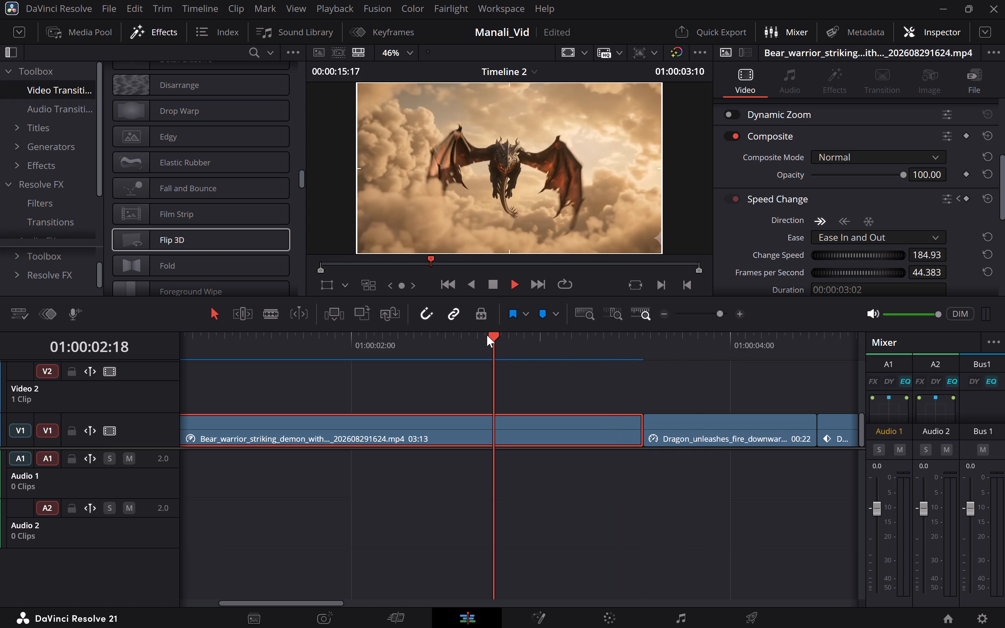
{"action": "left_click", "coordinate": [437, 344]}
{"action": "key", "text": "space"}
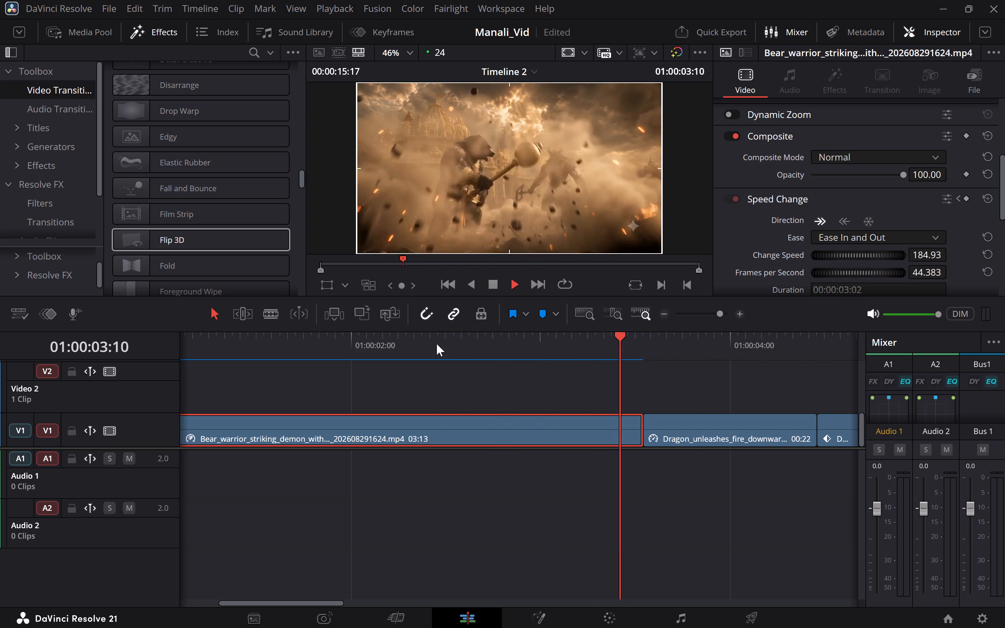
{"action": "left_click", "coordinate": [385, 340]}
{"action": "key", "text": "space"}
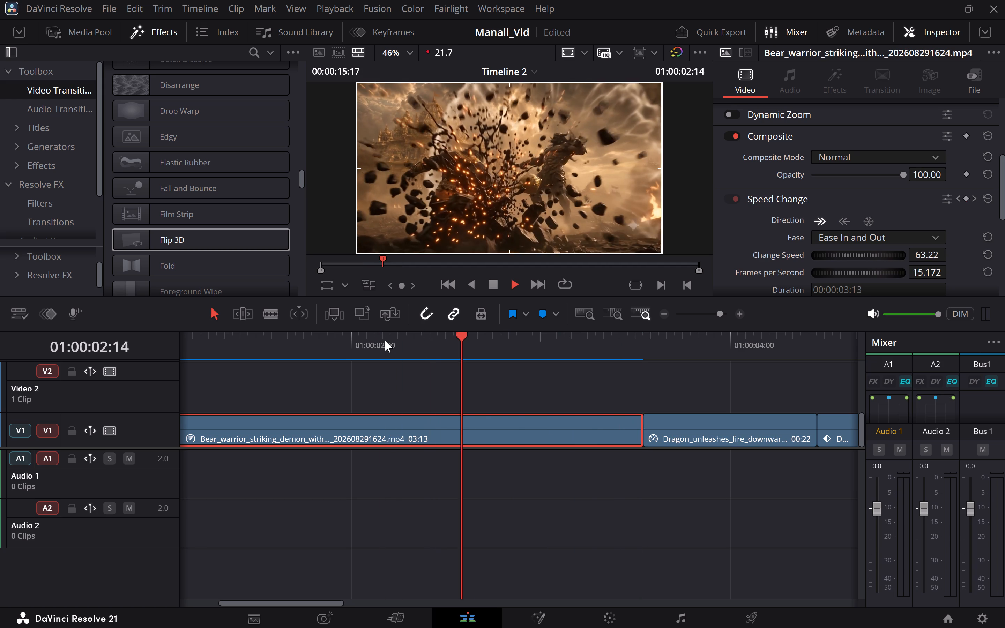
{"action": "key", "text": "space"}
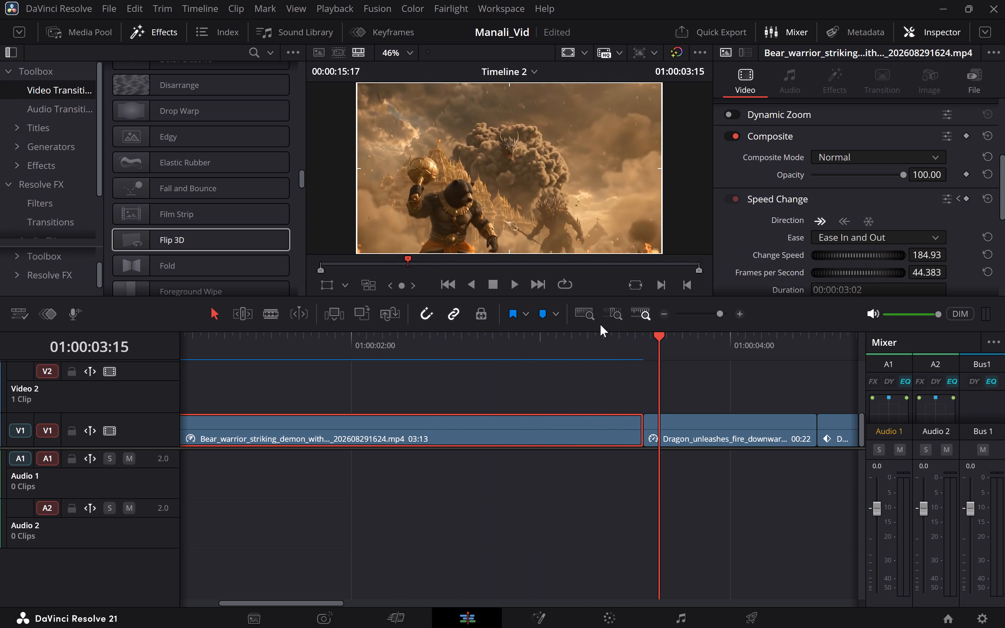
Add a Glow transition at the Video 1 cut between the bear warrior striking and Dragon_unleashes_fire clips, at 01:00:03:13.
{"action": "left_click", "coordinate": [645, 338]}
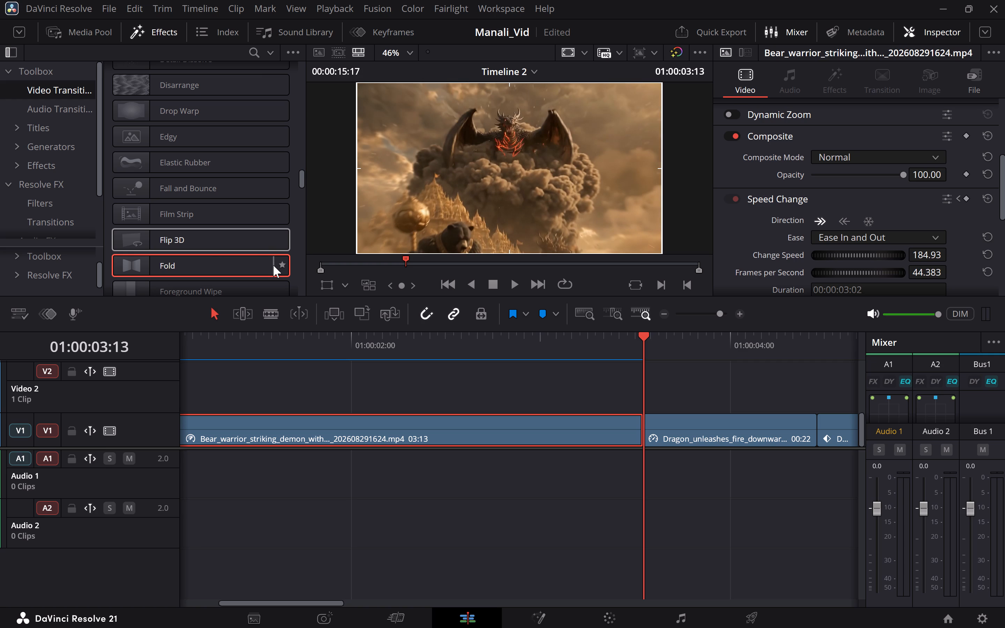
{"action": "scroll", "coordinate": [209, 254], "scroll_direction": "down", "scroll_amount": 1}
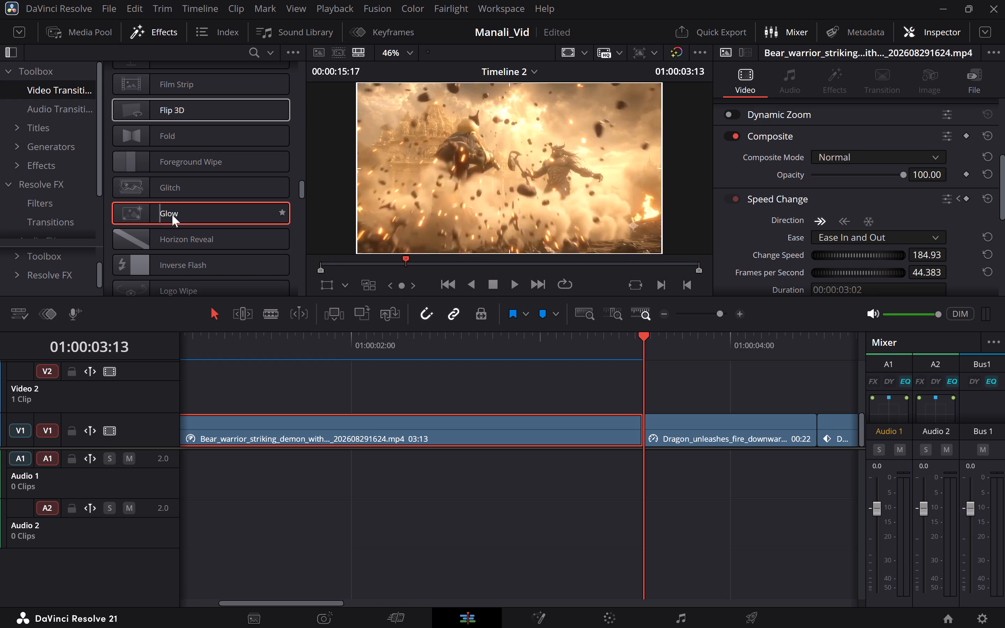
{"action": "left_click_drag", "start_coordinate": [181, 214], "coordinate": [650, 429]}
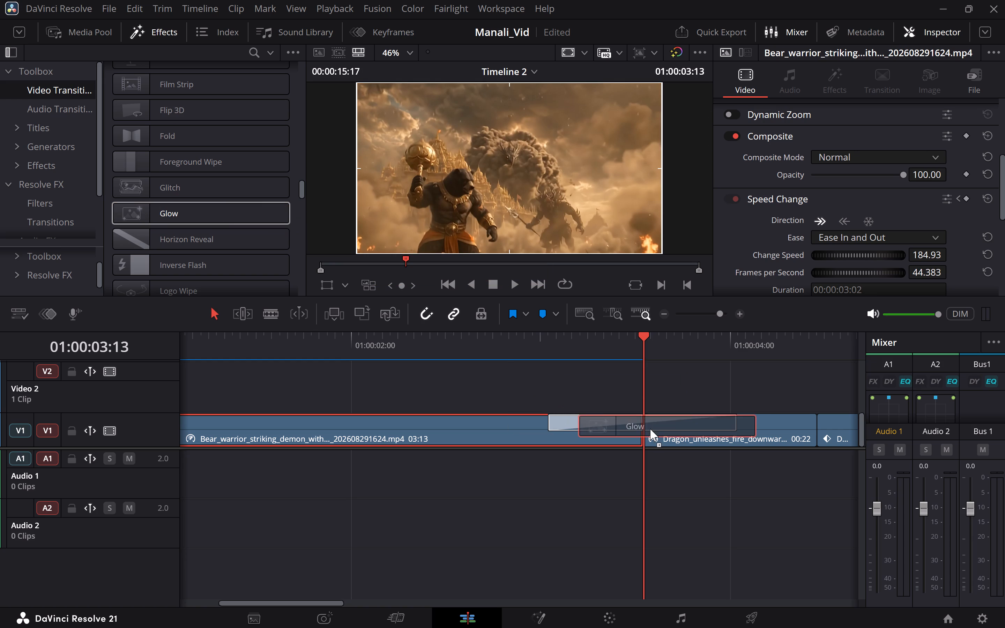
{"action": "left_click_drag", "start_coordinate": [650, 429], "coordinate": [652, 429]}
Open the Glow transition's properties and examine its duration, alignment, gain and glow color settings.
{"action": "left_click", "coordinate": [475, 340]}
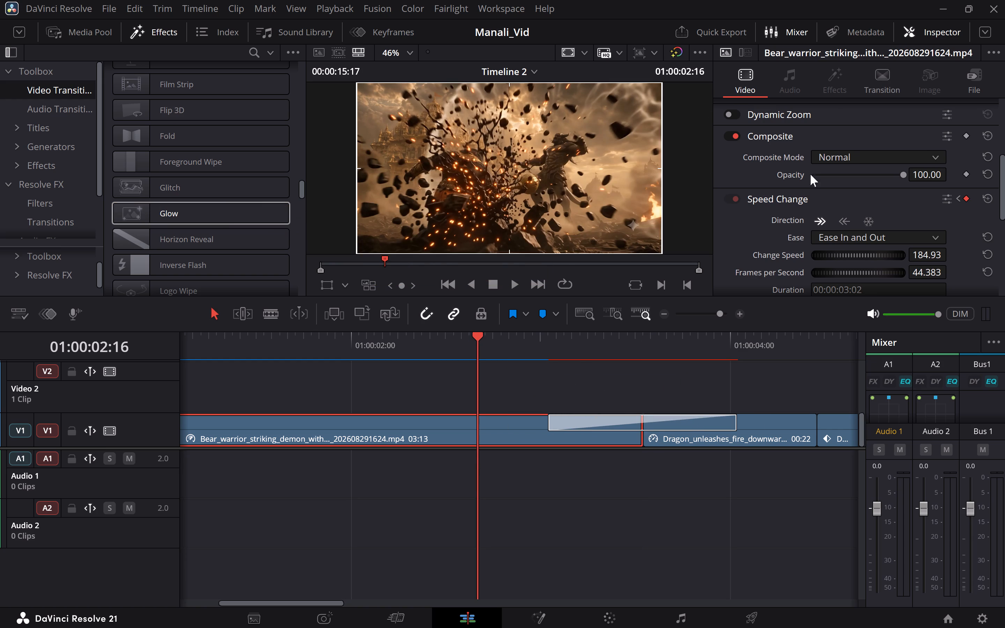
{"action": "left_click", "coordinate": [871, 81]}
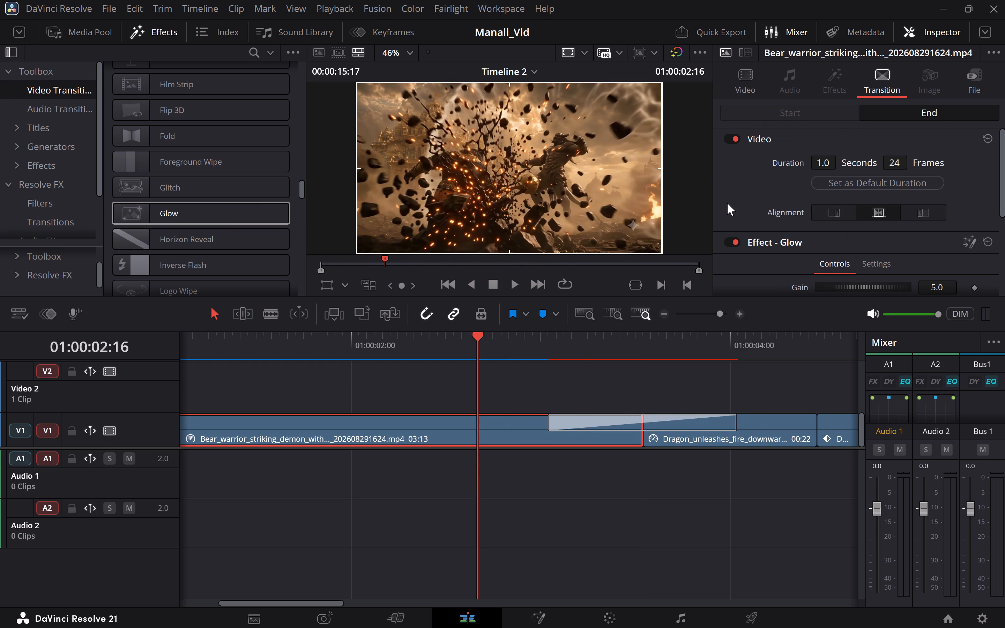
{"action": "scroll", "coordinate": [727, 203], "scroll_direction": "down", "scroll_amount": 1}
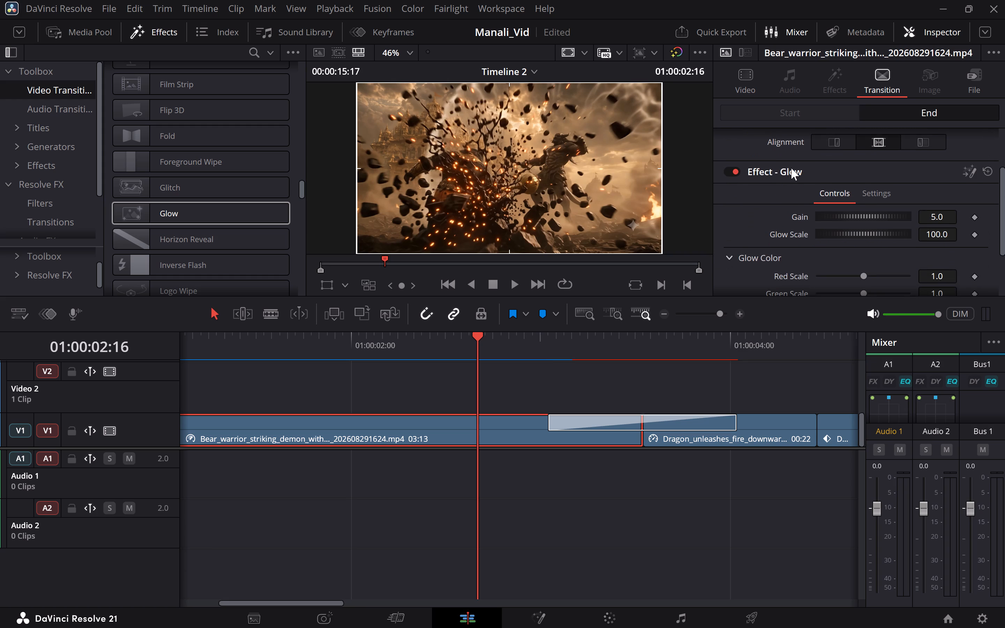
{"action": "left_click", "coordinate": [791, 168]}
{"action": "left_click", "coordinate": [771, 241]}
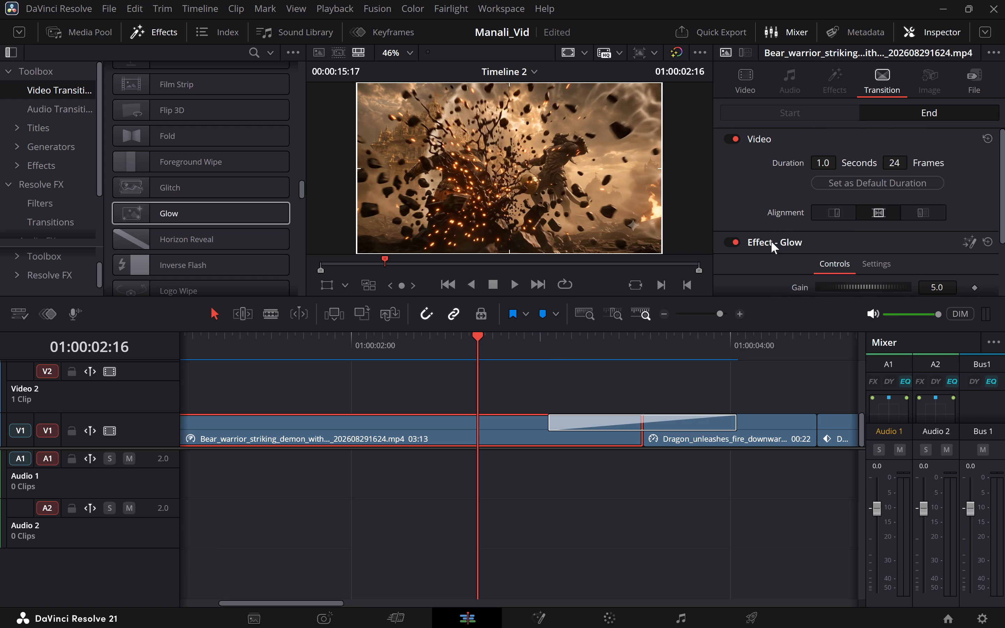
{"action": "scroll", "coordinate": [771, 241], "scroll_direction": "down", "scroll_amount": 2}
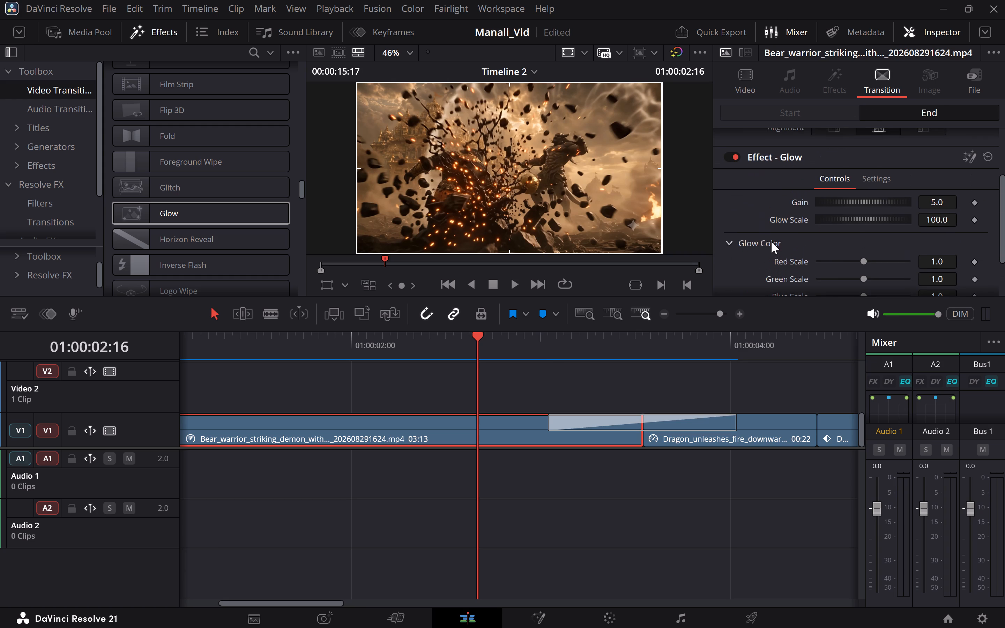
{"action": "left_click", "coordinate": [872, 174]}
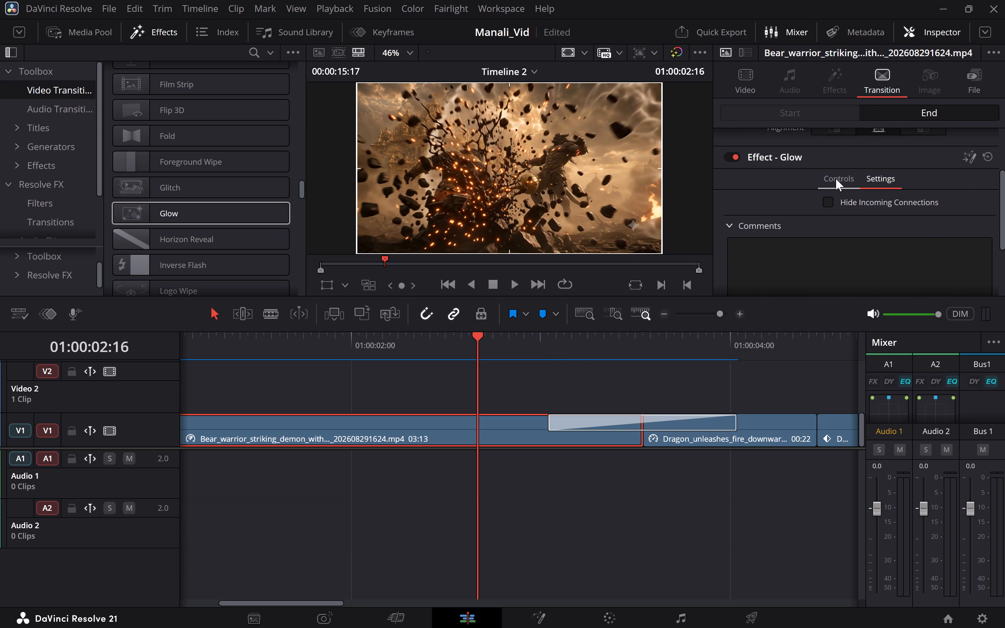
{"action": "left_click", "coordinate": [836, 179]}
{"action": "scroll", "coordinate": [777, 195], "scroll_direction": "down", "scroll_amount": 1}
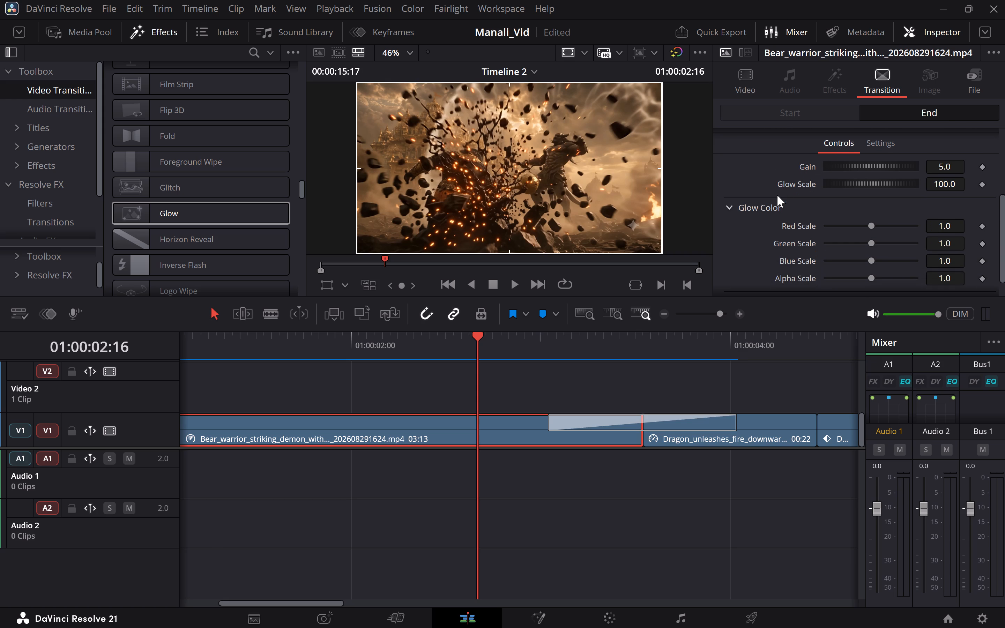
Play through the Glow transition on Video 1 and inspect its frame at 01:00:03:08.
{"action": "left_click", "coordinate": [625, 337]}
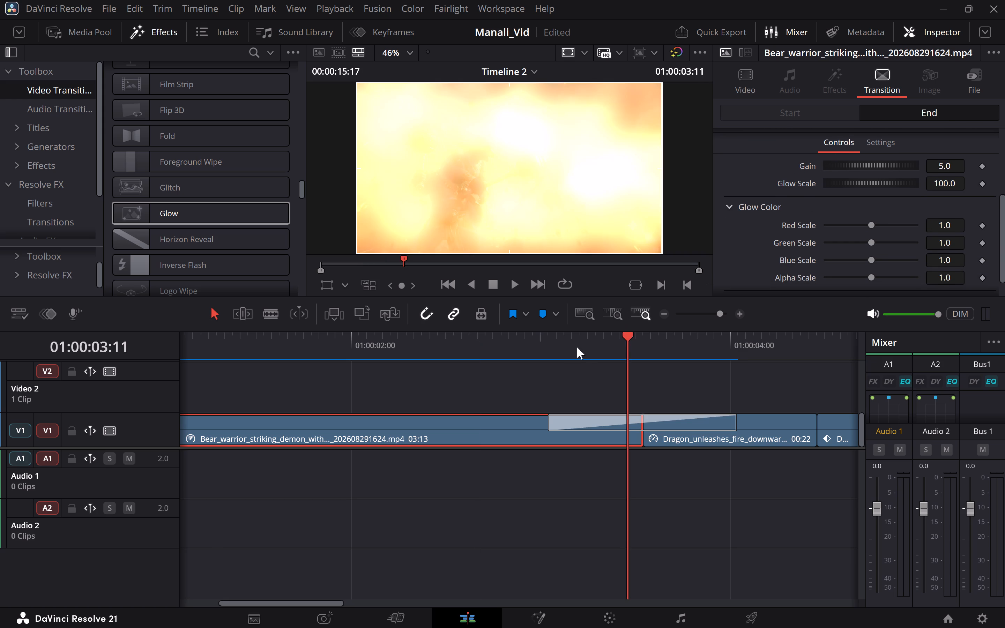
{"action": "left_click", "coordinate": [497, 349]}
{"action": "key", "text": "space"}
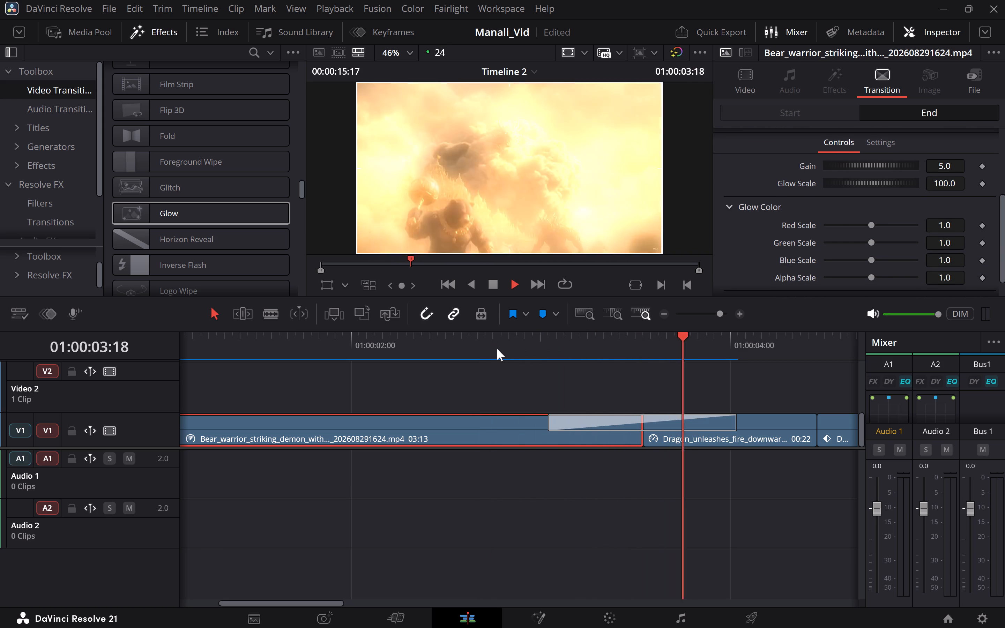
{"action": "key", "text": "space"}
{"action": "left_click", "coordinate": [606, 349]}
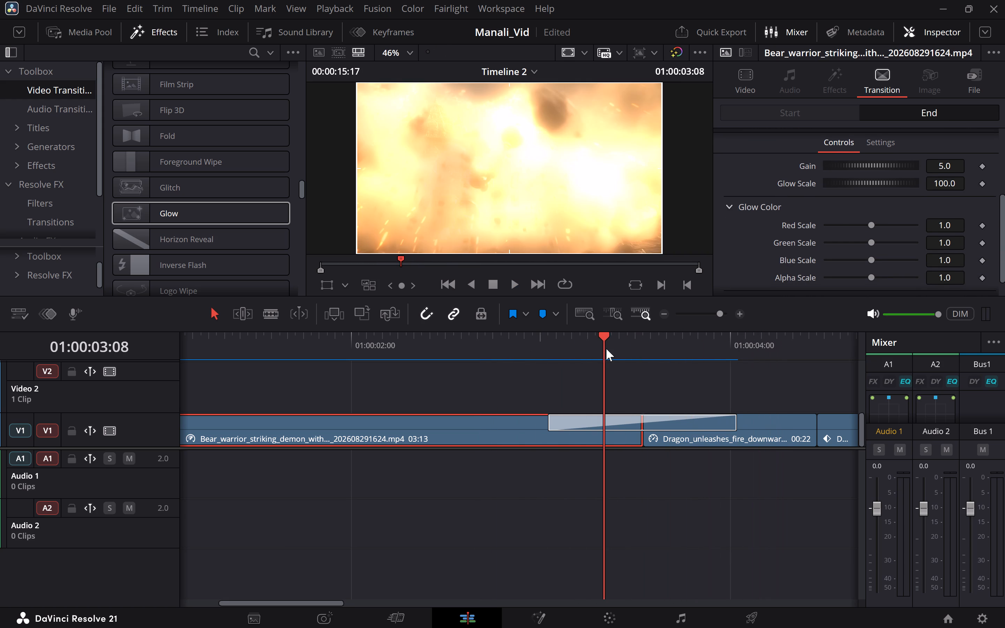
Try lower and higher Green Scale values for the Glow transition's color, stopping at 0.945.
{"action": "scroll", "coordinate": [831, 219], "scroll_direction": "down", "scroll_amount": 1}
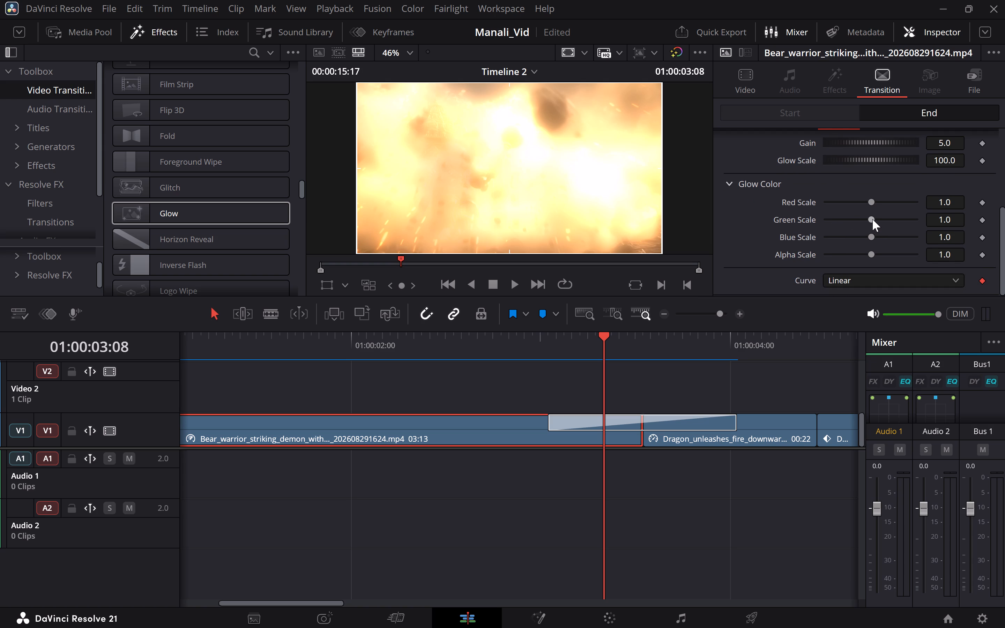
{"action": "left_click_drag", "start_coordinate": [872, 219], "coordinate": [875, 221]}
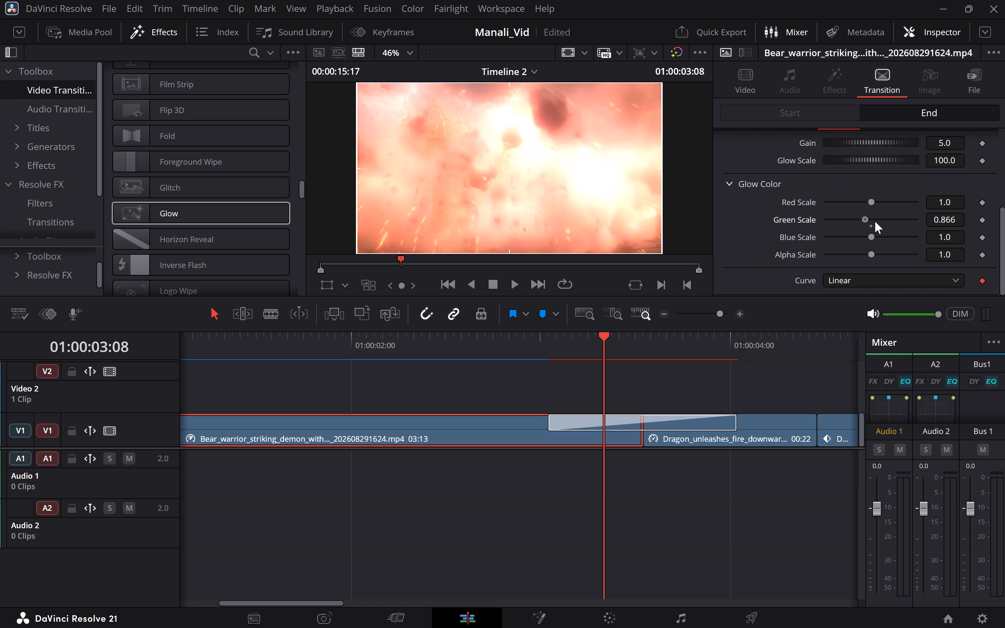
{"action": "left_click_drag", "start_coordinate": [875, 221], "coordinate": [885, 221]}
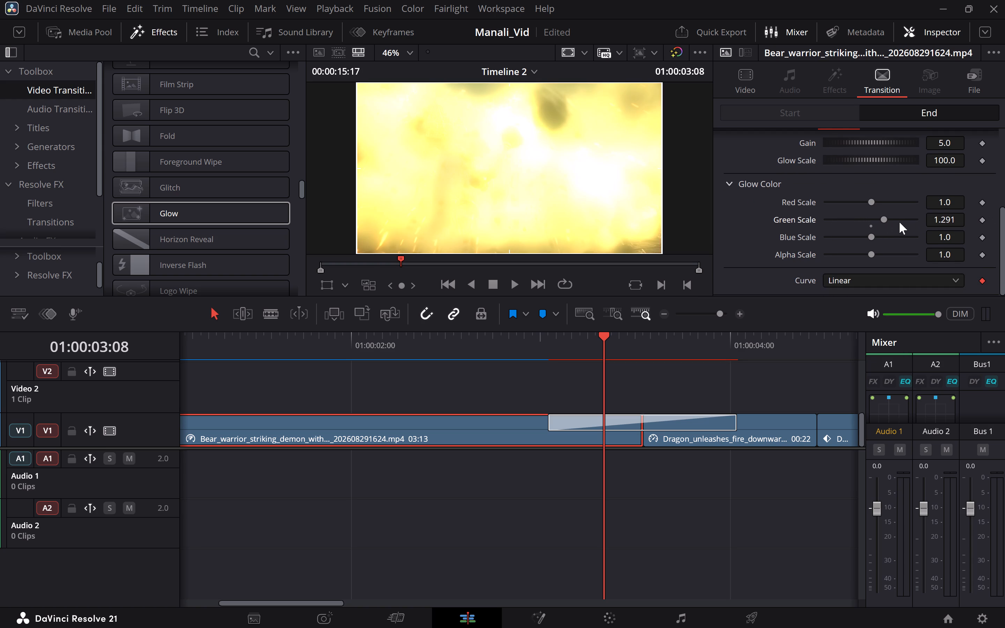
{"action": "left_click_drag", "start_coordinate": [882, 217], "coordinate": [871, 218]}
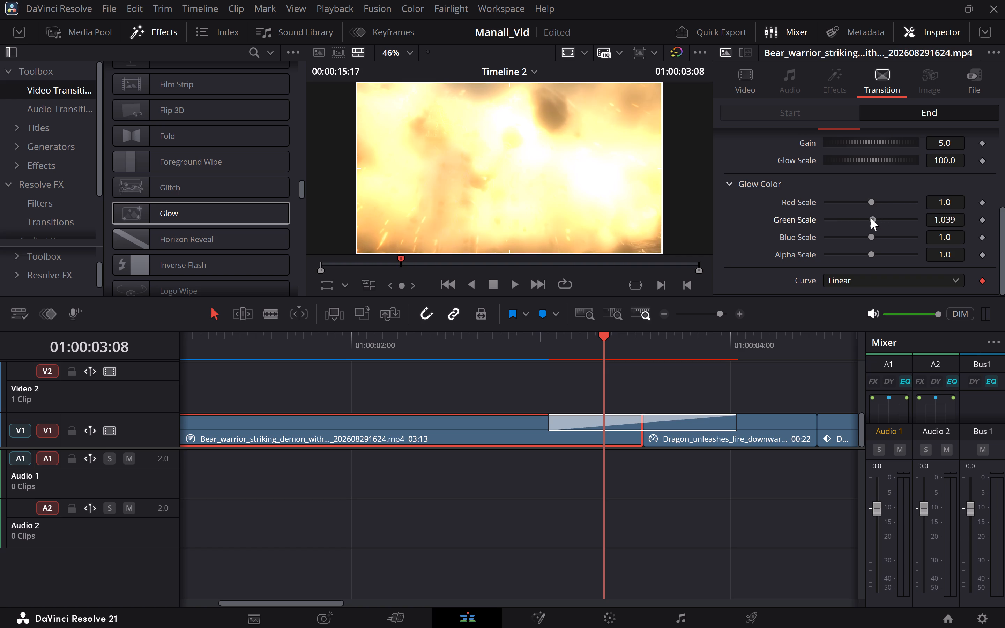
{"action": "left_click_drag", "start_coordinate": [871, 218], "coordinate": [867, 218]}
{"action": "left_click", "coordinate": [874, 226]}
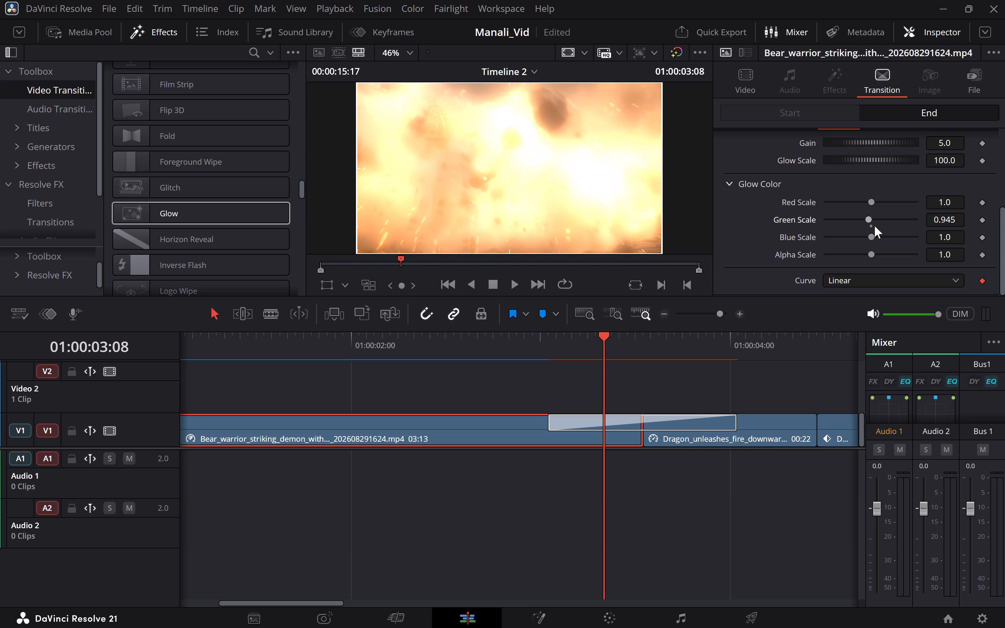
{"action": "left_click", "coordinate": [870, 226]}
Set the Glow transition's Green, Red, Alpha and Blue Scale values all to 0.0.
{"action": "left_click_drag", "start_coordinate": [870, 218], "coordinate": [825, 220]}
{"action": "left_click_drag", "start_coordinate": [870, 200], "coordinate": [839, 202]}
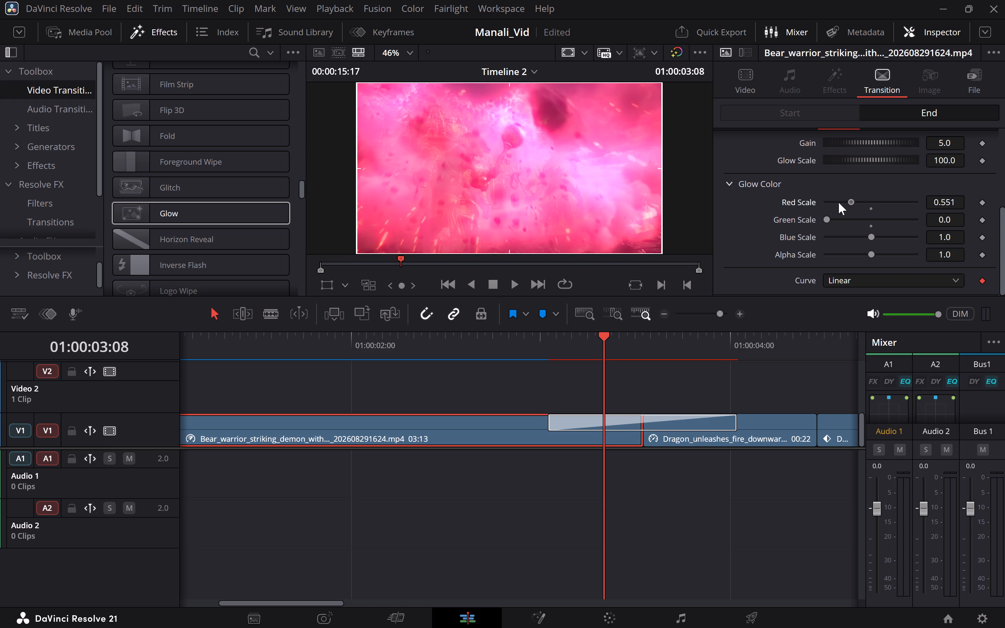
{"action": "left_click_drag", "start_coordinate": [839, 202], "coordinate": [814, 203]}
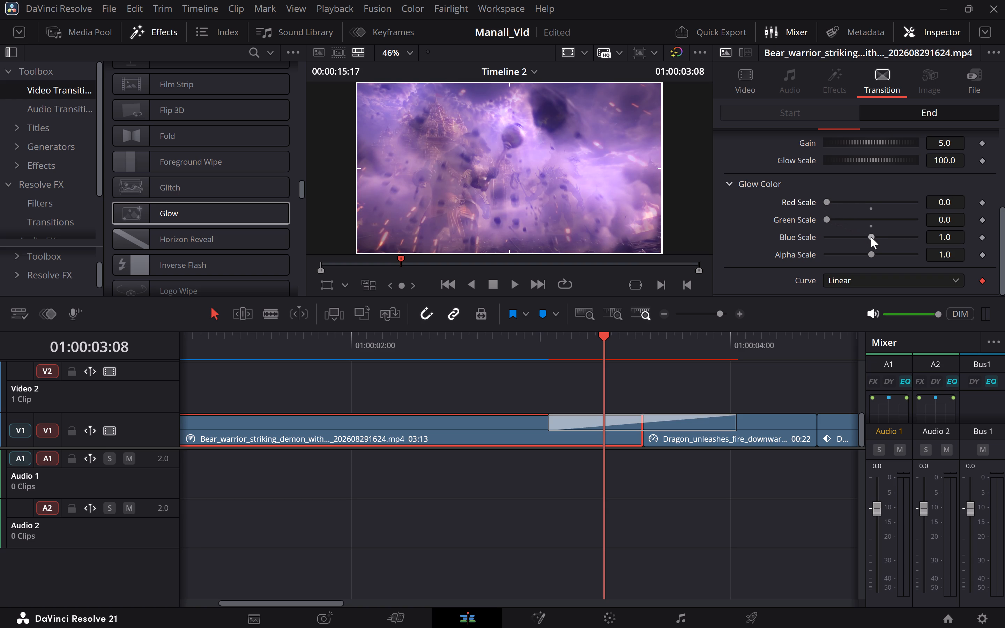
{"action": "left_click_drag", "start_coordinate": [871, 237], "coordinate": [834, 239]}
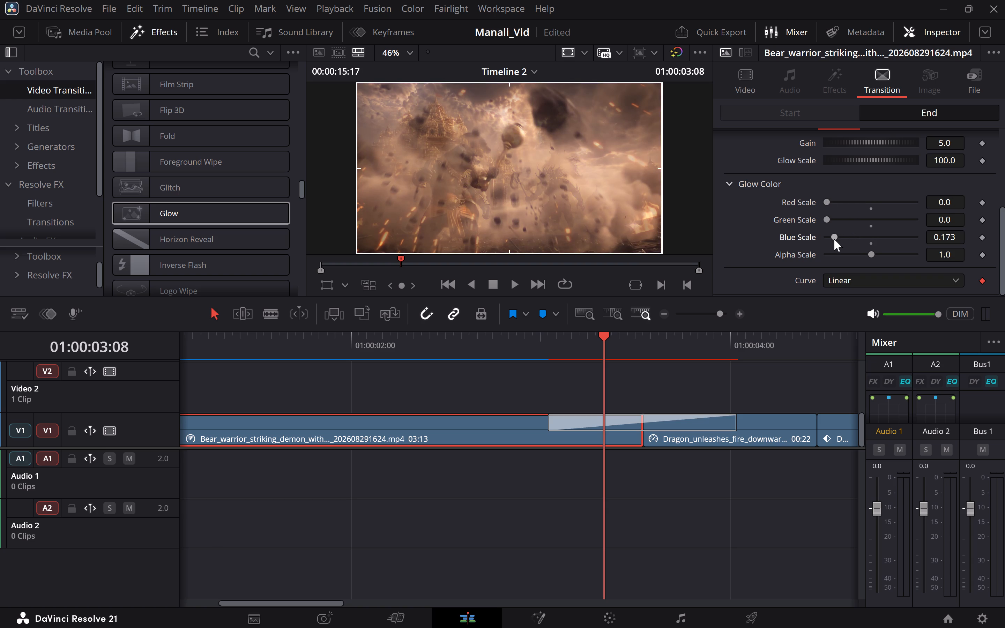
{"action": "left_click_drag", "start_coordinate": [871, 255], "coordinate": [799, 259]}
{"action": "left_click_drag", "start_coordinate": [832, 234], "coordinate": [818, 236]}
Examine the curve options available for the Glow transition, leaving the curve as Linear.
{"action": "left_click", "coordinate": [518, 336]}
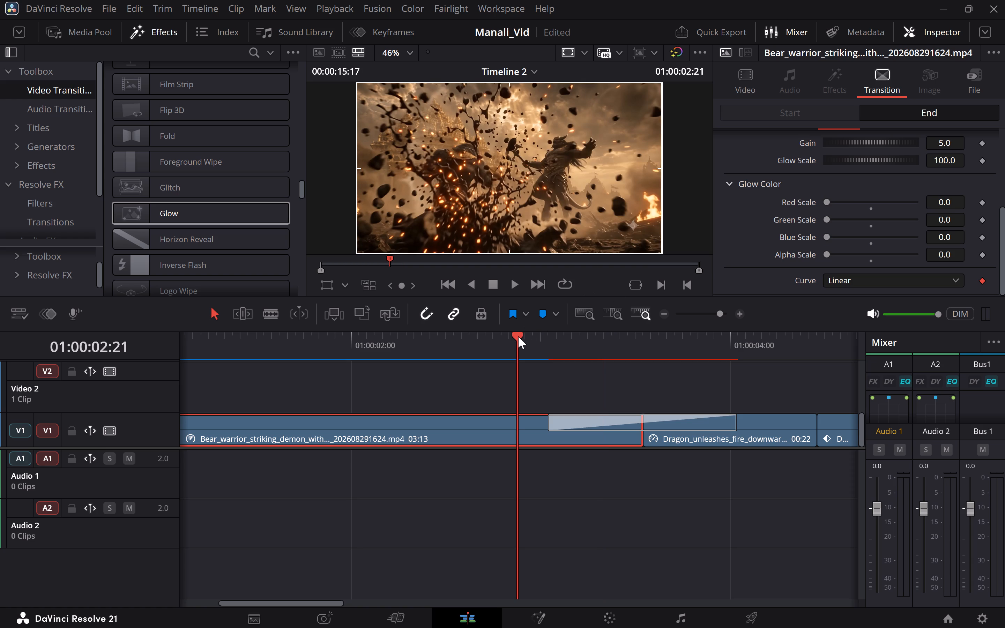
{"action": "scroll", "coordinate": [767, 251], "scroll_direction": "down", "scroll_amount": 2}
{"action": "left_click", "coordinate": [934, 278]}
{"action": "scroll", "coordinate": [934, 278], "scroll_direction": "down", "scroll_amount": 1}
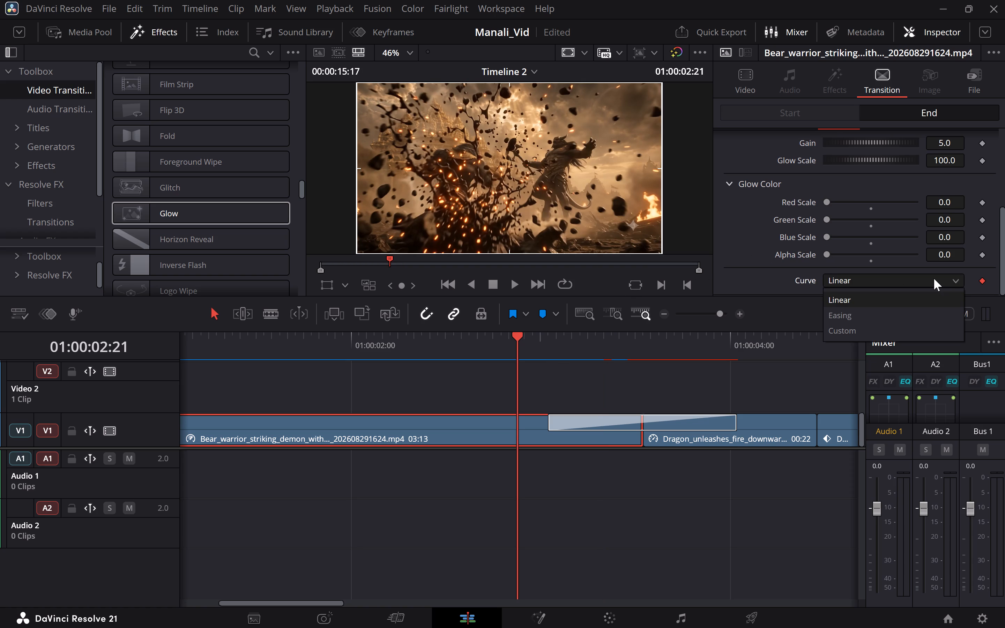
{"action": "left_click", "coordinate": [934, 278]}
{"action": "left_click", "coordinate": [934, 278]}
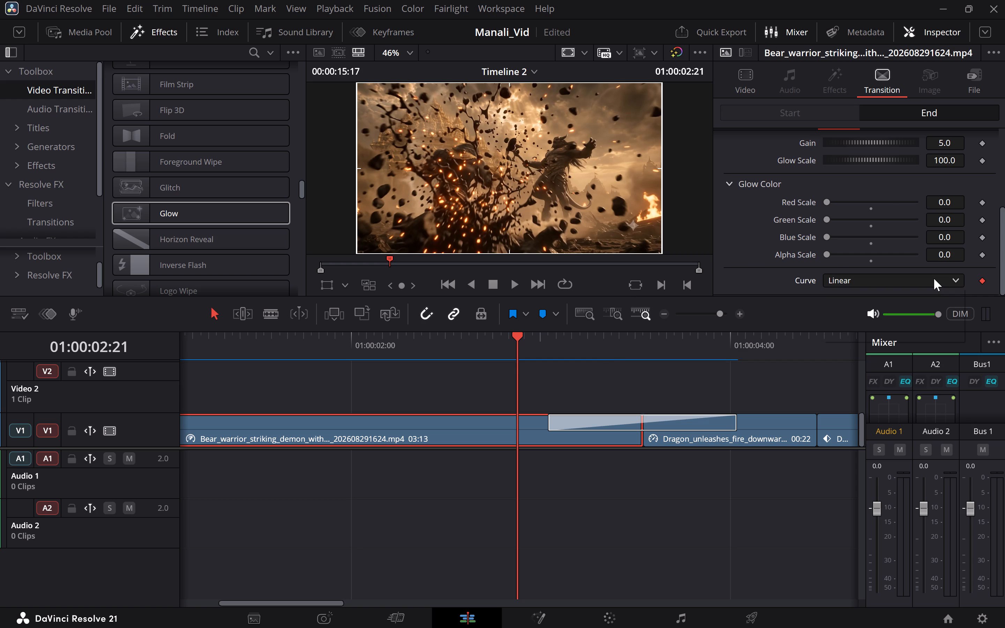
{"action": "left_click", "coordinate": [455, 346]}
Play repeatedly through the Glow transition between the bear warrior and dragon clips to judge its zeroed color scales.
{"action": "key", "text": "space"}
{"action": "key", "text": "space"}
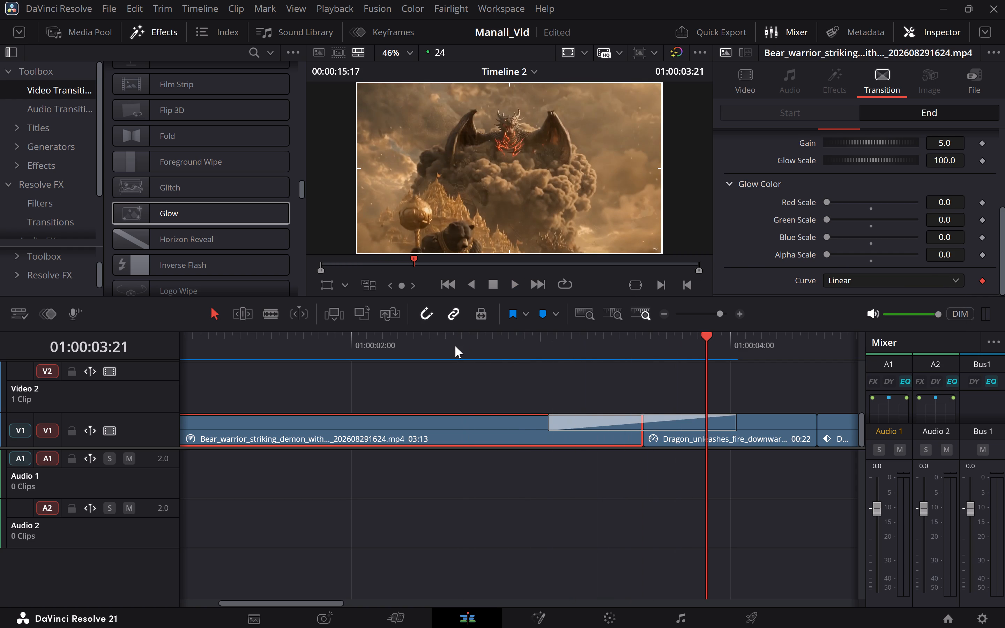
{"action": "left_click", "coordinate": [387, 345]}
{"action": "key", "text": "space"}
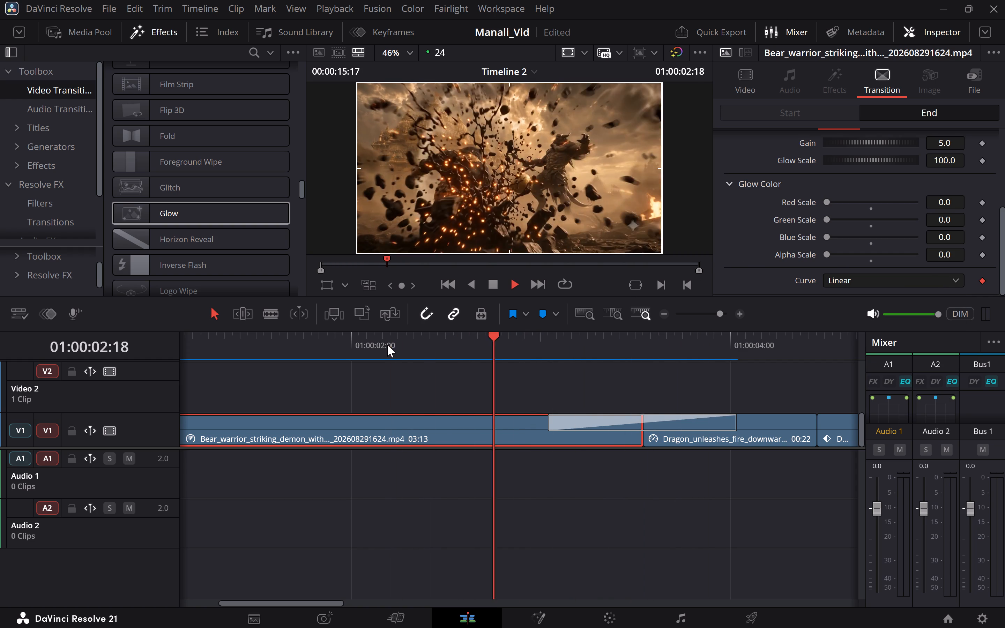
{"action": "key", "text": "space"}
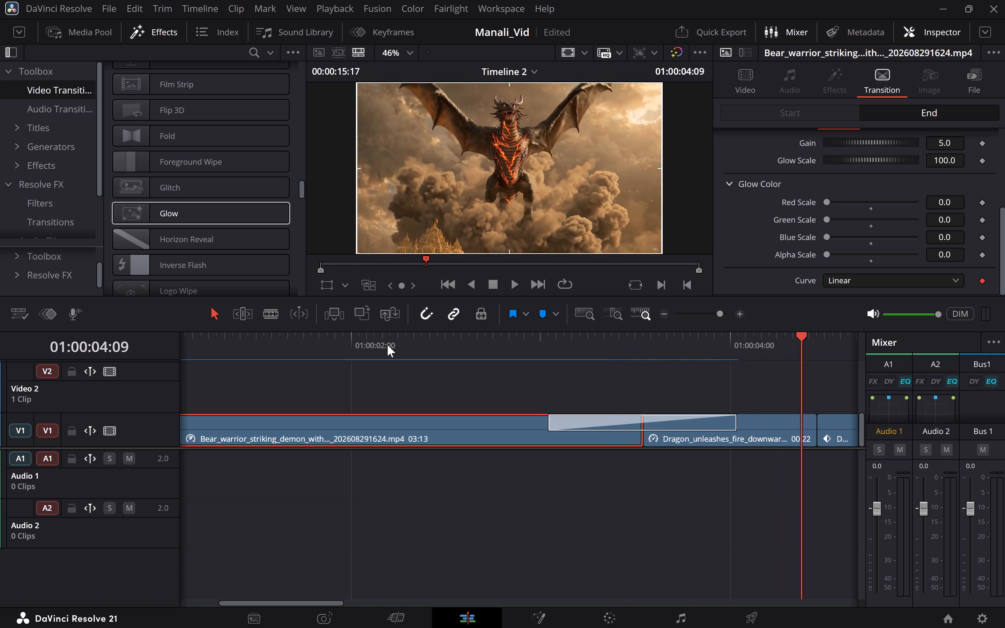
{"action": "left_click", "coordinate": [318, 341]}
{"action": "key", "text": "space"}
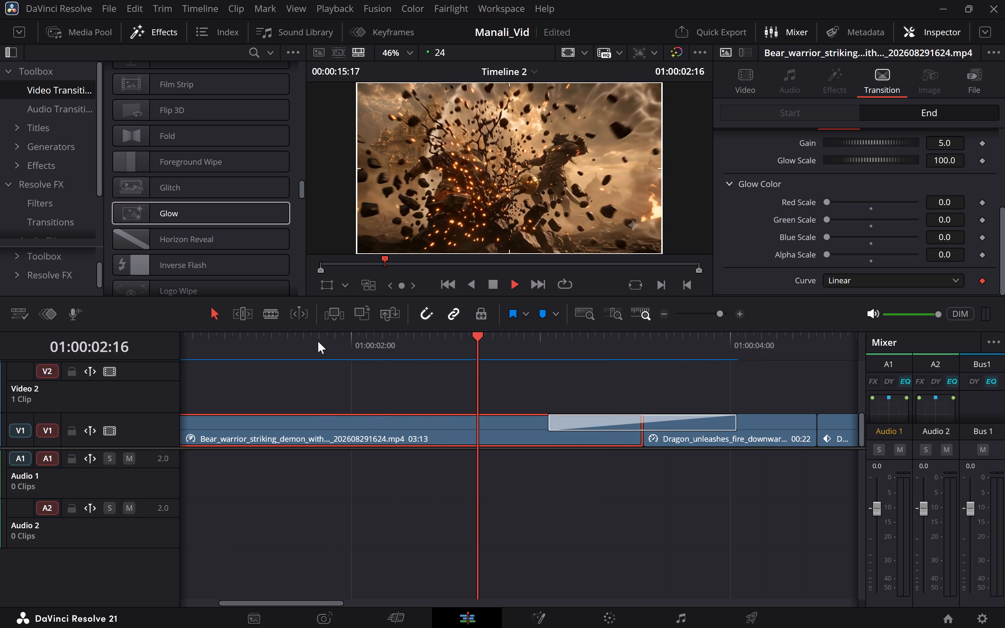
{"action": "key", "text": "space"}
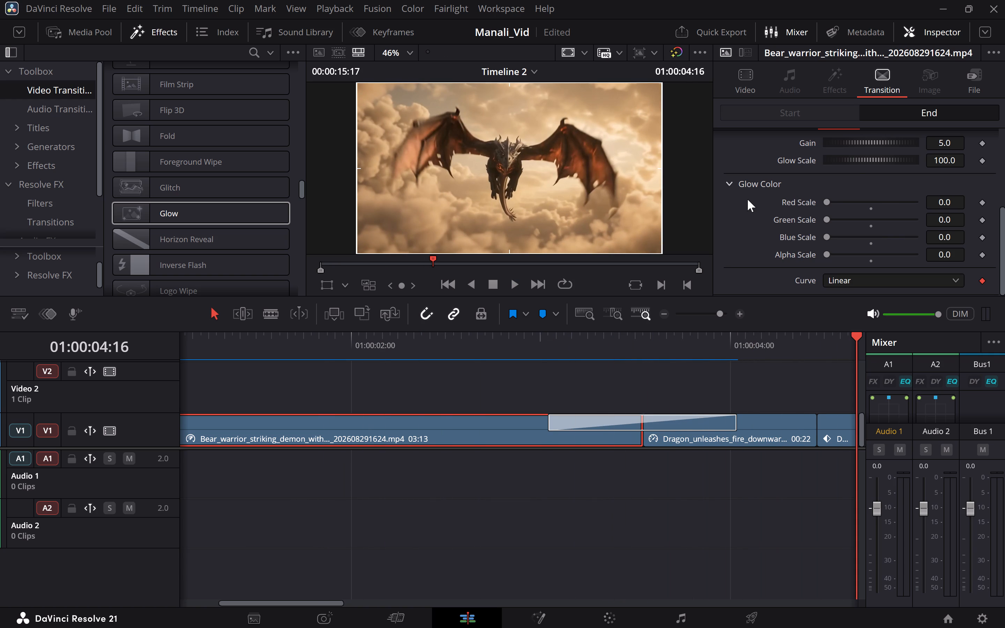
Raise the Glow transition's Glow Scale to 128.784, using the frame at 01:00:03:14 to preview it.
{"action": "scroll", "coordinate": [747, 199], "scroll_direction": "up", "scroll_amount": 1}
{"action": "scroll", "coordinate": [747, 199], "scroll_direction": "down", "scroll_amount": 1}
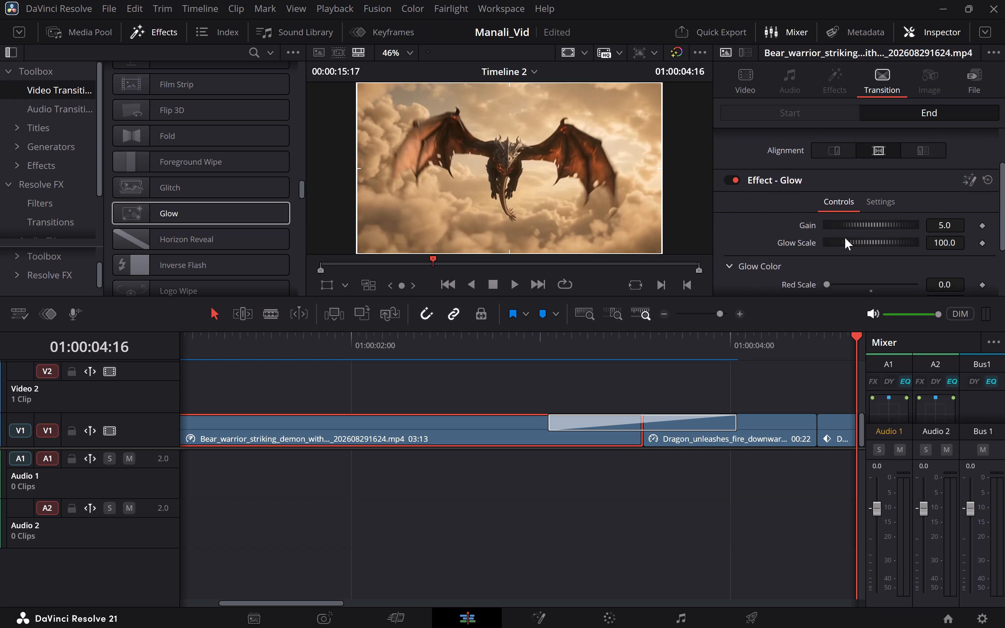
{"action": "left_click_drag", "start_coordinate": [849, 244], "coordinate": [913, 241]}
{"action": "left_click_drag", "start_coordinate": [913, 241], "coordinate": [966, 242]}
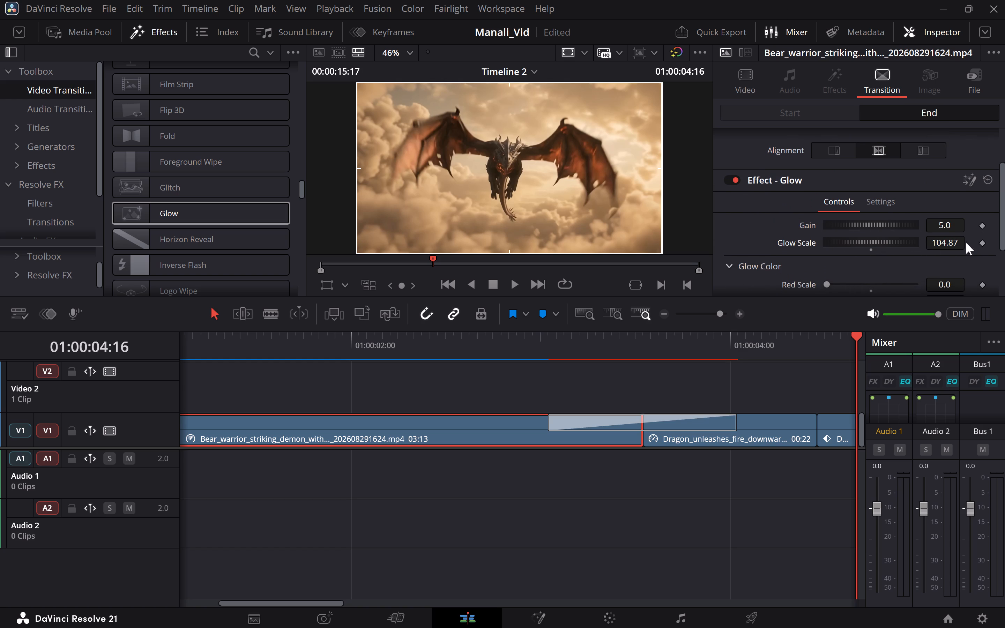
{"action": "left_click", "coordinate": [695, 338]}
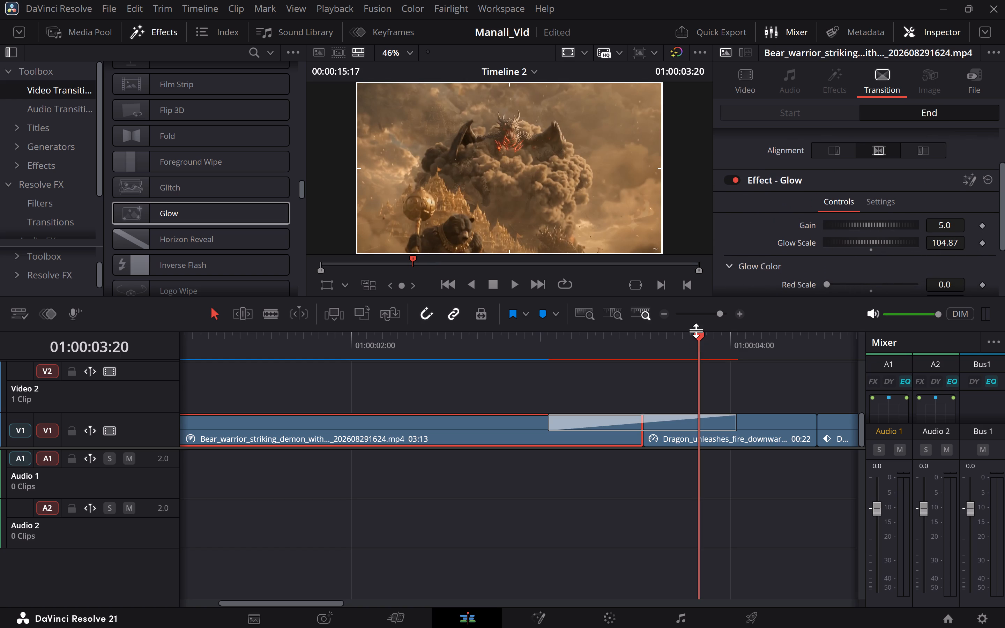
{"action": "left_click", "coordinate": [647, 332]}
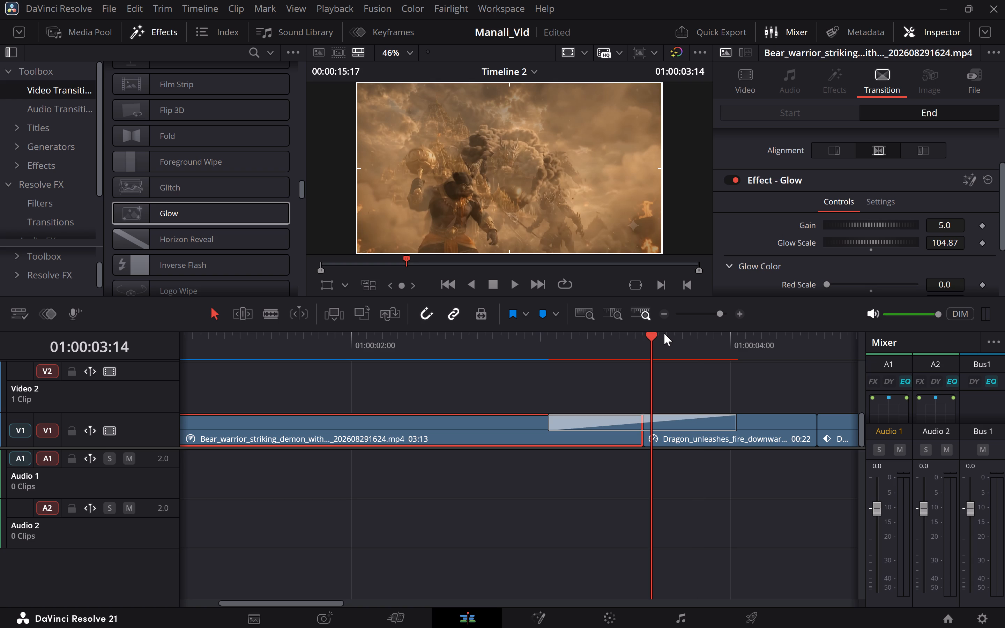
{"action": "left_click_drag", "start_coordinate": [850, 244], "coordinate": [915, 244]}
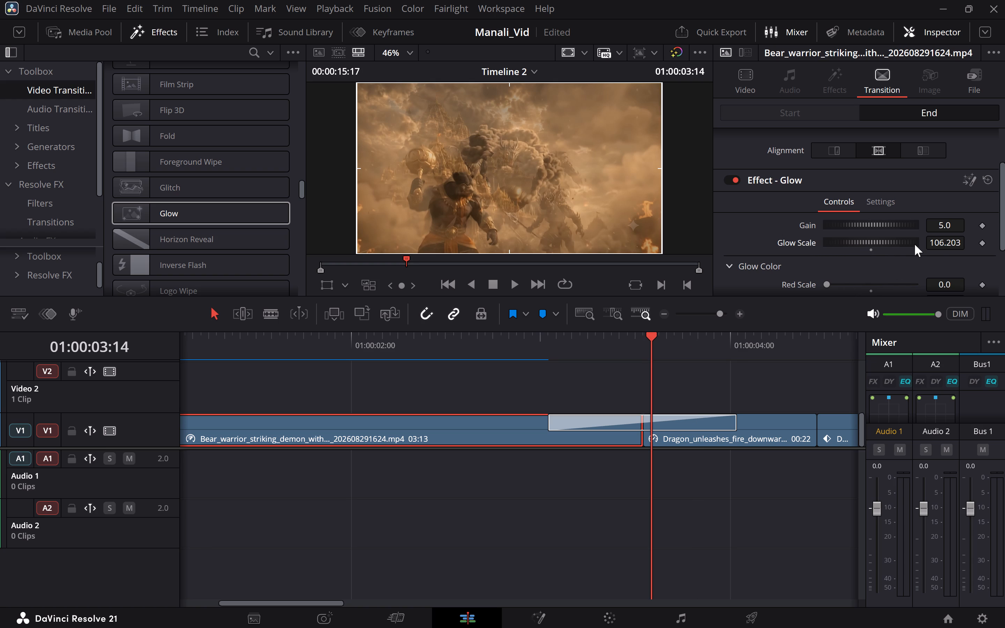
{"action": "left_click_drag", "start_coordinate": [915, 244], "coordinate": [1004, 246]}
{"action": "left_click_drag", "start_coordinate": [858, 237], "coordinate": [974, 239]}
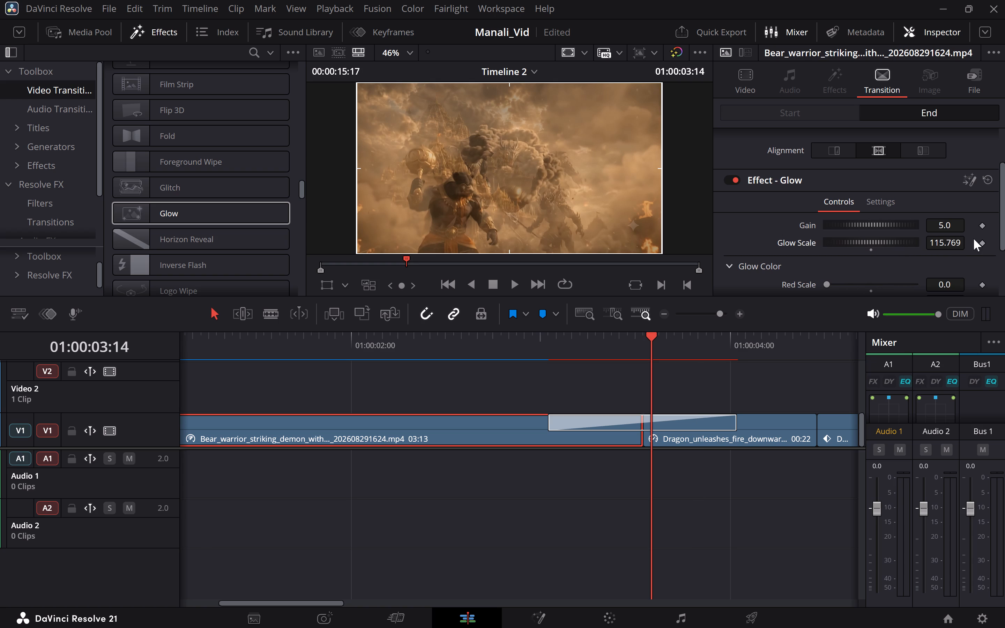
{"action": "left_click_drag", "start_coordinate": [848, 241], "coordinate": [1004, 228]}
{"action": "left_click_drag", "start_coordinate": [1004, 228], "coordinate": [1004, 226]}
{"action": "left_click_drag", "start_coordinate": [857, 242], "coordinate": [912, 244]}
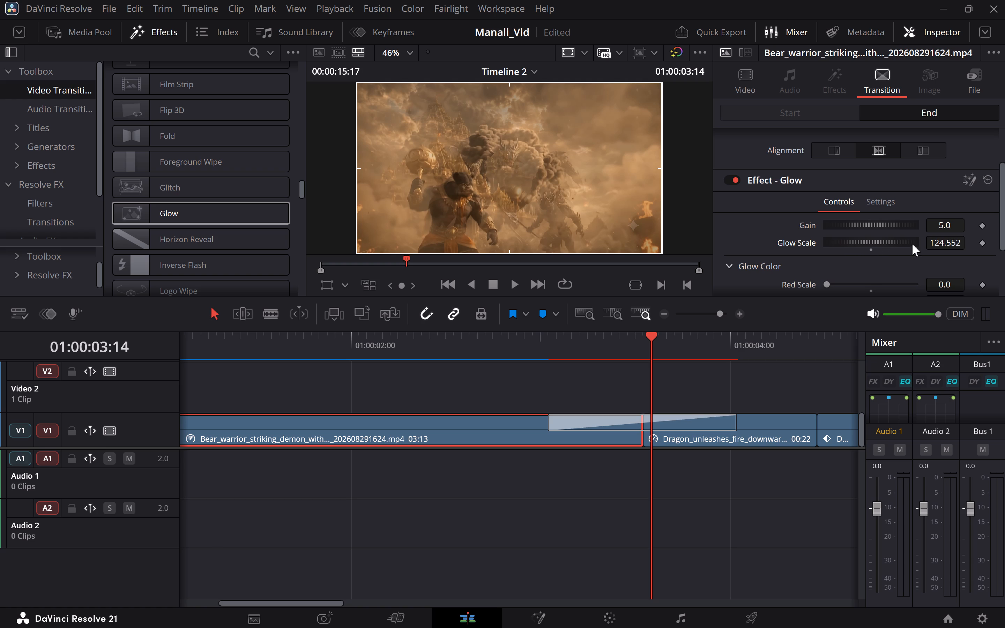
{"action": "left_click_drag", "start_coordinate": [912, 244], "coordinate": [1004, 238]}
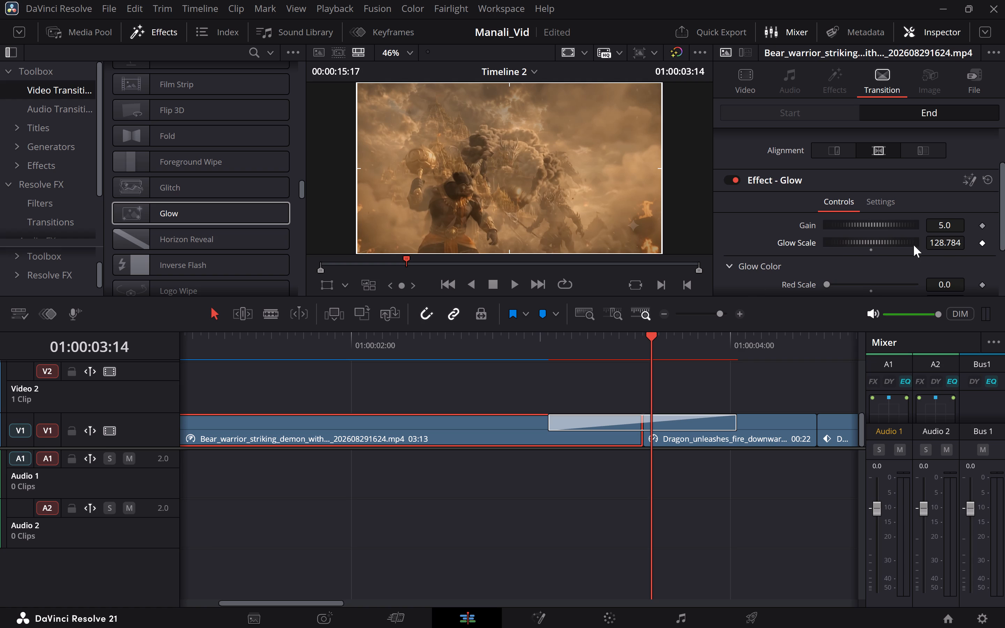
Browse other video transitions and replay the bear warrior to dragon cut several times to judge the Glow transition.
{"action": "left_click", "coordinate": [514, 342]}
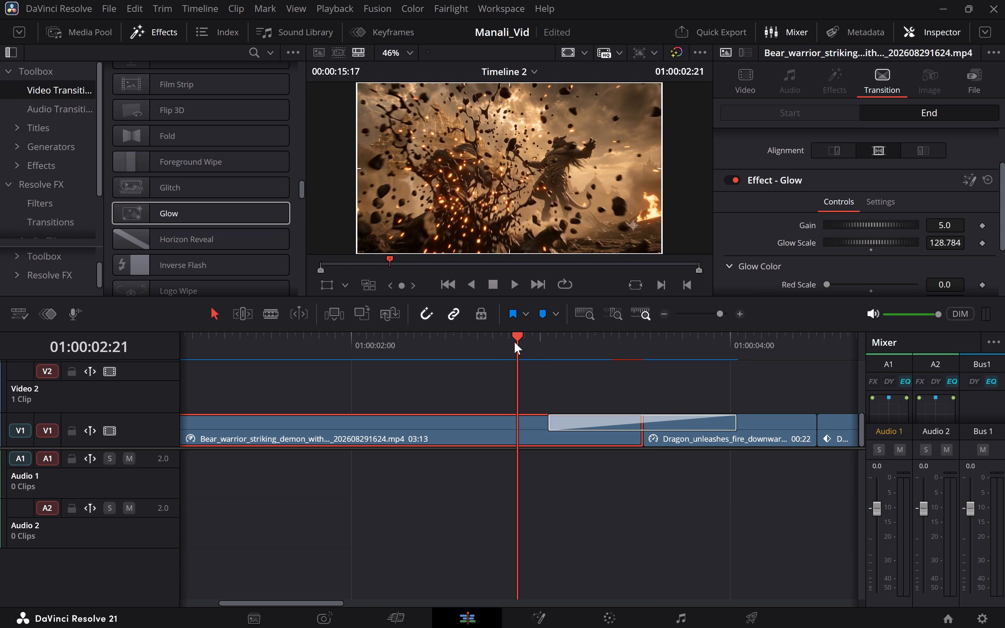
{"action": "scroll", "coordinate": [158, 208], "scroll_direction": "down", "scroll_amount": 3}
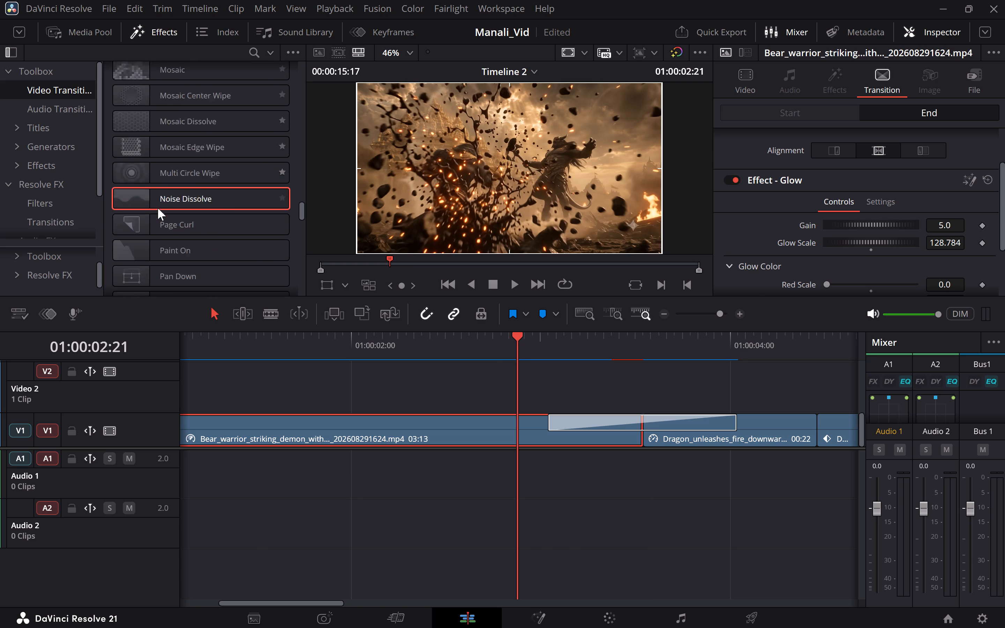
{"action": "scroll", "coordinate": [158, 208], "scroll_direction": "down", "scroll_amount": 1}
{"action": "scroll", "coordinate": [158, 208], "scroll_direction": "up", "scroll_amount": 1}
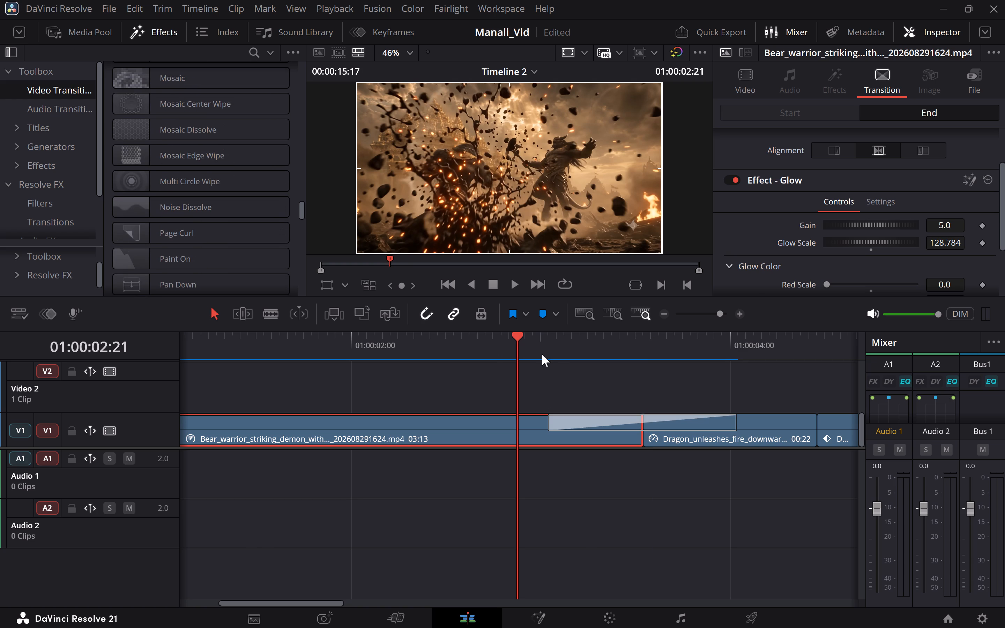
{"action": "left_click", "coordinate": [493, 343]}
{"action": "key", "text": "space"}
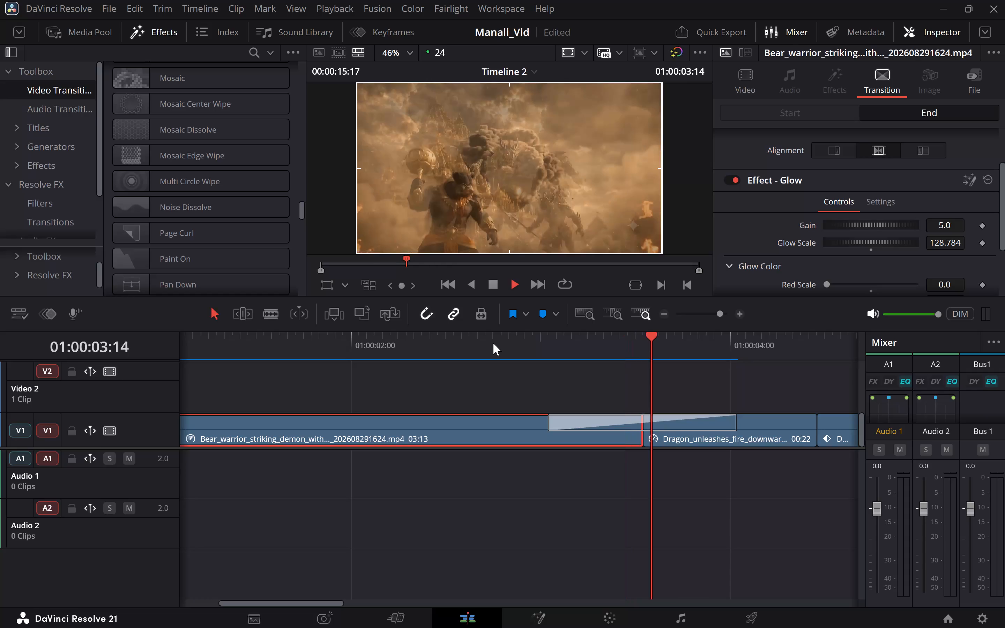
{"action": "key", "text": "space"}
{"action": "left_click", "coordinate": [424, 342]}
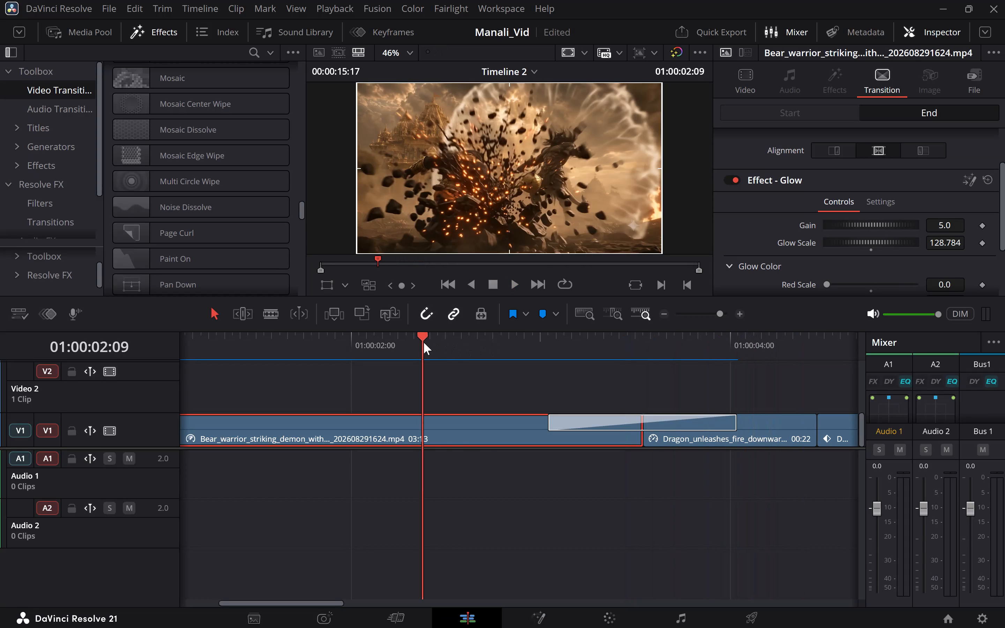
{"action": "key", "text": "space"}
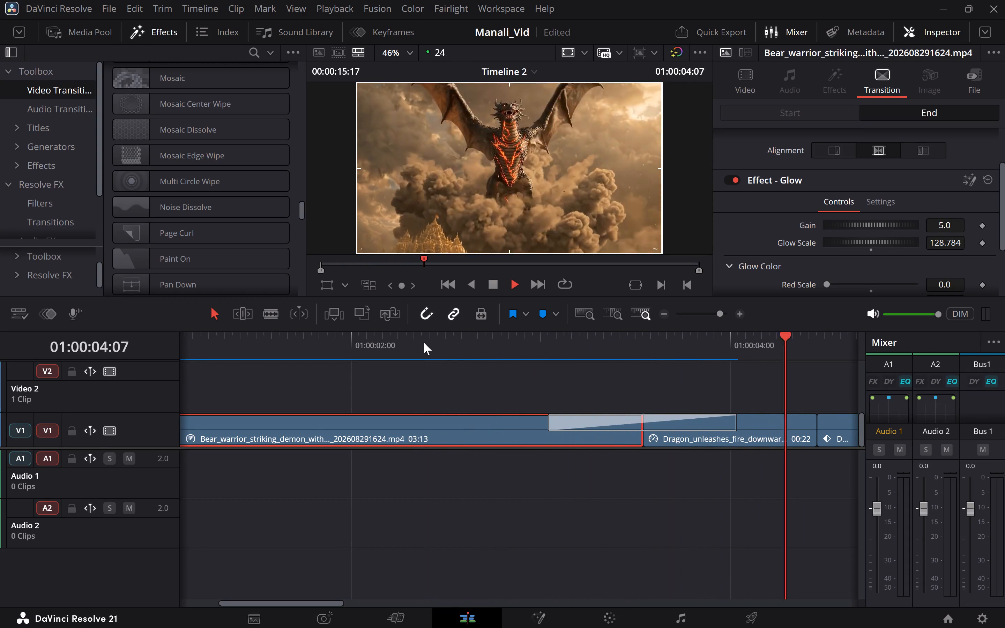
{"action": "key", "text": "space"}
{"action": "left_click", "coordinate": [417, 342]}
{"action": "key", "text": "space"}
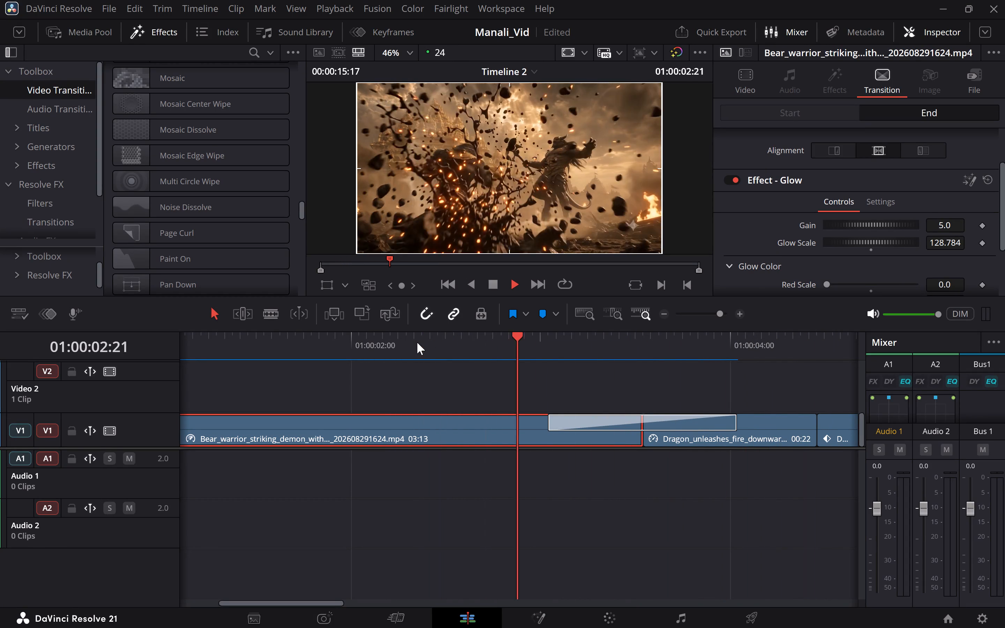
{"action": "key", "text": "space"}
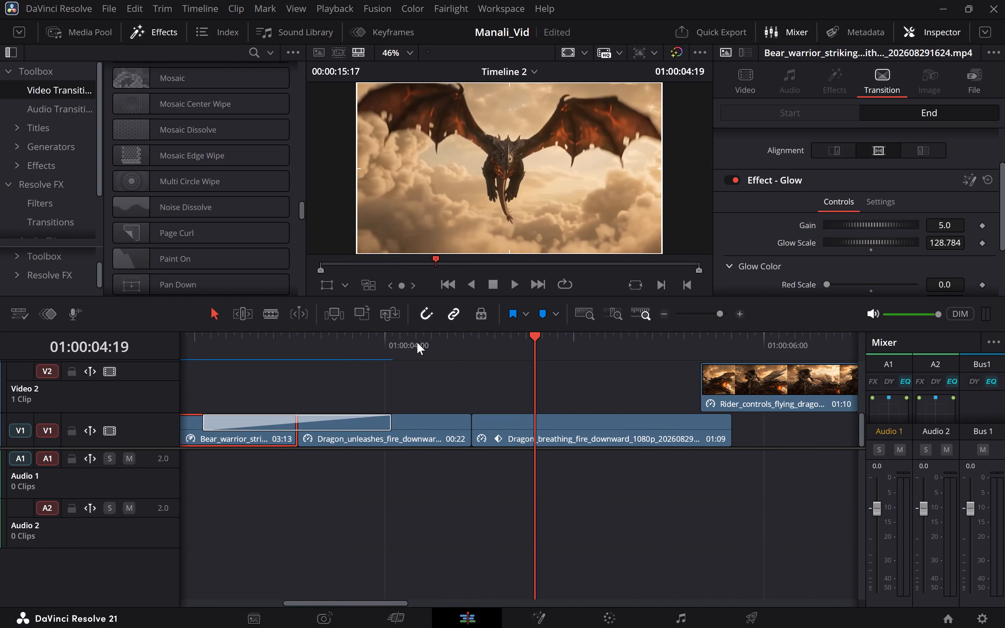
Play the sequence full screen from the bear warrior's strike to the end, pausing at the rider and burning army shots to judge the flow.
{"action": "scroll", "coordinate": [372, 342], "scroll_direction": "right", "scroll_amount": 1}
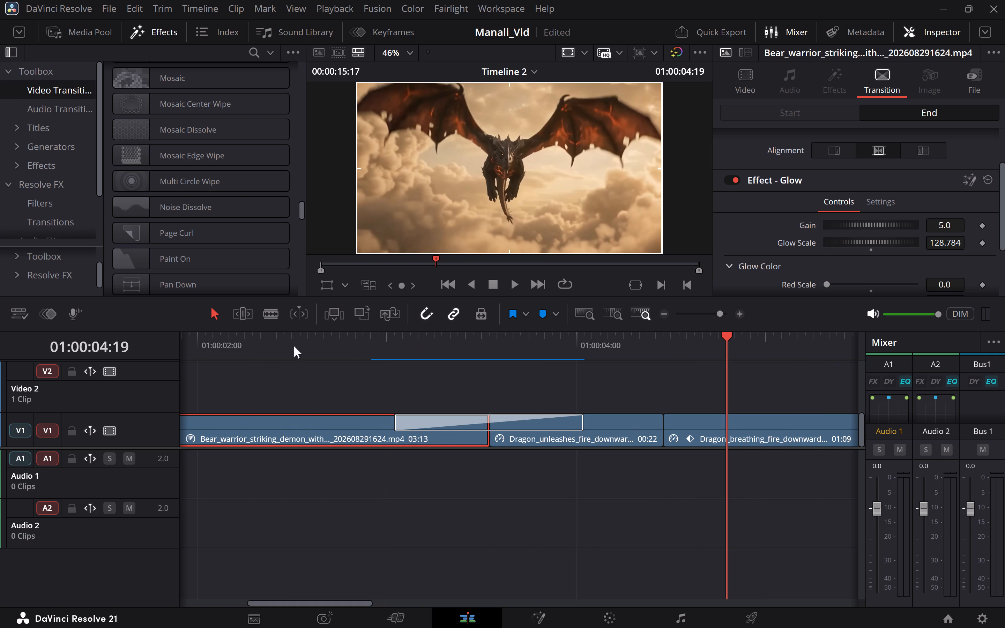
{"action": "left_click", "coordinate": [245, 352]}
{"action": "key", "text": "ctrl+f"}
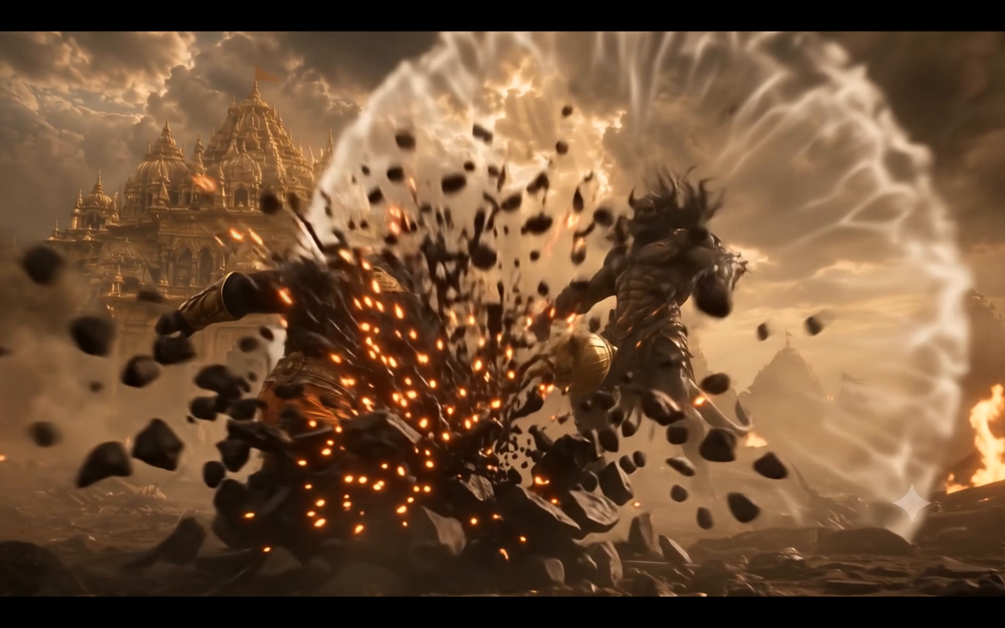
{"action": "key", "text": "space"}
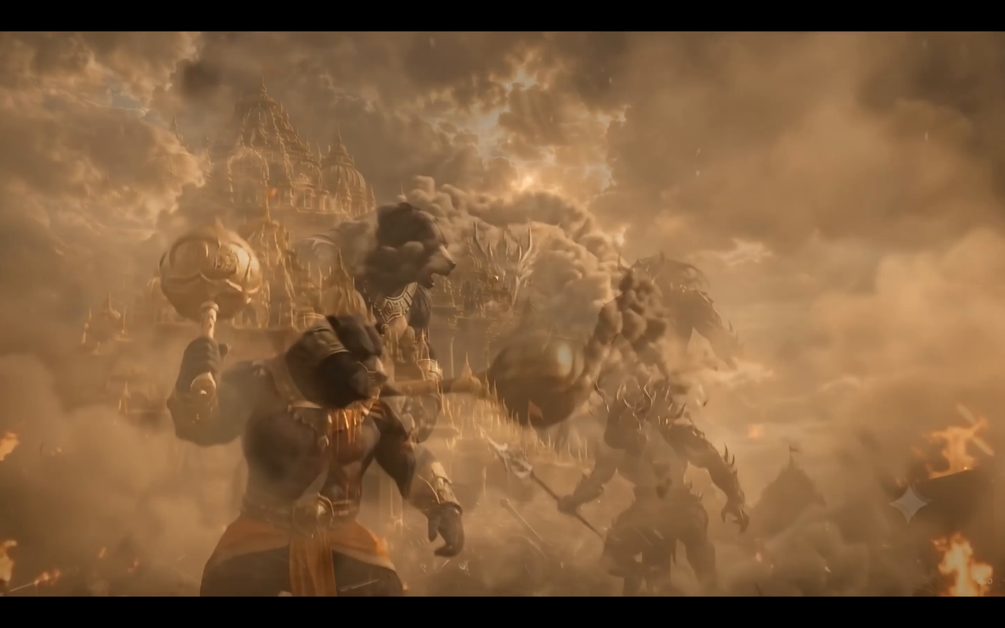
{"action": "key", "text": "space"}
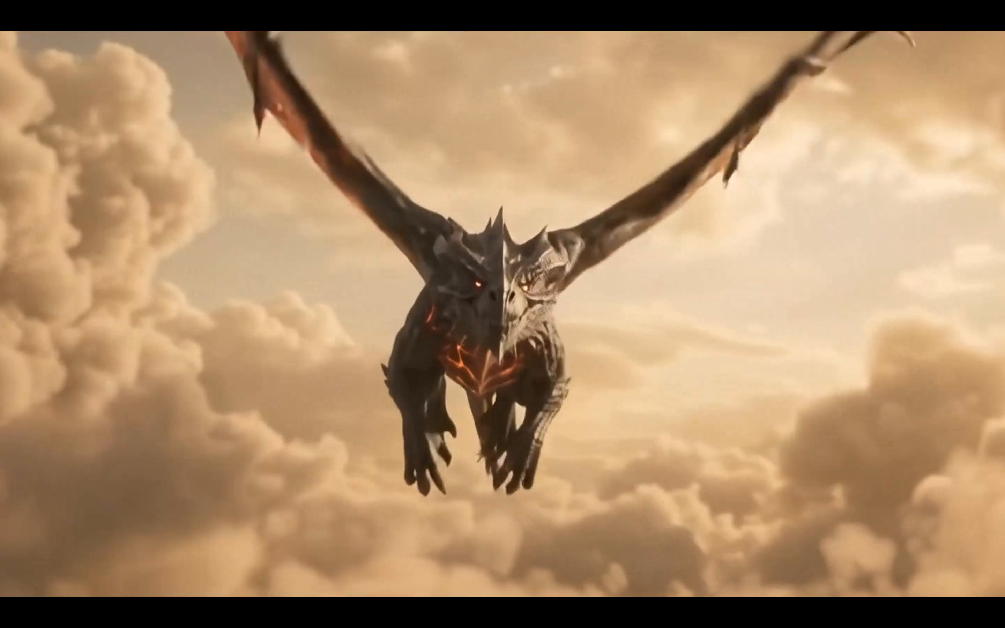
{"action": "key", "text": "space"}
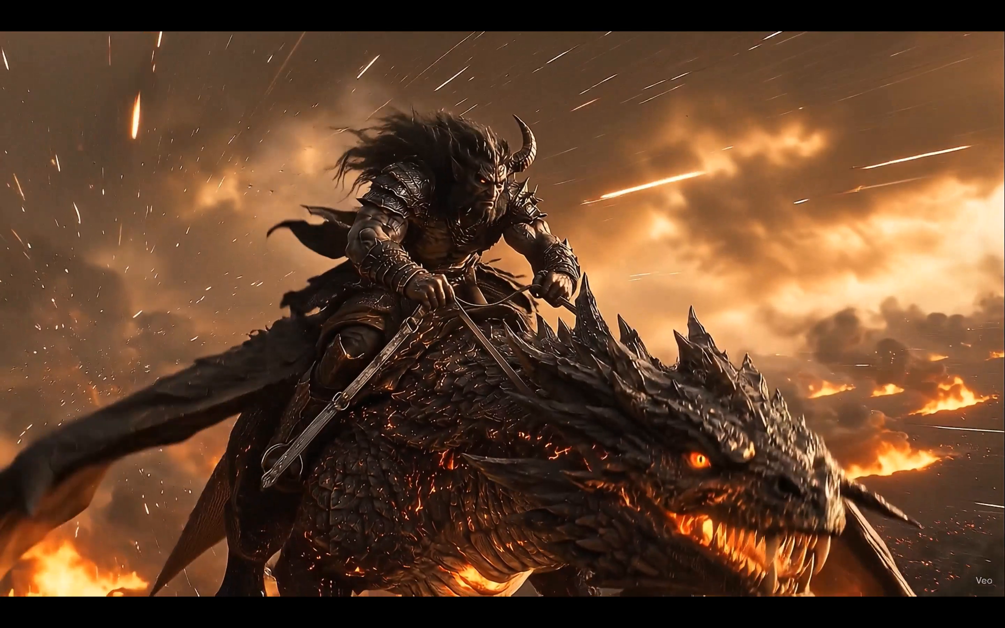
{"action": "key", "text": "space"}
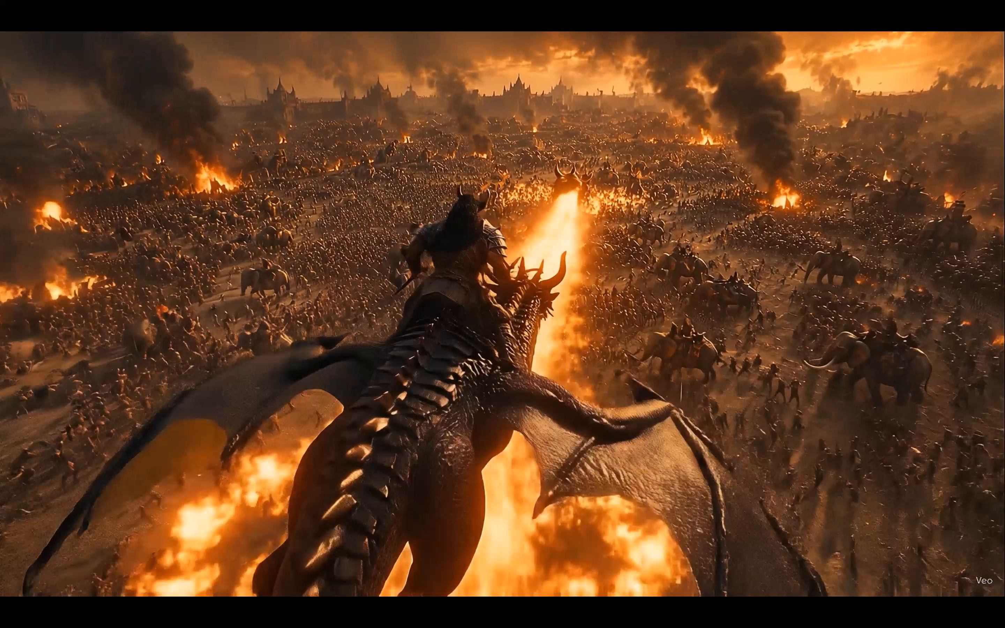
{"action": "key", "text": "space"}
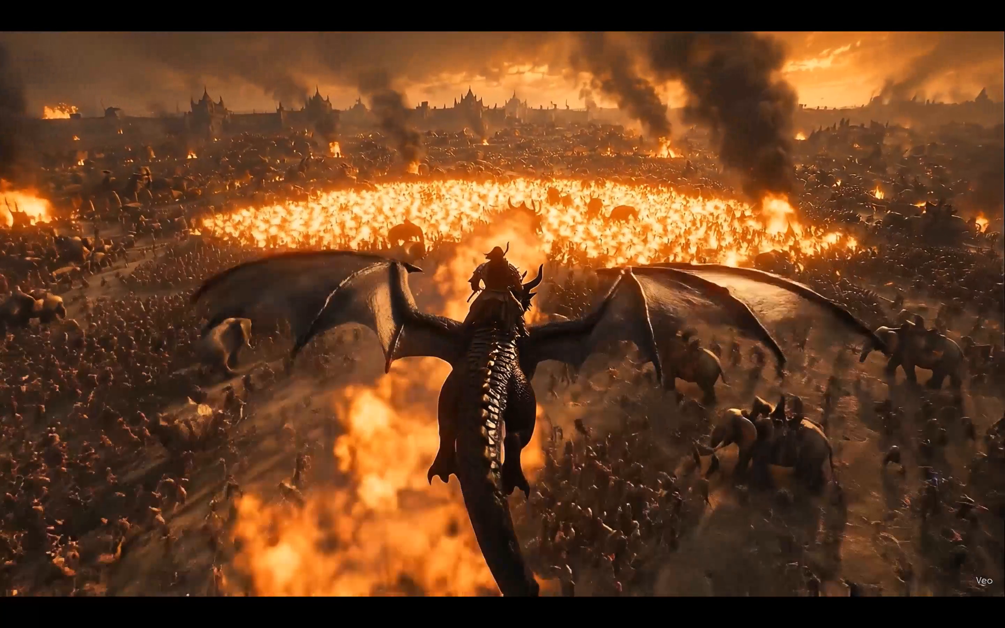
{"action": "key", "text": "space"}
{"action": "key", "text": "space"}
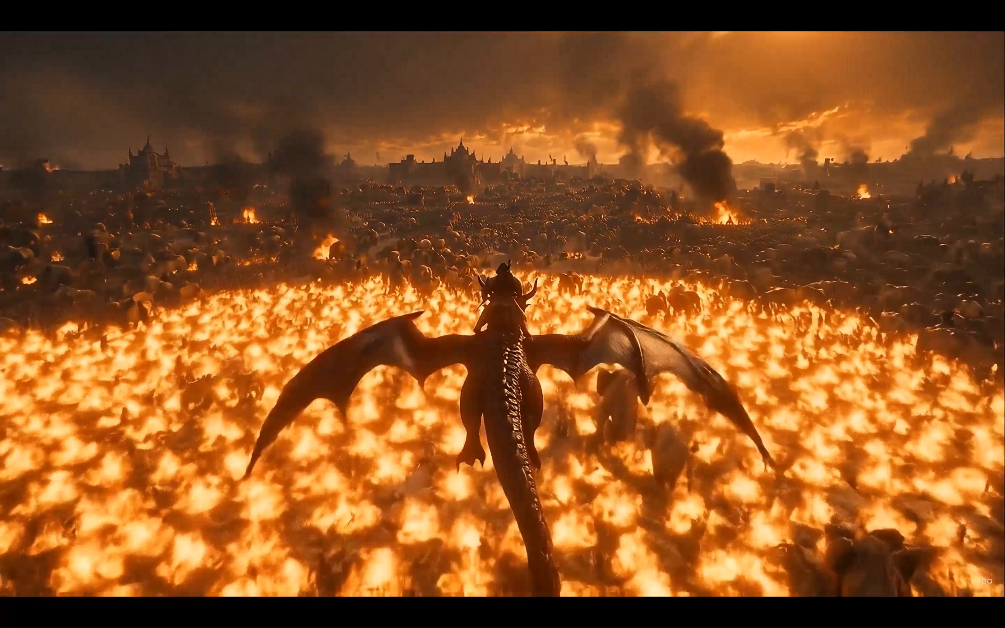
{"action": "key", "text": "ctrl+f"}
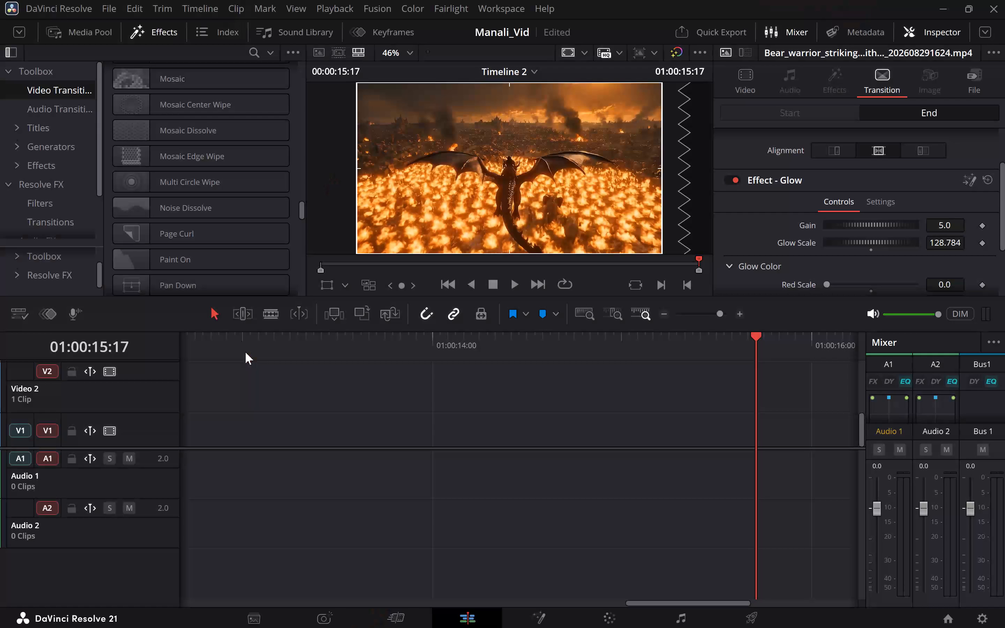
Replay Timeline 2 from its start, and again across the bear warrior to dragon cut, to judge the Glow transition's length.
{"action": "scroll", "coordinate": [423, 401], "scroll_direction": "right", "scroll_amount": 19}
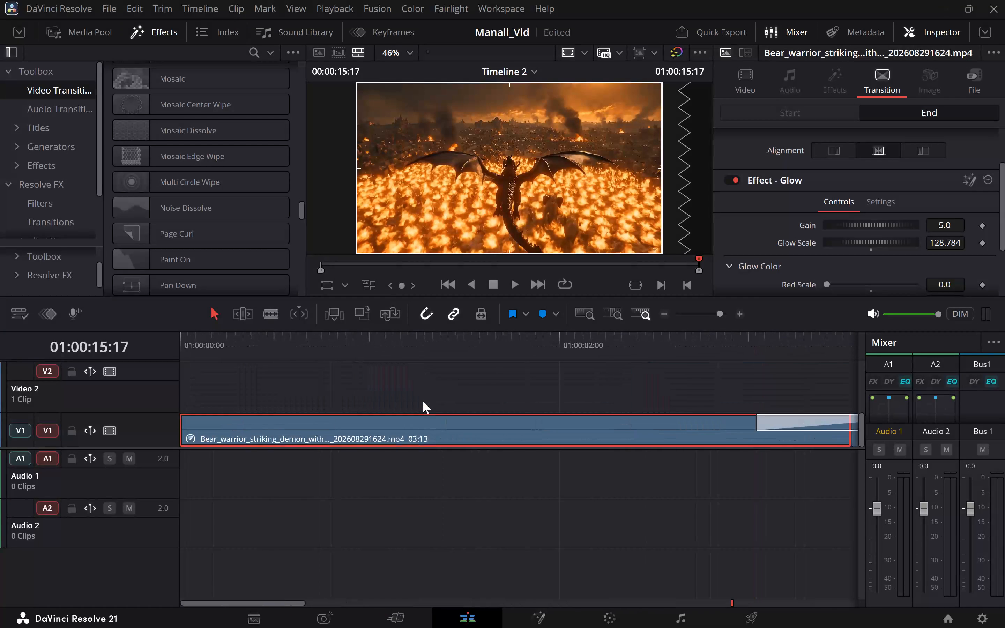
{"action": "left_click", "coordinate": [182, 337]}
{"action": "key", "text": "space"}
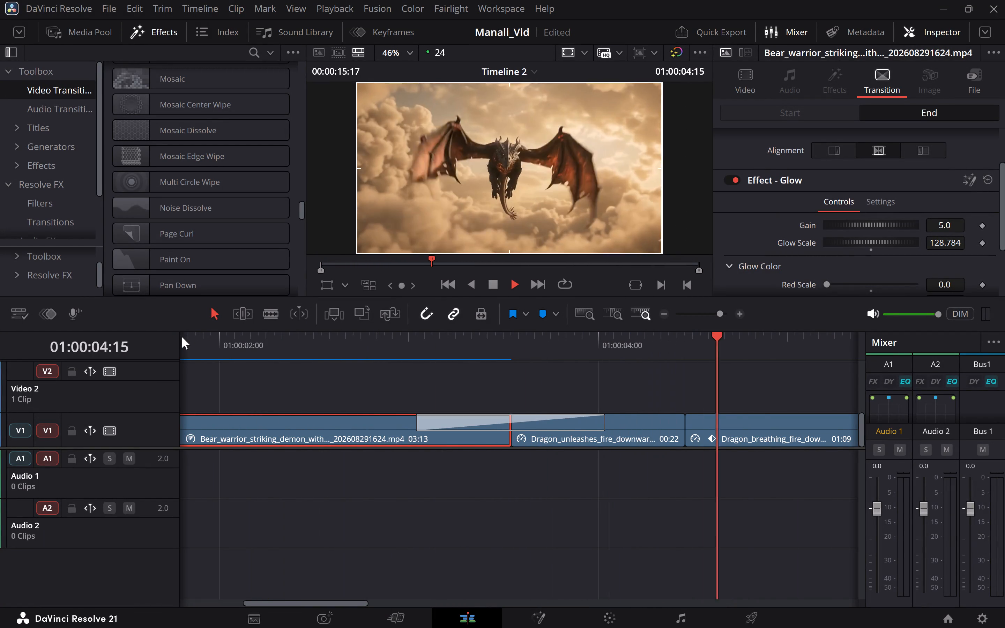
{"action": "key", "text": "space"}
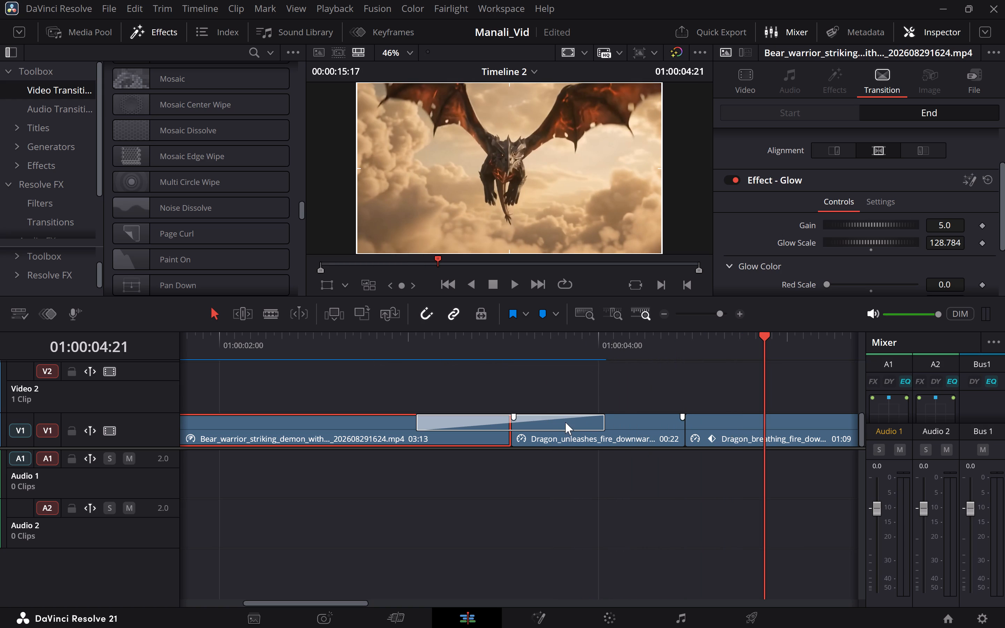
{"action": "left_click", "coordinate": [395, 342]}
{"action": "key", "text": "space"}
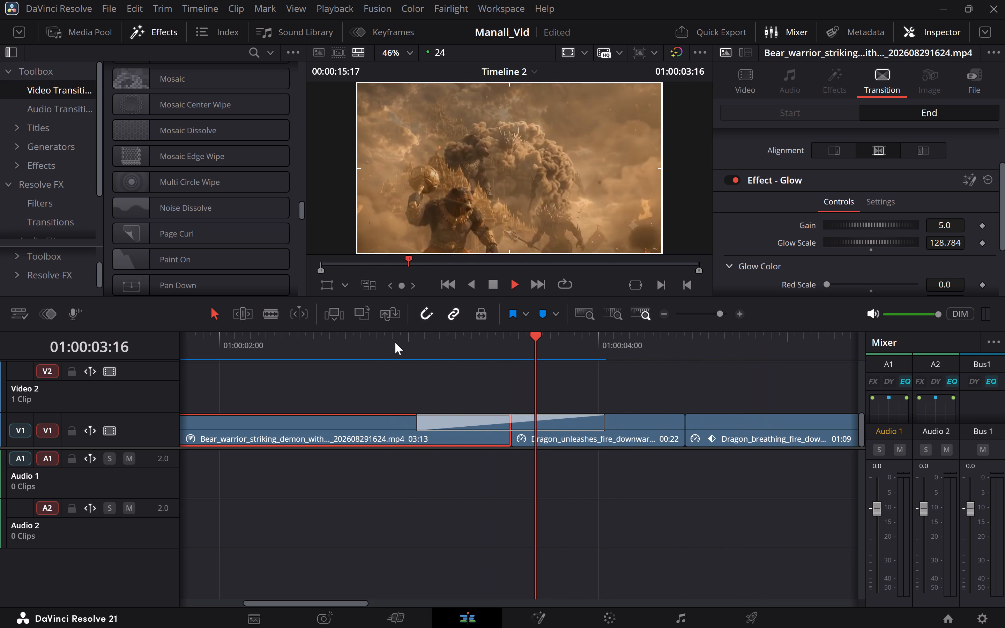
{"action": "key", "text": "space"}
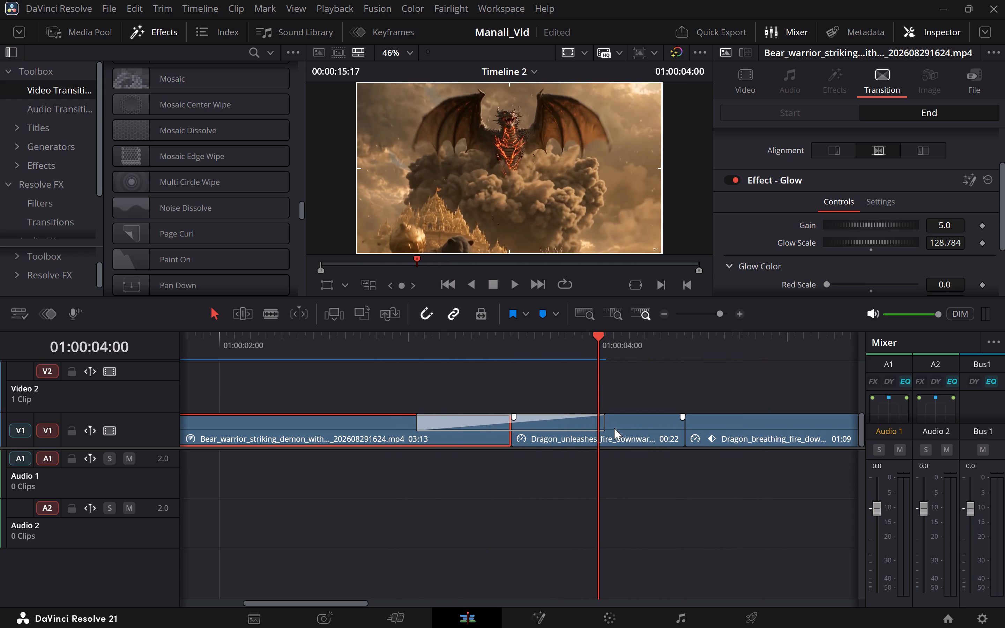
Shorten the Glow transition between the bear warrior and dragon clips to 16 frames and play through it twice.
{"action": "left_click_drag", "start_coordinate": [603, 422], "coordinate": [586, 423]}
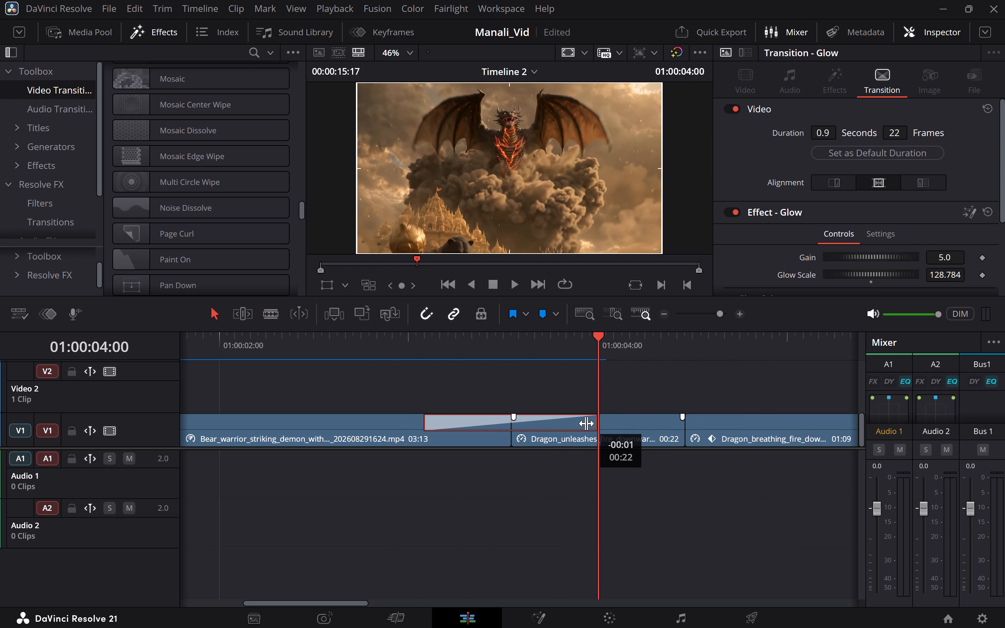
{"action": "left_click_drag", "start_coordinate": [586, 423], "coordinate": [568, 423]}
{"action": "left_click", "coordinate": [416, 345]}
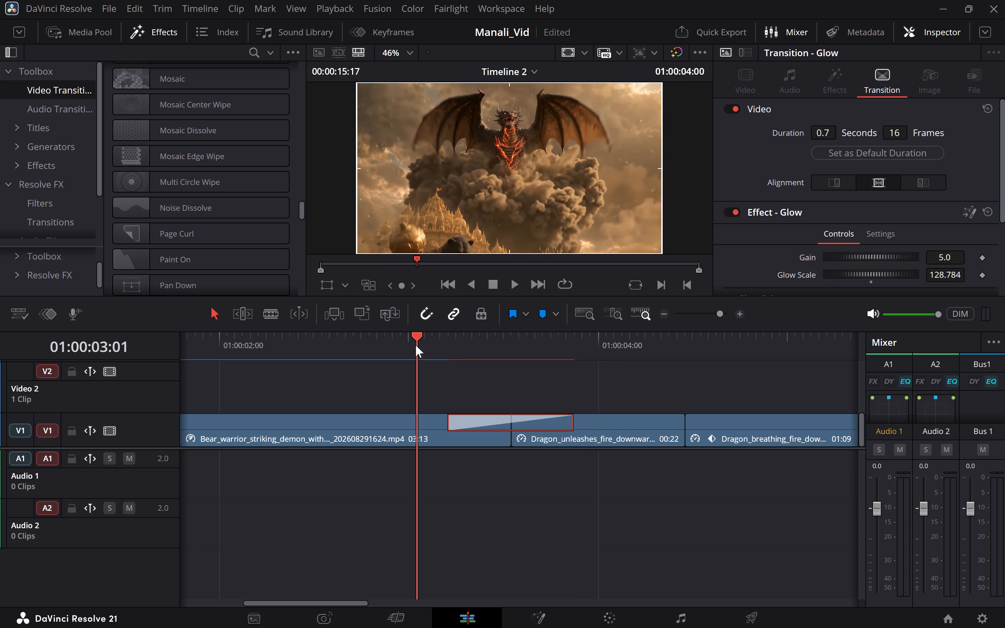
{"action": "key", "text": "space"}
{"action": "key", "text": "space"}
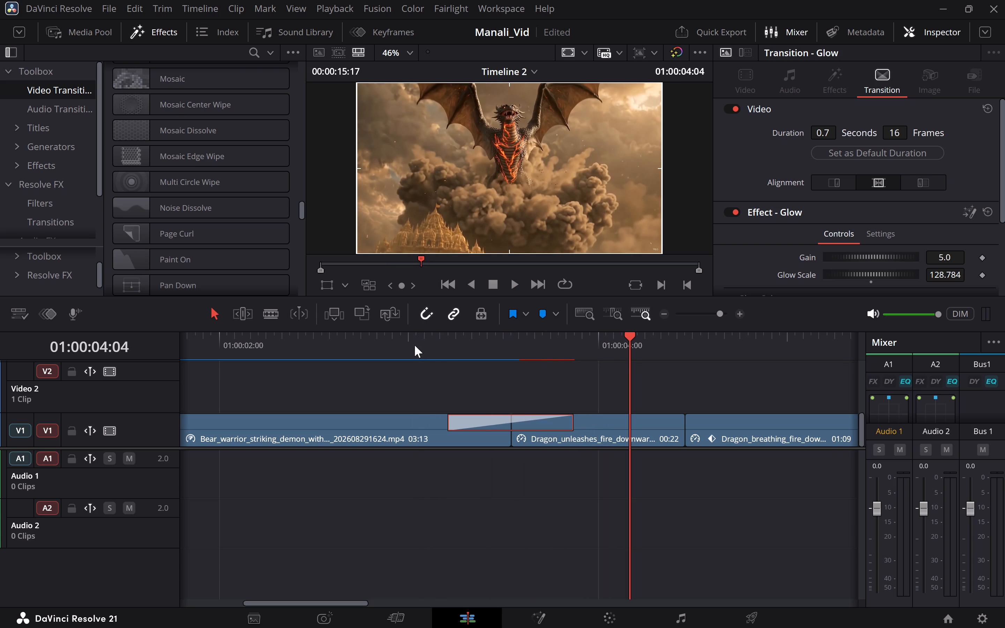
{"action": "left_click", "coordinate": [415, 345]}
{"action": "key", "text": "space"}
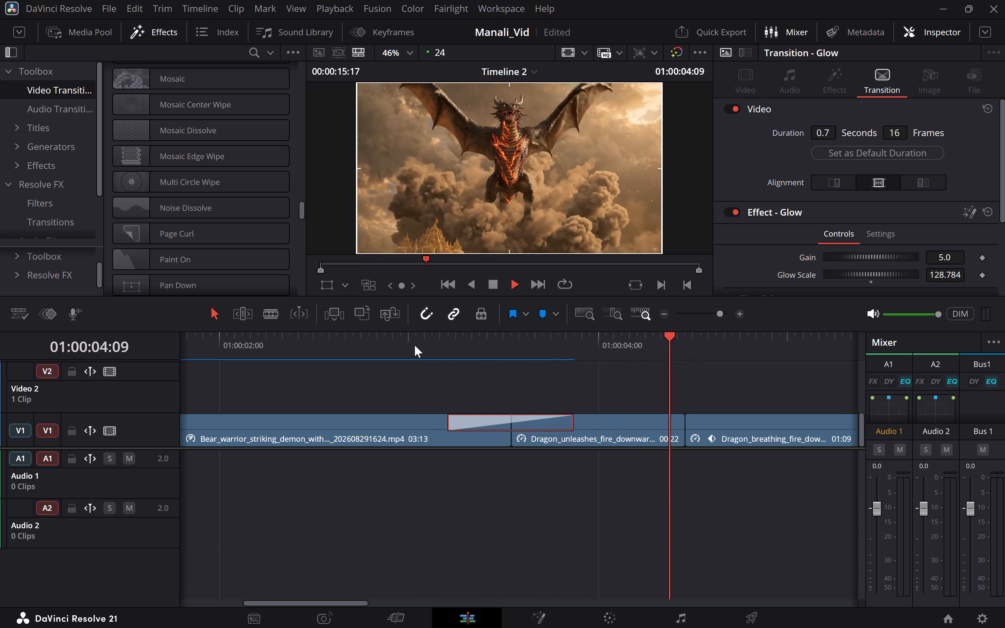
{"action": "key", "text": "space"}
Examine the shortened Glow transition frame by frame from 01:00:03:04, and replay the bear warrior to dragon cut to judge the blend.
{"action": "left_click", "coordinate": [440, 341]}
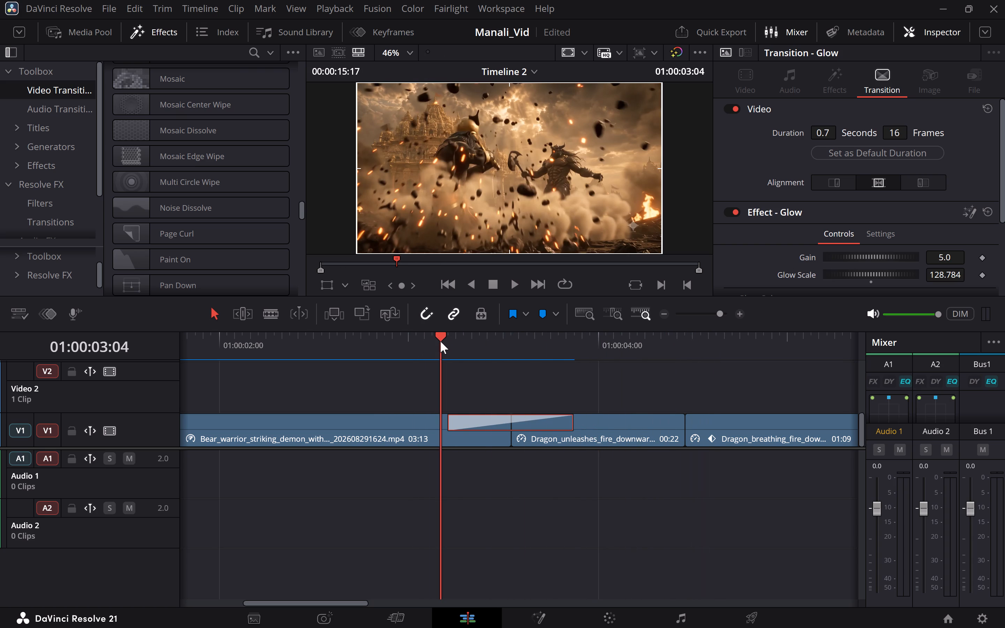
{"action": "key", "text": "Right"}
{"action": "key", "text": "Right"}
{"action": "key", "text": "Right"}
{"action": "key", "text": "Right"}
{"action": "key", "text": "Right"}
{"action": "key", "text": "Right"}
{"action": "key", "text": "Right"}
{"action": "key", "text": "Right"}
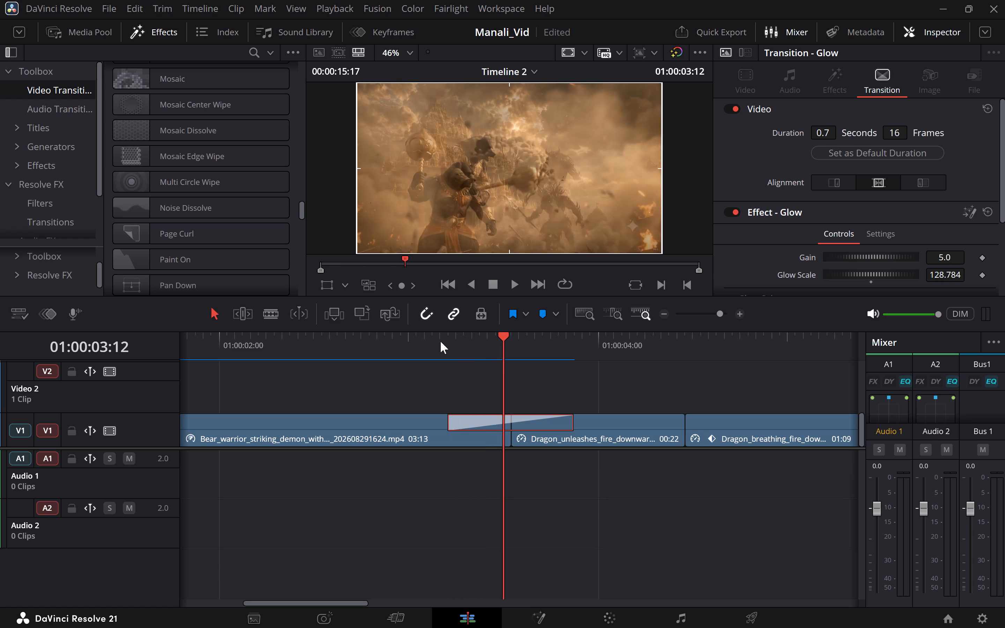
{"action": "key", "text": "Right"}
{"action": "key", "text": "Right"}
{"action": "key", "text": "Right"}
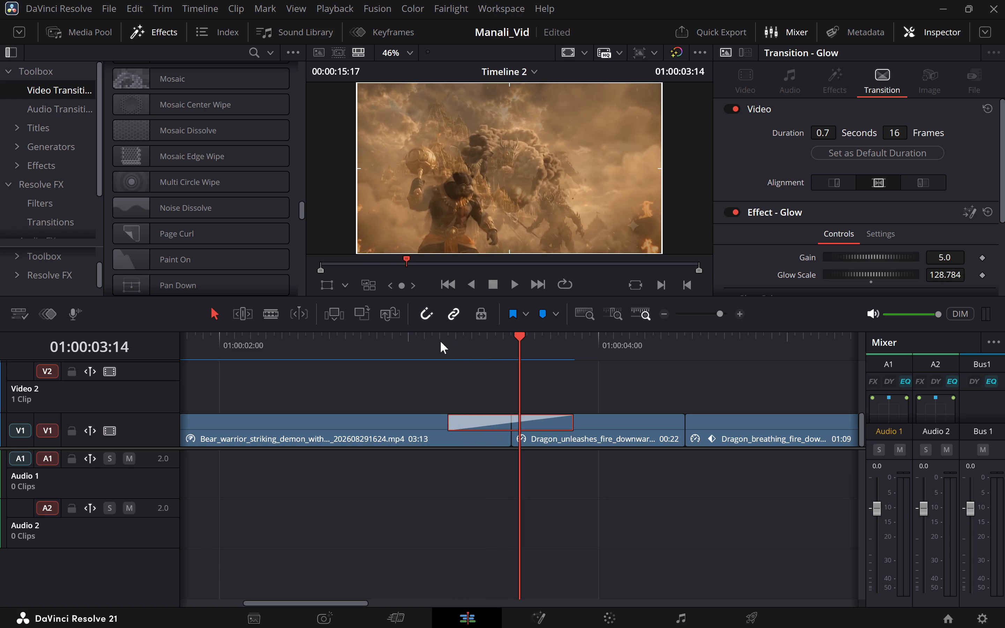
{"action": "key", "text": "Right"}
{"action": "key", "text": "Right"}
{"action": "key", "text": "Right"}
{"action": "key", "text": "Right"}
{"action": "key", "text": "Right"}
{"action": "key", "text": "Right"}
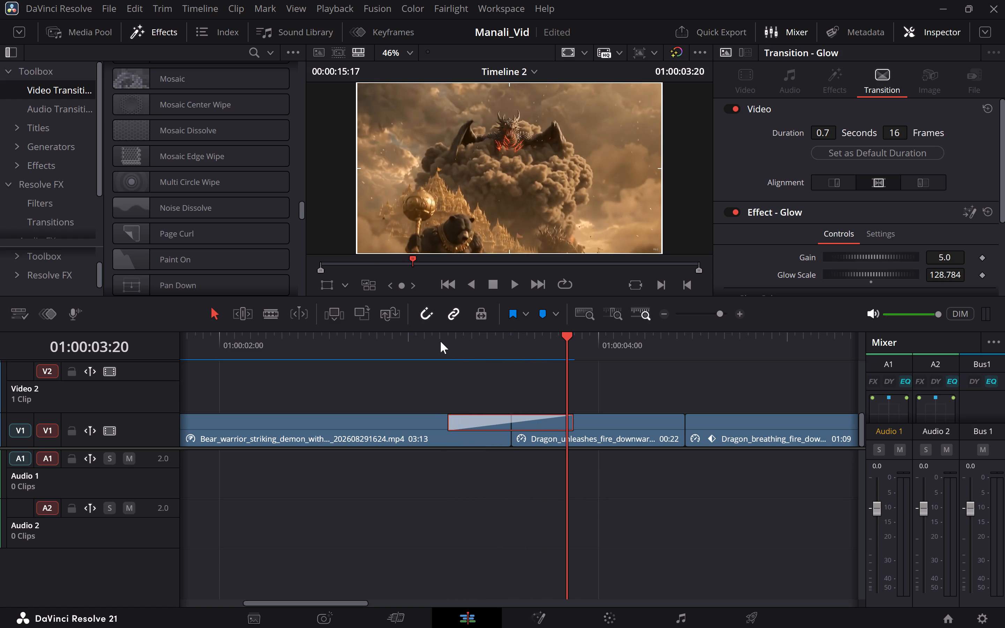
{"action": "key", "text": "Right"}
{"action": "left_click", "coordinate": [440, 341]}
{"action": "key", "text": "Right"}
{"action": "key", "text": "Right"}
{"action": "left_click", "coordinate": [422, 341]}
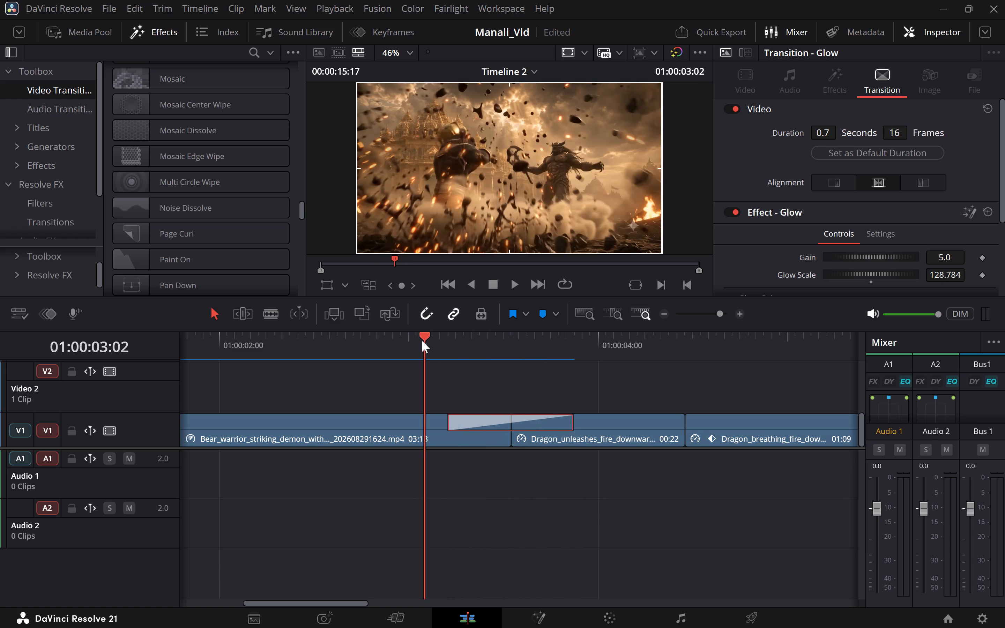
{"action": "key", "text": "space"}
{"action": "key", "text": "space"}
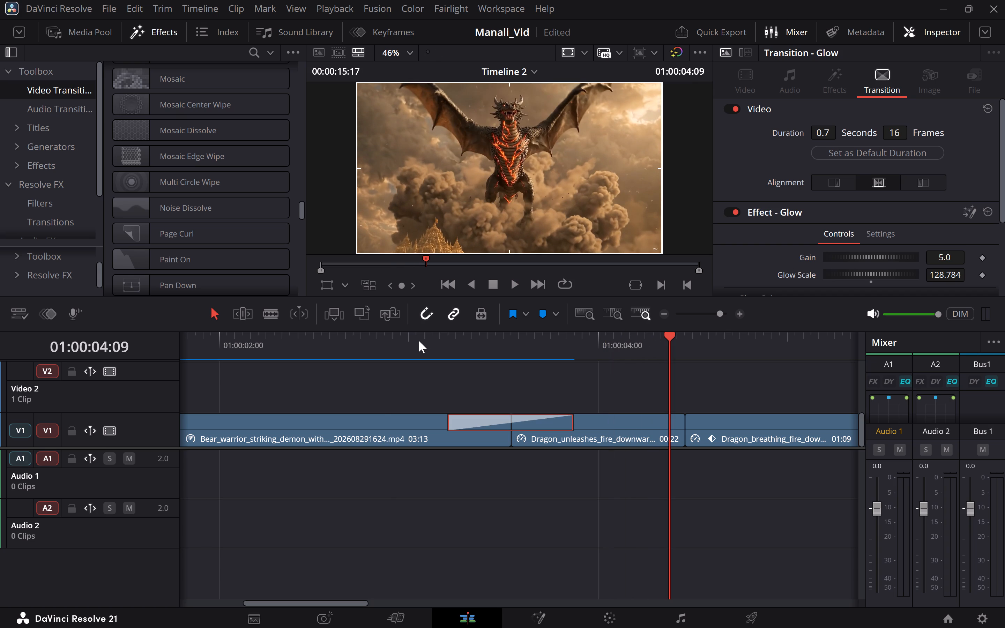
{"action": "left_click", "coordinate": [388, 340]}
{"action": "key", "text": "space"}
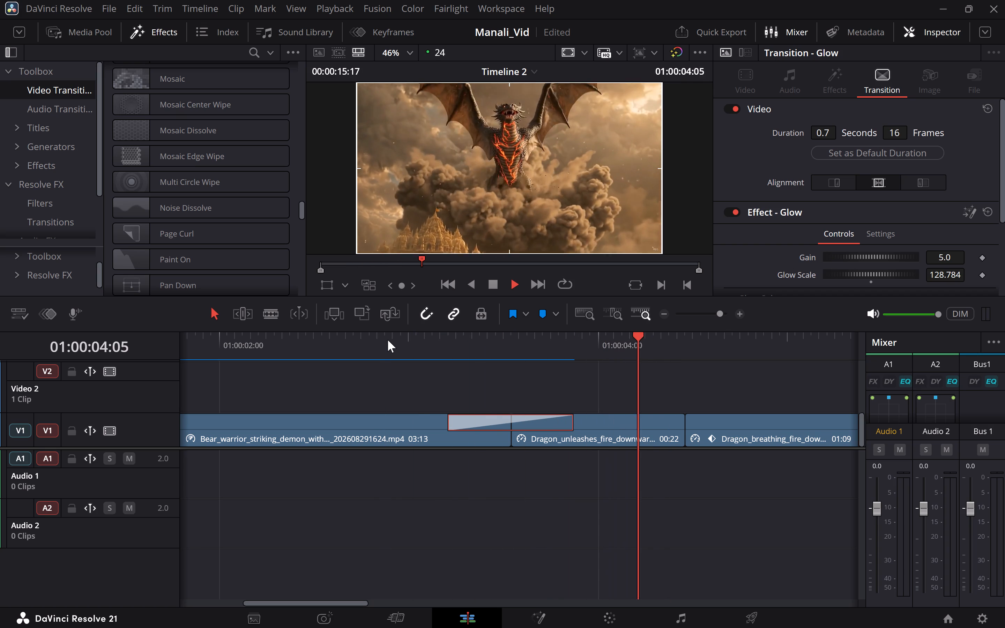
{"action": "key", "text": "space"}
Lengthen the Glow transition between the bear warrior and dragon clips to 22 frames and play through it.
{"action": "left_click_drag", "start_coordinate": [450, 424], "coordinate": [419, 421]}
{"action": "left_click", "coordinate": [371, 339]}
{"action": "key", "text": "space"}
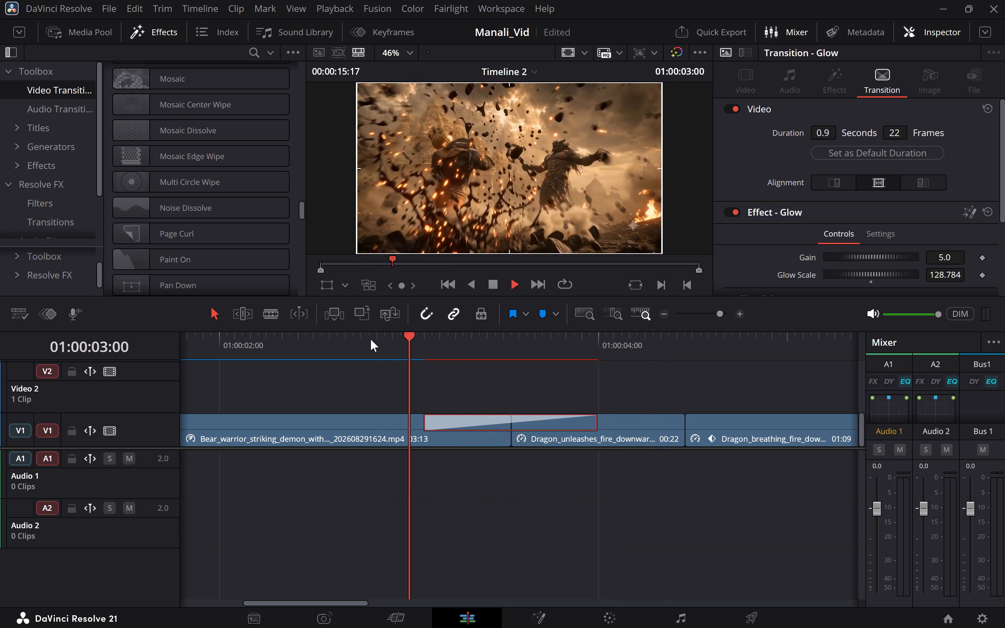
{"action": "key", "text": "space"}
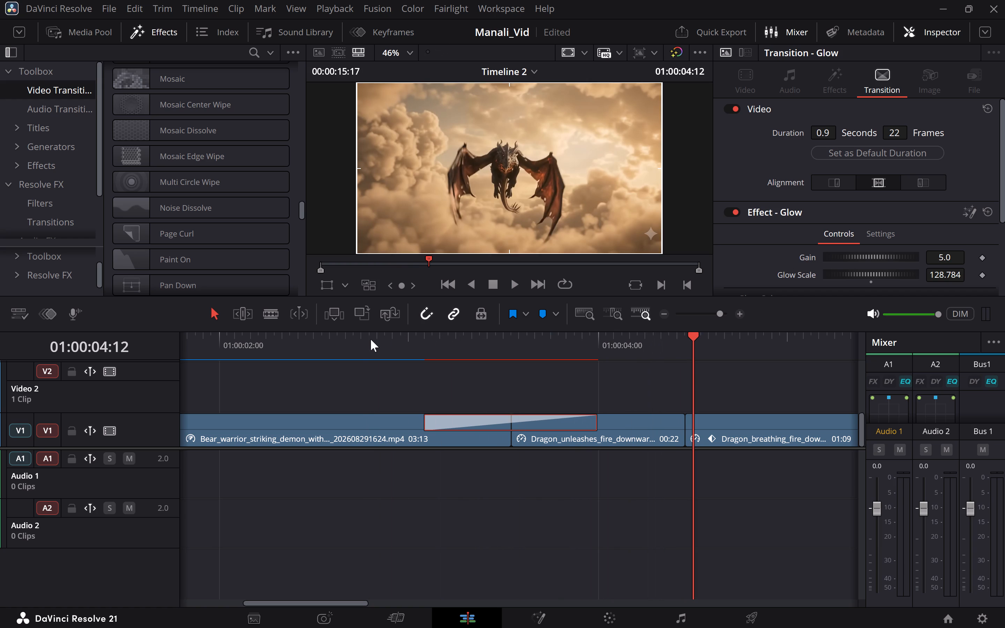
Review the Glow transition's effect controls and scrub through its frames between the bear warrior and dragon clips to examine the blend.
{"action": "scroll", "coordinate": [760, 205], "scroll_direction": "down", "scroll_amount": 1}
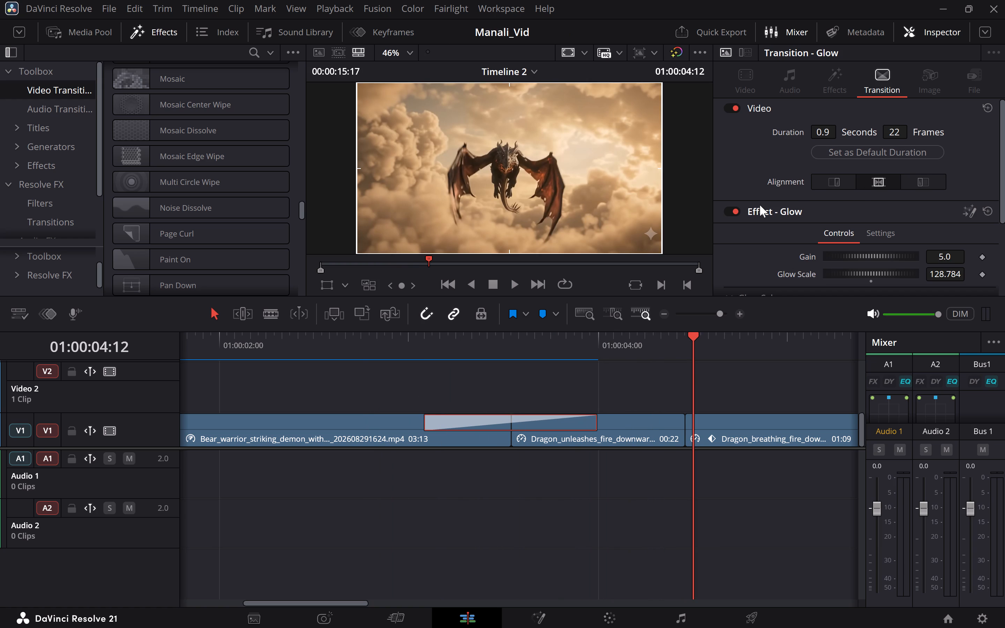
{"action": "scroll", "coordinate": [760, 205], "scroll_direction": "down", "scroll_amount": 2}
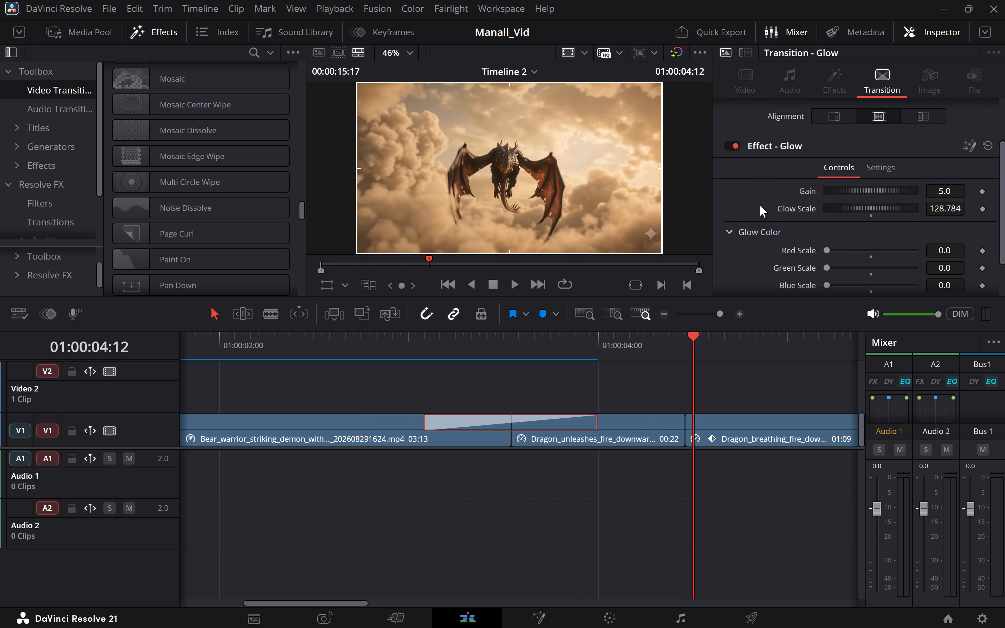
{"action": "left_click", "coordinate": [527, 336]}
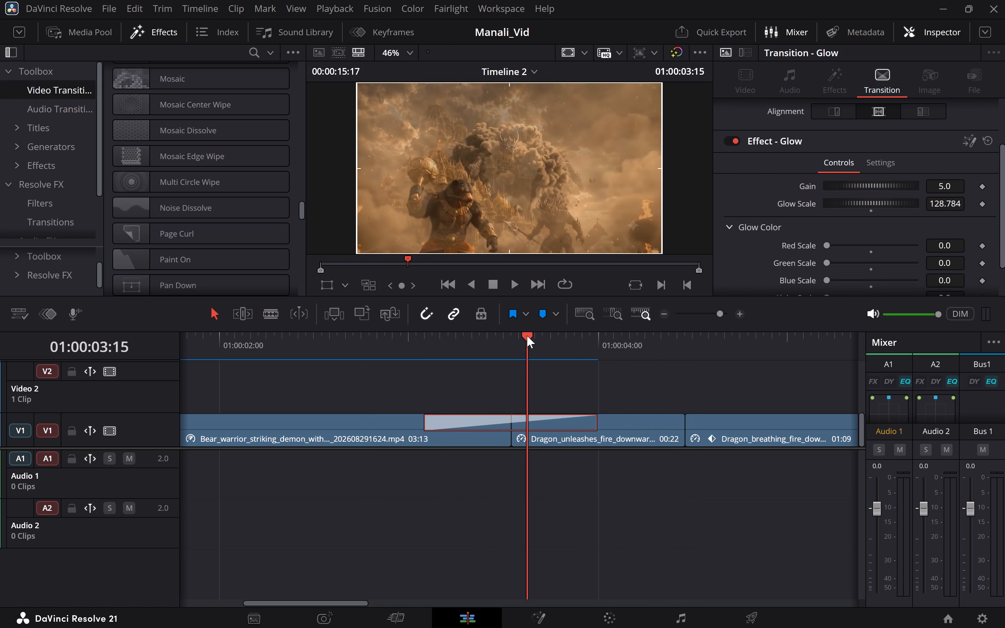
{"action": "left_click", "coordinate": [563, 332]}
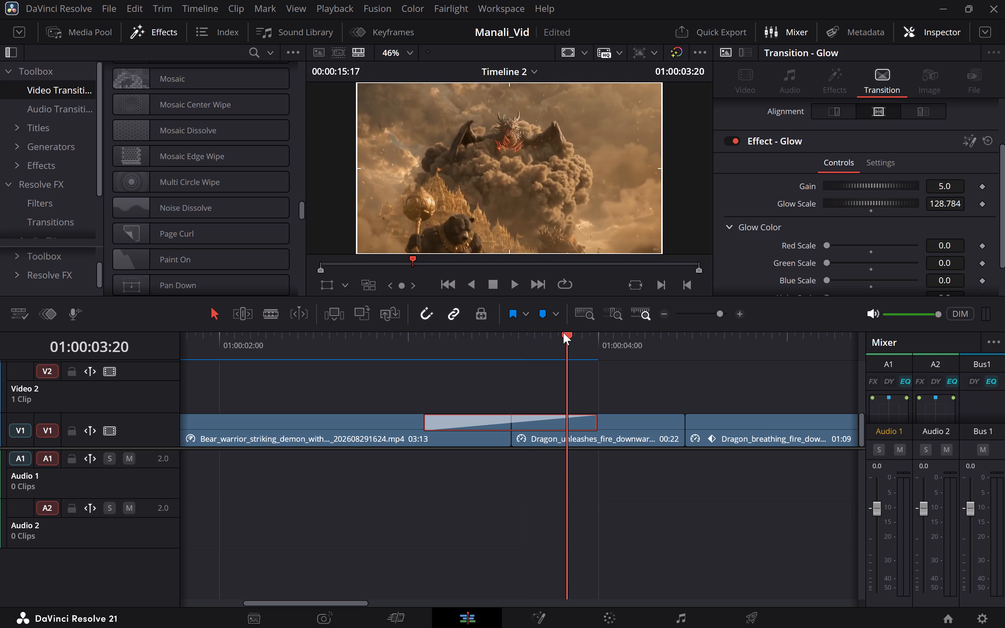
{"action": "left_click_drag", "start_coordinate": [585, 336], "coordinate": [601, 338]}
{"action": "left_click", "coordinate": [601, 338]}
{"action": "left_click", "coordinate": [467, 335]}
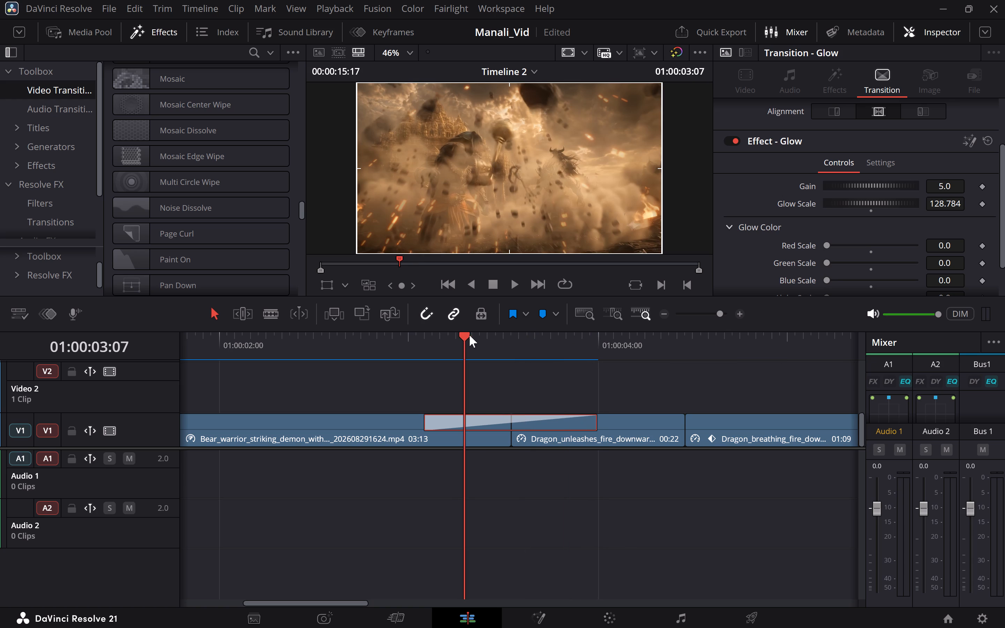
{"action": "left_click", "coordinate": [479, 335]}
{"action": "left_click", "coordinate": [427, 339]}
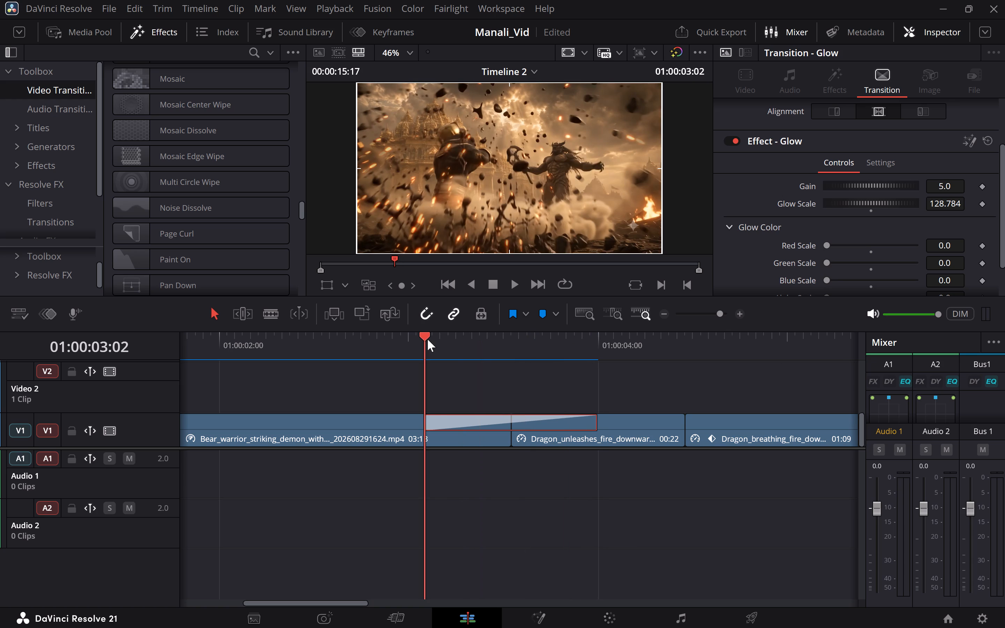
{"action": "left_click", "coordinate": [442, 343]}
{"action": "left_click", "coordinate": [448, 343]}
{"action": "left_click", "coordinate": [452, 343]}
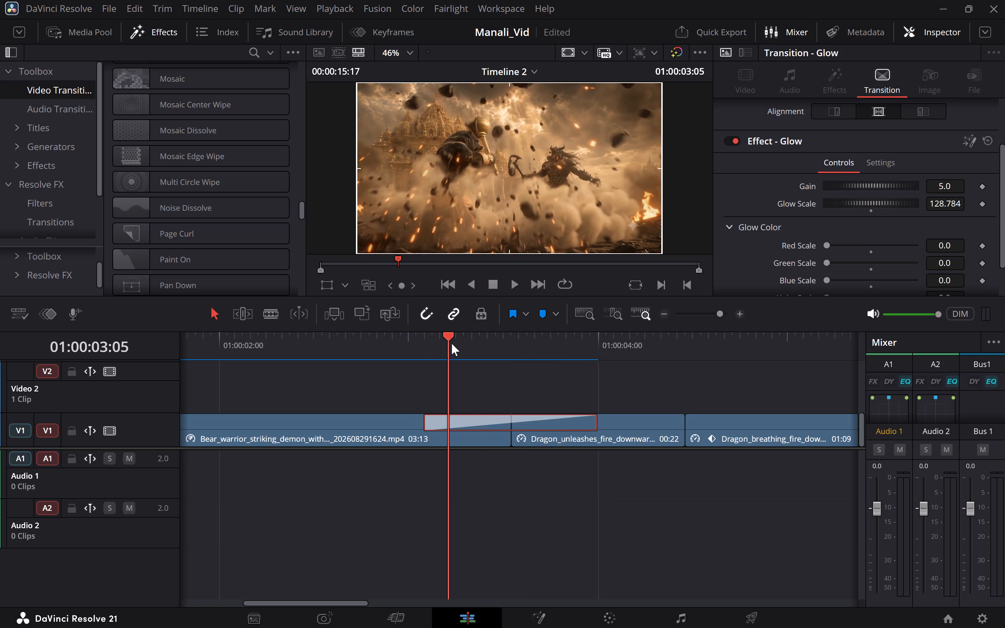
{"action": "left_click", "coordinate": [477, 337]}
{"action": "left_click", "coordinate": [459, 334]}
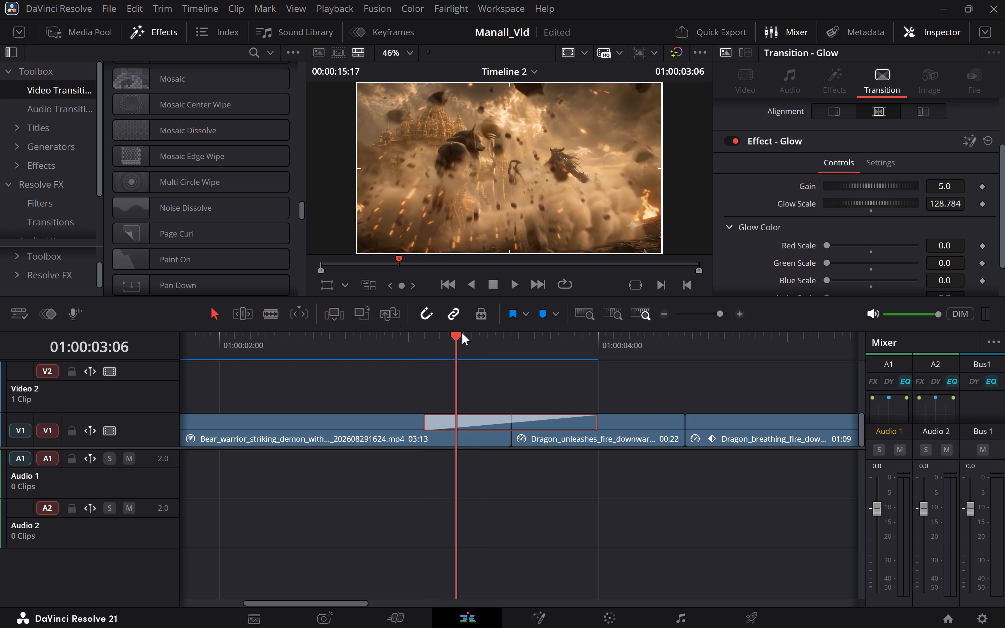
Examine the Glow transition frame by frame between 01:00:03:09 and 01:00:03:13, parking the playhead at 01:00:03:11.
{"action": "left_click", "coordinate": [483, 333]}
{"action": "left_click", "coordinate": [492, 336]}
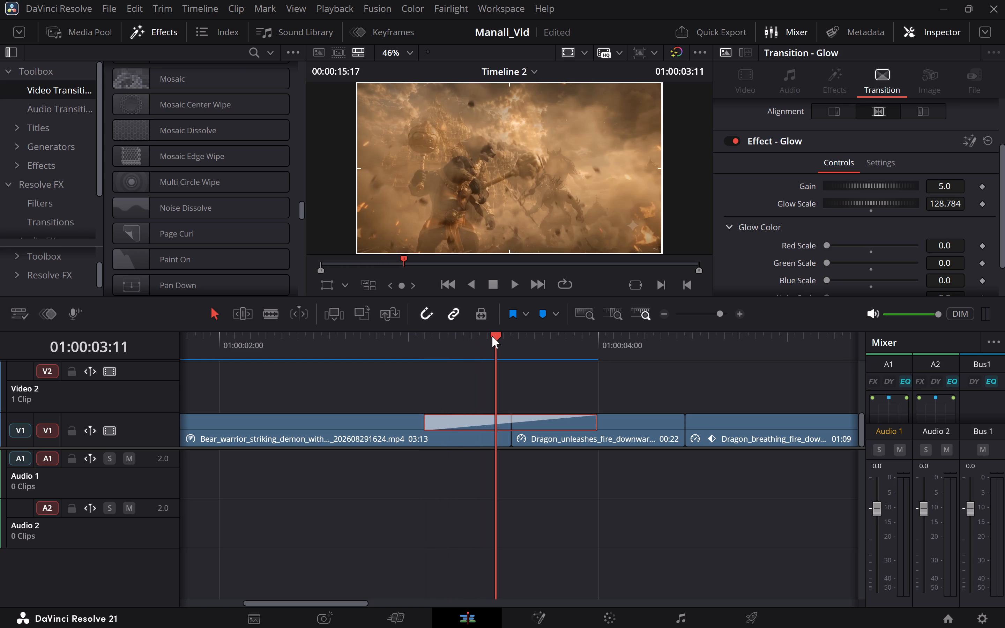
{"action": "left_click", "coordinate": [498, 337]}
{"action": "left_click", "coordinate": [509, 337]}
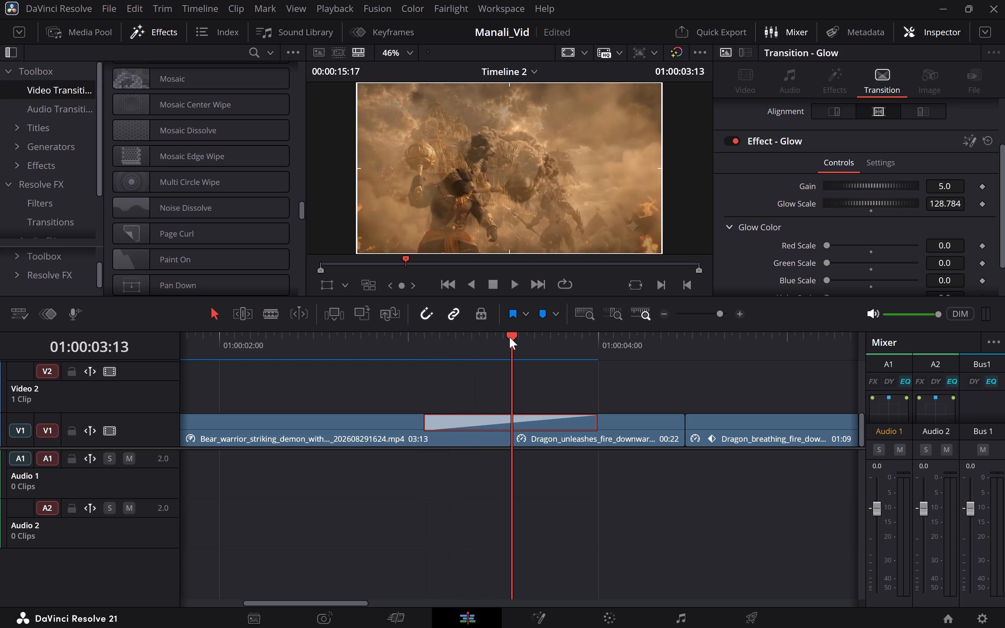
{"action": "left_click", "coordinate": [522, 337]}
{"action": "left_click", "coordinate": [478, 341]}
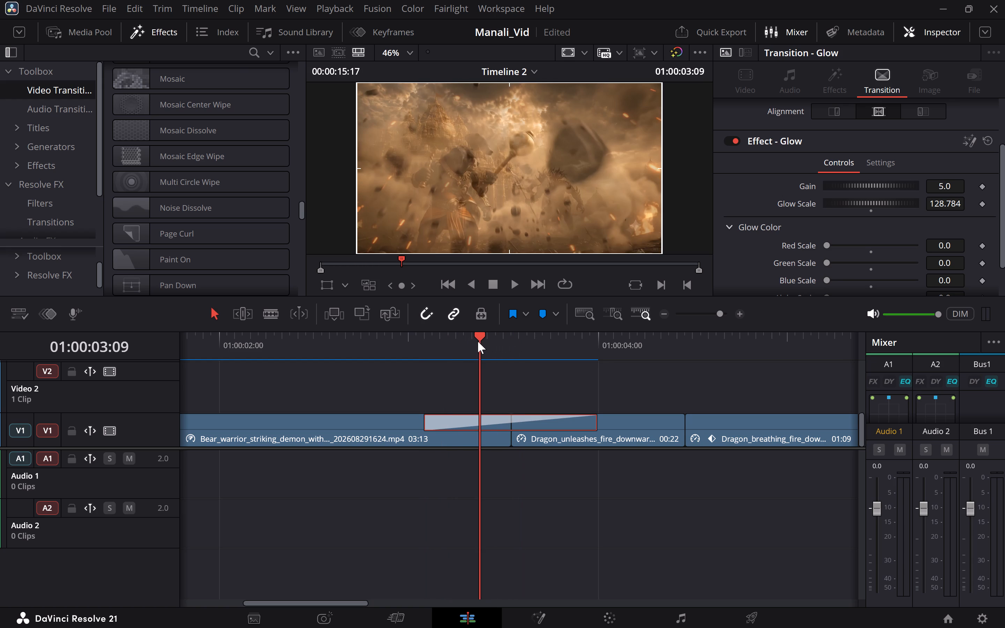
{"action": "left_click", "coordinate": [488, 342]}
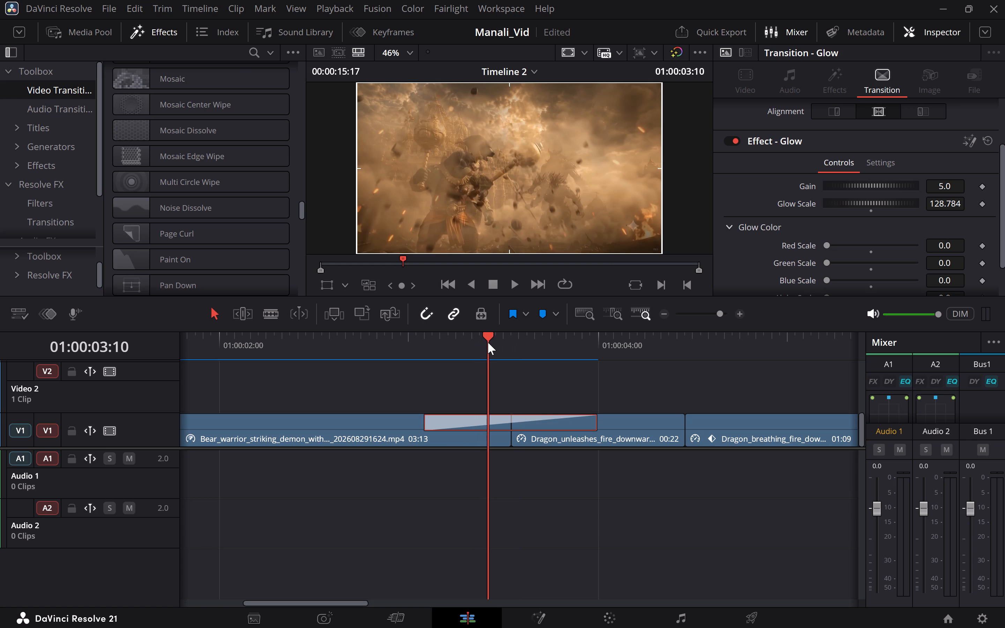
{"action": "left_click", "coordinate": [495, 341]}
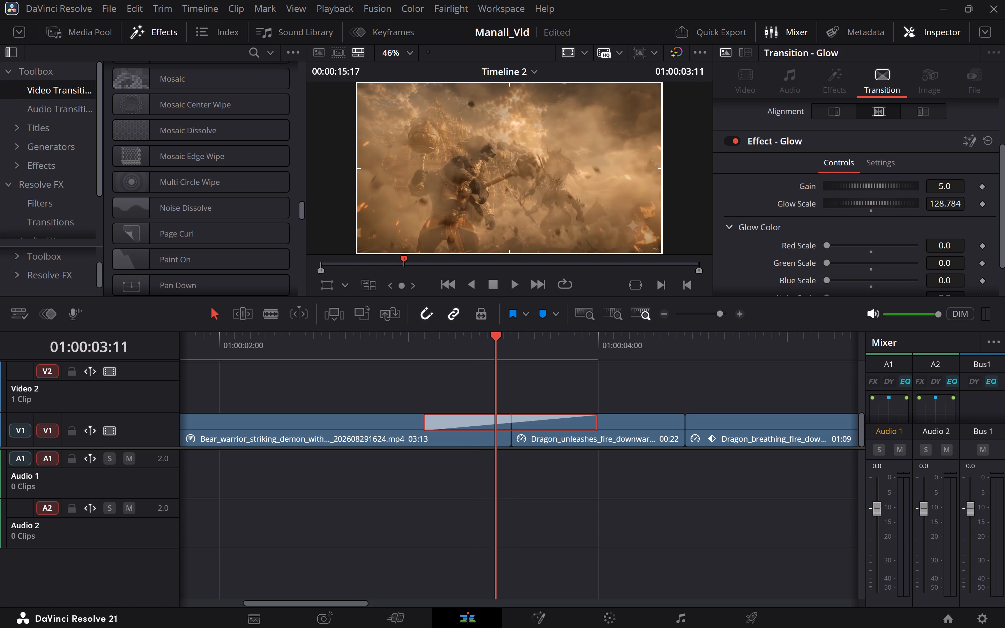
Raise the Glow transition's Gain to 23.0.
{"action": "left_click_drag", "start_coordinate": [871, 184], "coordinate": [903, 184]}
{"action": "left_click_drag", "start_coordinate": [903, 184], "coordinate": [1004, 185]}
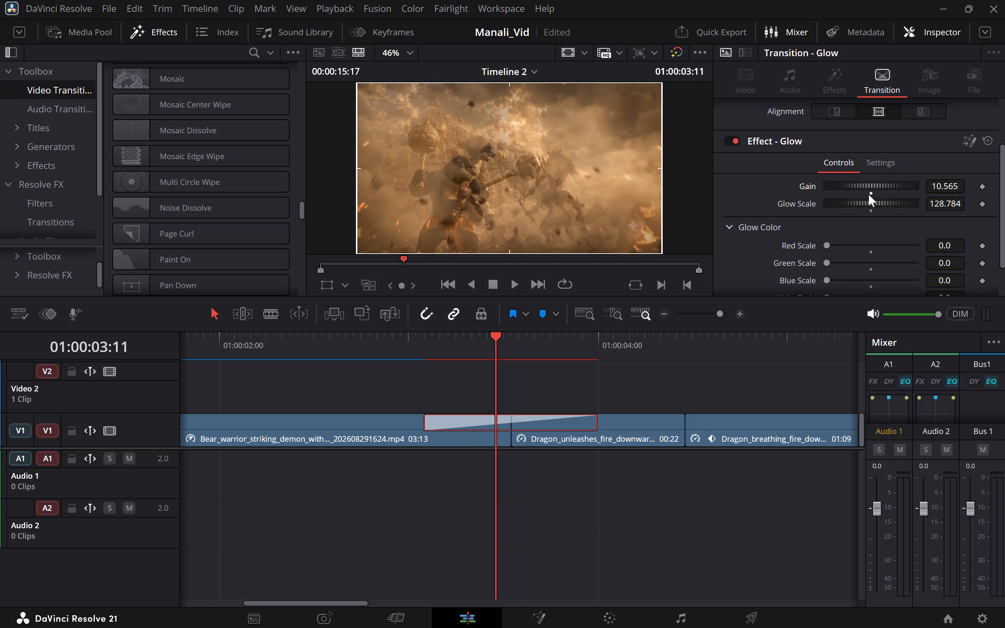
{"action": "left_click_drag", "start_coordinate": [854, 187], "coordinate": [1004, 182]}
{"action": "left_click_drag", "start_coordinate": [856, 183], "coordinate": [1004, 181]}
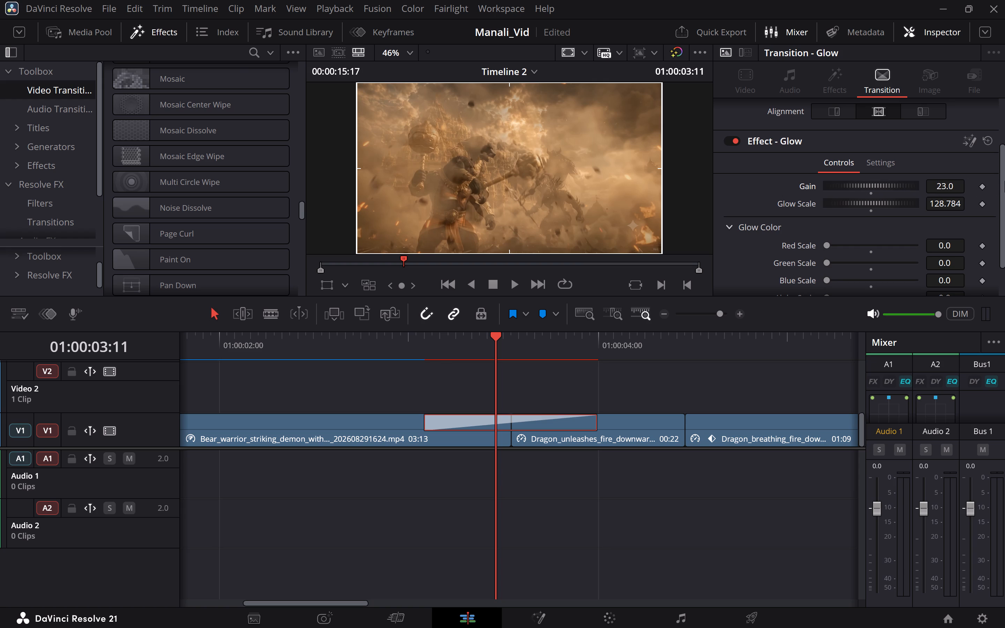
{"action": "left_click_drag", "start_coordinate": [1004, 181], "coordinate": [1004, 177]}
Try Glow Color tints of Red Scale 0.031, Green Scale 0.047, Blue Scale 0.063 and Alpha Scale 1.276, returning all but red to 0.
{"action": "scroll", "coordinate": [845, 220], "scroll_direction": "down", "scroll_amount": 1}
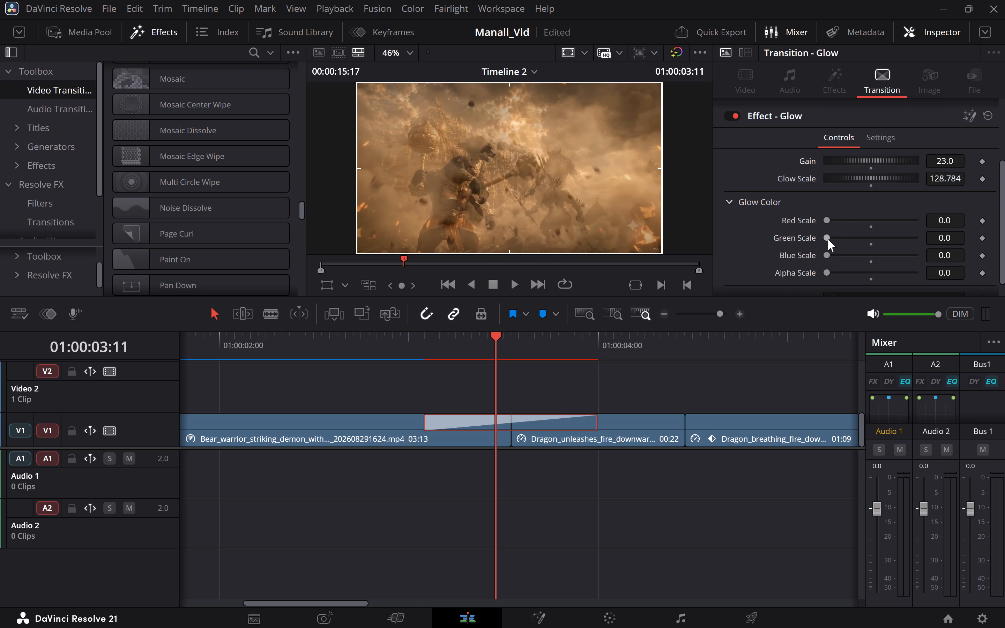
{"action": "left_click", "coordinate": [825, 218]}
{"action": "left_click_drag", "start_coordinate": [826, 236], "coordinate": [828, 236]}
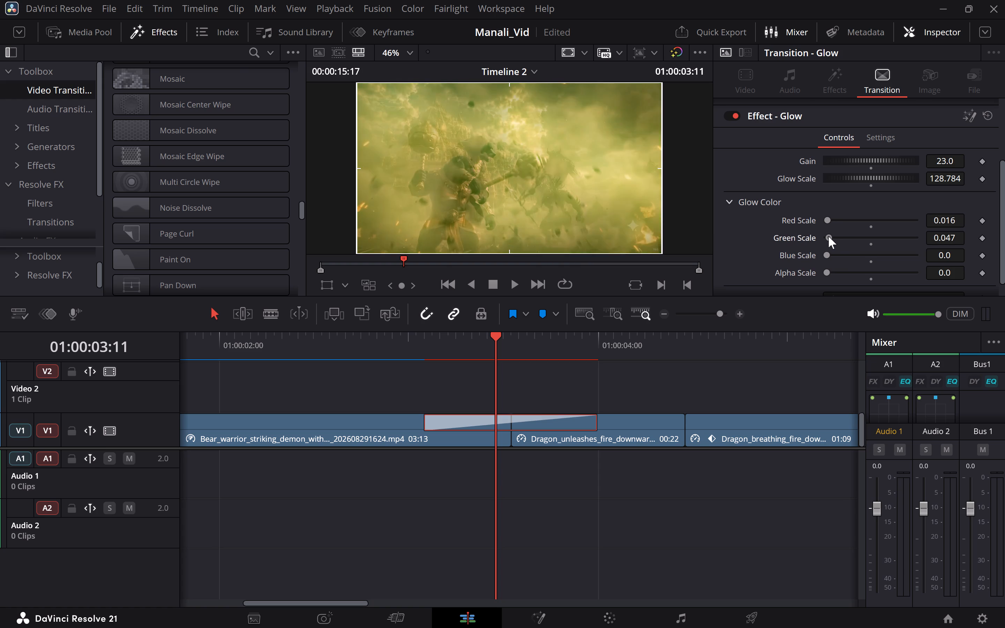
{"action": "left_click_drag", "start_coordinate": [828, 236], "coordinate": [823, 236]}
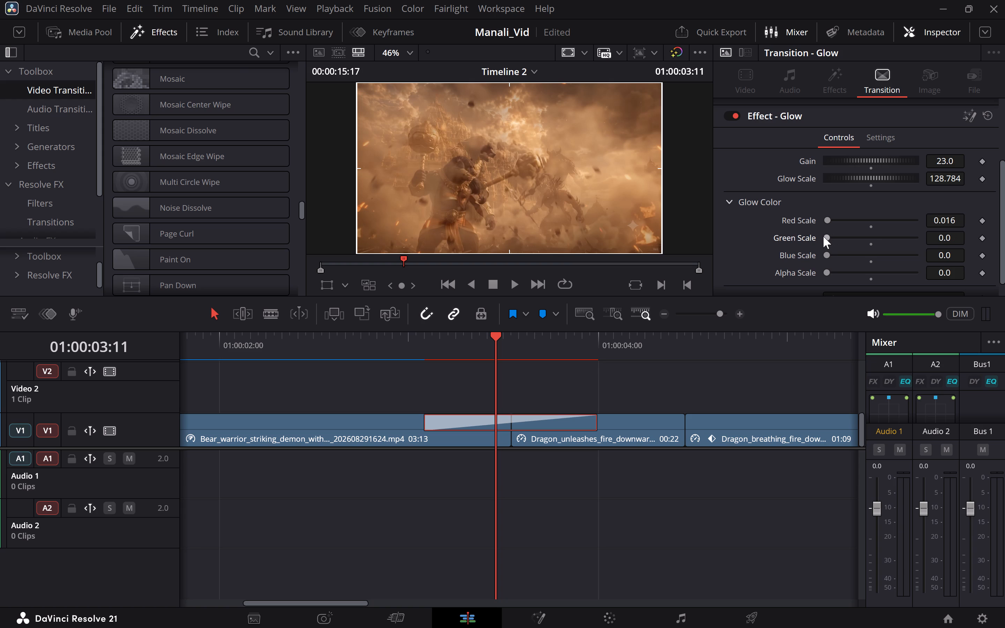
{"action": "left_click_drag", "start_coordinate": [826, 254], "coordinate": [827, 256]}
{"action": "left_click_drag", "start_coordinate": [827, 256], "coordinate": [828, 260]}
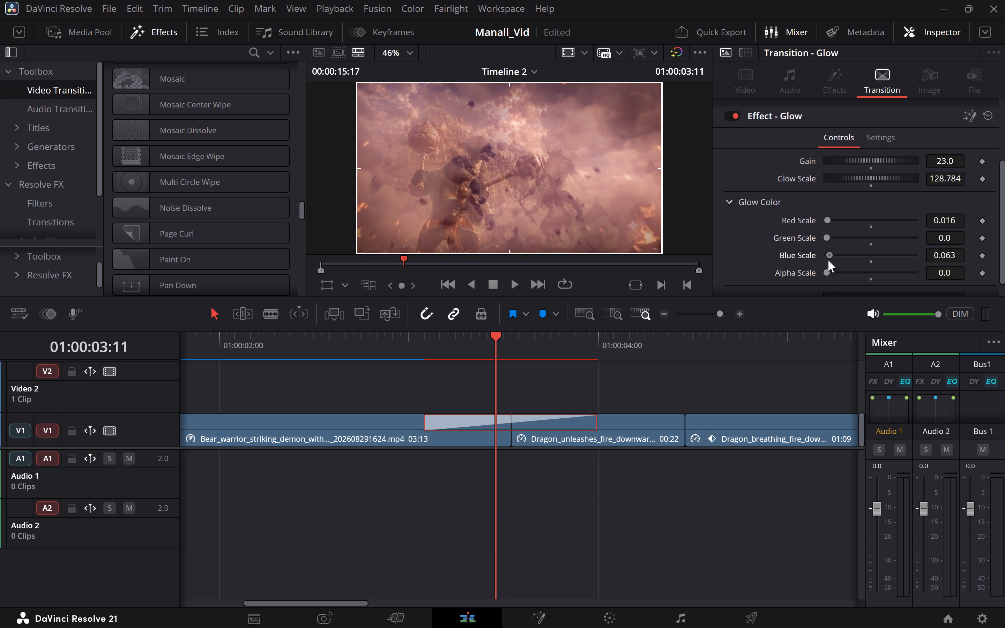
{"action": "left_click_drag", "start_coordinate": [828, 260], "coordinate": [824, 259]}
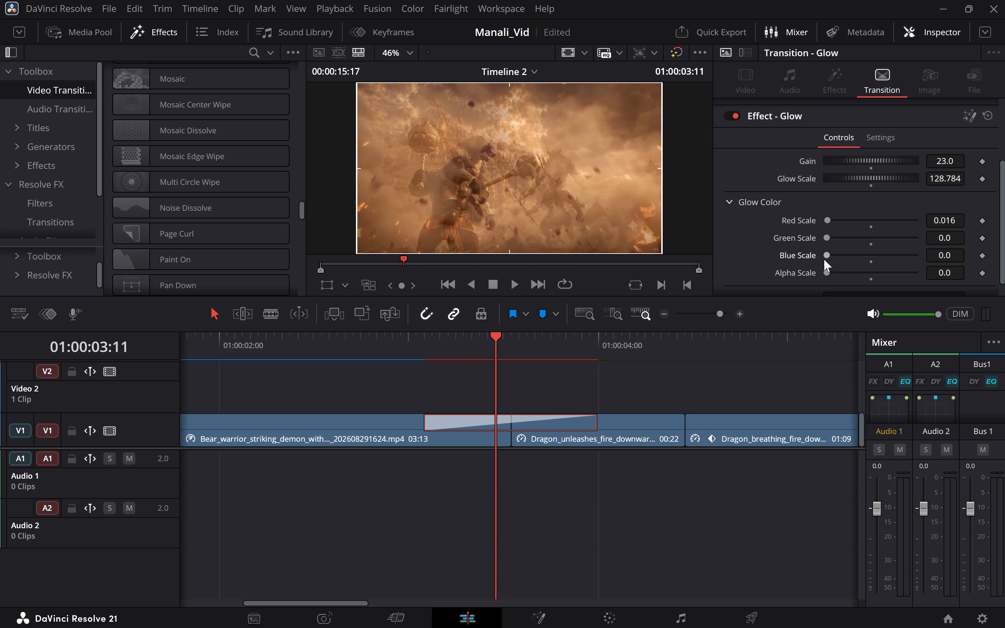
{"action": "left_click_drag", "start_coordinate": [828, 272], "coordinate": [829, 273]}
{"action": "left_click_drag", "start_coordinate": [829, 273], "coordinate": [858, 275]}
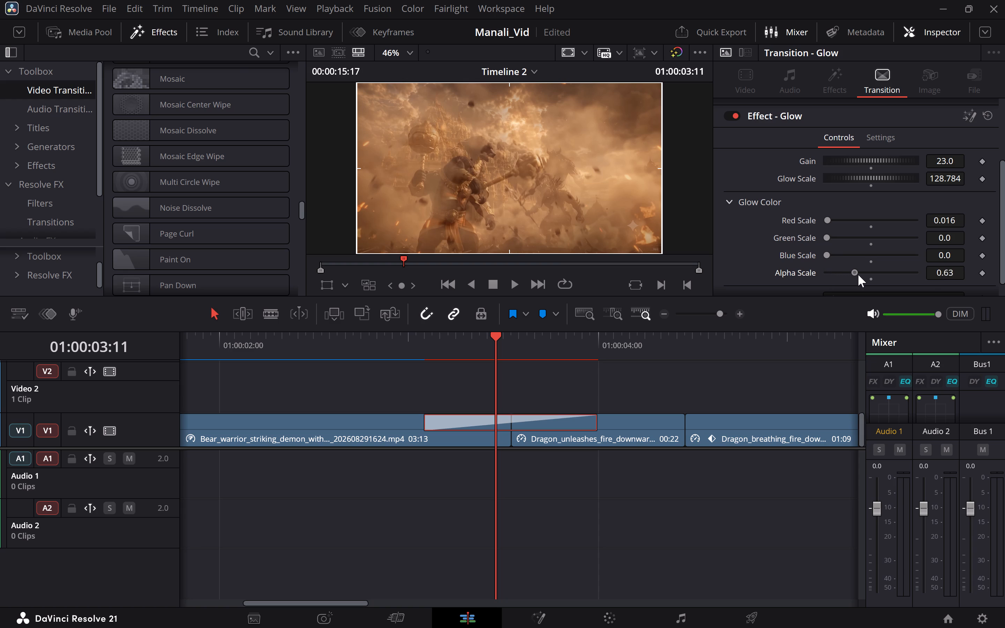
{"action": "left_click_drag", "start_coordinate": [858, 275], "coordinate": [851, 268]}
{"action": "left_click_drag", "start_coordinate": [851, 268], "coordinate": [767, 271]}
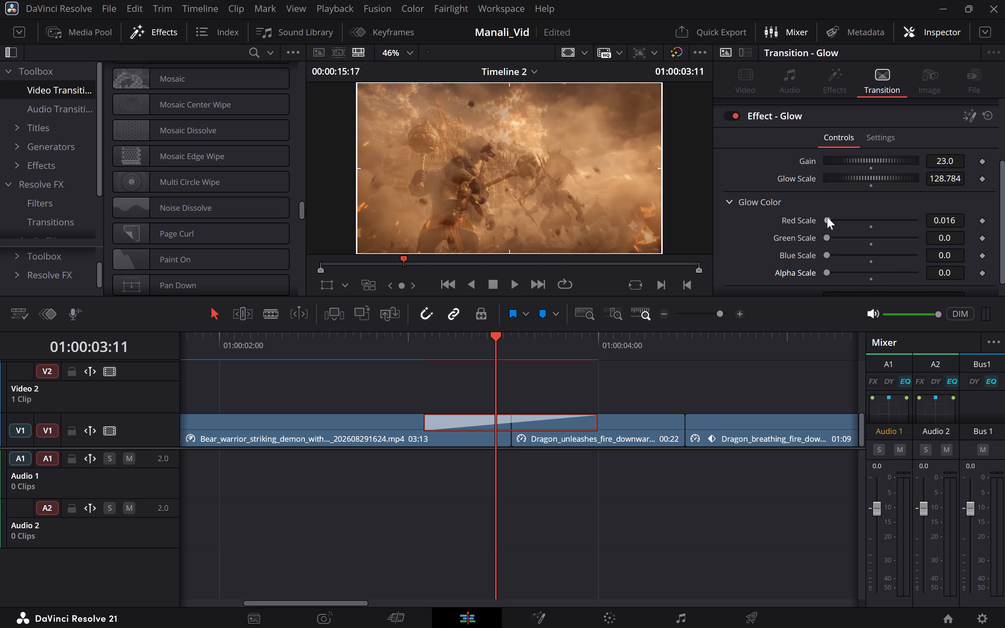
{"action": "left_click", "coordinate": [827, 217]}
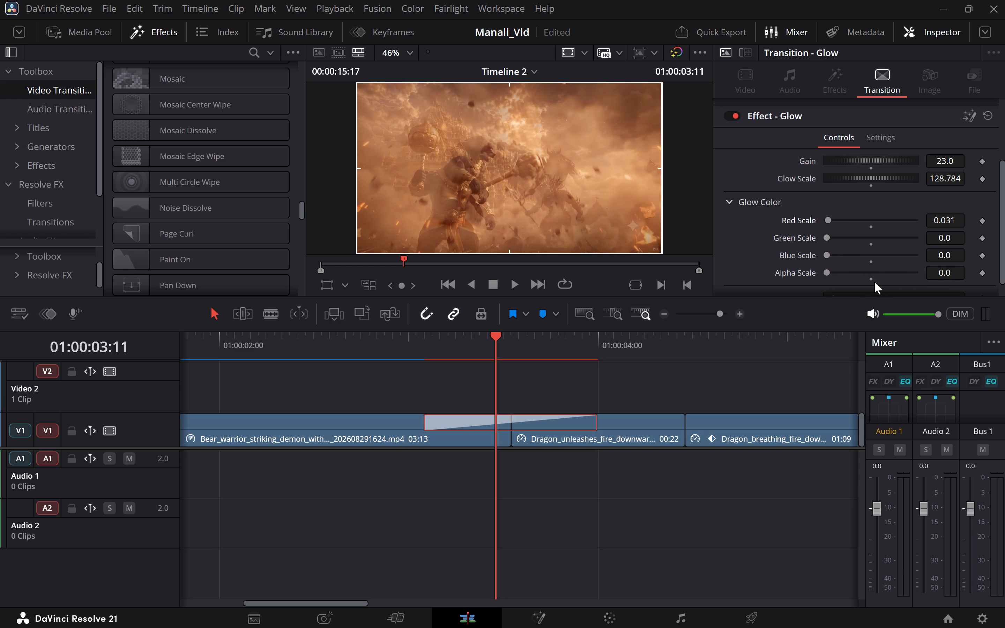
Set the Glow Color's Alpha Scale to 1.0 and its Red Scale to 0.012.
{"action": "left_click", "coordinate": [872, 280]}
{"action": "left_click", "coordinate": [828, 216]}
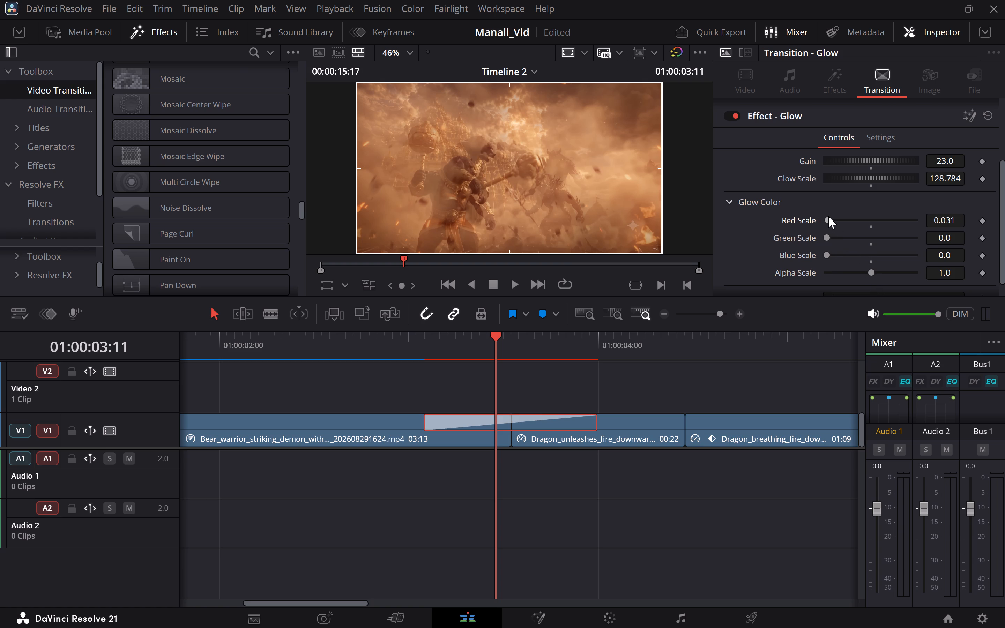
{"action": "left_click", "coordinate": [828, 216]}
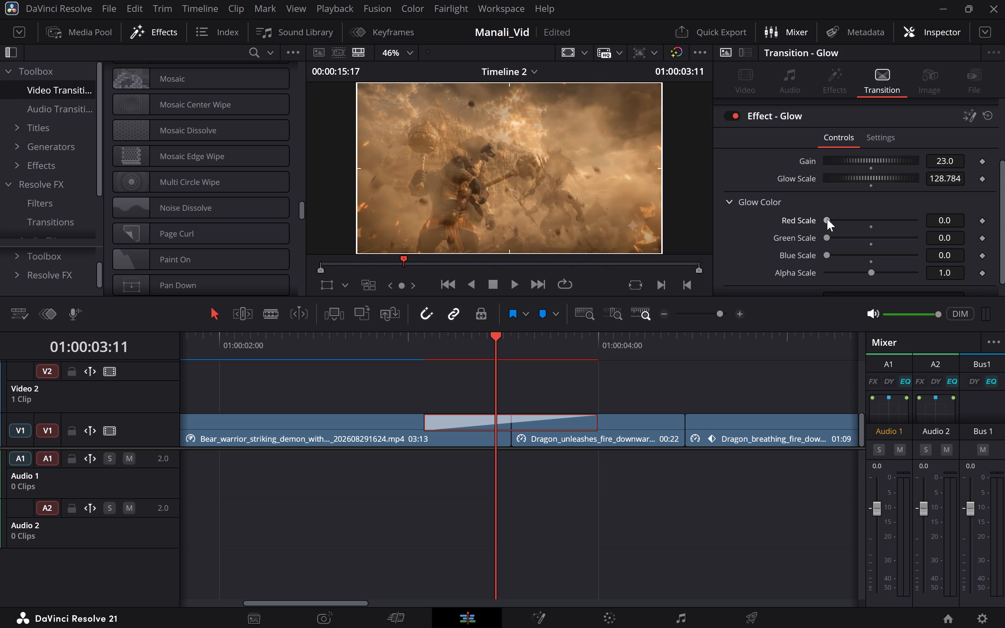
{"action": "double_click", "coordinate": [827, 219]}
{"action": "left_click", "coordinate": [958, 219]}
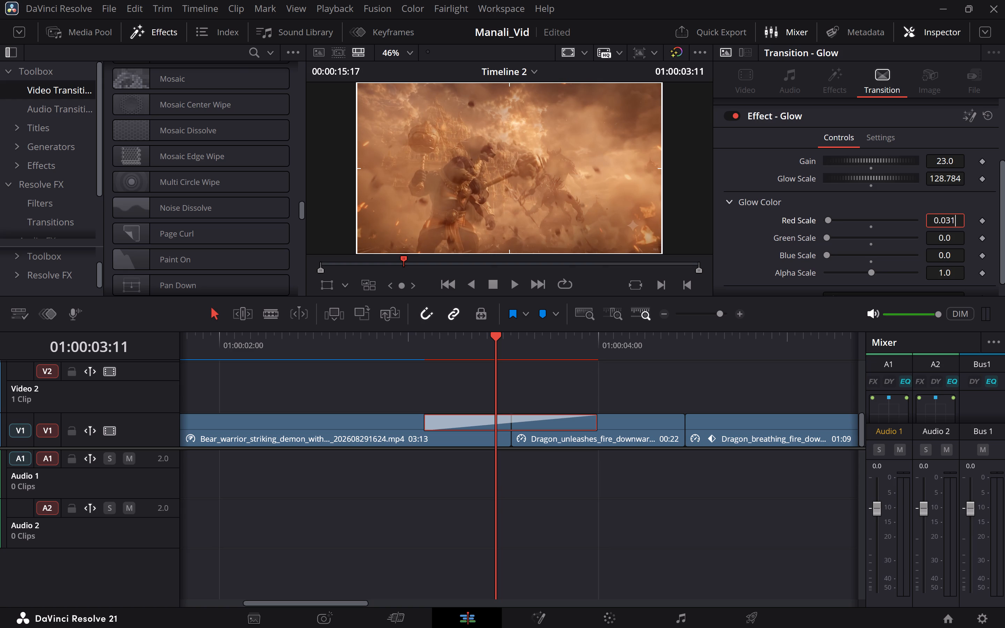
{"action": "key", "text": "BackSpace"}
{"action": "key", "text": "BackSpace"}
{"action": "type", "text": "12"}
{"action": "key", "text": "Return"}
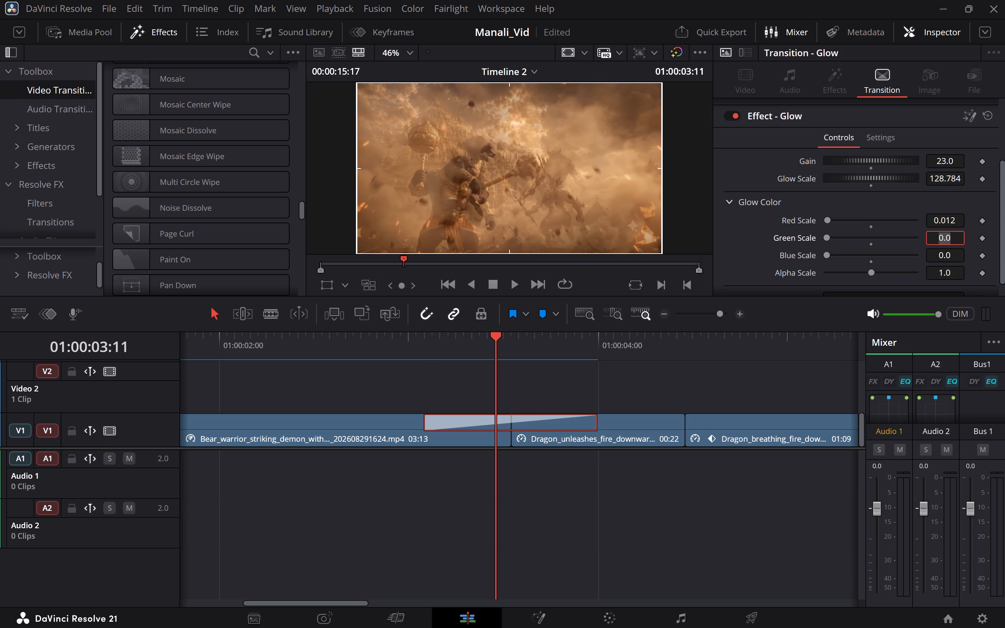
Play back the Glow transition between the bear warrior and dragon clips several times to check its new tint and gain.
{"action": "left_click", "coordinate": [256, 338]}
{"action": "key", "text": "space"}
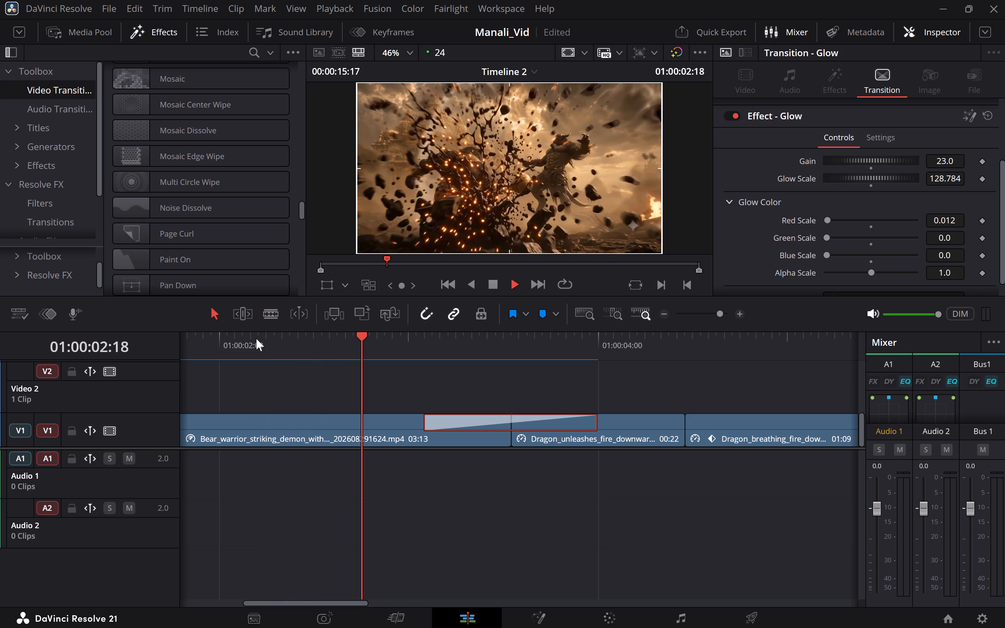
{"action": "key", "text": "space"}
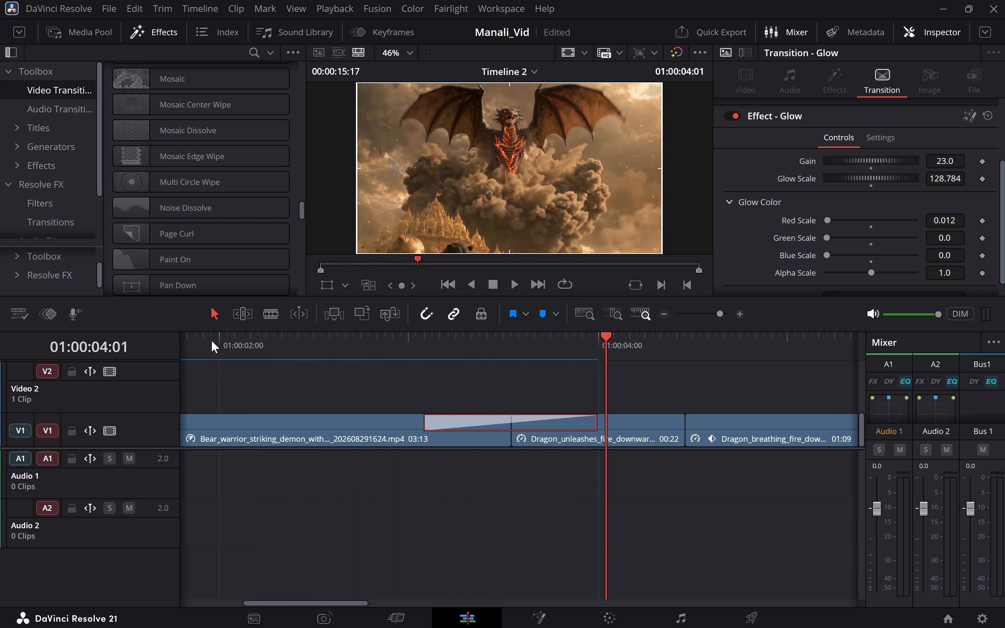
{"action": "left_click", "coordinate": [203, 341]}
{"action": "key", "text": "space"}
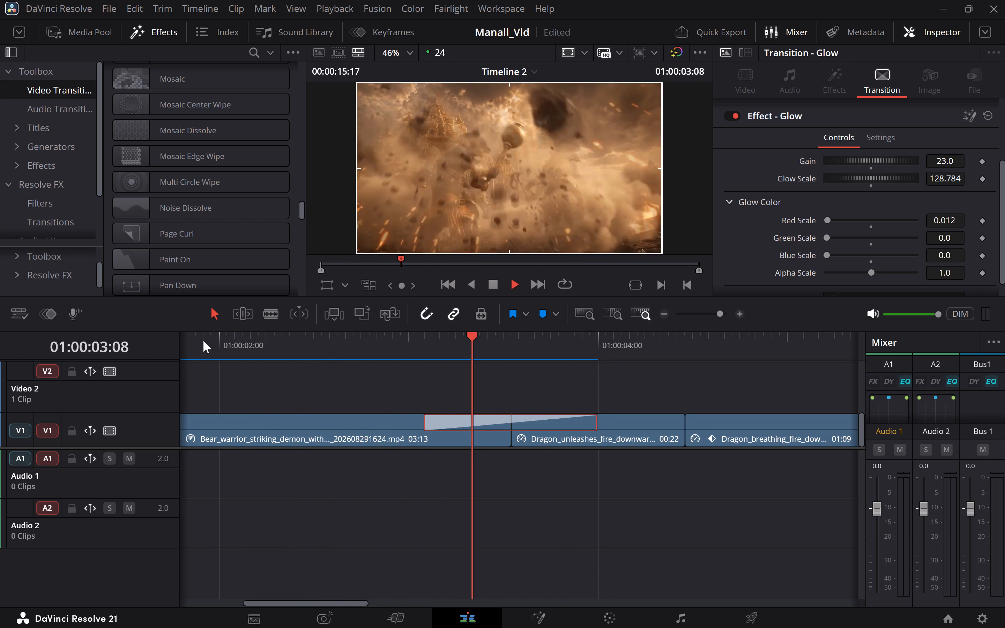
{"action": "key", "text": "space"}
{"action": "left_click", "coordinate": [203, 341]}
{"action": "key", "text": "space"}
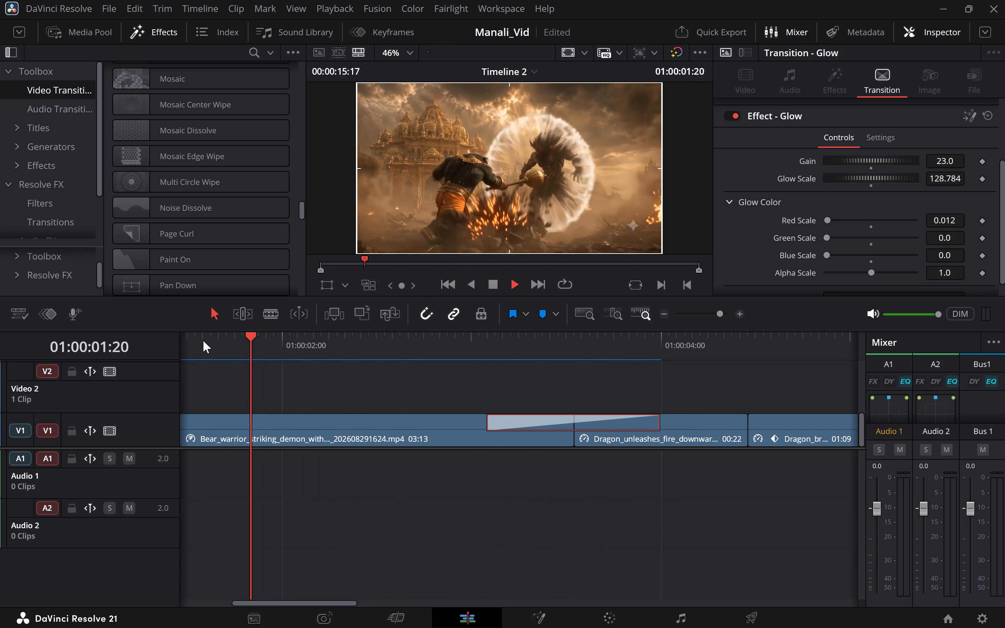
{"action": "key", "text": "space"}
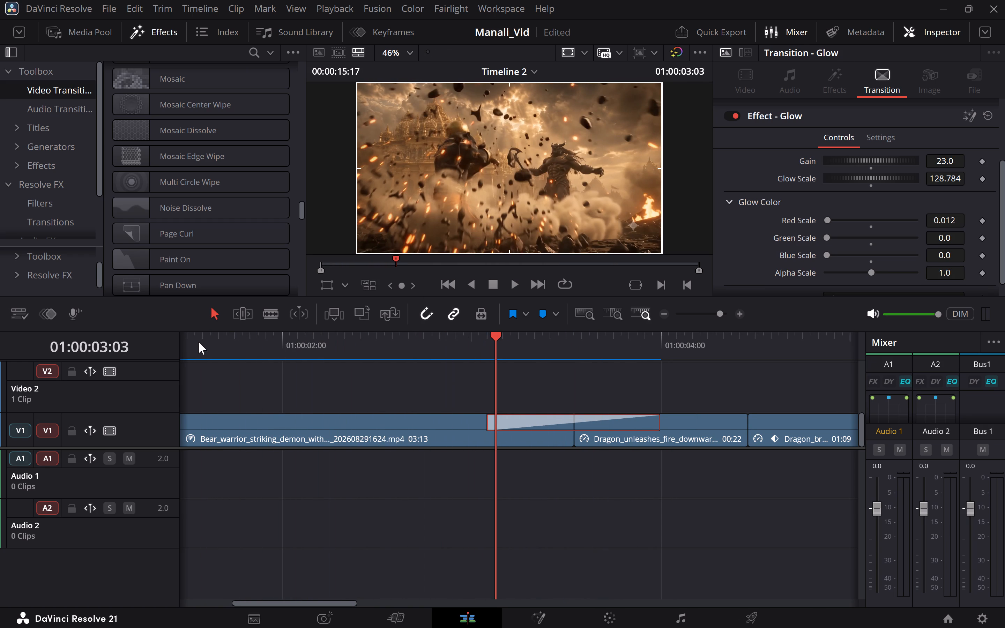
{"action": "left_click", "coordinate": [190, 343]}
{"action": "key", "text": "space"}
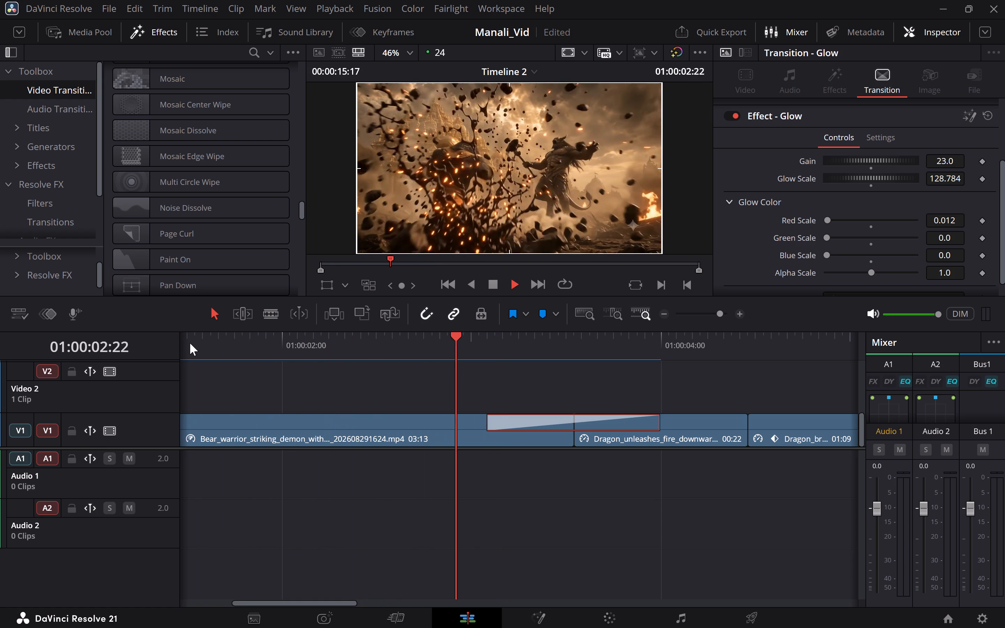
{"action": "key", "text": "space"}
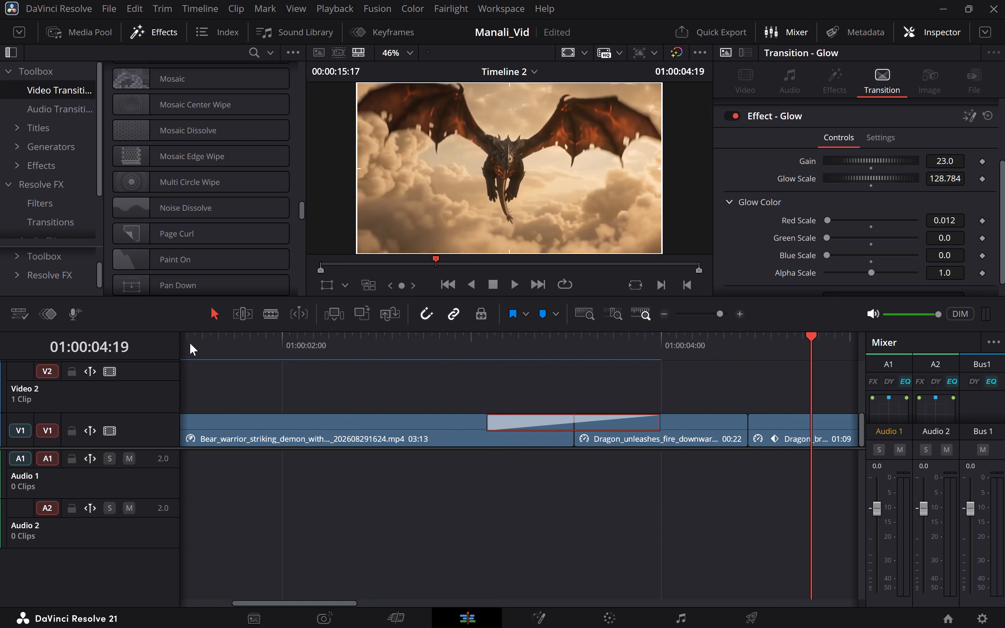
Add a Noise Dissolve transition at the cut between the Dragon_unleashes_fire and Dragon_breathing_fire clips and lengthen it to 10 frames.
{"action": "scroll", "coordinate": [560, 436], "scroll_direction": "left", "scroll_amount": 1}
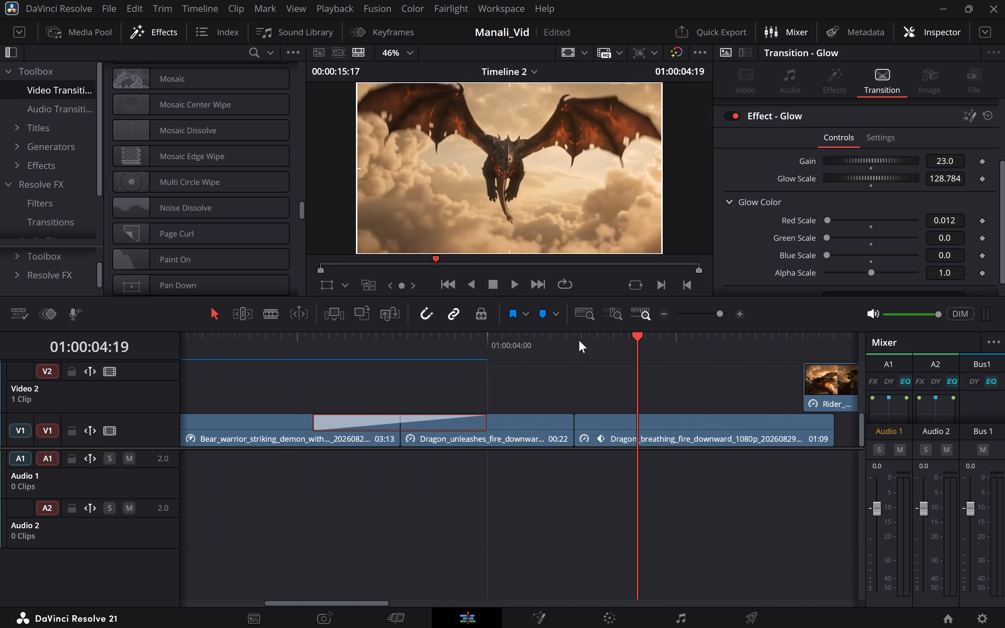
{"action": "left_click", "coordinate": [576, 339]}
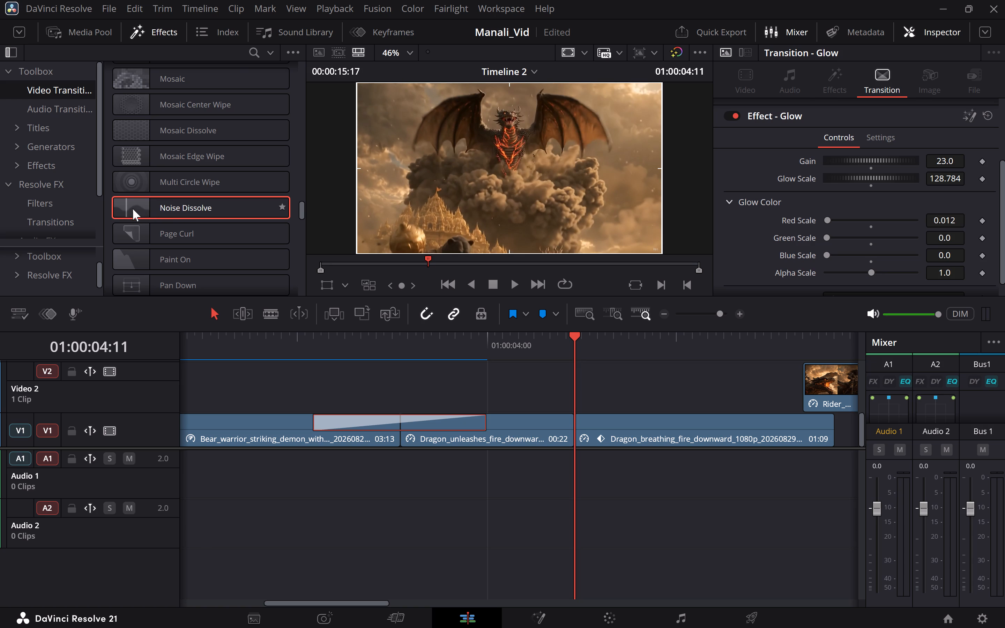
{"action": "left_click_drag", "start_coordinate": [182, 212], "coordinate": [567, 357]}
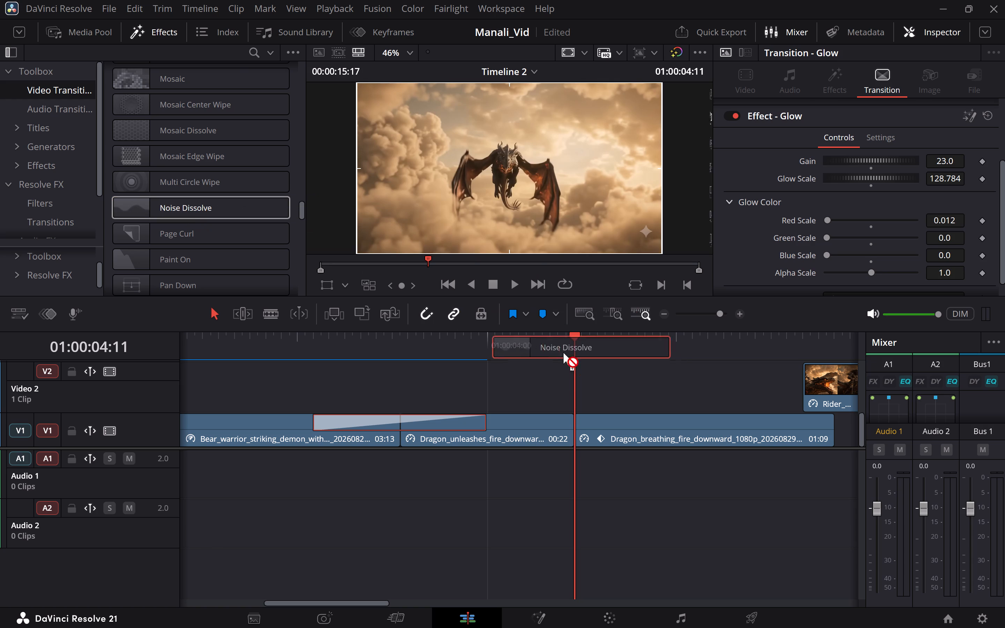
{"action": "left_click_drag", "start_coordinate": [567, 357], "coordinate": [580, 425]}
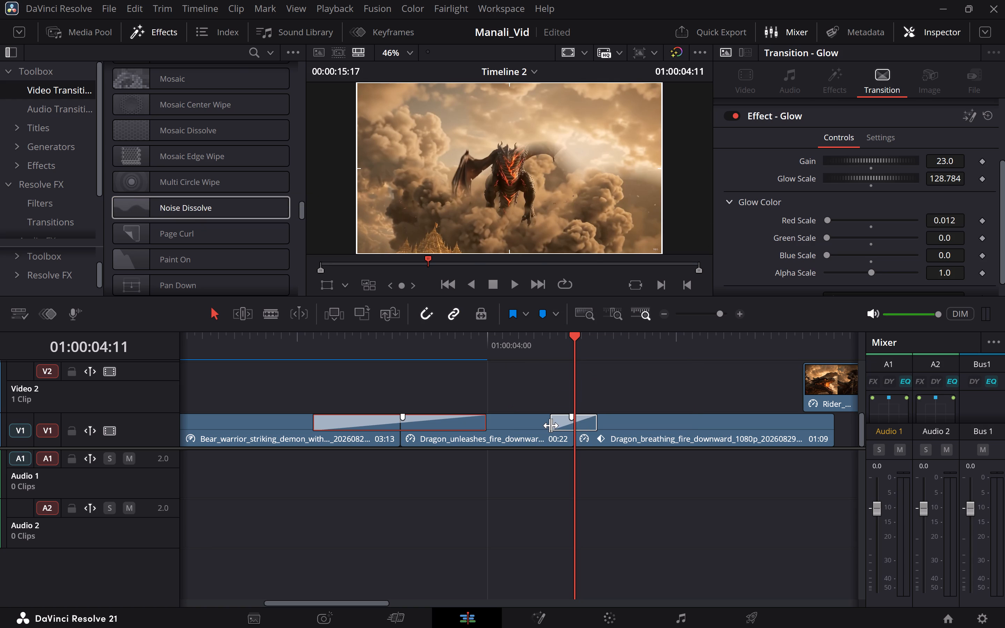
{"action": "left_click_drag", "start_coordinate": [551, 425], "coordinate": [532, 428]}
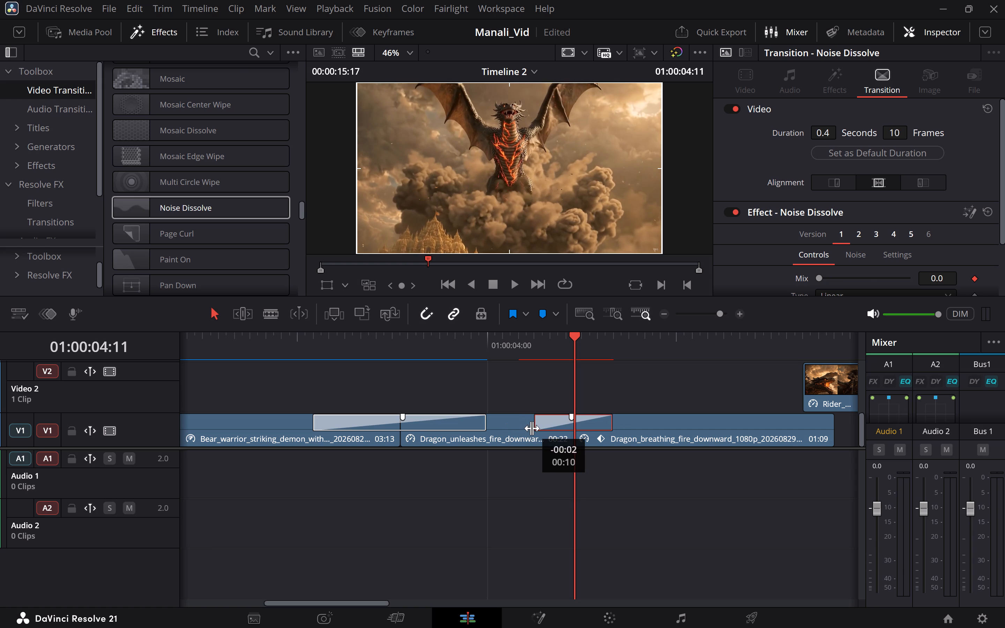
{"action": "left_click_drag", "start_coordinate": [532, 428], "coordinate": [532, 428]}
Play back the sequence through the Glow and Noise Dissolve transitions to check how the two dragon shots blend.
{"action": "left_click", "coordinate": [368, 342]}
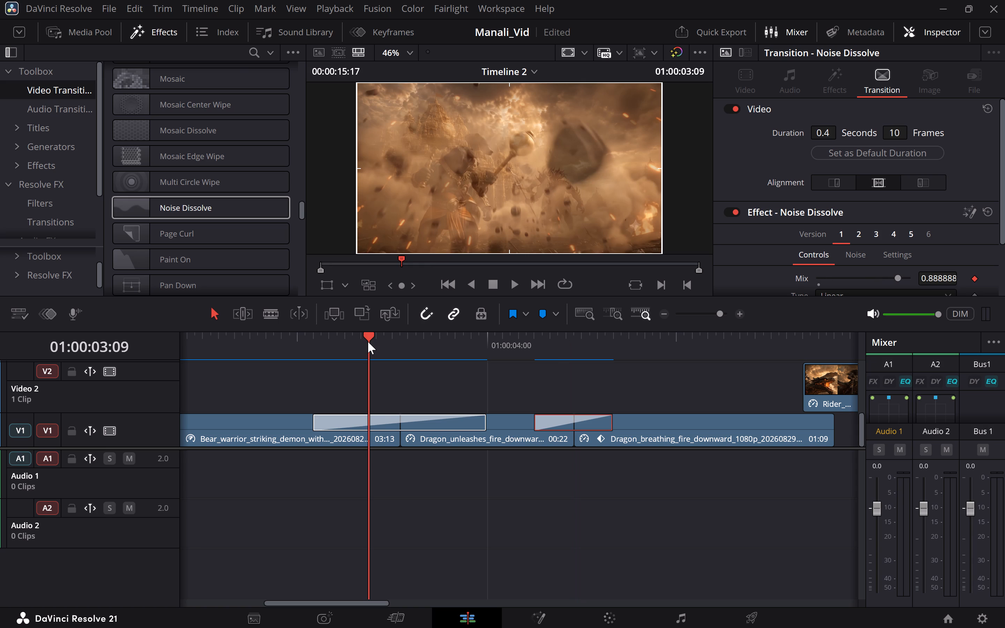
{"action": "key", "text": "space"}
{"action": "key", "text": "space"}
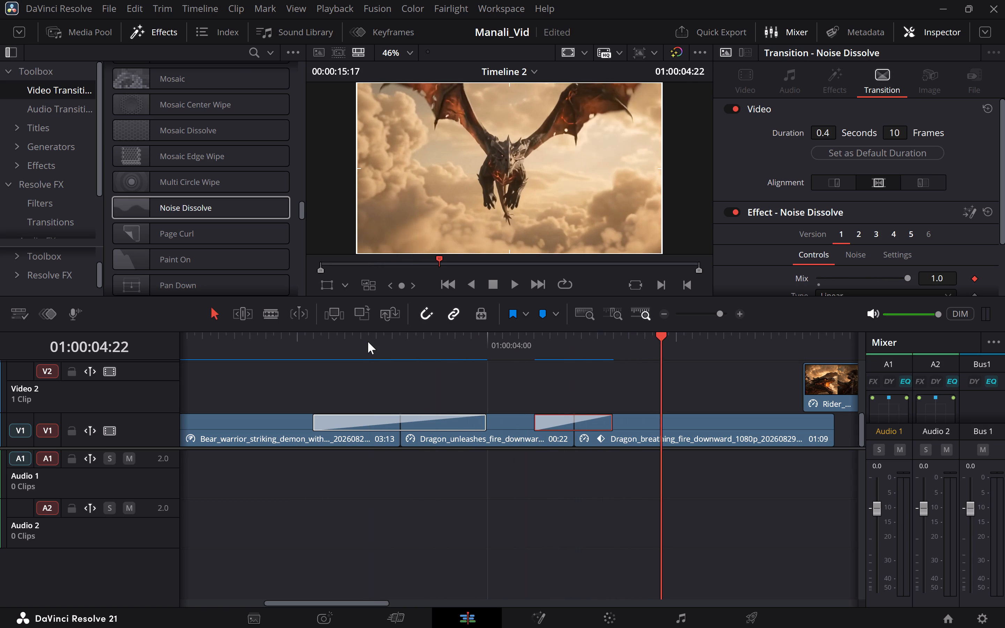
{"action": "left_click", "coordinate": [218, 343]}
{"action": "key", "text": "space"}
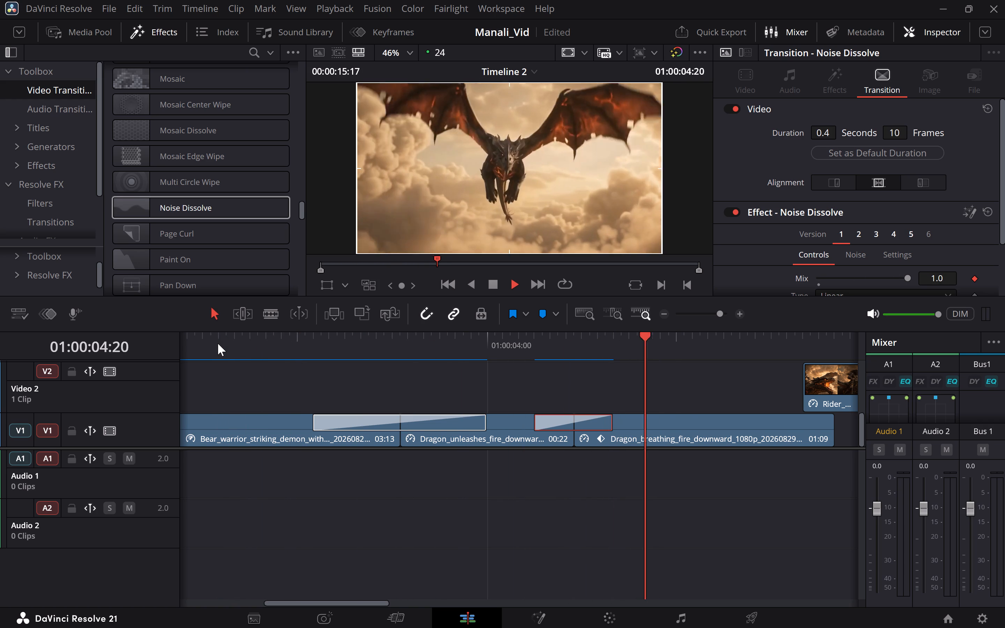
{"action": "key", "text": "space"}
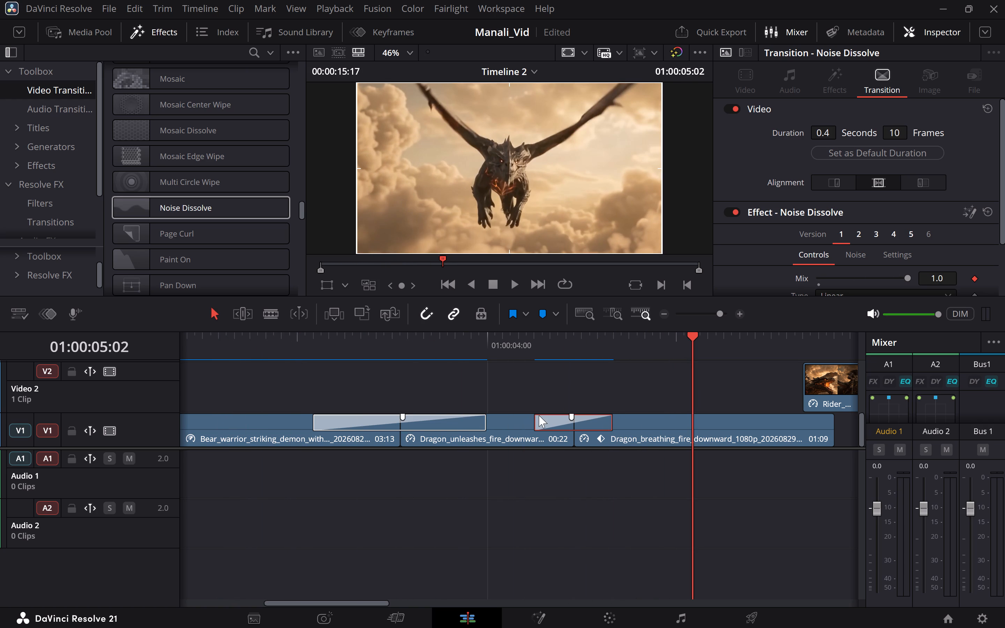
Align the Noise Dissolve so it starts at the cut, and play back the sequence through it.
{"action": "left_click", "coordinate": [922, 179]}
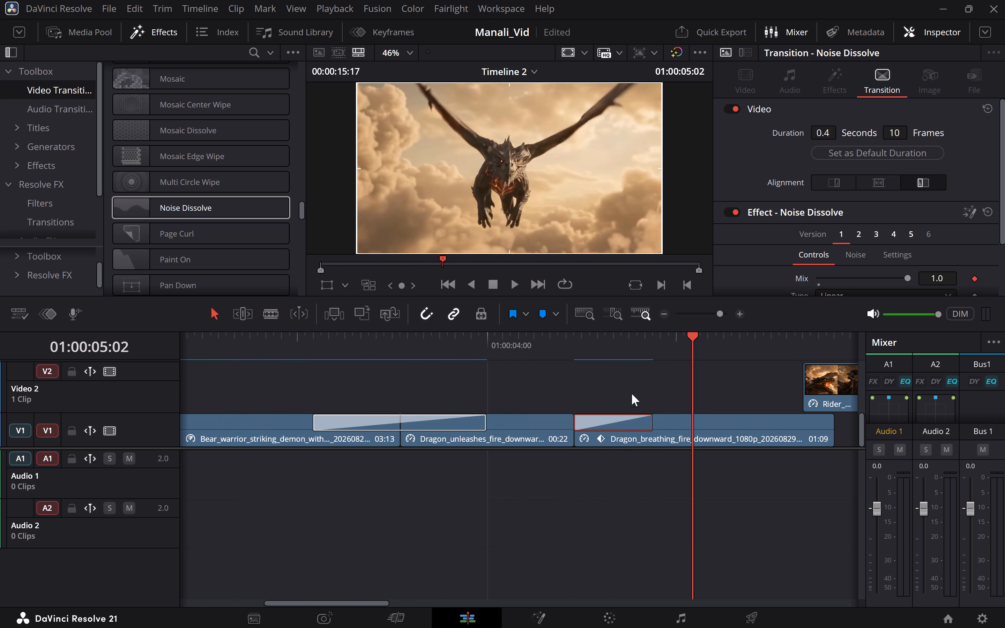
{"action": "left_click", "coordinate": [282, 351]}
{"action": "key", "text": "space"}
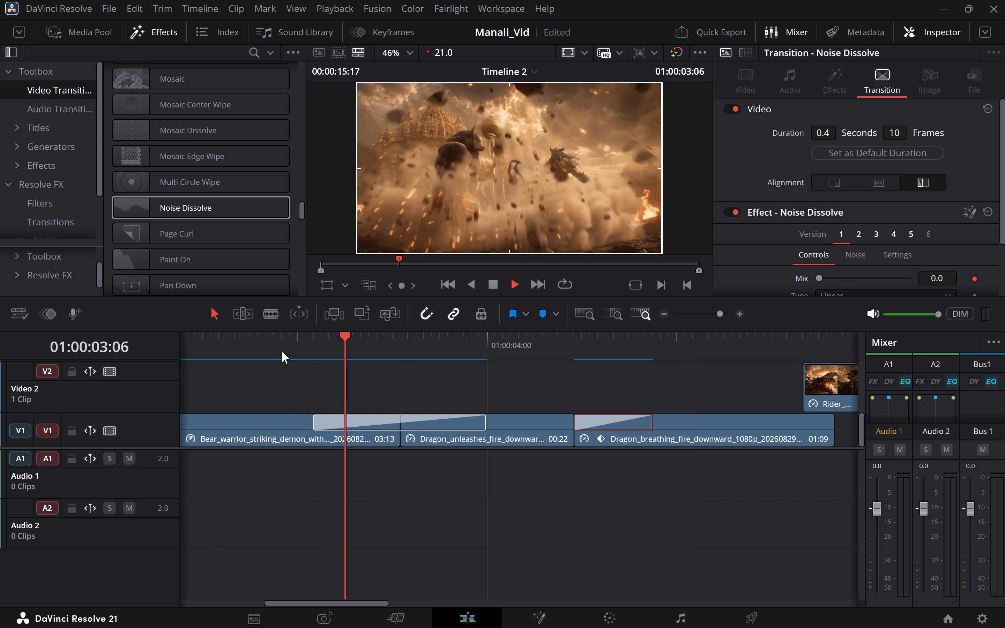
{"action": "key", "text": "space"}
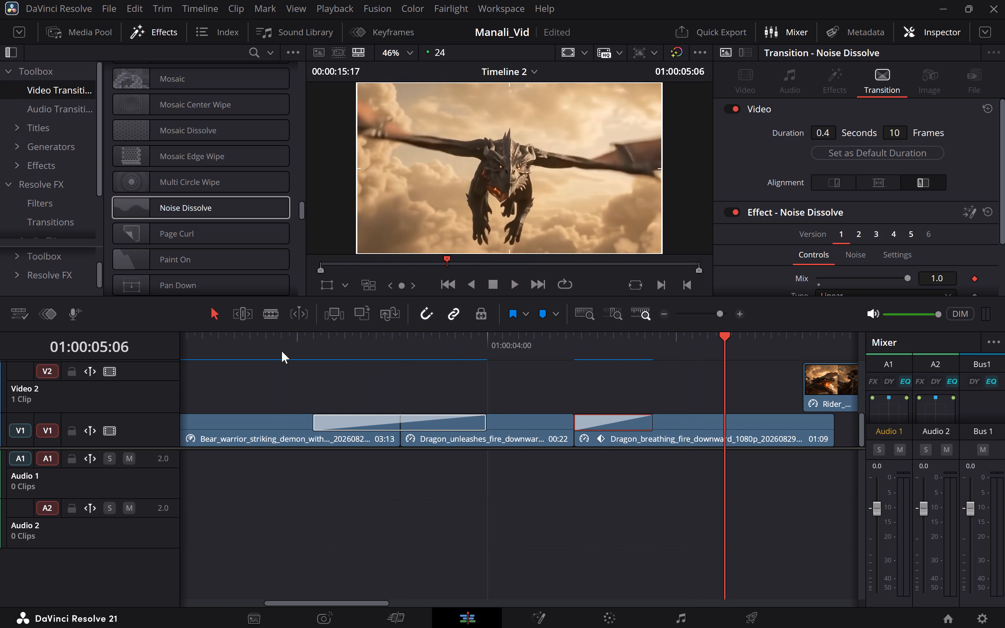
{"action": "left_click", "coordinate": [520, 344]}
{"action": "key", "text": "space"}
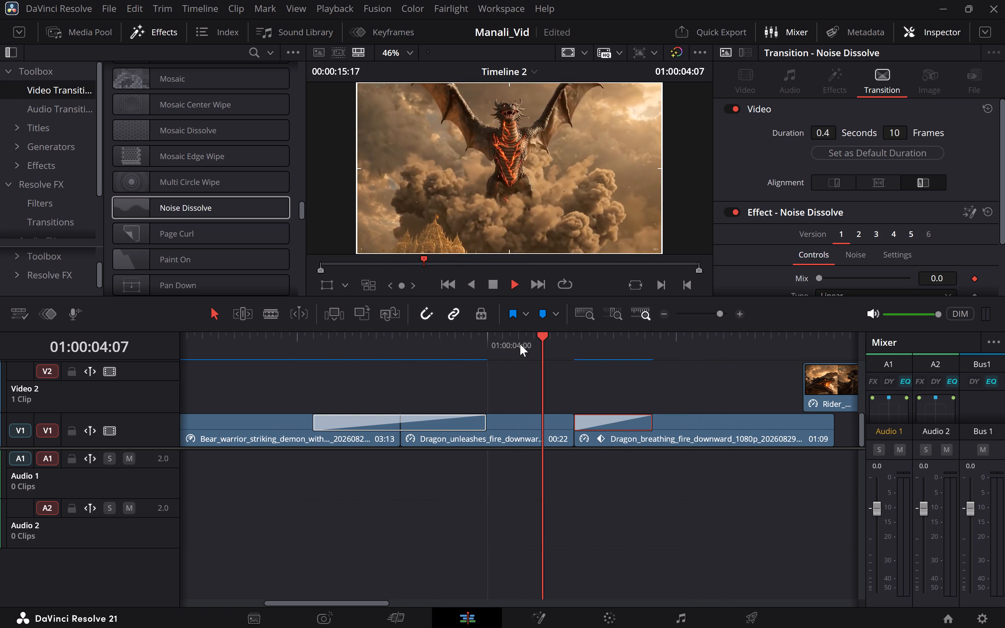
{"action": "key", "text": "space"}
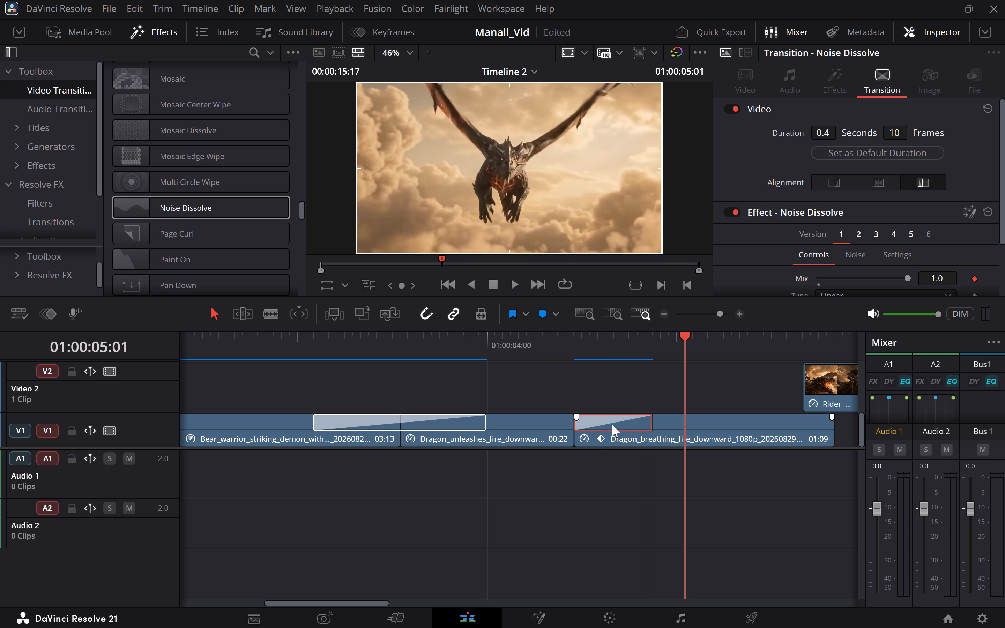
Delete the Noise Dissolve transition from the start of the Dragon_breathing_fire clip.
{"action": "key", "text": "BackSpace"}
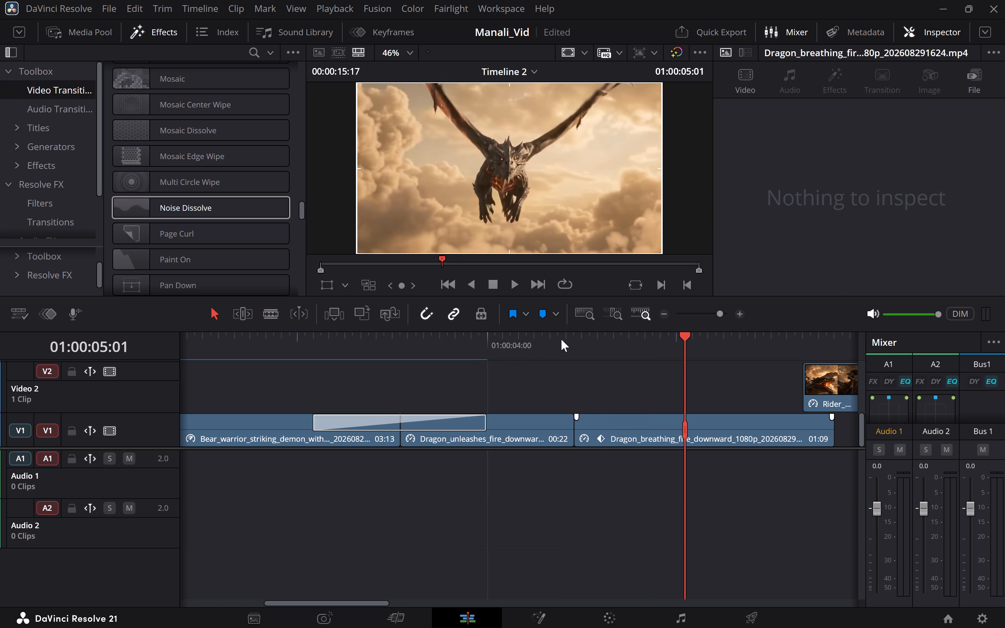
Add a Pan Down transition at the cut between the two dragon clips, centred on the edit, and lengthen it to 10 frames.
{"action": "left_click", "coordinate": [575, 339]}
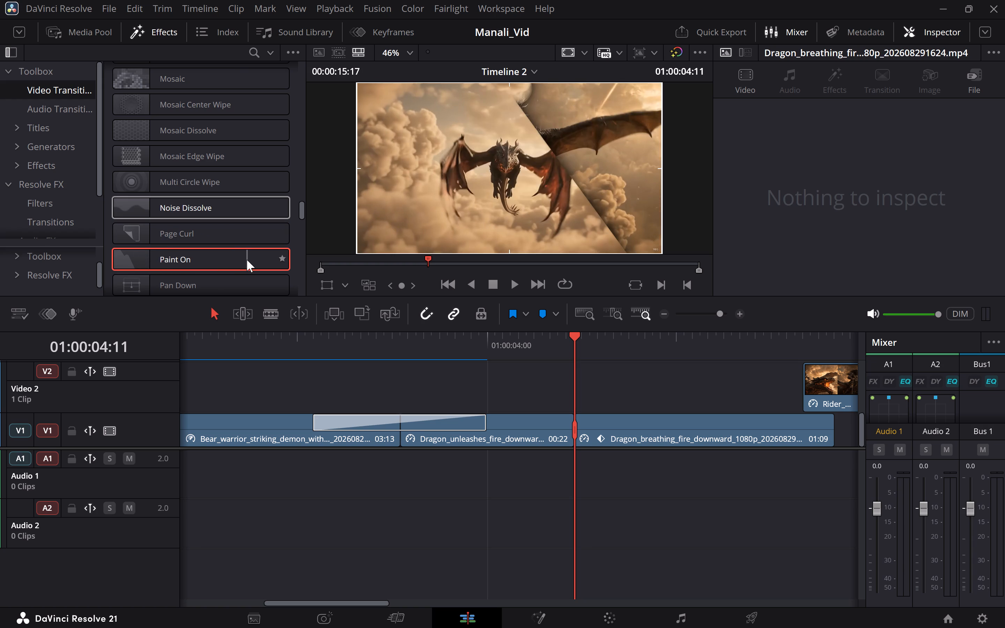
{"action": "scroll", "coordinate": [247, 260], "scroll_direction": "down", "scroll_amount": 1}
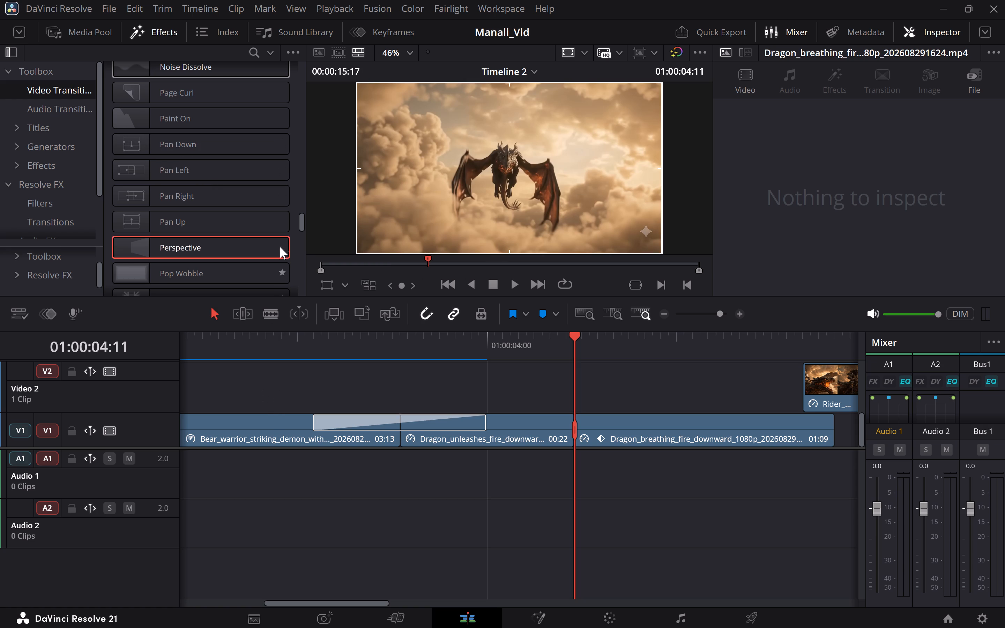
{"action": "left_click", "coordinate": [544, 340]}
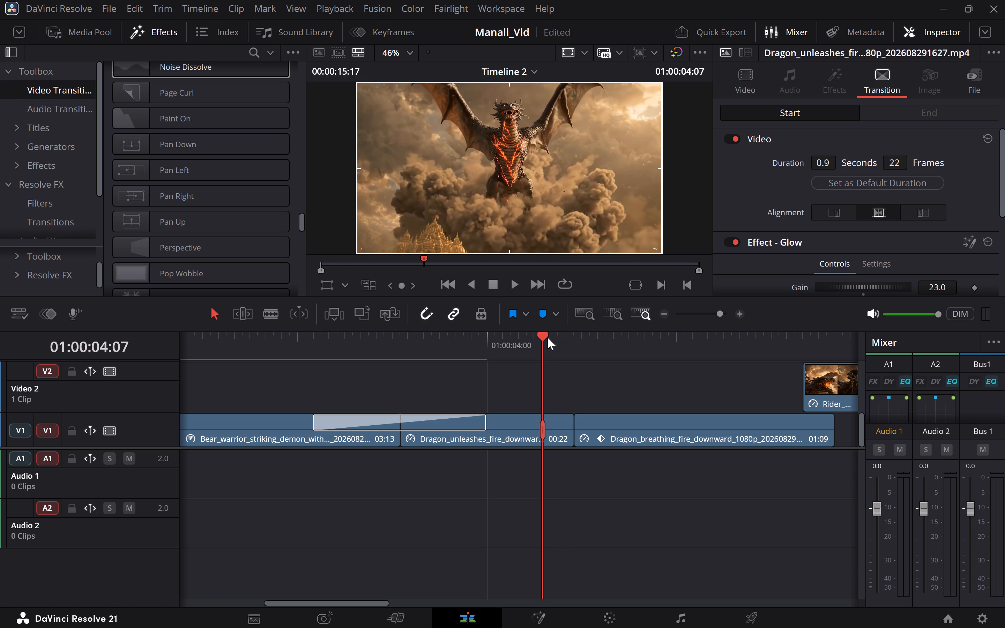
{"action": "left_click", "coordinate": [548, 337]}
{"action": "left_click", "coordinate": [576, 337]}
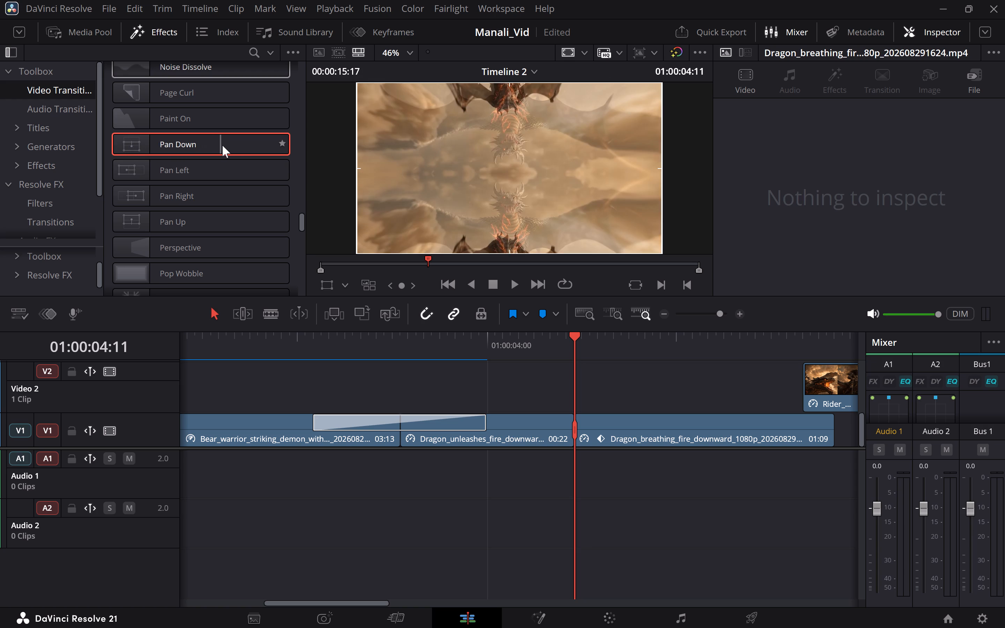
{"action": "left_click_drag", "start_coordinate": [187, 145], "coordinate": [560, 405]}
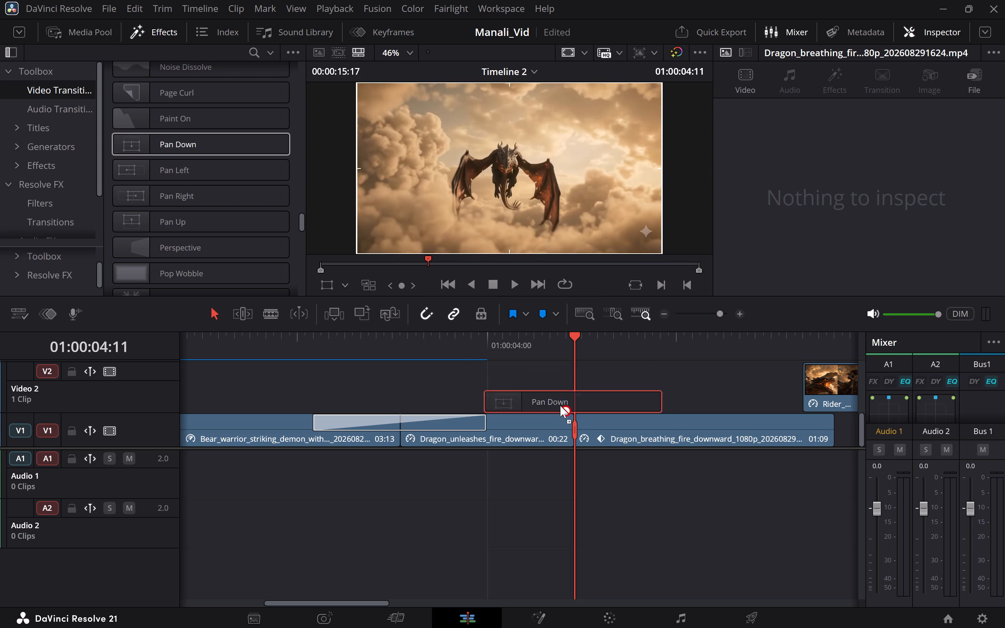
{"action": "left_click_drag", "start_coordinate": [560, 405], "coordinate": [573, 419]}
{"action": "left_click_drag", "start_coordinate": [551, 424], "coordinate": [533, 424]}
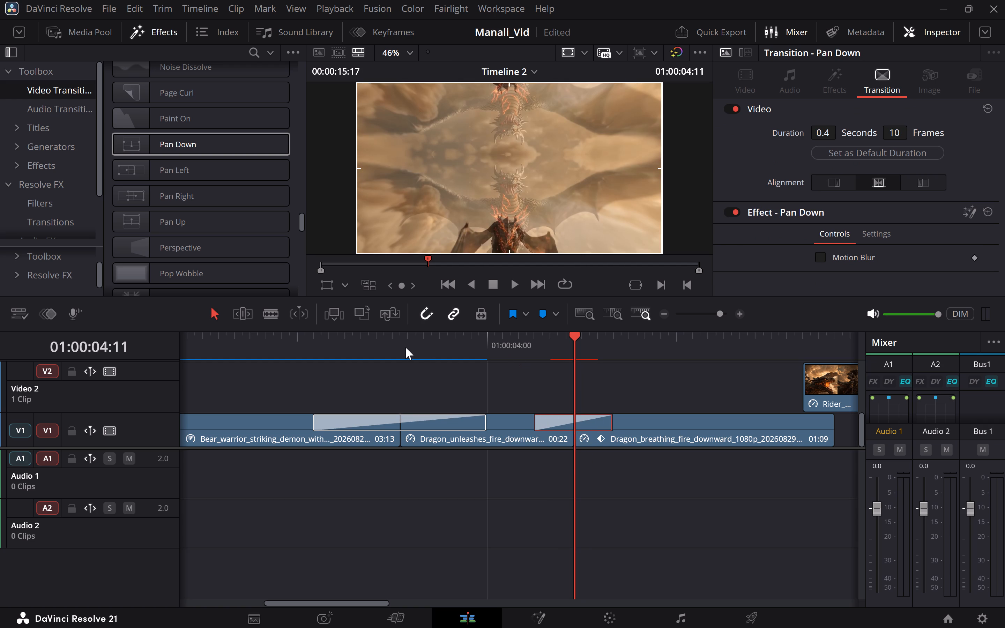
Review the sequence with the Pan Down transition, starting from 01:00:03:03 within the Glow transition.
{"action": "left_click", "coordinate": [323, 344]}
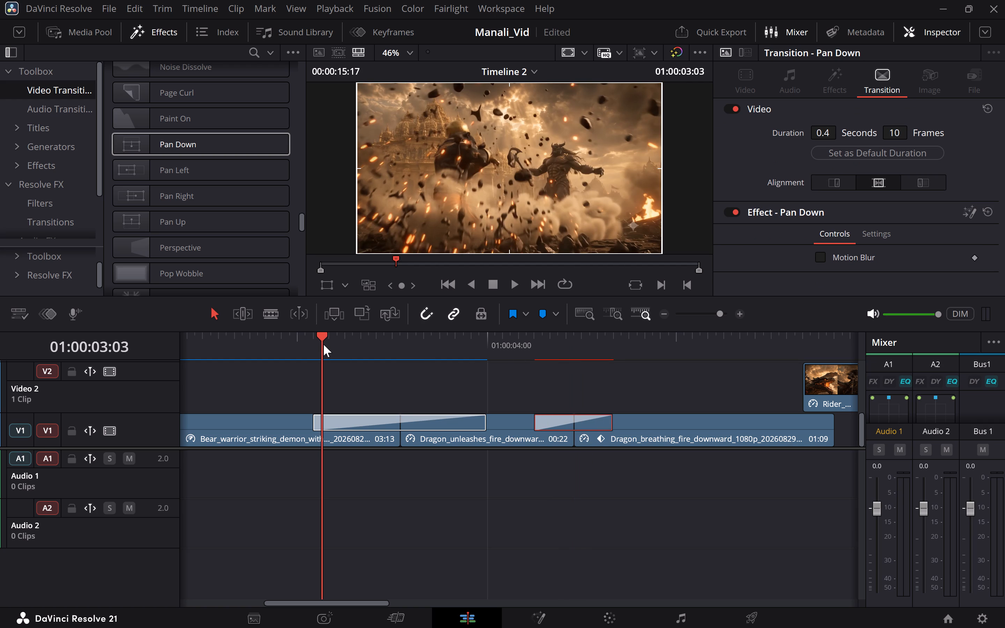
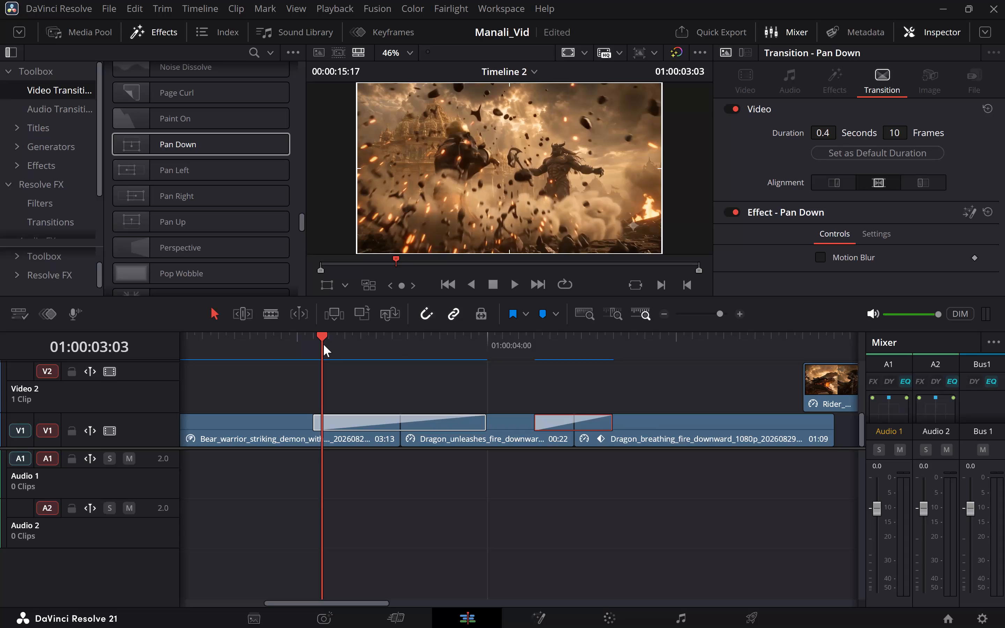
Play back the bear warrior clip into the dragon clip, both in the viewer and full screen, to review the transition.
{"action": "scroll", "coordinate": [323, 344], "scroll_direction": "right", "scroll_amount": 3}
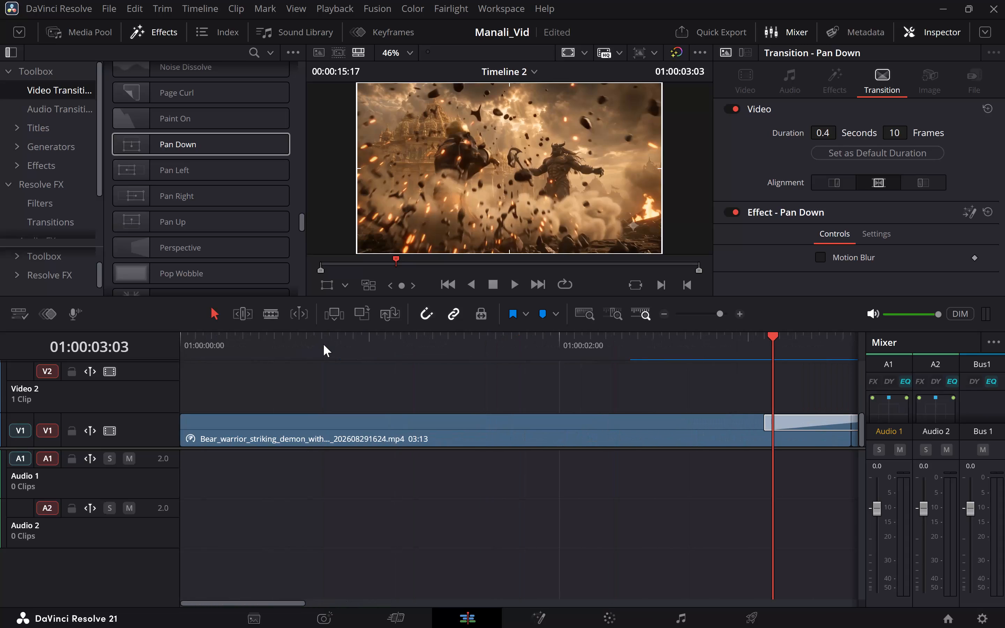
{"action": "scroll", "coordinate": [323, 344], "scroll_direction": "right", "scroll_amount": 1}
{"action": "left_click", "coordinate": [400, 340]}
{"action": "key", "text": "space"}
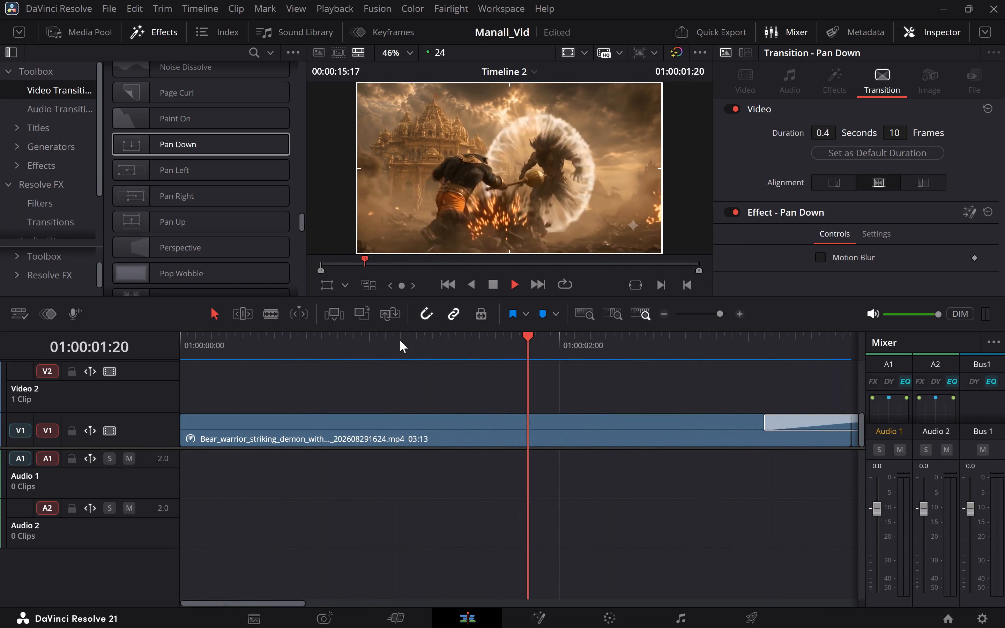
{"action": "key", "text": "space"}
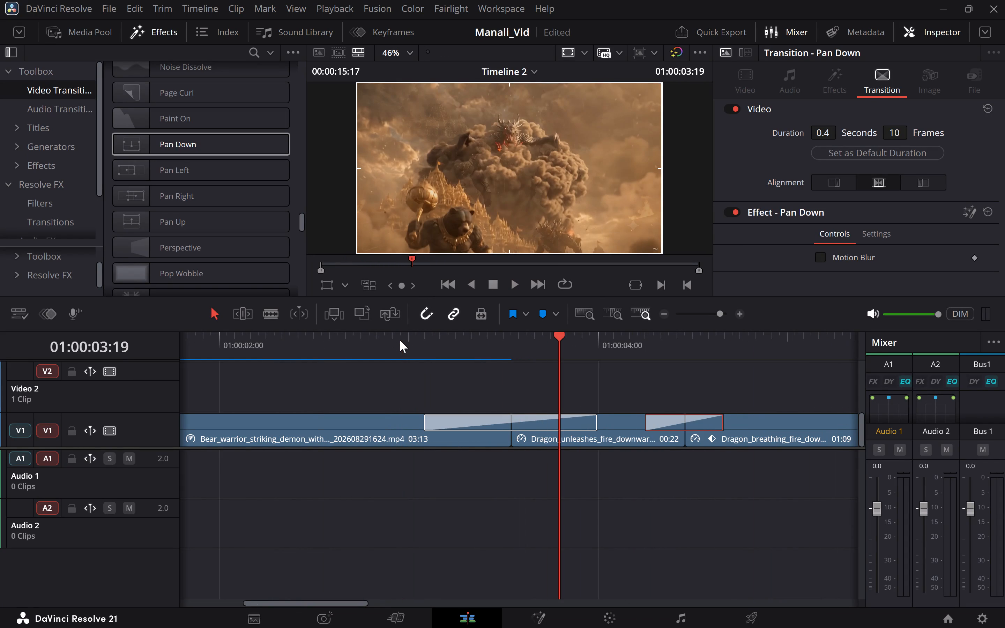
{"action": "right_click", "coordinate": [400, 340]}
{"action": "left_click", "coordinate": [329, 340]}
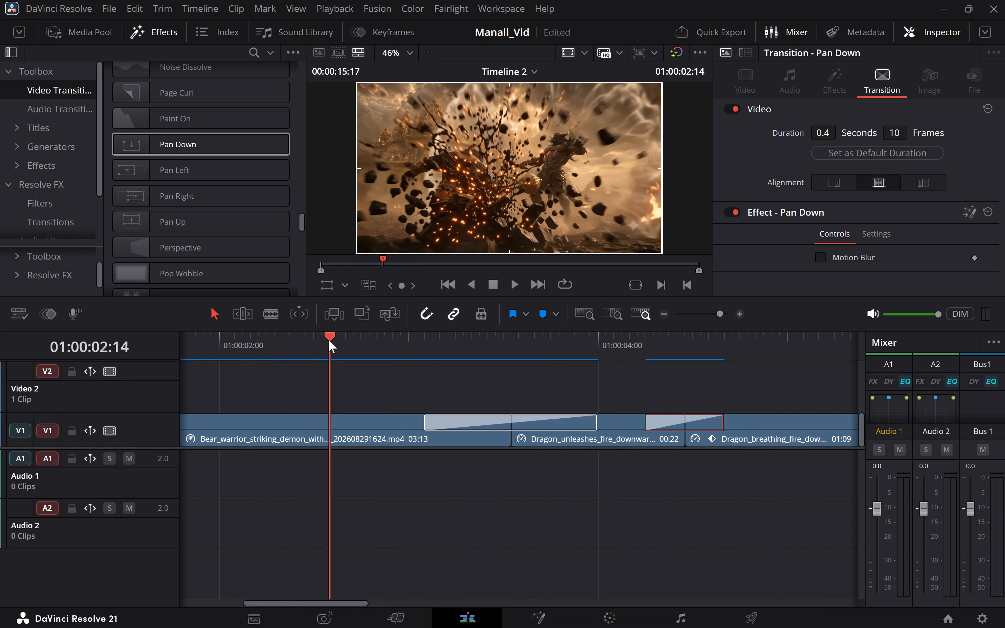
{"action": "key", "text": "ctrl+f"}
{"action": "key", "text": "space"}
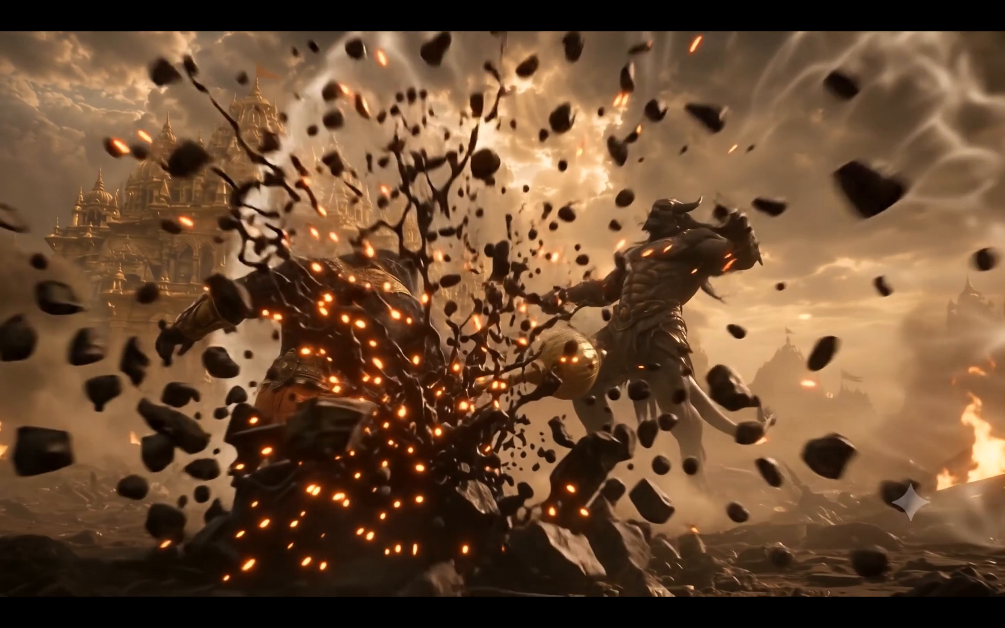
{"action": "key", "text": "space"}
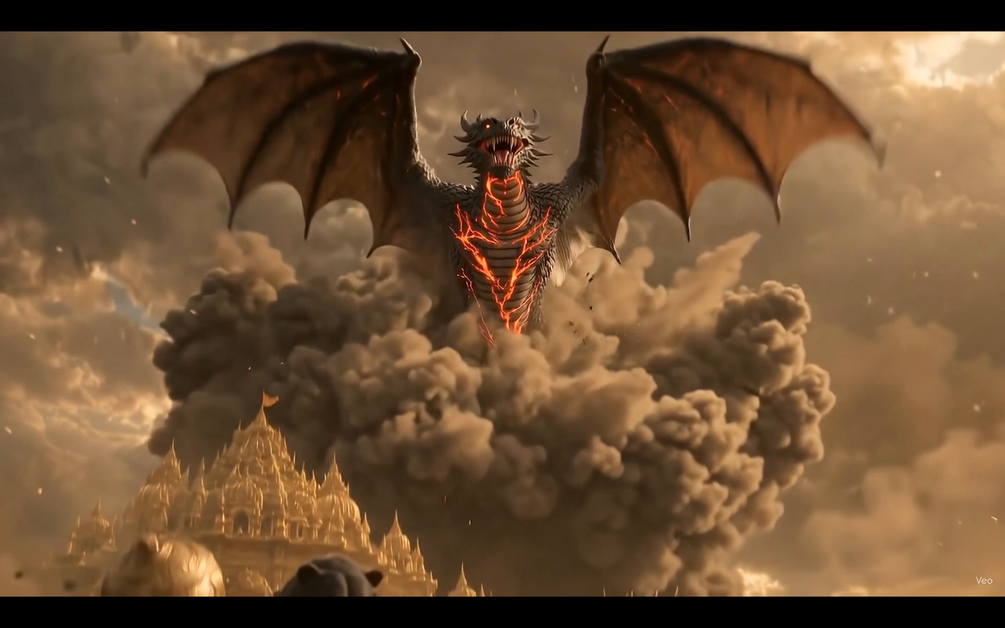
{"action": "key", "text": "ctrl+f"}
Set the Glow Color Red Scale to 0.0 on the Glow transition between the bear warrior and dragon clips.
{"action": "left_click", "coordinate": [432, 425]}
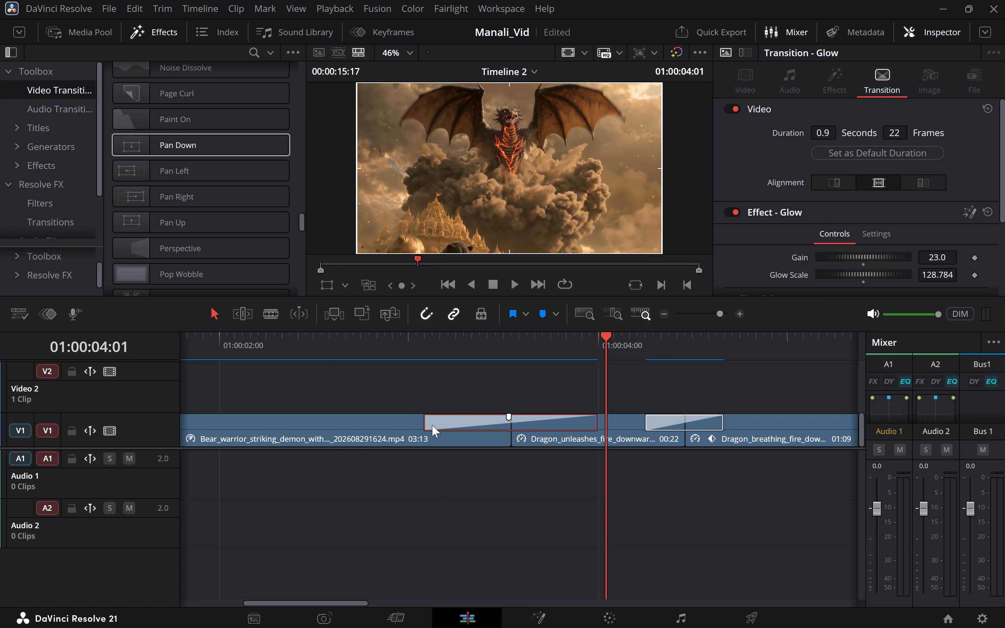
{"action": "scroll", "coordinate": [812, 247], "scroll_direction": "down", "scroll_amount": 1}
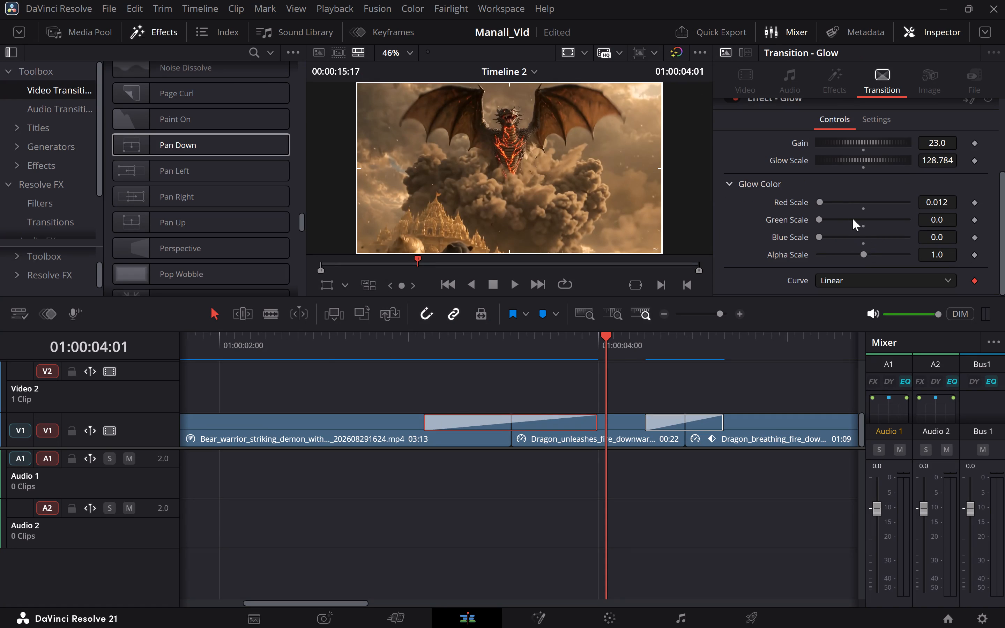
{"action": "left_click_drag", "start_coordinate": [822, 201], "coordinate": [802, 201]}
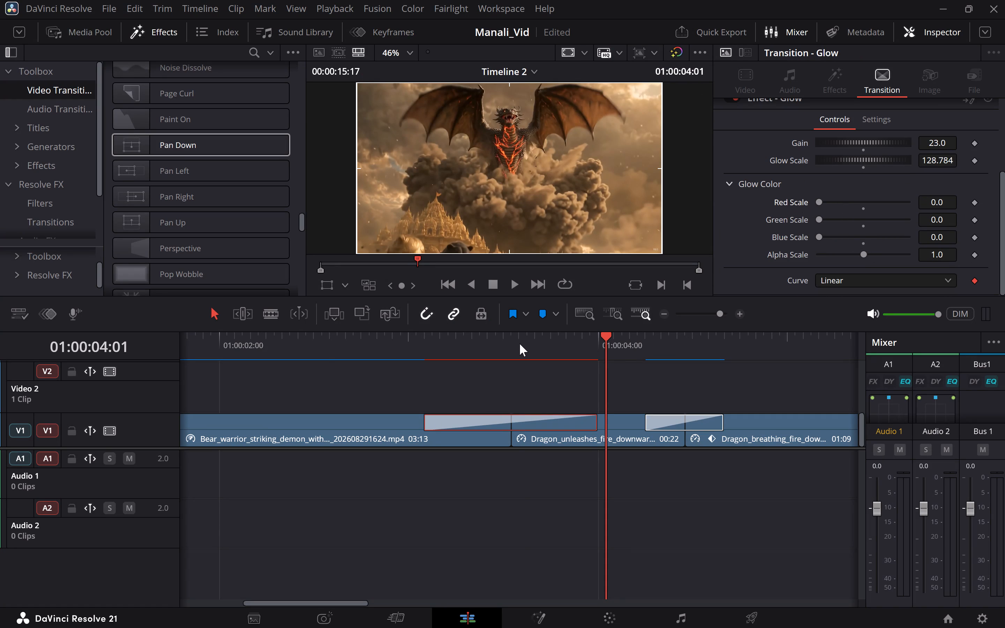
Check frames within the Glow transition and play back through both transitions to review the adjusted glow.
{"action": "left_click", "coordinate": [520, 344]}
{"action": "left_click", "coordinate": [478, 343]}
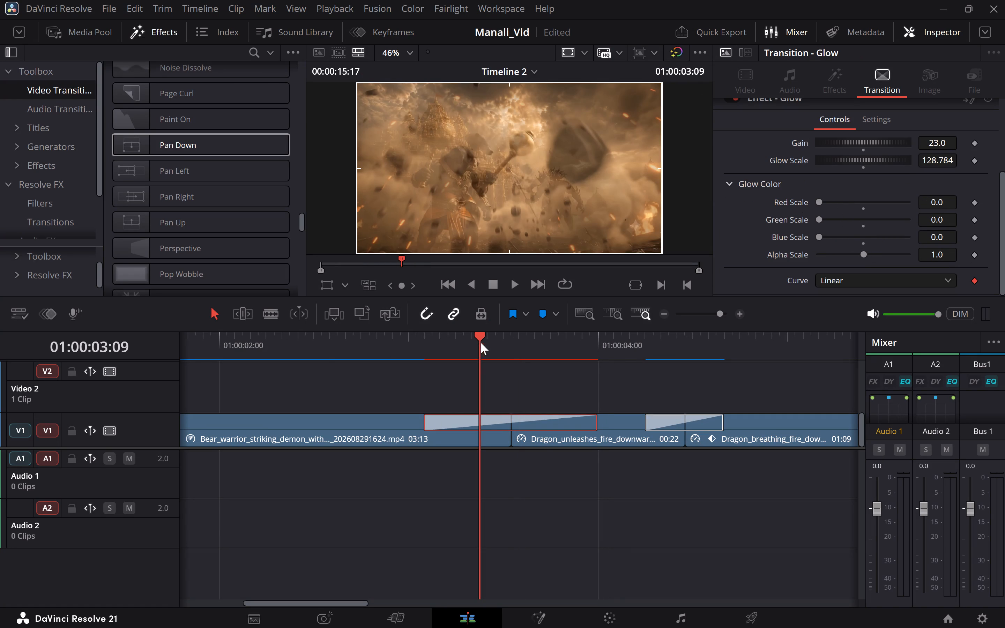
{"action": "left_click", "coordinate": [541, 336]}
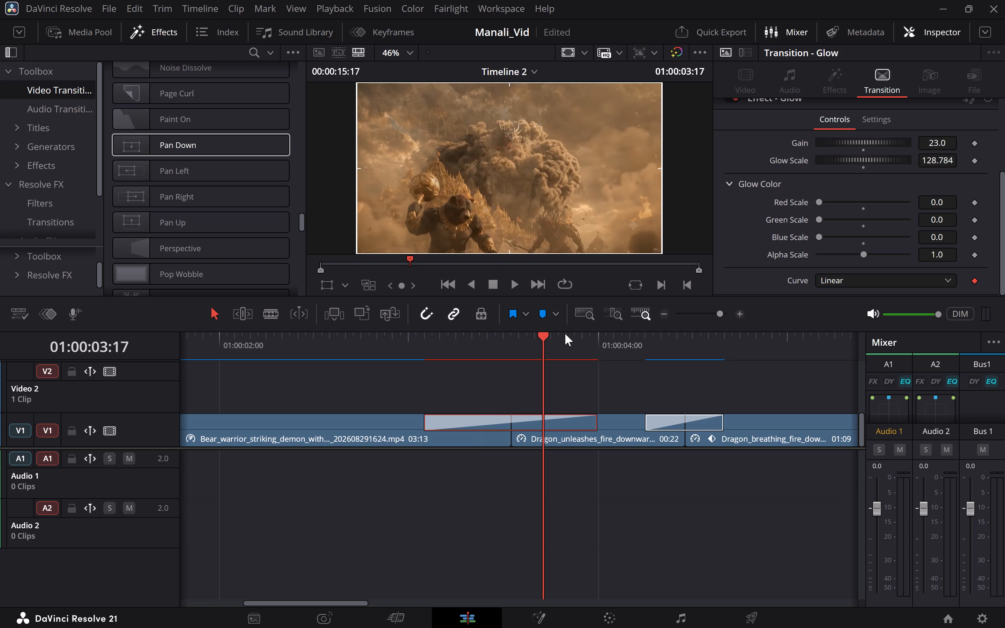
{"action": "left_click", "coordinate": [565, 334]}
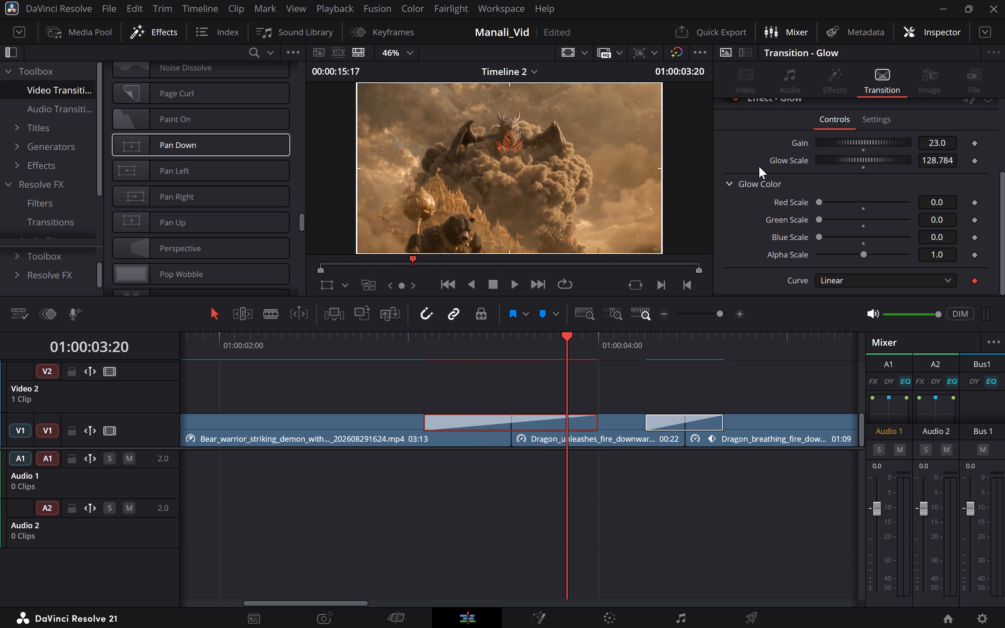
{"action": "scroll", "coordinate": [763, 160], "scroll_direction": "up", "scroll_amount": 1}
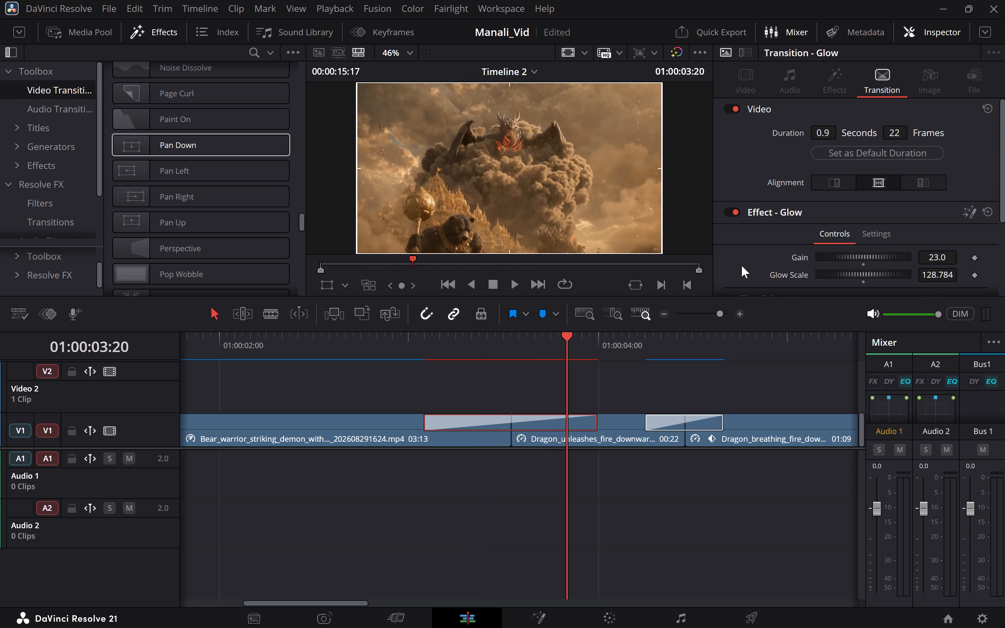
{"action": "scroll", "coordinate": [742, 266], "scroll_direction": "down", "scroll_amount": 3}
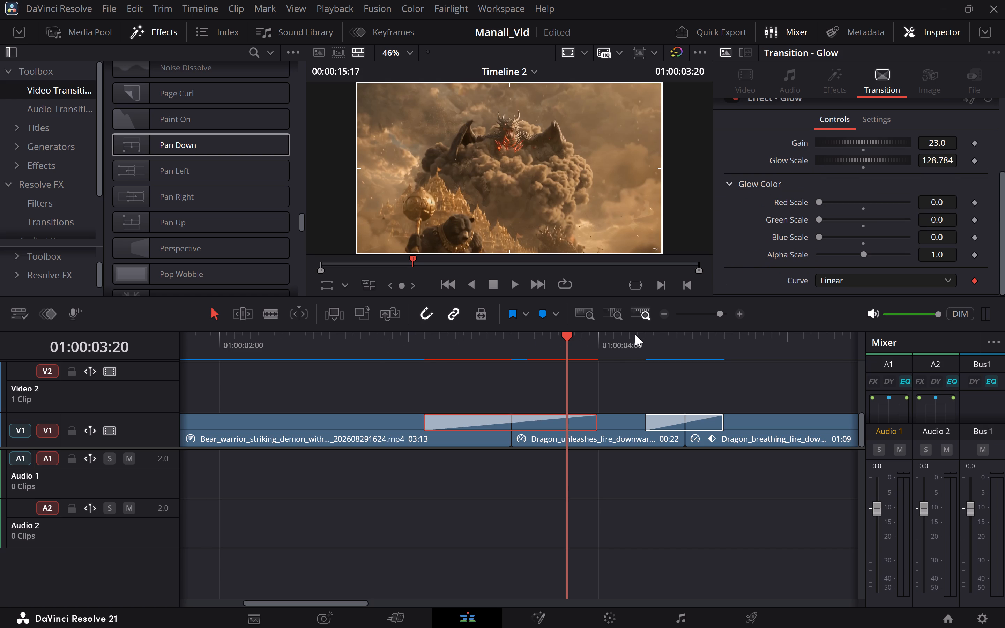
{"action": "left_click", "coordinate": [610, 335]}
{"action": "key", "text": "space"}
{"action": "key", "text": "space"}
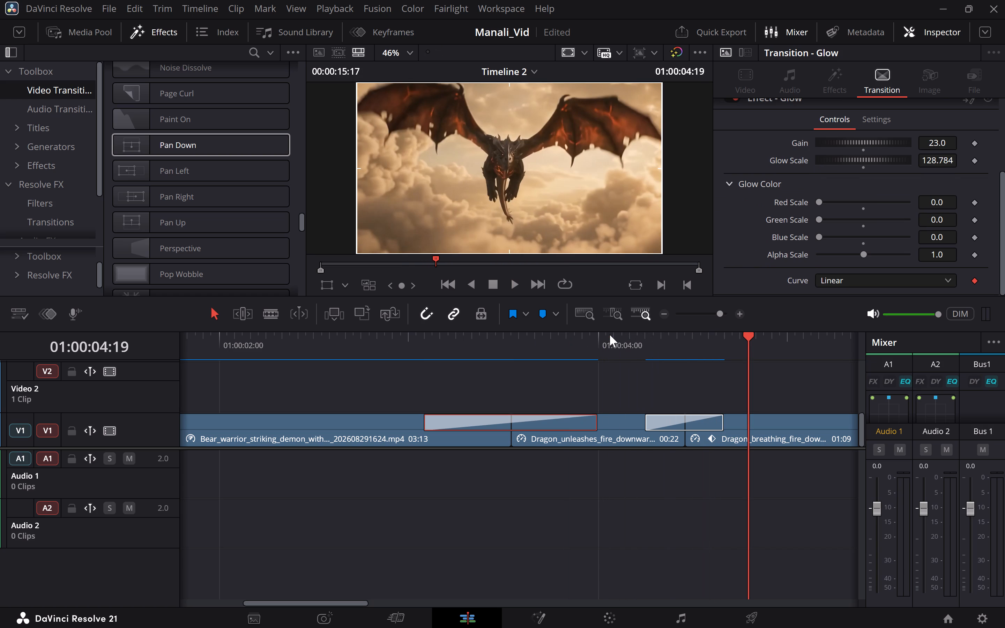
{"action": "left_click", "coordinate": [372, 342]}
{"action": "key", "text": "space"}
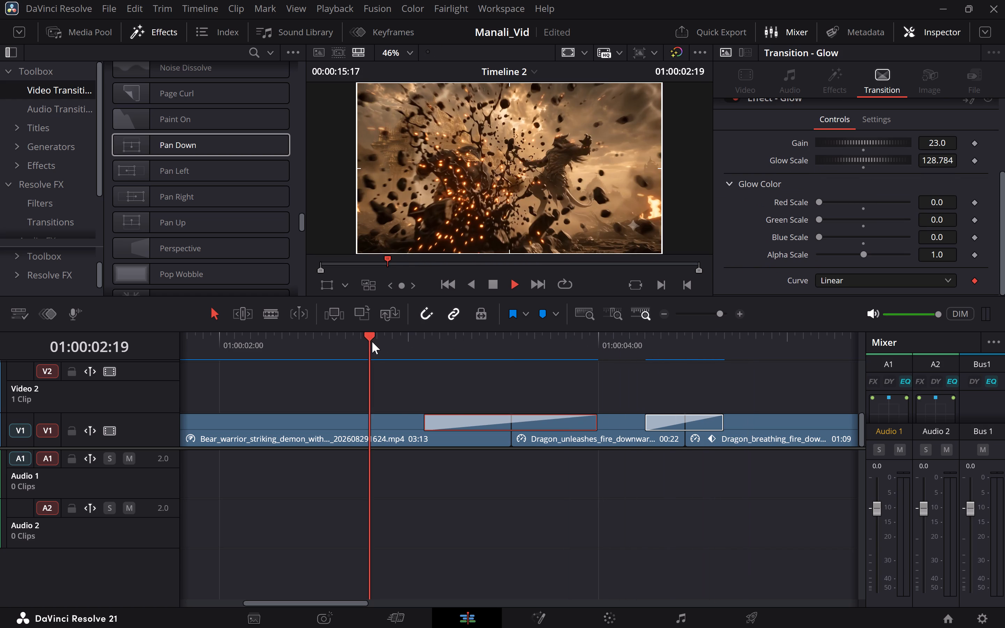
{"action": "key", "text": "space"}
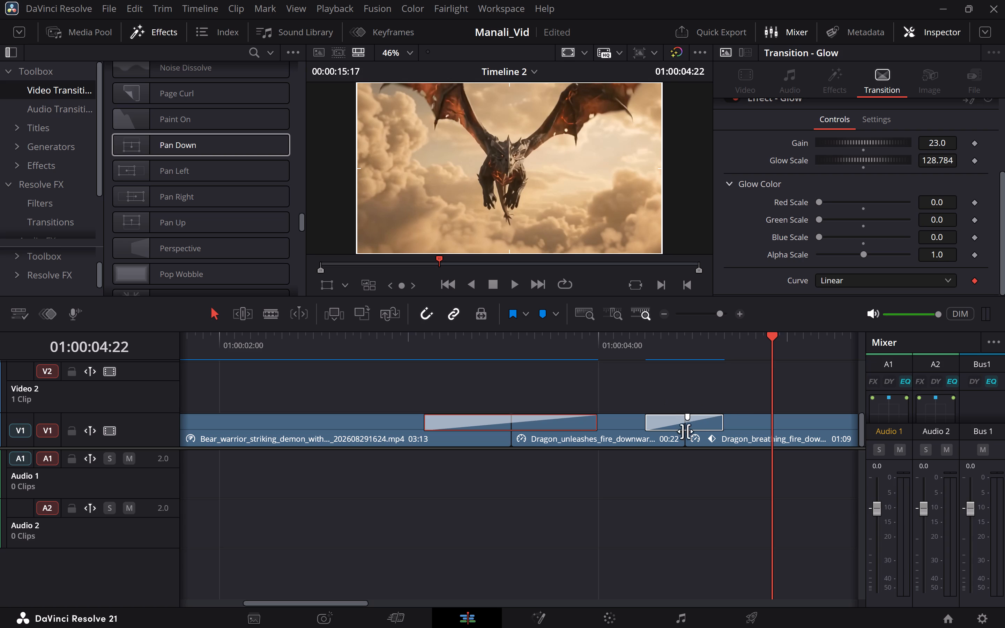
Enable Motion Blur on the Pan Down transition between the two dragon clips.
{"action": "left_click", "coordinate": [656, 416]}
{"action": "scroll", "coordinate": [799, 195], "scroll_direction": "down", "scroll_amount": 1}
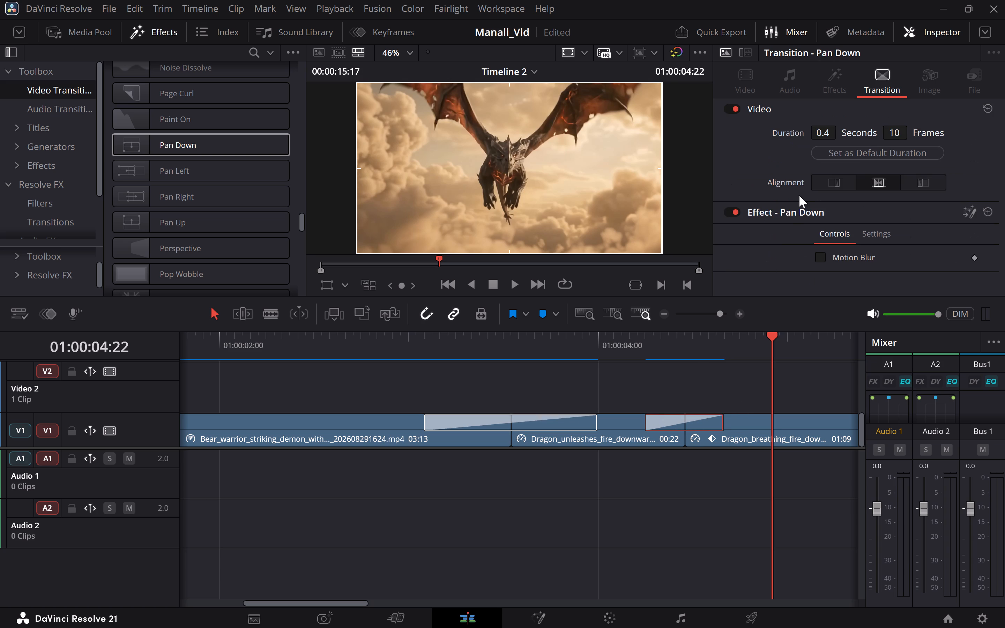
{"action": "scroll", "coordinate": [799, 195], "scroll_direction": "down", "scroll_amount": 1}
{"action": "left_click", "coordinate": [869, 229]}
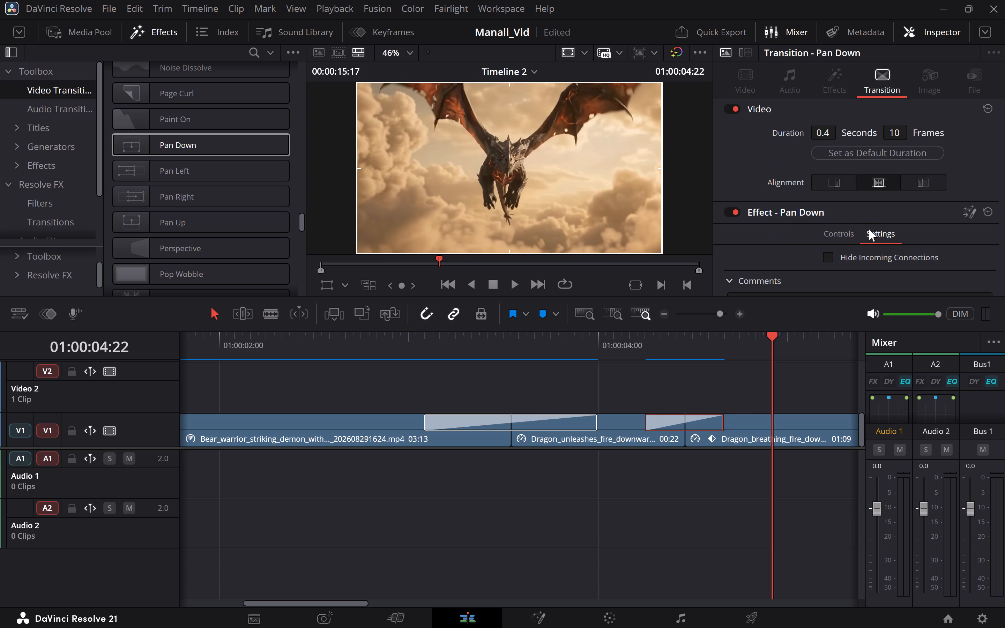
{"action": "scroll", "coordinate": [837, 232], "scroll_direction": "down", "scroll_amount": 1}
{"action": "scroll", "coordinate": [834, 202], "scroll_direction": "up", "scroll_amount": 2}
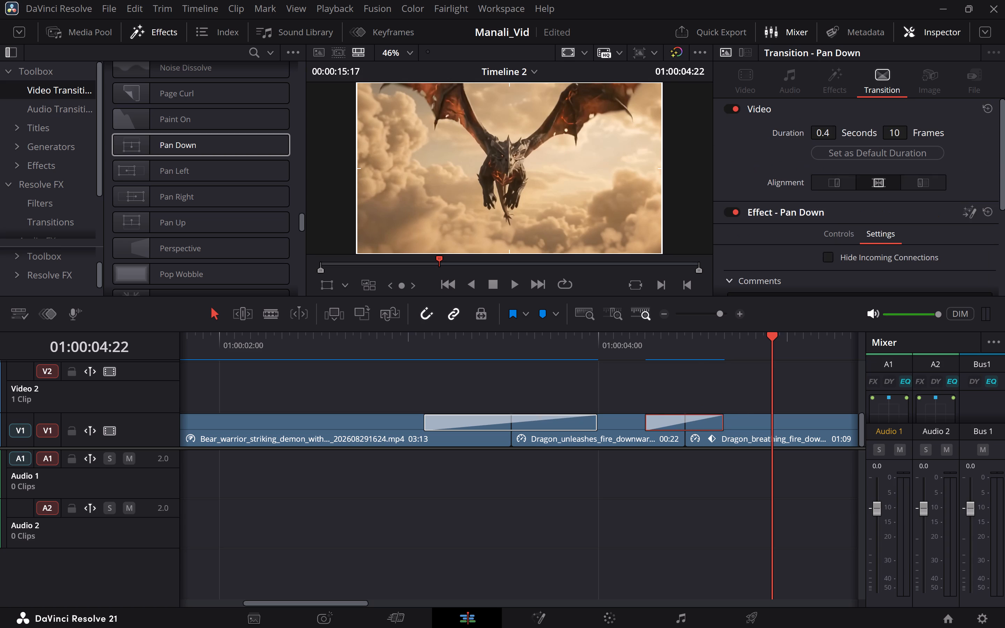
{"action": "left_click", "coordinate": [839, 237]}
{"action": "scroll", "coordinate": [839, 237], "scroll_direction": "down", "scroll_amount": 1}
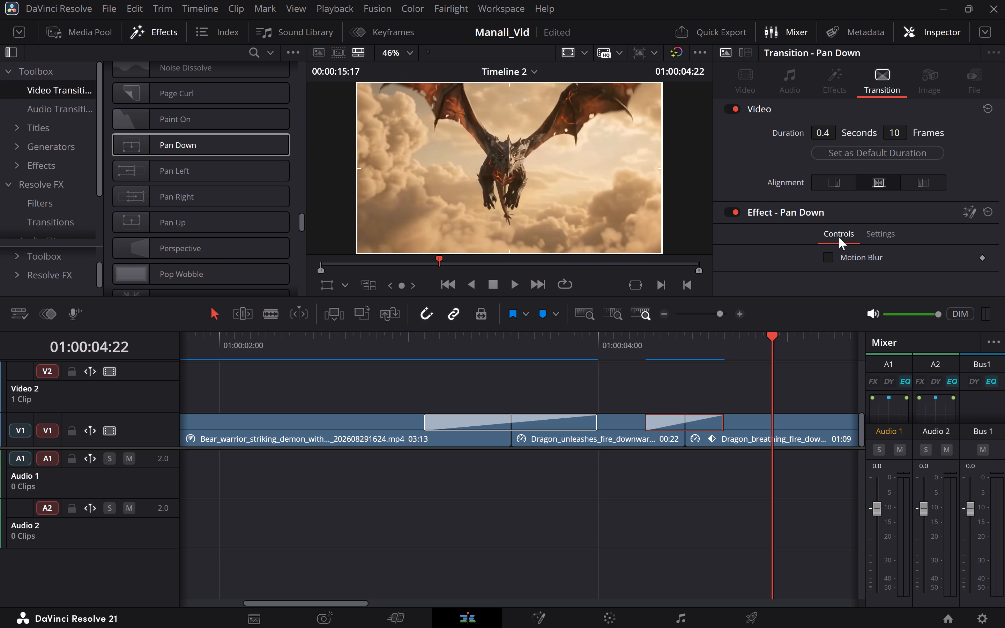
{"action": "scroll", "coordinate": [839, 237], "scroll_direction": "down", "scroll_amount": 1}
{"action": "scroll", "coordinate": [774, 260], "scroll_direction": "down", "scroll_amount": 2}
{"action": "scroll", "coordinate": [848, 258], "scroll_direction": "down", "scroll_amount": 1}
{"action": "left_click", "coordinate": [835, 232]}
{"action": "left_click", "coordinate": [855, 257]}
{"action": "scroll", "coordinate": [855, 257], "scroll_direction": "down", "scroll_amount": 1}
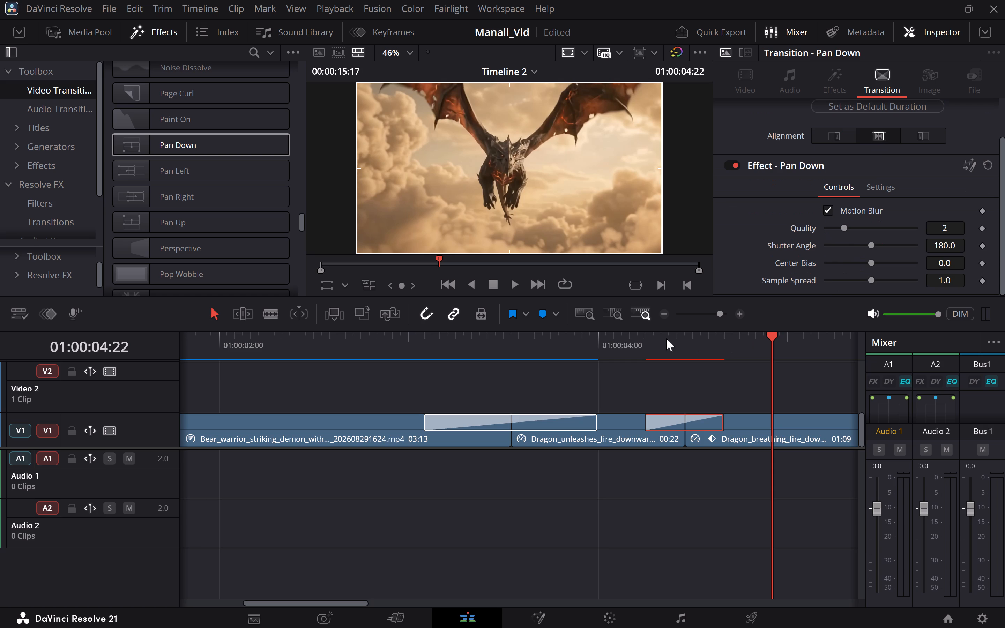
Play back the Pan Down transition twice to review it with Motion Blur.
{"action": "left_click", "coordinate": [618, 339]}
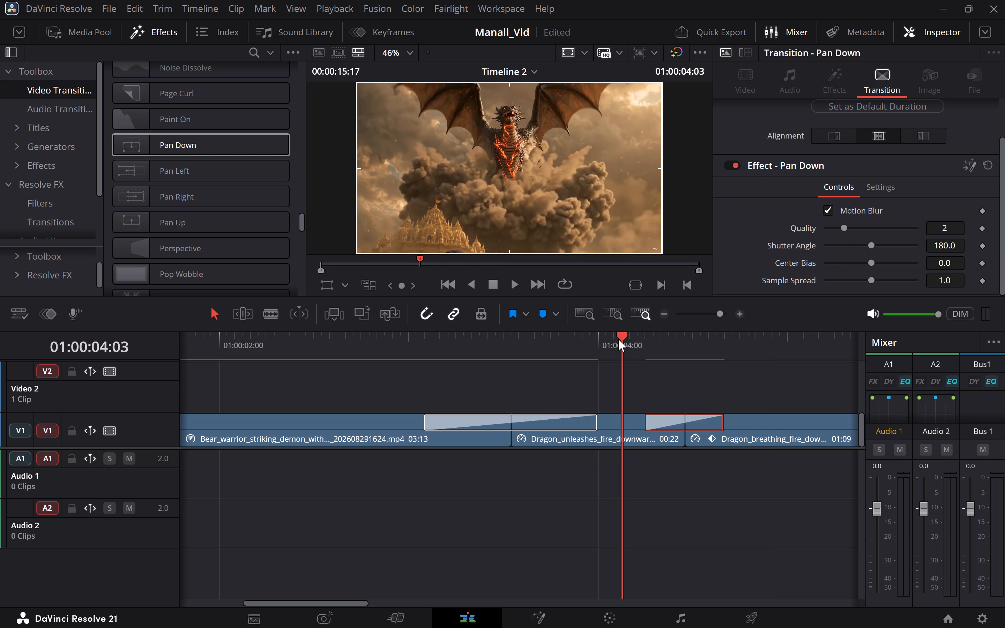
{"action": "key", "text": "space"}
{"action": "key", "text": "space"}
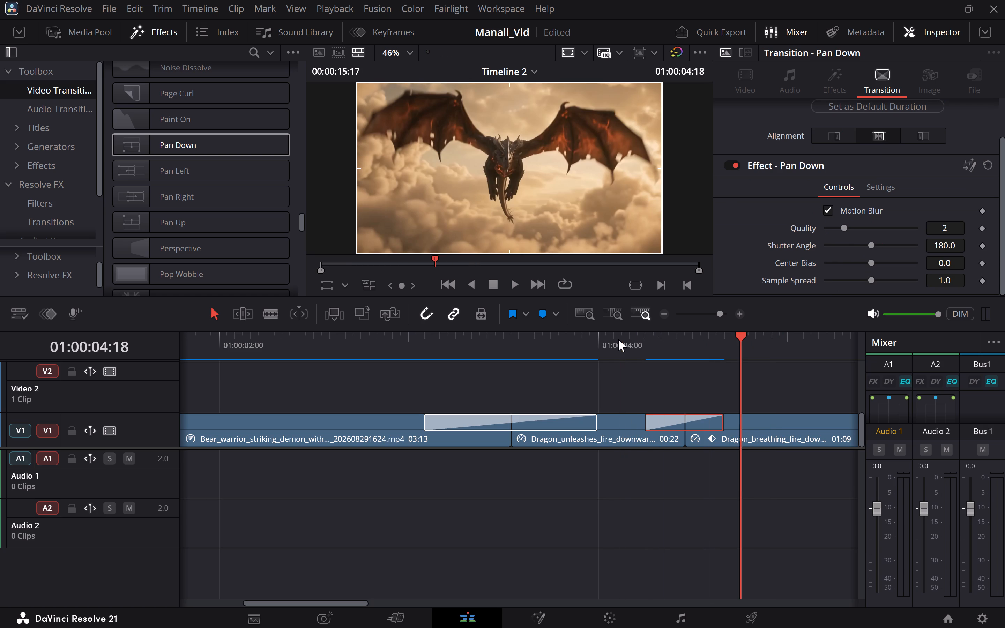
{"action": "left_click", "coordinate": [620, 340]}
{"action": "key", "text": "space"}
{"action": "key", "text": "space"}
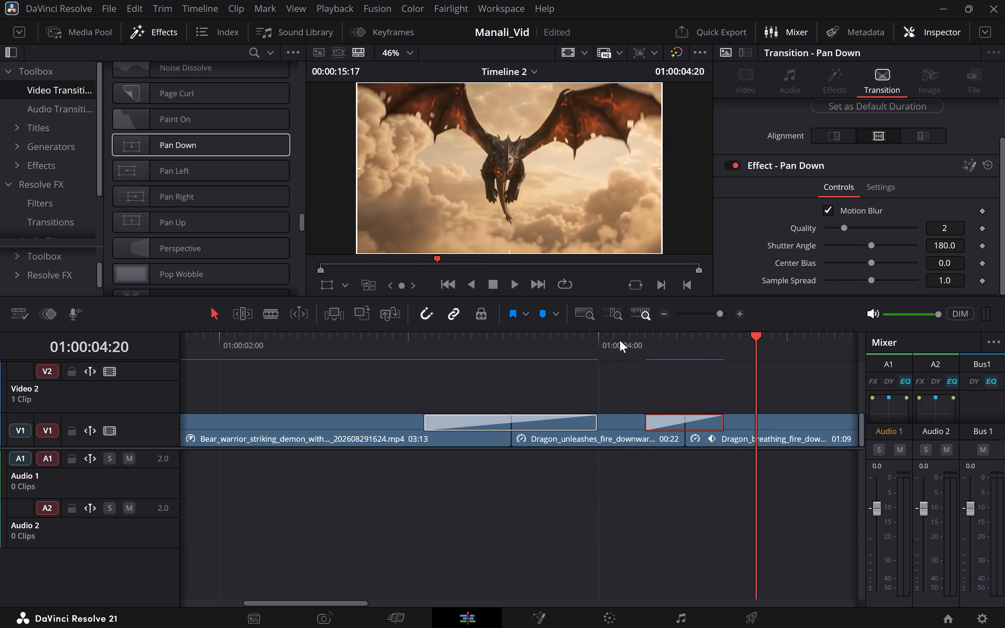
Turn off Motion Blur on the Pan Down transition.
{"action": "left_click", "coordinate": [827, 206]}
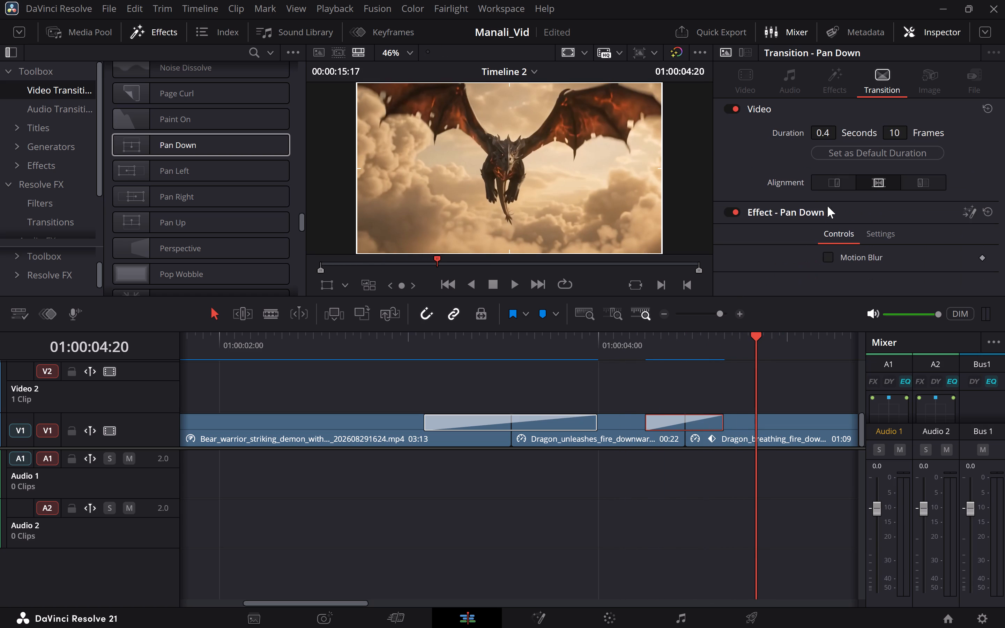
Play back the Pan Down transition between the dragon clips without Motion Blur for comparison.
{"action": "left_click", "coordinate": [550, 346]}
{"action": "key", "text": "space"}
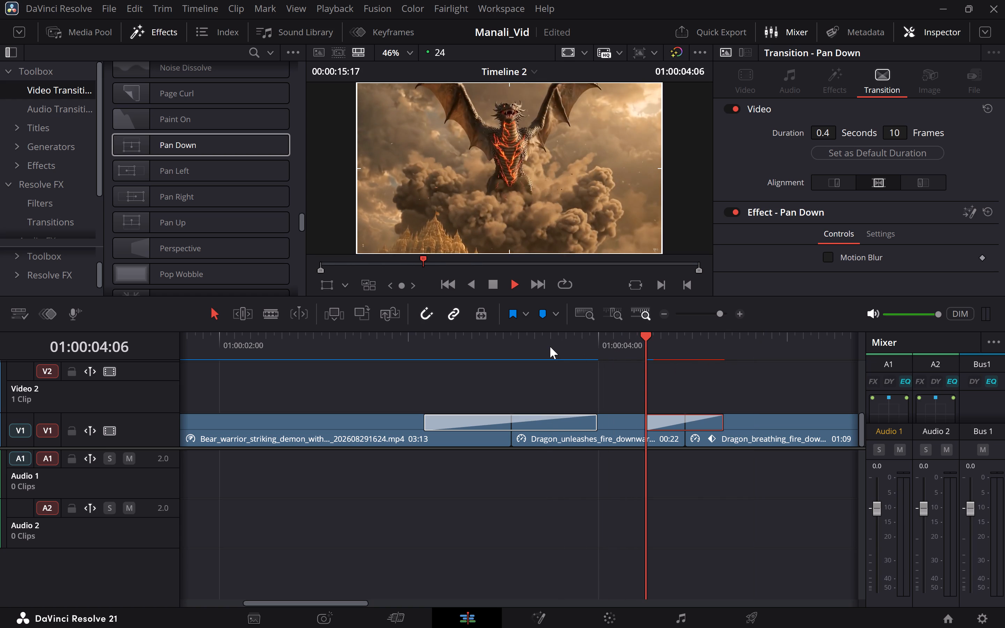
{"action": "key", "text": "space"}
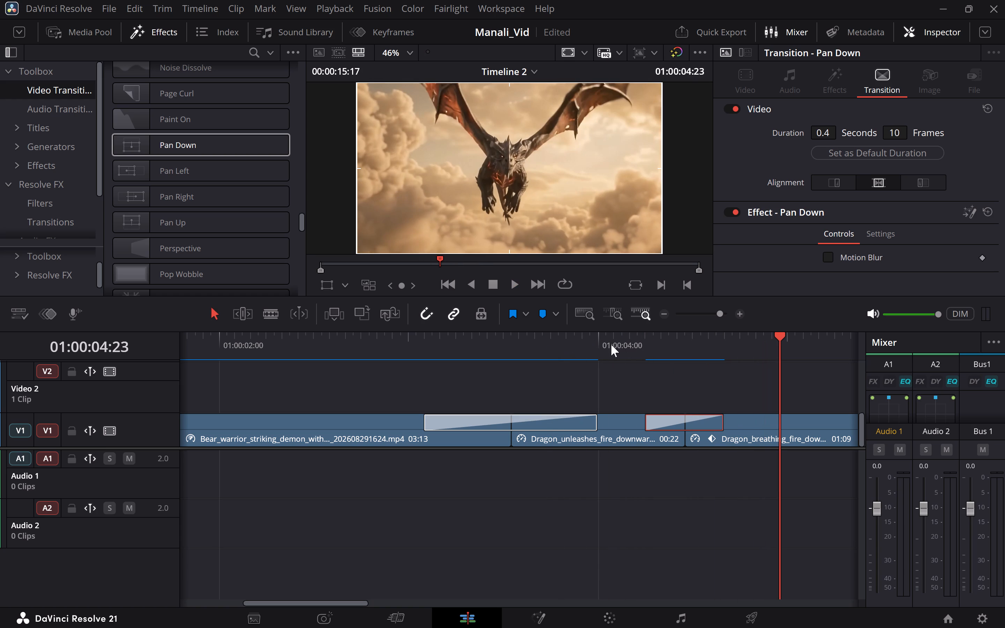
{"action": "left_click", "coordinate": [611, 344]}
{"action": "left_click", "coordinate": [586, 345]}
{"action": "key", "text": "space"}
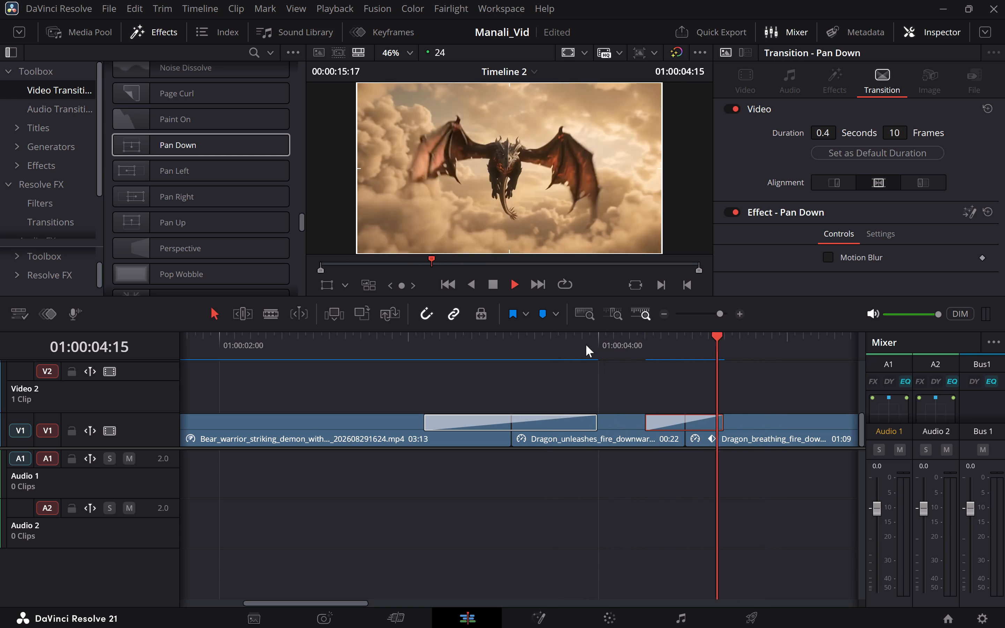
{"action": "key", "text": "space"}
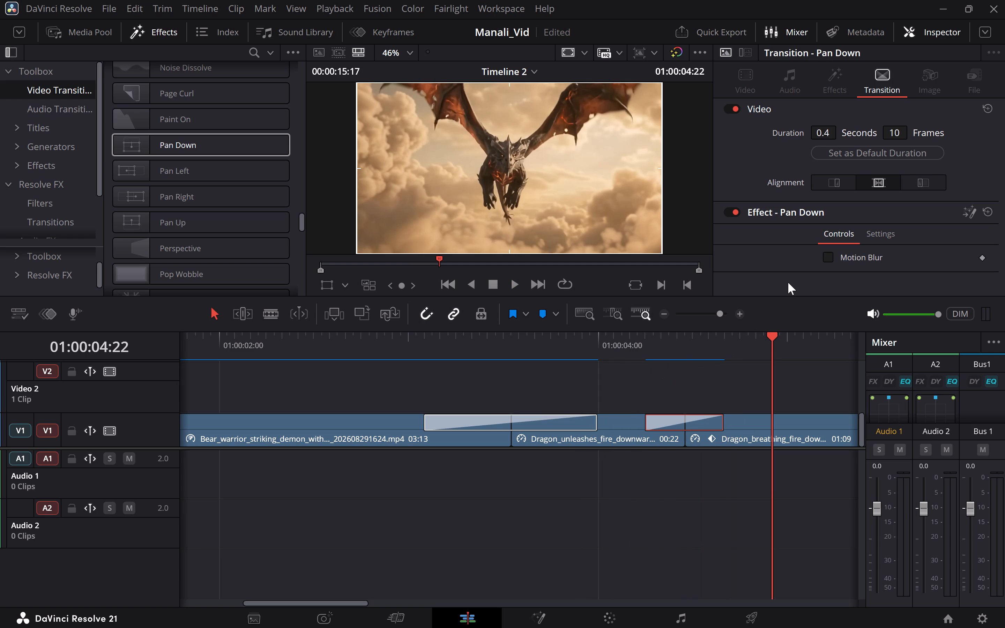
Turn Motion Blur back on for the Pan Down transition and bring its blur settings into view.
{"action": "left_click", "coordinate": [824, 255]}
{"action": "scroll", "coordinate": [824, 255], "scroll_direction": "down", "scroll_amount": 1}
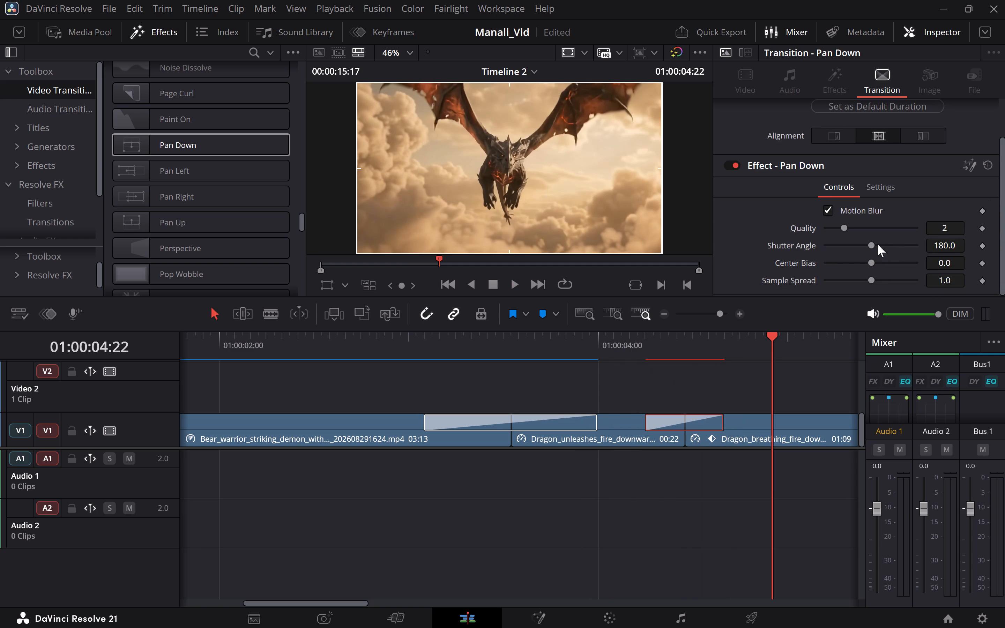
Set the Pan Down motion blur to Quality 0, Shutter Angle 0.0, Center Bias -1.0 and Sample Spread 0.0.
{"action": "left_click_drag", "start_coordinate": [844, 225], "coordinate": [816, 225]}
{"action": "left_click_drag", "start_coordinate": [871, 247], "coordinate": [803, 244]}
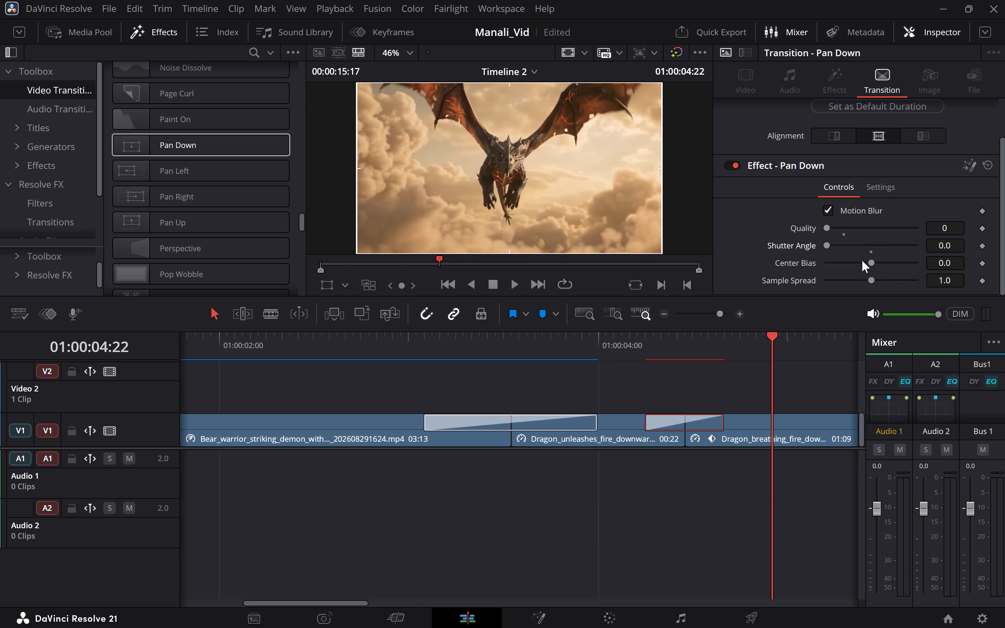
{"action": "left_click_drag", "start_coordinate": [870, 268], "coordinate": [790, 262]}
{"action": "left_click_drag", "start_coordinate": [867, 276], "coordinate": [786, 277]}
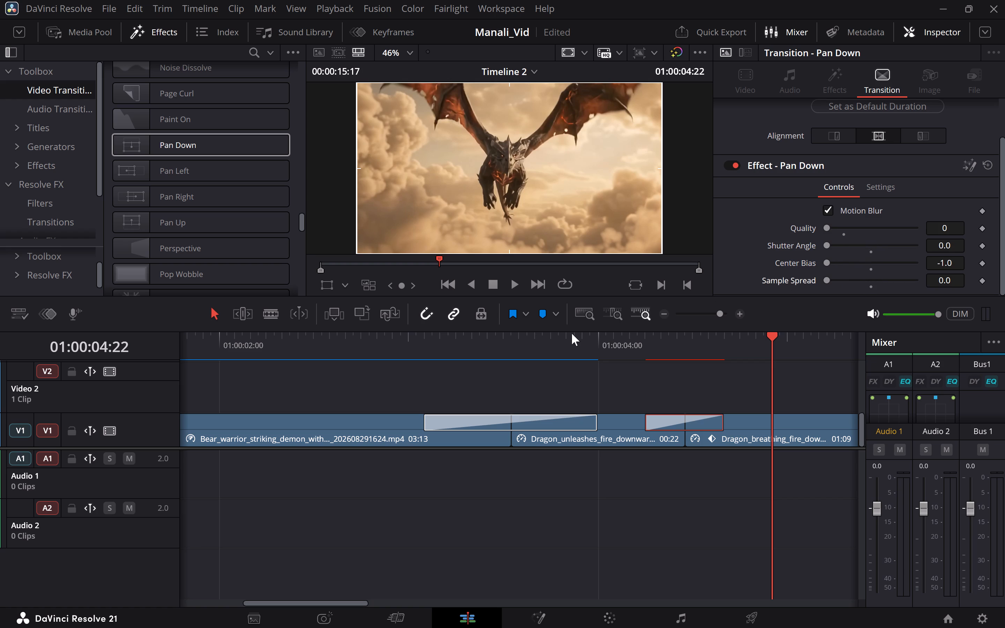
Play back the Pan Down transition between the dragon clips to review the minimum blur settings.
{"action": "left_click", "coordinate": [584, 341]}
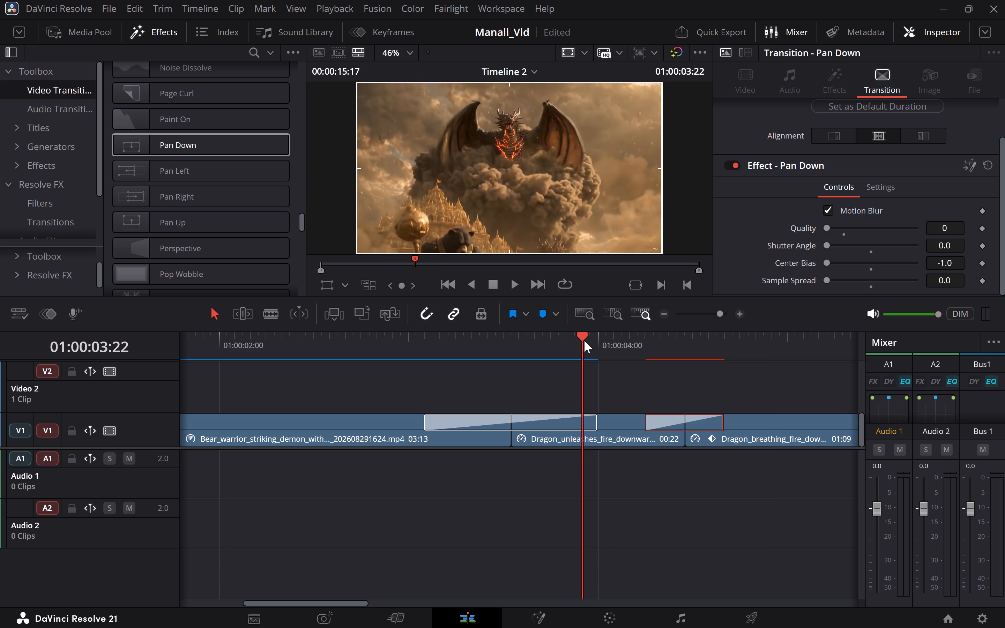
{"action": "key", "text": "space"}
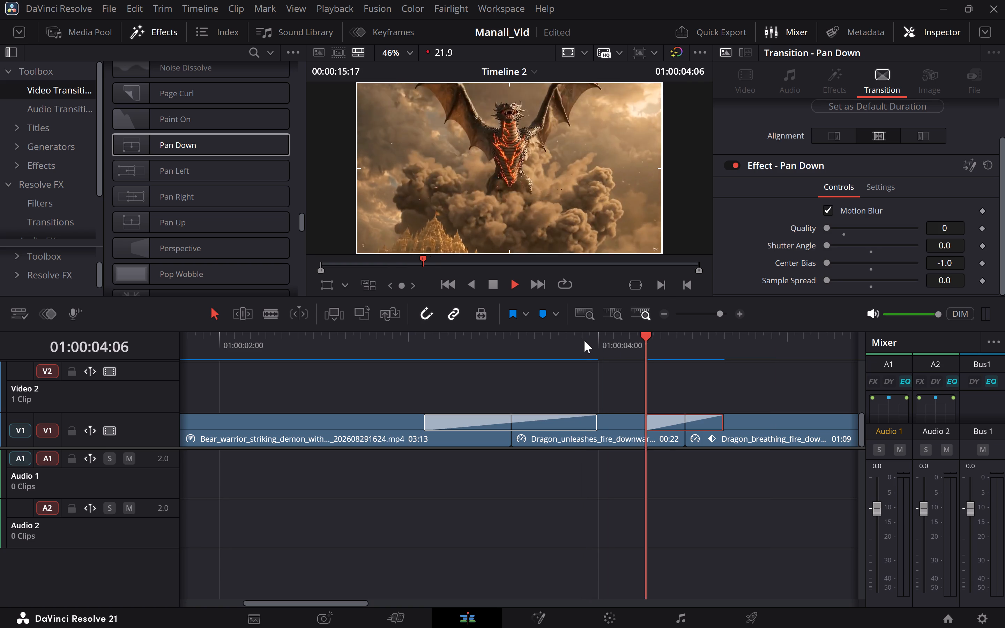
{"action": "key", "text": "space"}
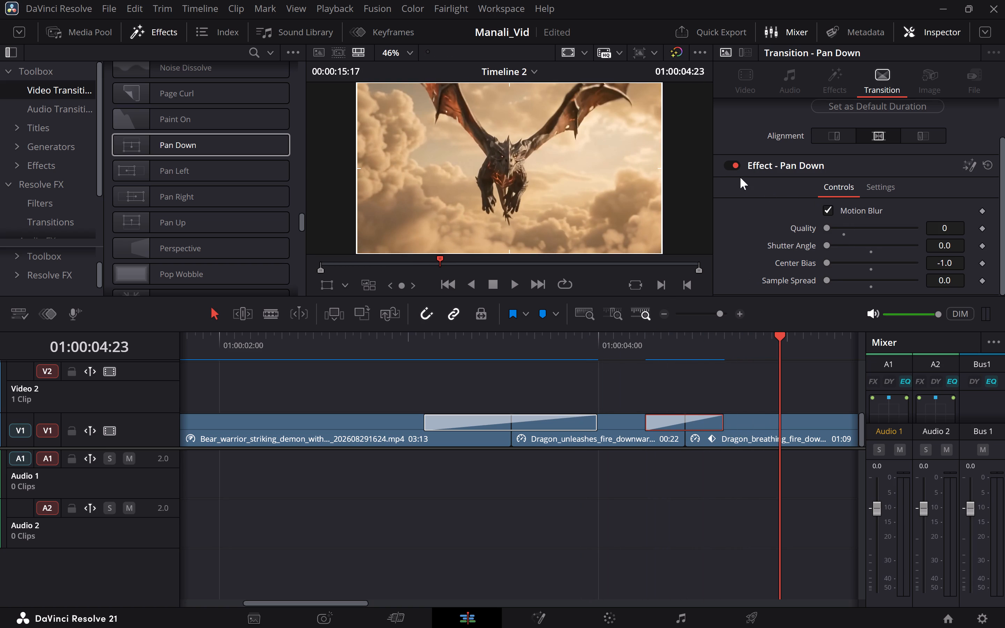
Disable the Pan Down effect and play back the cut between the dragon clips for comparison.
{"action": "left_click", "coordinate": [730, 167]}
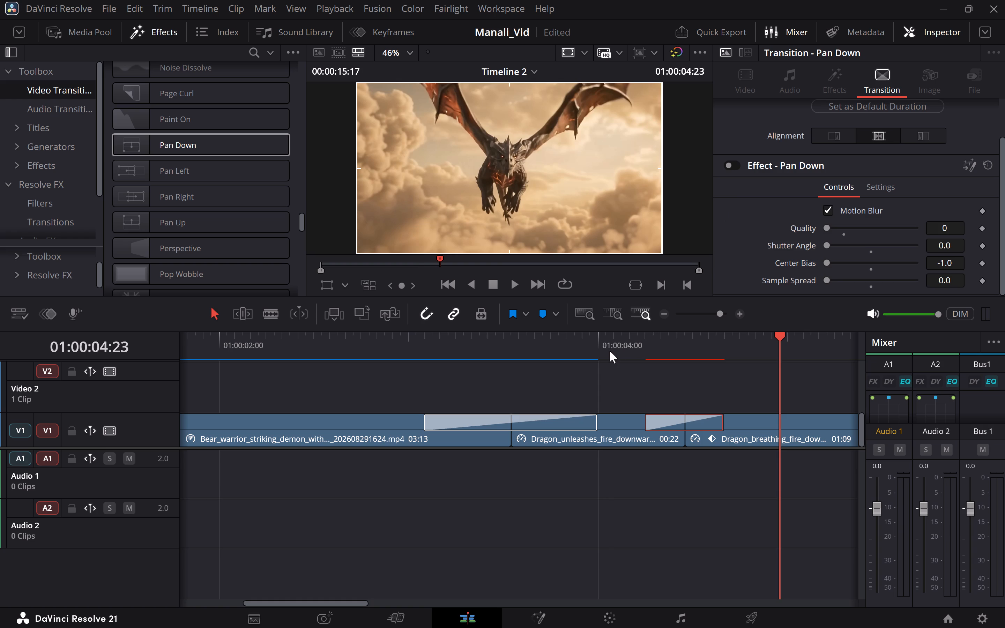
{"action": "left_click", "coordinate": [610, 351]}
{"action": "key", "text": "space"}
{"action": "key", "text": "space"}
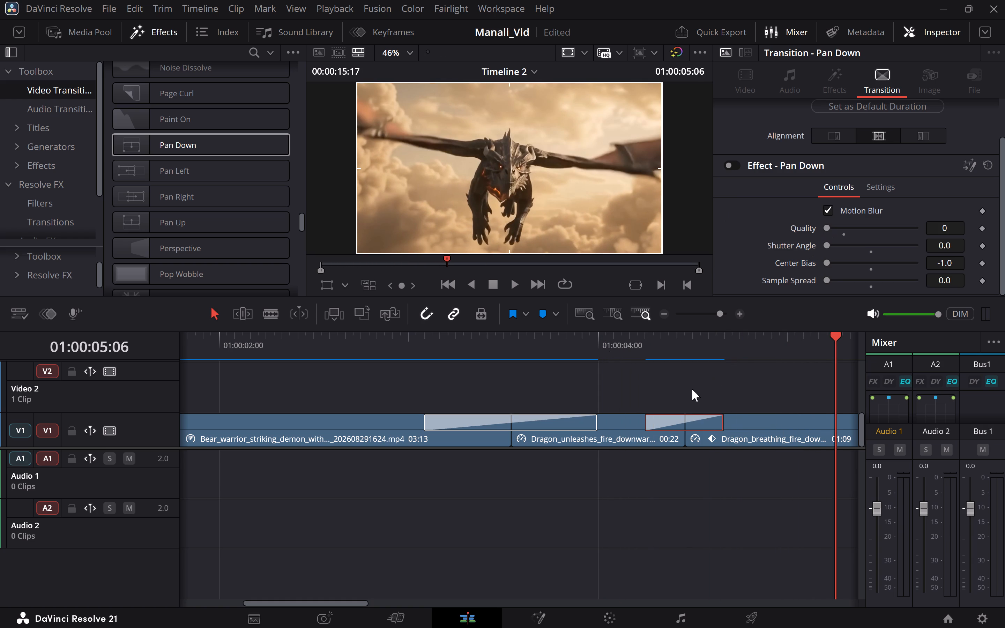
Delete the Pan Down transition between the two dragon clips.
{"action": "left_click", "coordinate": [646, 425]}
{"action": "key", "text": "BackSpace"}
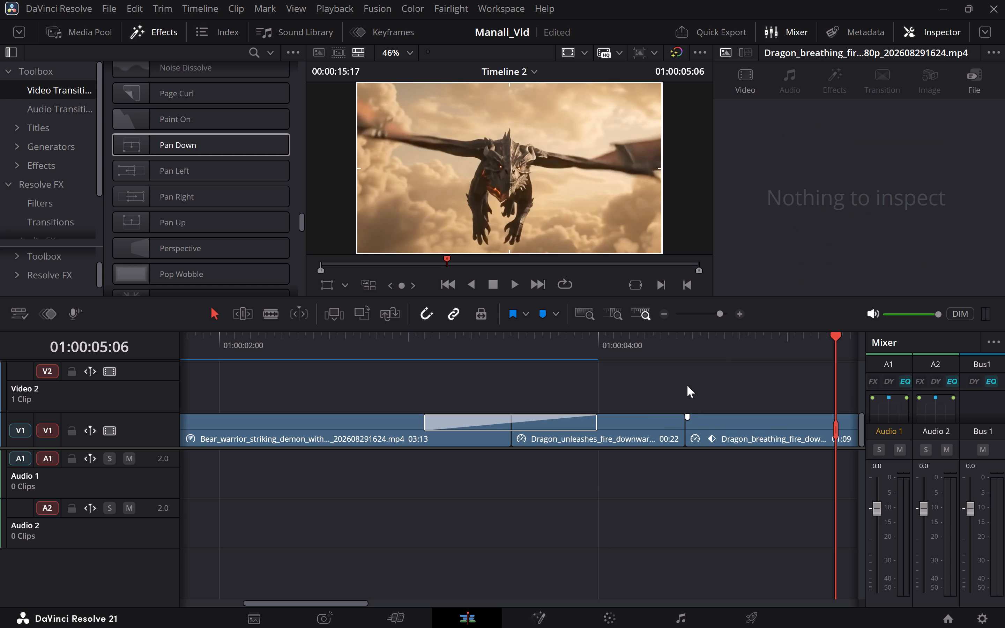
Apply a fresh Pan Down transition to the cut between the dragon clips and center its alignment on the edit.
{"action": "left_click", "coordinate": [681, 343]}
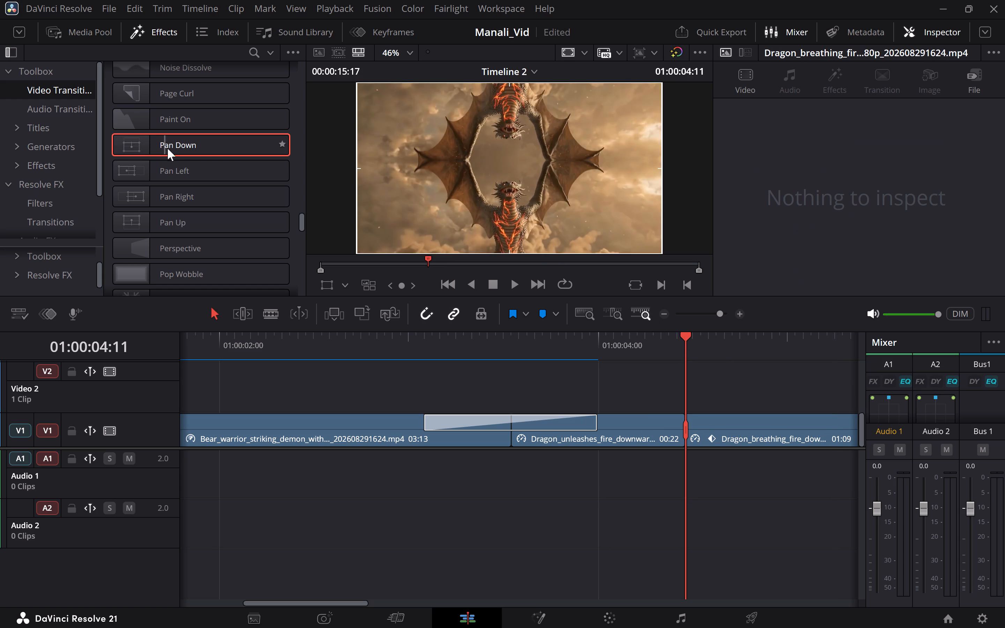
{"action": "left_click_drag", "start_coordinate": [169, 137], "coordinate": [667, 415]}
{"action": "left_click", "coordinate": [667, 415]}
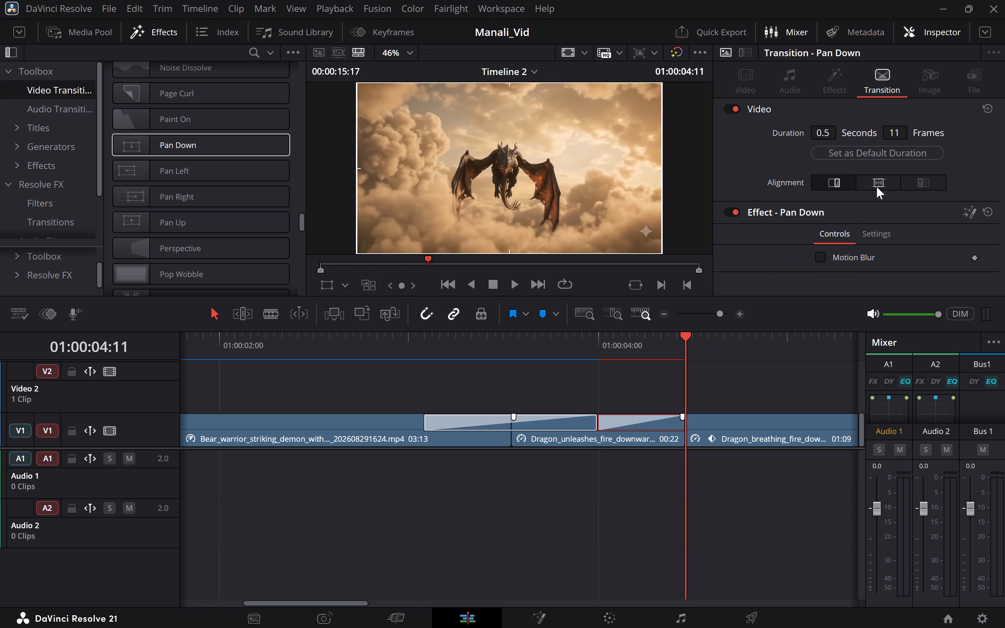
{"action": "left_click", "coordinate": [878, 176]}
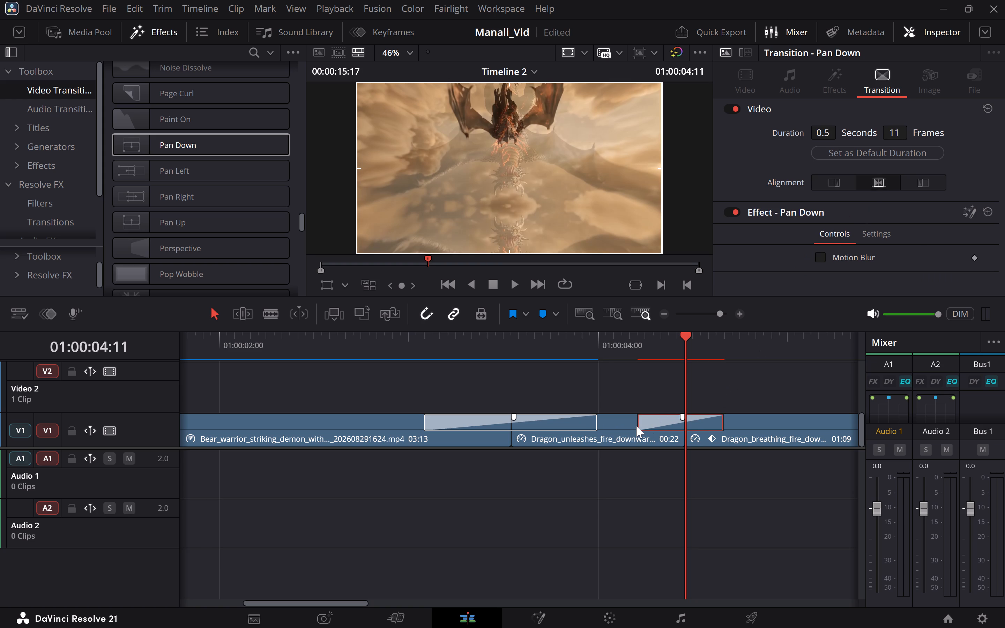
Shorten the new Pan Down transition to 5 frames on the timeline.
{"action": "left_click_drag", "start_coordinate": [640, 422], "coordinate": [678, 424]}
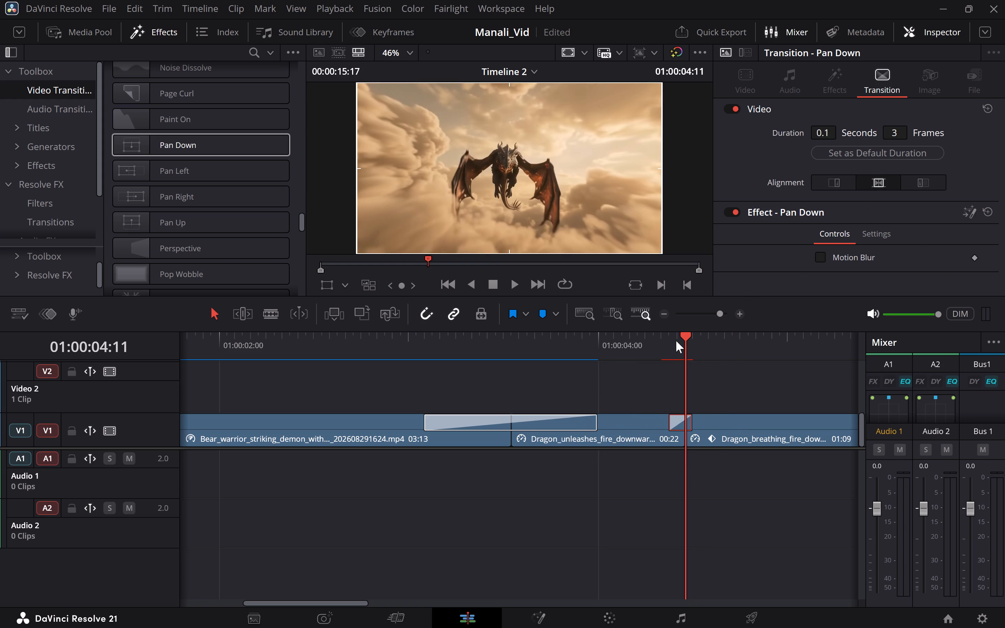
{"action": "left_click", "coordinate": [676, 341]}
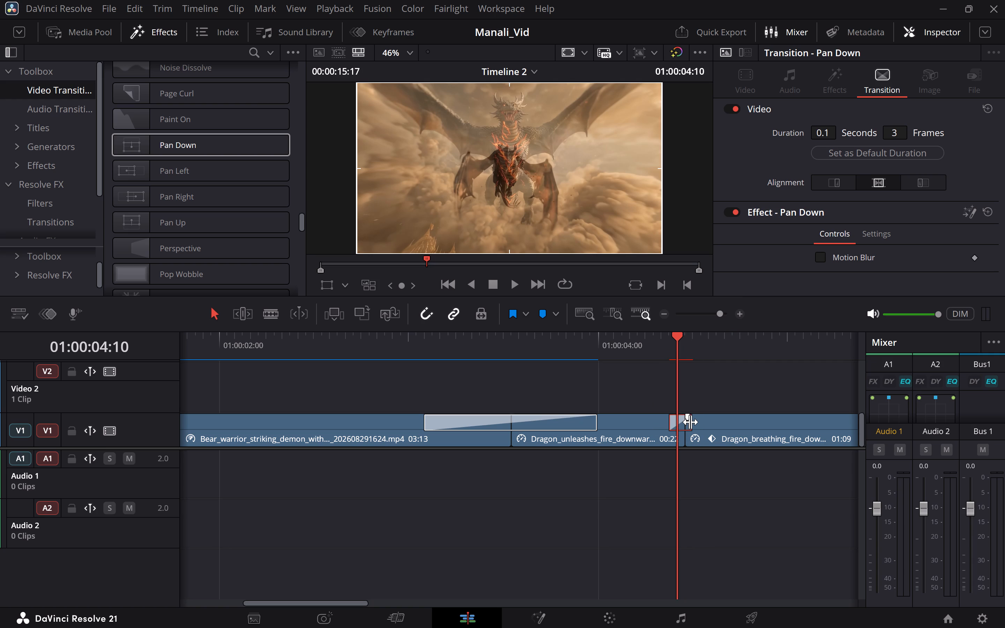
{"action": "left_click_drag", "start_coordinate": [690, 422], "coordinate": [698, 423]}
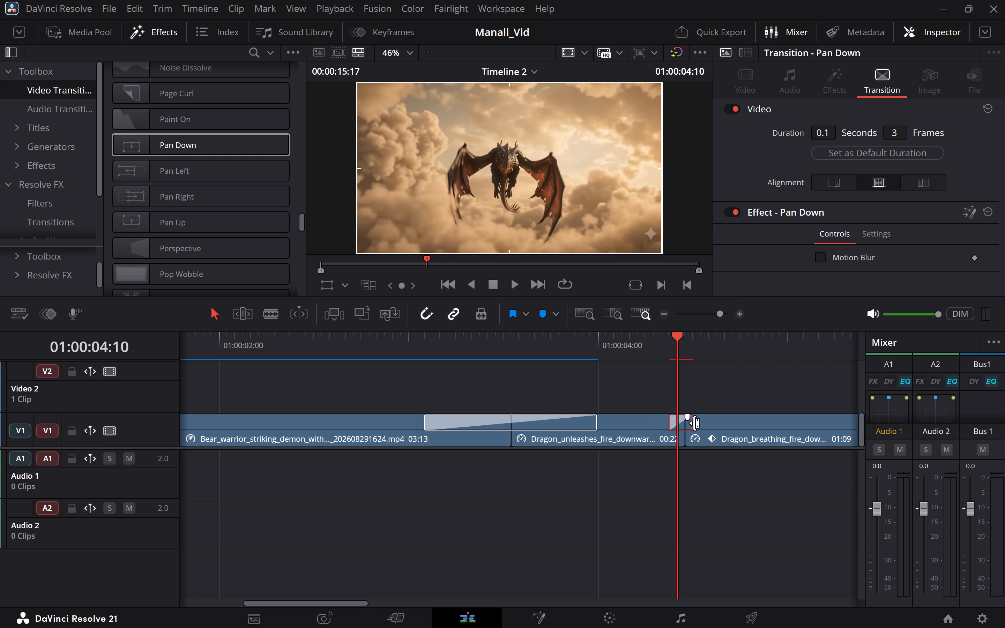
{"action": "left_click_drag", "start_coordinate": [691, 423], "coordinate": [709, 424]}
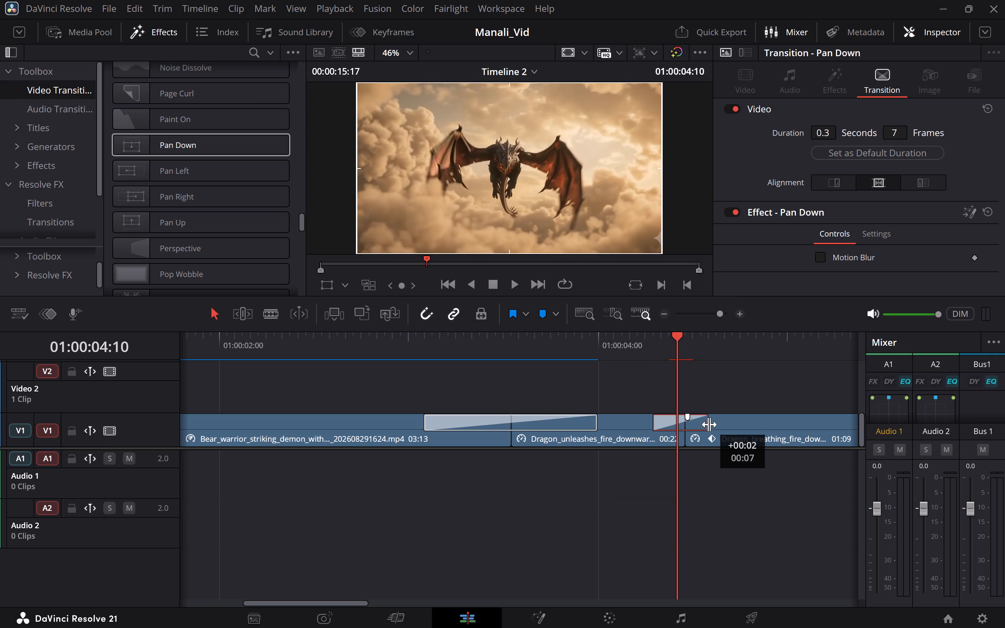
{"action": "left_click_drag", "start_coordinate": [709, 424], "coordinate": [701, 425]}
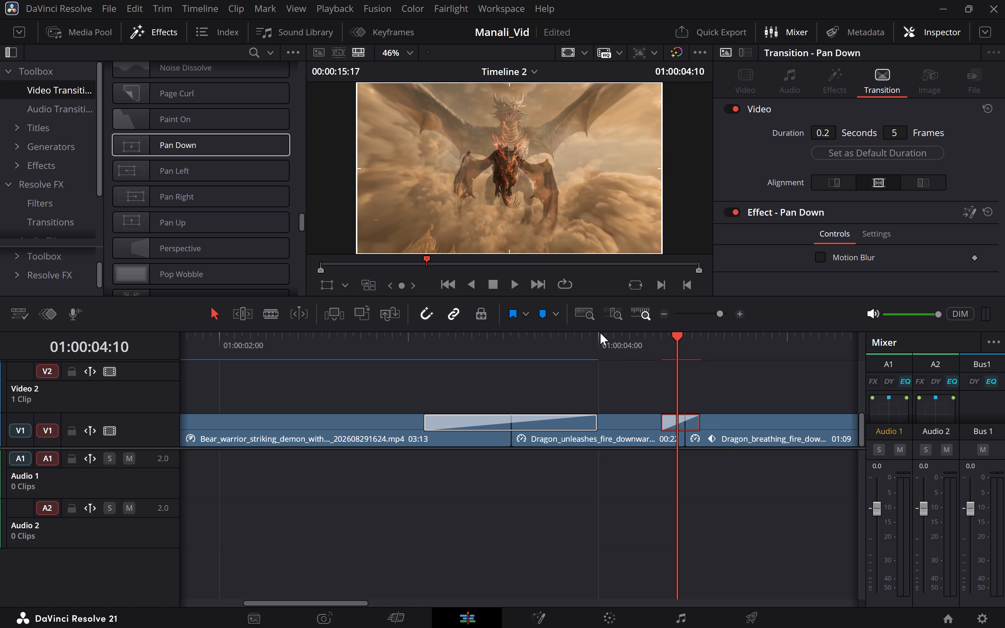
Play back the shortened Pan Down transition between the dragon clips twice to review it.
{"action": "left_click", "coordinate": [600, 333]}
{"action": "key", "text": "space"}
{"action": "key", "text": "space"}
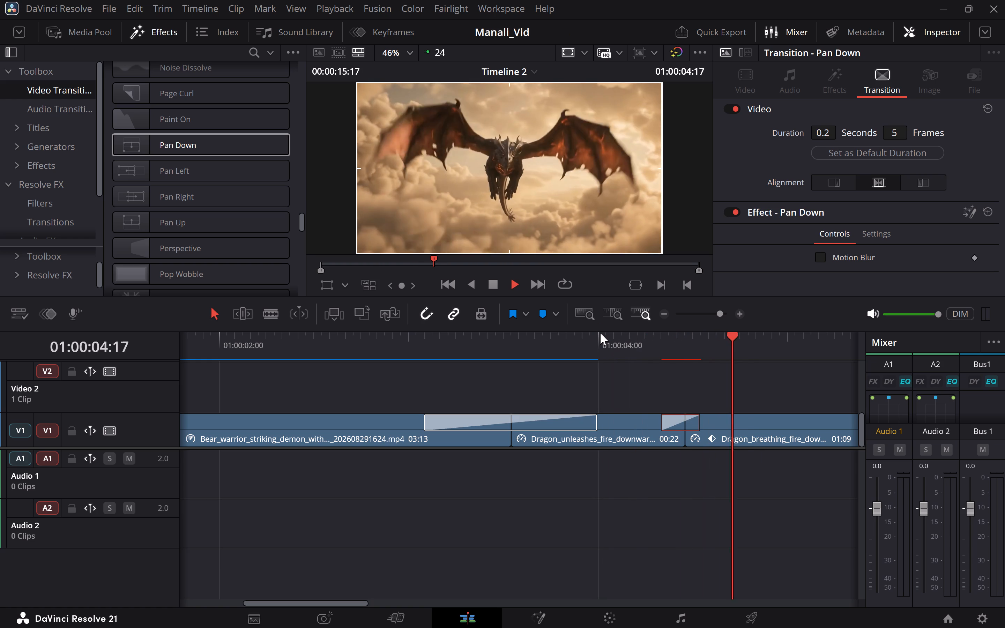
{"action": "left_click", "coordinate": [661, 423]}
{"action": "left_click", "coordinate": [632, 352]}
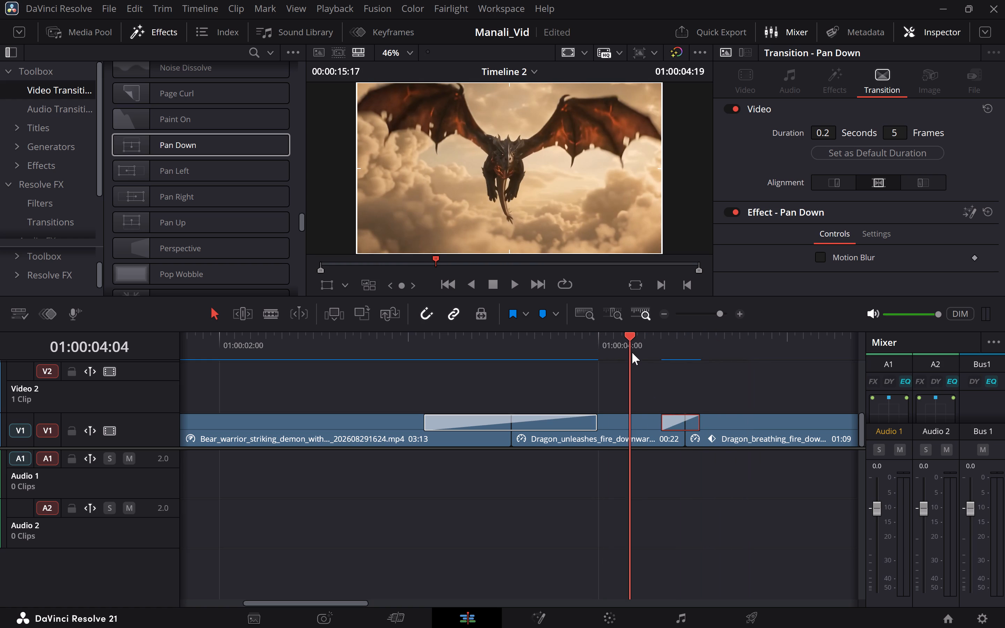
{"action": "key", "text": "space"}
{"action": "key", "text": "space"}
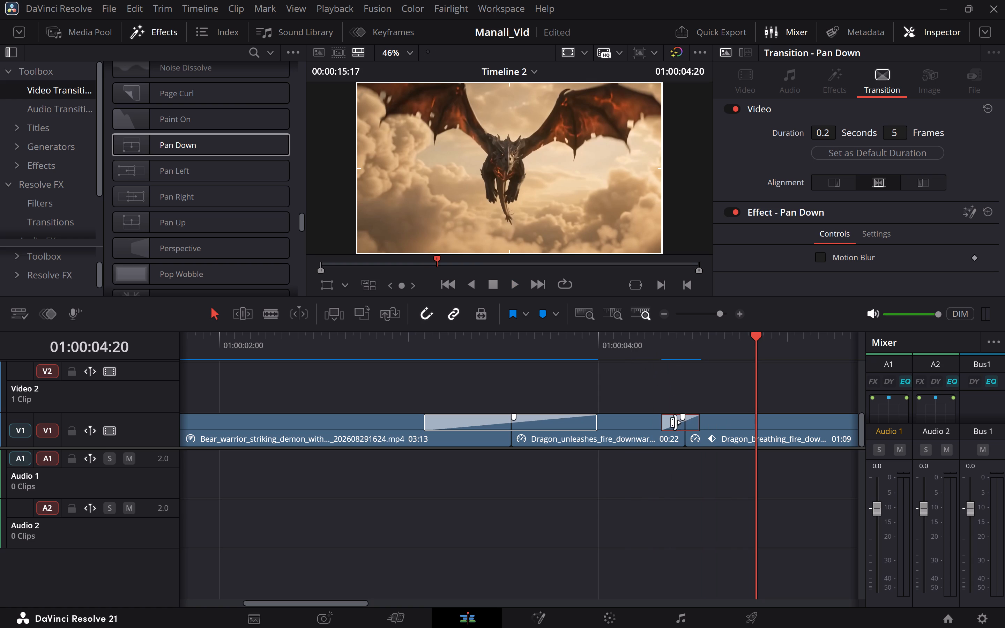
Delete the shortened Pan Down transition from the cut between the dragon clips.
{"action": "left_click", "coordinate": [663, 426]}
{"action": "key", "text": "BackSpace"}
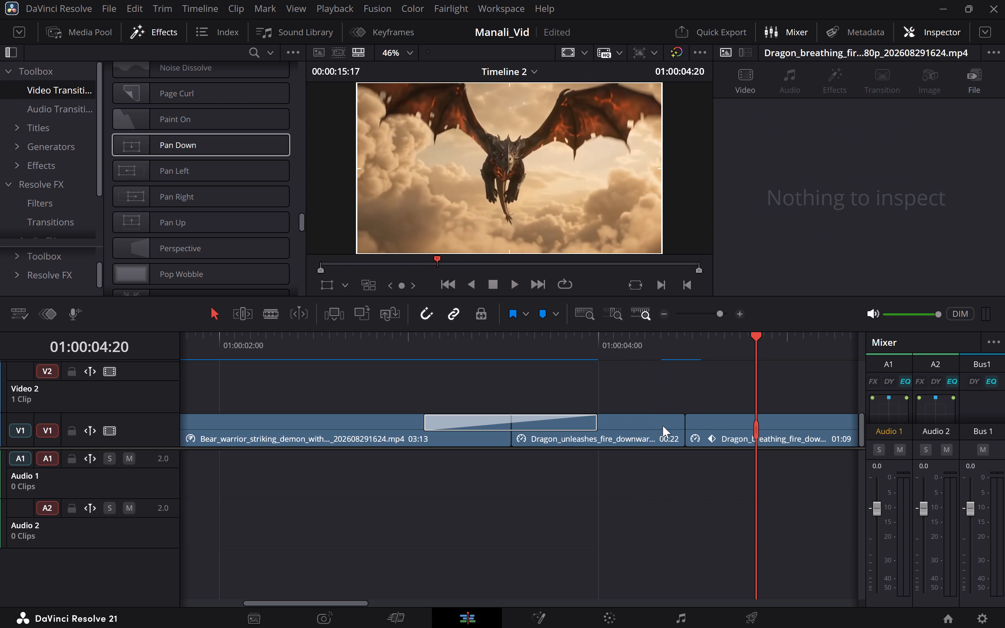
Find the Slide Down video transition and apply it centered on the cut between the two dragon clips.
{"action": "scroll", "coordinate": [176, 235], "scroll_direction": "down", "scroll_amount": 1}
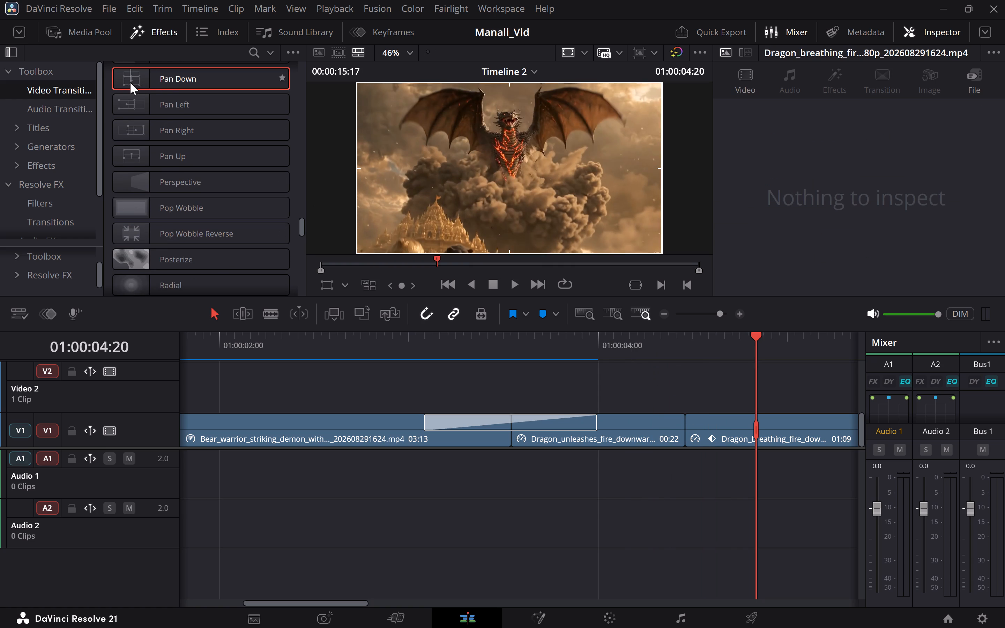
{"action": "left_click", "coordinate": [687, 346]}
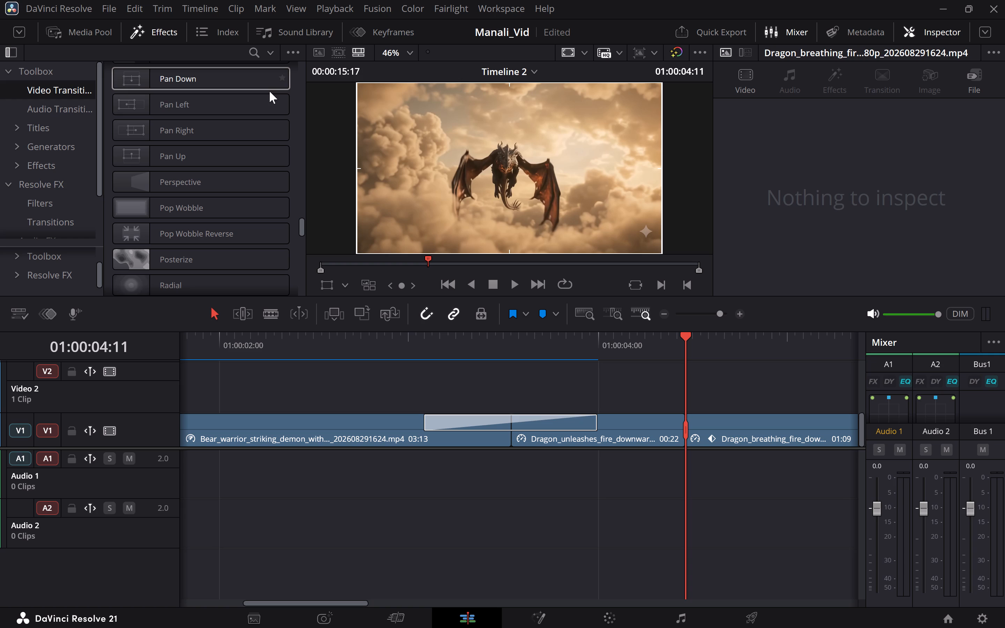
{"action": "scroll", "coordinate": [224, 212], "scroll_direction": "down", "scroll_amount": 1}
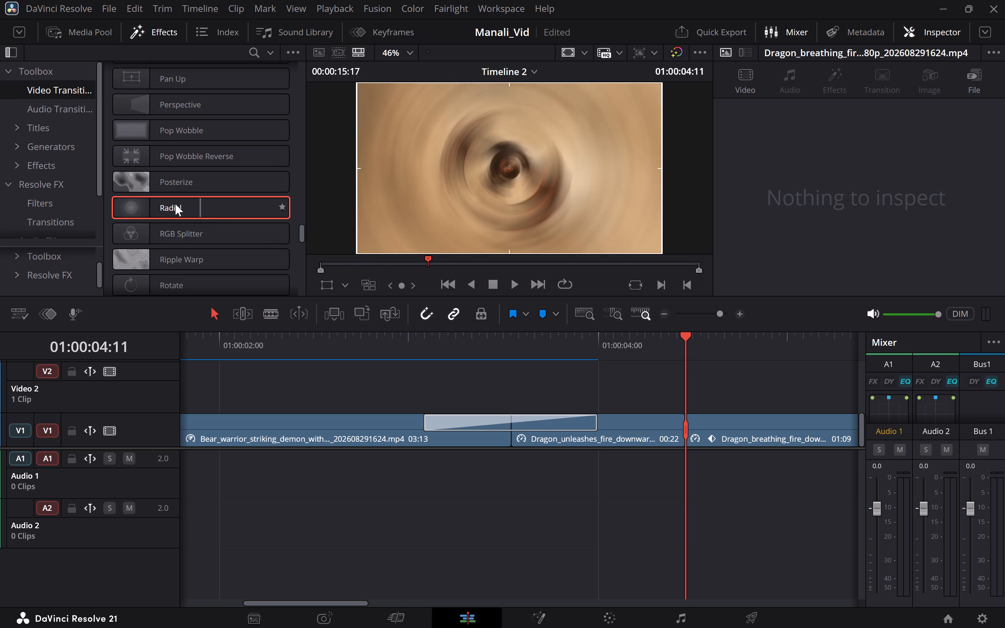
{"action": "scroll", "coordinate": [169, 217], "scroll_direction": "down", "scroll_amount": 1}
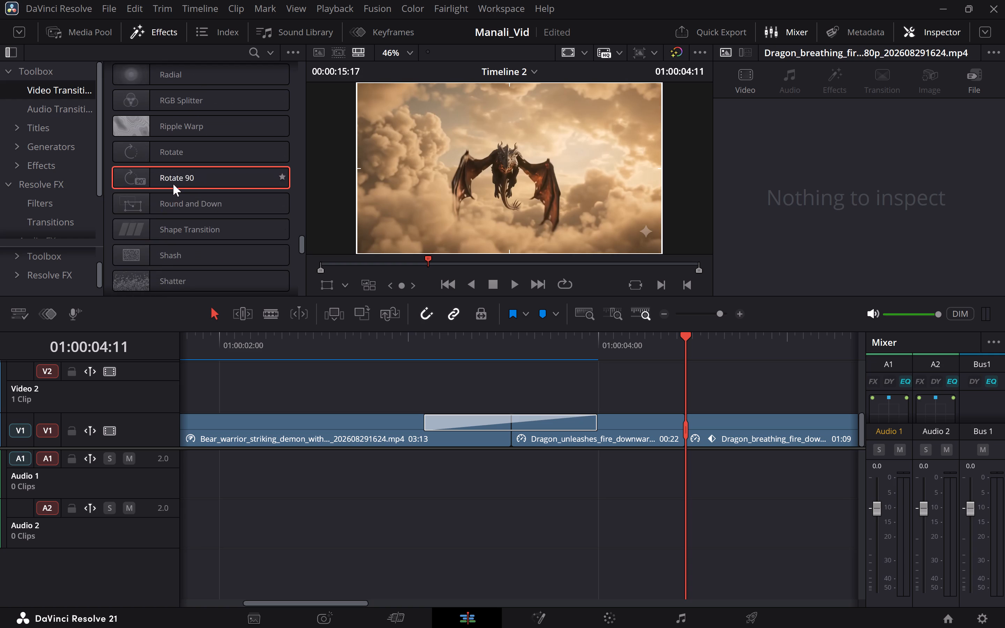
{"action": "scroll", "coordinate": [173, 184], "scroll_direction": "down", "scroll_amount": 1}
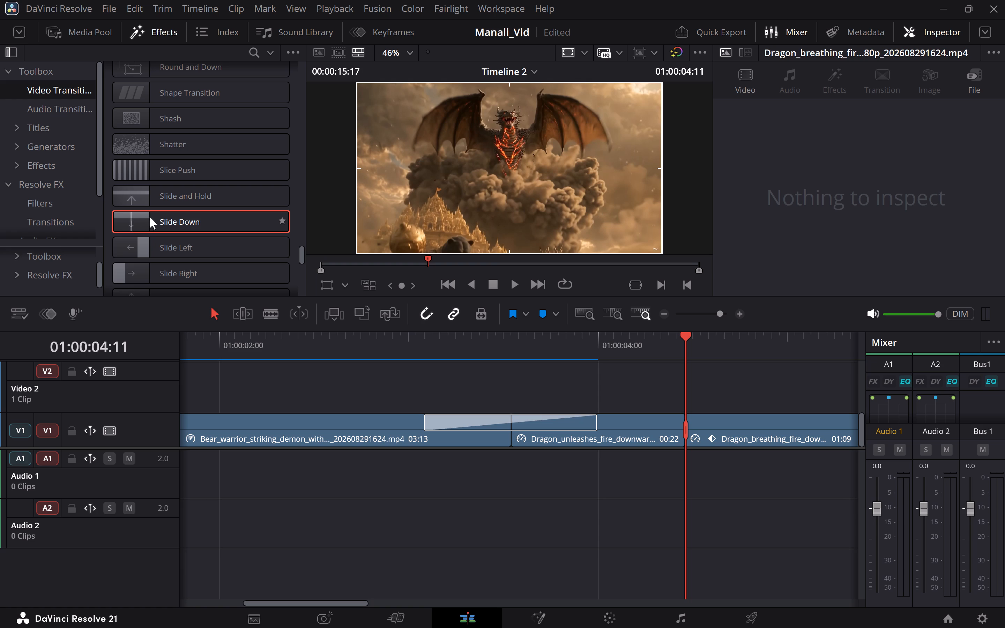
{"action": "left_click_drag", "start_coordinate": [150, 217], "coordinate": [669, 415]}
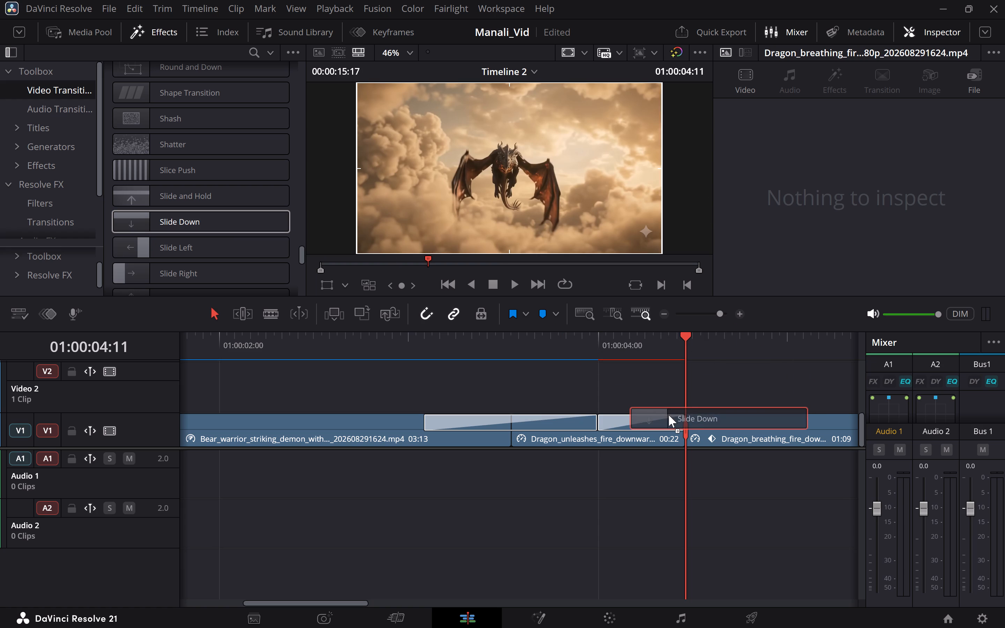
{"action": "left_click_drag", "start_coordinate": [669, 415], "coordinate": [682, 418]}
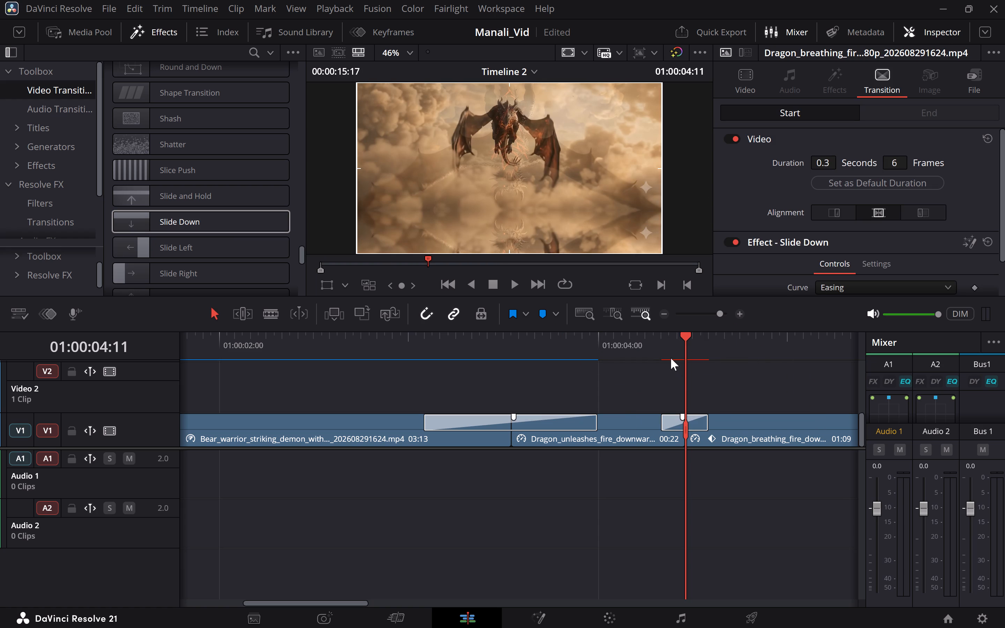
Play back the Slide Down transition between the dragon clips to review it.
{"action": "left_click", "coordinate": [638, 337]}
{"action": "key", "text": "space"}
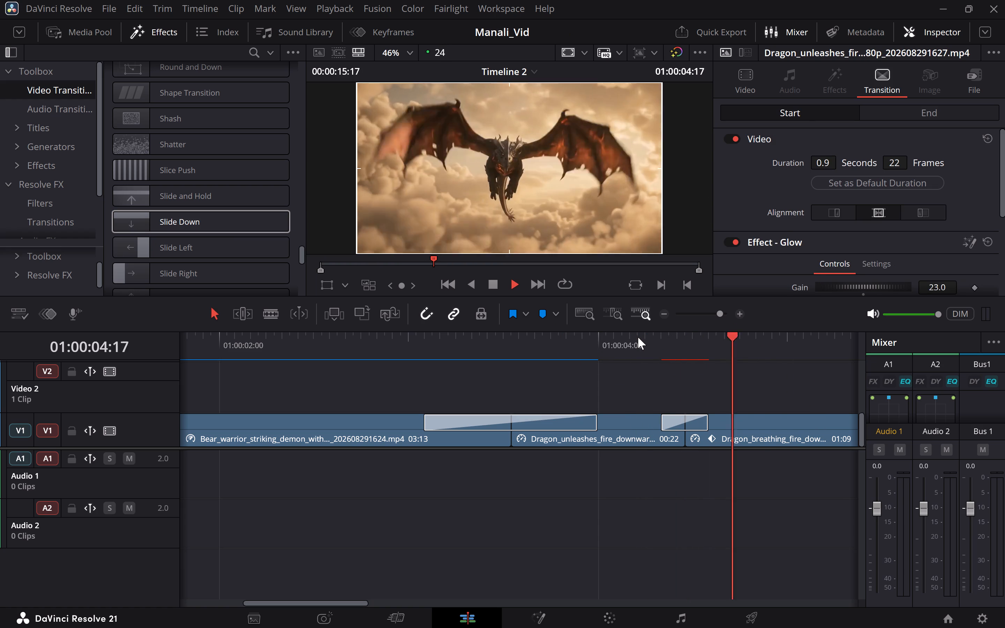
{"action": "key", "text": "space"}
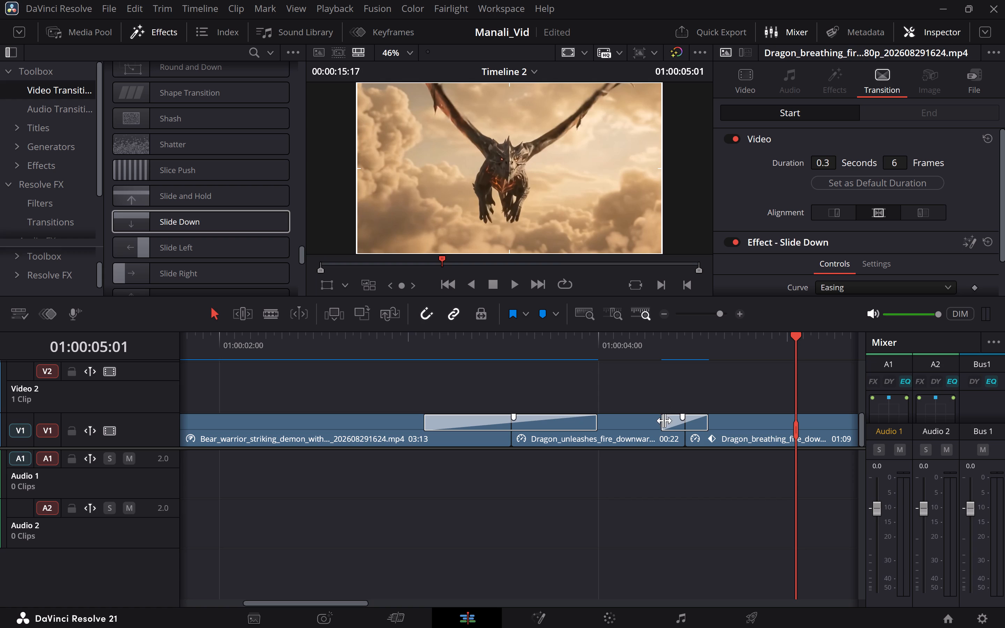
Lengthen the Slide Down transition to 16 frames on the timeline.
{"action": "left_click_drag", "start_coordinate": [663, 422], "coordinate": [621, 422]}
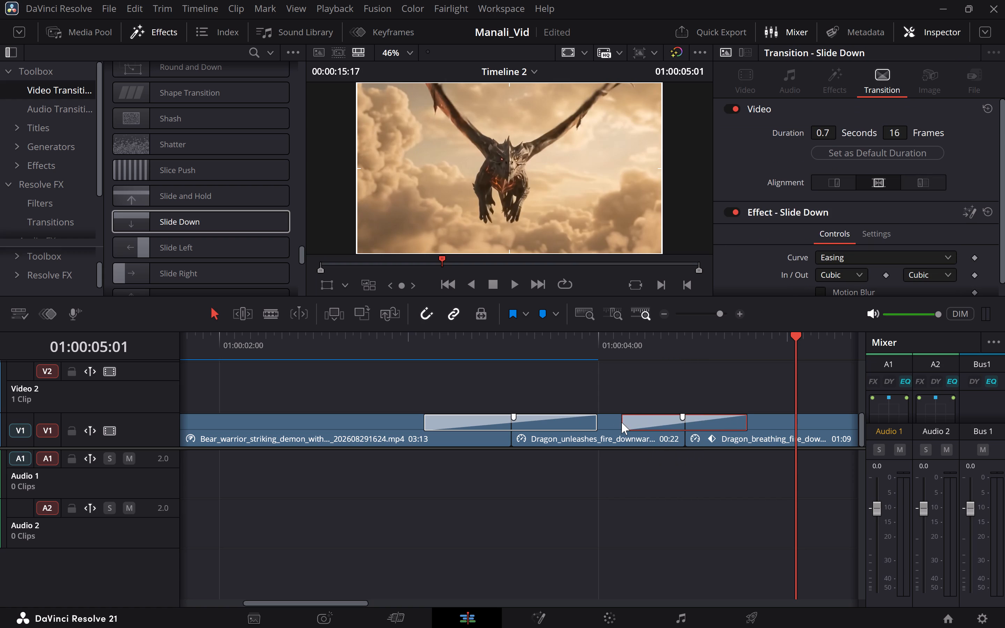
Play back the bear warrior and dragon transitions to review the 16-frame Slide Down.
{"action": "left_click", "coordinate": [538, 345]}
{"action": "key", "text": "space"}
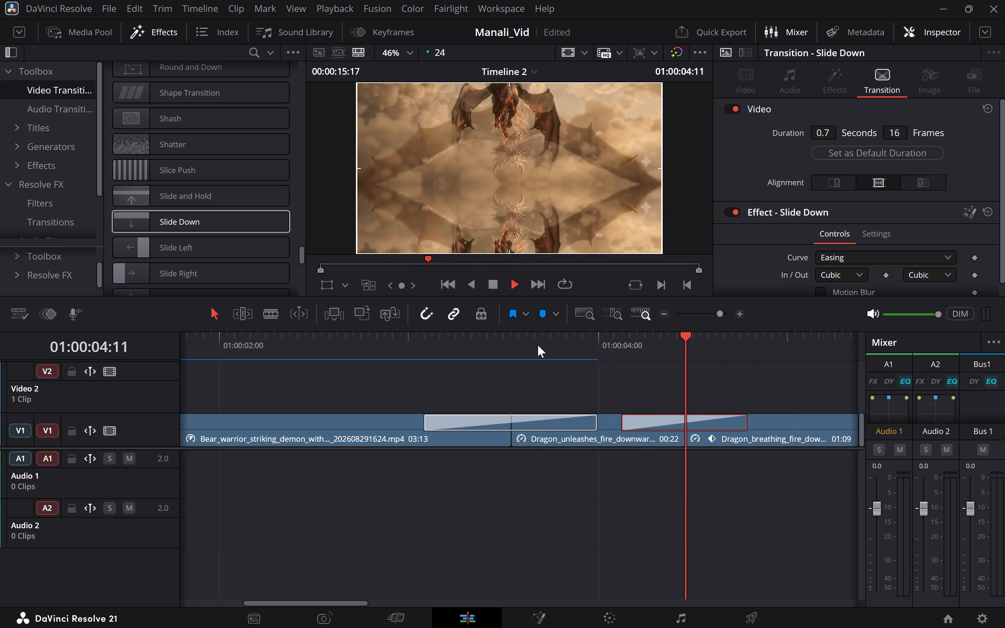
{"action": "key", "text": "space"}
{"action": "left_click", "coordinate": [336, 345]}
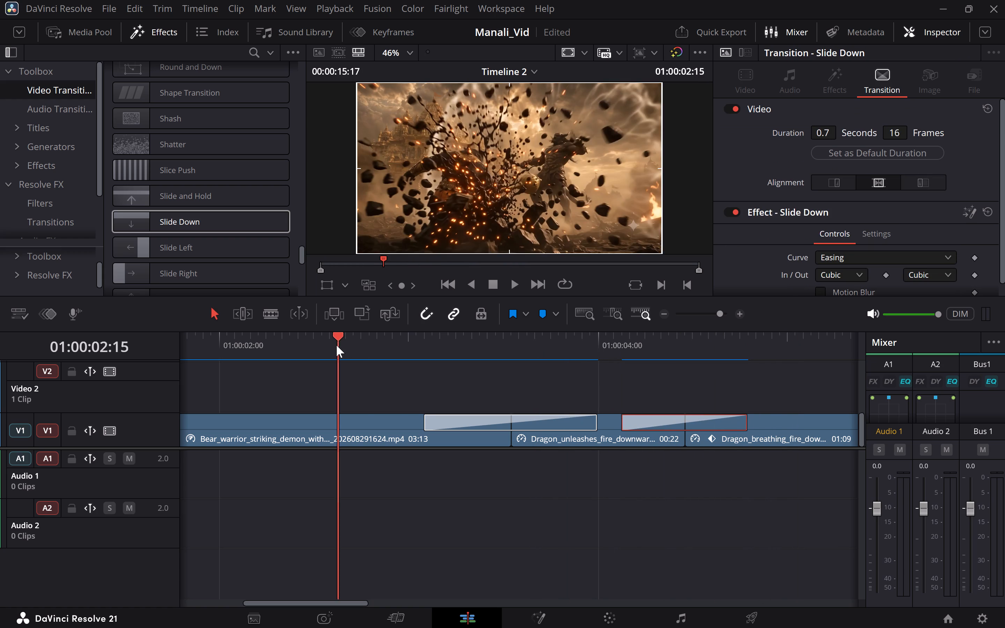
{"action": "key", "text": "space"}
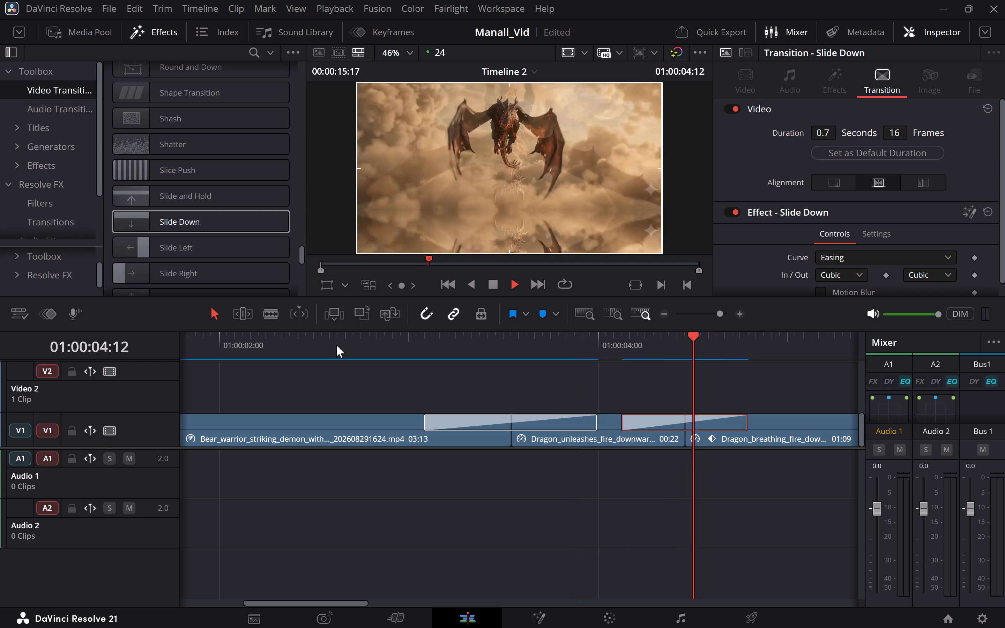
{"action": "key", "text": "space"}
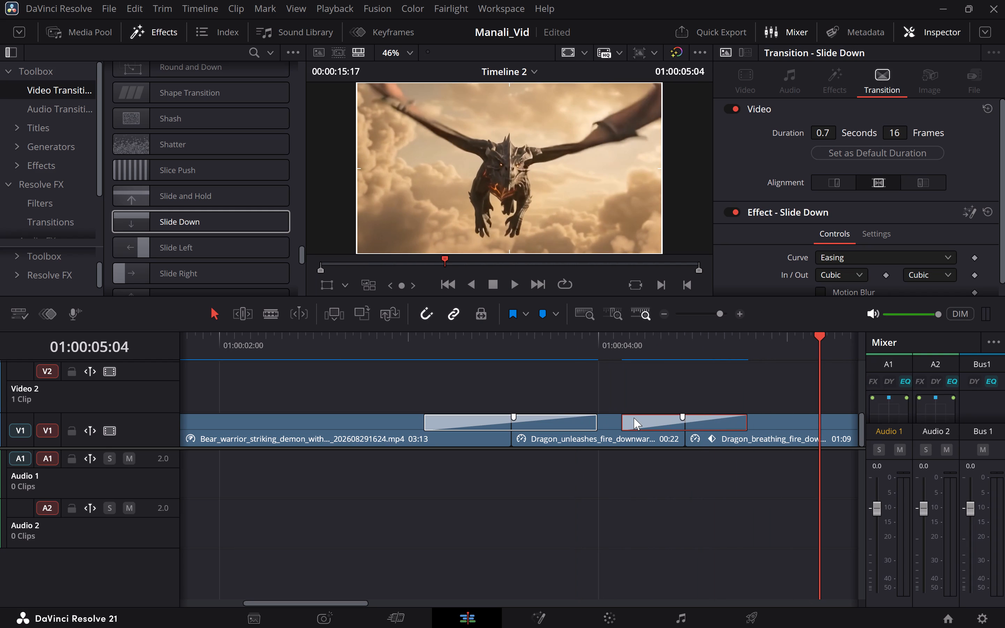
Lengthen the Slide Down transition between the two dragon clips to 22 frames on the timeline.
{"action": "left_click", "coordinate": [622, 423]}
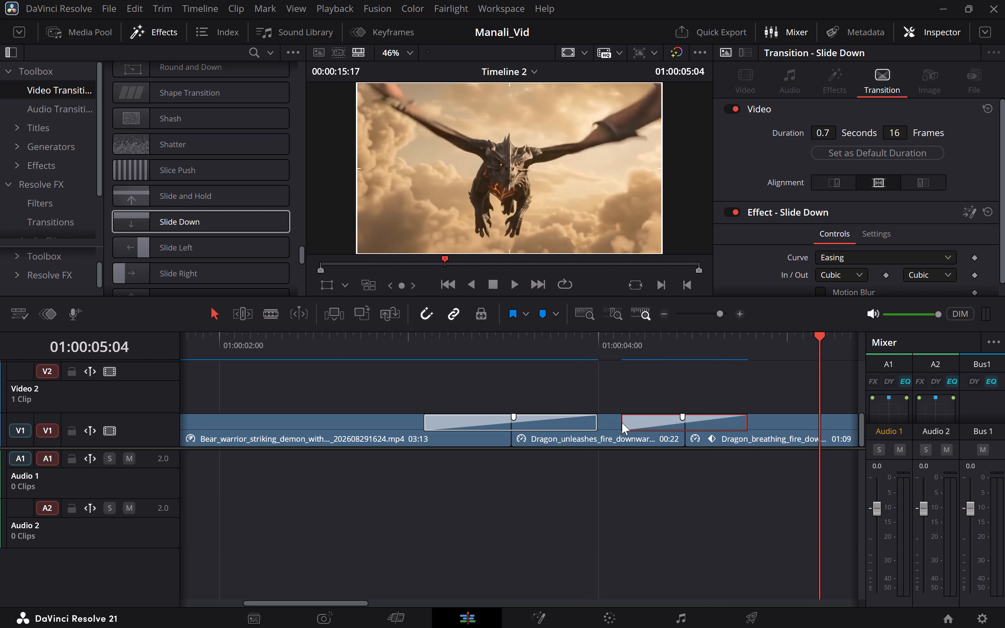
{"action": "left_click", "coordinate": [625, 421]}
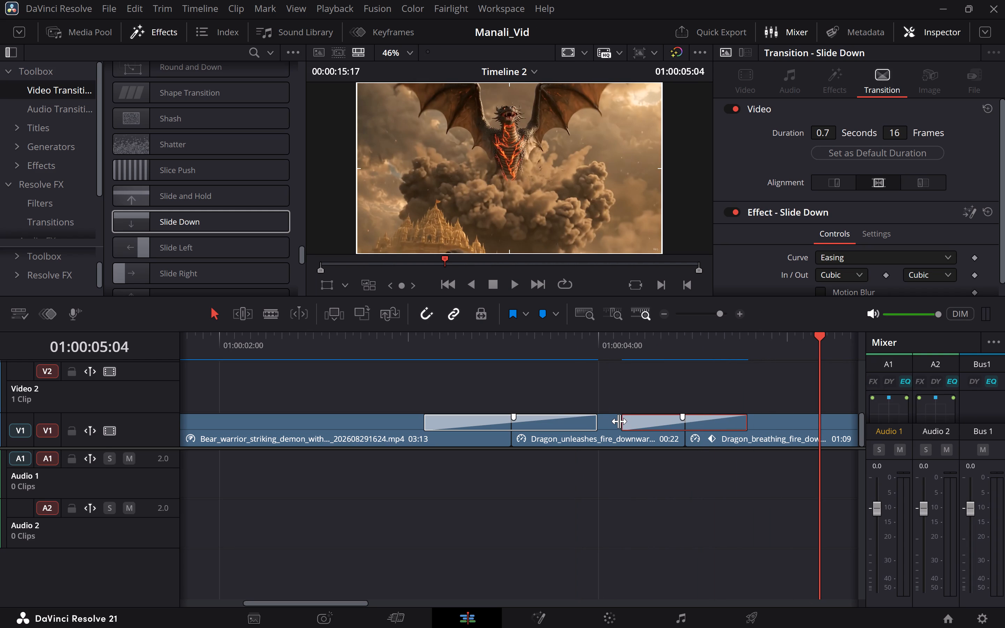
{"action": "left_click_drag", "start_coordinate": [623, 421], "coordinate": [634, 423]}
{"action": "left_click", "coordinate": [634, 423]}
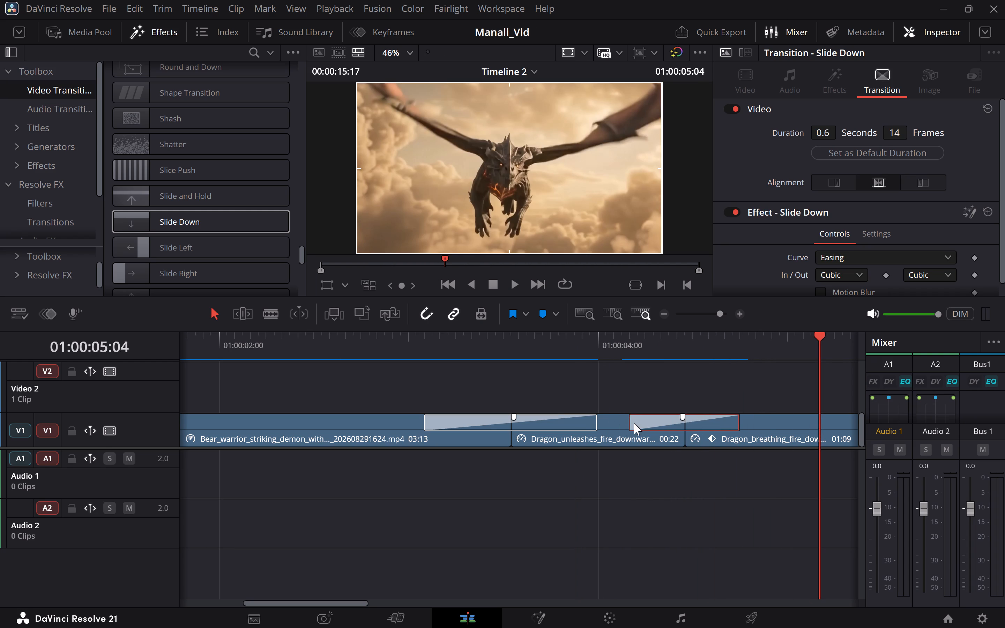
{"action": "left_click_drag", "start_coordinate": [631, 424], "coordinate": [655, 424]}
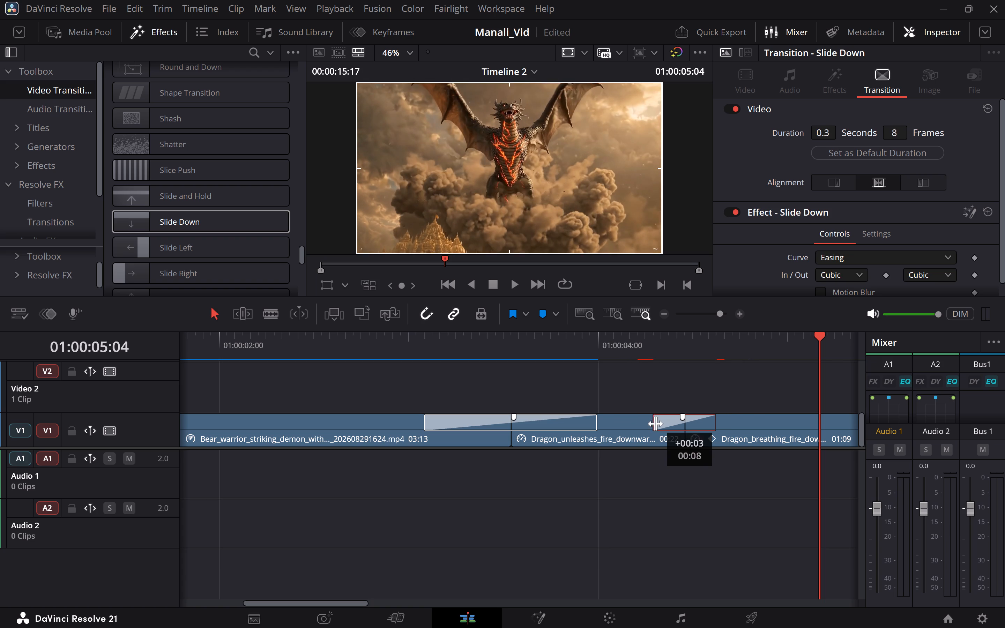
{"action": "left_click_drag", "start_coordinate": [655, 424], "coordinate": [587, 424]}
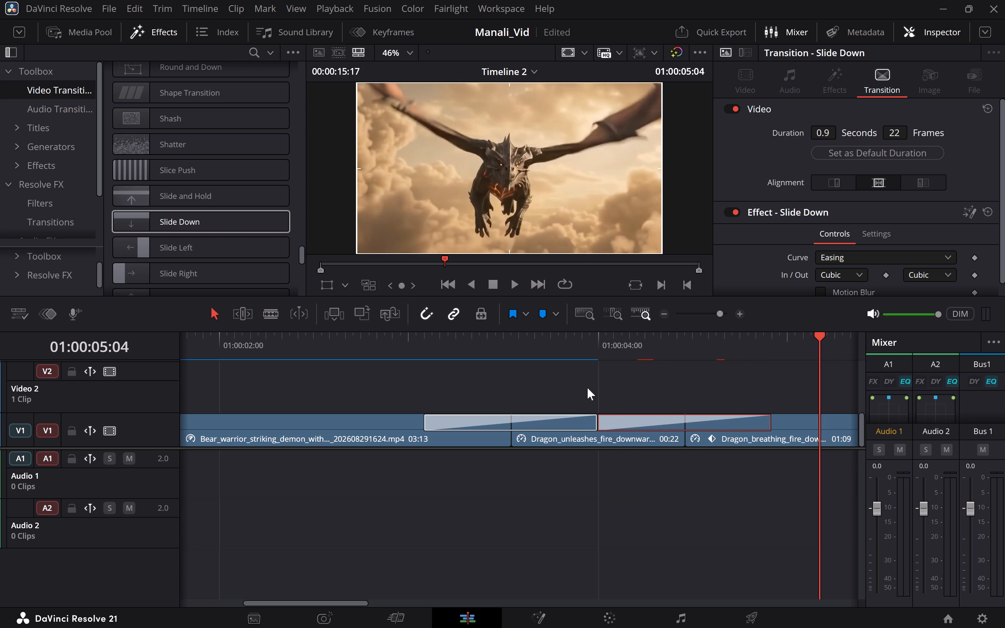
Play back the sequence from the bear warrior clip through the dragon clips to review the 22-frame Slide Down.
{"action": "left_click", "coordinate": [479, 339]}
{"action": "key", "text": "space"}
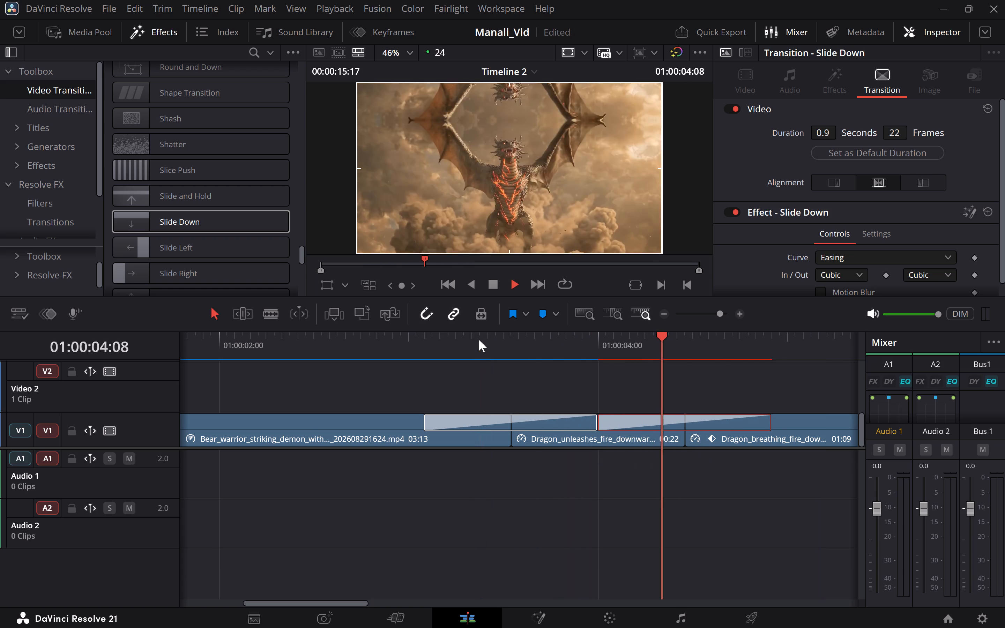
{"action": "key", "text": "space"}
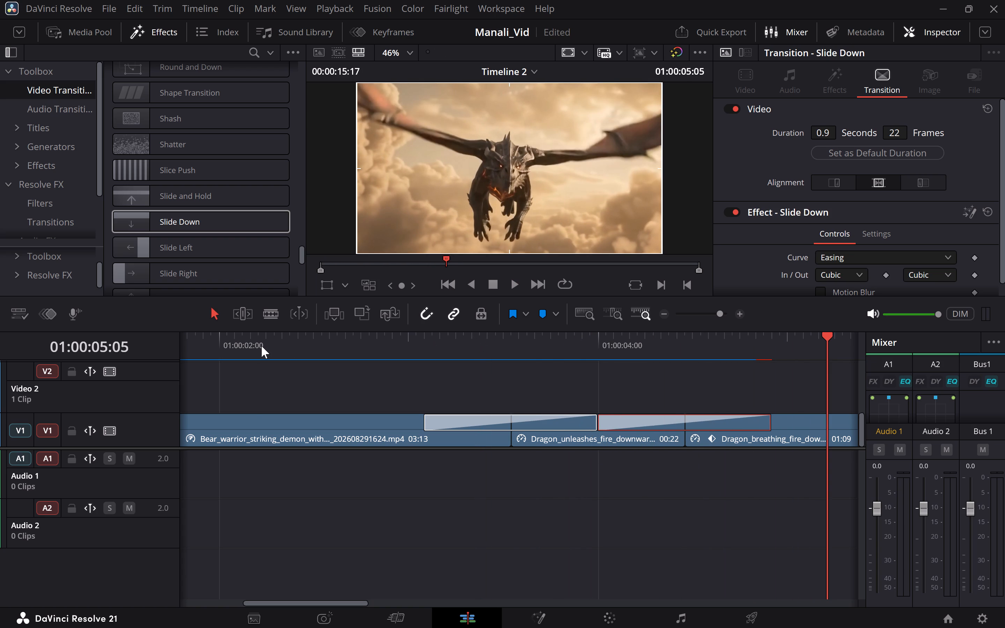
{"action": "left_click", "coordinate": [261, 346]}
{"action": "key", "text": "space"}
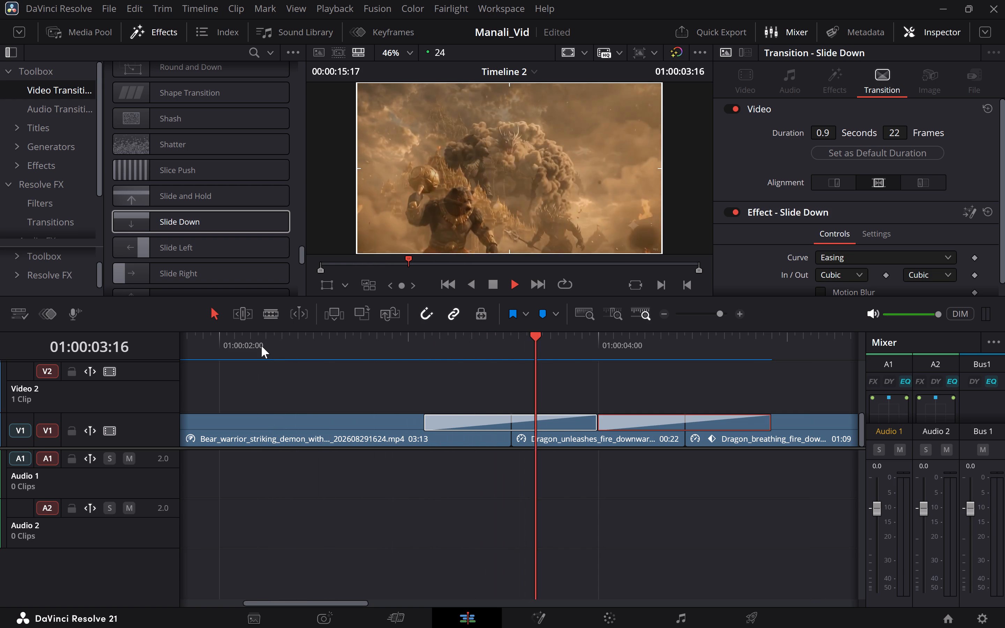
{"action": "key", "text": "space"}
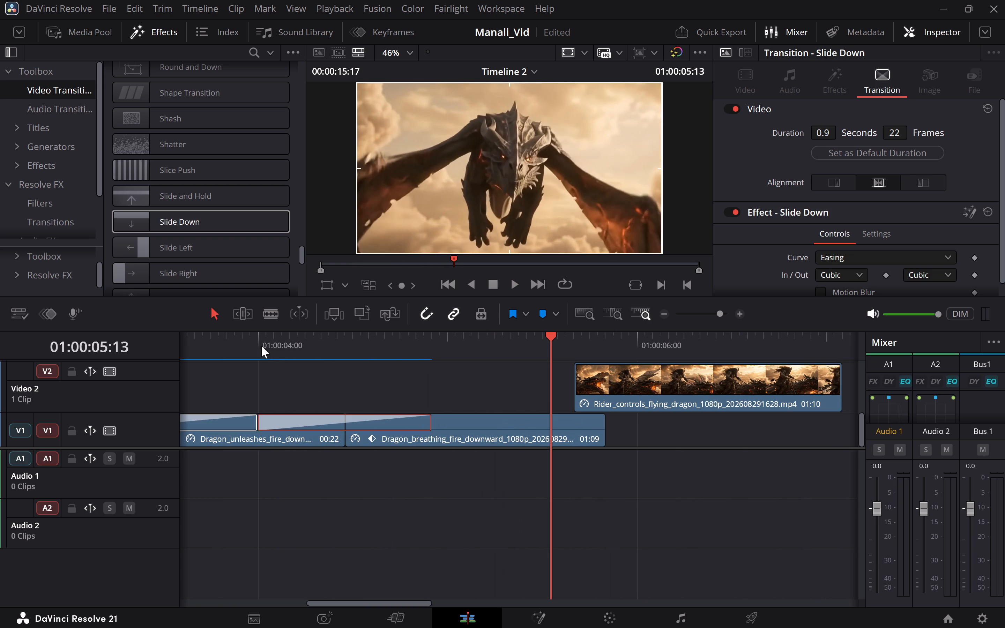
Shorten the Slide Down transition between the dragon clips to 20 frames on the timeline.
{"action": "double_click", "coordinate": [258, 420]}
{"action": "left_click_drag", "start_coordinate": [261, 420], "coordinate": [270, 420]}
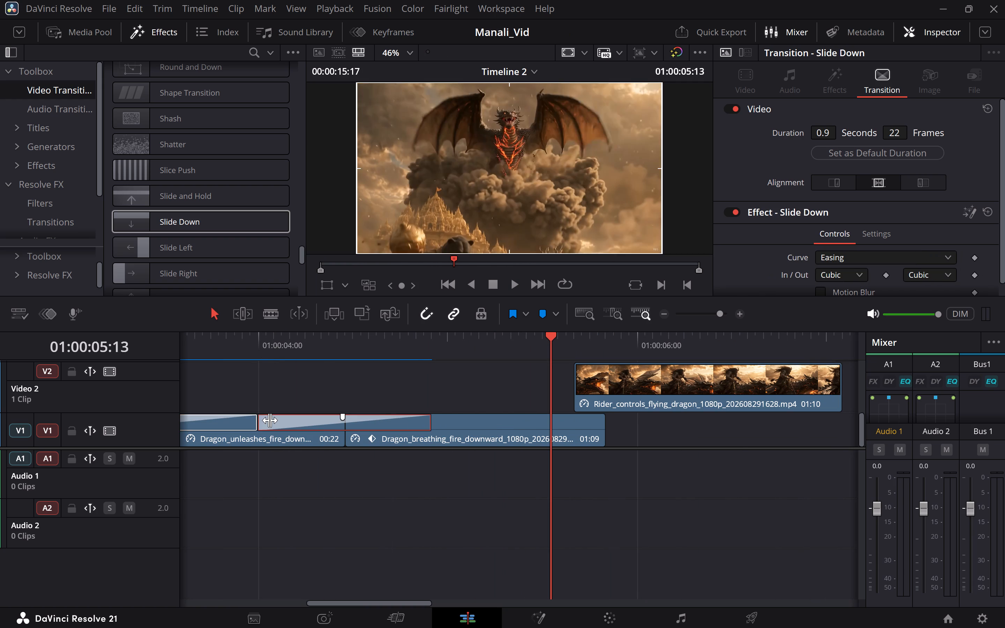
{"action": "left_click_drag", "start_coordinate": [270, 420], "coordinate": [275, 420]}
Play back the bear warrior and dragon clips repeatedly to review the pacing with the 20-frame Slide Down.
{"action": "scroll", "coordinate": [267, 388], "scroll_direction": "right", "scroll_amount": 1}
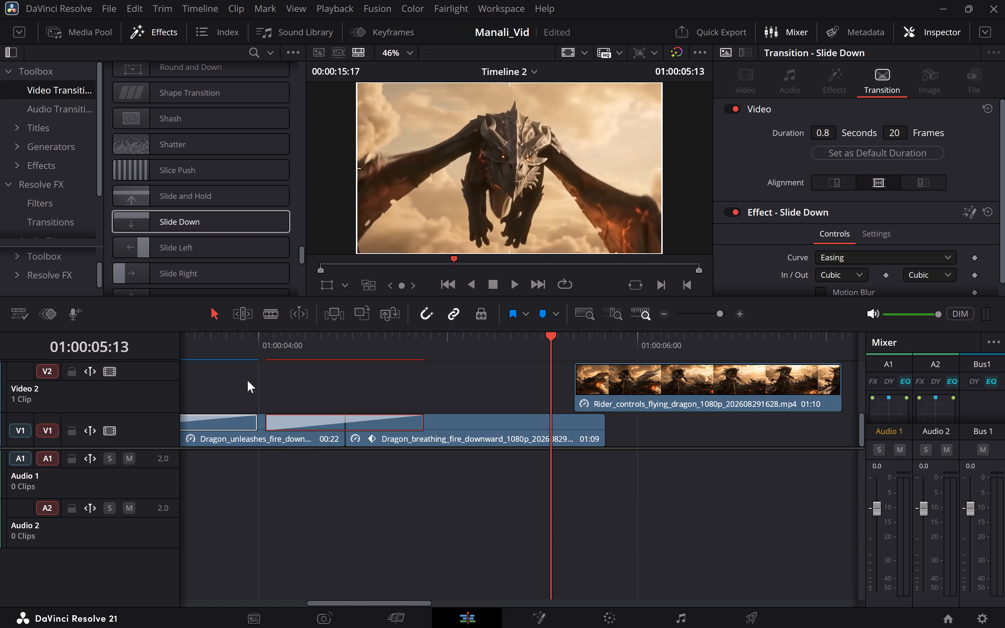
{"action": "scroll", "coordinate": [241, 380], "scroll_direction": "right", "scroll_amount": 1}
{"action": "left_click", "coordinate": [201, 349]}
{"action": "key", "text": "space"}
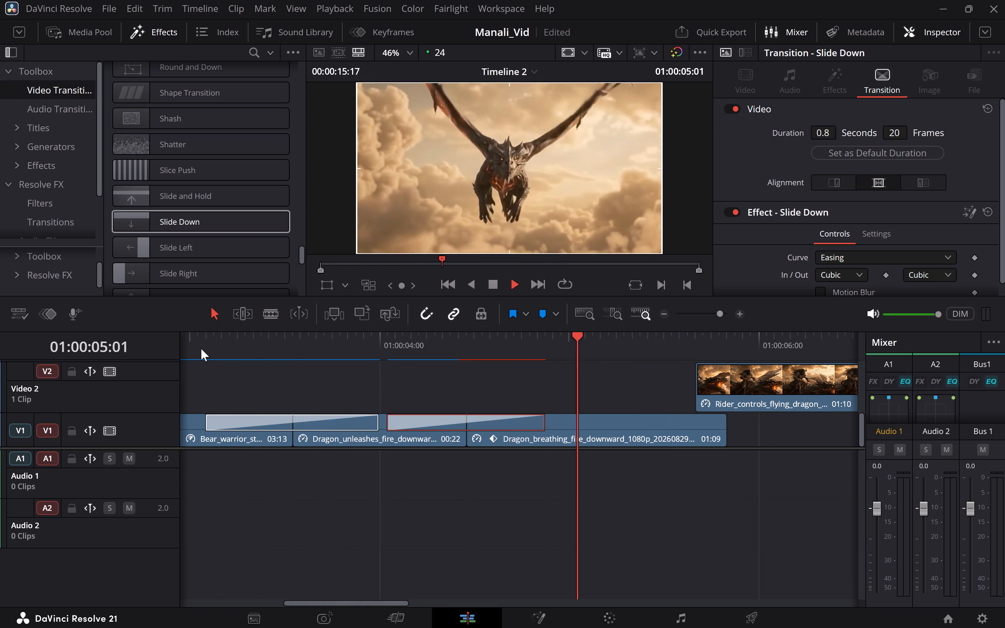
{"action": "key", "text": "space"}
{"action": "scroll", "coordinate": [201, 349], "scroll_direction": "right", "scroll_amount": 1}
{"action": "left_click", "coordinate": [201, 349]}
{"action": "key", "text": "space"}
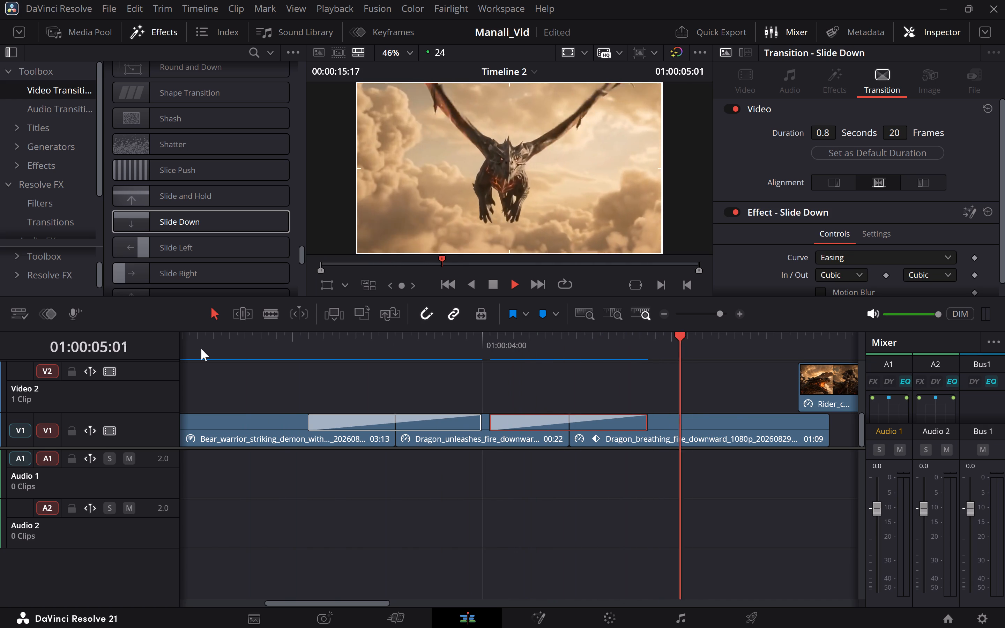
{"action": "key", "text": "space"}
{"action": "scroll", "coordinate": [201, 349], "scroll_direction": "right", "scroll_amount": 2}
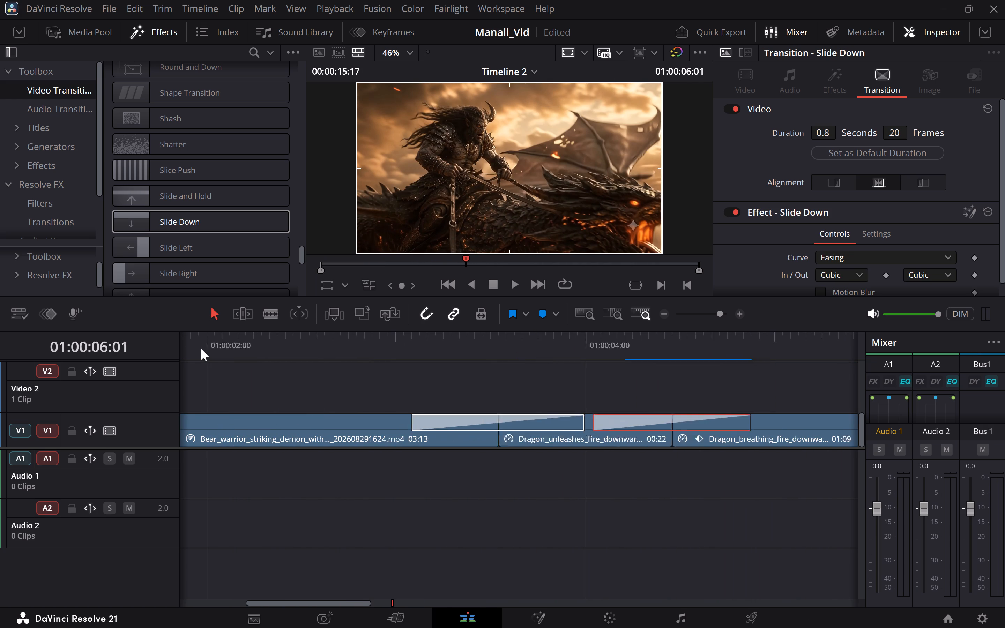
{"action": "scroll", "coordinate": [201, 349], "scroll_direction": "right", "scroll_amount": 1}
{"action": "left_click", "coordinate": [201, 349]}
{"action": "key", "text": "space"}
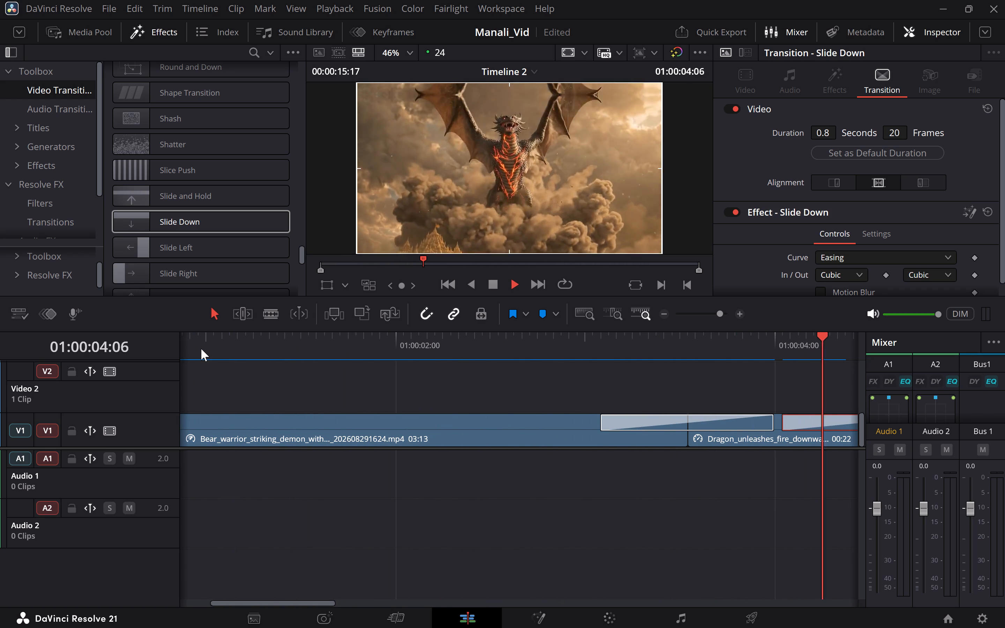
{"action": "key", "text": "space"}
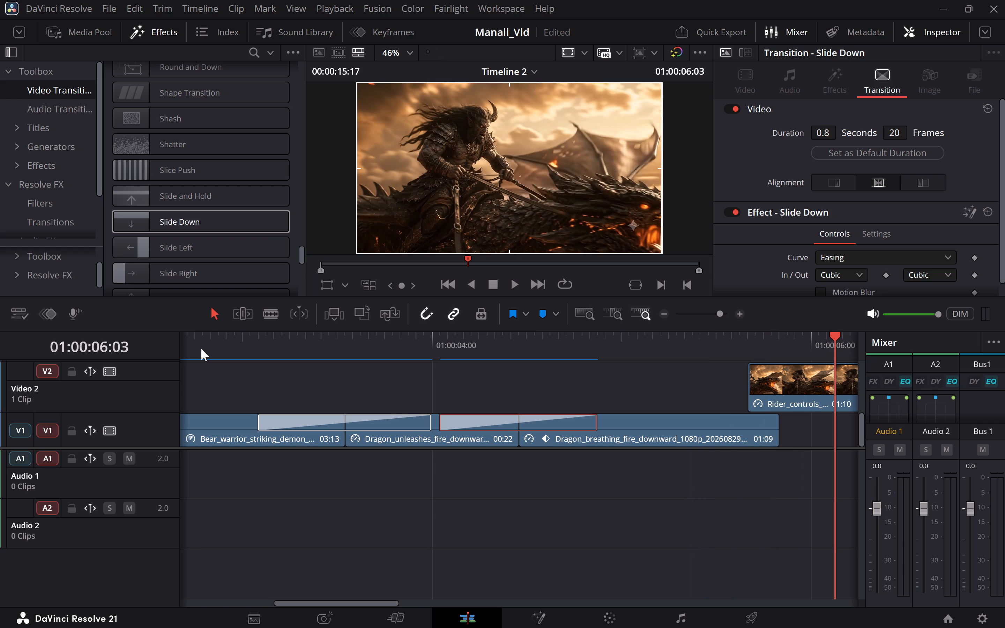
Replay the sequence from the bear warrior clip through the dragon clips to check how both transitions flow.
{"action": "scroll", "coordinate": [201, 349], "scroll_direction": "right", "scroll_amount": 2}
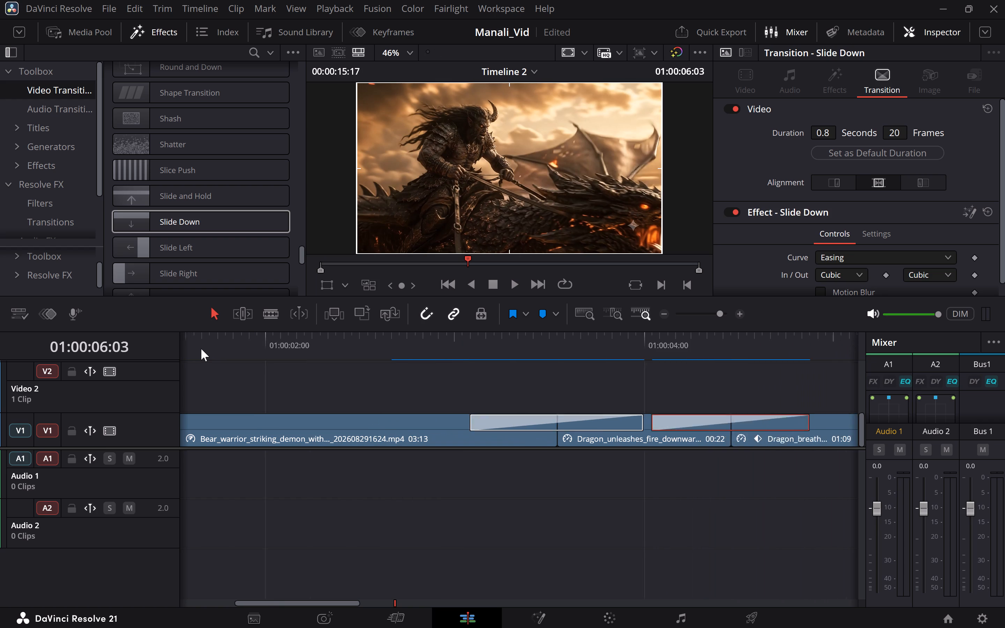
{"action": "scroll", "coordinate": [201, 349], "scroll_direction": "right", "scroll_amount": 2}
{"action": "left_click", "coordinate": [193, 345]}
{"action": "key", "text": "space"}
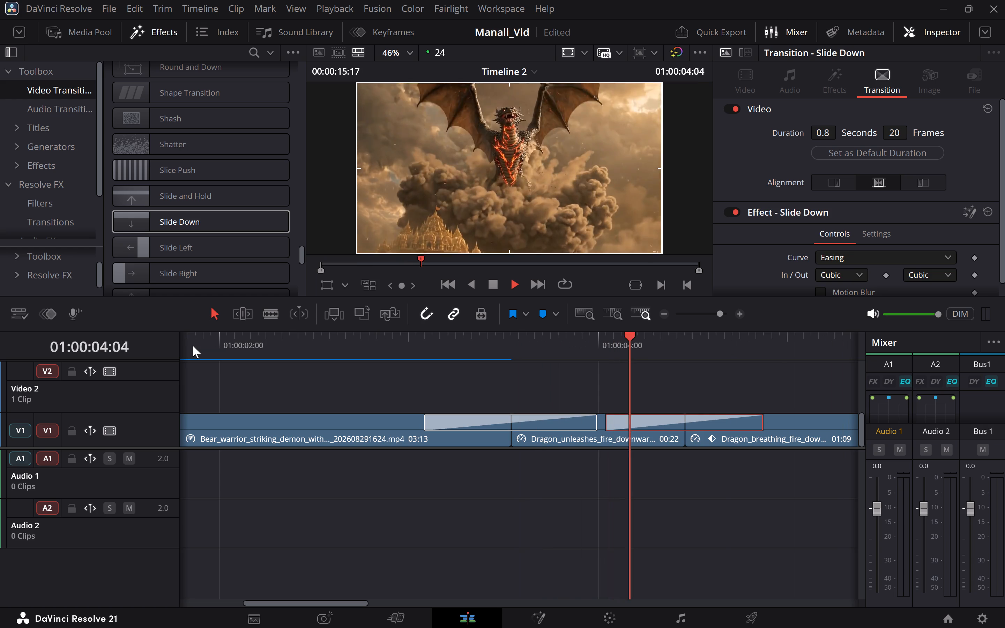
{"action": "key", "text": "space"}
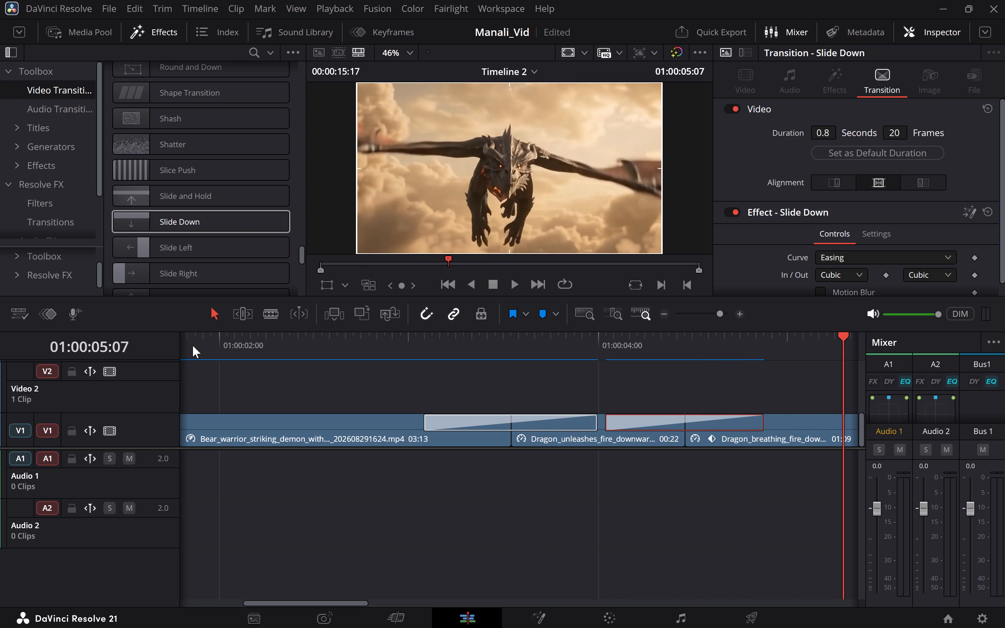
{"action": "left_click", "coordinate": [193, 345]}
{"action": "key", "text": "space"}
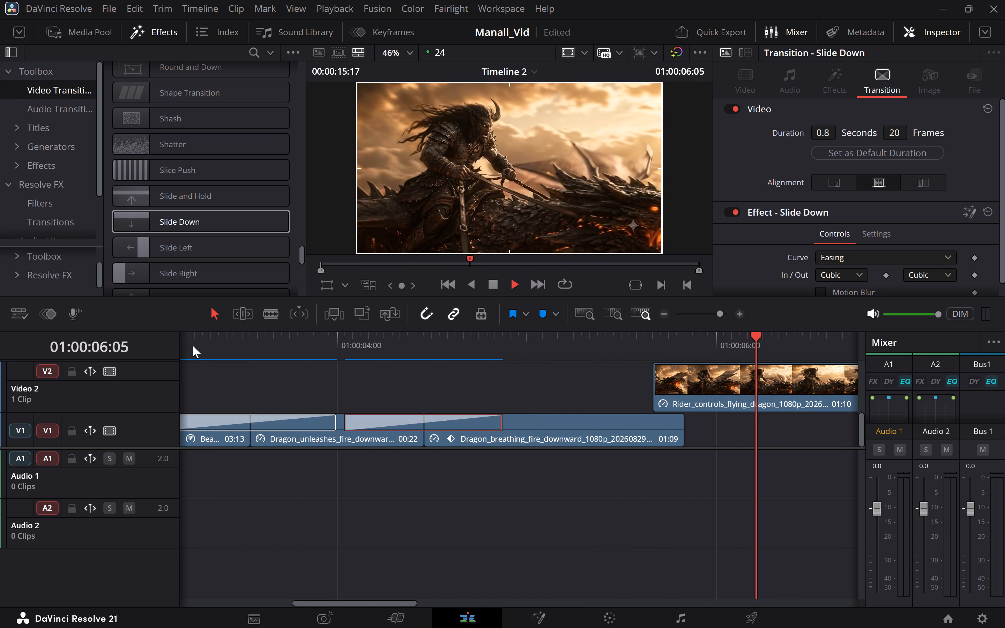
{"action": "key", "text": "space"}
Replay the section from the end of the first transition into the rider clip to examine the Slide Down cut closely.
{"action": "scroll", "coordinate": [193, 345], "scroll_direction": "right", "scroll_amount": 1}
{"action": "left_click", "coordinate": [193, 345]}
{"action": "key", "text": "space"}
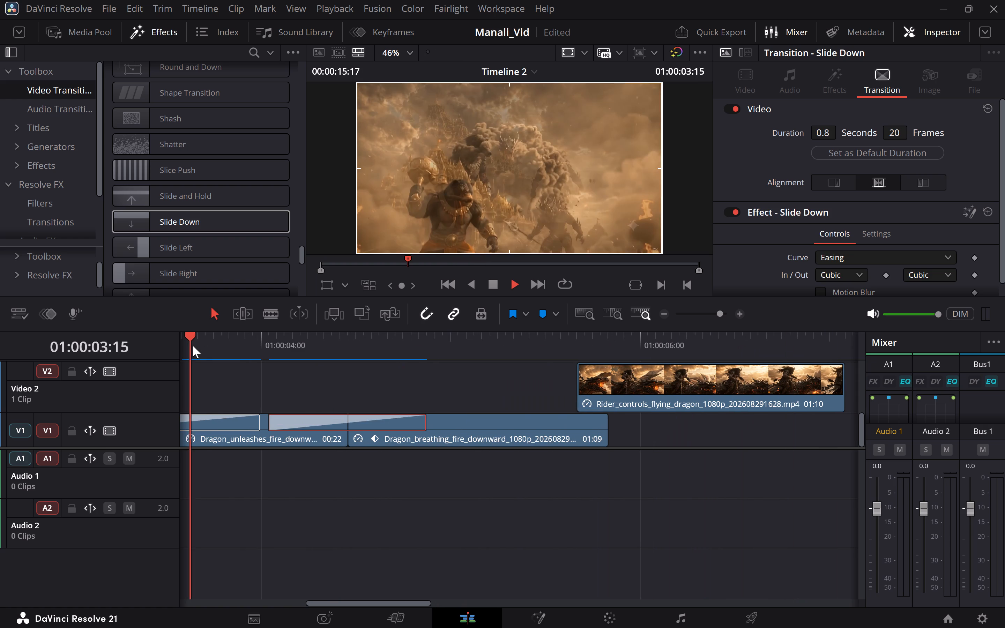
{"action": "key", "text": "space"}
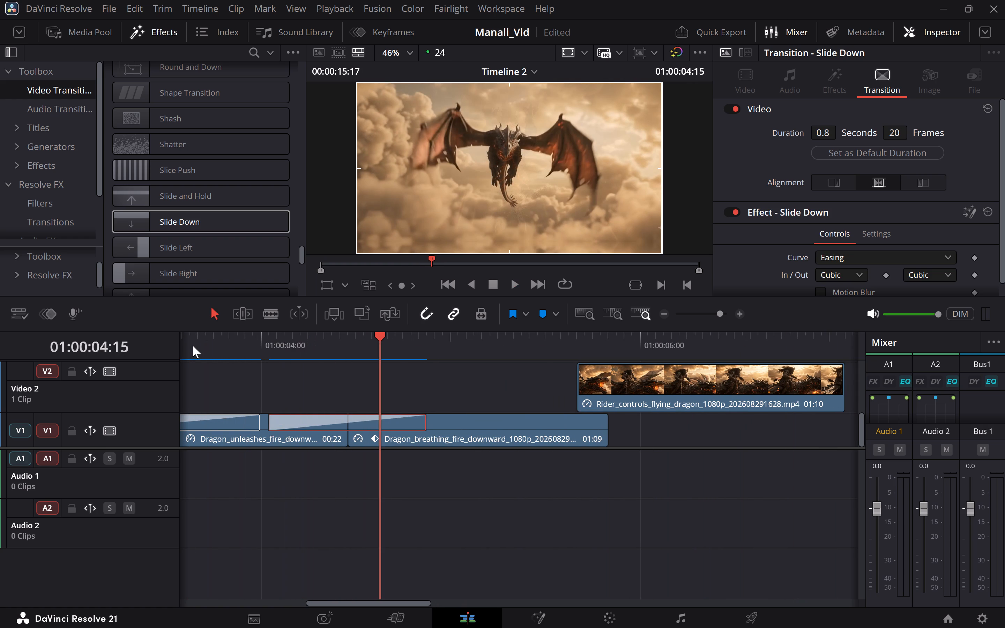
{"action": "left_click", "coordinate": [193, 345]}
{"action": "key", "text": "space"}
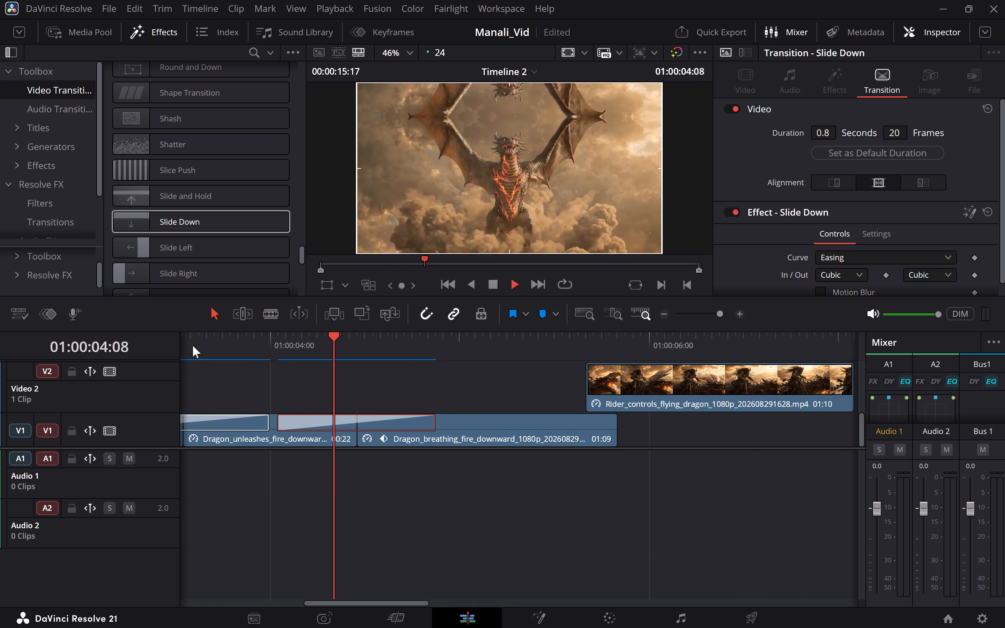
{"action": "key", "text": "space"}
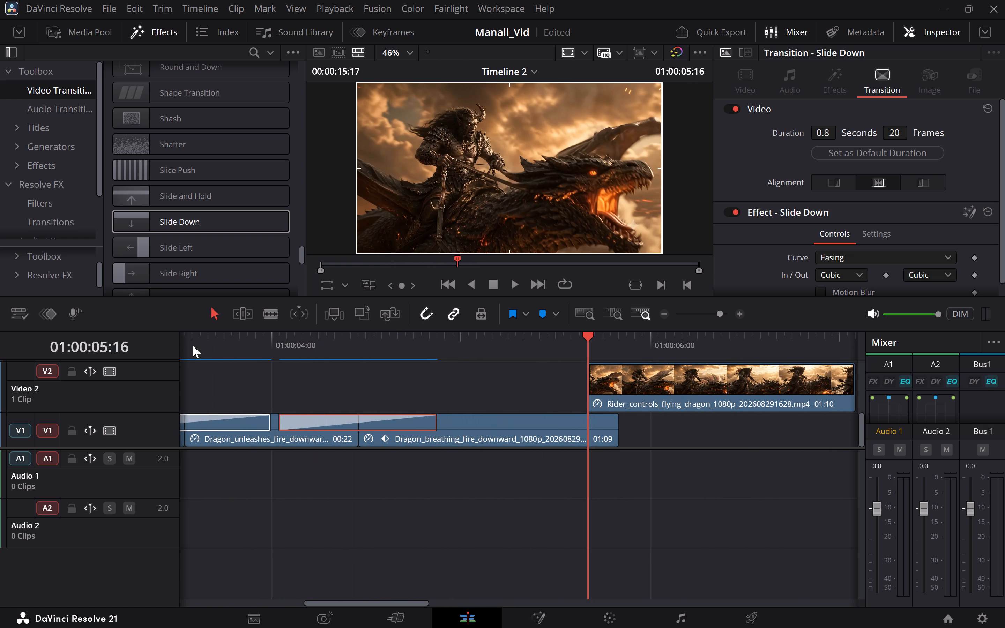
{"action": "left_click", "coordinate": [193, 345]}
{"action": "key", "text": "space"}
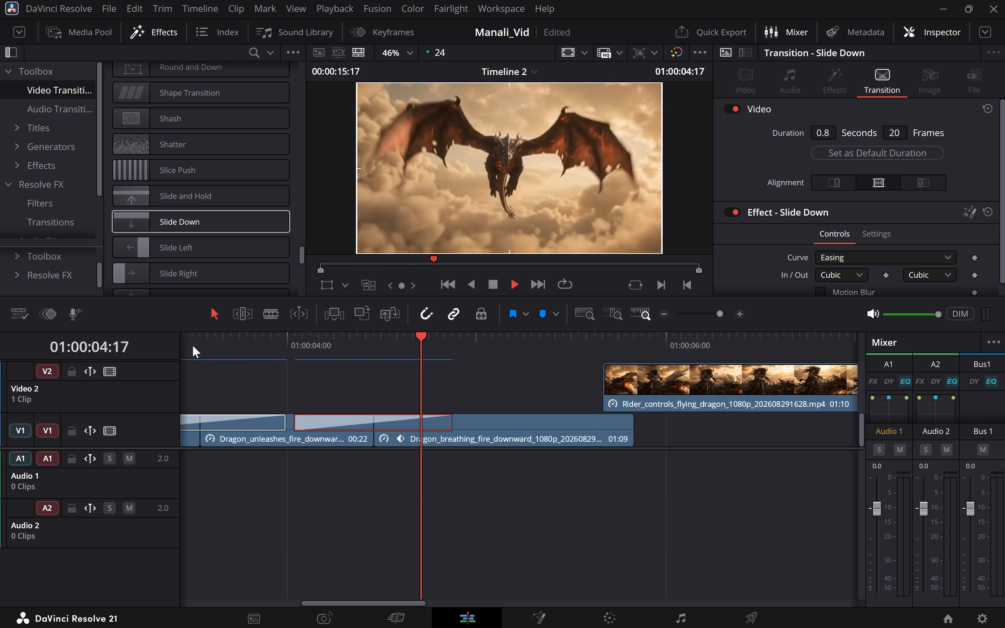
{"action": "key", "text": "space"}
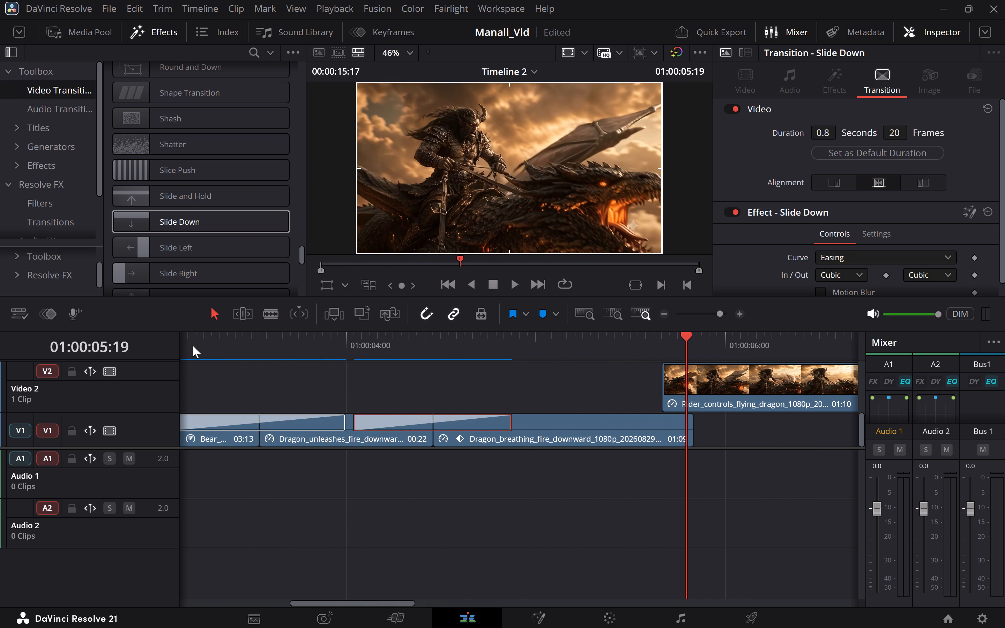
Shorten the Slide Down transition between the dragon clips to 6 frames on the timeline.
{"action": "left_click_drag", "start_coordinate": [355, 422], "coordinate": [369, 422]}
{"action": "left_click", "coordinate": [369, 422]}
{"action": "left_click_drag", "start_coordinate": [363, 422], "coordinate": [389, 422]}
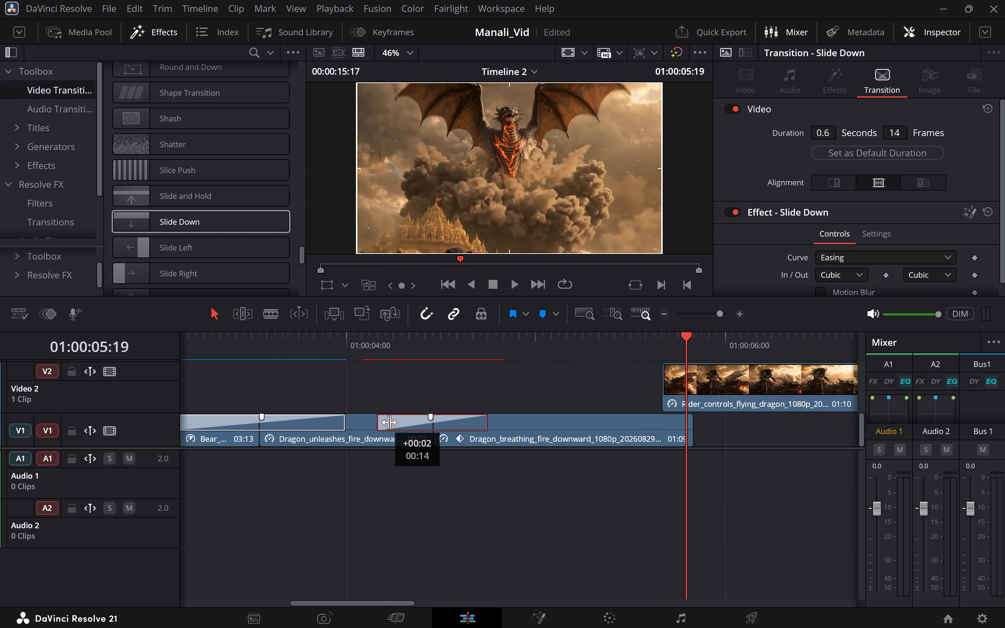
{"action": "left_click_drag", "start_coordinate": [389, 422], "coordinate": [410, 424]}
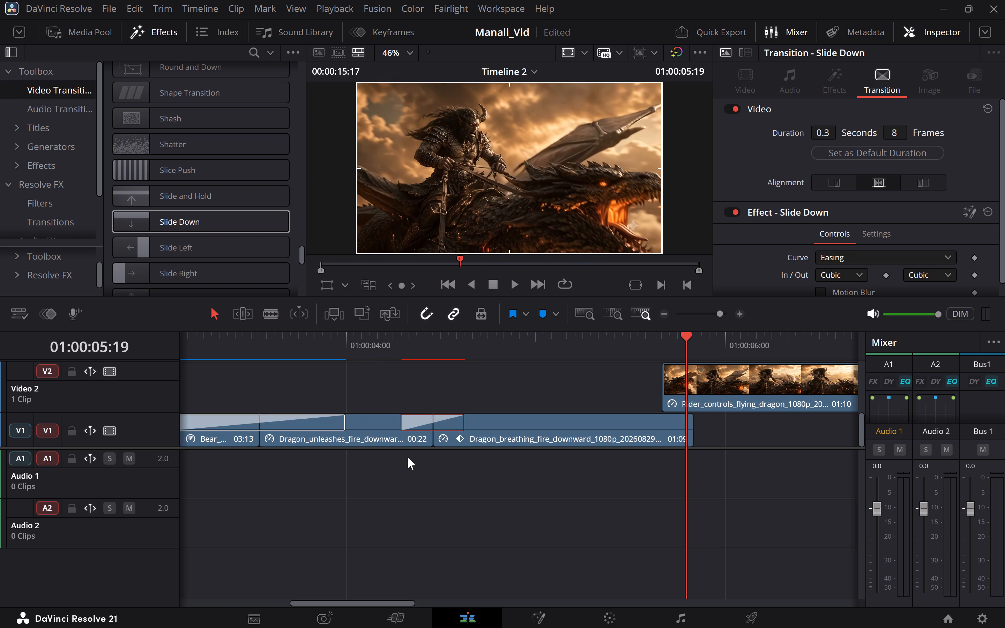
{"action": "left_click_drag", "start_coordinate": [404, 426], "coordinate": [414, 426]}
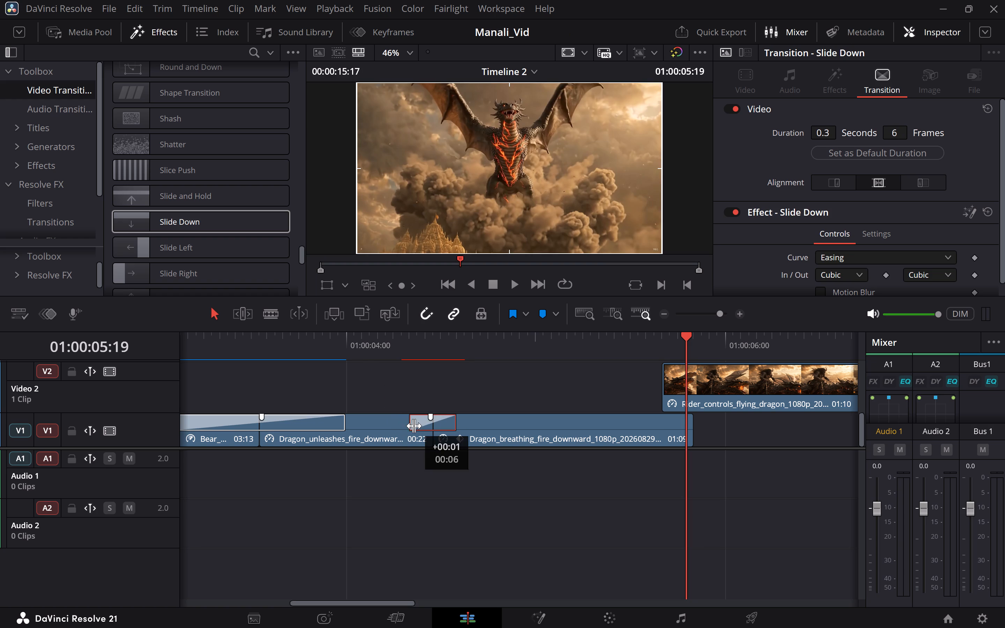
{"action": "left_click_drag", "start_coordinate": [414, 426], "coordinate": [415, 426]}
Play back the cut between the dragon clips to review the 6-frame Slide Down transition.
{"action": "left_click", "coordinate": [316, 337]}
{"action": "key", "text": "space"}
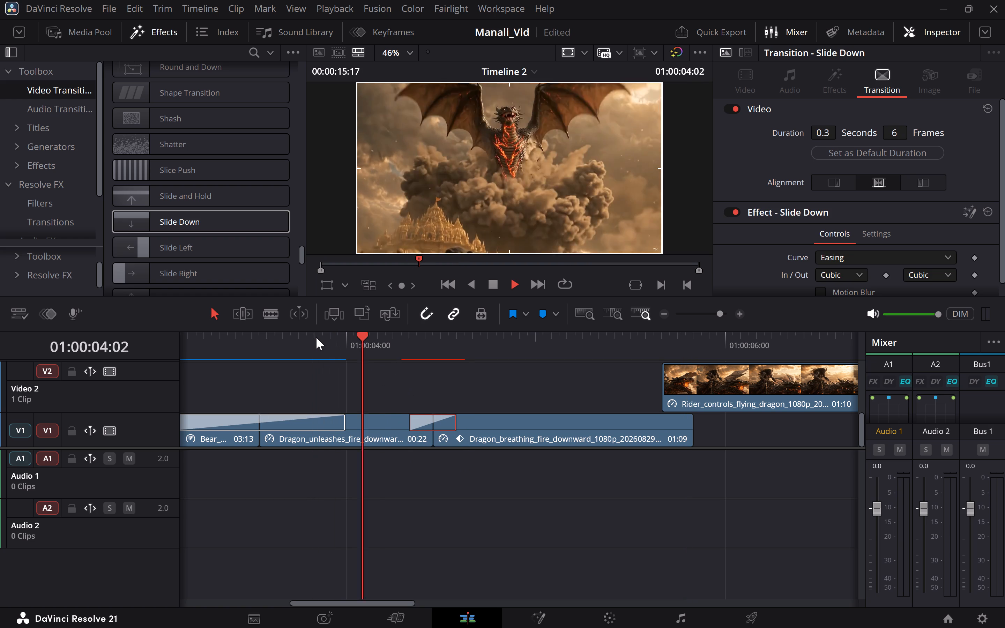
{"action": "key", "text": "space"}
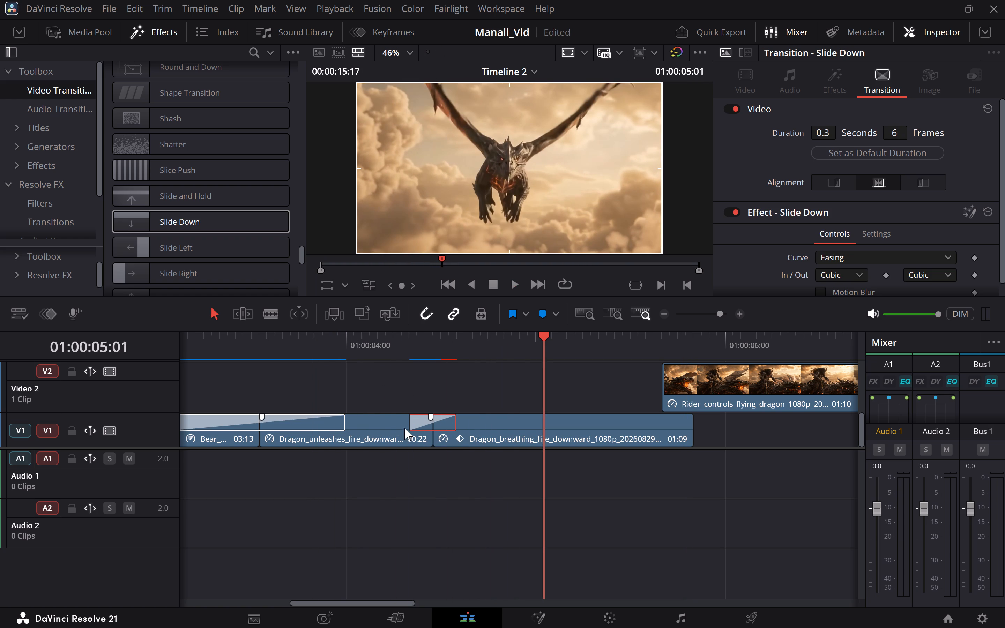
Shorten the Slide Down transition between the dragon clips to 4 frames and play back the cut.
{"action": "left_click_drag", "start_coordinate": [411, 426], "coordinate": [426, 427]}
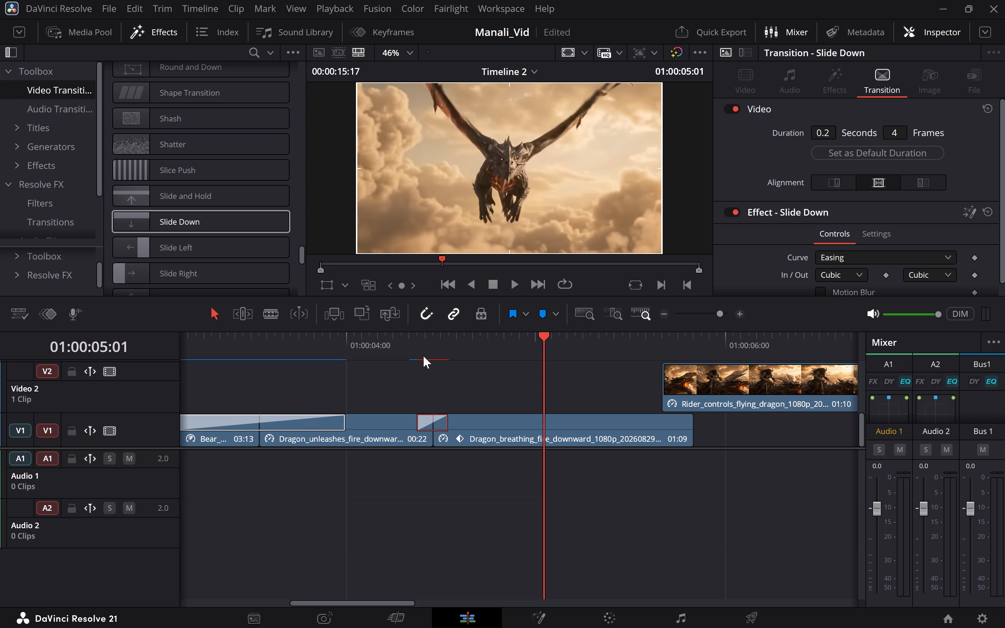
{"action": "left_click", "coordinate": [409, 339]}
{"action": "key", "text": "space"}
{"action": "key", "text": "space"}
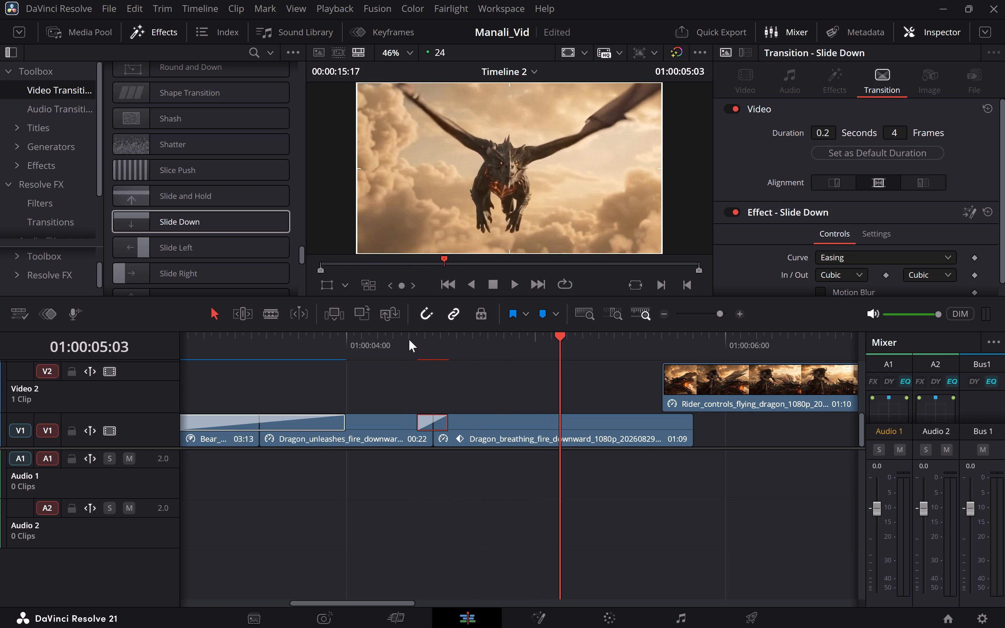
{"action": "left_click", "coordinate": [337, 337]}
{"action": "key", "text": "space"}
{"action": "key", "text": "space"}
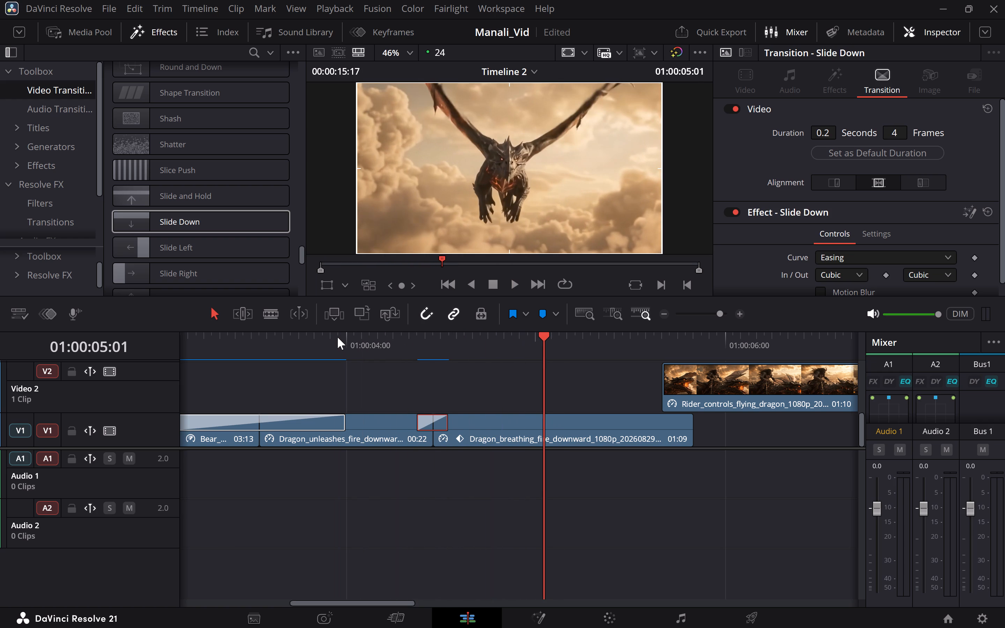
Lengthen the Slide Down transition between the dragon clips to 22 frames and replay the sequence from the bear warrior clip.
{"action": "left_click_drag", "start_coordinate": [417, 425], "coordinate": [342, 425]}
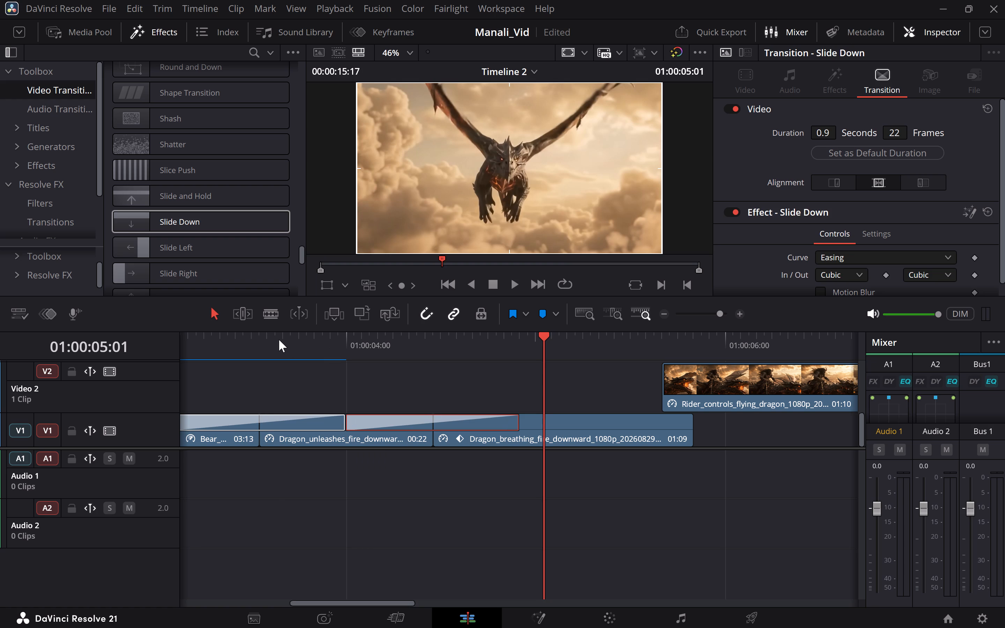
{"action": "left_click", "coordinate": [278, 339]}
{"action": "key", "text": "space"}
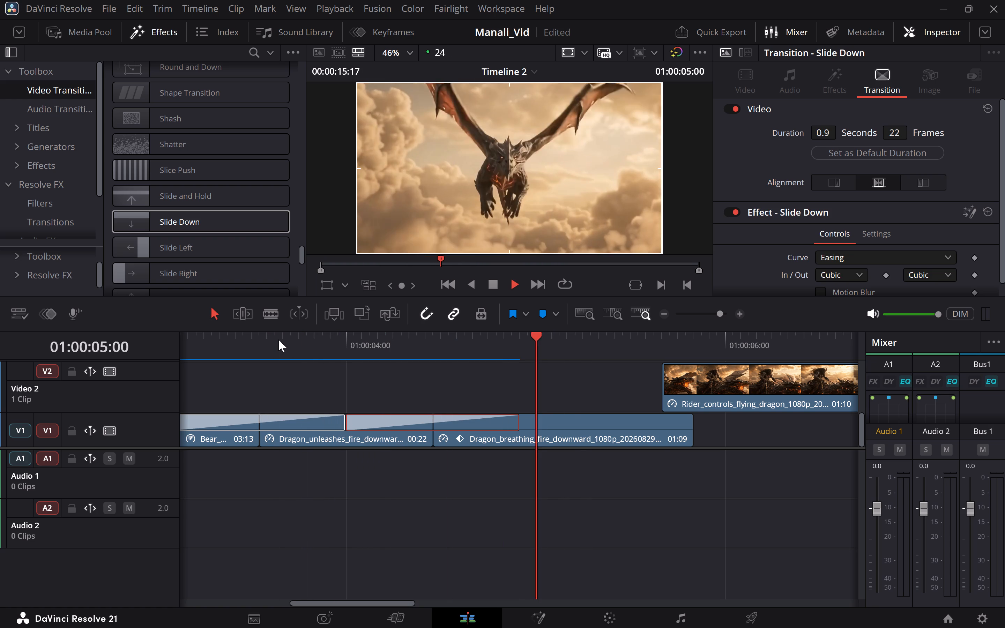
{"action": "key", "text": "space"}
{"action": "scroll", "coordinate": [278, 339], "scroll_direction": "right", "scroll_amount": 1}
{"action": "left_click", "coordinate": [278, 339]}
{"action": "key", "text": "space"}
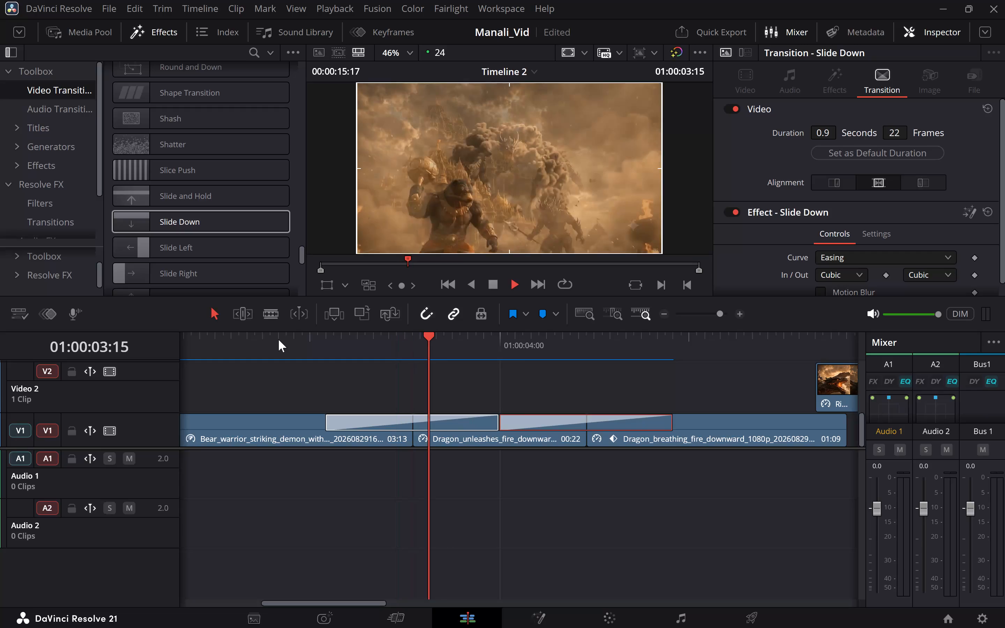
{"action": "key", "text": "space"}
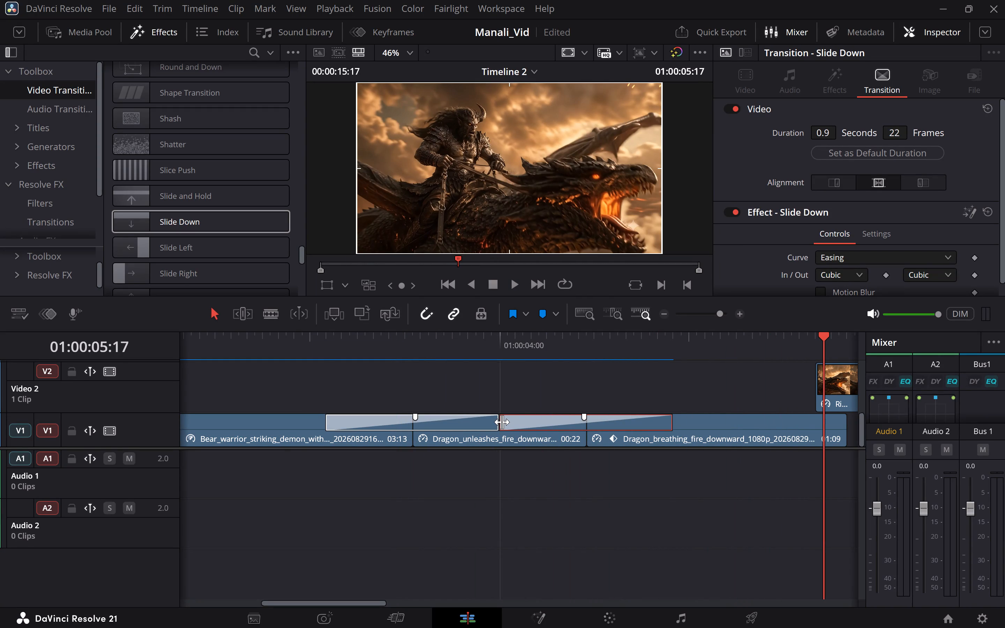
Shorten the Slide Down transition between the dragon clips to 16 frames on the timeline.
{"action": "left_click_drag", "start_coordinate": [501, 423], "coordinate": [521, 422]}
{"action": "left_click_drag", "start_coordinate": [518, 422], "coordinate": [533, 422]}
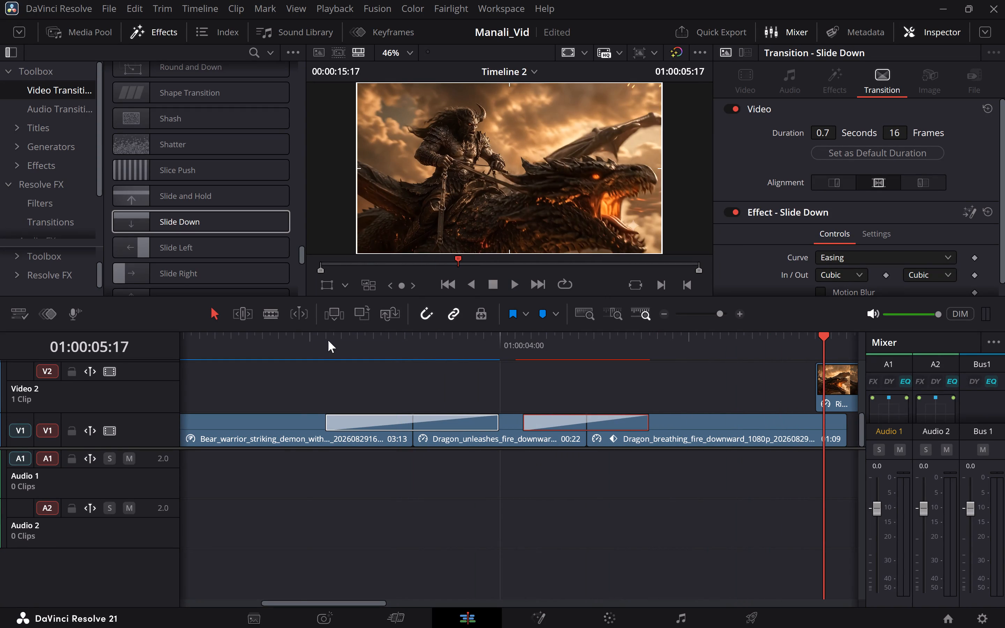
Replay the sequence from the bear warrior clip through both dragon clips to review the 16-frame Slide Down transition.
{"action": "left_click", "coordinate": [302, 344]}
{"action": "key", "text": "space"}
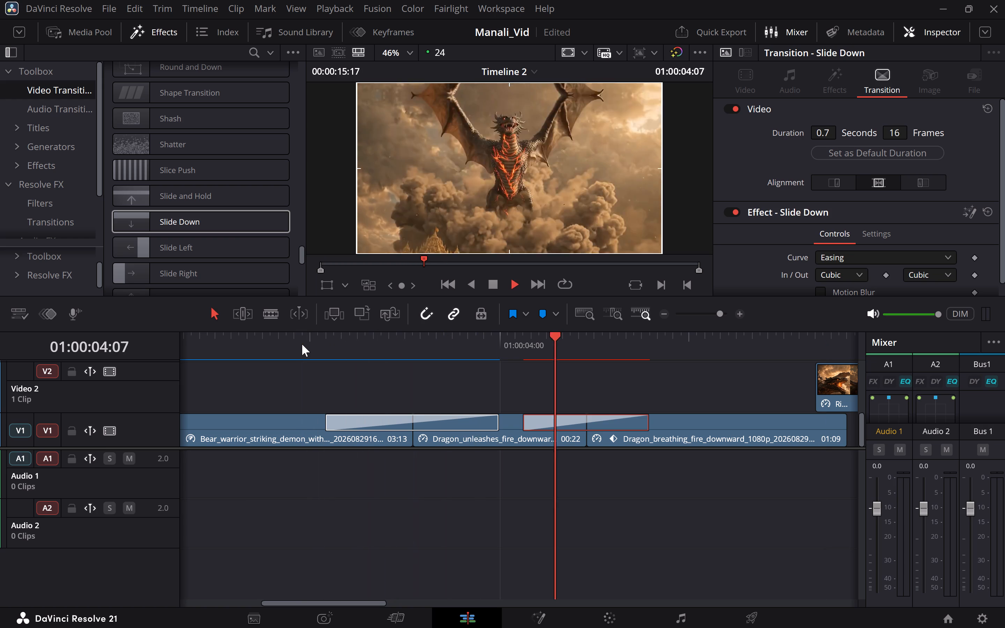
{"action": "key", "text": "space"}
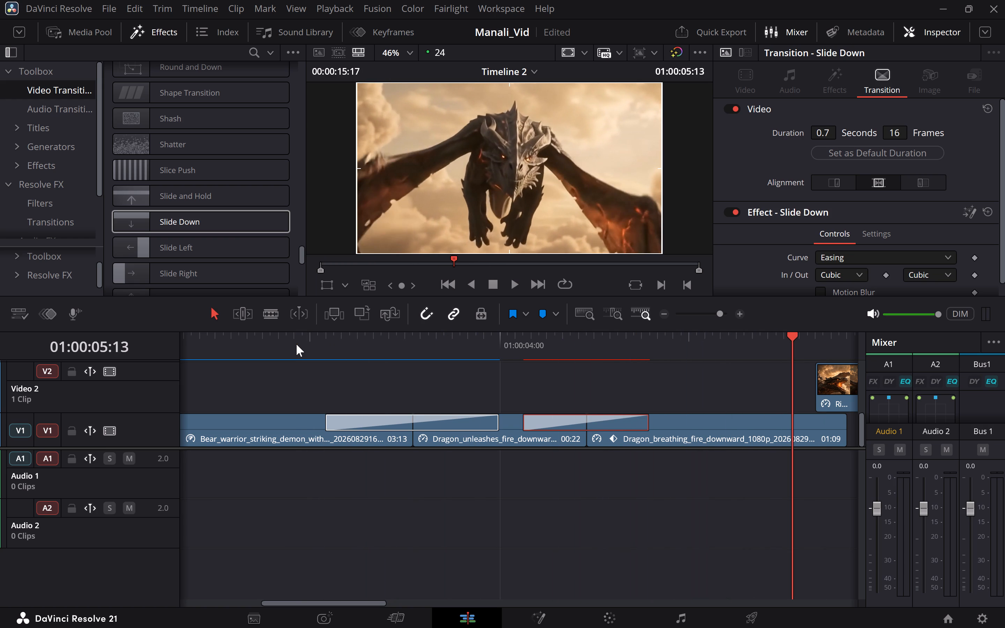
{"action": "left_click", "coordinate": [296, 344]}
{"action": "key", "text": "space"}
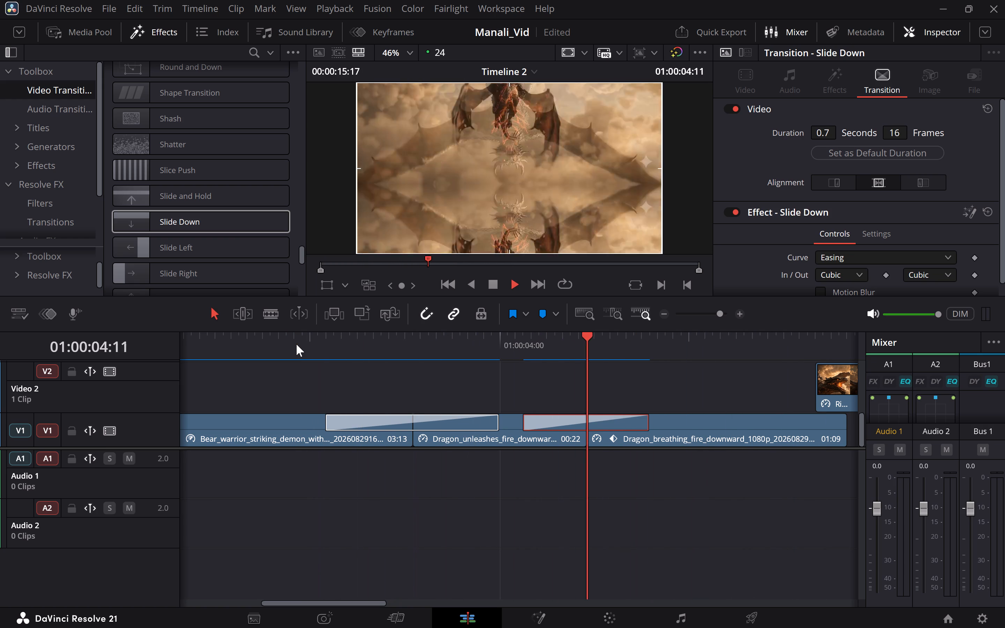
{"action": "key", "text": "space"}
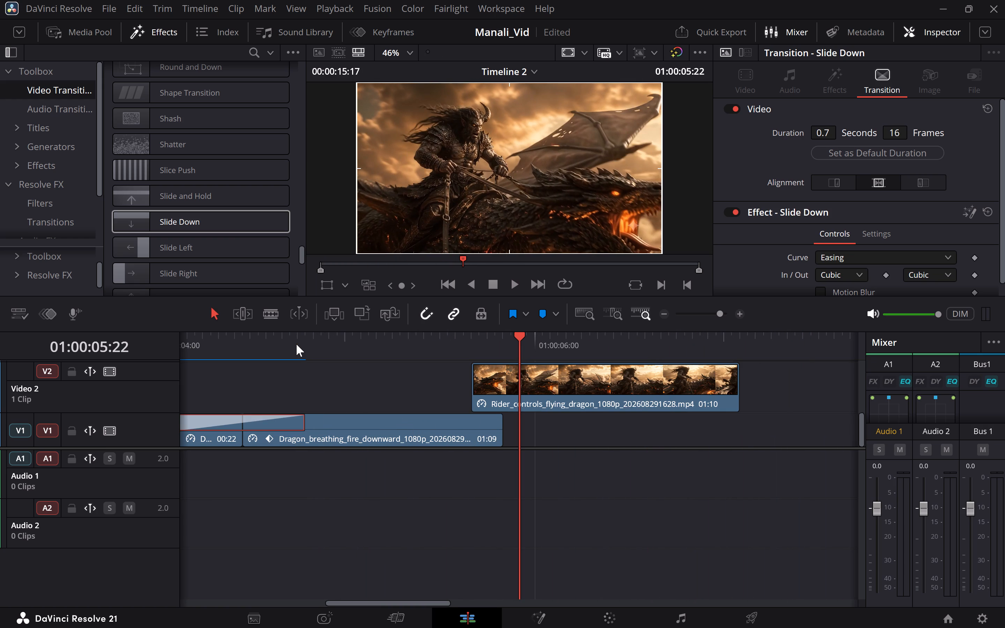
{"action": "scroll", "coordinate": [283, 344], "scroll_direction": "right", "scroll_amount": 1}
{"action": "scroll", "coordinate": [321, 344], "scroll_direction": "right", "scroll_amount": 1}
{"action": "left_click", "coordinate": [321, 344]}
{"action": "key", "text": "space"}
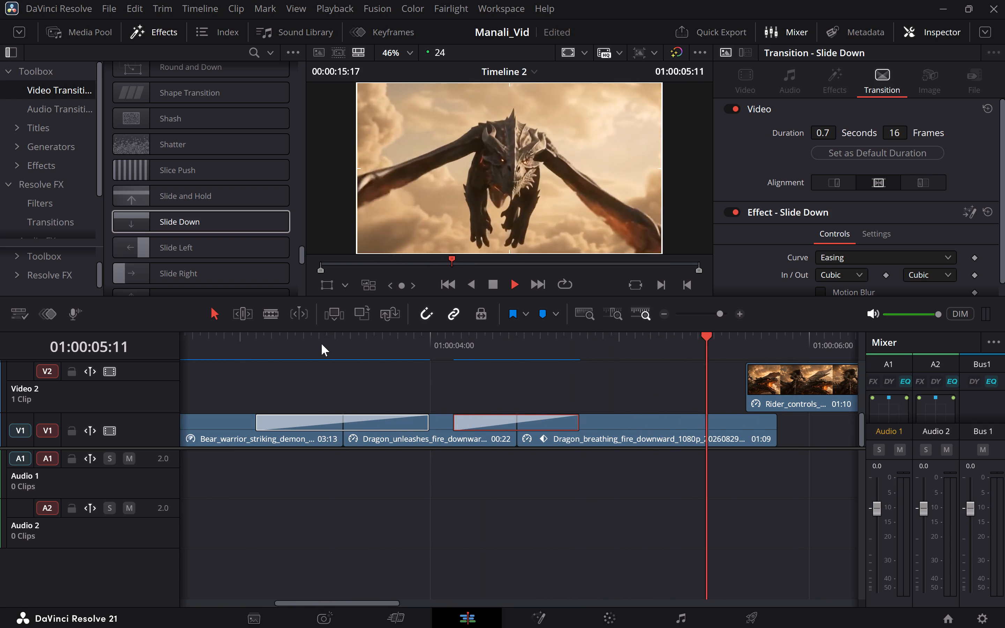
{"action": "key", "text": "space"}
Replay the section from the Slide Down cut through the rider clips to examine how the dragon shots lead into them.
{"action": "left_click", "coordinate": [297, 342]}
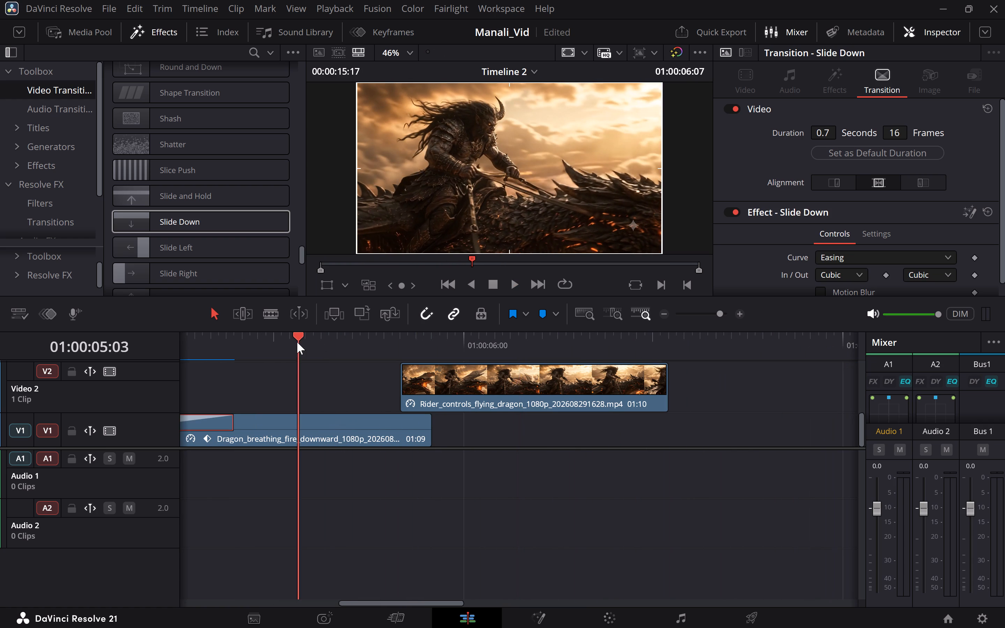
{"action": "scroll", "coordinate": [310, 445], "scroll_direction": "up", "scroll_amount": 1}
{"action": "scroll", "coordinate": [310, 445], "scroll_direction": "down", "scroll_amount": 1}
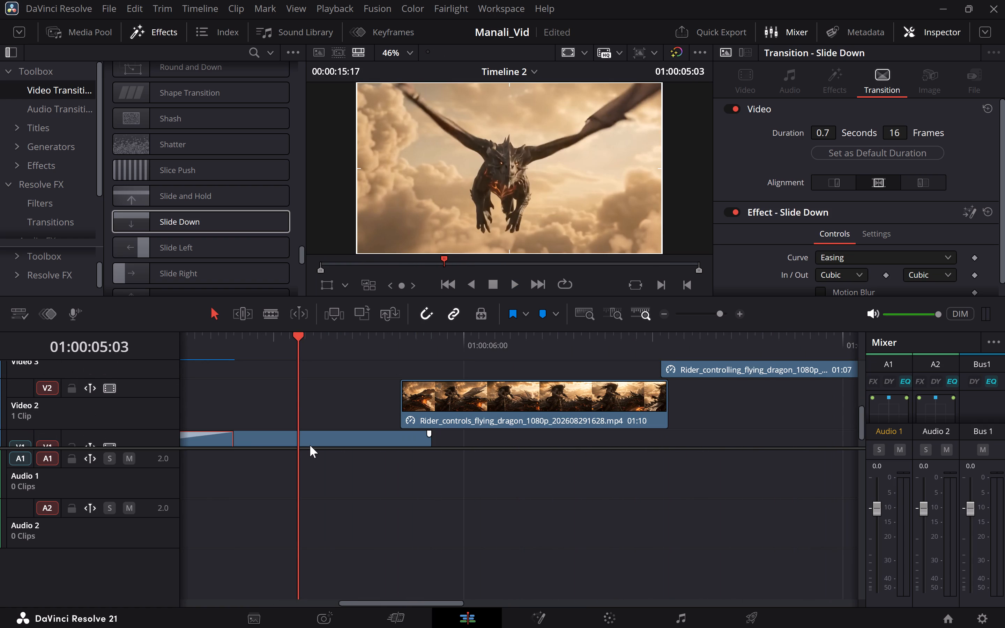
{"action": "scroll", "coordinate": [310, 445], "scroll_direction": "down", "scroll_amount": 1}
{"action": "left_click", "coordinate": [198, 338]}
{"action": "key", "text": "space"}
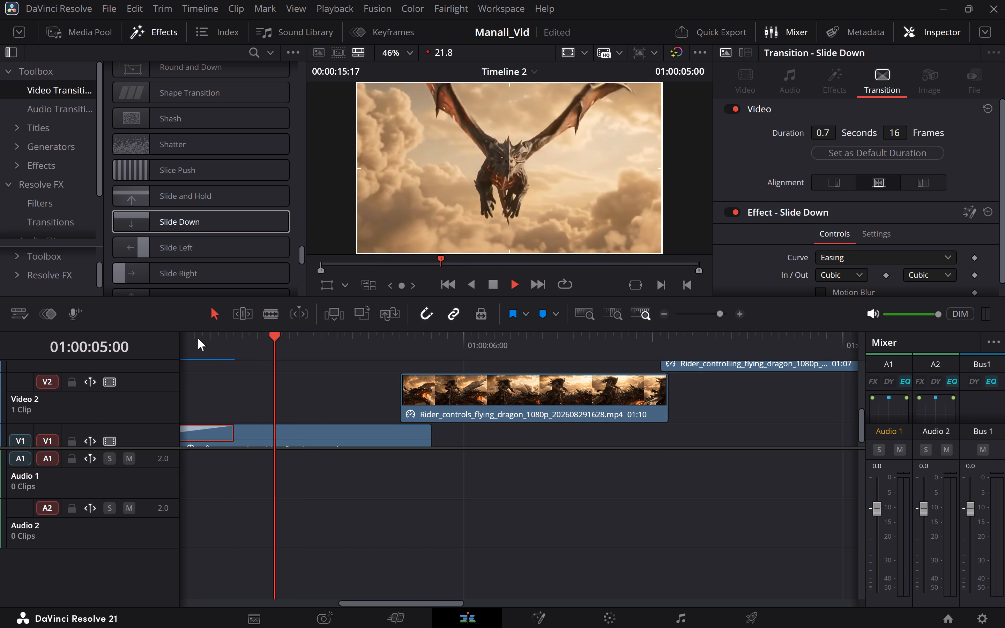
{"action": "key", "text": "space"}
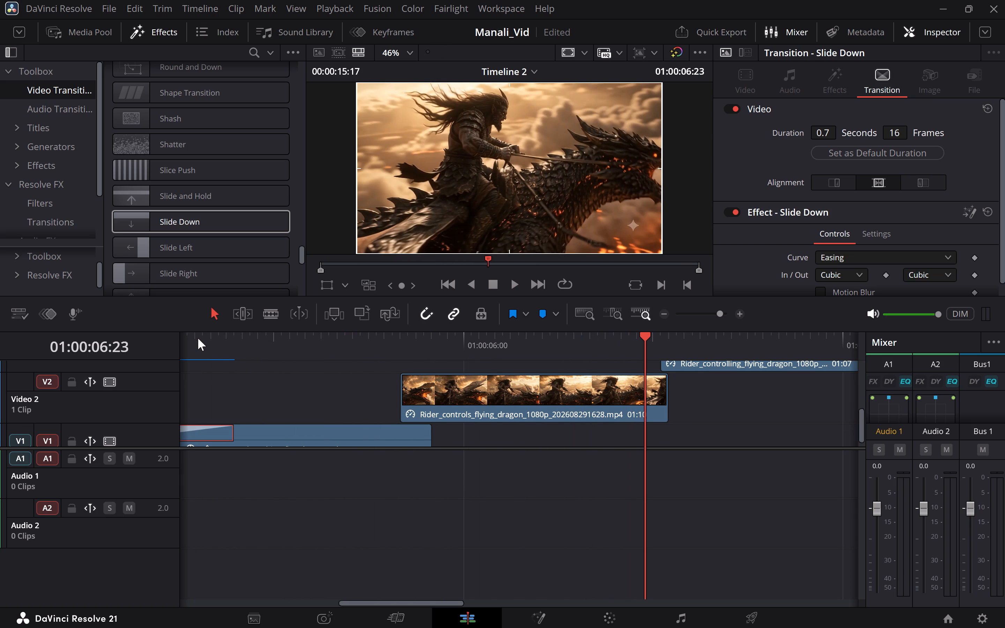
{"action": "scroll", "coordinate": [198, 338], "scroll_direction": "right", "scroll_amount": 1}
{"action": "left_click", "coordinate": [198, 338]}
{"action": "key", "text": "space"}
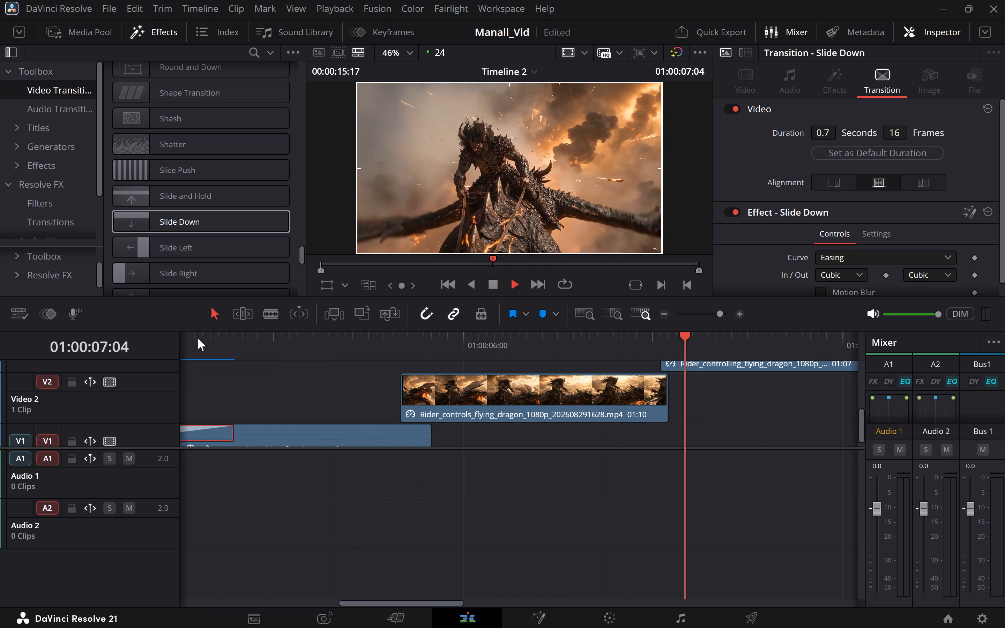
{"action": "key", "text": "space"}
{"action": "scroll", "coordinate": [198, 338], "scroll_direction": "right", "scroll_amount": 1}
{"action": "left_click", "coordinate": [198, 338]}
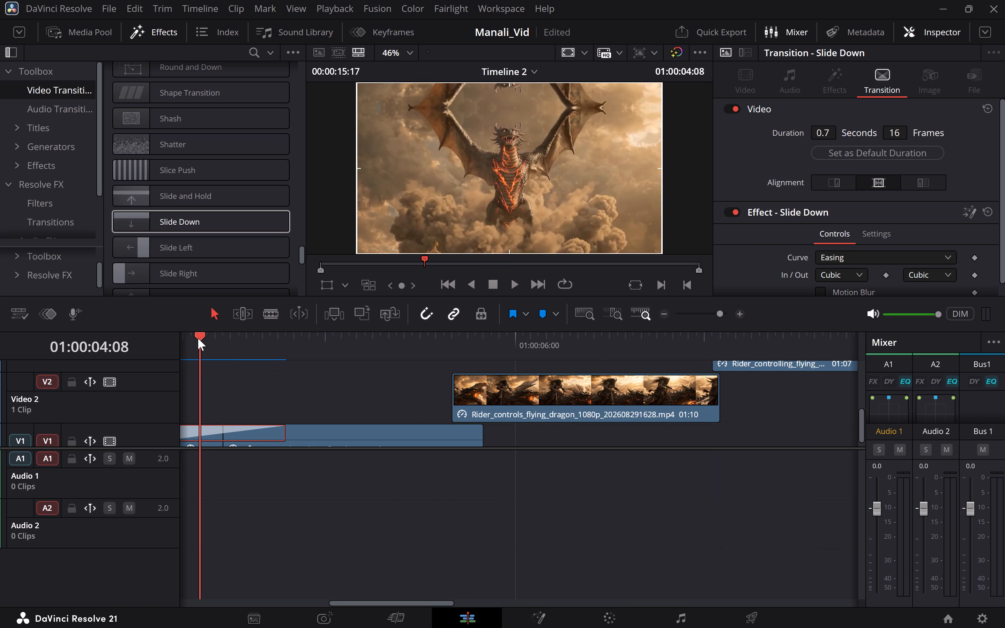
{"action": "key", "text": "space"}
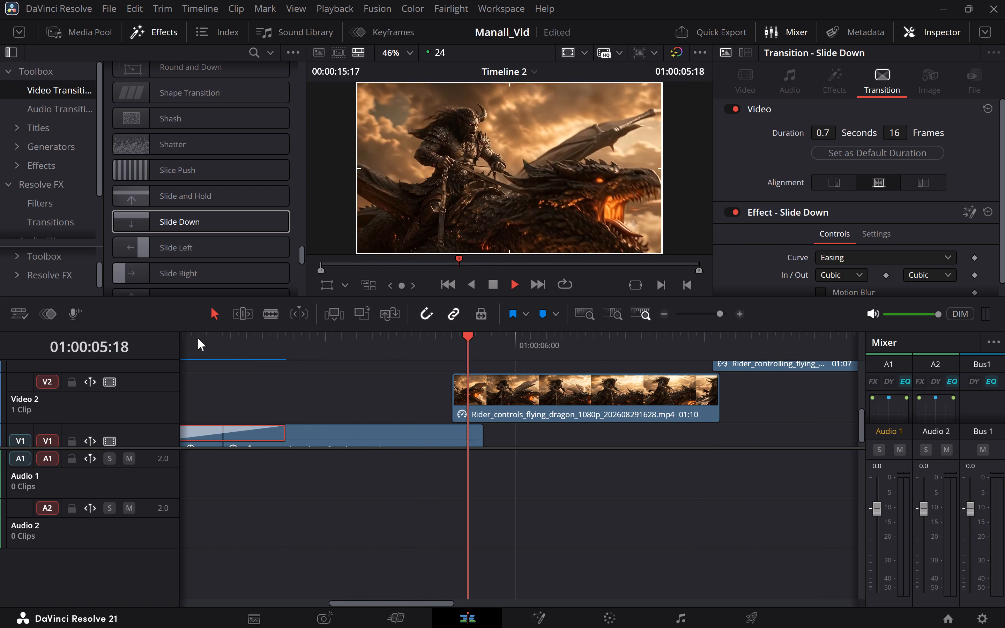
{"action": "key", "text": "space"}
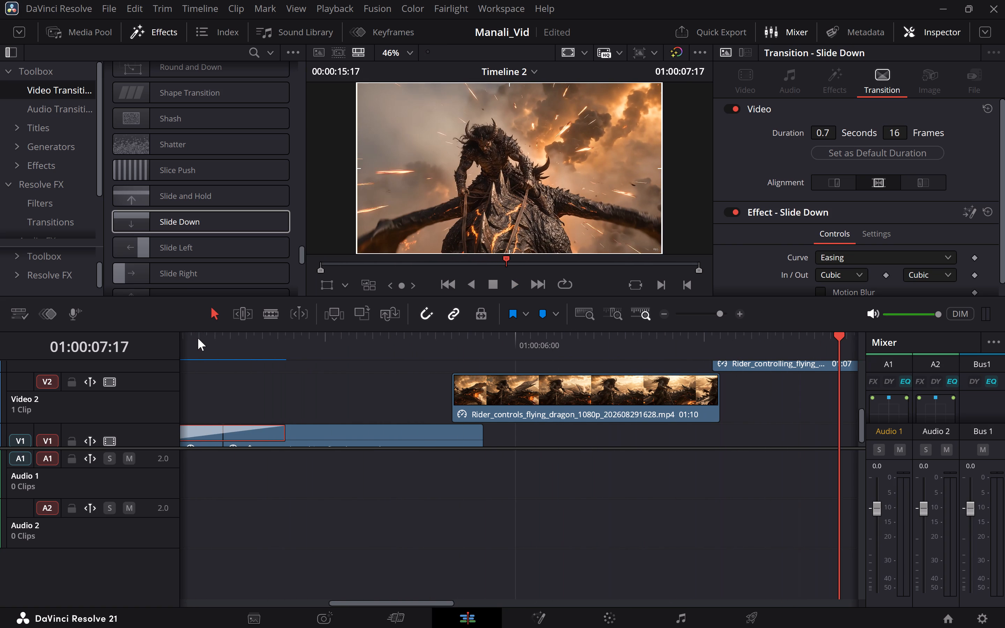
Play from the end of the first dragon clip through the Slide Down into the second rider clip to check continuity.
{"action": "left_click", "coordinate": [198, 338]}
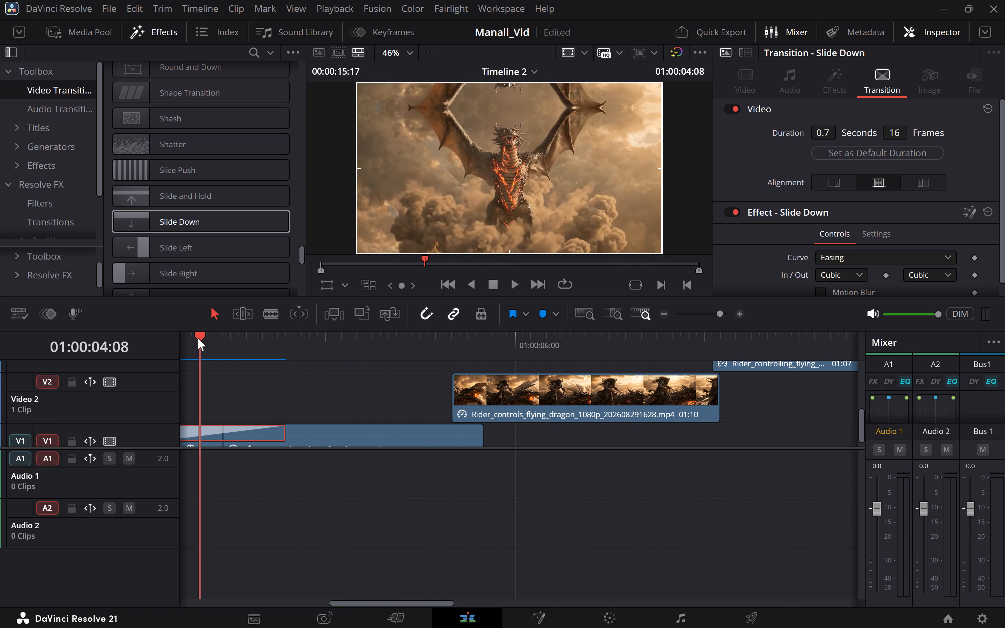
{"action": "scroll", "coordinate": [343, 376], "scroll_direction": "left", "scroll_amount": 1}
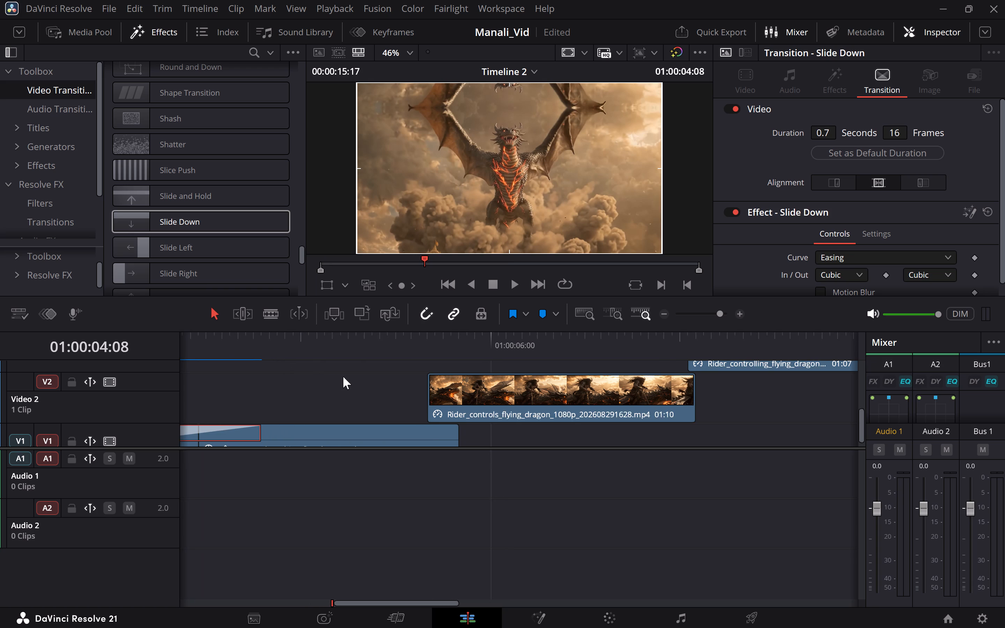
{"action": "scroll", "coordinate": [343, 376], "scroll_direction": "left", "scroll_amount": 1}
{"action": "key", "text": "space"}
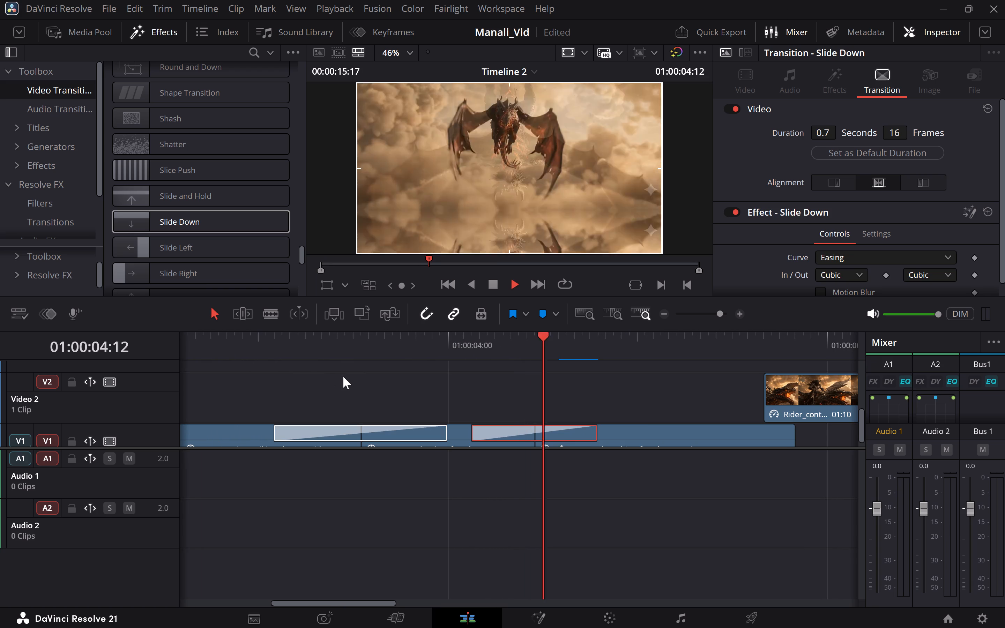
{"action": "key", "text": "space"}
{"action": "scroll", "coordinate": [343, 376], "scroll_direction": "left", "scroll_amount": 2}
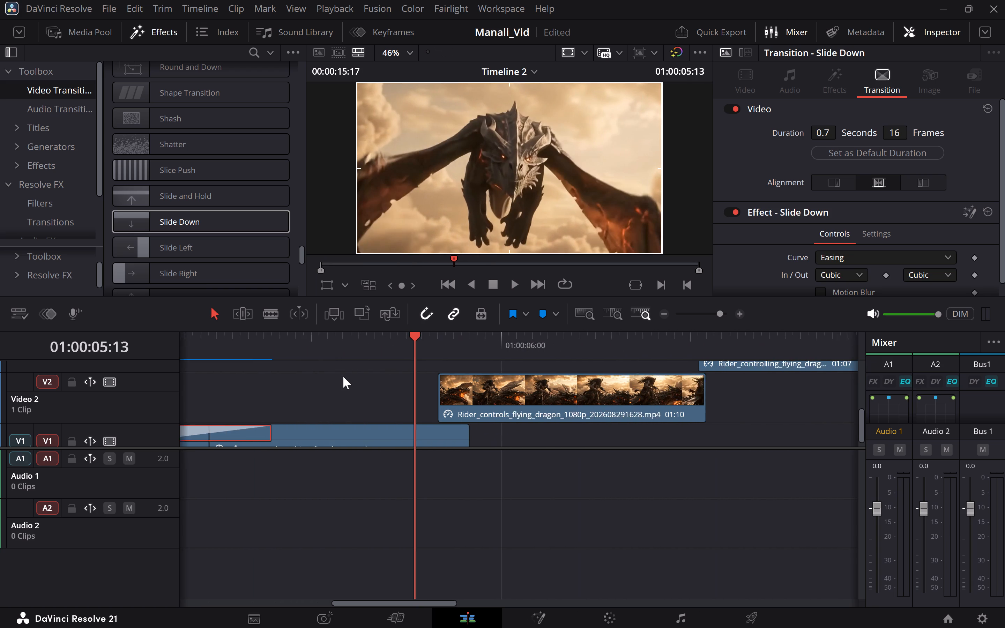
{"action": "scroll", "coordinate": [343, 376], "scroll_direction": "left", "scroll_amount": 1}
{"action": "key", "text": "space"}
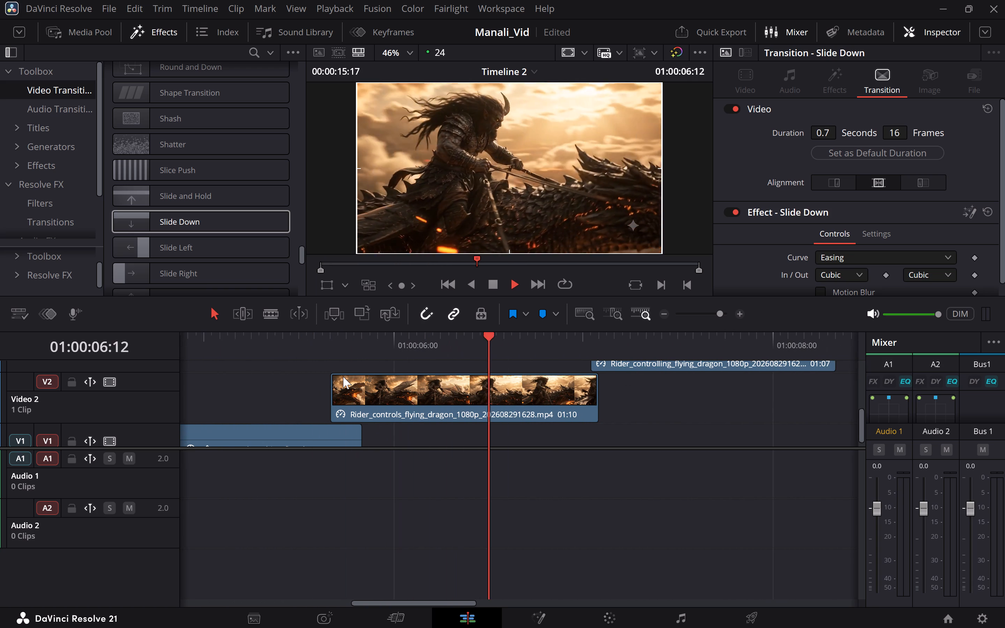
{"action": "key", "text": "space"}
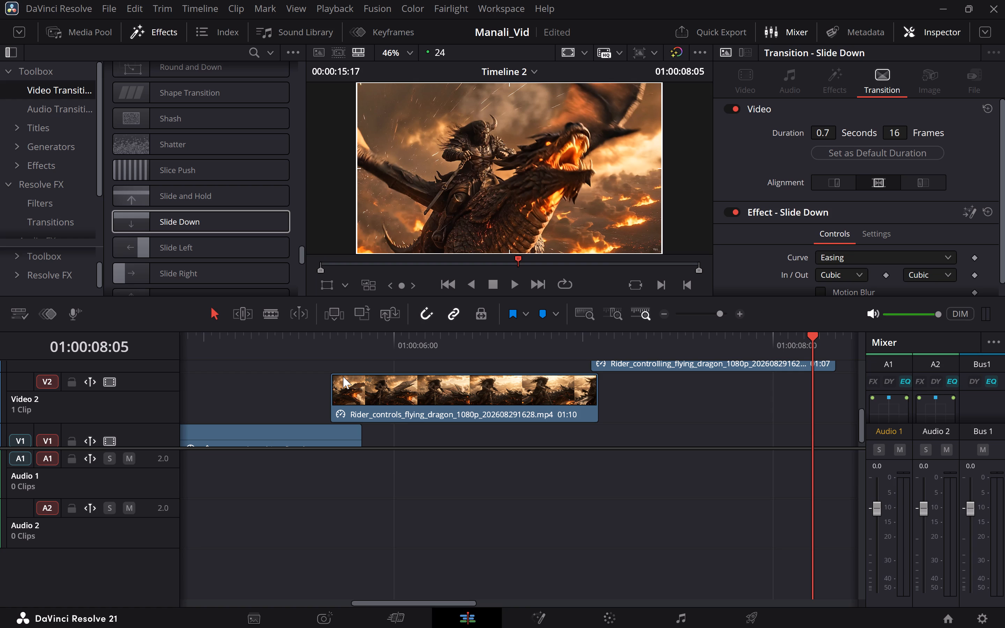
Replay from the end of the bear warrior clip through both dragon clips into the rider clip to judge the Slide Down pacing.
{"action": "left_click", "coordinate": [187, 344]}
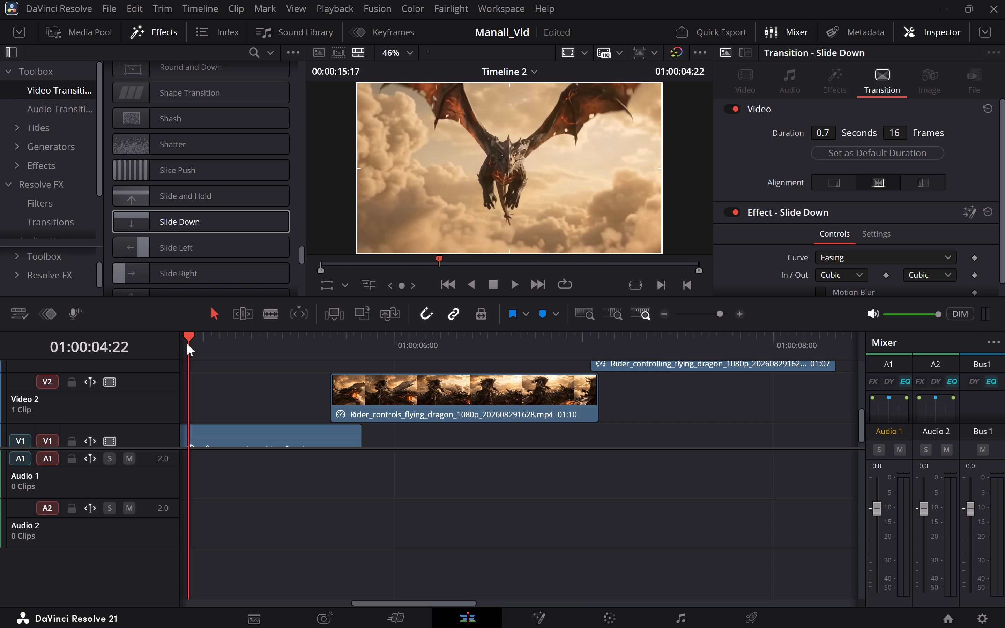
{"action": "key", "text": "space"}
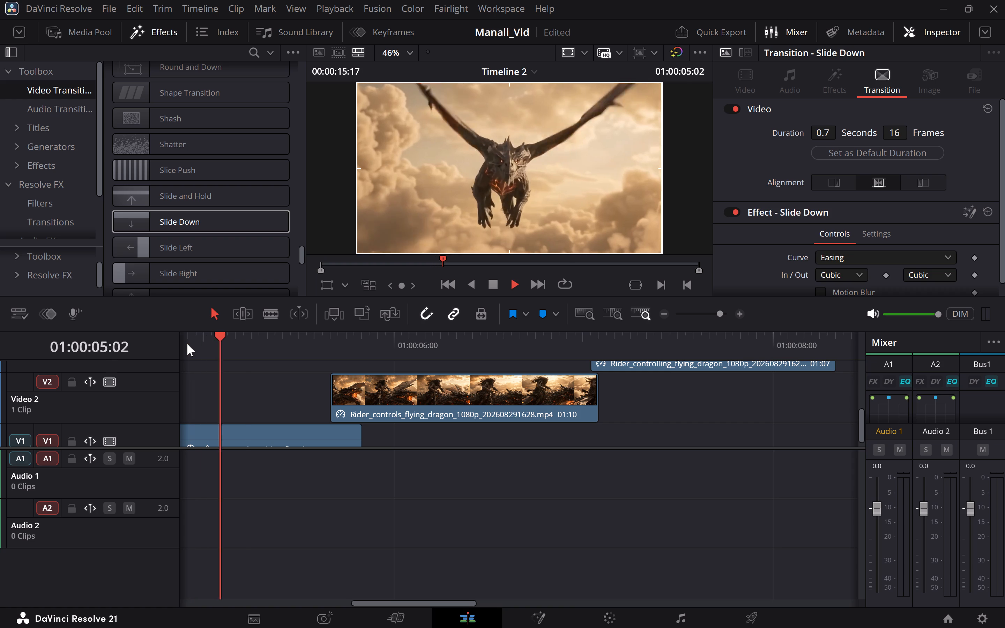
{"action": "key", "text": "space"}
{"action": "scroll", "coordinate": [187, 344], "scroll_direction": "right", "scroll_amount": 1}
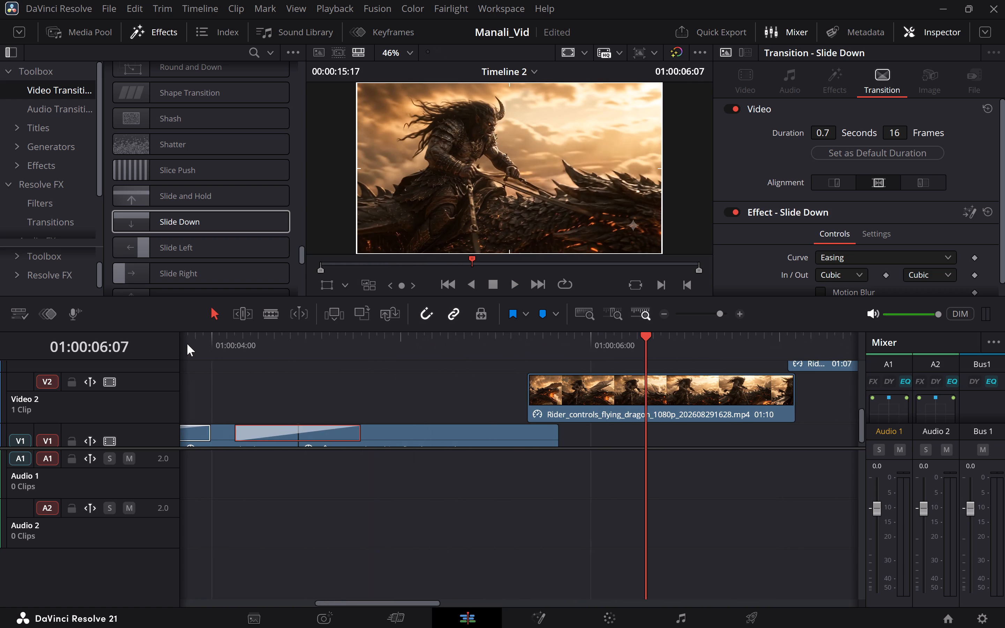
{"action": "left_click", "coordinate": [187, 344]}
{"action": "key", "text": "space"}
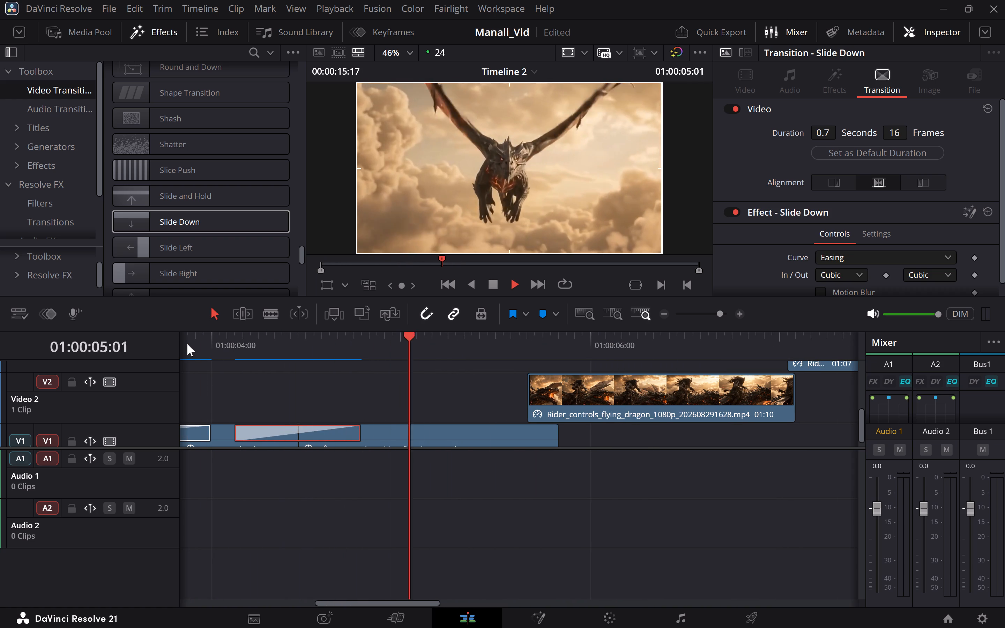
{"action": "key", "text": "space"}
{"action": "scroll", "coordinate": [187, 344], "scroll_direction": "right", "scroll_amount": 1}
{"action": "left_click", "coordinate": [187, 344]}
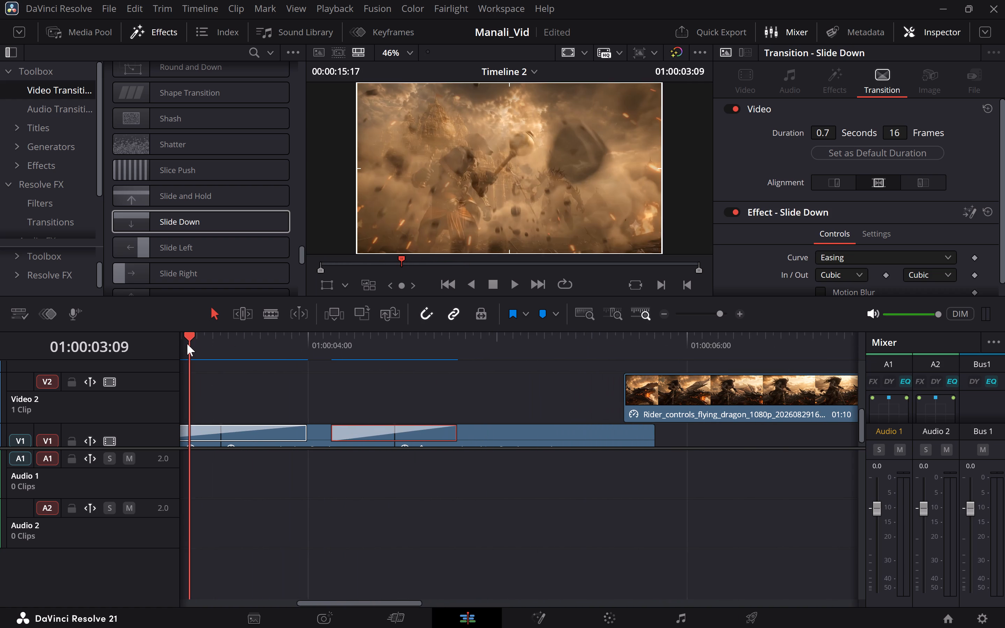
{"action": "key", "text": "space"}
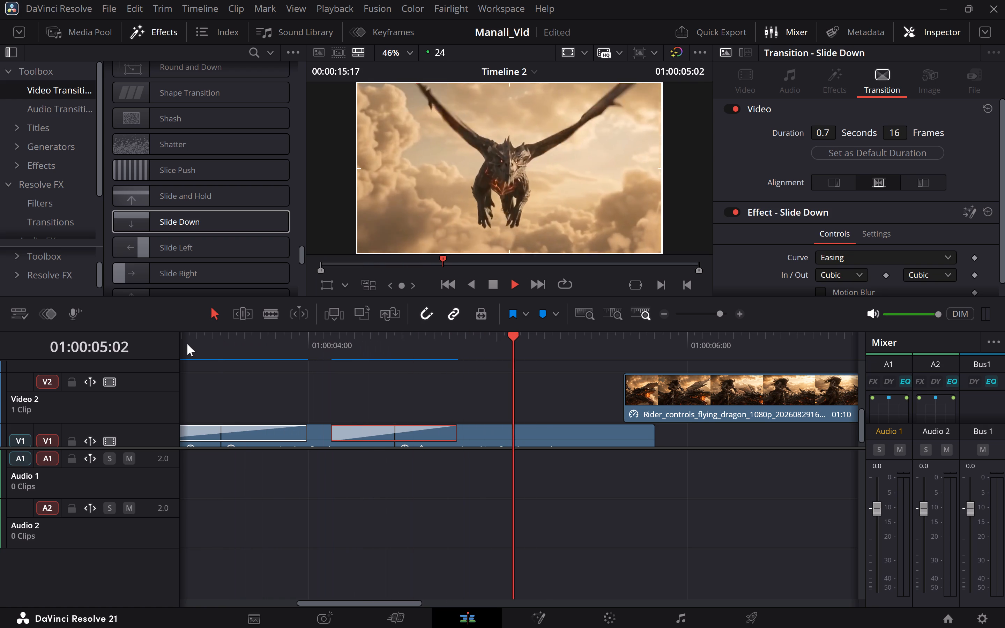
{"action": "key", "text": "space"}
{"action": "left_click", "coordinate": [187, 344]}
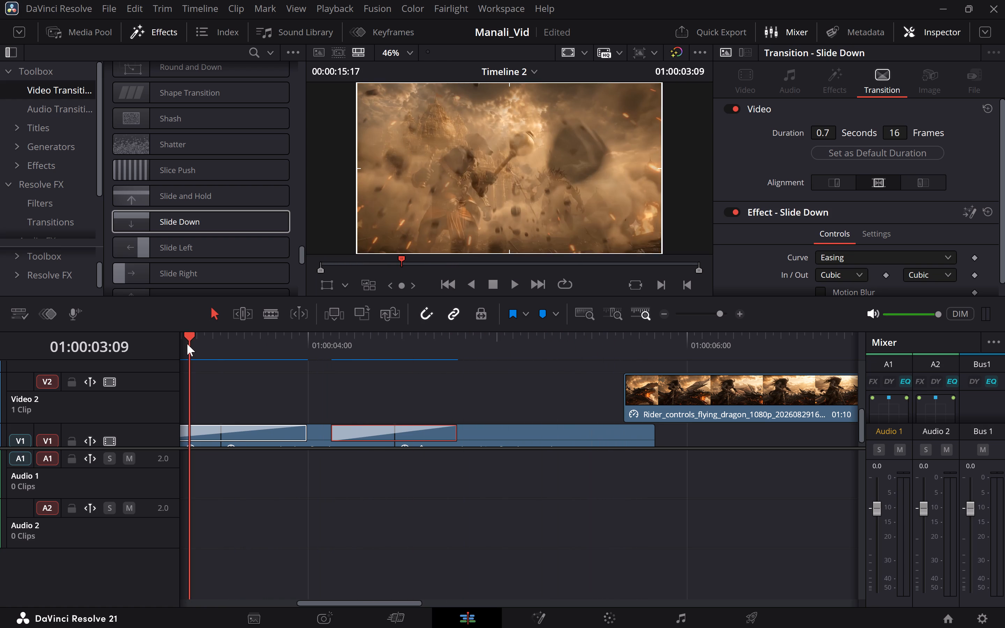
{"action": "key", "text": "space"}
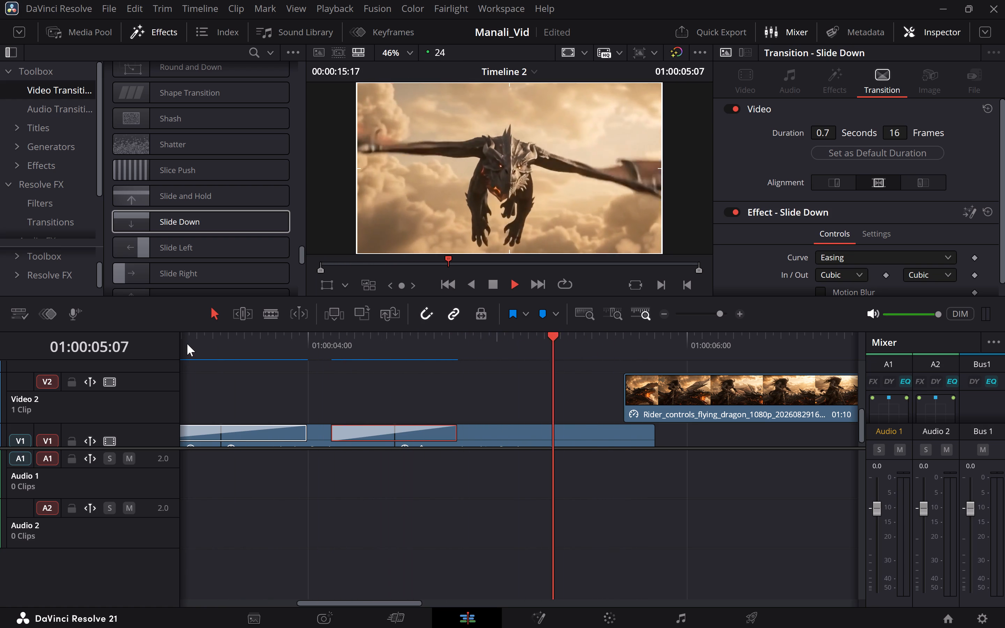
{"action": "key", "text": "space"}
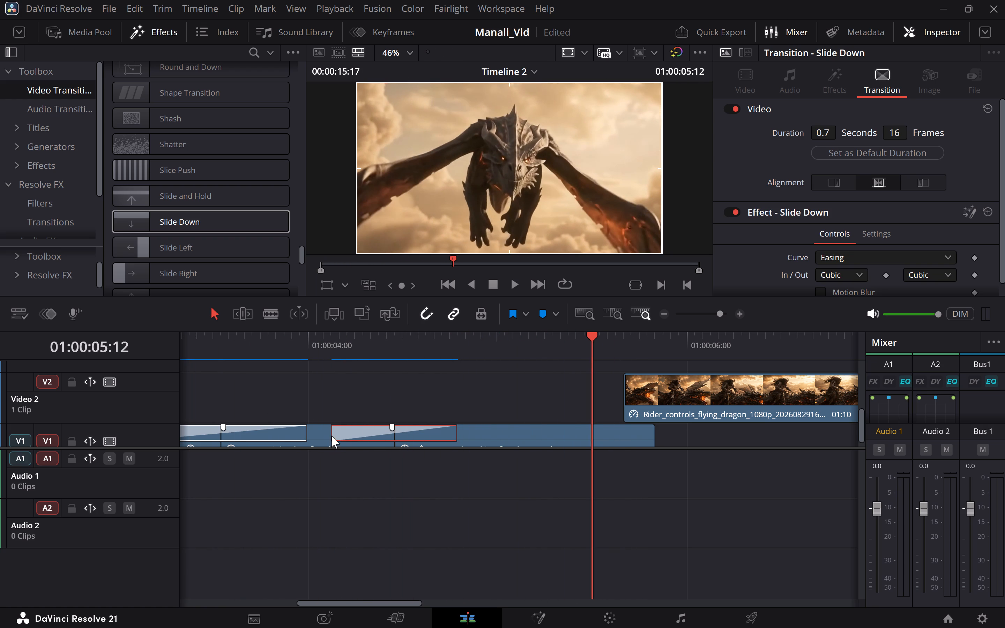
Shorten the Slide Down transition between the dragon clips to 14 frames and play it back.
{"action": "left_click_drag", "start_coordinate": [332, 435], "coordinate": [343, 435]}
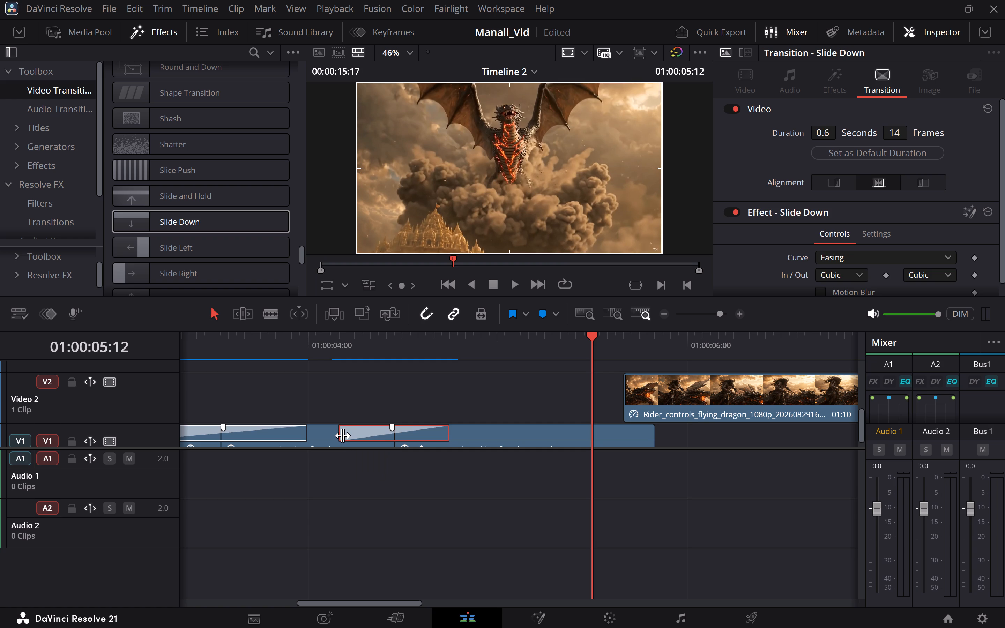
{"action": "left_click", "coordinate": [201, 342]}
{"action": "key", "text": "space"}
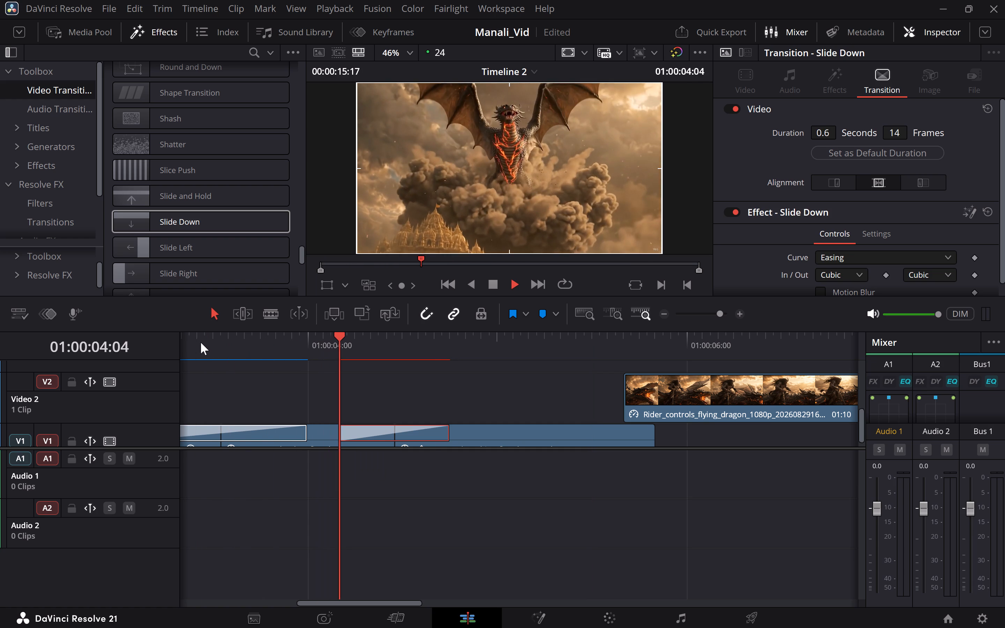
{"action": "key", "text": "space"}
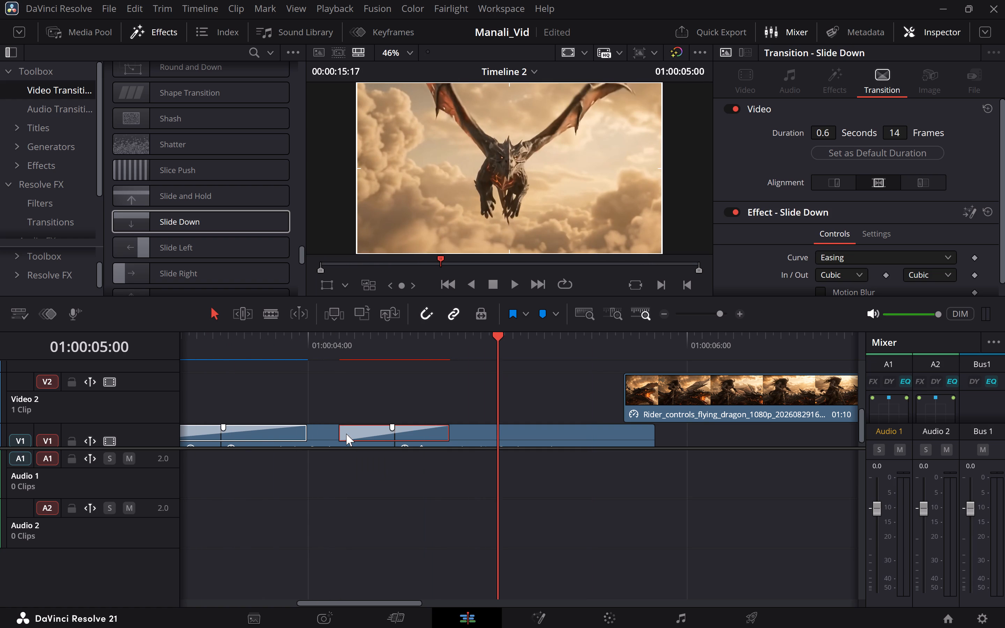
Lengthen the Slide Down transition between the dragon clips to 22 frames on the timeline.
{"action": "left_click_drag", "start_coordinate": [341, 432], "coordinate": [327, 432]}
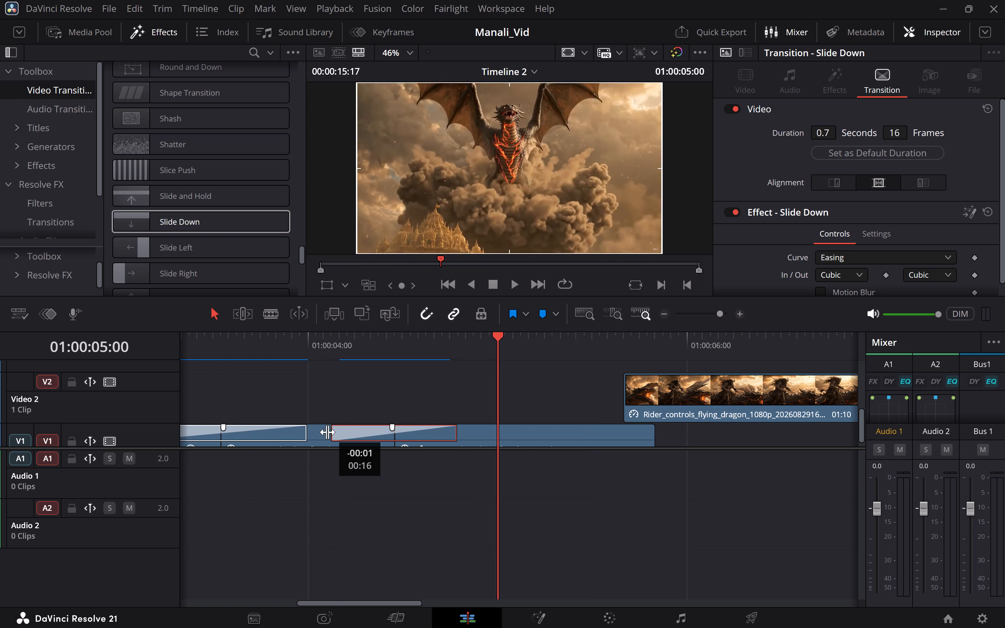
{"action": "left_click_drag", "start_coordinate": [327, 432], "coordinate": [306, 435]}
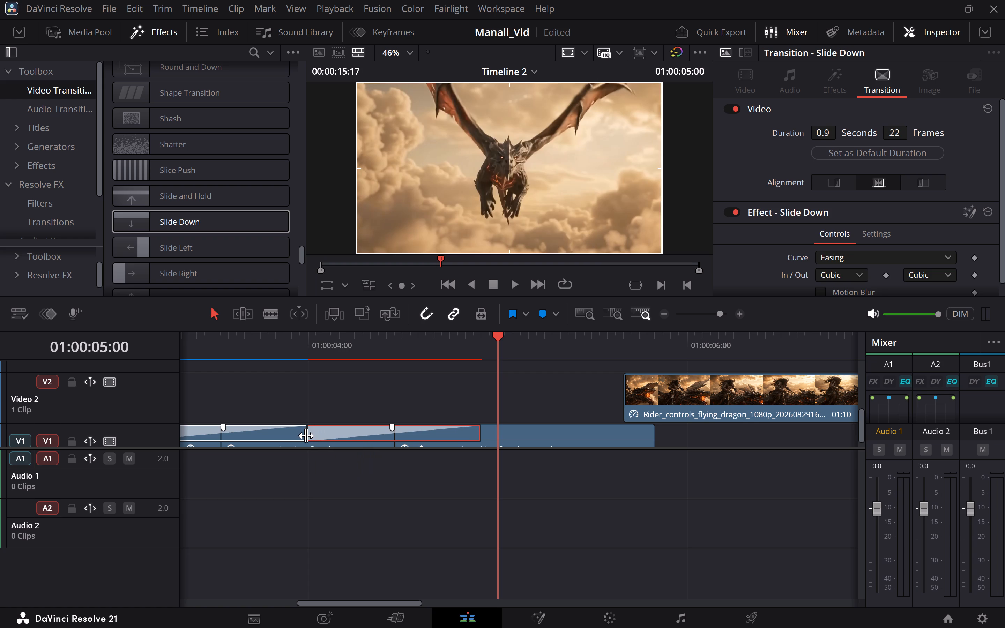
Replay from the bear warrior transition through the 22-frame Slide Down into the first rider clip to check the flow.
{"action": "left_click", "coordinate": [186, 339]}
{"action": "key", "text": "space"}
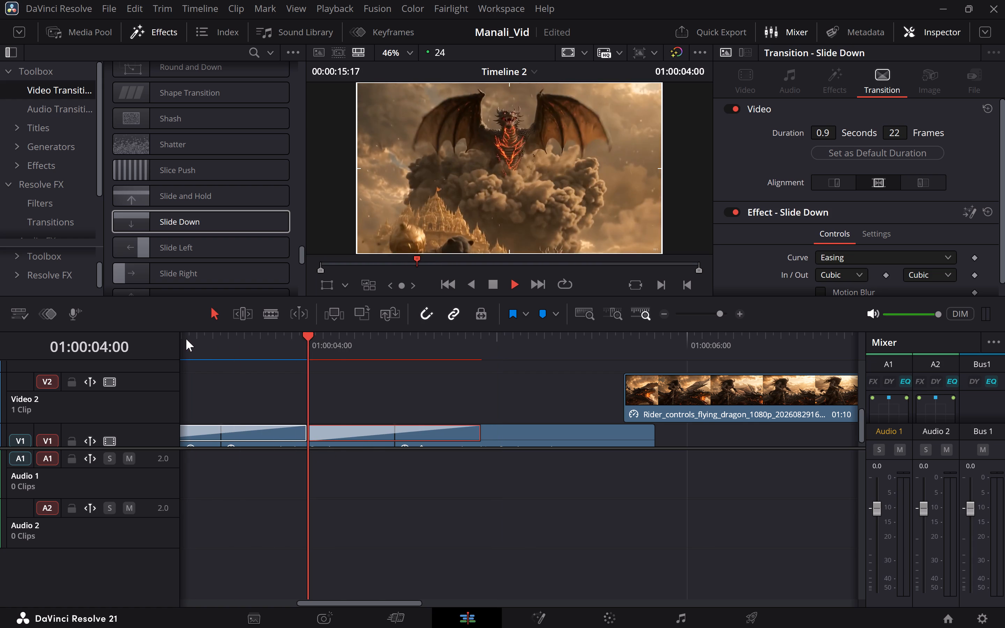
{"action": "key", "text": "space"}
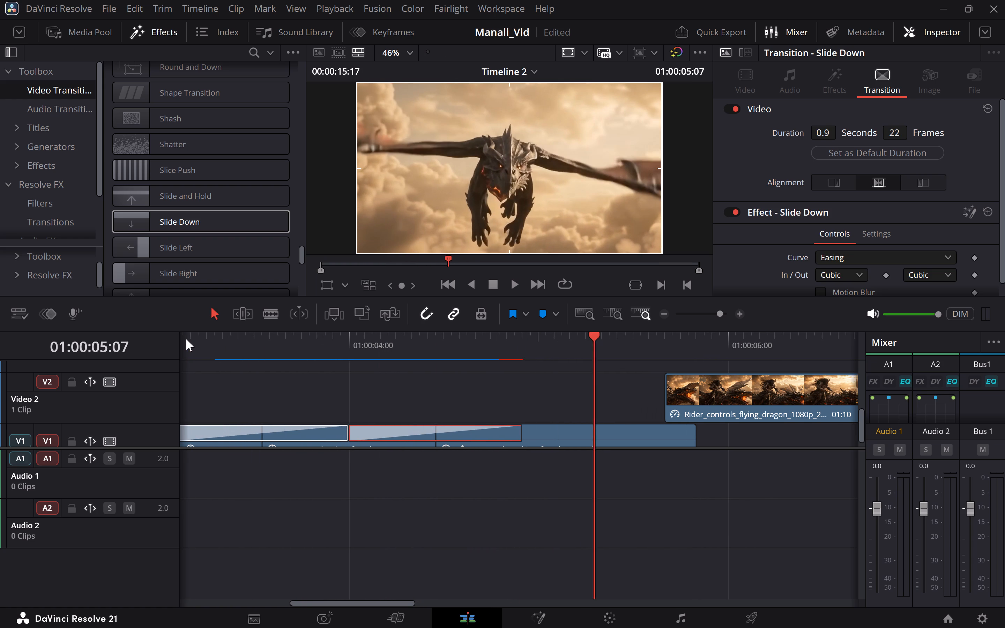
{"action": "left_click", "coordinate": [186, 339]}
{"action": "key", "text": "space"}
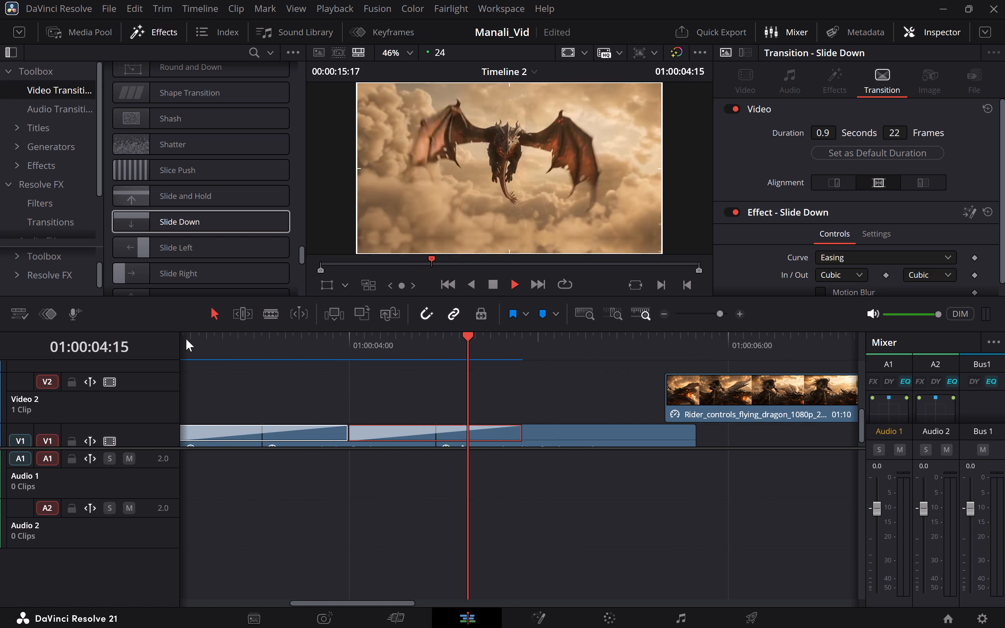
{"action": "key", "text": "space"}
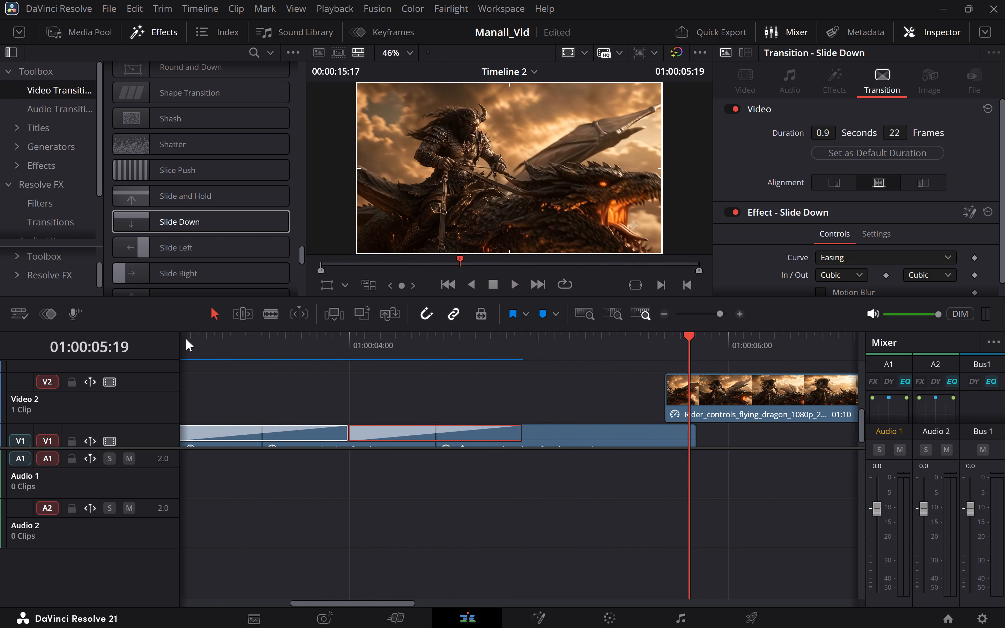
{"action": "left_click", "coordinate": [186, 339]}
{"action": "key", "text": "space"}
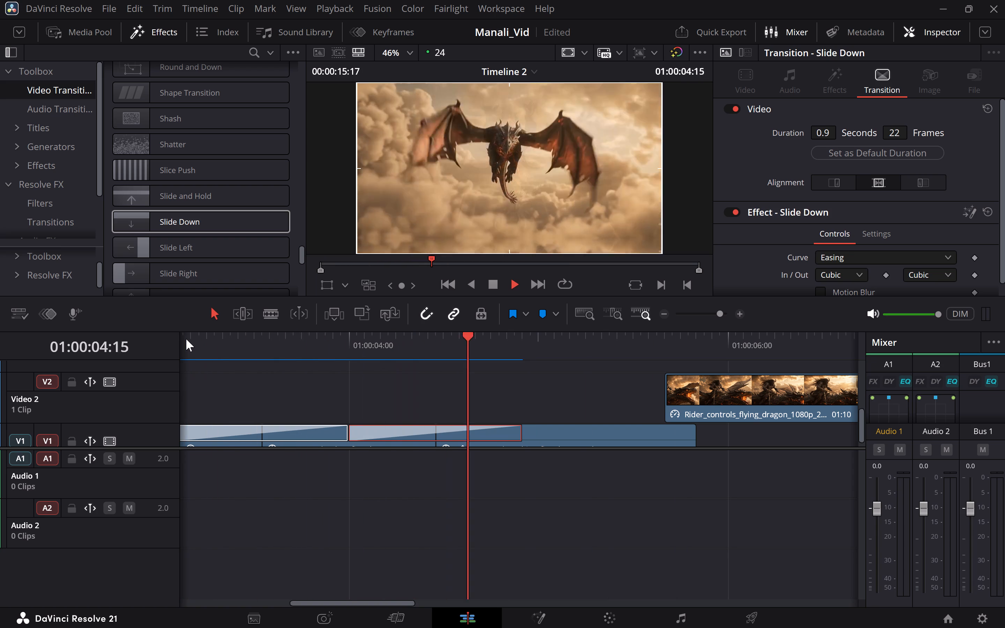
{"action": "key", "text": "space"}
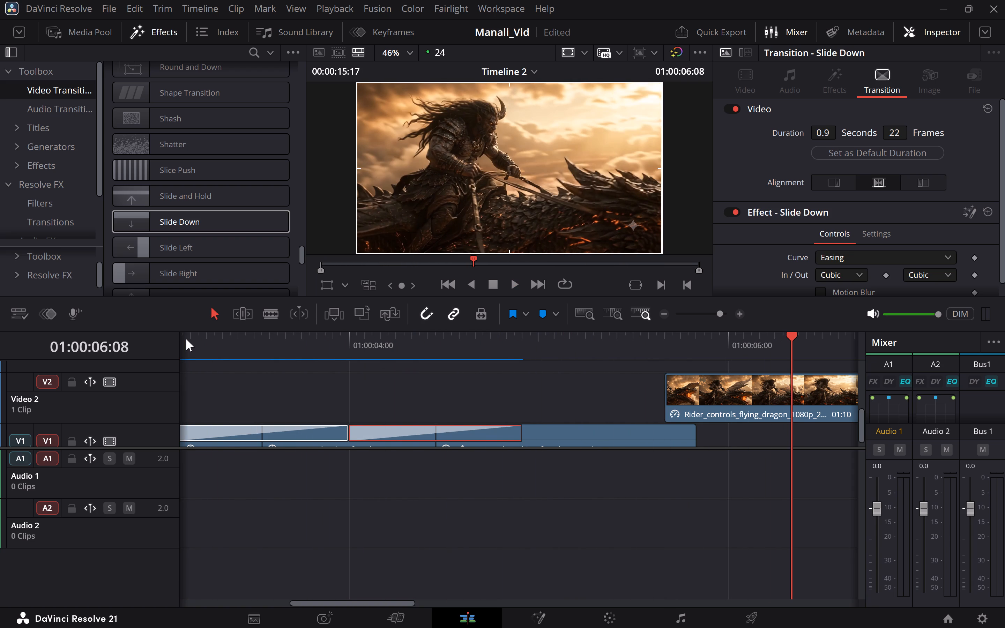